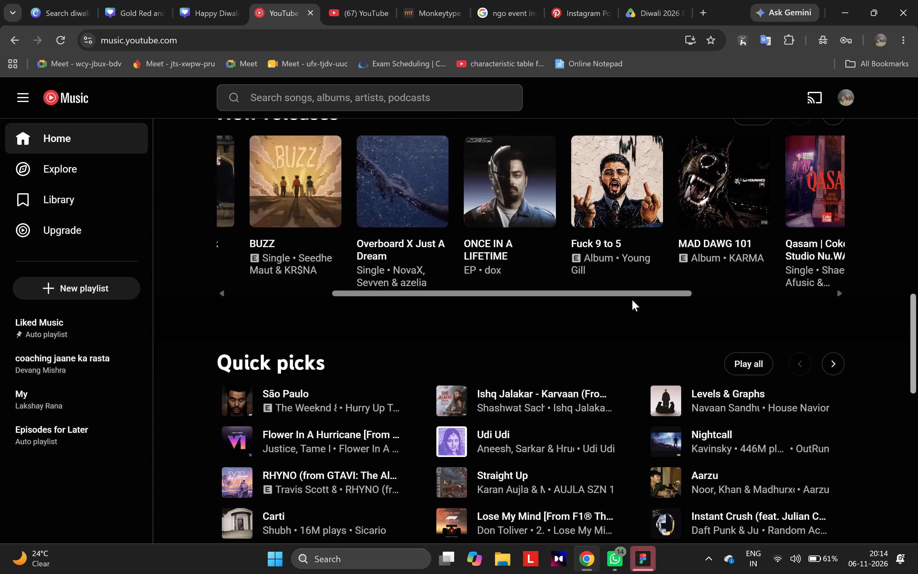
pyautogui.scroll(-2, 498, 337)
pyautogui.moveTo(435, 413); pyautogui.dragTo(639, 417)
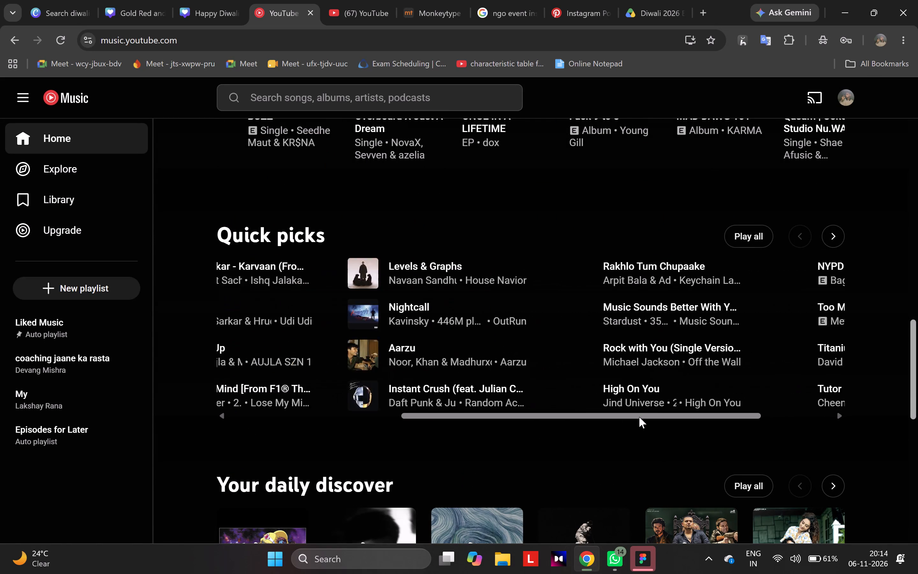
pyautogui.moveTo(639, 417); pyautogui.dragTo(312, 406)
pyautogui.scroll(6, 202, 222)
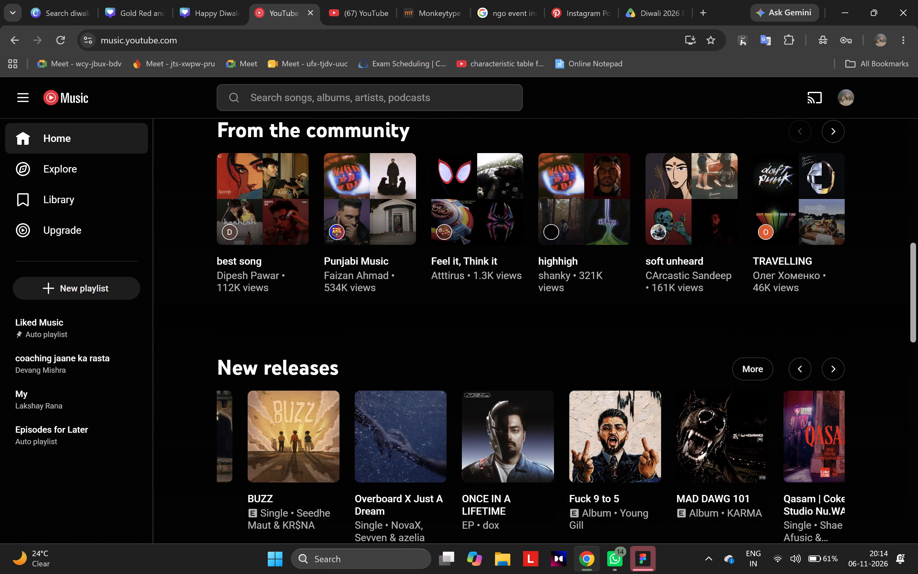
# Search YouTube Music for "aby" and queue The Abyss by The Weeknd & Lana Del Rey to play next.
pyautogui.click(359, 101)
pyautogui.press('a')
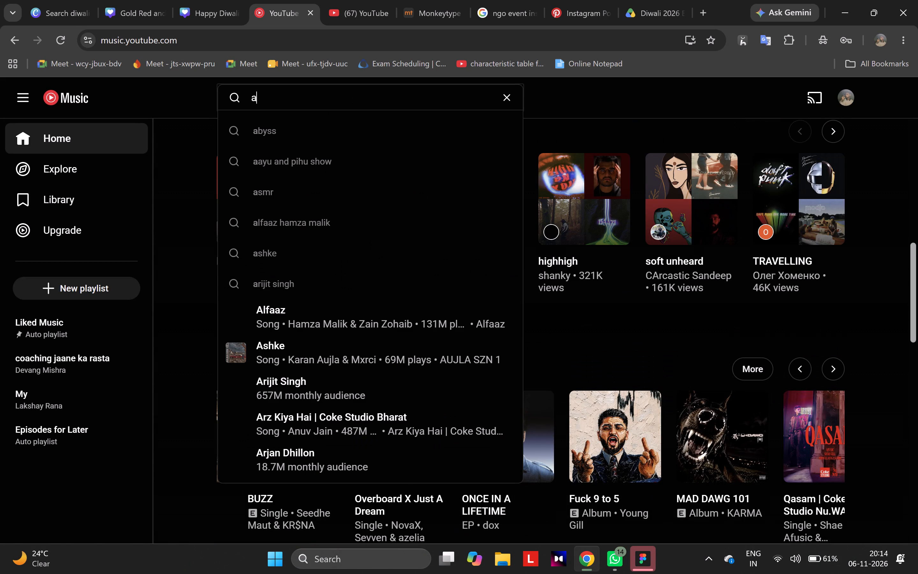
pyautogui.press('b')
pyautogui.press('y')
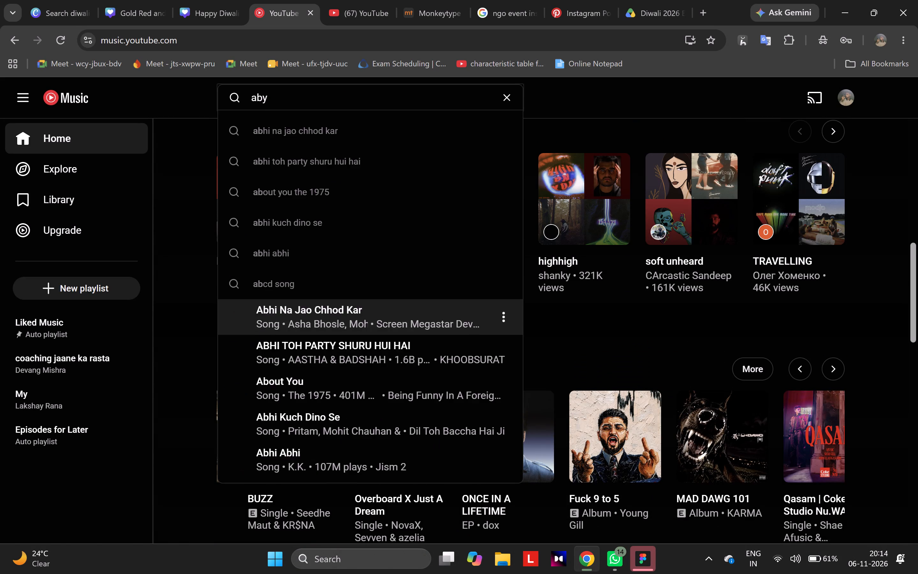
pyautogui.rightClick(354, 310)
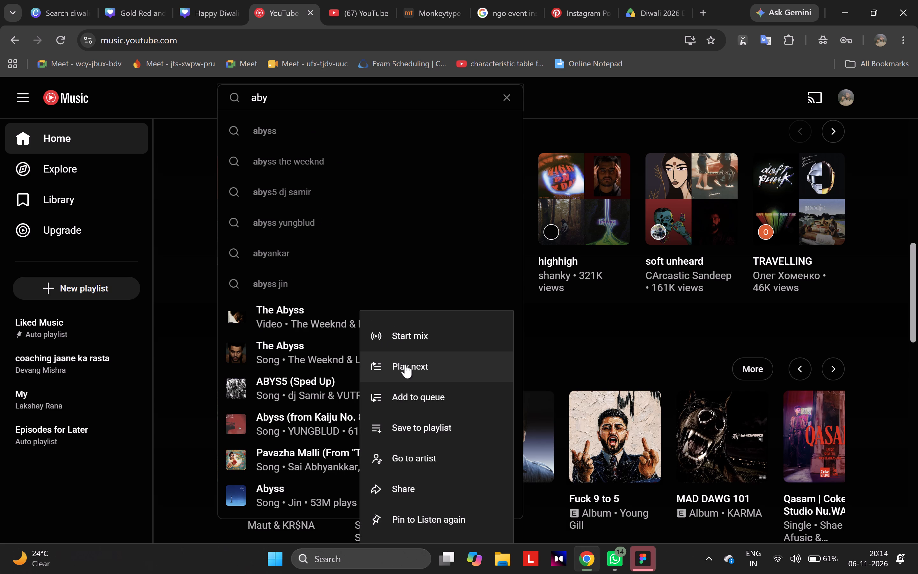
pyautogui.click(405, 364)
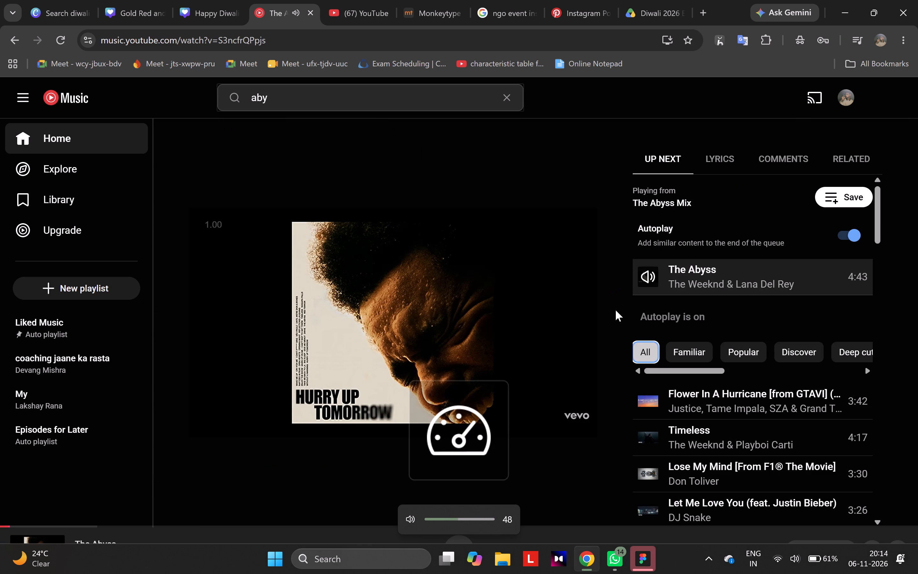
# Switch to Figma and create a new design file.
pyautogui.click(647, 559)
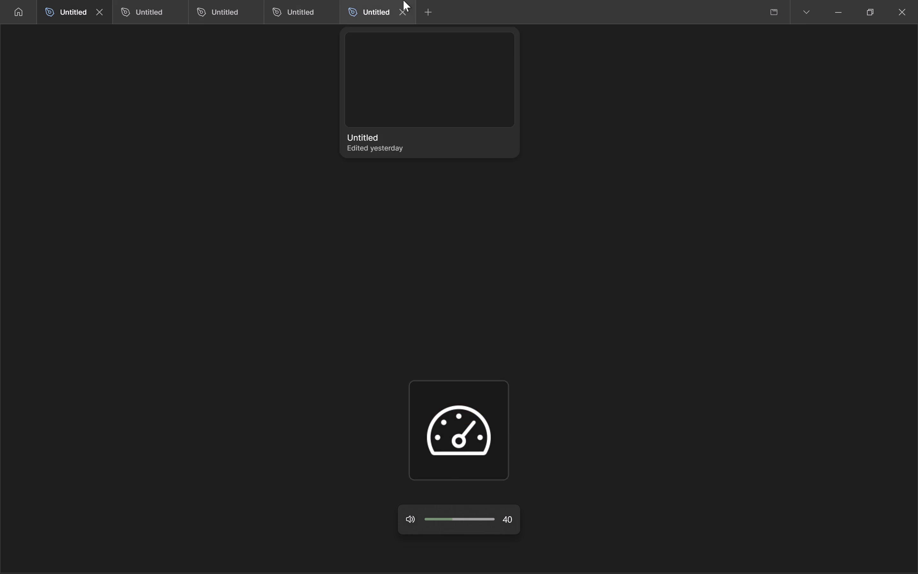
pyautogui.click(430, 4)
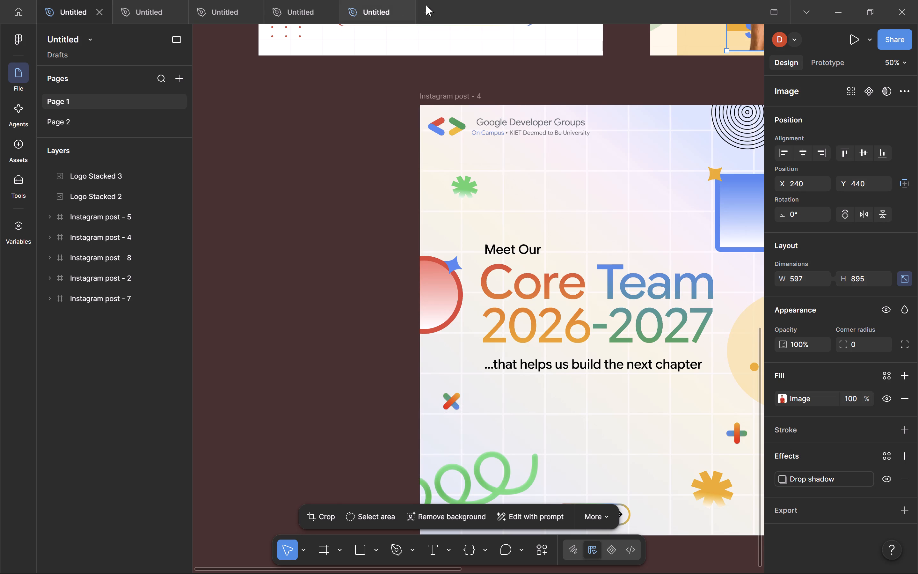
pyautogui.click(433, 8)
pyautogui.click(296, 97)
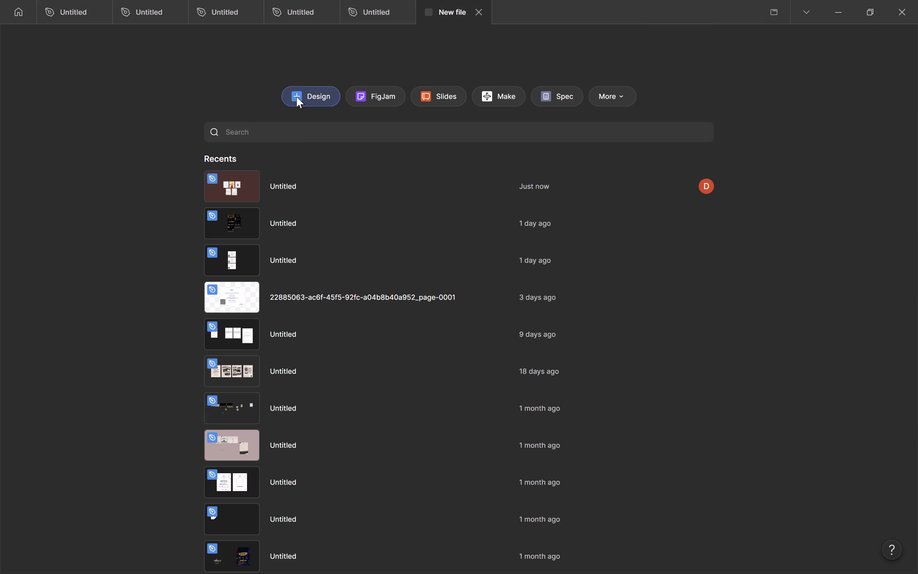
pyautogui.click(325, 104)
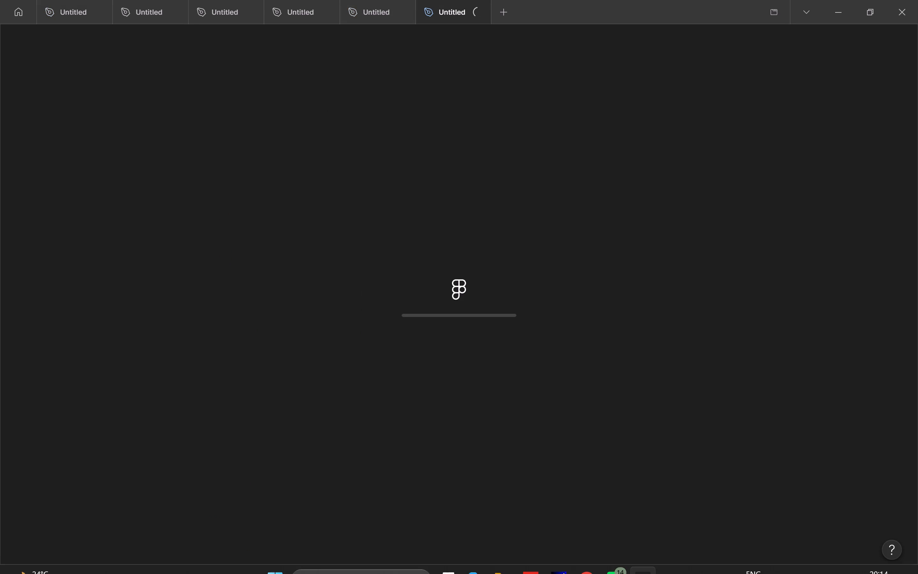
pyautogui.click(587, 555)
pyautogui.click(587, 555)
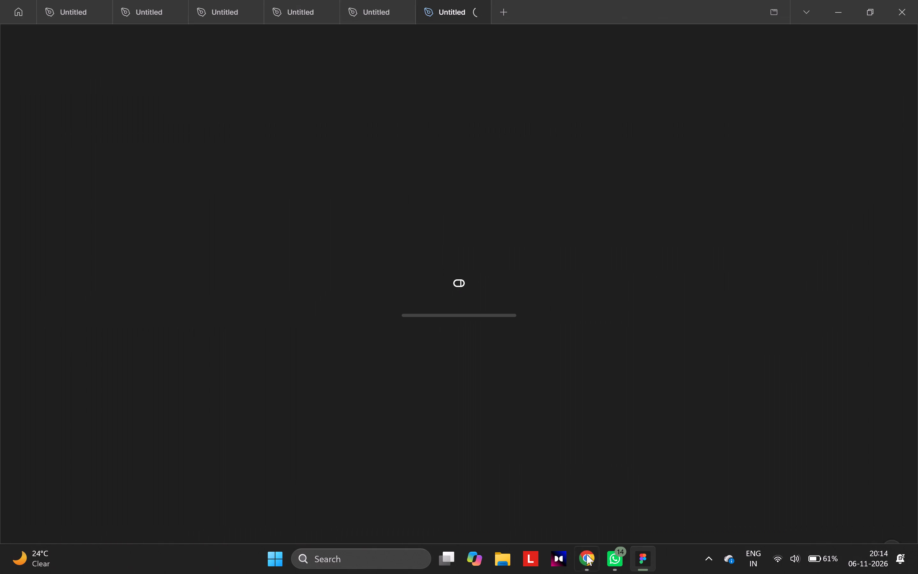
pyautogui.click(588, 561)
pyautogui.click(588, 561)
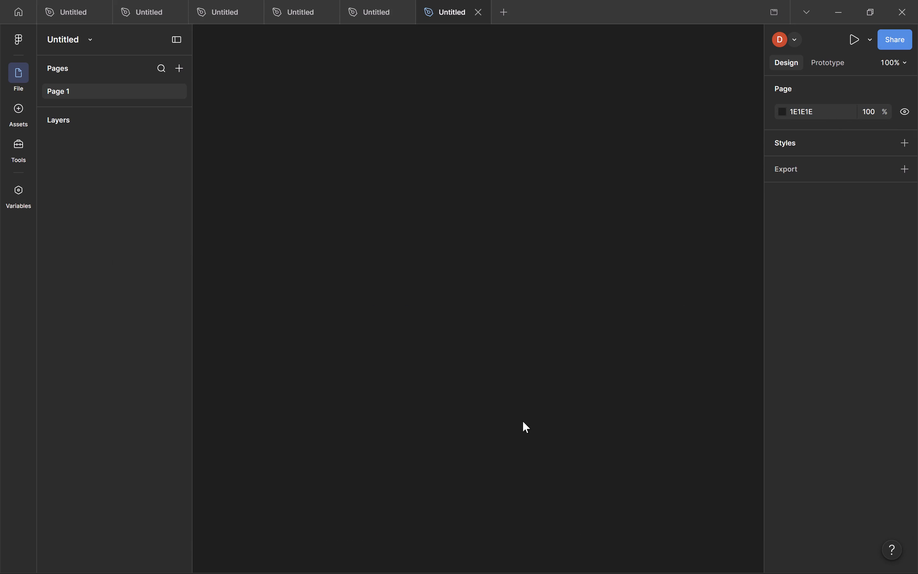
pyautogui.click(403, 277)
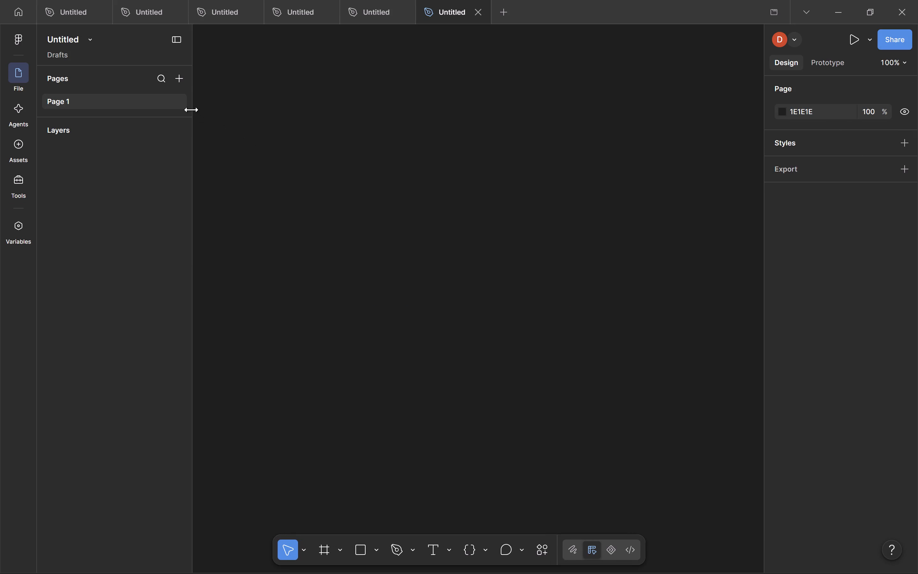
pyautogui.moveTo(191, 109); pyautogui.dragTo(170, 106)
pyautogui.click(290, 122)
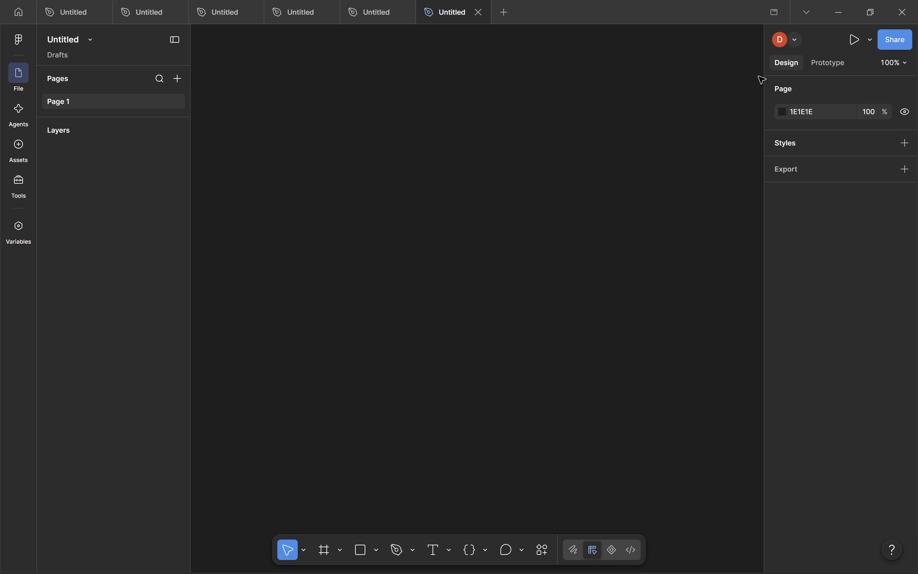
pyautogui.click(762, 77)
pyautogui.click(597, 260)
# Add a frame to the canvas using the 1080×1350 Instagram post social media preset.
pyautogui.click(328, 545)
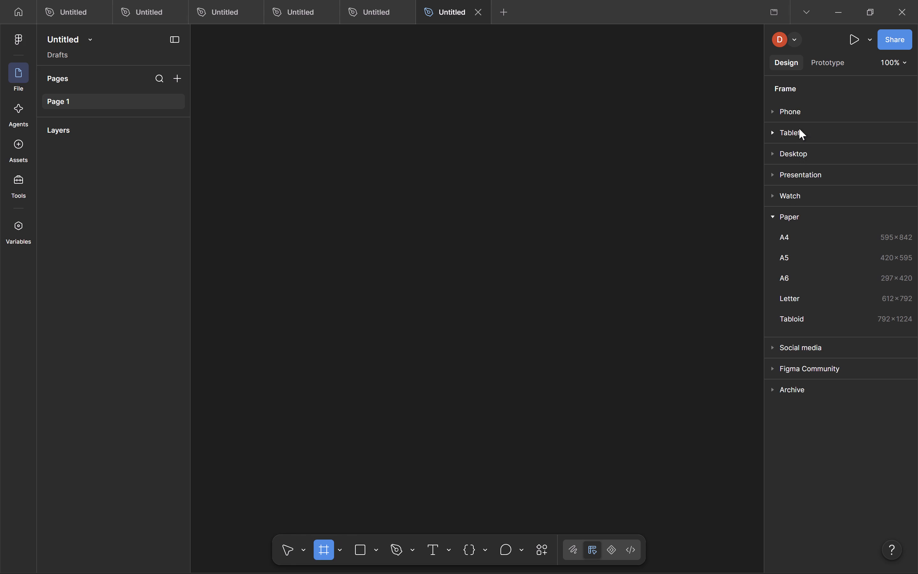
pyautogui.click(801, 350)
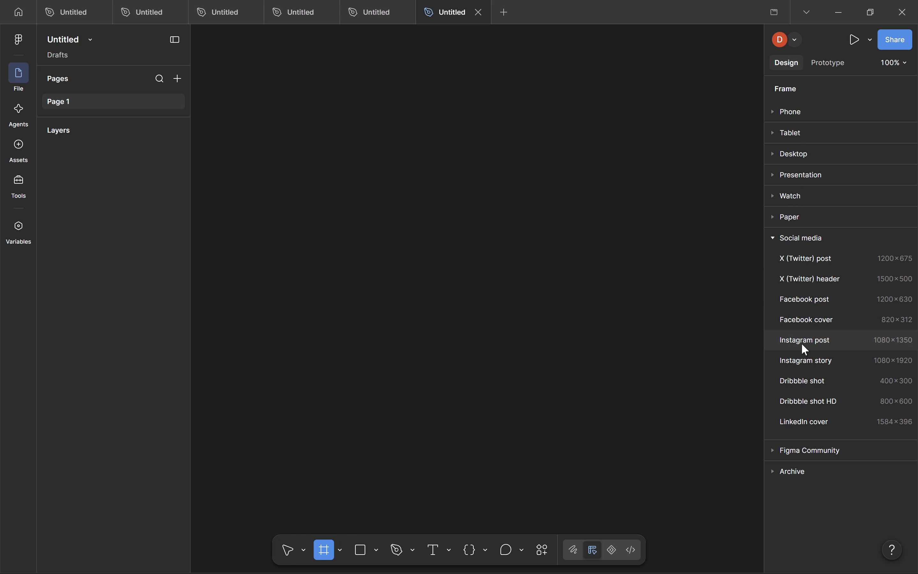
pyautogui.doubleClick(801, 339)
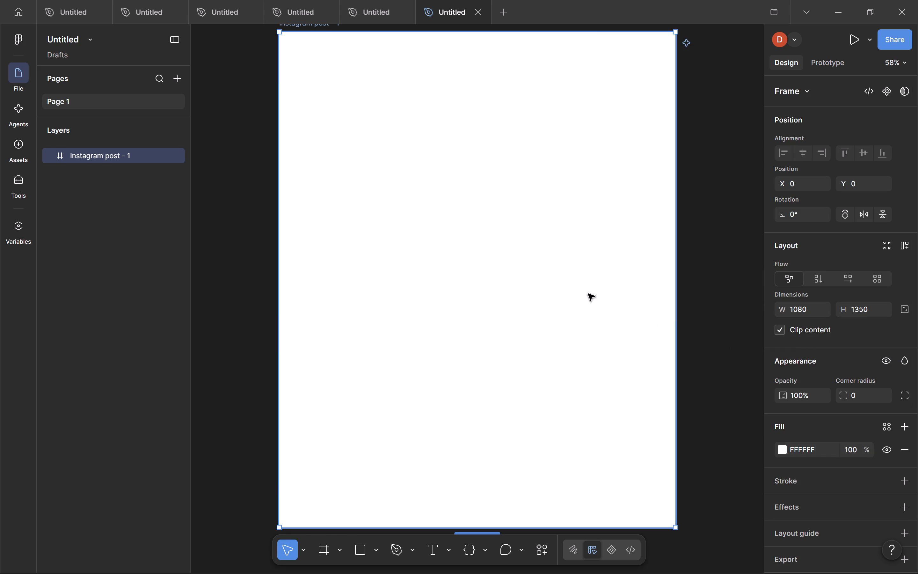
# Duplicate the Instagram post frame twice, lining up the copies in a spaced row, the first copy at about X 1228, Y 0.
pyautogui.keyDown('alt'); pyautogui.moveTo(581, 289); pyautogui.dragTo(746, 290); pyautogui.keyUp('alt')
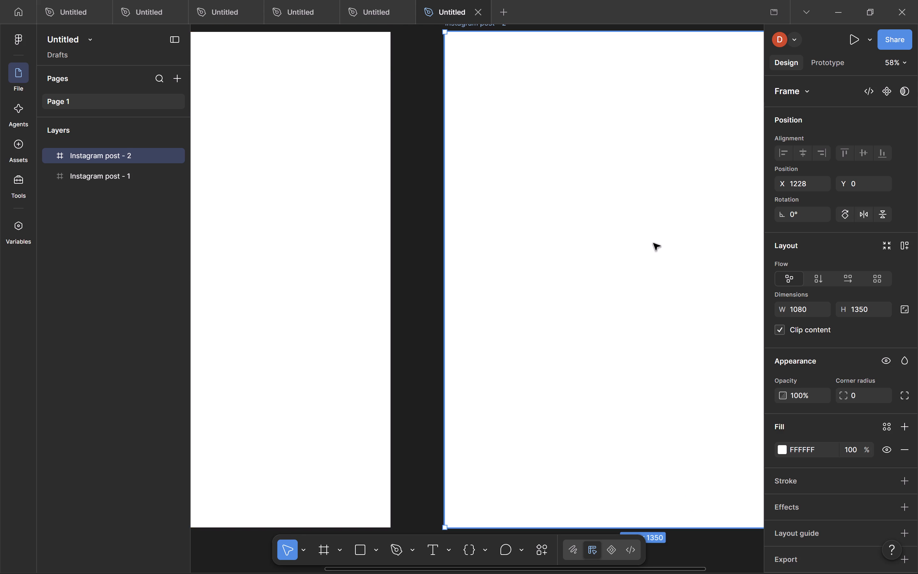
pyautogui.hotkey('ctrl', '-')
pyautogui.hotkey('ctrl', '-')
pyautogui.keyDown('alt'); pyautogui.moveTo(502, 276); pyautogui.dragTo(680, 276); pyautogui.keyUp('alt')
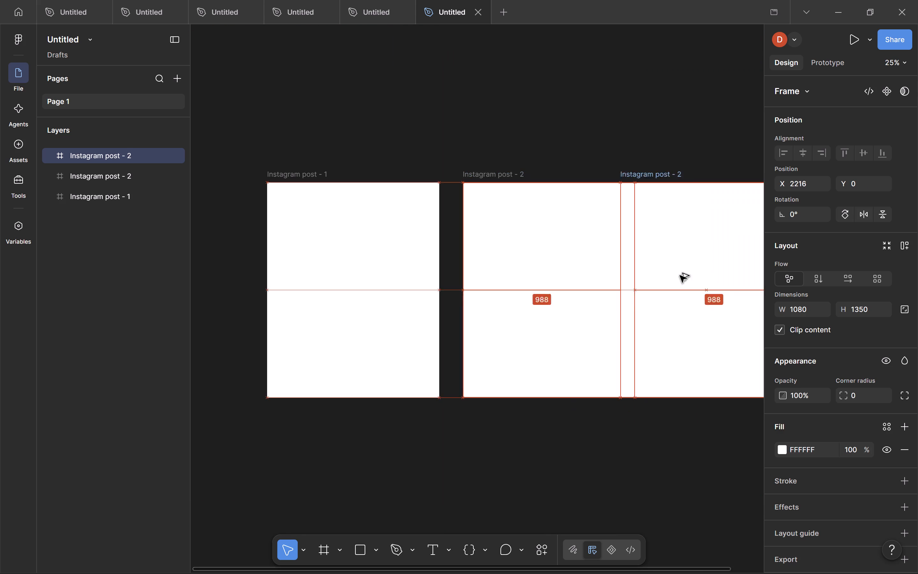
pyautogui.keyDown('alt'); pyautogui.moveTo(680, 276); pyautogui.dragTo(605, 277); pyautogui.keyUp('alt')
pyautogui.click(582, 214)
pyautogui.click(473, 111)
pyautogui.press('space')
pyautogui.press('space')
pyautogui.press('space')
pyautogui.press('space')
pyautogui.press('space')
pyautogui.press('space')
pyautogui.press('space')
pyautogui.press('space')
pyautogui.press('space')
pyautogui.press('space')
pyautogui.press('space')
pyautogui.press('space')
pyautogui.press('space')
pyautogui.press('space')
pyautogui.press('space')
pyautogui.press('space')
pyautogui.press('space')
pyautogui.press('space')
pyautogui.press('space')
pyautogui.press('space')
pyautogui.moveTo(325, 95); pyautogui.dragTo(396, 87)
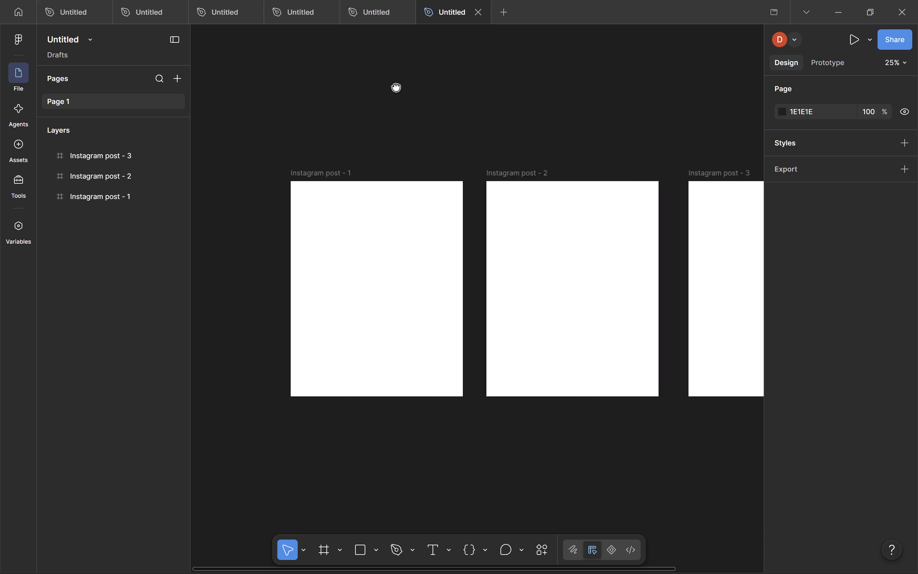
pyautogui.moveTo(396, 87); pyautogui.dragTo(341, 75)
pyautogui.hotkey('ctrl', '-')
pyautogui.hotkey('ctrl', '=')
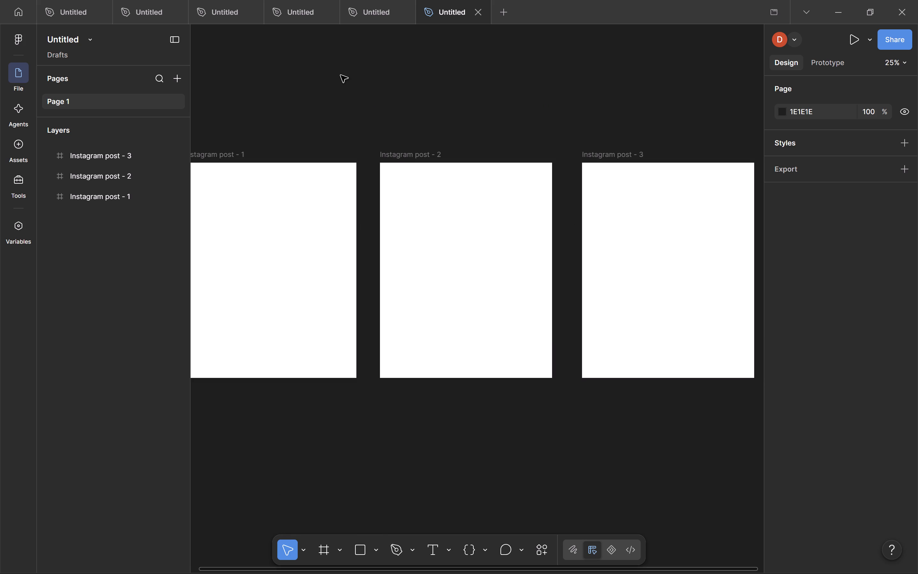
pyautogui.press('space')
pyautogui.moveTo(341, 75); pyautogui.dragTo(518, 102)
# Open the recently used Unsplash plugin and bring up its photo search field.
pyautogui.click(462, 308)
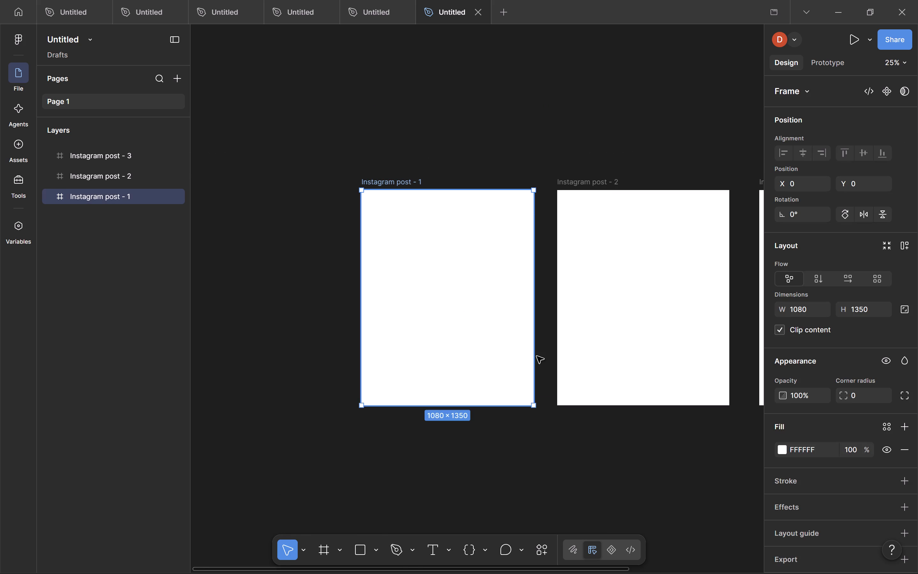
pyautogui.click(543, 555)
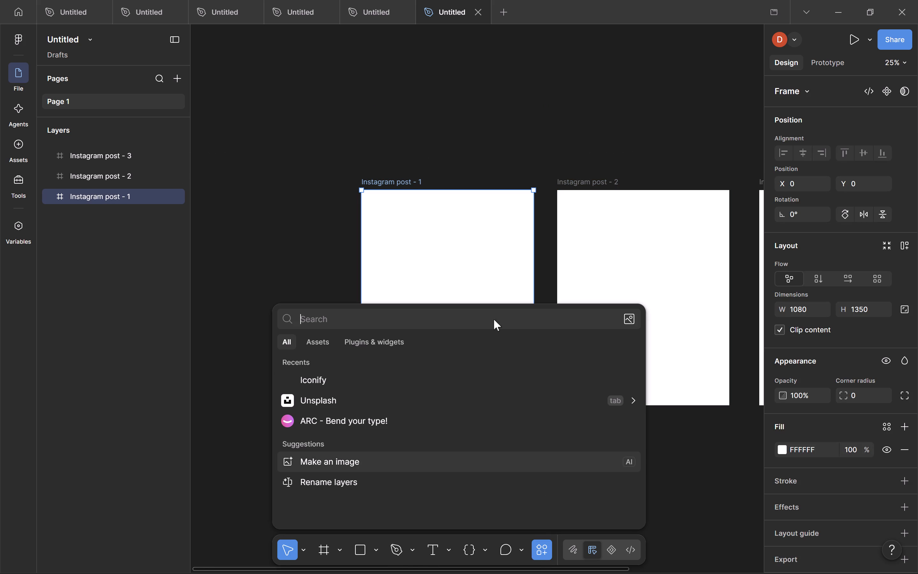
pyautogui.doubleClick(469, 258)
pyautogui.click(378, 399)
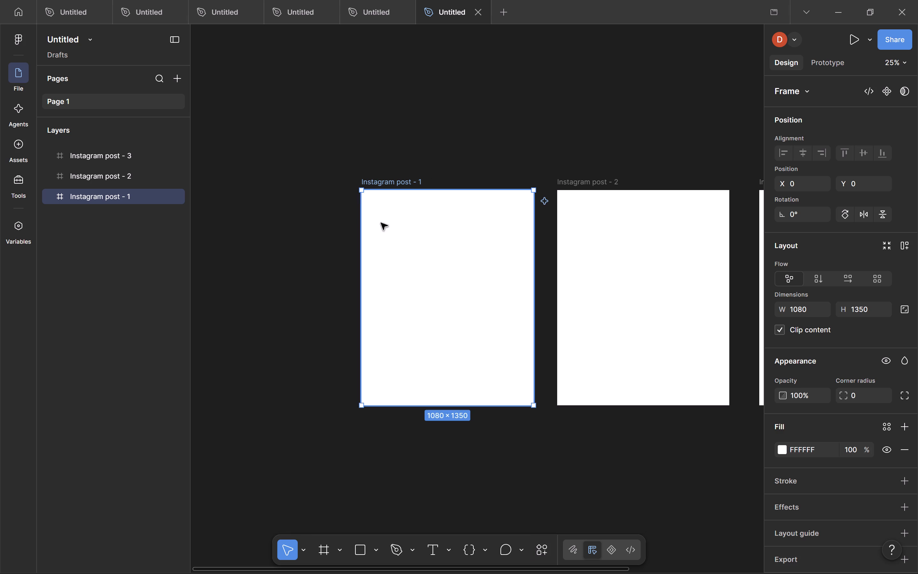
pyautogui.click(335, 386)
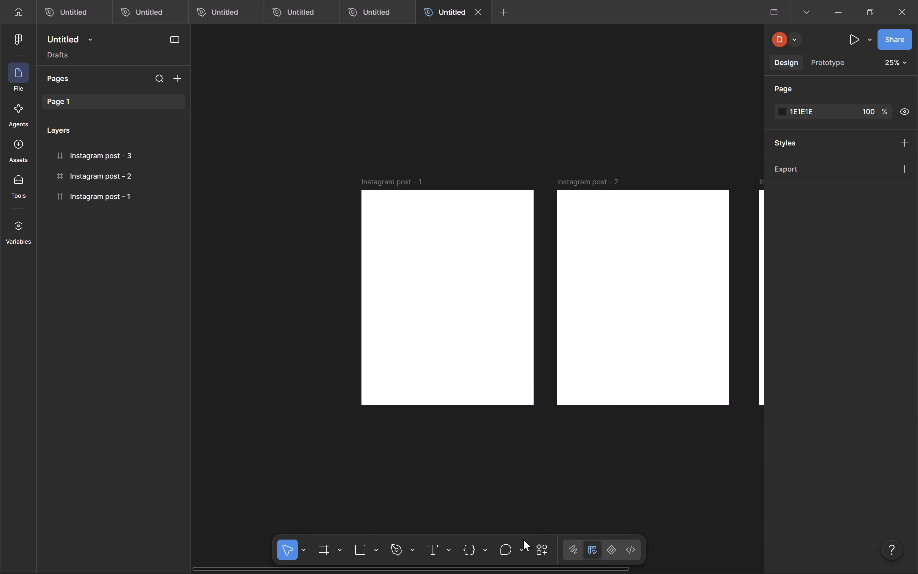
pyautogui.moveTo(540, 94); pyautogui.dragTo(550, 52)
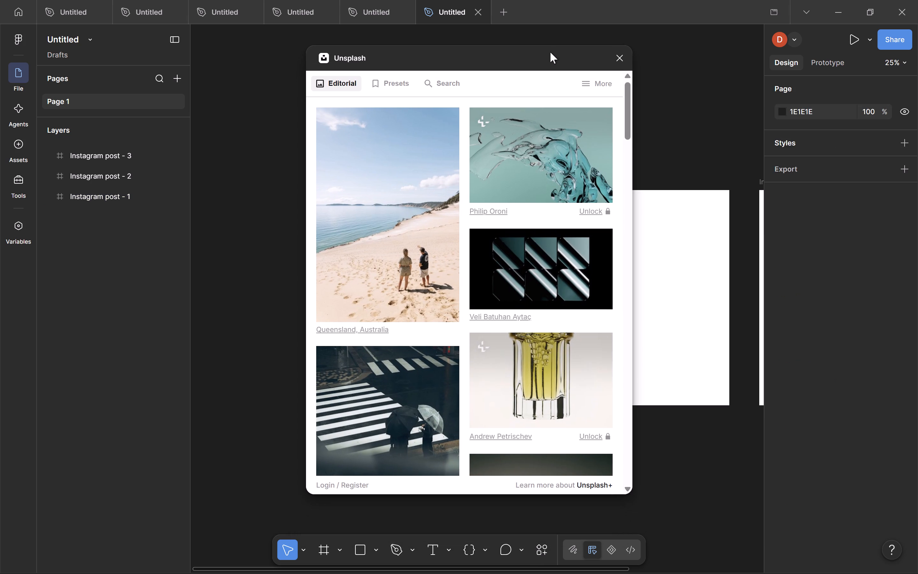
pyautogui.moveTo(550, 52); pyautogui.dragTo(547, 63)
pyautogui.click(442, 96)
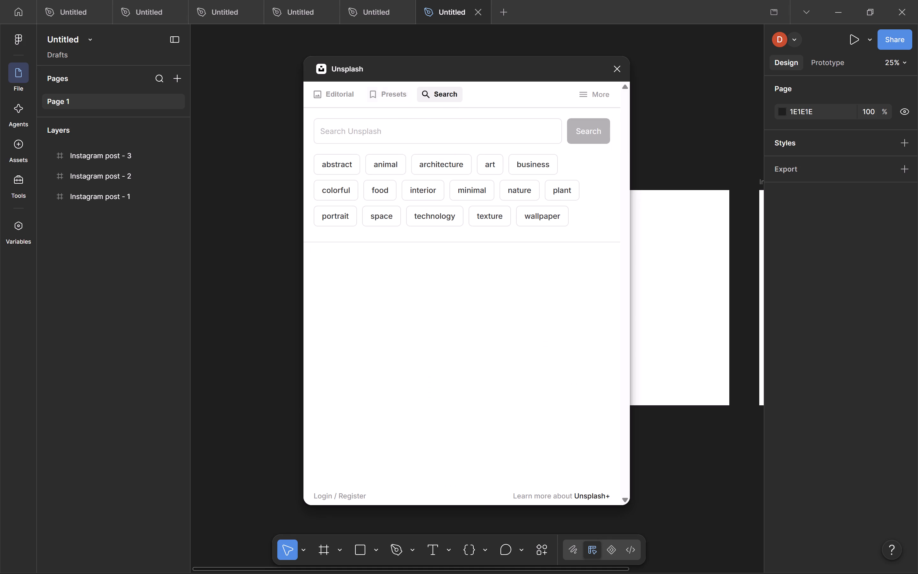
pyautogui.click(390, 130)
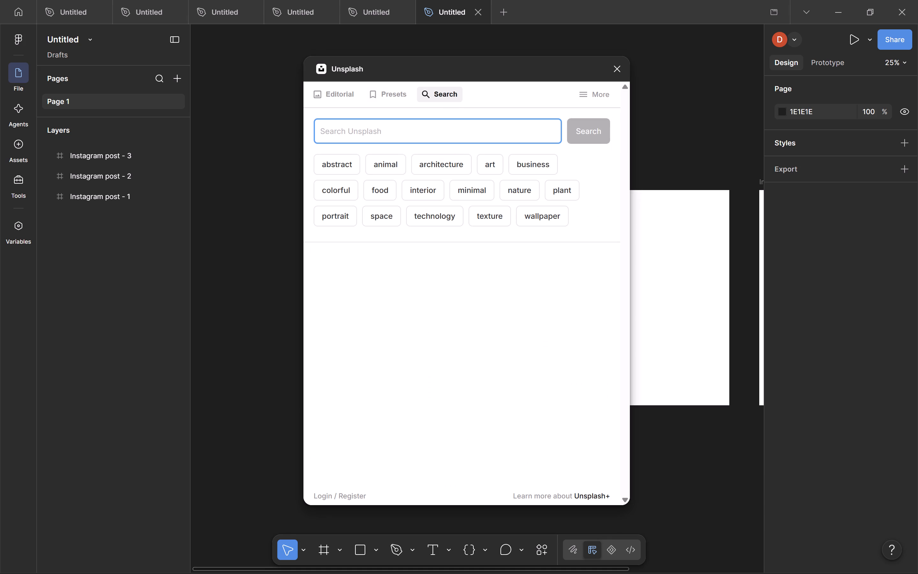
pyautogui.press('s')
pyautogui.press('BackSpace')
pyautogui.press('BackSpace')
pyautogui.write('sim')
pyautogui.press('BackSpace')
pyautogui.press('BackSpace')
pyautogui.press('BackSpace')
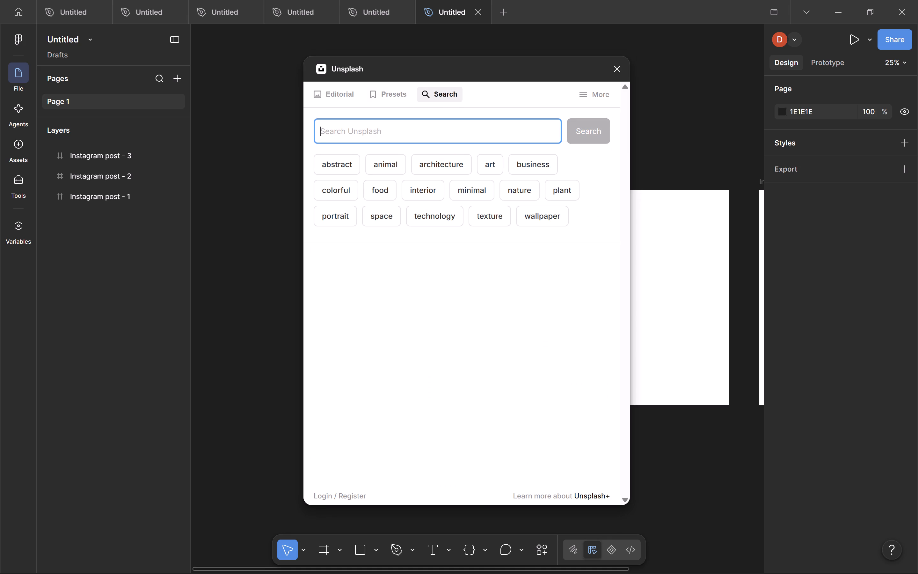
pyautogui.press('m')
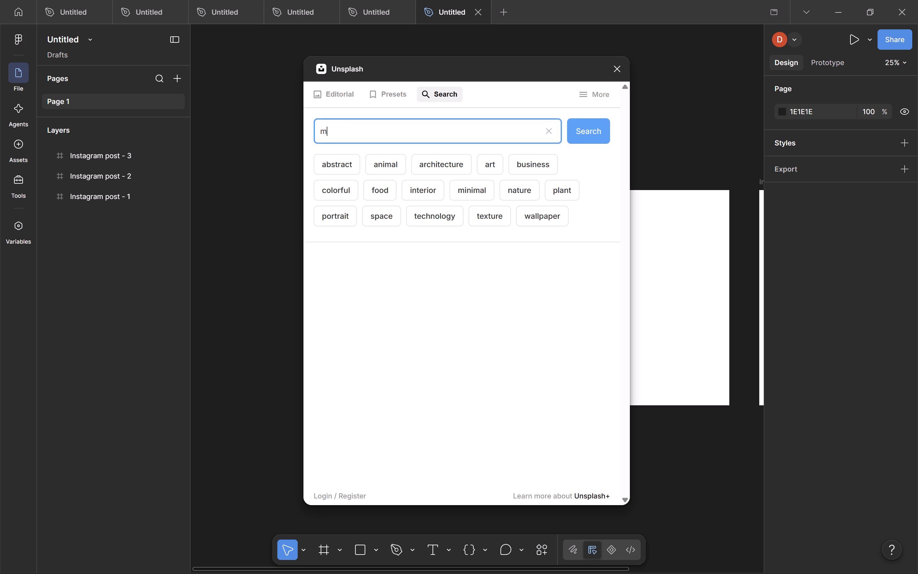
# Search the Unsplash plugin for "paper texture".
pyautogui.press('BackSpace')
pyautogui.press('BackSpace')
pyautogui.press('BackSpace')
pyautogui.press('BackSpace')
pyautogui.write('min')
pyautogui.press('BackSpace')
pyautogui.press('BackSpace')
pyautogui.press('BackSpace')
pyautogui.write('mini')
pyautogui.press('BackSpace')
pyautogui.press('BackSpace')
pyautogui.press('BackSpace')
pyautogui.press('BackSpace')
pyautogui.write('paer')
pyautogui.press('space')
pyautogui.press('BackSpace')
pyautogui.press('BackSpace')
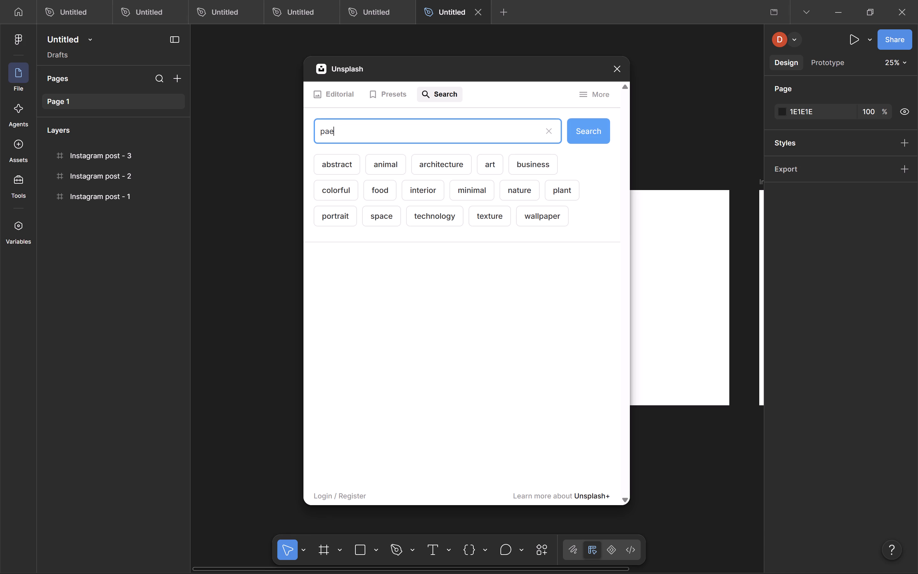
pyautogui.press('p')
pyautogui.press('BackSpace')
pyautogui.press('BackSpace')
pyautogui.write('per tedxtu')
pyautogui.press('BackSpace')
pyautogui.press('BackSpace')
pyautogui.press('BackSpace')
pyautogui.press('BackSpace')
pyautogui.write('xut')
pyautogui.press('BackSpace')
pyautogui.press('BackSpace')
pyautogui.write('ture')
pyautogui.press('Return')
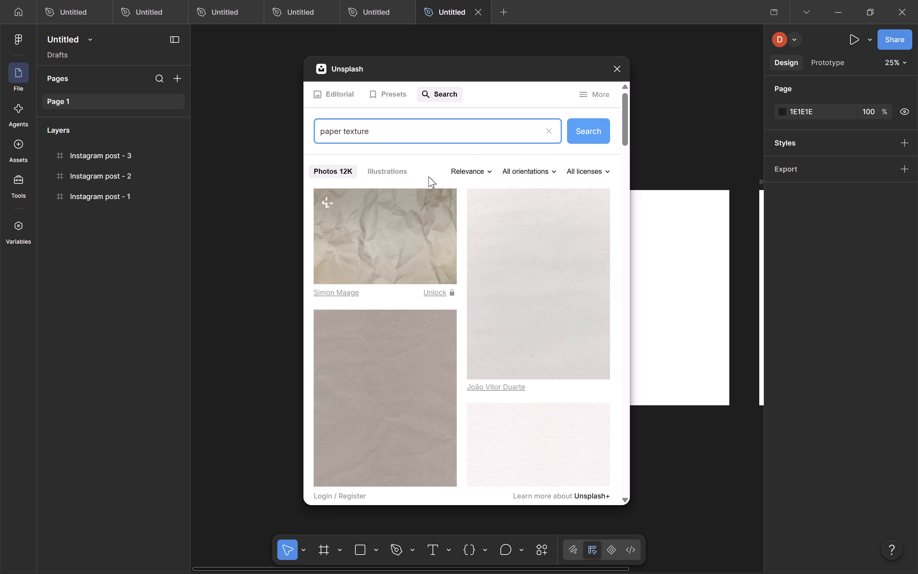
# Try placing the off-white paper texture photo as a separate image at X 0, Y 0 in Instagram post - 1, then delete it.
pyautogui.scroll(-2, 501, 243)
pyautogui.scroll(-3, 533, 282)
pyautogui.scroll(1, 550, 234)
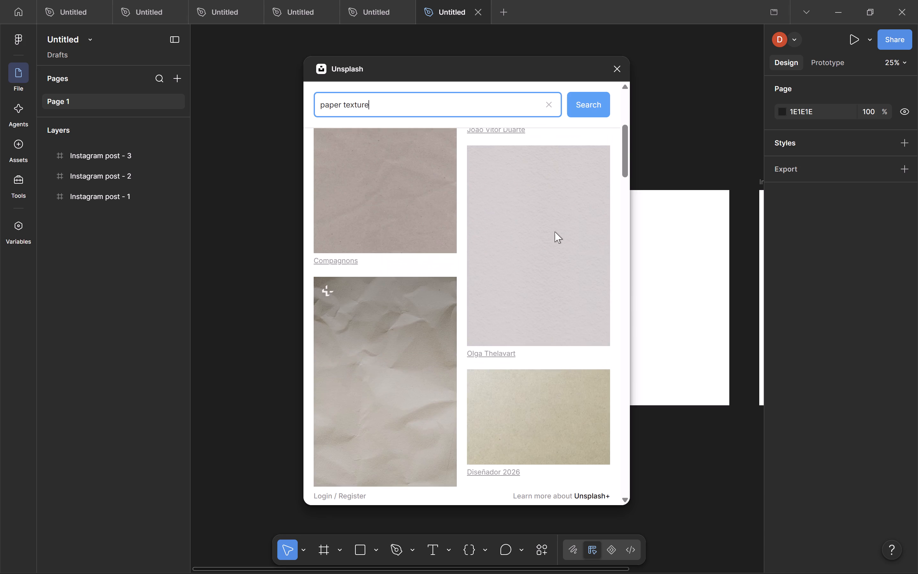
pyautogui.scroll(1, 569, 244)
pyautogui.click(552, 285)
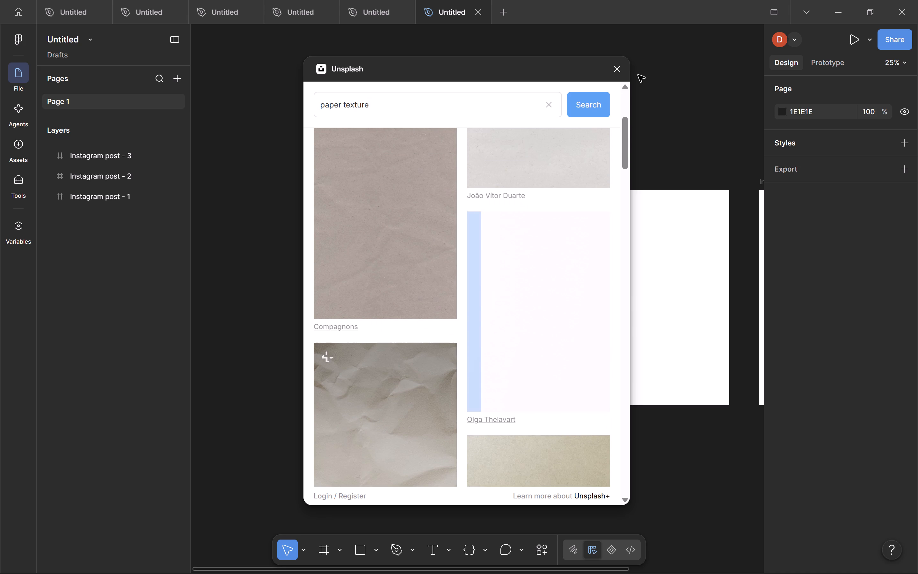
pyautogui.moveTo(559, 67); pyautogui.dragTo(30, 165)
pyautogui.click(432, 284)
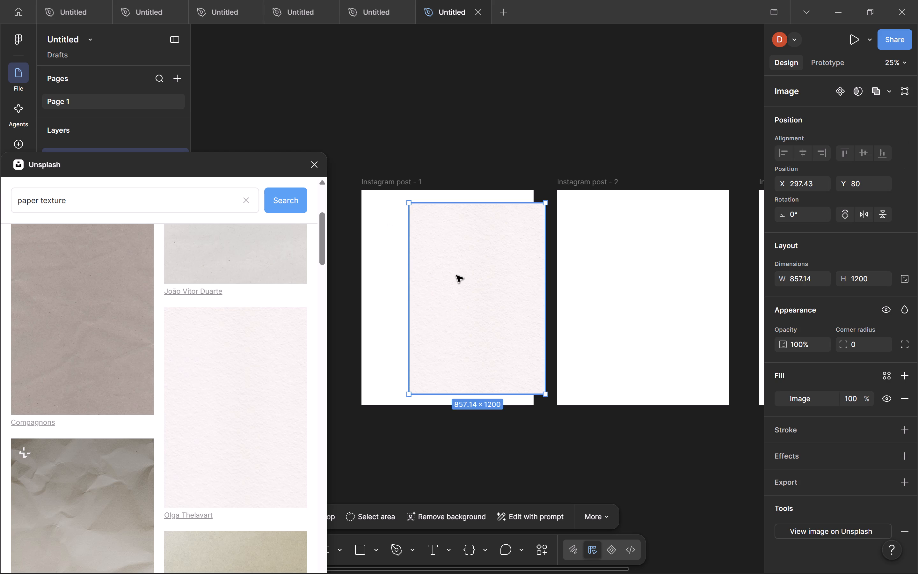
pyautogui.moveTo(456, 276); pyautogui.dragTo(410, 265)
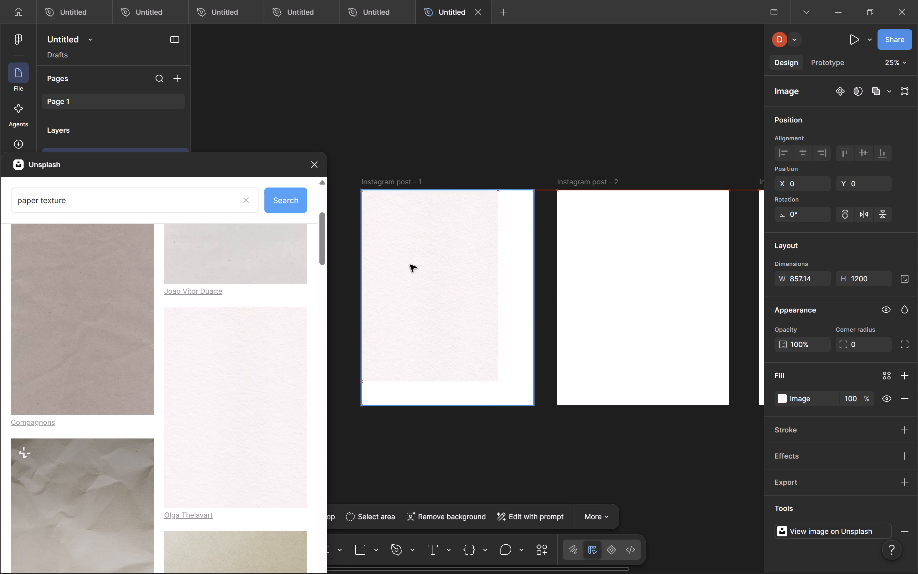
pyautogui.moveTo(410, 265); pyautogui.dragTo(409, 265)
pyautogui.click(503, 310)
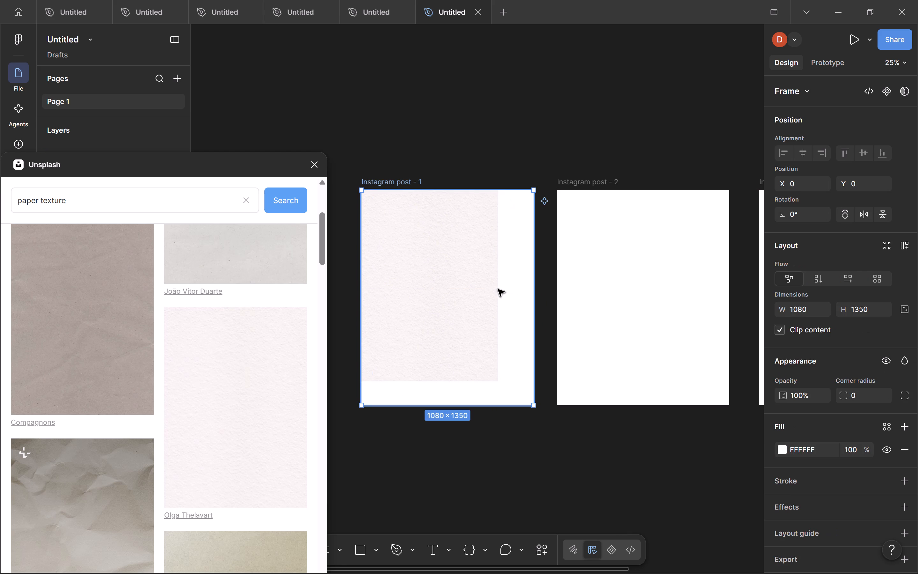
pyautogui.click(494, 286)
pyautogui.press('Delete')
# Change the fill of Instagram post - 1 to an image fill using the off-white paper texture from Unsplash.
pyautogui.click(386, 305)
pyautogui.click(787, 455)
pyautogui.click(783, 447)
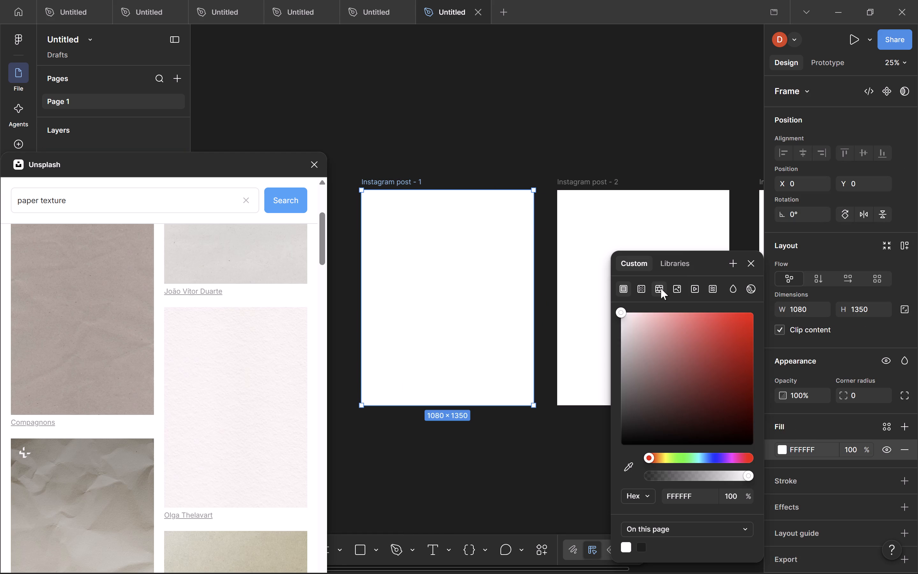
pyautogui.click(661, 288)
pyautogui.click(676, 292)
pyautogui.click(680, 262)
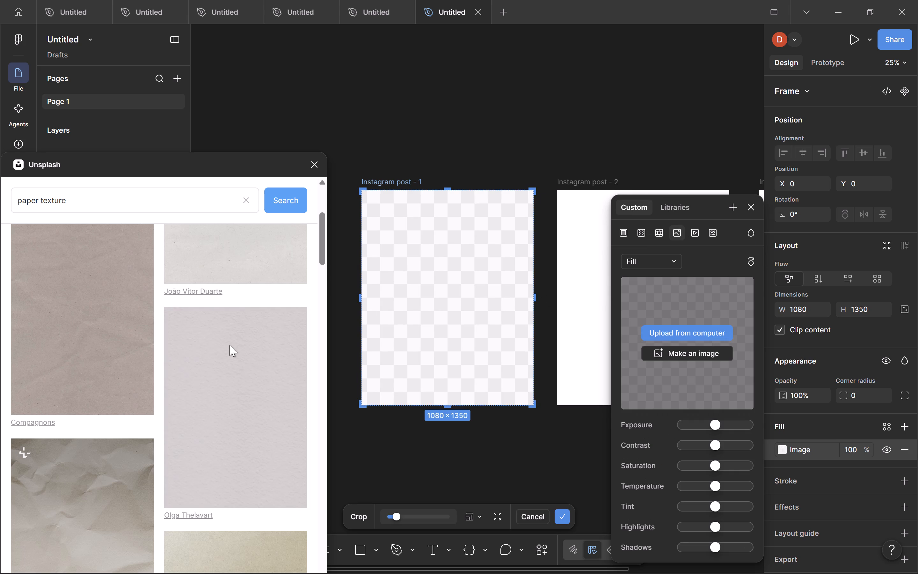
pyautogui.click(229, 345)
pyautogui.click(492, 132)
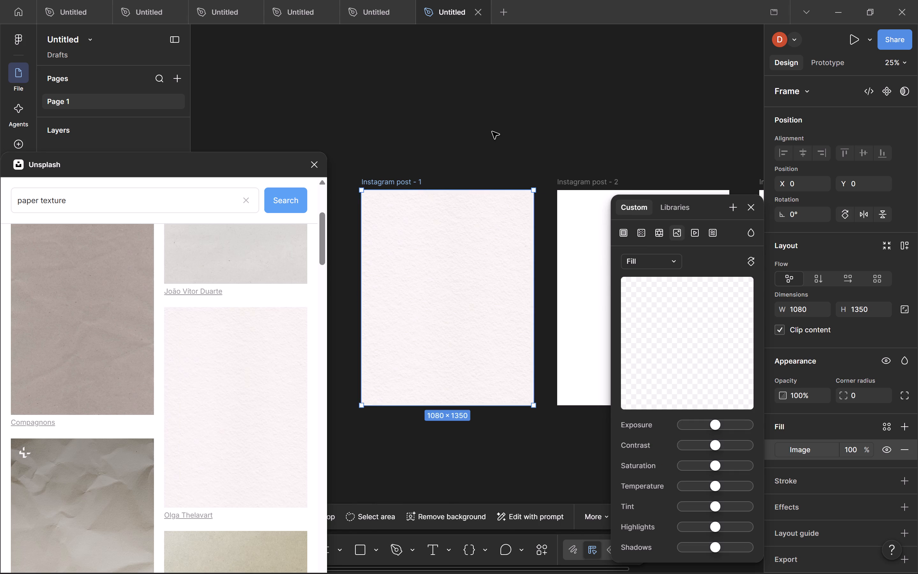
pyautogui.doubleClick(493, 130)
pyautogui.click(508, 95)
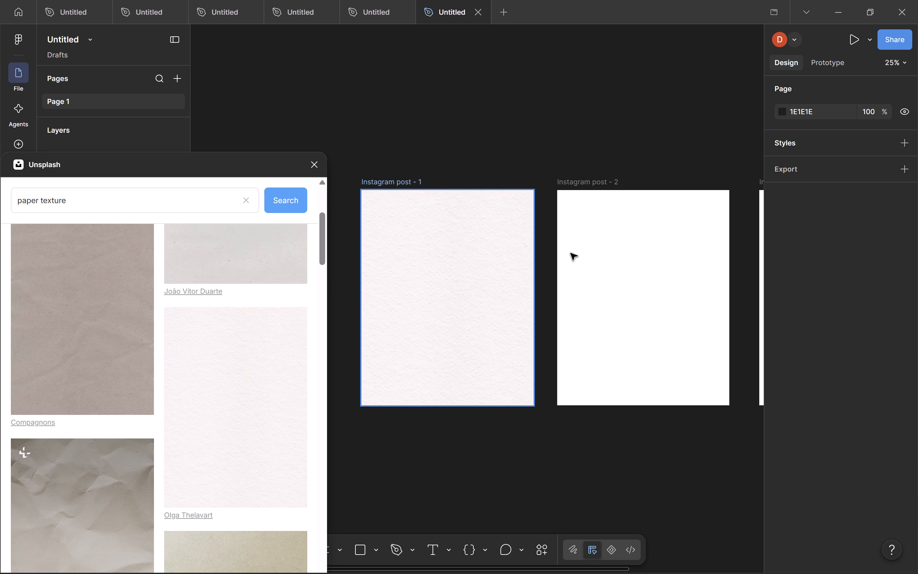
# Copy the properties of Instagram post - 1 and paste them onto Instagram post - 2 and Instagram post - 3.
pyautogui.click(522, 239)
pyautogui.hotkey('ctrl', 'alt', 'c')
pyautogui.click(582, 243)
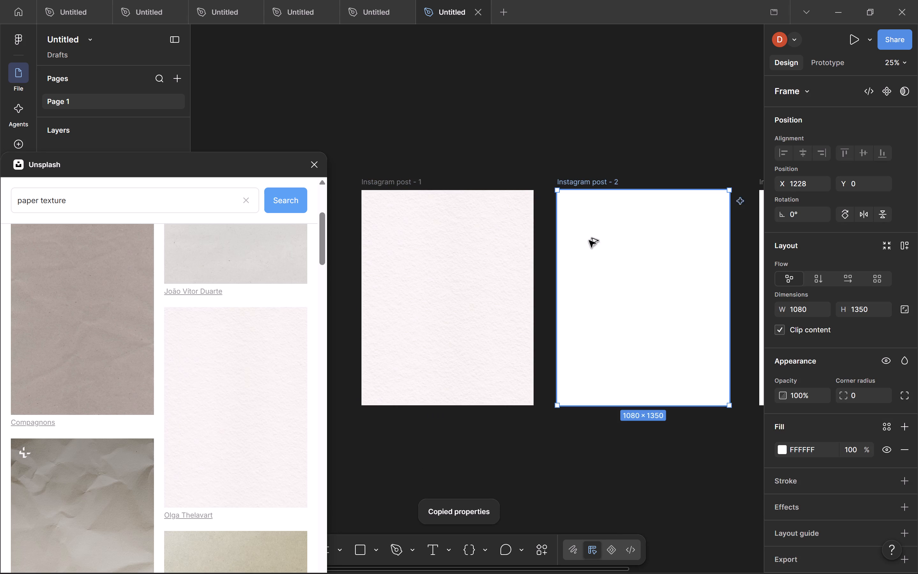
pyautogui.hotkey('ctrl', 'alt', 'v')
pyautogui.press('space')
pyautogui.moveTo(679, 273); pyautogui.dragTo(553, 253)
pyautogui.click(663, 240)
pyautogui.hotkey('ctrl', 'alt', 'v')
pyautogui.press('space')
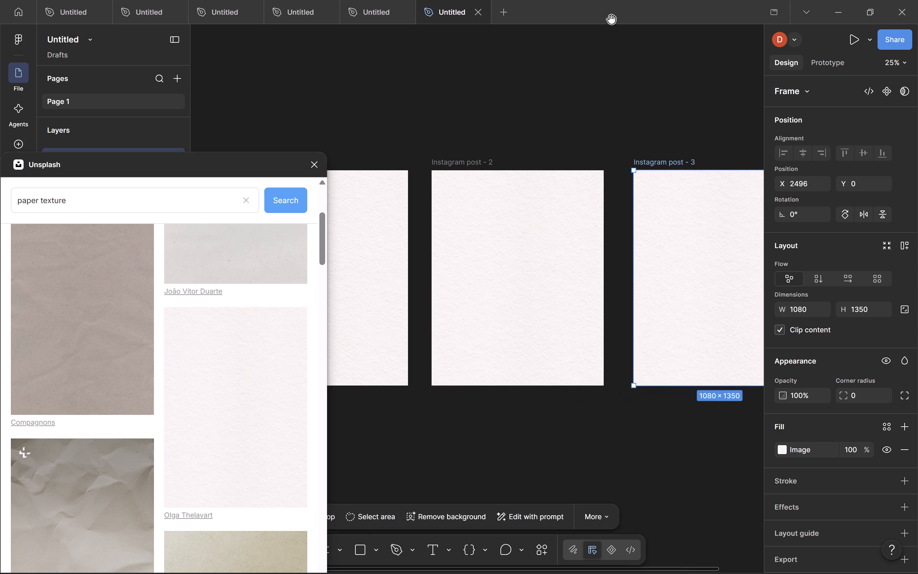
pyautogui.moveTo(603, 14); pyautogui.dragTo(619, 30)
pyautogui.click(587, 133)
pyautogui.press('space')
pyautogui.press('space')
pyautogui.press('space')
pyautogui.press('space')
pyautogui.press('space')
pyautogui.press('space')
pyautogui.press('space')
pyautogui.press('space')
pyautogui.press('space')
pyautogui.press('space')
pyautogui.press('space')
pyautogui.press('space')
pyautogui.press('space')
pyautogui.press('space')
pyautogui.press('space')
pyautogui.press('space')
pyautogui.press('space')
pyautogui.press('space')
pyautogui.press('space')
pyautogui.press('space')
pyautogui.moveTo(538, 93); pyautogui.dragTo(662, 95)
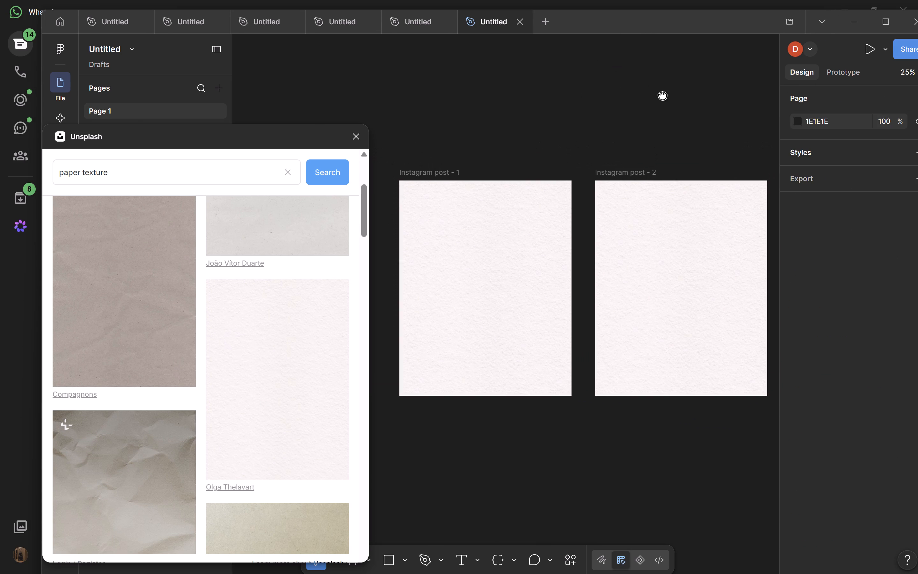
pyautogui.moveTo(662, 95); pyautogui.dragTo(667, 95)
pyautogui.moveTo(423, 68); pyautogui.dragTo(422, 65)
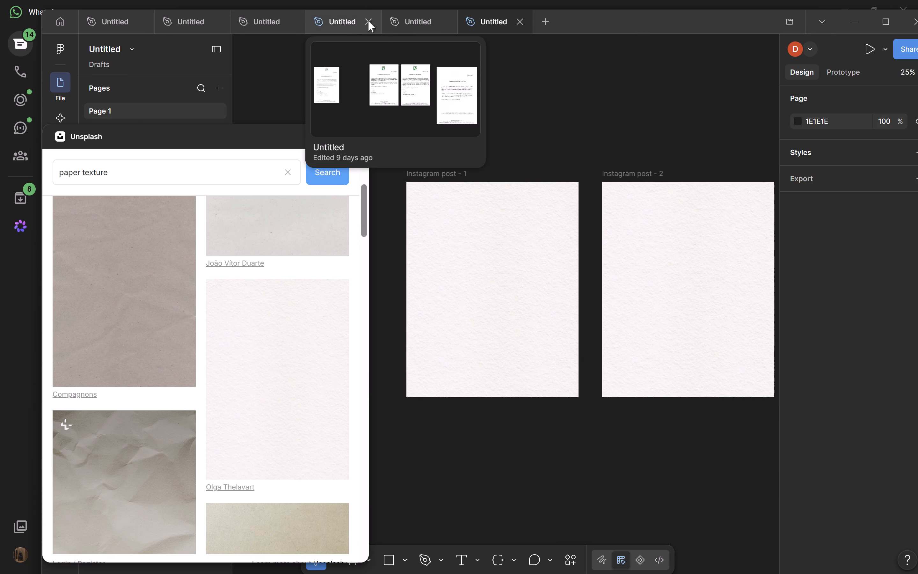
# Copy the shield crest and round blue logo from the EK-PRAYASS internship design file and place them above Instagram post - 1 in the new file.
pyautogui.click(253, 21)
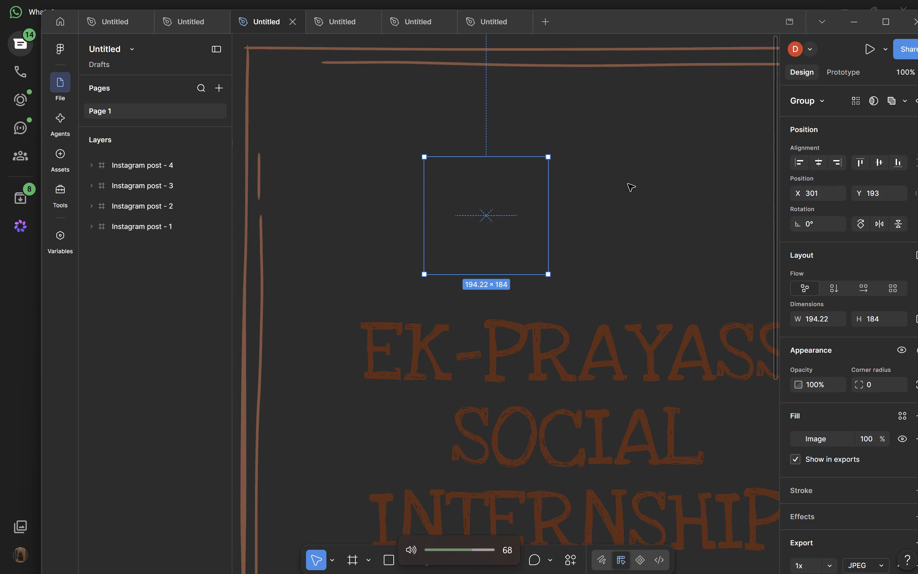
pyautogui.scroll(-3, 609, 161)
pyautogui.scroll(2, 609, 161)
pyautogui.hotkey('ctrl', '-')
pyautogui.hotkey('ctrl', '-')
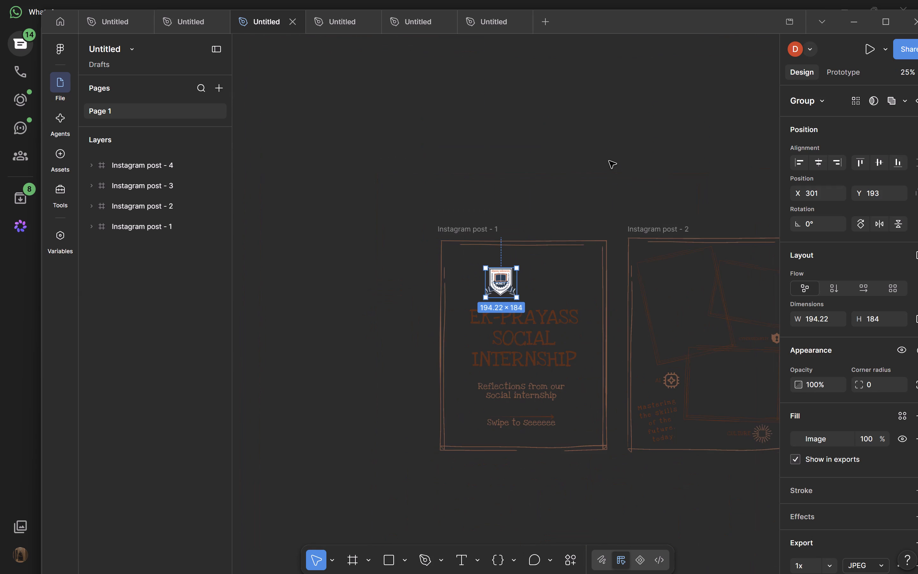
pyautogui.click(546, 280)
pyautogui.keyDown('shift'); pyautogui.click(496, 273); pyautogui.keyUp('shift')
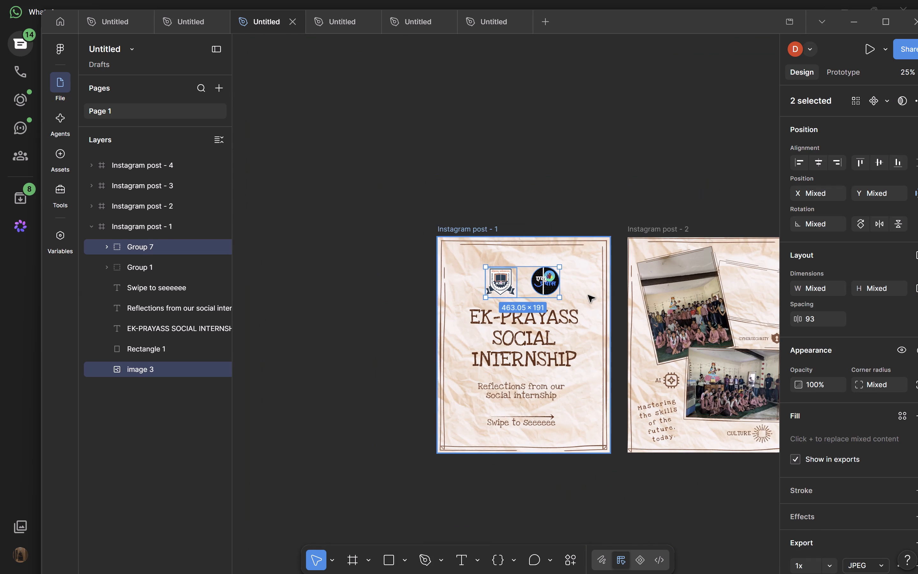
pyautogui.hotkey('ctrl', 'c')
pyautogui.click(491, 14)
pyautogui.click(484, 29)
pyautogui.hotkey('ctrl', 'v')
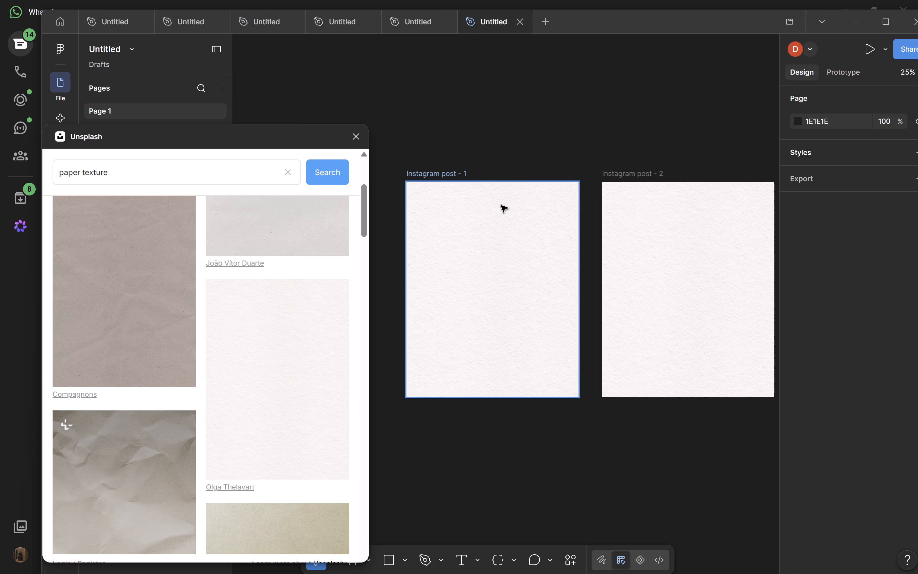
pyautogui.moveTo(515, 308); pyautogui.dragTo(491, 99)
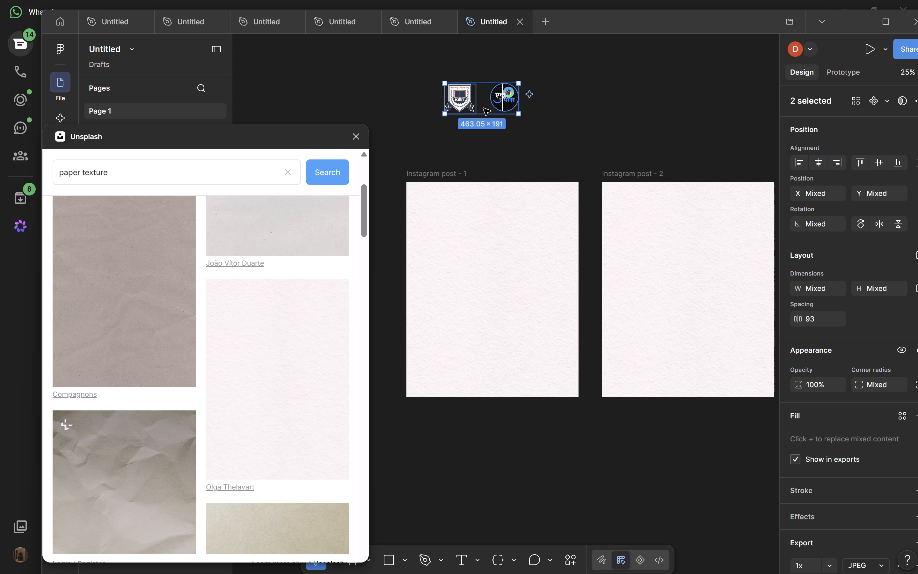
pyautogui.click(484, 108)
pyautogui.click(667, 65)
pyautogui.click(440, 112)
pyautogui.click(462, 154)
# Switch from Figma to another open application.
pyautogui.hotkey('alt', 'Tab')
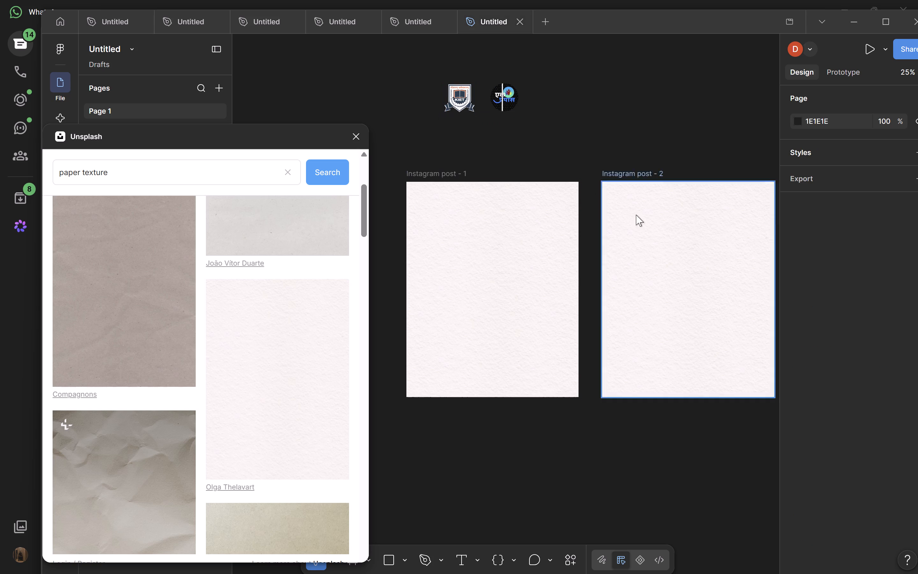
# Switch to Chrome and look through the files in the shared Diwali 2026 Event folder on Google Drive.
pyautogui.click(426, 6)
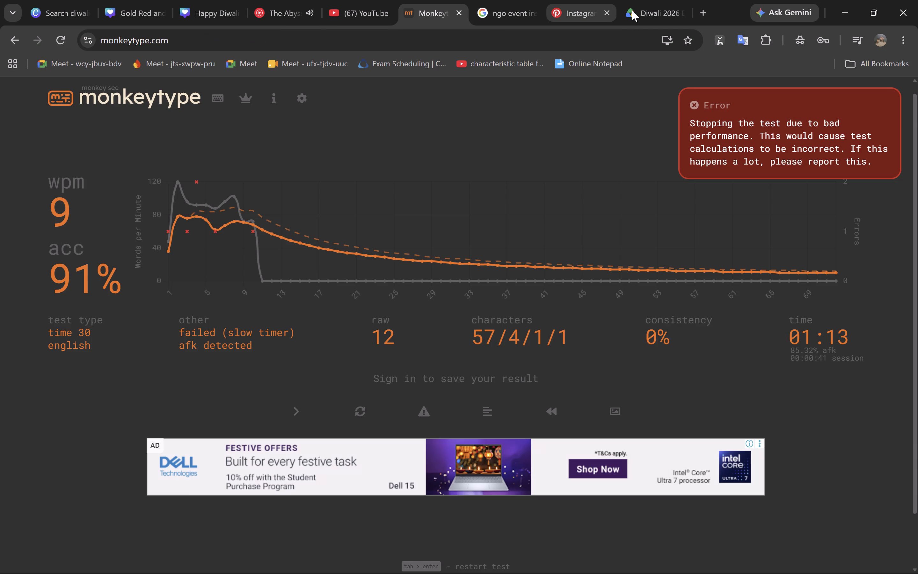
pyautogui.click(632, 11)
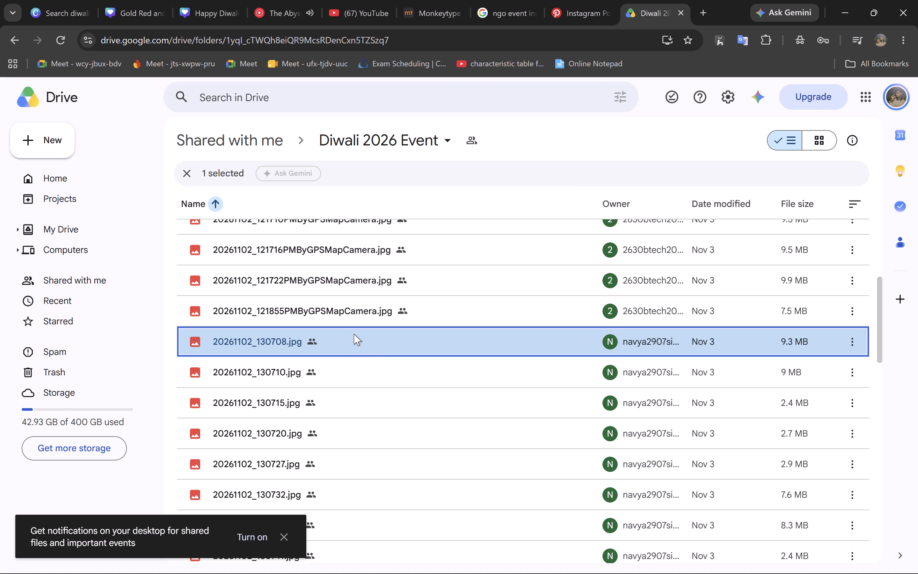
pyautogui.scroll(-11, 352, 337)
pyautogui.moveTo(362, 401); pyautogui.dragTo(363, 404)
pyautogui.click(363, 405)
pyautogui.scroll(-14, 508, 357)
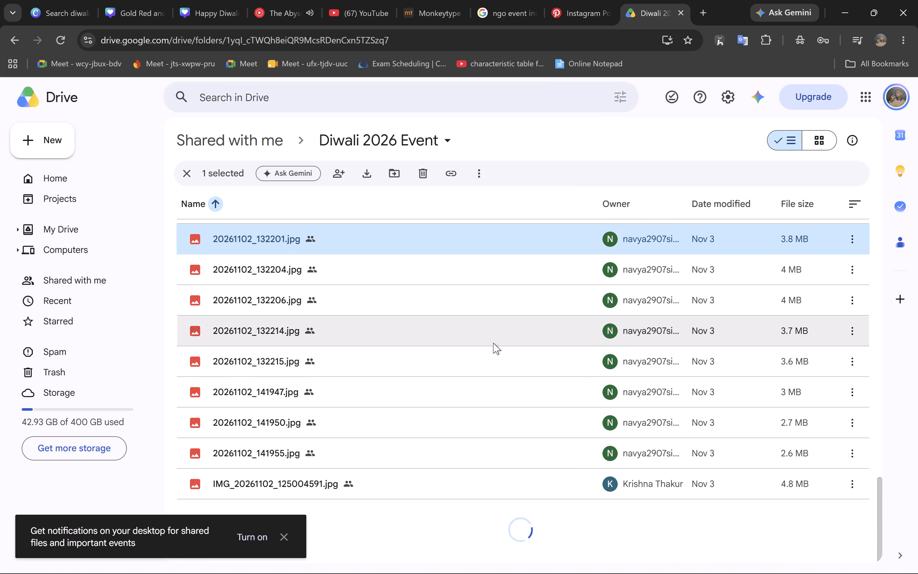
pyautogui.scroll(-20, 431, 456)
pyautogui.scroll(-12, 431, 456)
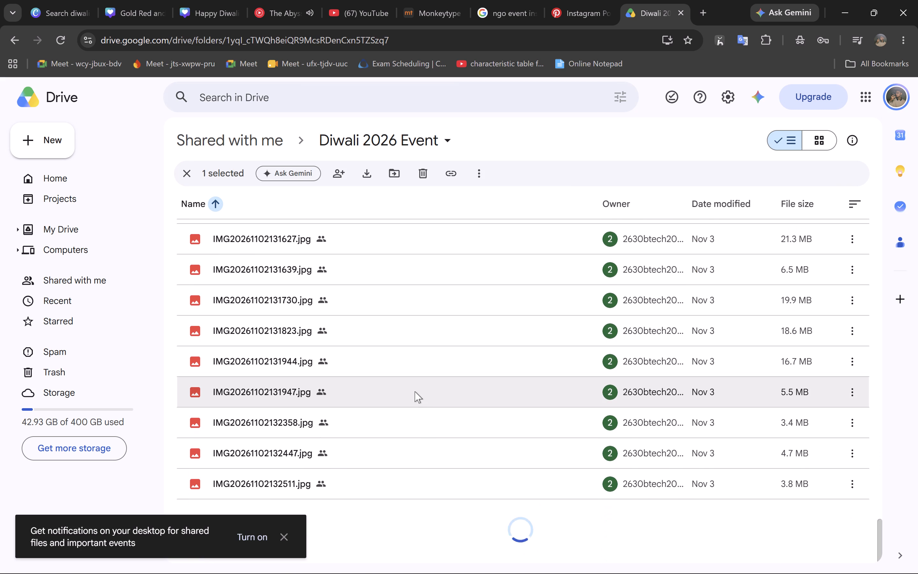
pyautogui.scroll(-20, 415, 391)
pyautogui.scroll(-12, 415, 391)
pyautogui.scroll(1, 413, 378)
pyautogui.scroll(-12, 413, 378)
pyautogui.scroll(-20, 412, 376)
pyautogui.scroll(-20, 412, 376)
pyautogui.scroll(-10, 412, 376)
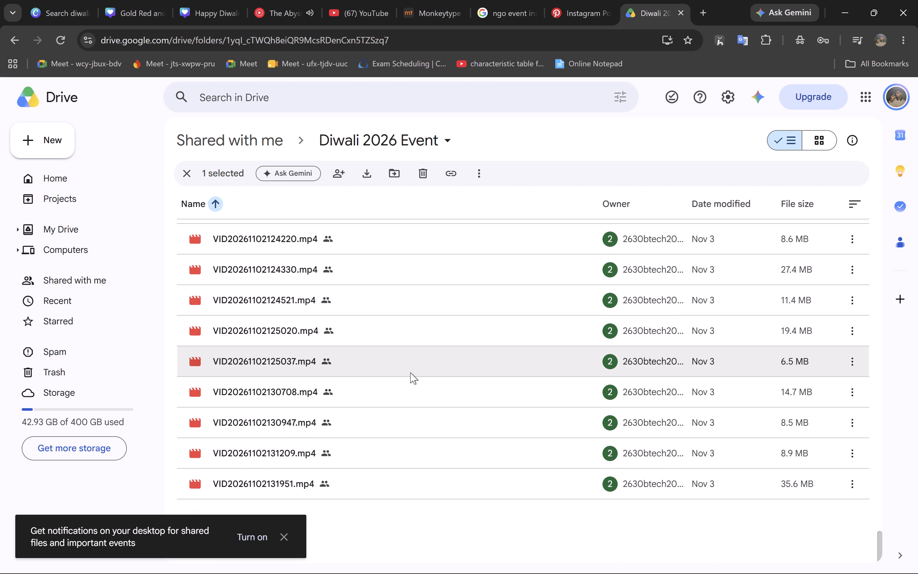
pyautogui.scroll(-13, 410, 372)
pyautogui.scroll(2, 398, 413)
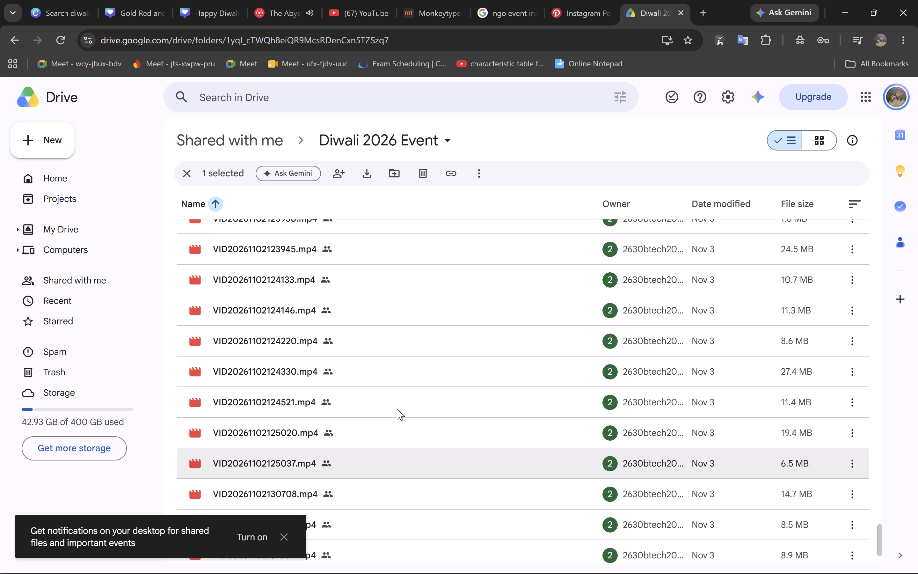
pyautogui.scroll(-11, 396, 399)
pyautogui.scroll(9, 397, 393)
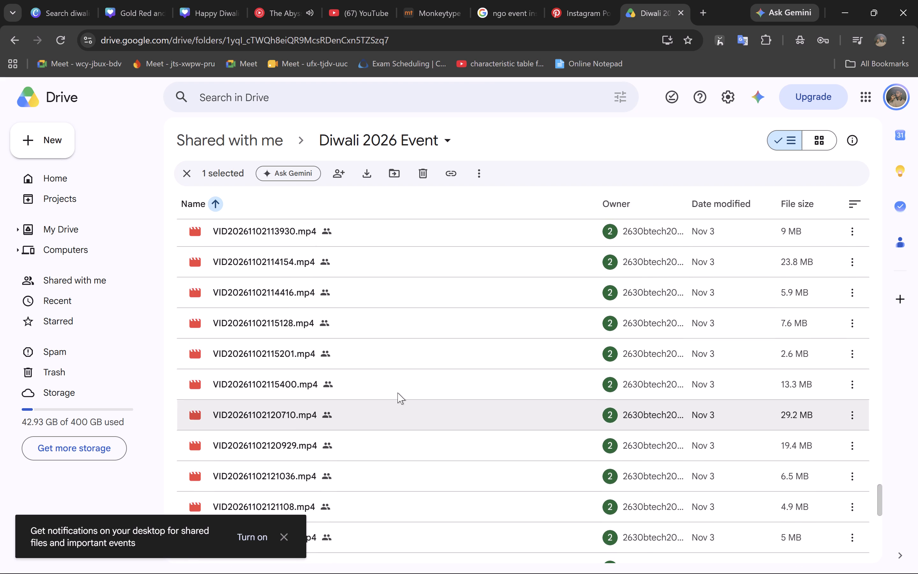
pyautogui.scroll(6, 397, 392)
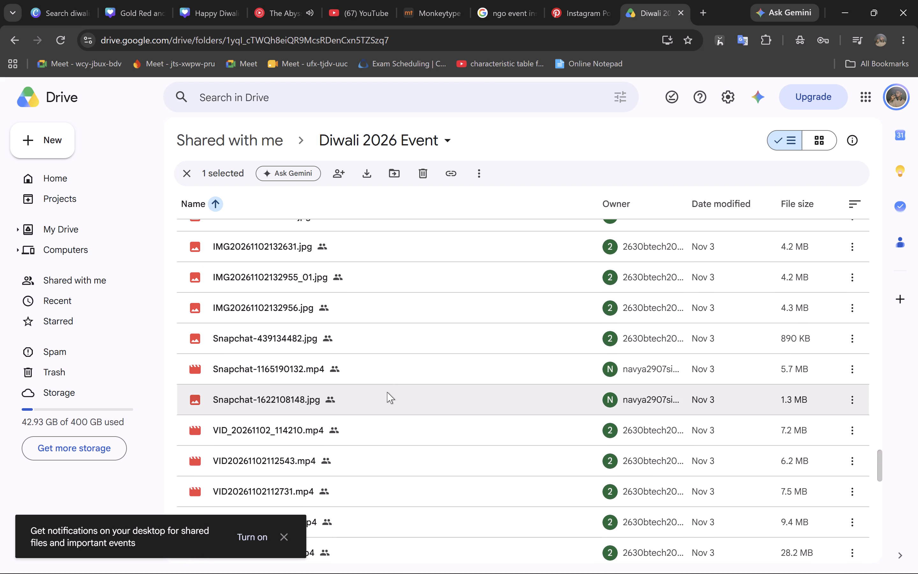
# Preview Snapchat-1622108148.jpg in the Drive folder and browse backward through the preceding event photos for usable shots.
pyautogui.doubleClick(387, 392)
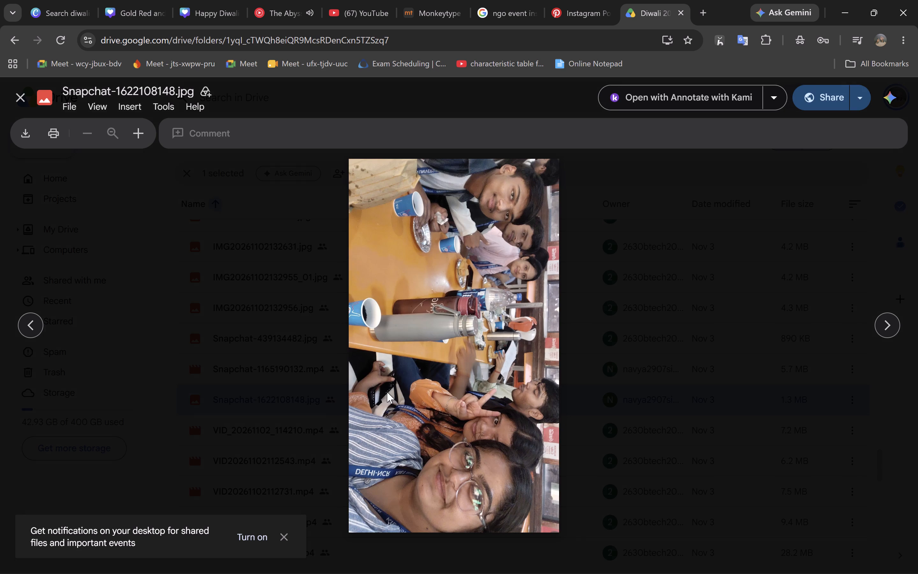
pyautogui.press('Left')
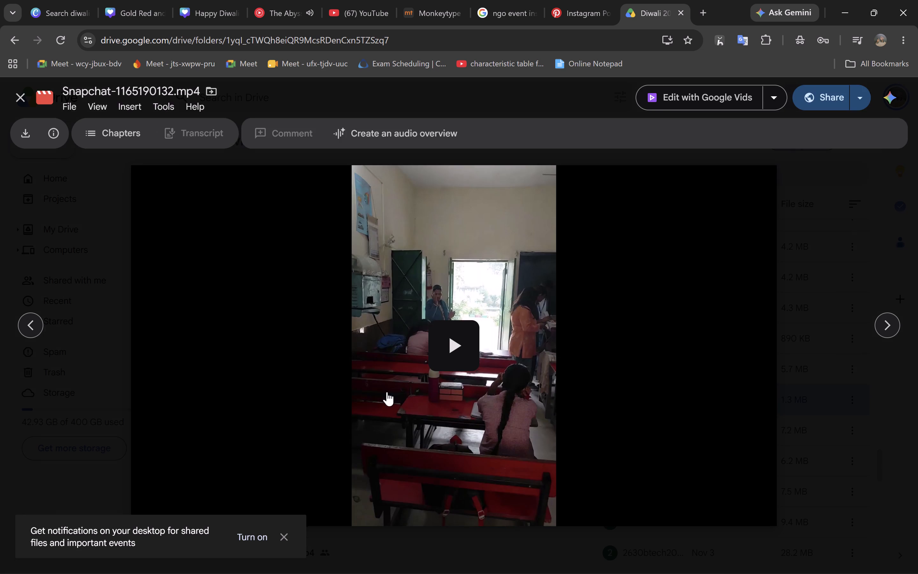
pyautogui.press('Left')
pyautogui.press('Left')
pyautogui.press('Right')
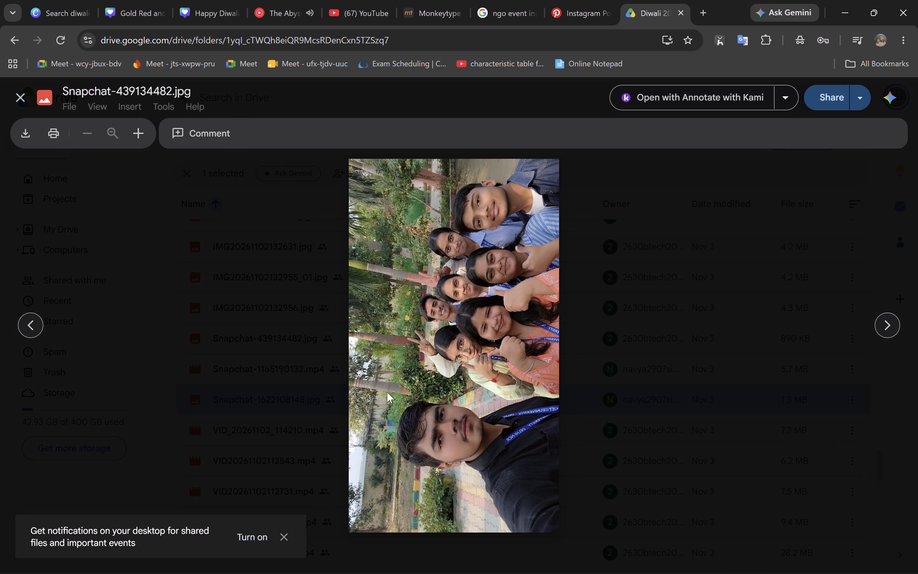
pyautogui.press('Left')
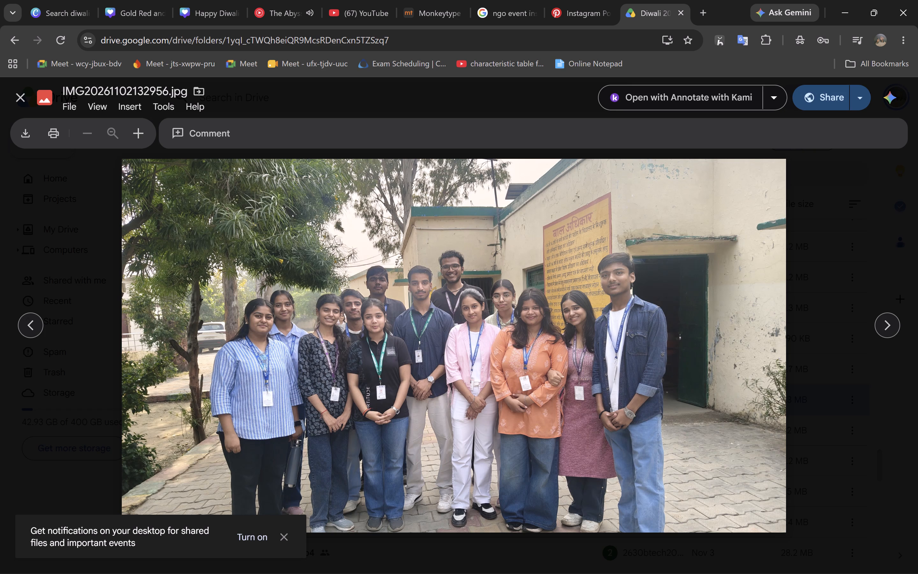
pyautogui.press('Left')
pyautogui.press('Right')
pyautogui.press('Left')
pyautogui.press('Left')
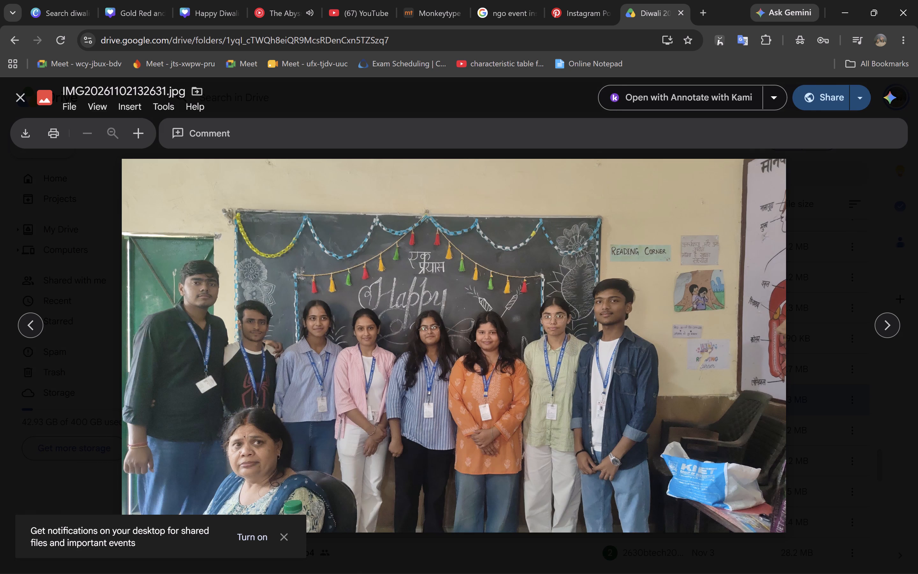
pyautogui.press('Left')
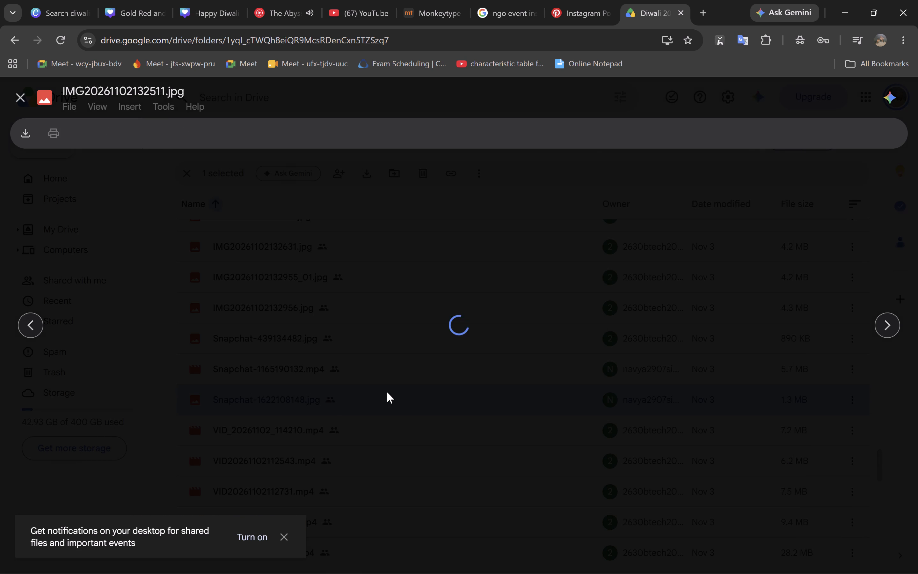
pyautogui.press('Left')
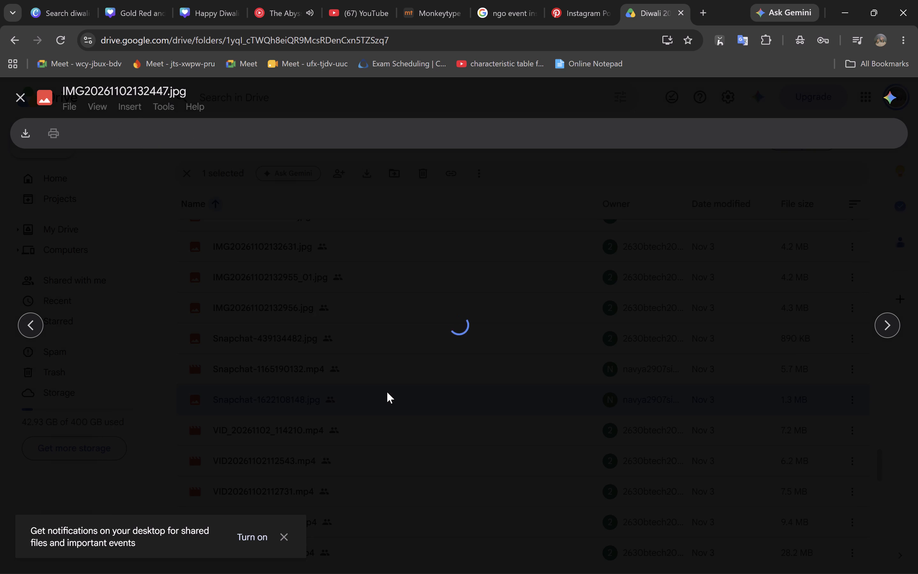
pyautogui.press('Left')
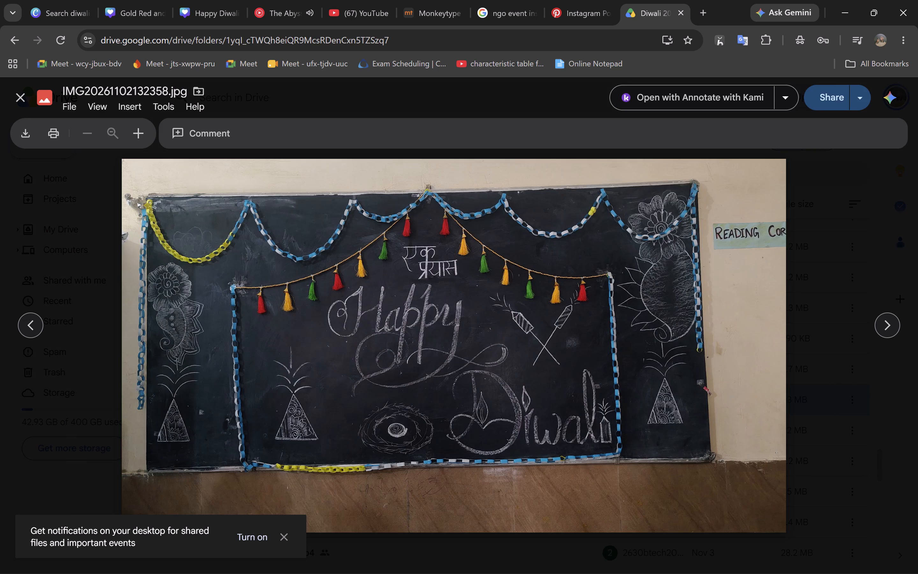
pyautogui.press('Left')
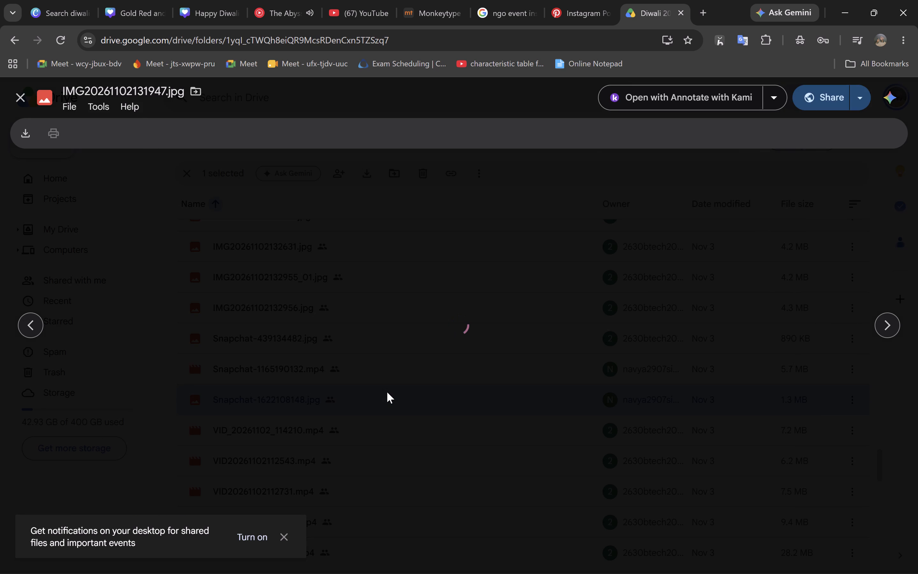
pyautogui.press('Left')
pyautogui.press('Left')
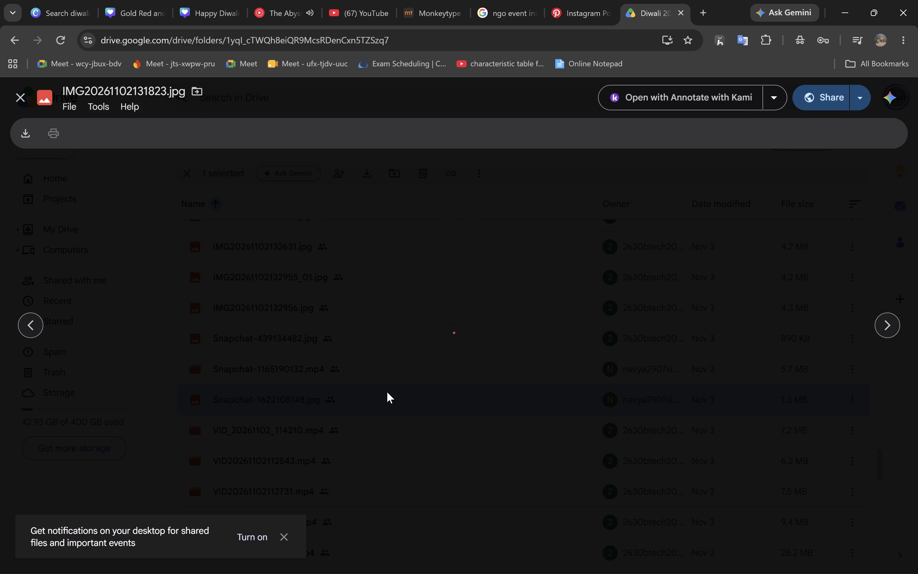
pyautogui.press('Left')
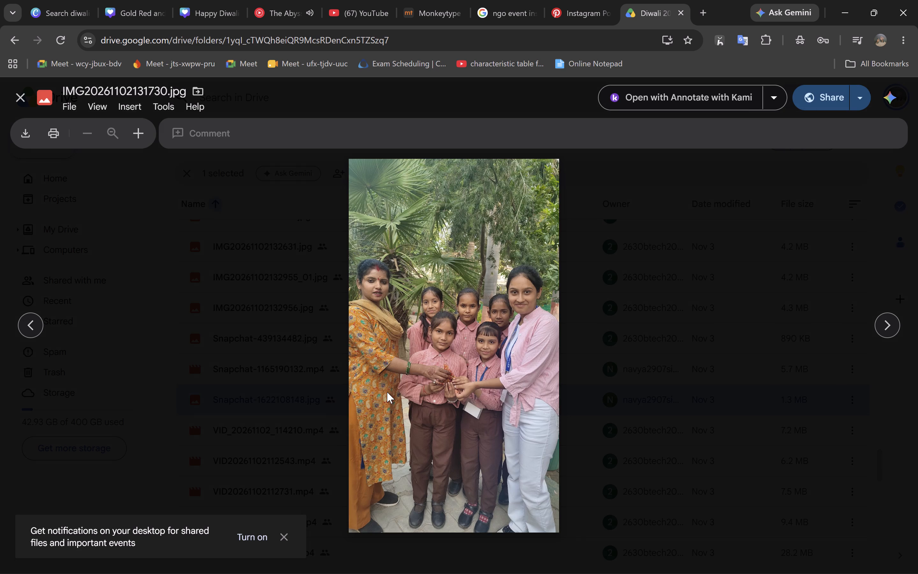
pyautogui.press('Left')
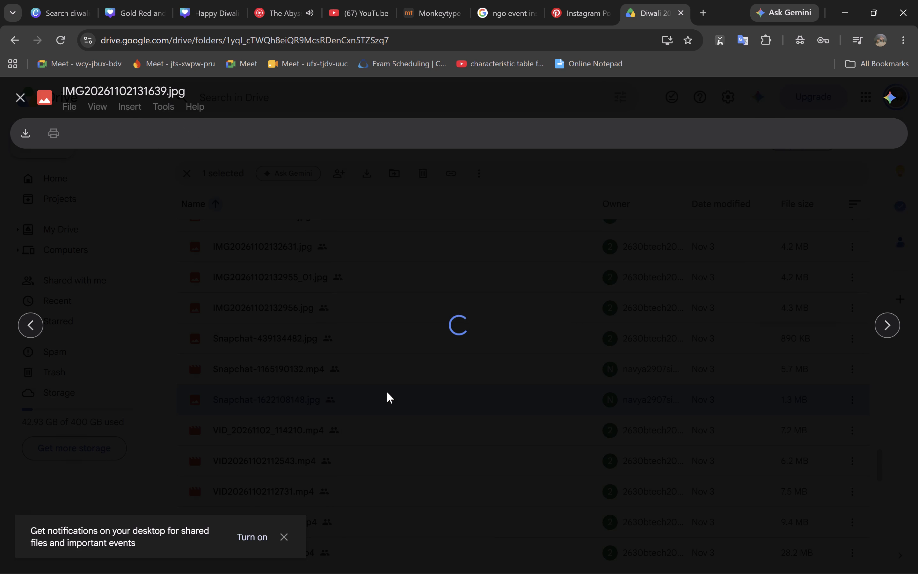
pyautogui.press('Left')
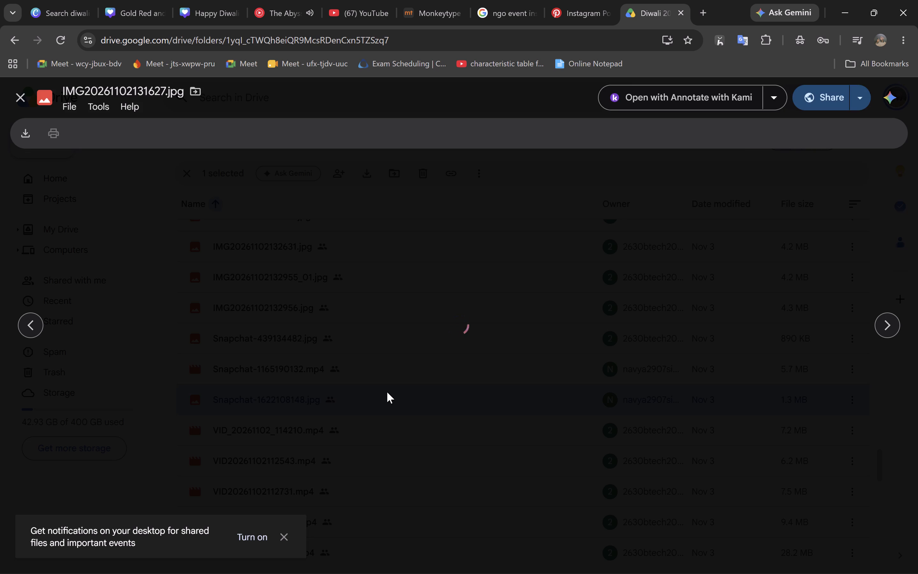
pyautogui.press('Left')
# Switch to YouTube Music and rewind The Abyss to about 0:49.
pyautogui.click(250, 7)
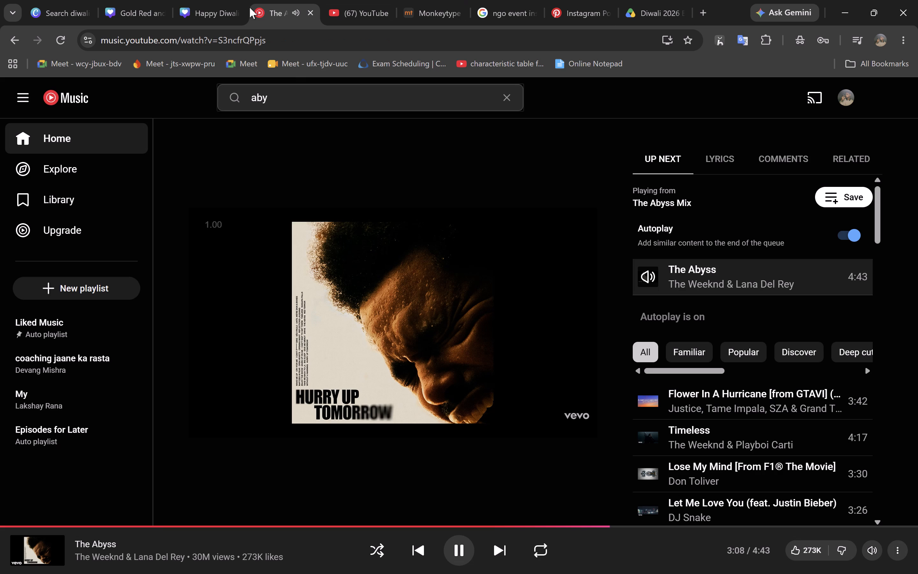
pyautogui.click(162, 526)
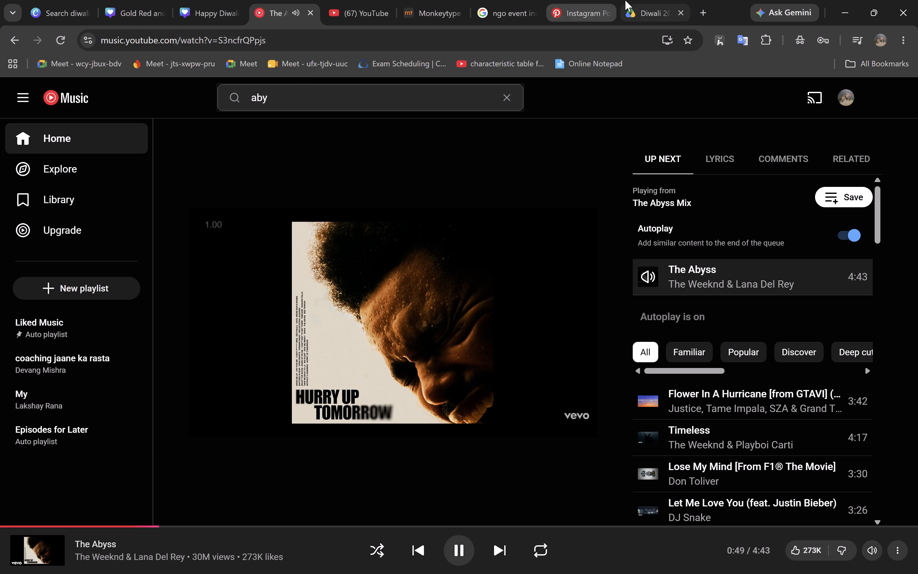
# Return to the Drive photo preview and view the preceding event photo.
pyautogui.click(625, 0)
pyautogui.press('Left')
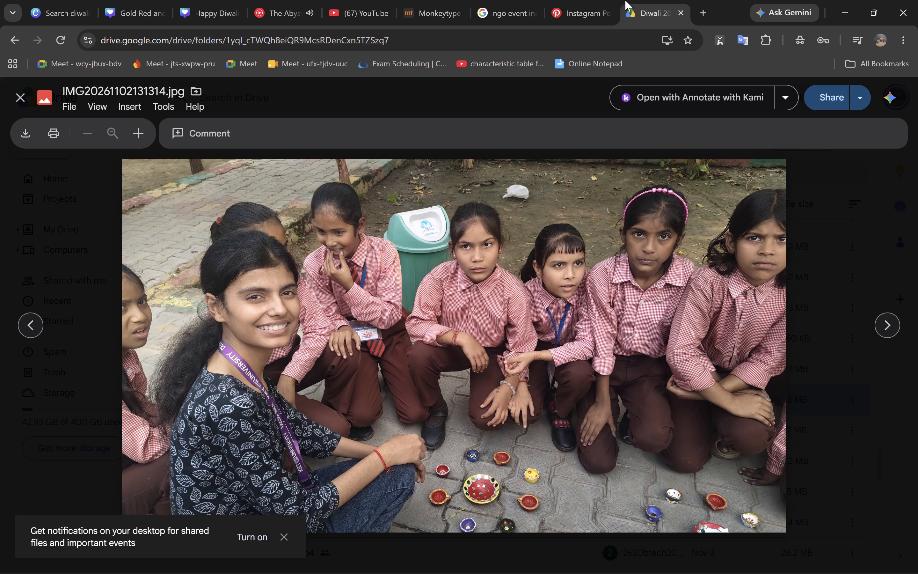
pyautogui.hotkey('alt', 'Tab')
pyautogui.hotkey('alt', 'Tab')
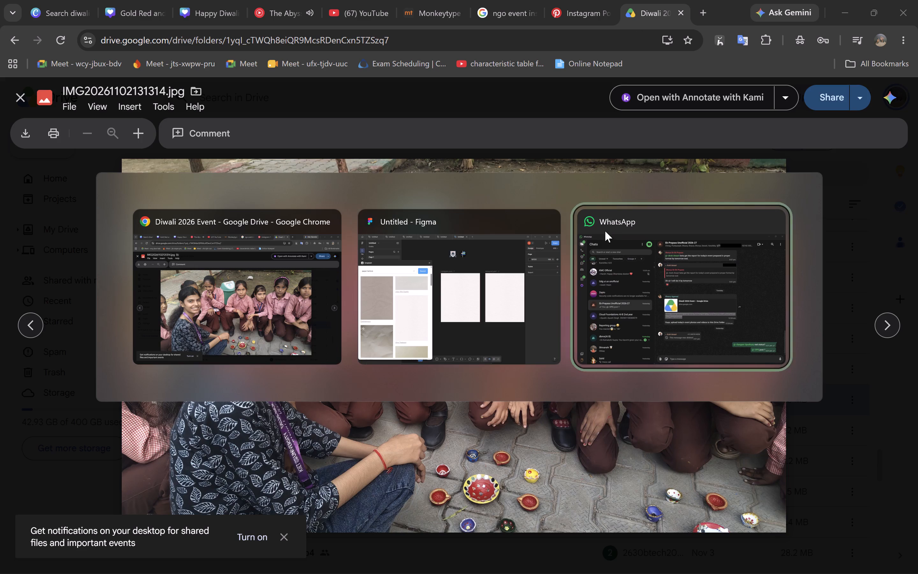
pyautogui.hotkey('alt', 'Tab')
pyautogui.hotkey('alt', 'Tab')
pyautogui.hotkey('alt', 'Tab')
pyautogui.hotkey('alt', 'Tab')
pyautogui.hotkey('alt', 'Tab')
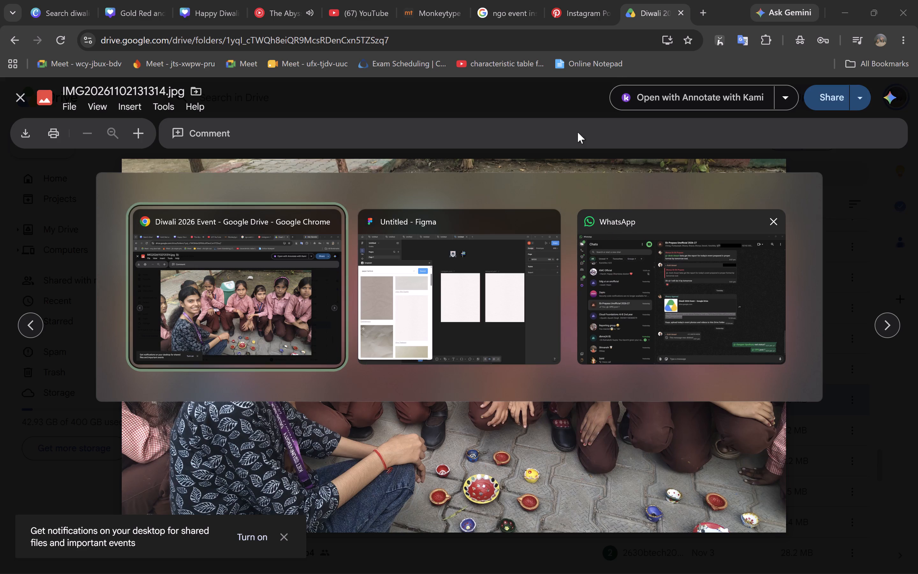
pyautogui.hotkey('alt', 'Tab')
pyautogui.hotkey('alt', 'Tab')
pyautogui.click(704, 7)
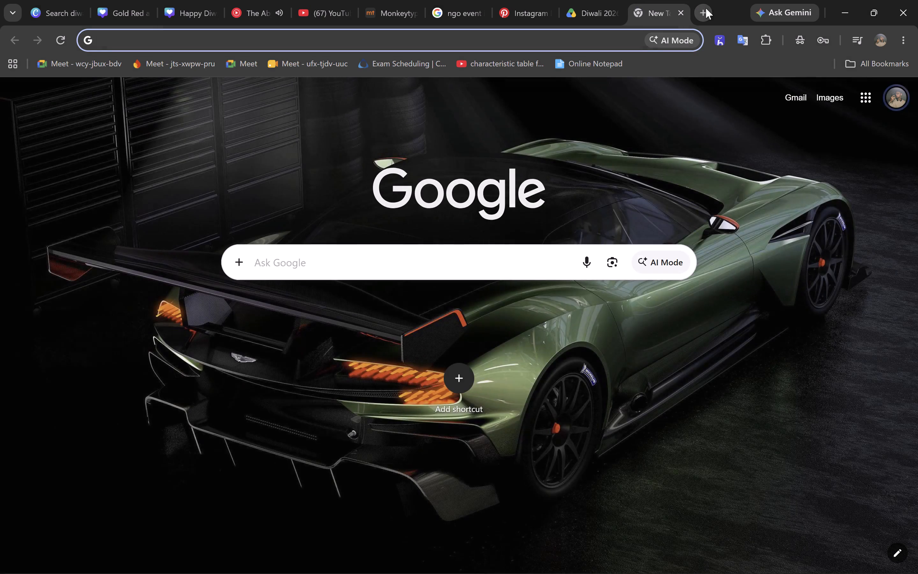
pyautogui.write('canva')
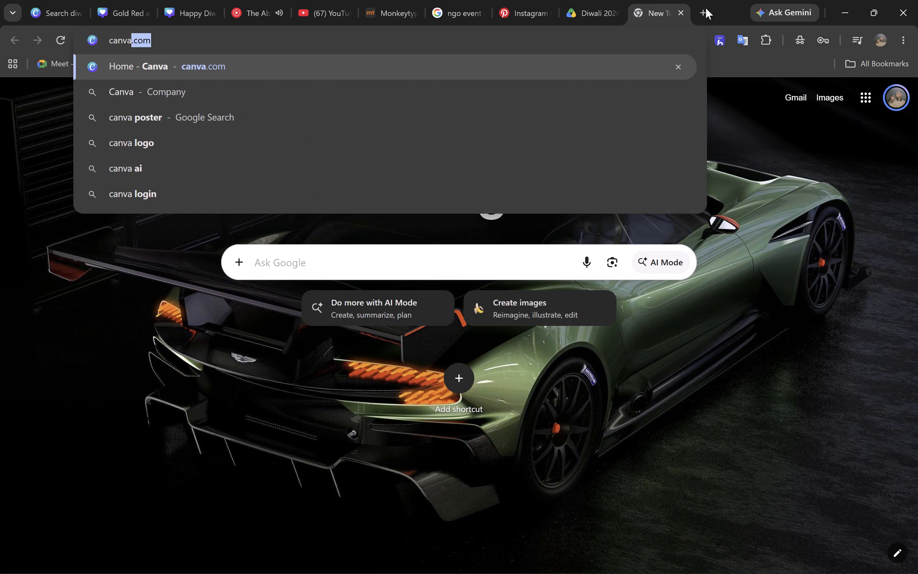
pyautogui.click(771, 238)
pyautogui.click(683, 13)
# Switch to the open Canva search for diwali templates and browse the designs for layout and style inspiration.
pyautogui.click(268, 0)
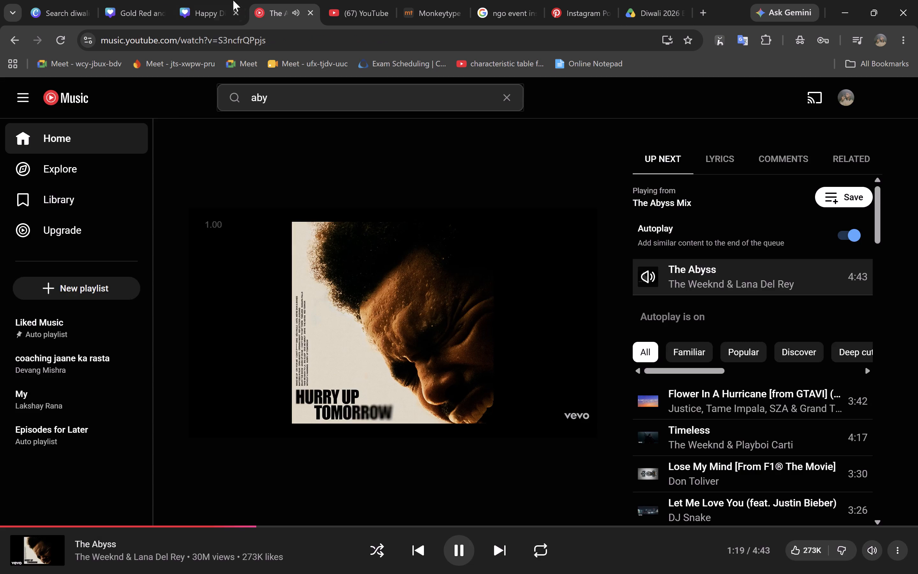
pyautogui.click(233, 0)
pyautogui.click(349, 207)
pyautogui.click(159, 0)
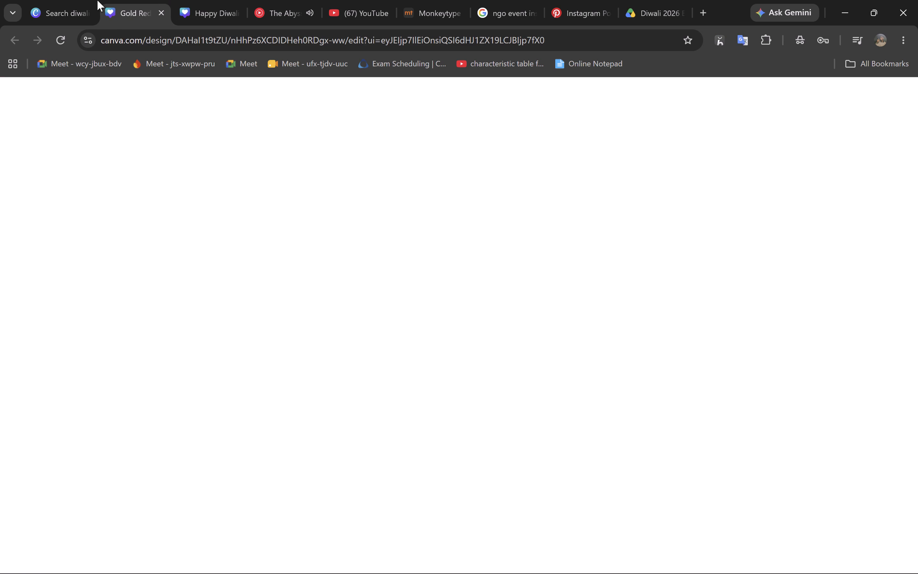
pyautogui.click(42, 0)
pyautogui.click(42, 0)
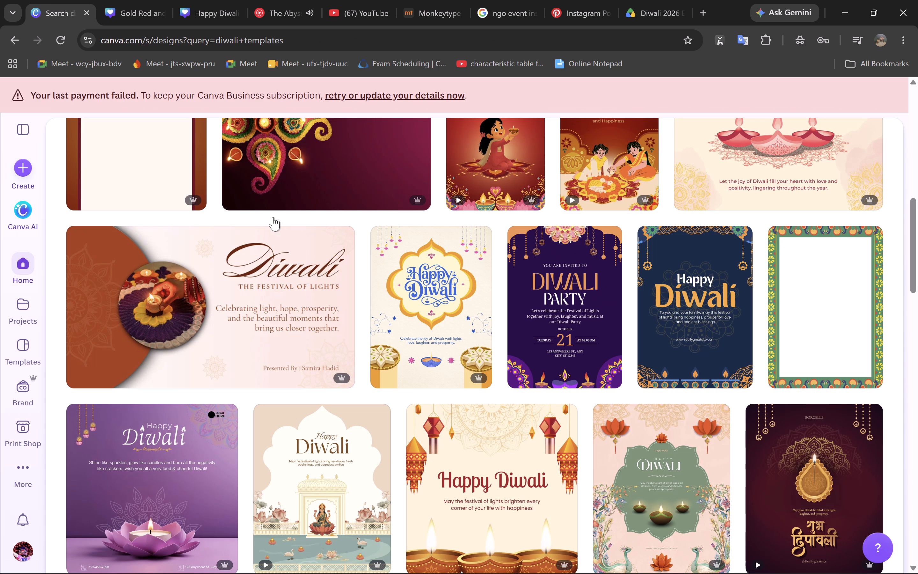
pyautogui.scroll(-4, 272, 211)
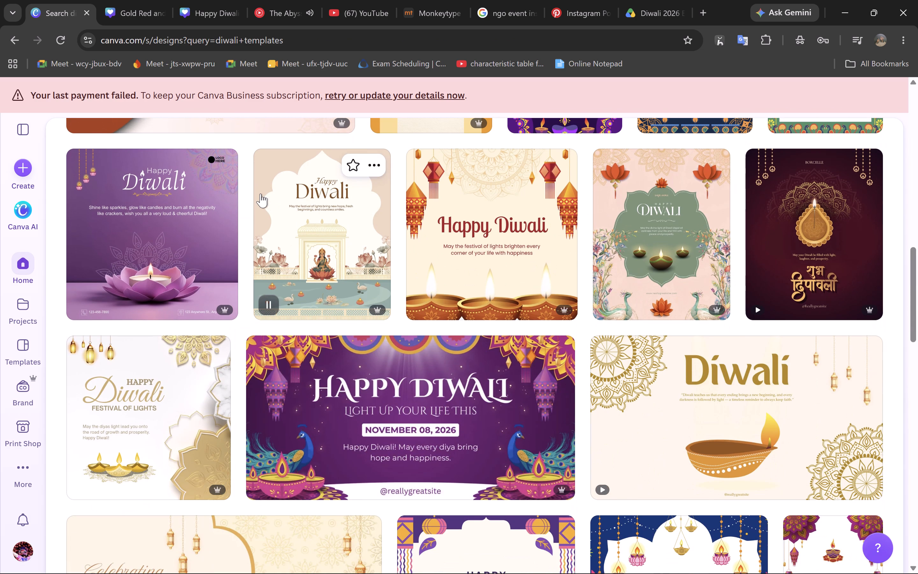
pyautogui.scroll(-3, 260, 194)
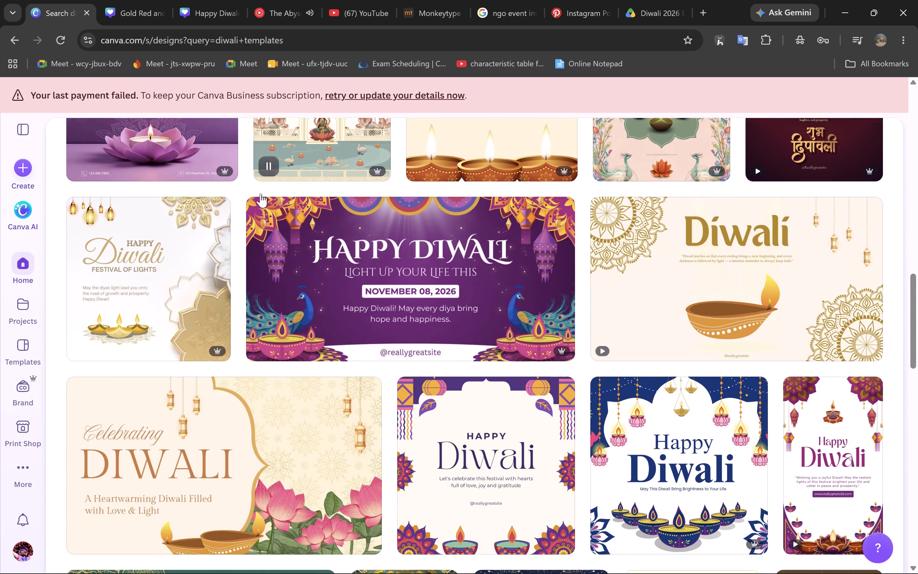
pyautogui.scroll(-11, 260, 194)
pyautogui.scroll(7, 256, 125)
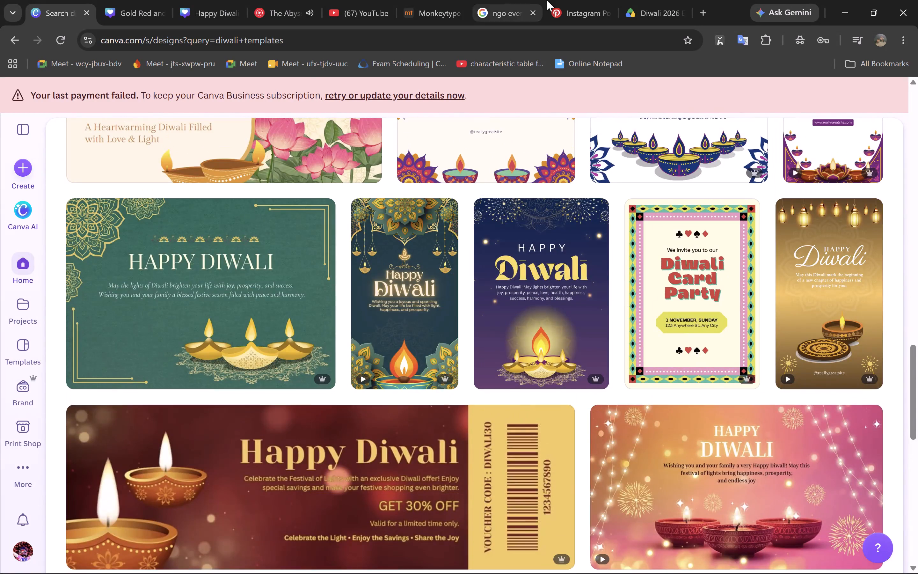
# Switch to Pinterest and search for "diwali event instagram posts".
pyautogui.click(588, 0)
pyautogui.click(372, 91)
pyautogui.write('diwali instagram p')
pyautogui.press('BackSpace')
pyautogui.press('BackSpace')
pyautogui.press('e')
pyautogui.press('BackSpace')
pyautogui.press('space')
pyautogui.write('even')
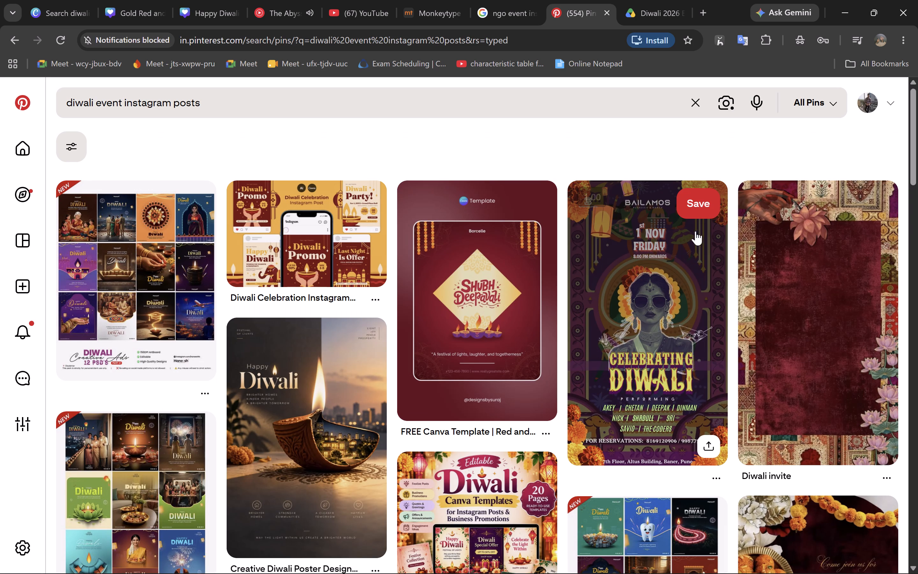
# Examine the Pinterest results for "diwali event instagram posts" for layout, colour and background ideas.
pyautogui.scroll(-1, 910, 174)
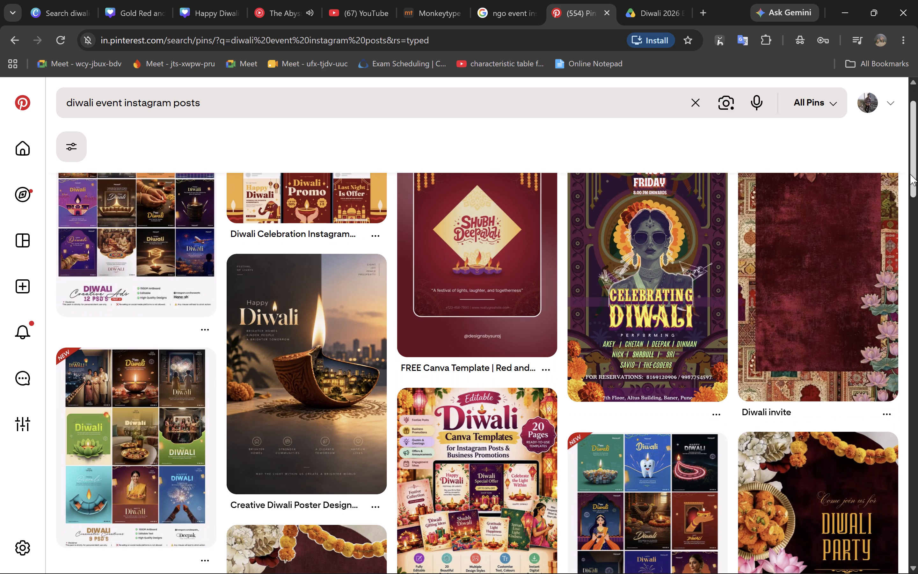
pyautogui.scroll(-2, 910, 174)
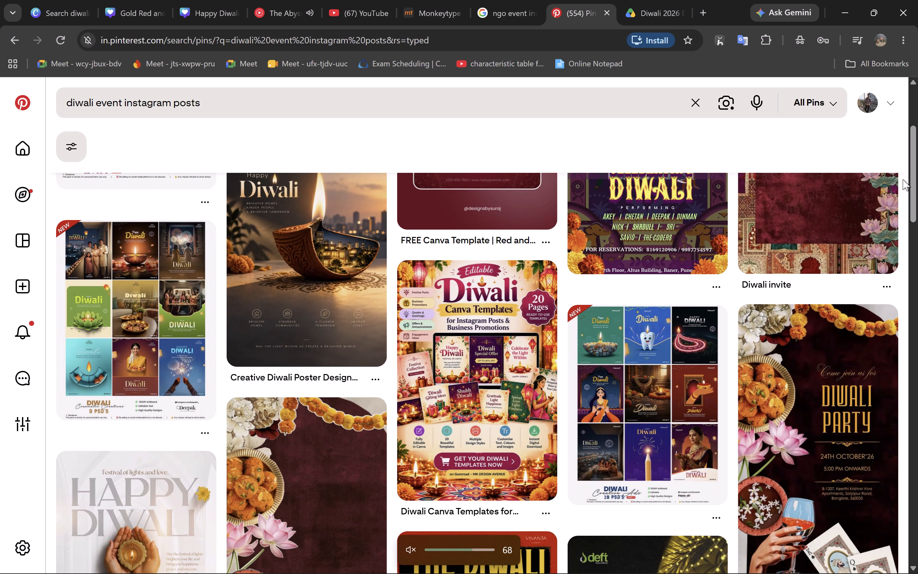
pyautogui.scroll(-2, 446, 378)
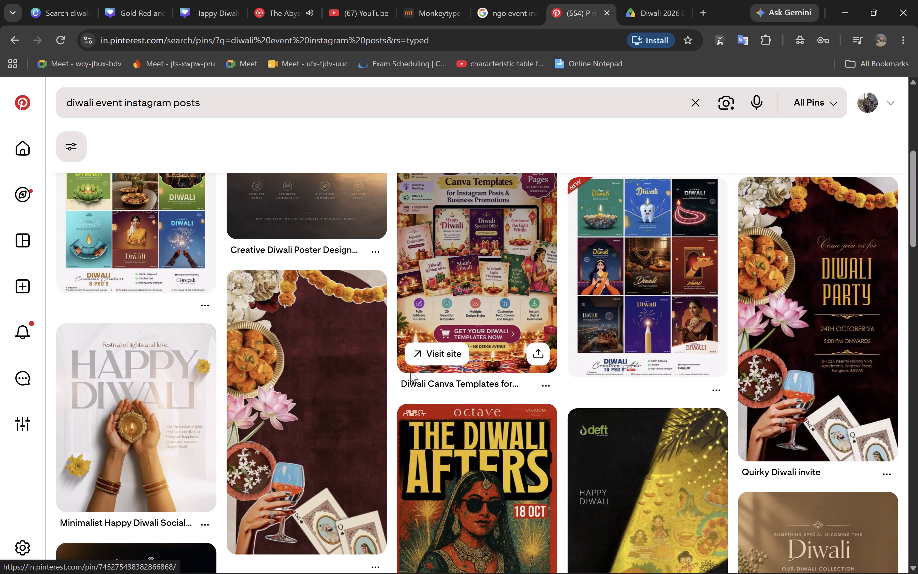
pyautogui.scroll(-3, 381, 369)
pyautogui.scroll(2, 476, 275)
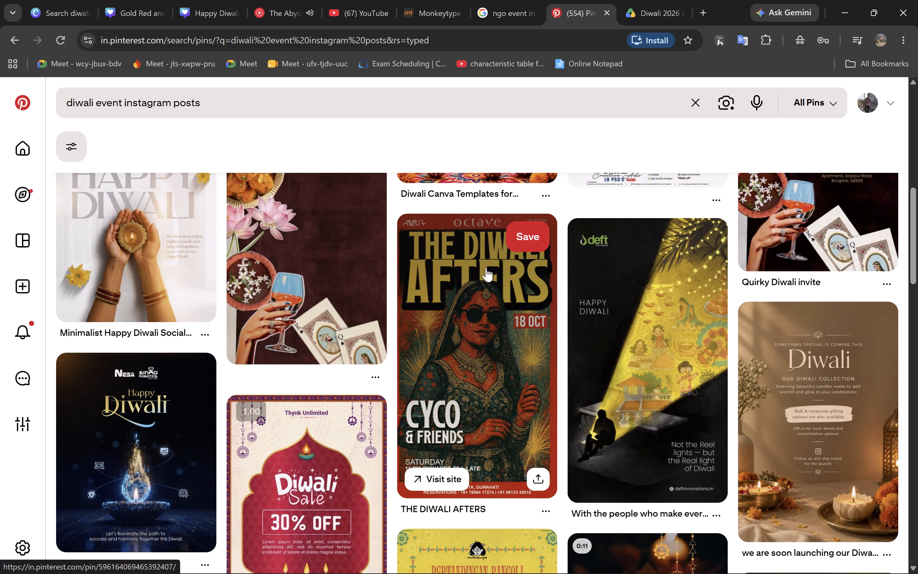
pyautogui.scroll(6, 486, 268)
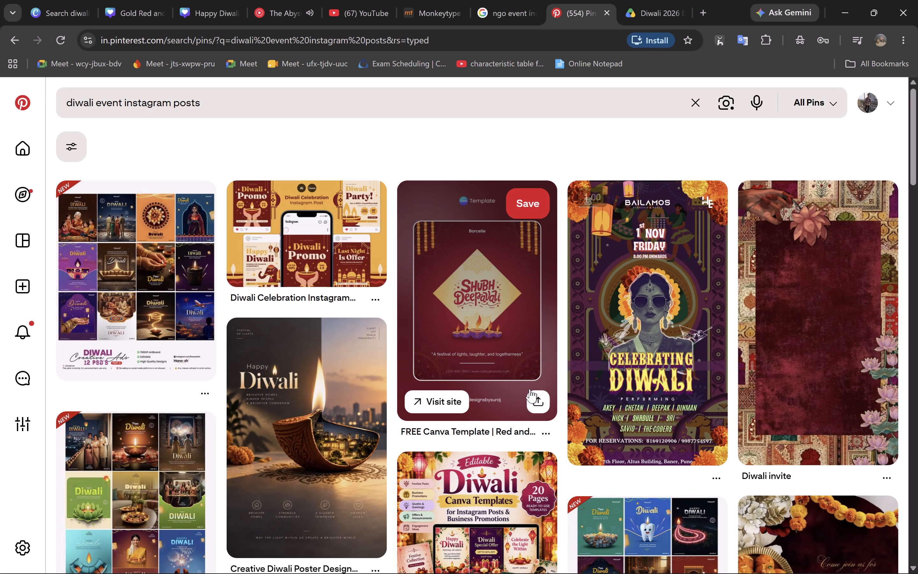
pyautogui.scroll(-7, 385, 435)
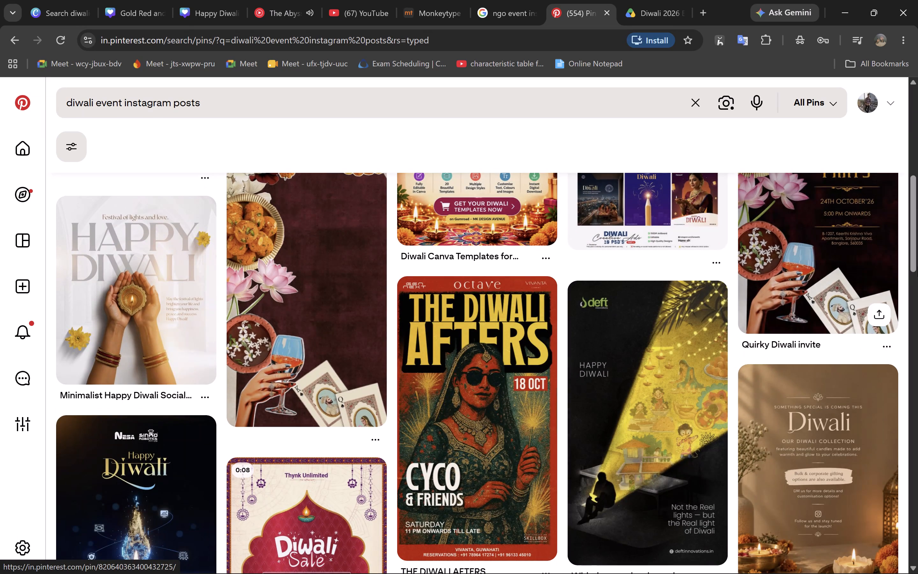
pyautogui.scroll(-4, 917, 239)
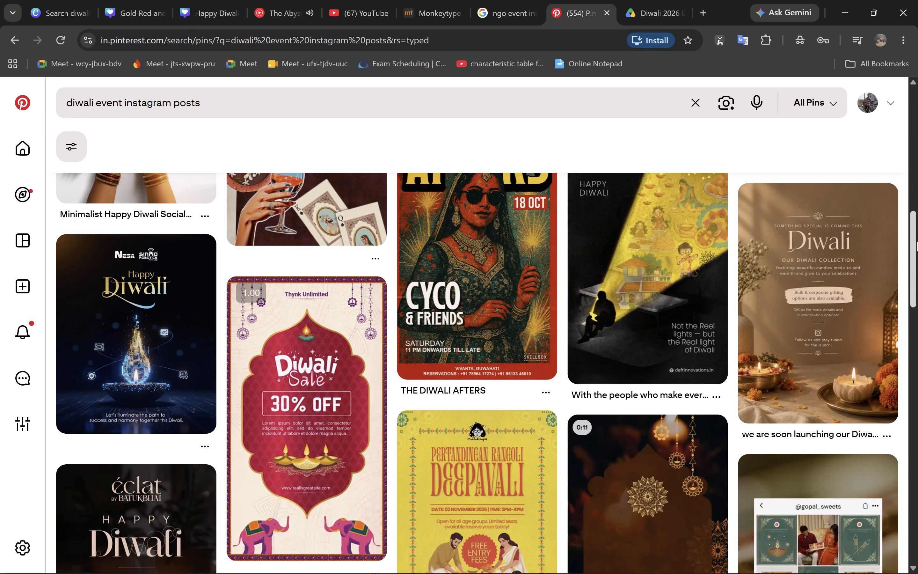
pyautogui.scroll(-4, 915, 239)
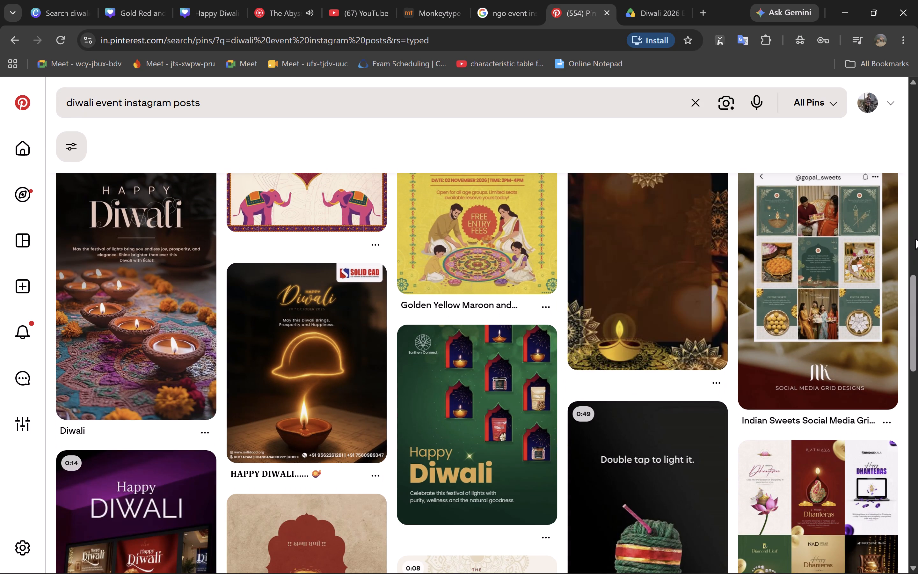
pyautogui.scroll(-2, 915, 239)
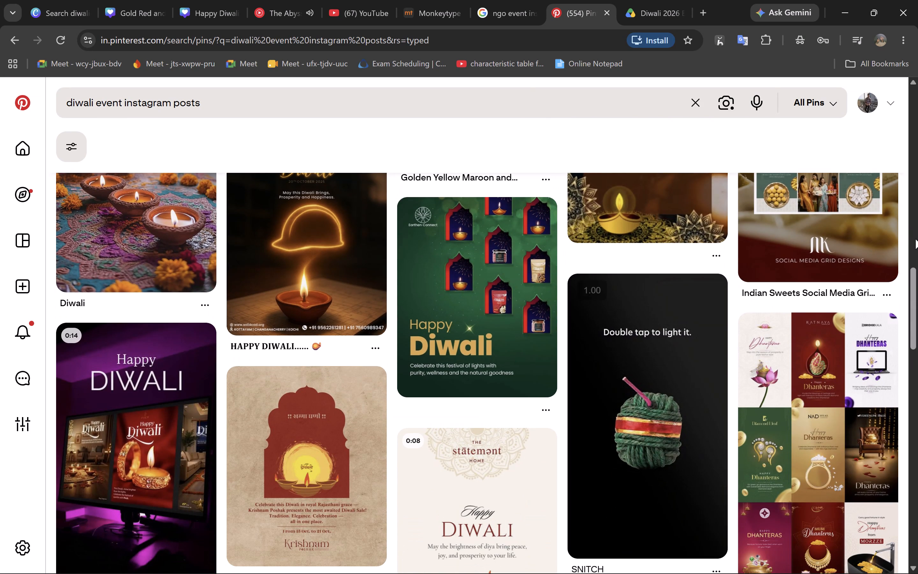
pyautogui.scroll(-6, 915, 239)
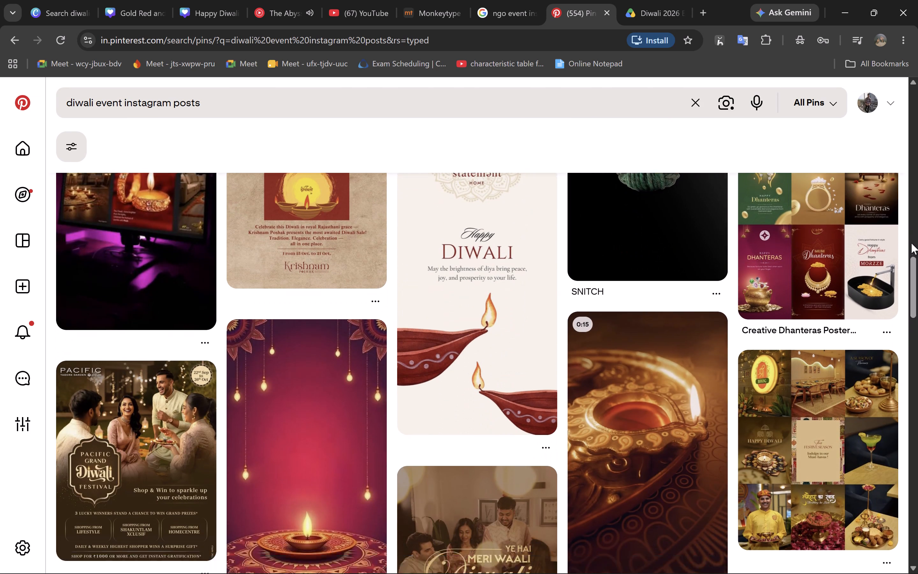
pyautogui.scroll(-1, 911, 243)
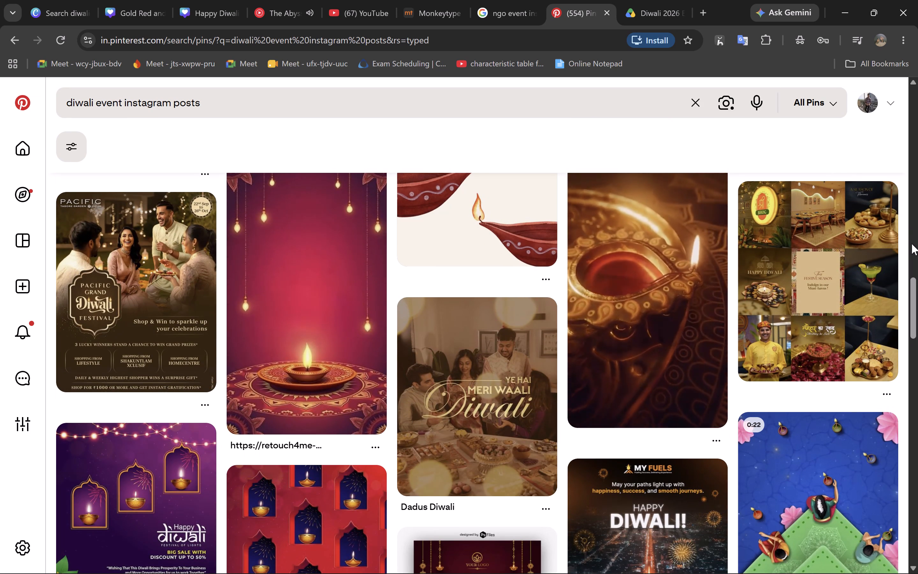
pyautogui.scroll(-6, 912, 244)
pyautogui.scroll(6, 893, 245)
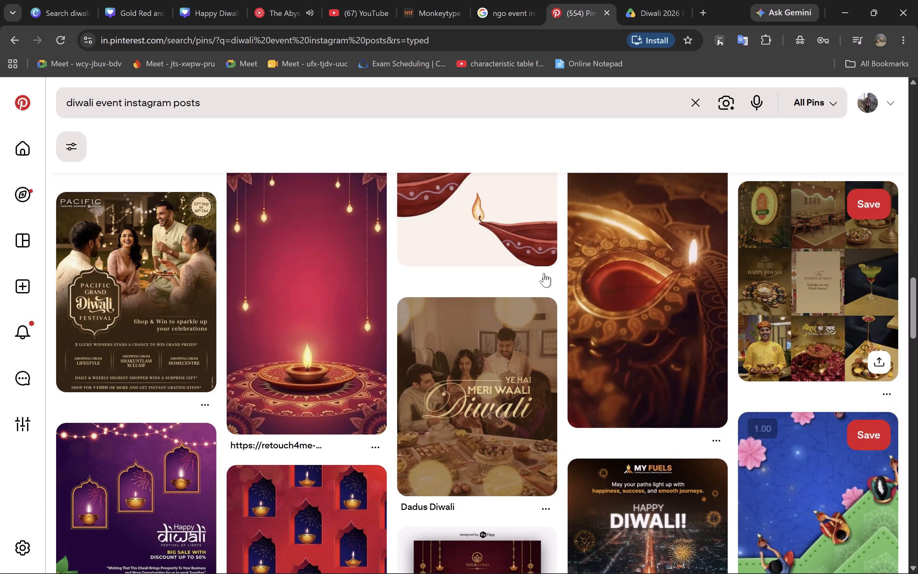
# Switch to Figma and replace the paper-texture image fill of all three Instagram post frames with solid white.
pyautogui.hotkey('alt', 'Tab')
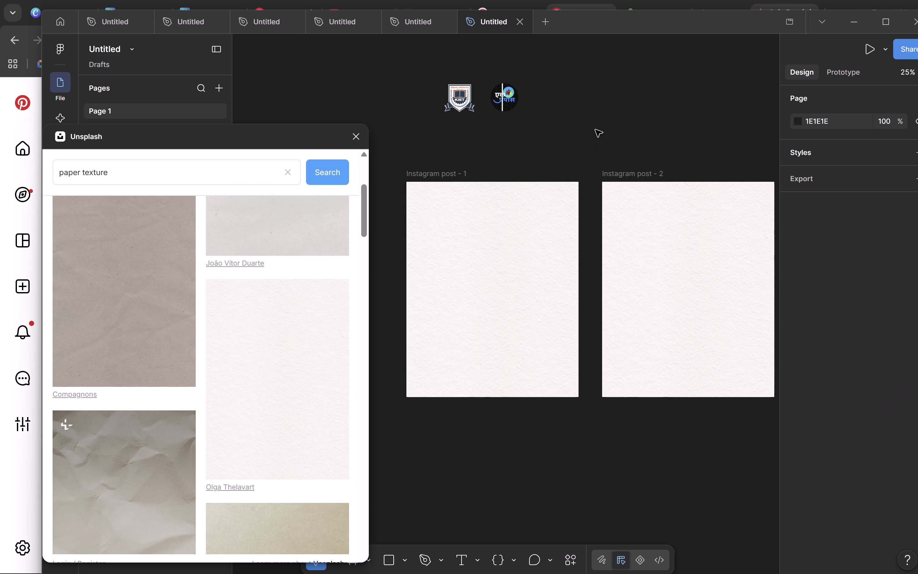
pyautogui.click(595, 130)
pyautogui.tripleClick(519, 256)
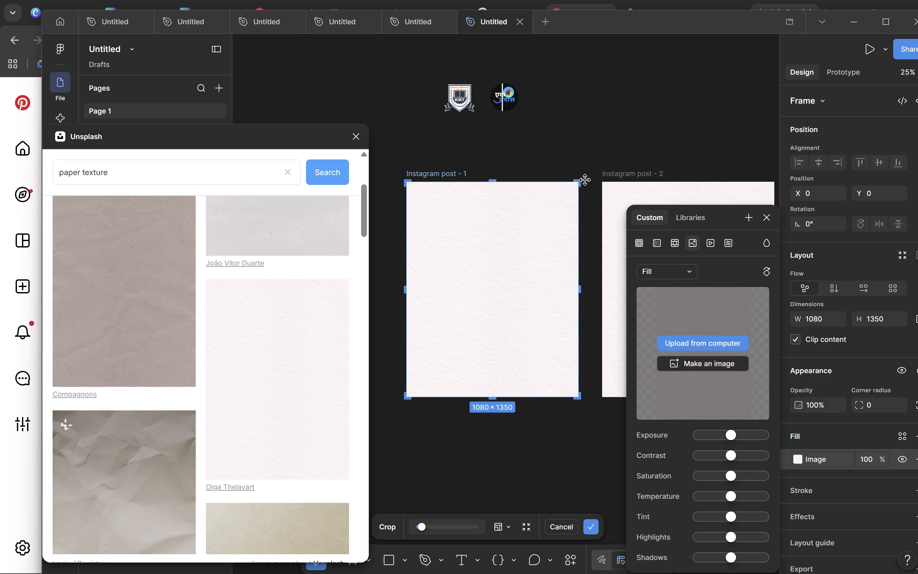
pyautogui.click(605, 169)
pyautogui.doubleClick(700, 136)
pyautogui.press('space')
pyautogui.moveTo(679, 152); pyautogui.dragTo(547, 119)
pyautogui.click(508, 222)
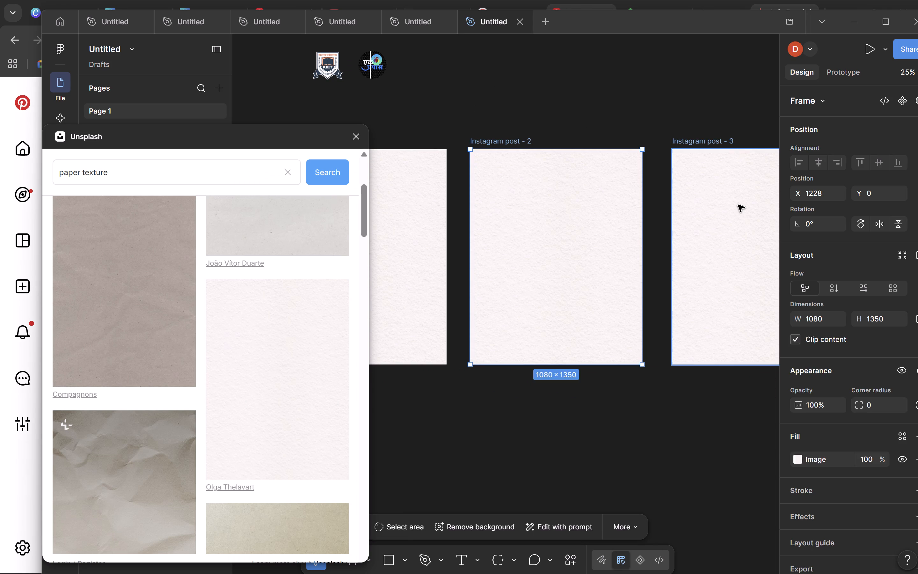
pyautogui.keyDown('shift'); pyautogui.click(738, 205); pyautogui.keyUp('shift')
pyautogui.keyDown('shift'); pyautogui.click(382, 224); pyautogui.keyUp('shift')
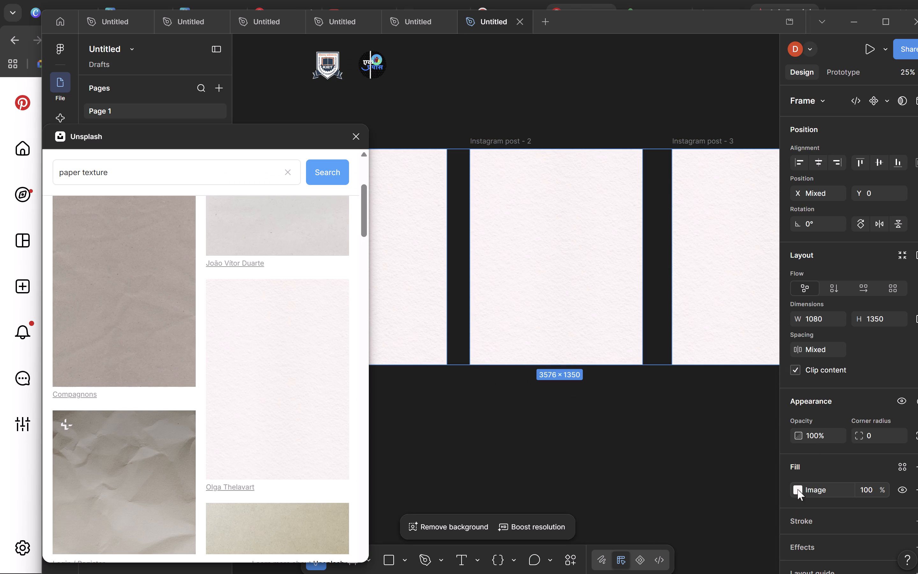
pyautogui.click(798, 489)
pyautogui.click(641, 241)
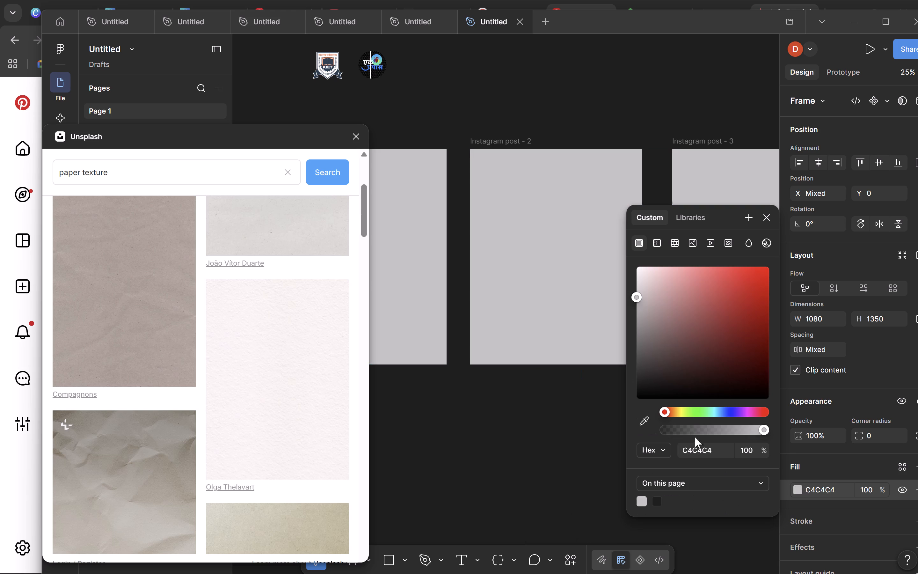
pyautogui.moveTo(648, 312); pyautogui.dragTo(595, 217)
pyautogui.click(635, 69)
# Close the Unsplash plugin window and return to the Move tool with nothing selected.
pyautogui.click(532, 565)
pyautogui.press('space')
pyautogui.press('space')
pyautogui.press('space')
pyautogui.moveTo(451, 451); pyautogui.dragTo(492, 451)
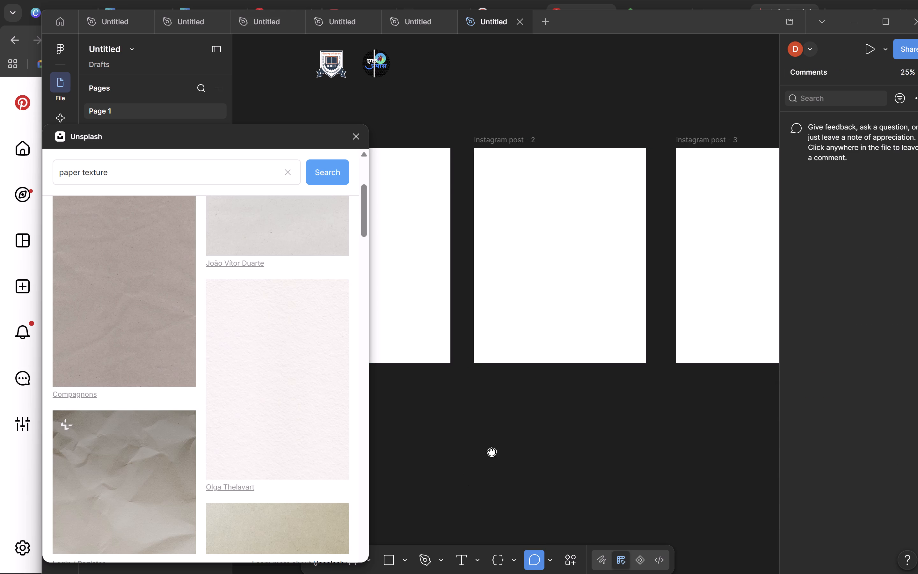
pyautogui.moveTo(492, 451); pyautogui.dragTo(616, 451)
pyautogui.click(359, 140)
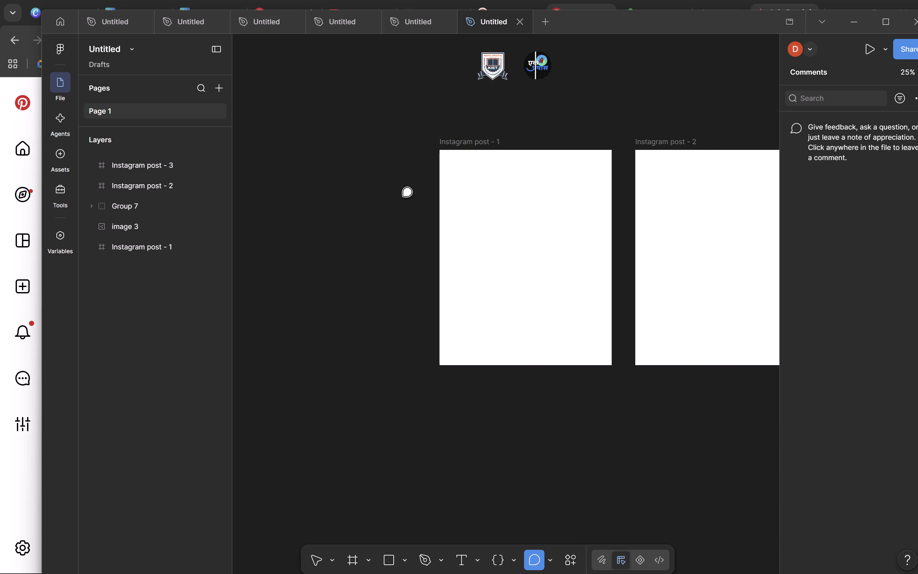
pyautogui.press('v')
pyautogui.click(365, 370)
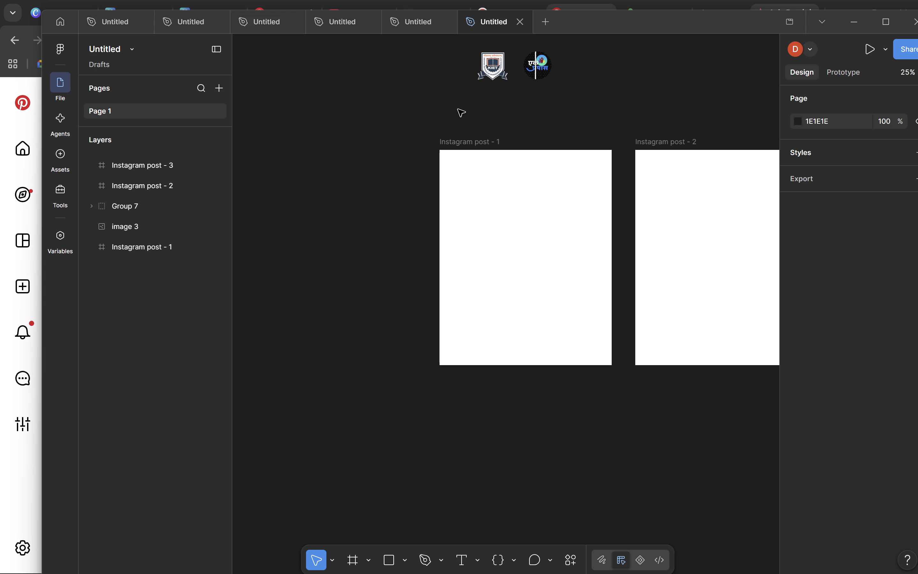
# Switch to Chrome and browse backward through the event photos in the Google Drive preview.
pyautogui.hotkey('alt', 'Tab')
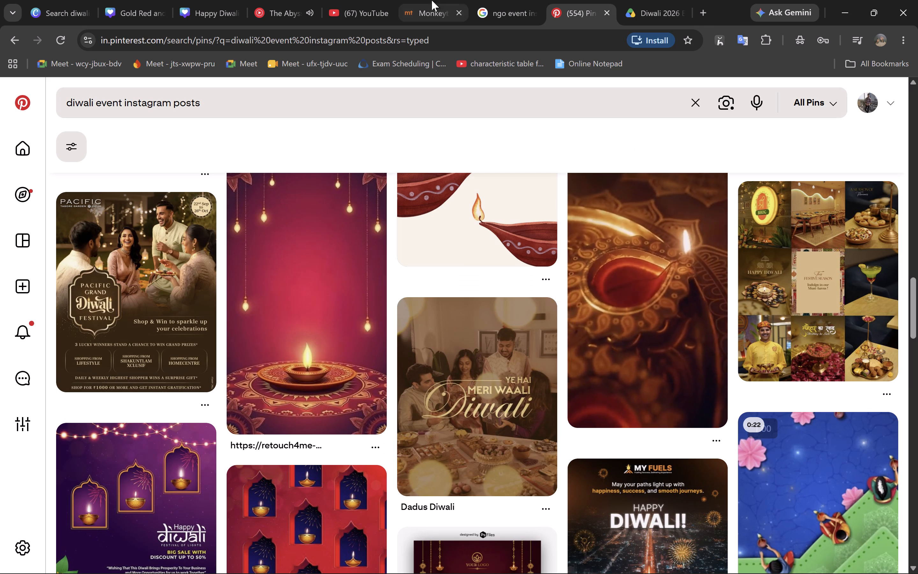
pyautogui.click(623, 0)
pyautogui.press('Left')
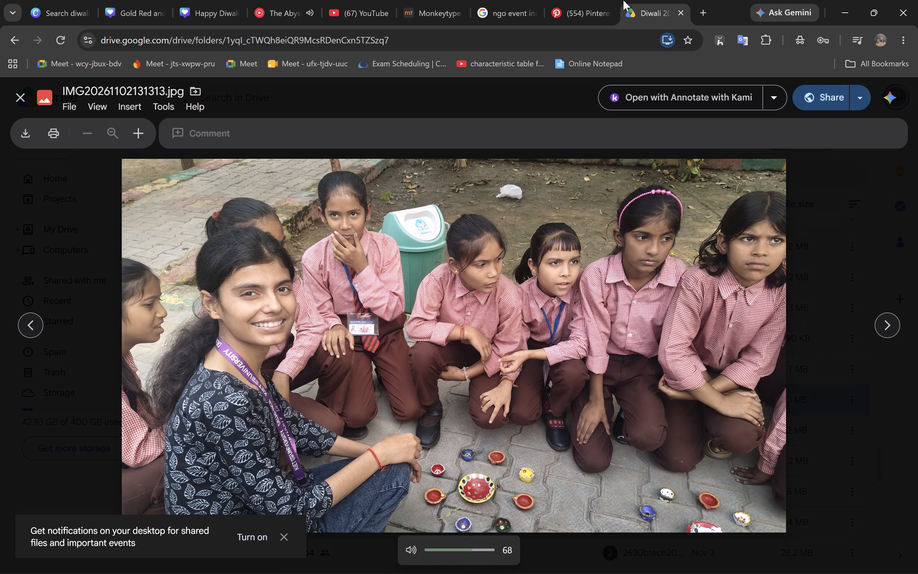
pyautogui.press('Left')
# Switch to YouTube Music and open its home page to look for other music.
pyautogui.click(271, 0)
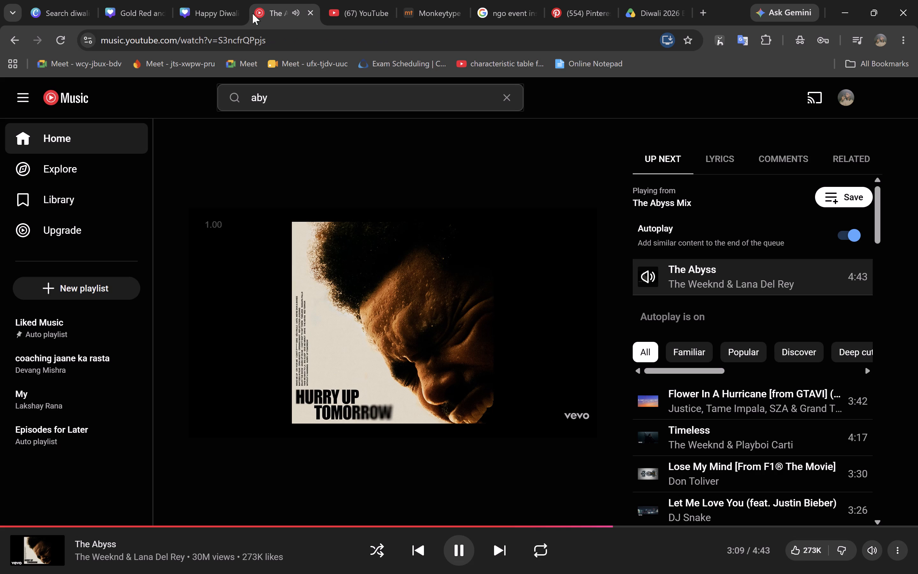
pyautogui.click(83, 106)
pyautogui.click(77, 92)
pyautogui.click(65, 95)
pyautogui.click(290, 107)
pyautogui.click(293, 93)
pyautogui.scroll(-1, 309, 353)
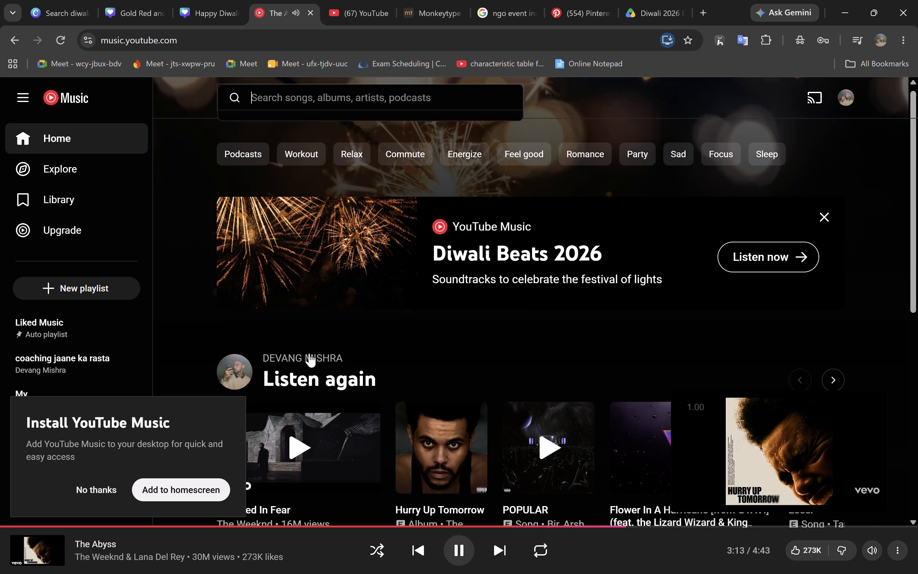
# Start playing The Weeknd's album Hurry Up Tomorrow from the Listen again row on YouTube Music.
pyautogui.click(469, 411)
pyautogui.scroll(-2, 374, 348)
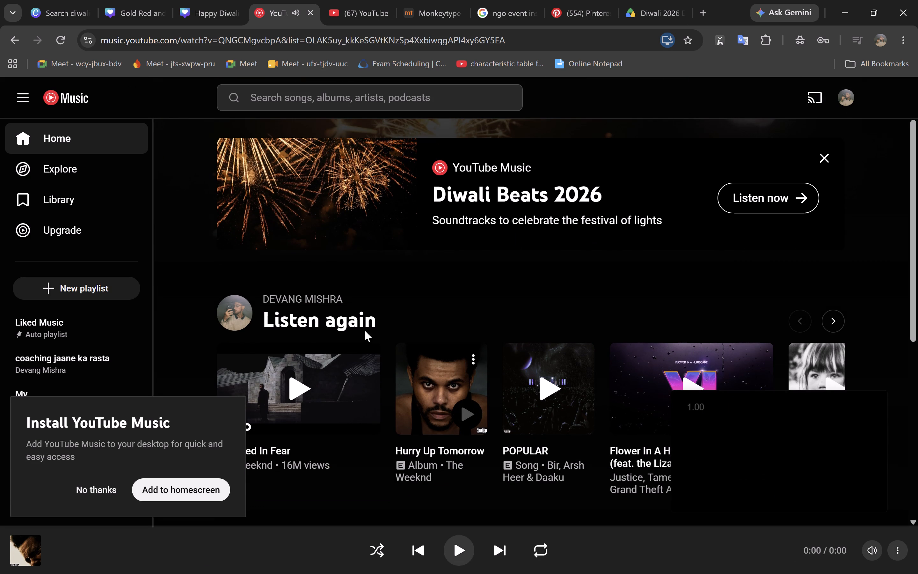
# Return to the YouTube Music home page and play Baptized In Fear by The Weeknd.
pyautogui.click(69, 100)
pyautogui.click(61, 95)
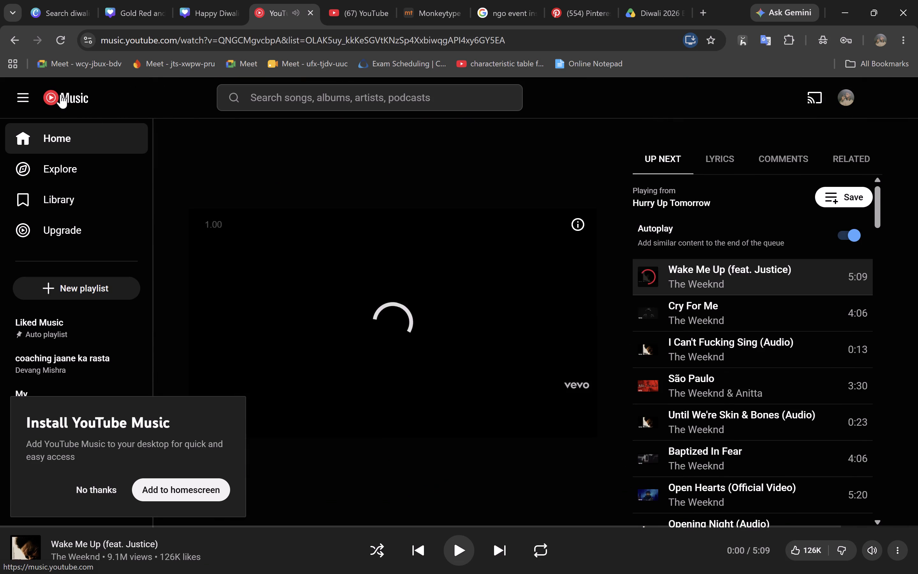
pyautogui.scroll(-3, 369, 398)
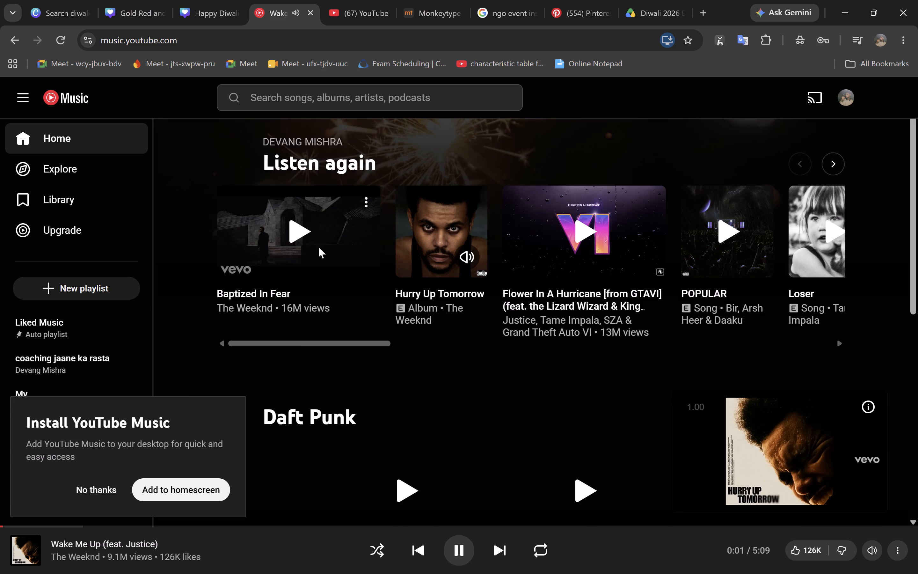
pyautogui.click(299, 234)
# Switch back to the Drive preview, browse back to group photo IMG20261102130652.jpg and open its image options.
pyautogui.click(630, 0)
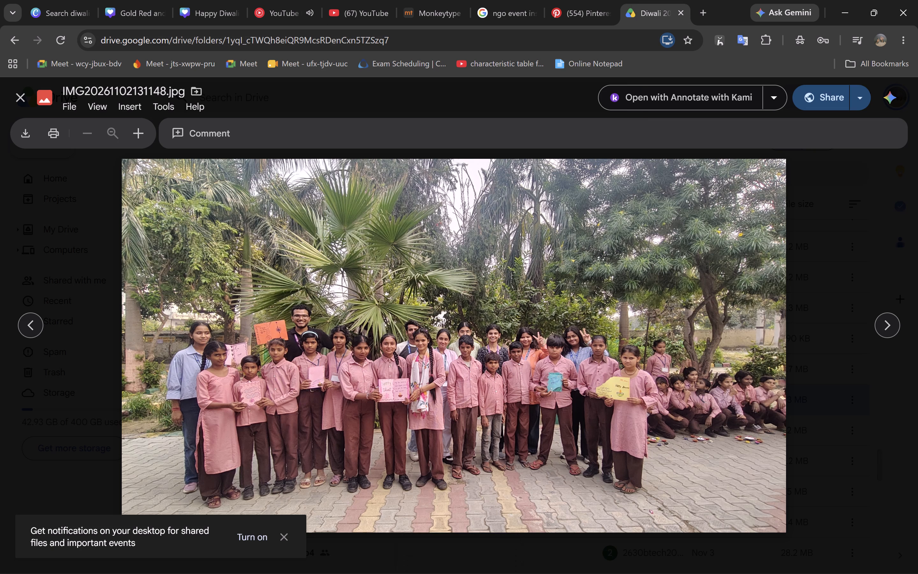
pyautogui.press('Left')
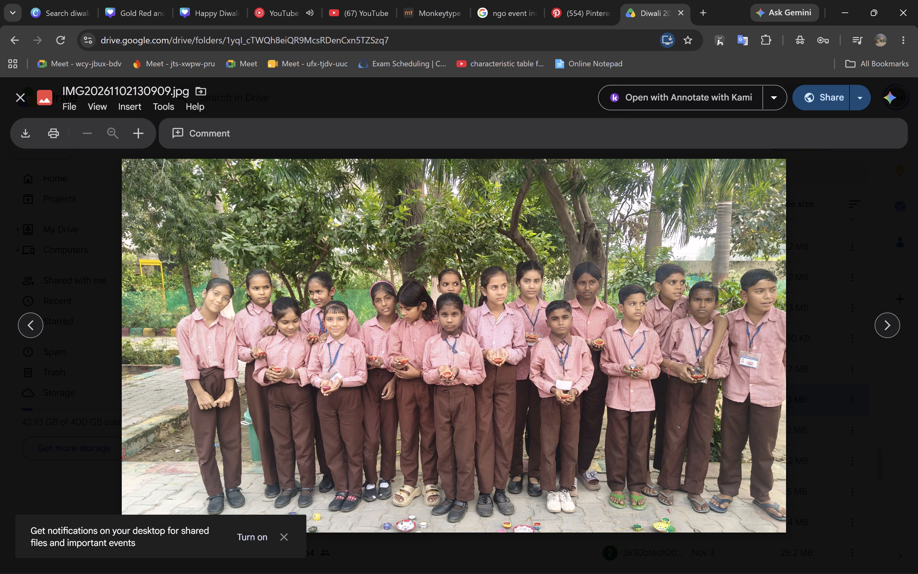
pyautogui.press('Left')
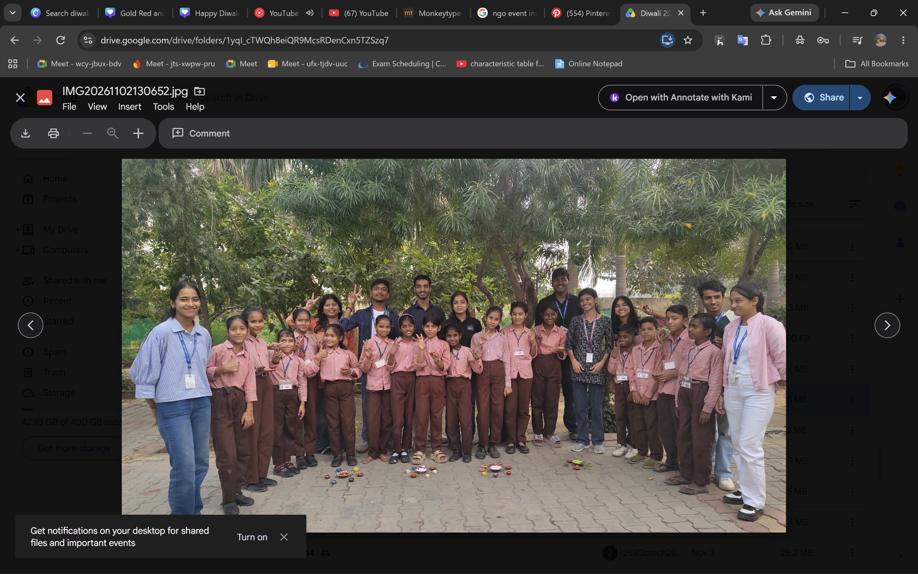
pyautogui.rightClick(533, 283)
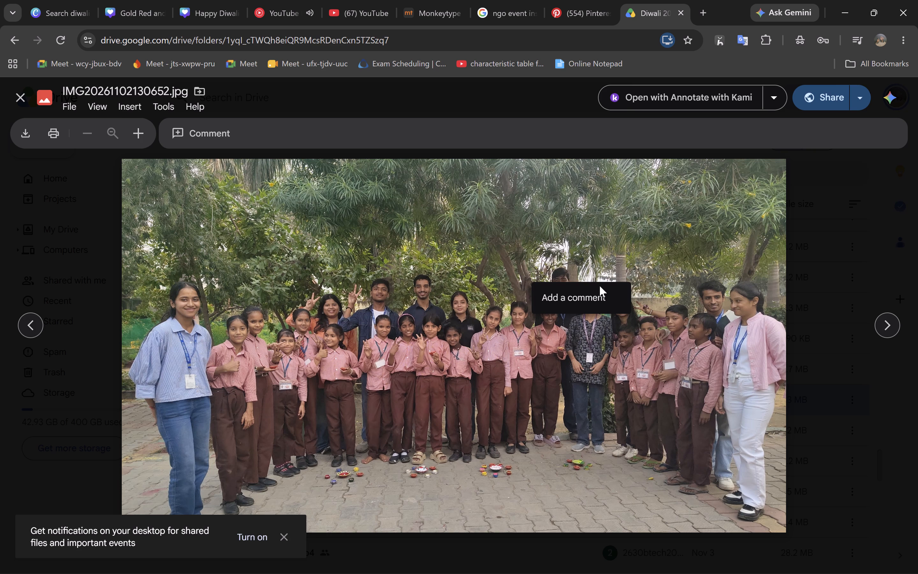
# Close the photo preview and download Snapchat-1622108148.jpg from the Diwali 2026 Event folder.
pyautogui.rightClick(545, 234)
pyautogui.click(876, 174)
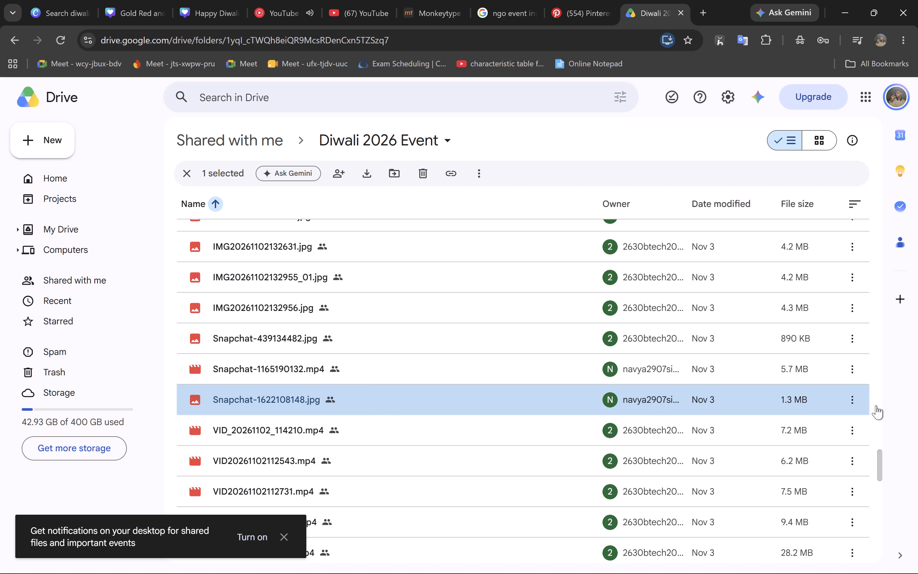
pyautogui.click(853, 401)
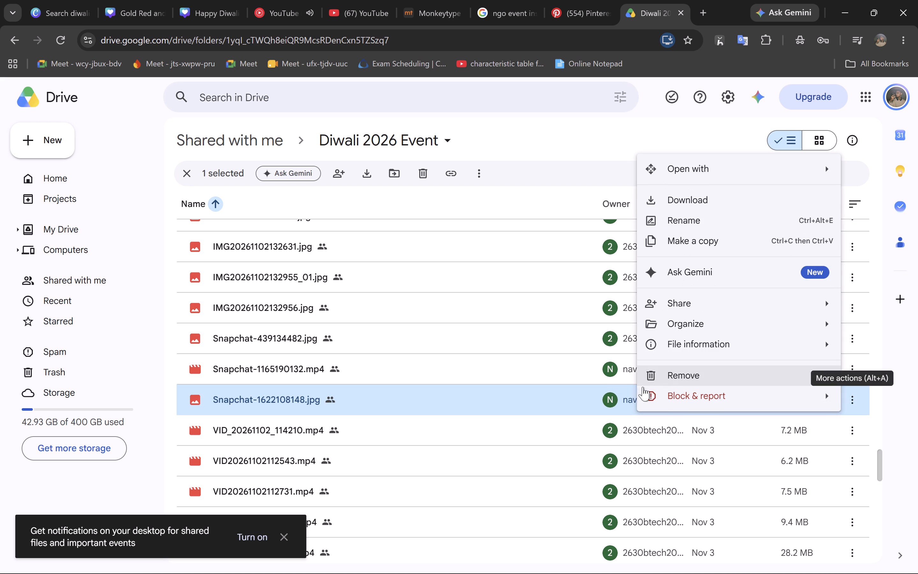
pyautogui.click(691, 200)
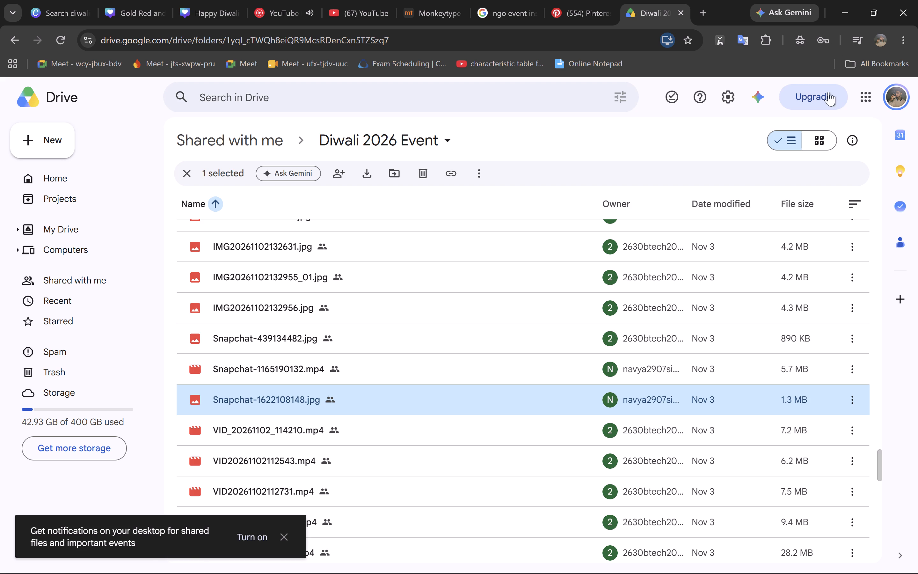
# Bring the downloaded Snapchat photo into the Figma file near the Instagram post - 1 frame and adjust its position.
pyautogui.moveTo(752, 72); pyautogui.dragTo(643, 559)
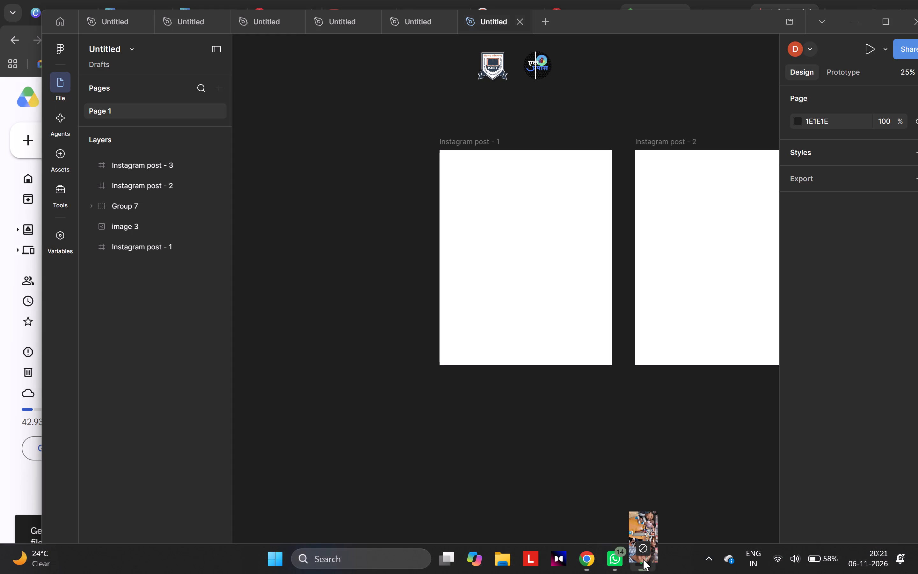
pyautogui.moveTo(643, 559); pyautogui.dragTo(392, 197)
pyautogui.moveTo(494, 247); pyautogui.dragTo(472, 246)
# Return to the Drive folder and examine IMG20261102130223.jpg, IMG20261102124728.jpg and the photos preceding it for ones to use in the posts.
pyautogui.hotkey('alt', 'Tab')
pyautogui.scroll(5, 455, 348)
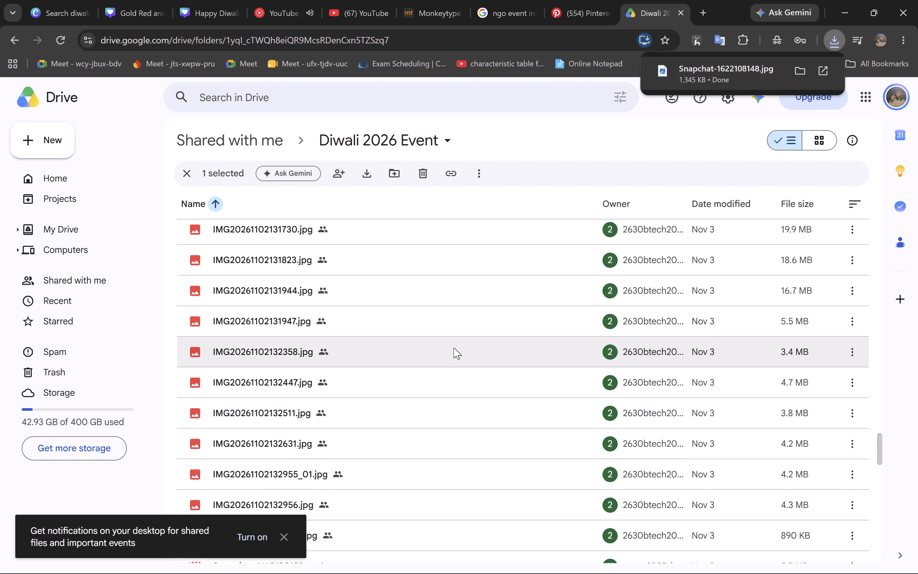
pyautogui.scroll(7, 454, 348)
pyautogui.doubleClick(413, 332)
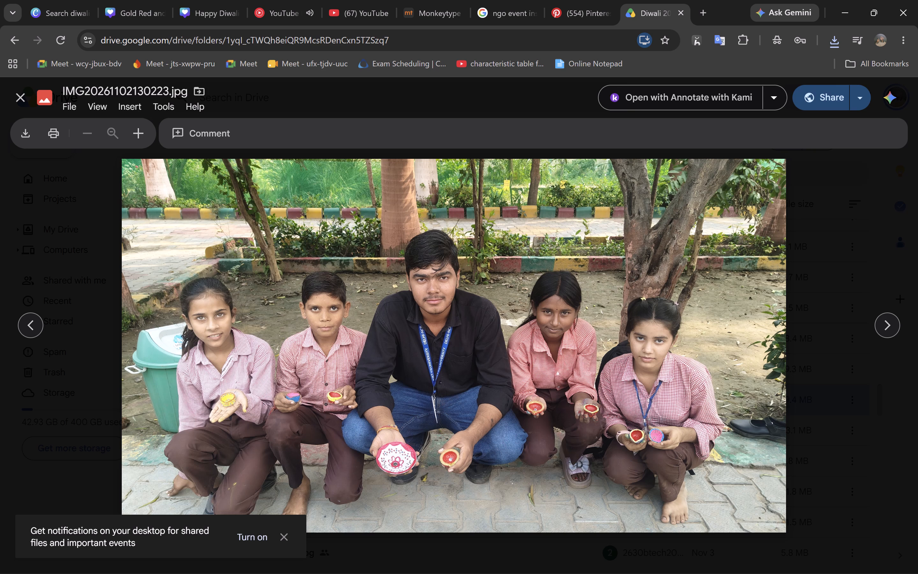
pyautogui.press('Escape')
pyautogui.doubleClick(407, 258)
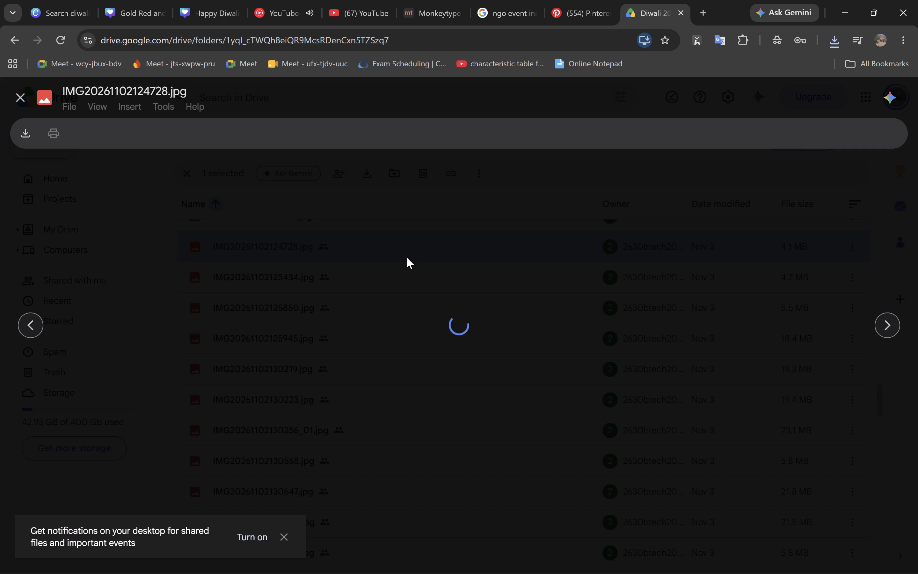
pyautogui.press('Left')
pyautogui.press('Left')
pyautogui.press('Left')
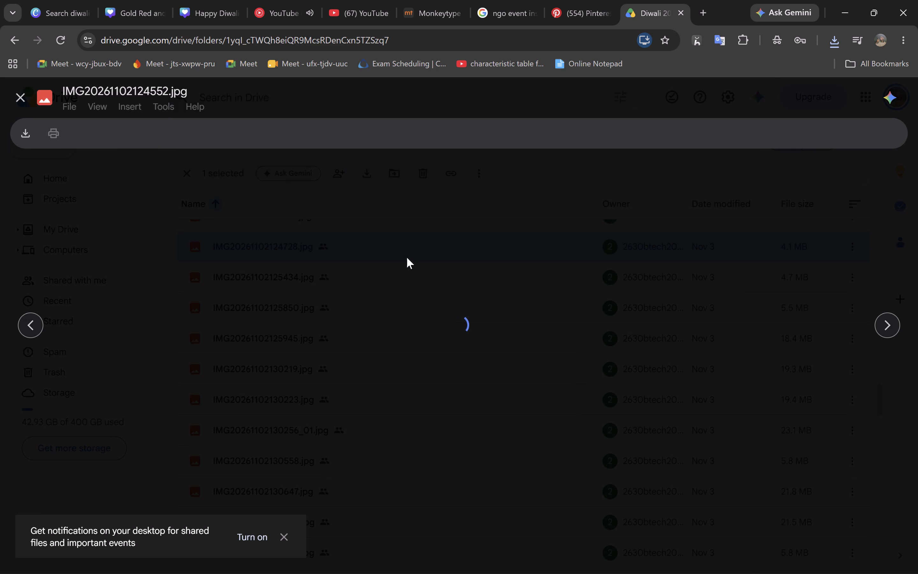
# Browse the classroom and diya photos between IMG20261102124404.jpg and IMG20261102130647.jpg in the Drive preview.
pyautogui.press('Left')
pyautogui.press('Left')
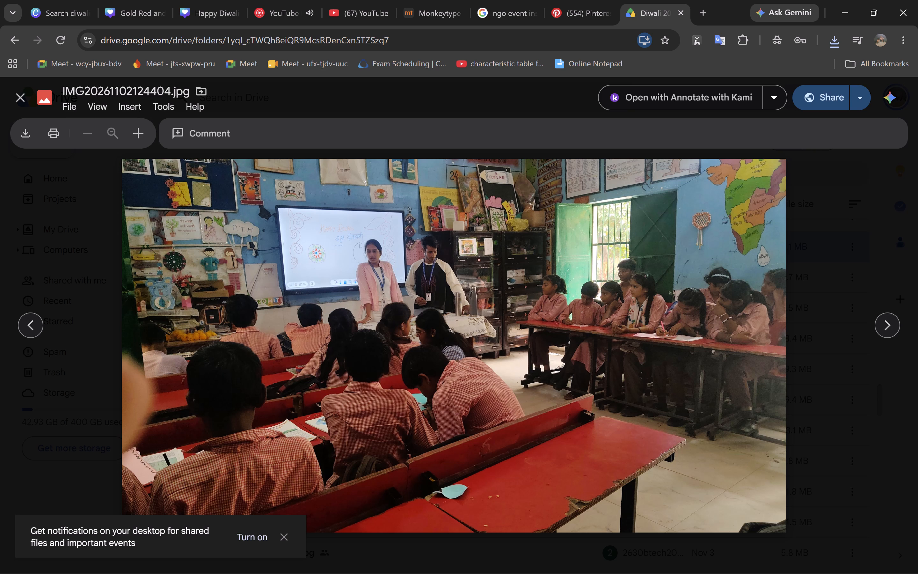
pyautogui.press('Right')
pyautogui.press('Right')
pyautogui.press('Right')
pyautogui.press('Right')
pyautogui.press('Right')
pyautogui.press('Right')
pyautogui.press('Right')
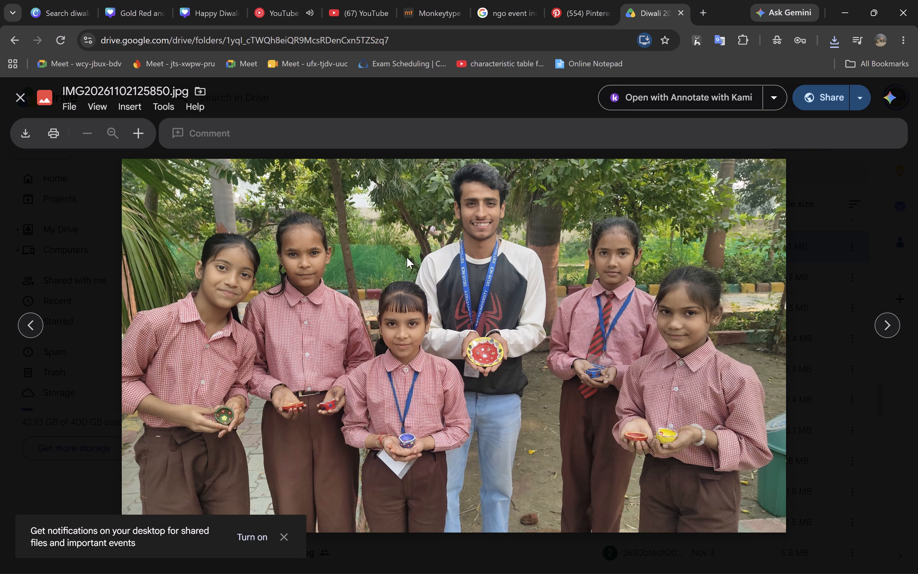
pyautogui.press('Right')
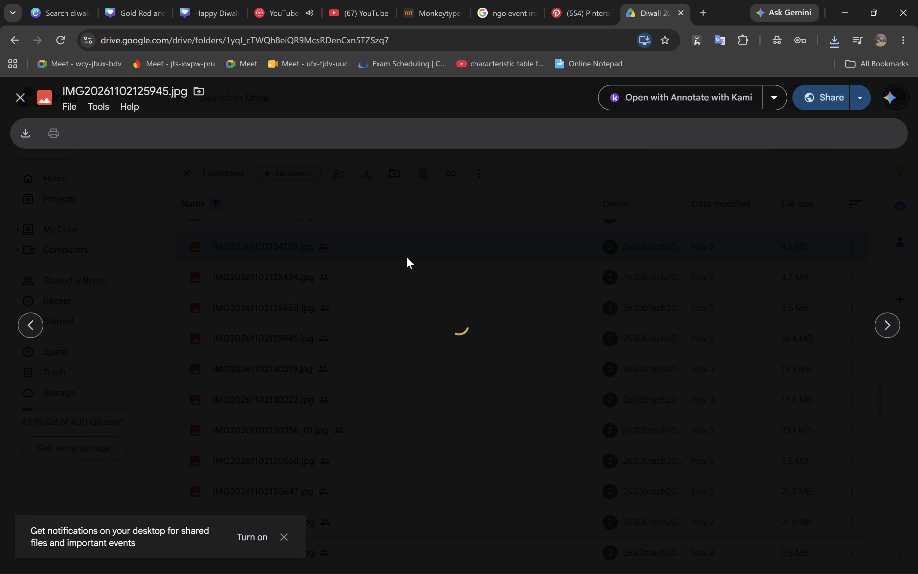
pyautogui.press('Right')
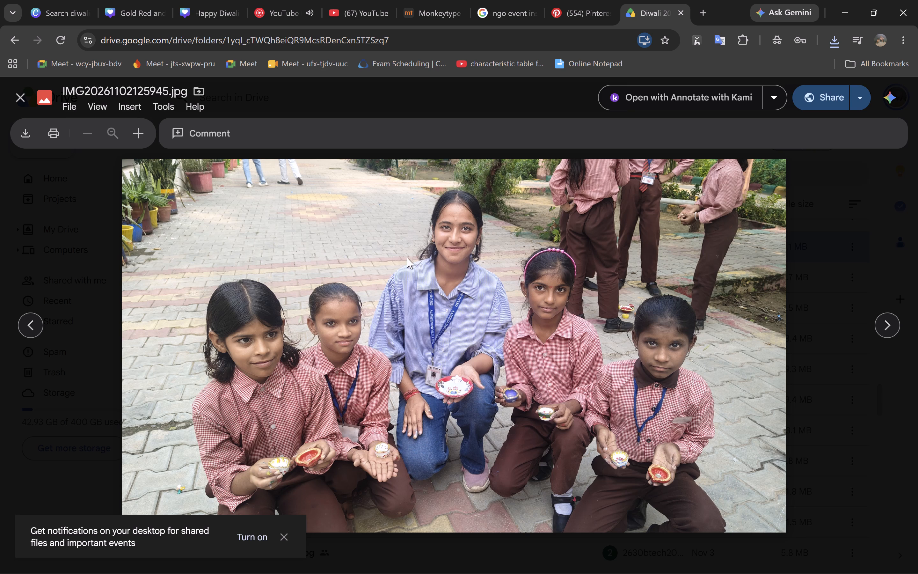
pyautogui.press('Right')
pyautogui.press('Right')
pyautogui.press('Right')
pyautogui.press('Right')
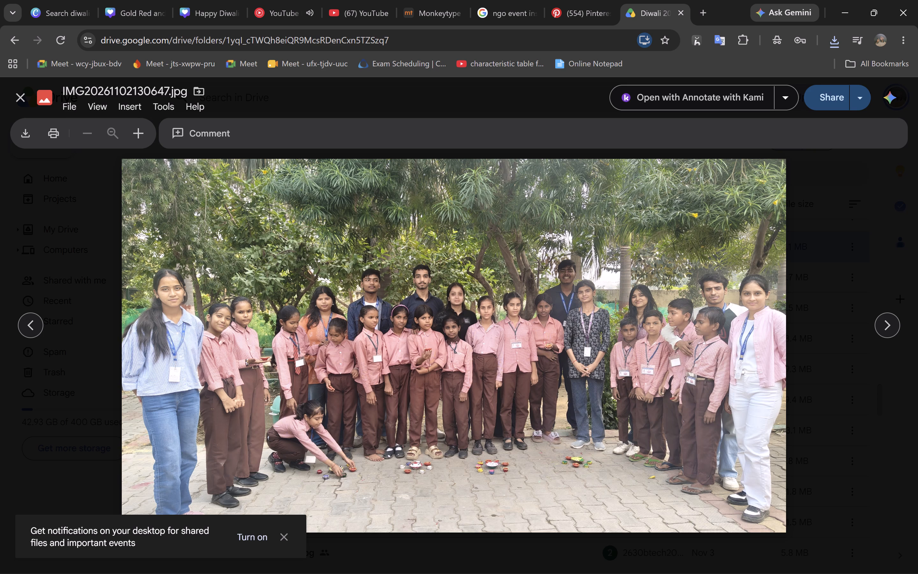
pyautogui.press('Left')
pyautogui.press('Left')
pyautogui.press('Left')
pyautogui.press('Right')
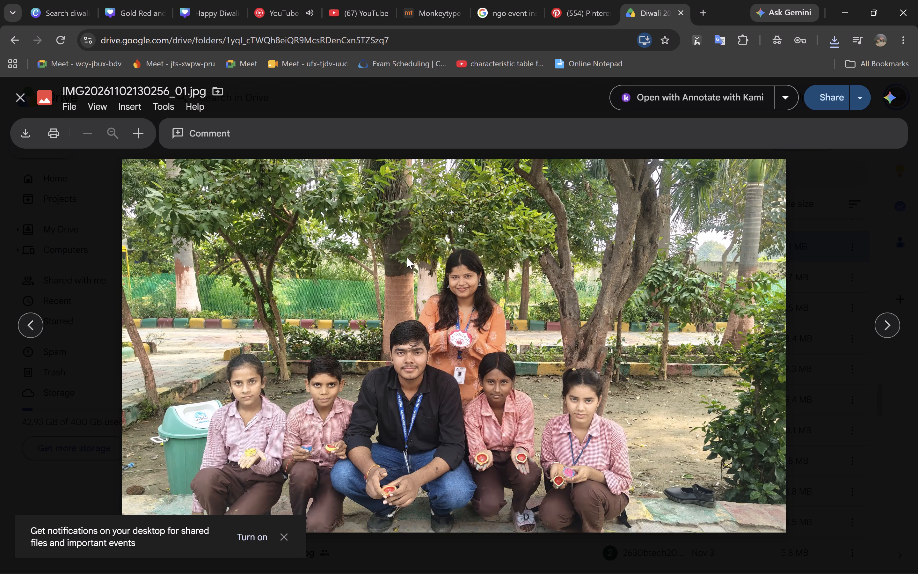
pyautogui.press('Right')
pyautogui.press('Right')
pyautogui.press('Right')
pyautogui.press('Right')
pyautogui.press('Left')
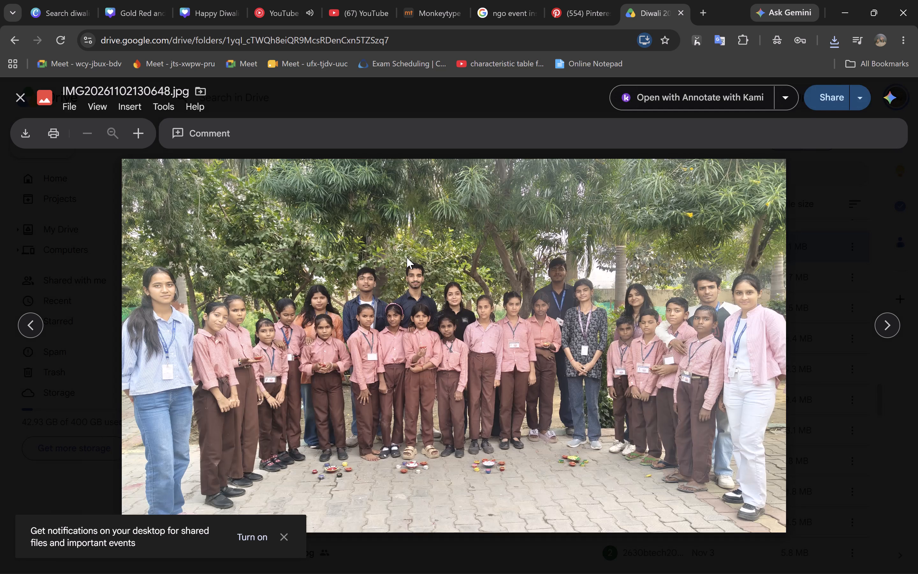
pyautogui.press('Left')
pyautogui.press('Left')
pyautogui.press('Right')
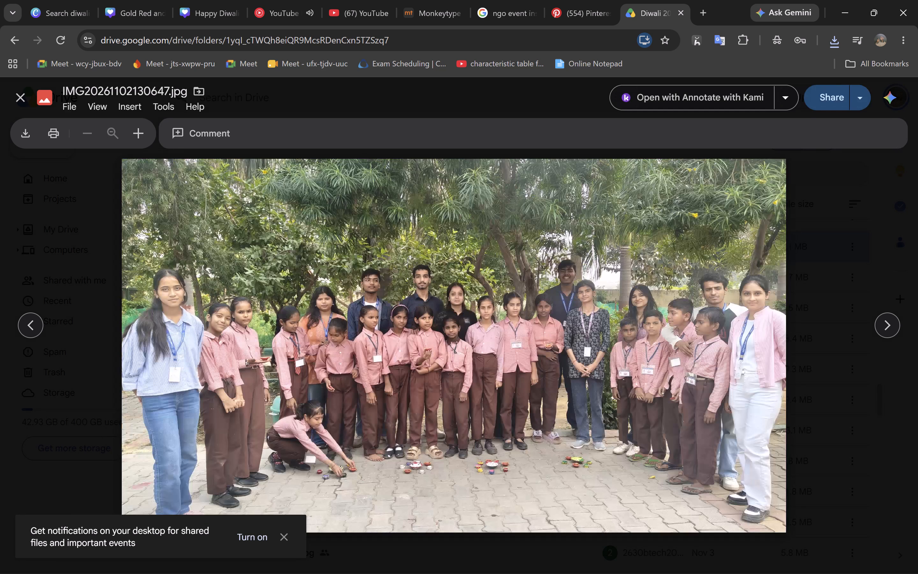
pyautogui.press('Right')
pyautogui.press('Right')
pyautogui.press('Right')
pyautogui.press('Left')
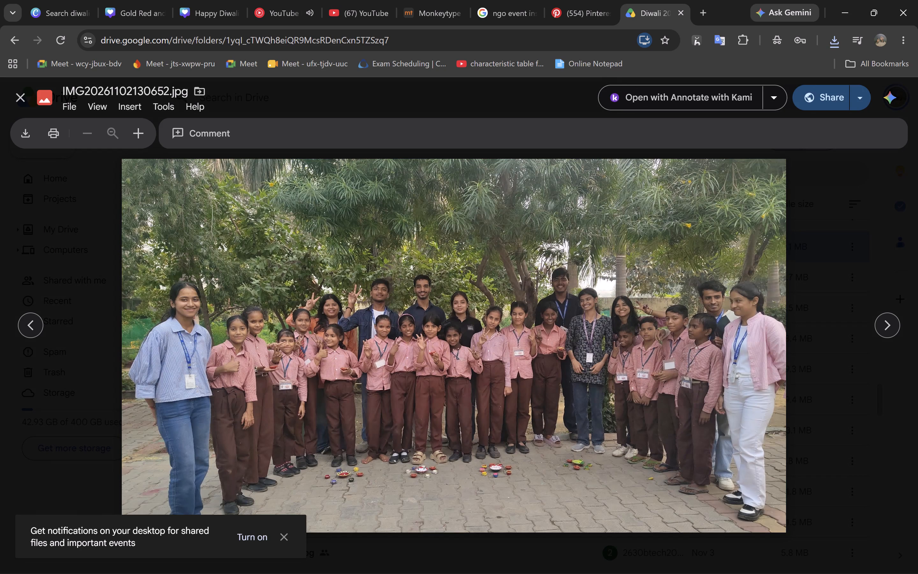
pyautogui.press('Right')
pyautogui.press('Left')
pyautogui.press('Left')
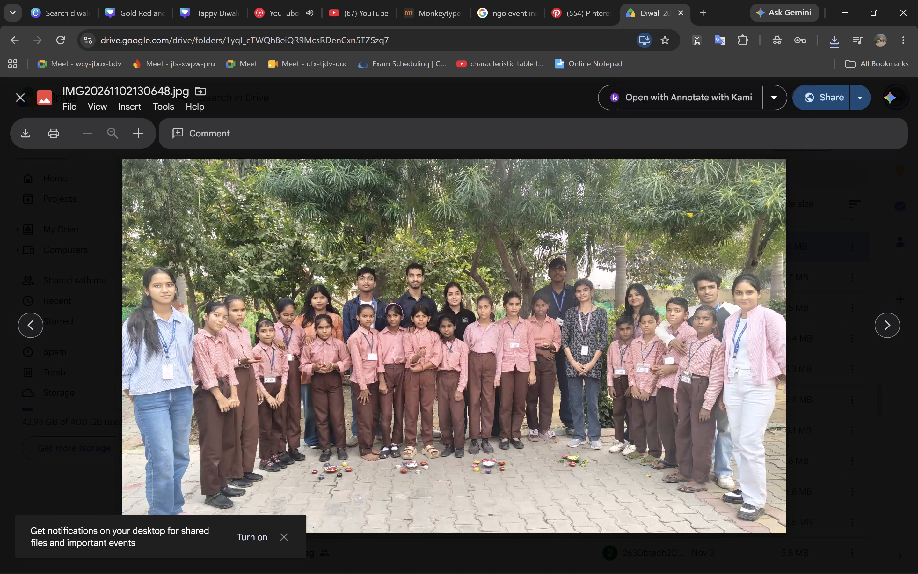
# Download the group photo IMG20261102130648.jpg and open the recent downloads list.
pyautogui.rightClick(394, 277)
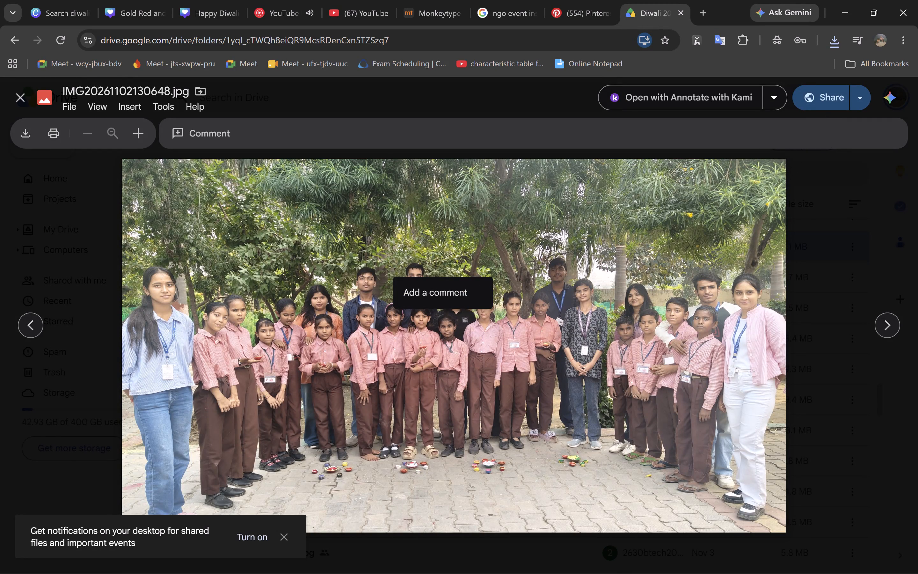
pyautogui.click(16, 135)
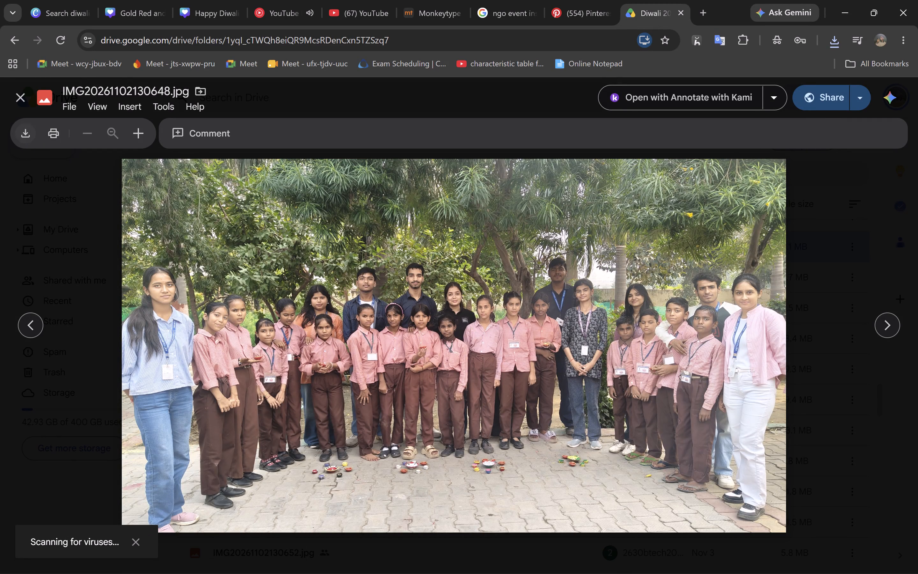
pyautogui.click(835, 44)
pyautogui.click(833, 37)
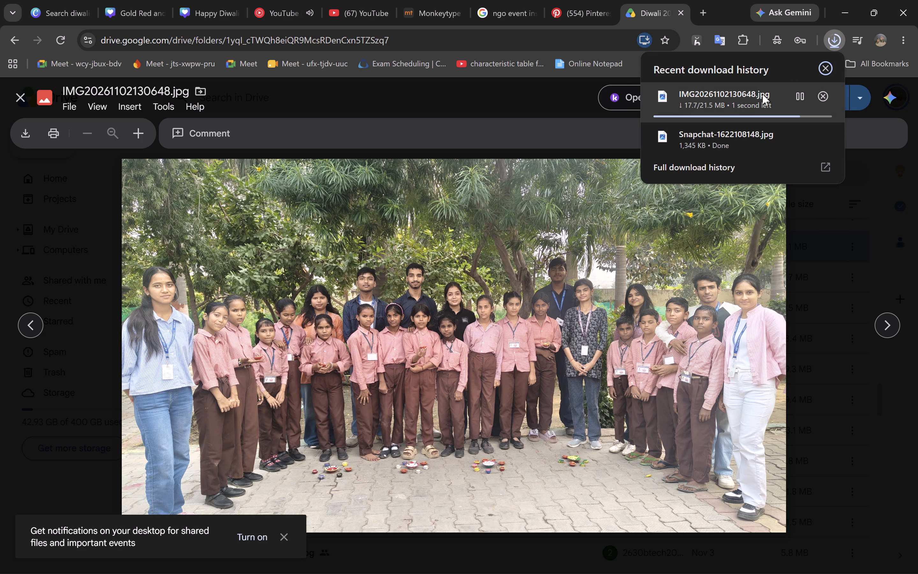
# Bring the downloaded IMG20261102130648.jpg into the Figma canvas below the Instagram post frames.
pyautogui.moveTo(762, 94); pyautogui.dragTo(706, 573)
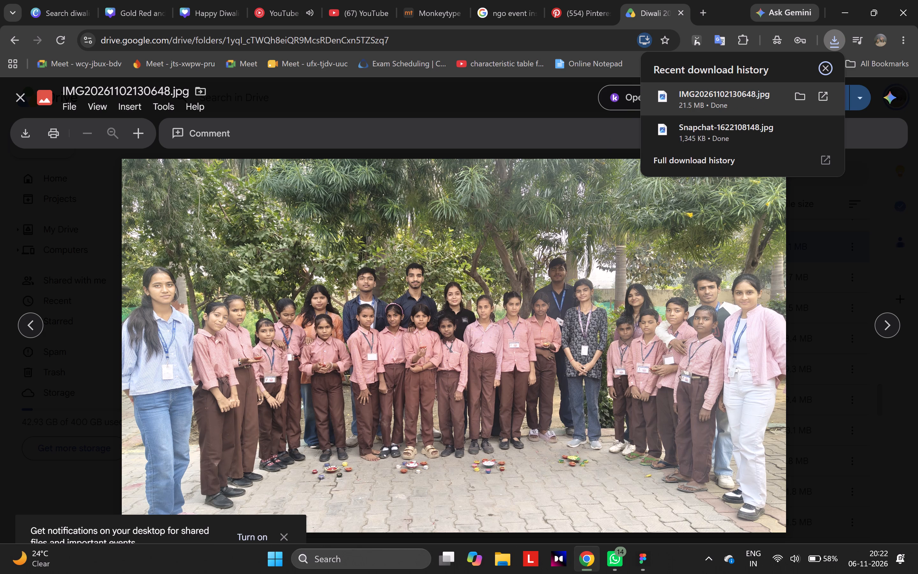
pyautogui.moveTo(706, 573); pyautogui.dragTo(582, 455)
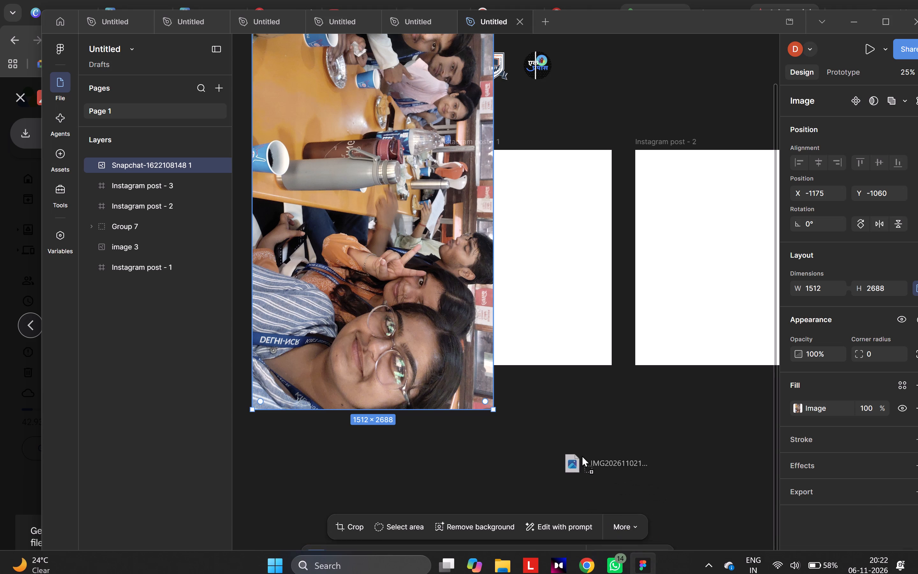
pyautogui.moveTo(582, 455); pyautogui.dragTo(581, 453)
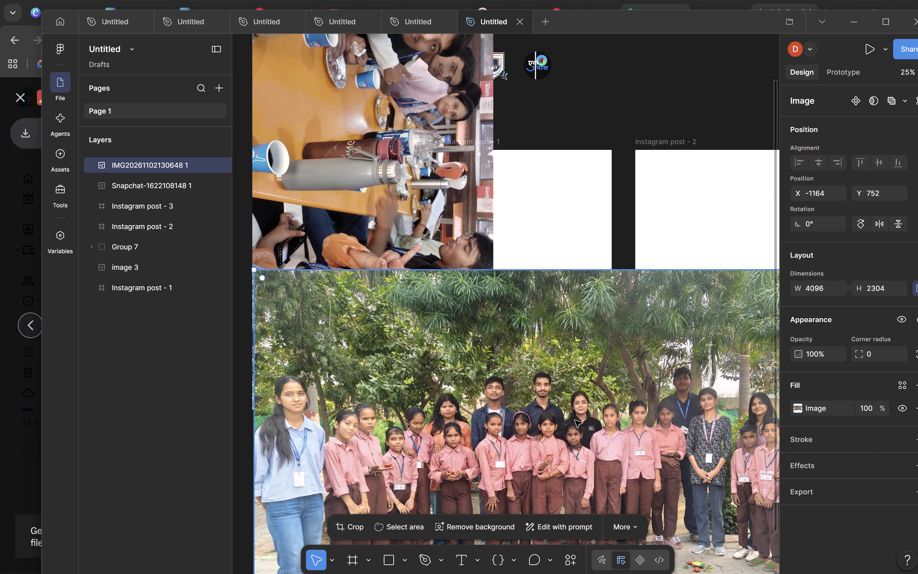
pyautogui.click(394, 143)
pyautogui.press('Delete')
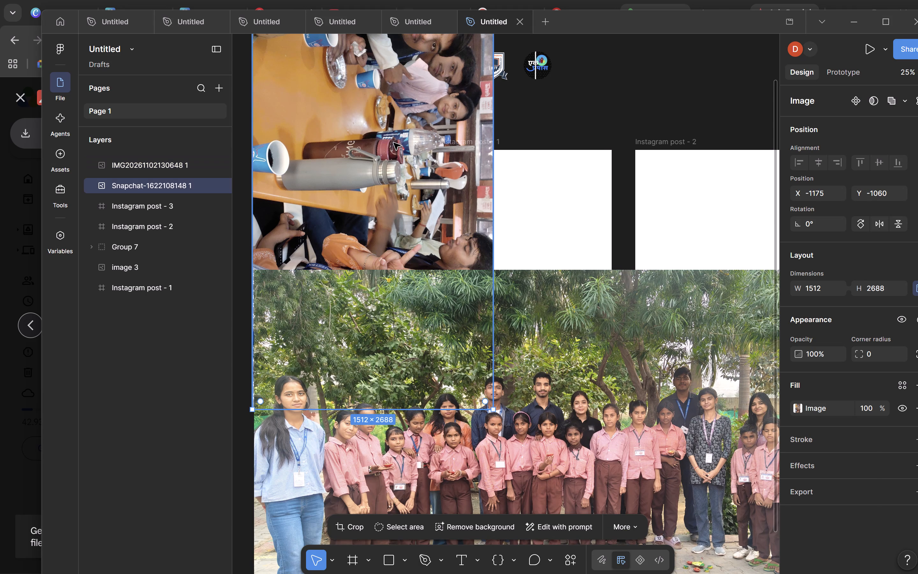
# Move the group photo onto the empty canvas beside Instagram post - 1, at about X -4120, Y 452.
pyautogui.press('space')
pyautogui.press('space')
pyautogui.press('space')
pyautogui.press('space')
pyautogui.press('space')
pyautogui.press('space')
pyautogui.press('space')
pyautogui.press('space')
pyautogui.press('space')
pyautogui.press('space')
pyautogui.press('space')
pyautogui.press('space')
pyautogui.moveTo(574, 348); pyautogui.dragTo(772, 183)
pyautogui.moveTo(780, 261); pyautogui.dragTo(742, 256)
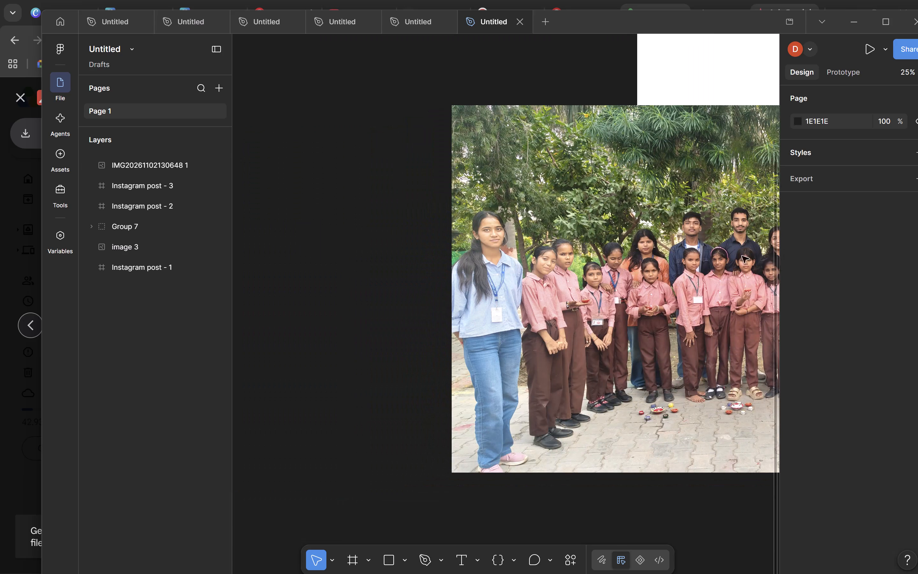
pyautogui.moveTo(742, 256); pyautogui.dragTo(493, 229)
pyautogui.moveTo(559, 234); pyautogui.dragTo(552, 264)
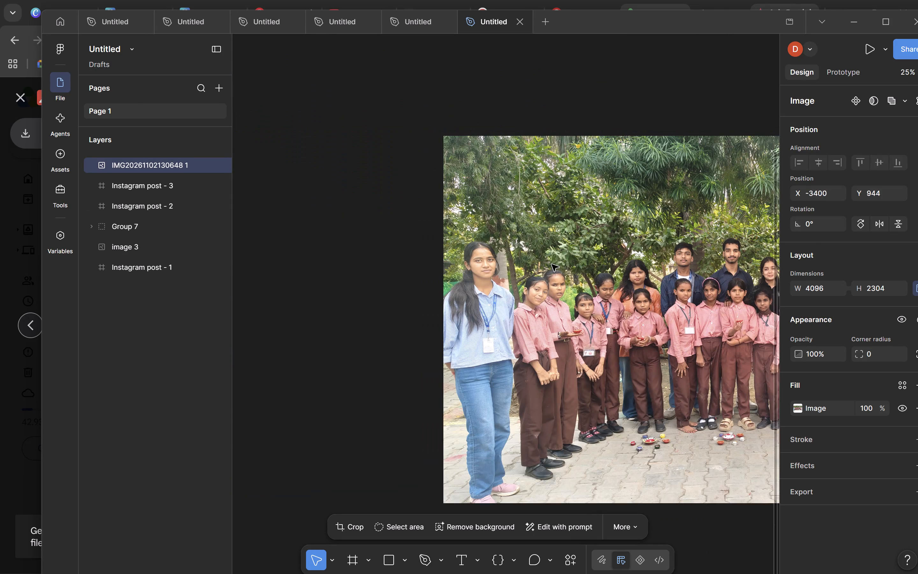
pyautogui.moveTo(552, 264); pyautogui.dragTo(436, 187)
pyautogui.hotkey('ctrl', '-')
pyautogui.scroll(1, 437, 187)
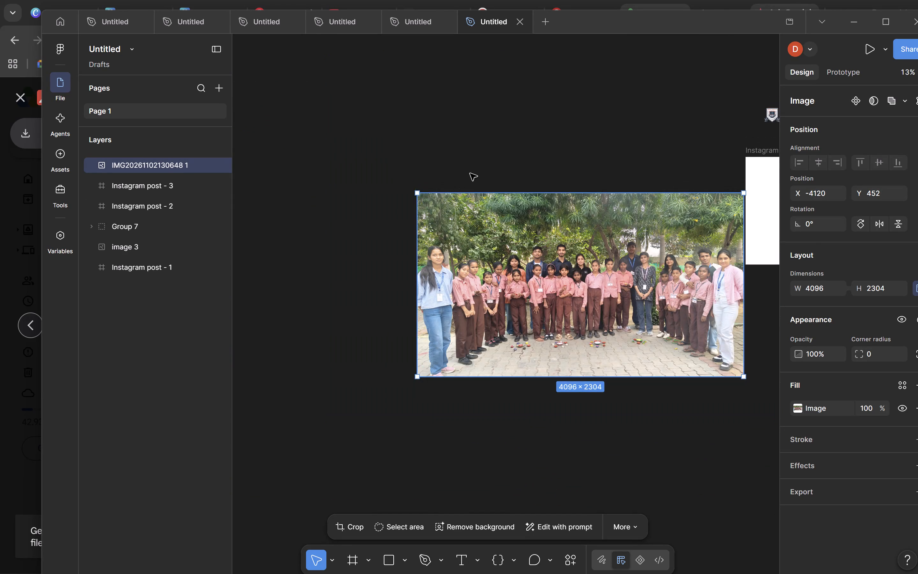
pyautogui.click(519, 138)
# Scale the group photo down proportionally to about 1128 × 635.
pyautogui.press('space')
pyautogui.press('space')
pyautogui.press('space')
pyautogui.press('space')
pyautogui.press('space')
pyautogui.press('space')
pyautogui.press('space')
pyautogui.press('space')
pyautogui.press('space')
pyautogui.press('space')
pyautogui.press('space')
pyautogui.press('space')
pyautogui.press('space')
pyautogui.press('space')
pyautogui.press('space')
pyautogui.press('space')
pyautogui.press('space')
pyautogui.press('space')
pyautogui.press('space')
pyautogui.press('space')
pyautogui.moveTo(631, 191); pyautogui.dragTo(488, 158)
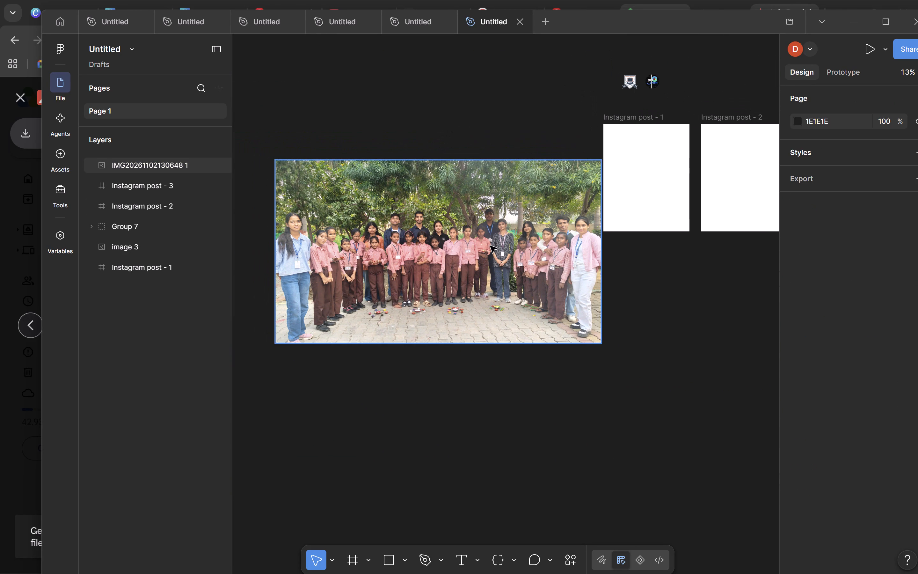
pyautogui.click(490, 246)
pyautogui.moveTo(605, 346); pyautogui.dragTo(501, 271)
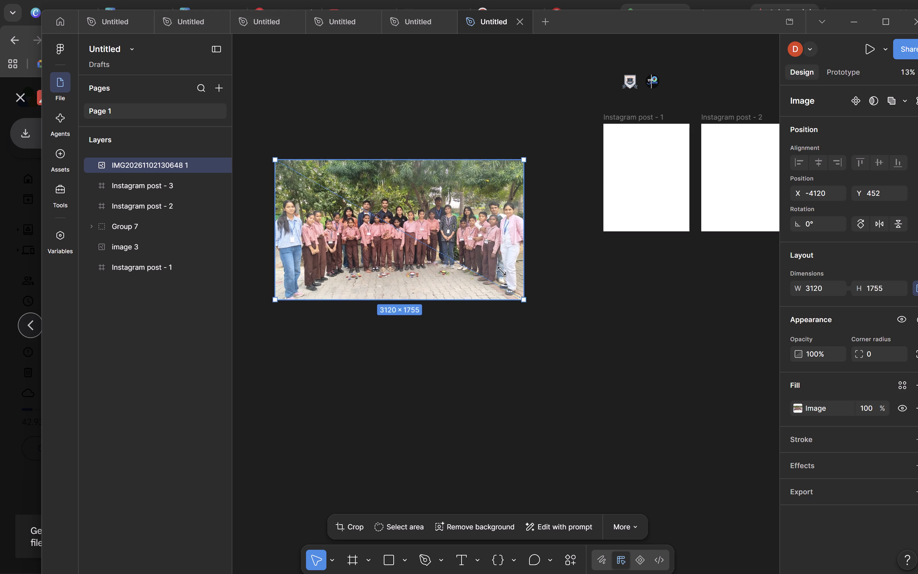
pyautogui.moveTo(501, 271); pyautogui.dragTo(365, 195)
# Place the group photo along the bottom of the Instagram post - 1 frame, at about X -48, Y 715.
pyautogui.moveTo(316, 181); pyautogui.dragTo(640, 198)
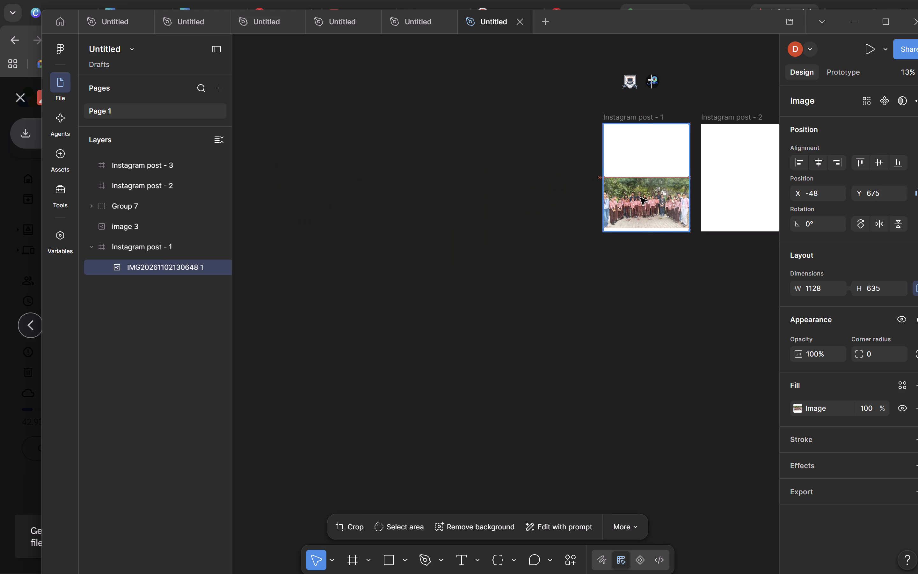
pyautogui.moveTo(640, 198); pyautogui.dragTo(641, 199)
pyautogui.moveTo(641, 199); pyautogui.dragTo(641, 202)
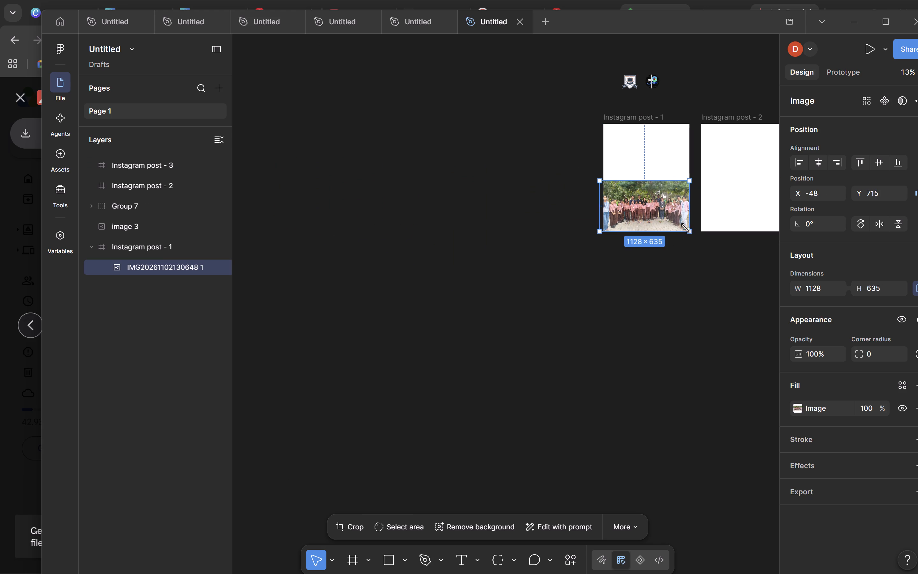
# Move the group photo out of Instagram post - 1 onto the empty canvas, at about X -3136, Y 763.
pyautogui.moveTo(671, 208); pyautogui.dragTo(425, 211)
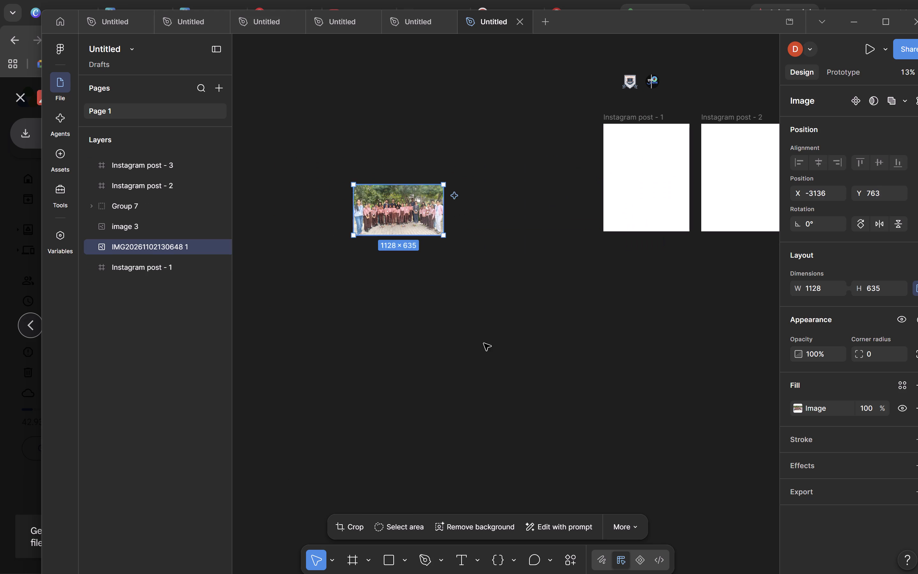
pyautogui.click(486, 348)
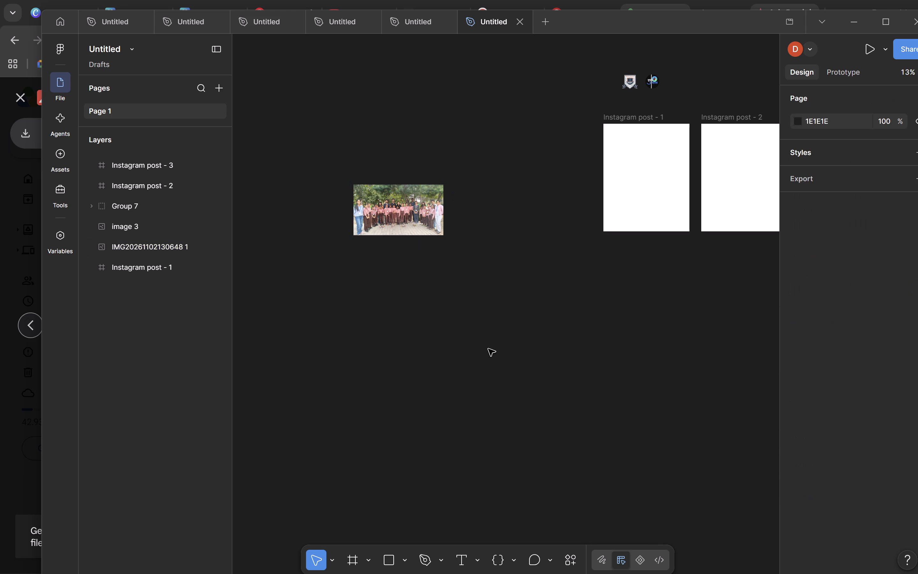
# Start a vector path with the Pen tool on the empty canvas above the group photo.
pyautogui.hotkey('ctrl', '=')
pyautogui.hotkey('ctrl', '=')
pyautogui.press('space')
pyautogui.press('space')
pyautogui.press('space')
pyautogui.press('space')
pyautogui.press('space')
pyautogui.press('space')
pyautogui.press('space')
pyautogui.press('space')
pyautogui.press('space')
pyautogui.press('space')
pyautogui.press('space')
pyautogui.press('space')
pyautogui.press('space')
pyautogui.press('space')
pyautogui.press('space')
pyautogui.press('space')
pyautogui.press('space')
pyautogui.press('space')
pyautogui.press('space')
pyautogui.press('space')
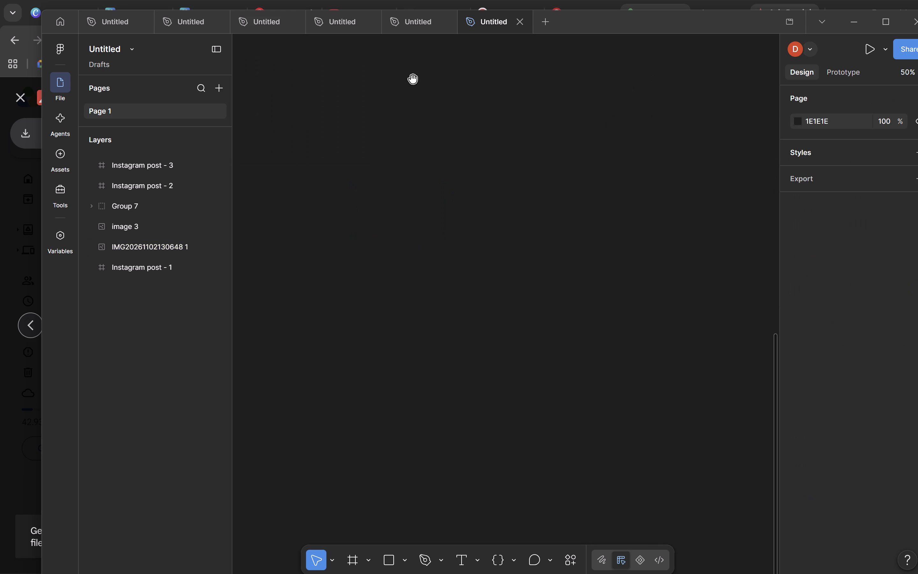
pyautogui.moveTo(377, 96); pyautogui.dragTo(660, 366)
pyautogui.moveTo(522, 272); pyautogui.dragTo(560, 479)
pyautogui.moveTo(339, 132); pyautogui.dragTo(515, 261)
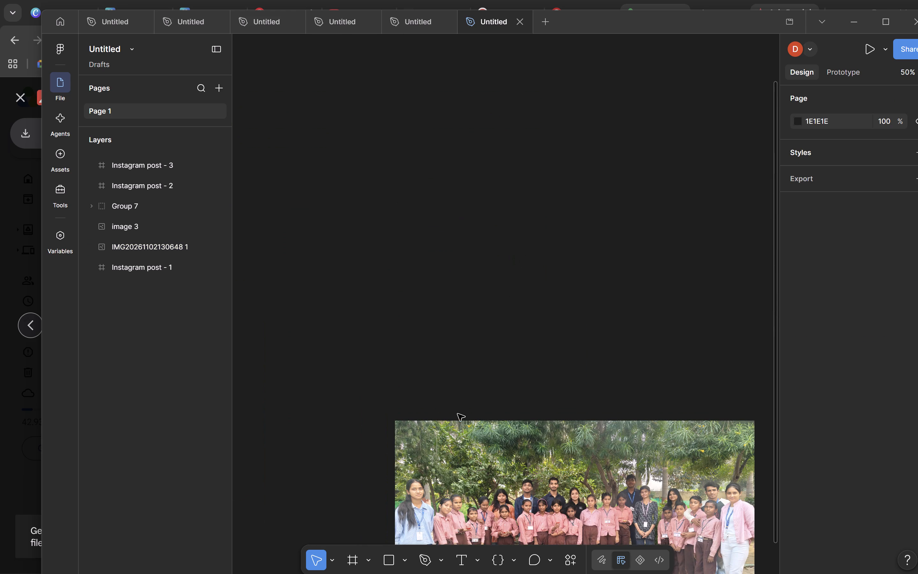
pyautogui.click(429, 560)
pyautogui.click(362, 176)
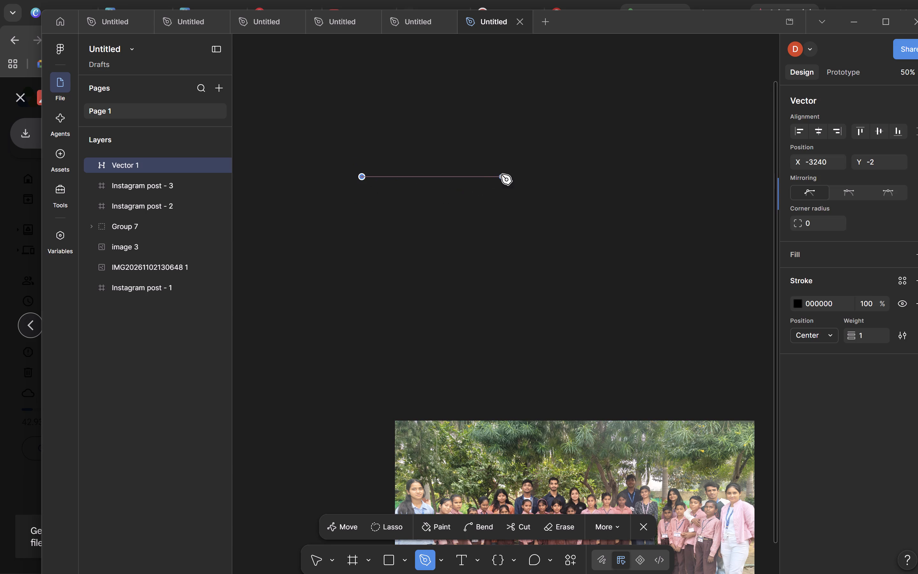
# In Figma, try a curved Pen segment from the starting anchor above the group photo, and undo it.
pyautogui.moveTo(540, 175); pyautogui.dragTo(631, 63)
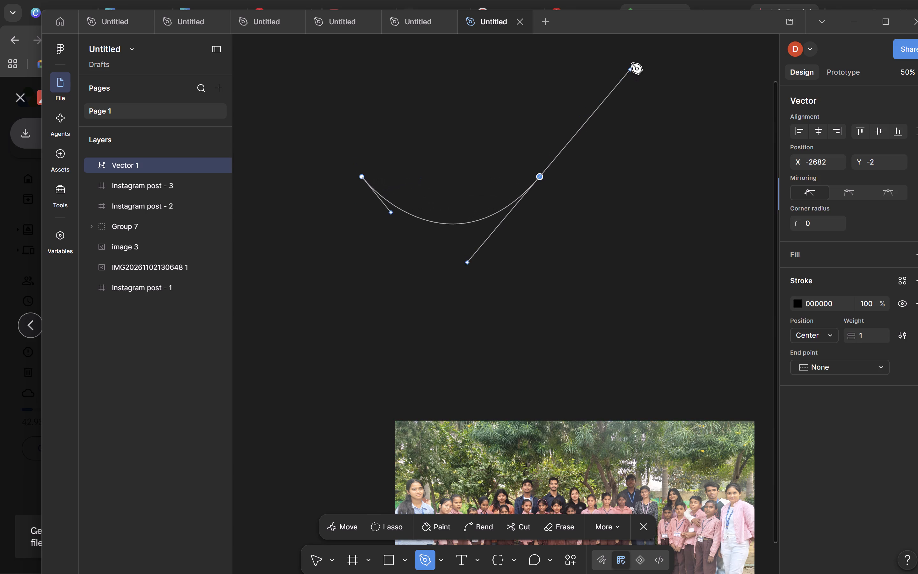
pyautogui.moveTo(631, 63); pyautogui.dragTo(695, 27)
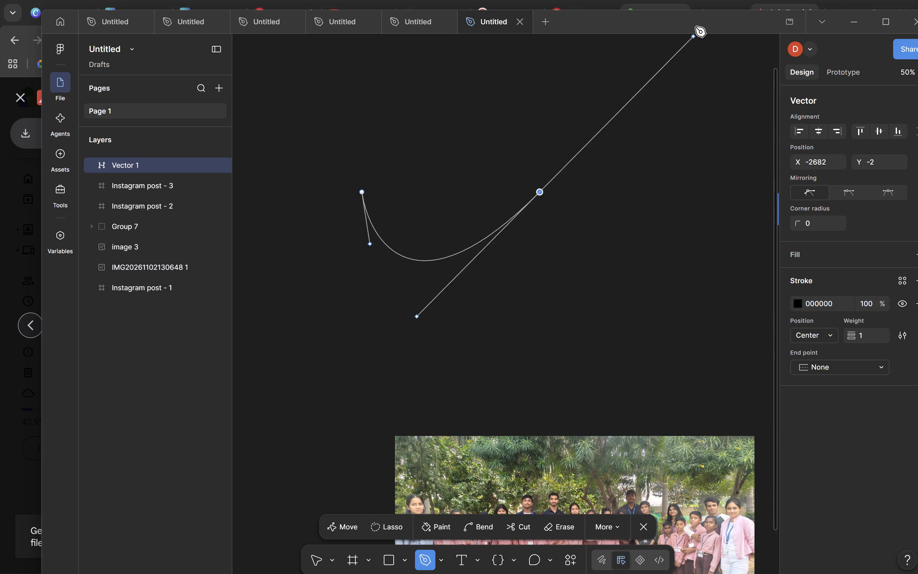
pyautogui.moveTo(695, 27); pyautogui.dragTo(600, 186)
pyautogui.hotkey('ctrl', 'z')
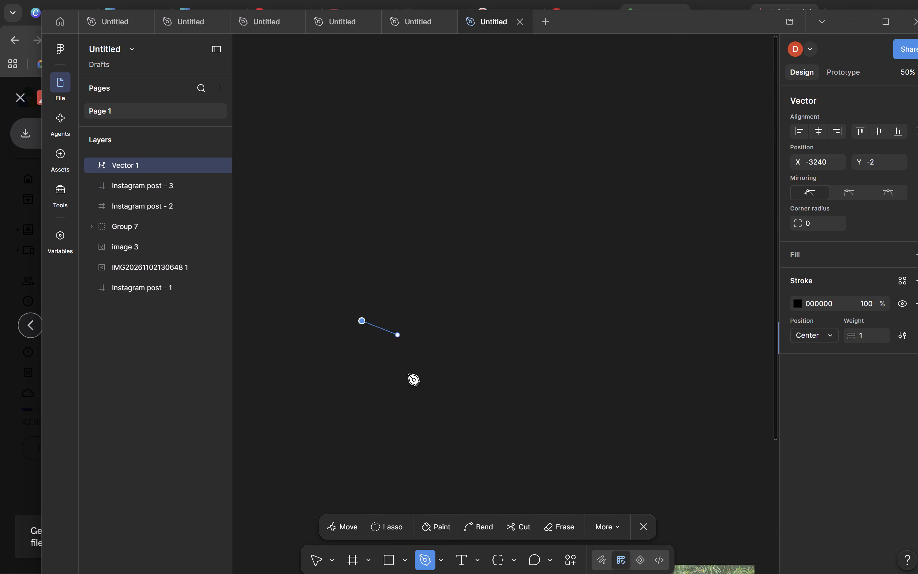
# Draw the left half of a bowl as a Pen arc about 340 × 282, curving down from the starting anchor to a flat bottom.
pyautogui.moveTo(470, 411); pyautogui.dragTo(582, 418)
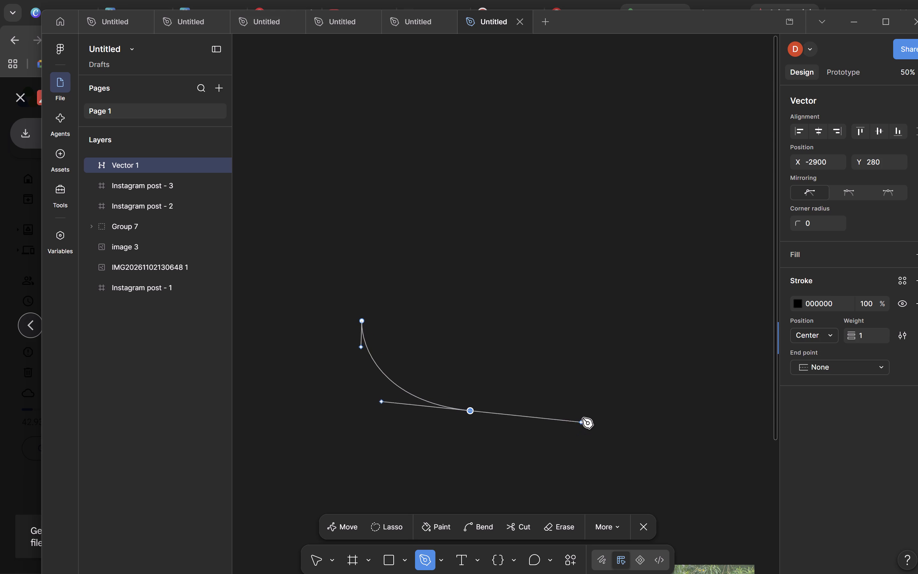
pyautogui.moveTo(582, 418); pyautogui.dragTo(555, 416)
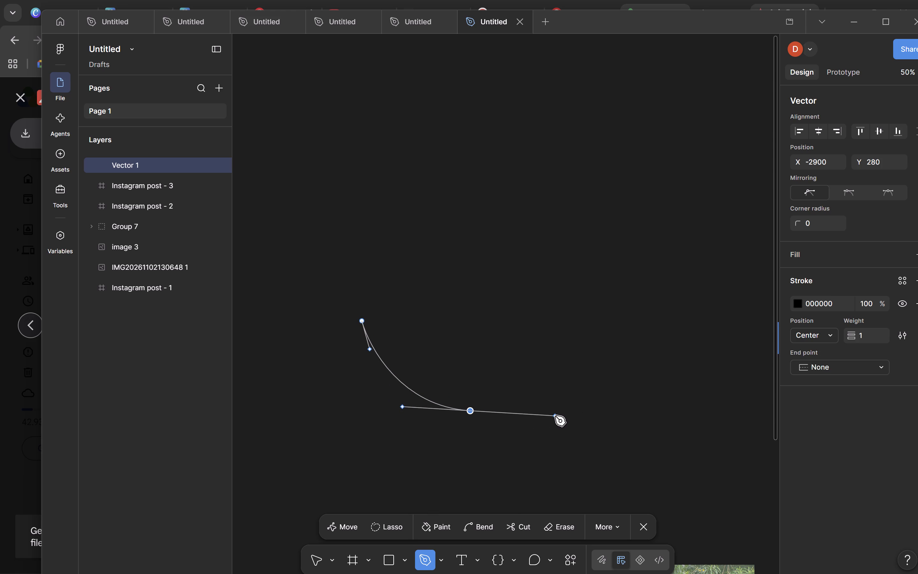
pyautogui.moveTo(555, 416); pyautogui.dragTo(554, 411)
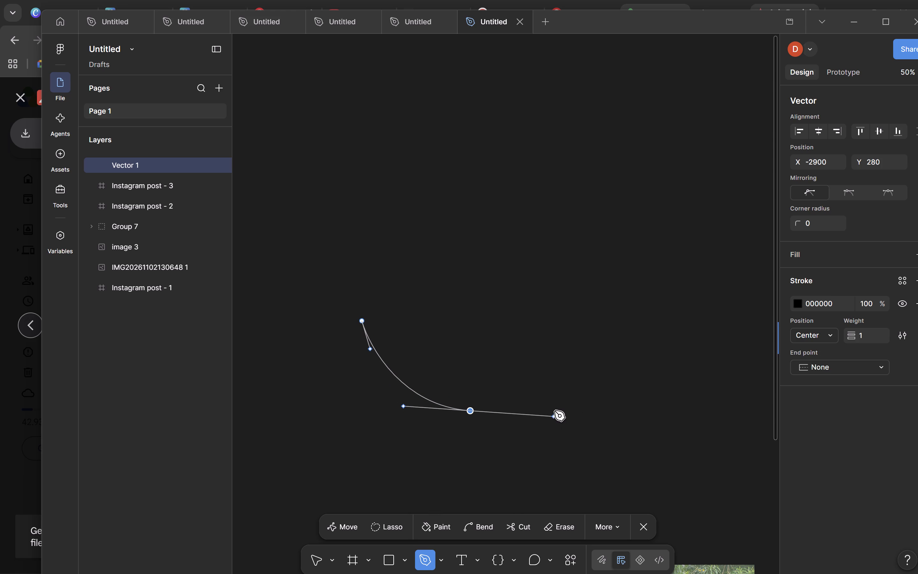
pyautogui.moveTo(554, 411); pyautogui.dragTo(556, 411)
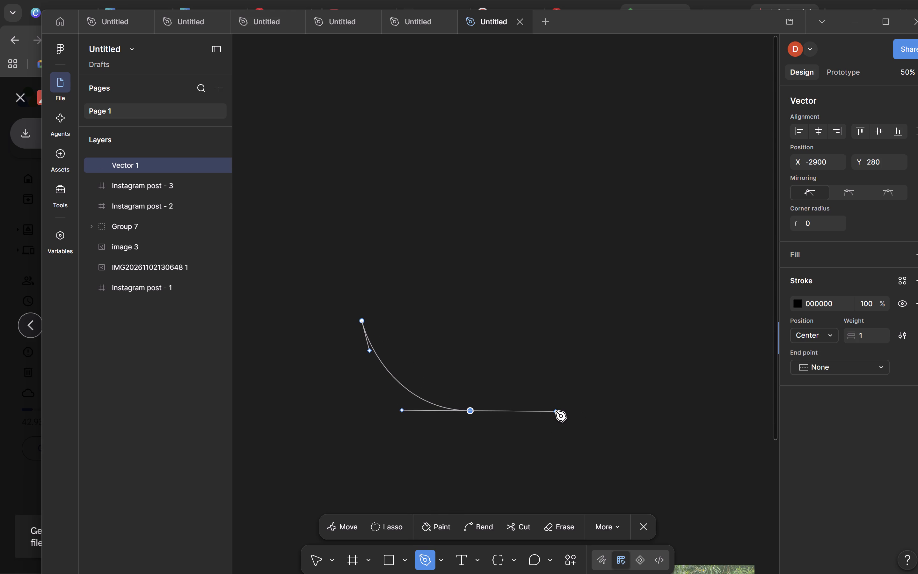
pyautogui.moveTo(556, 411); pyautogui.dragTo(556, 411)
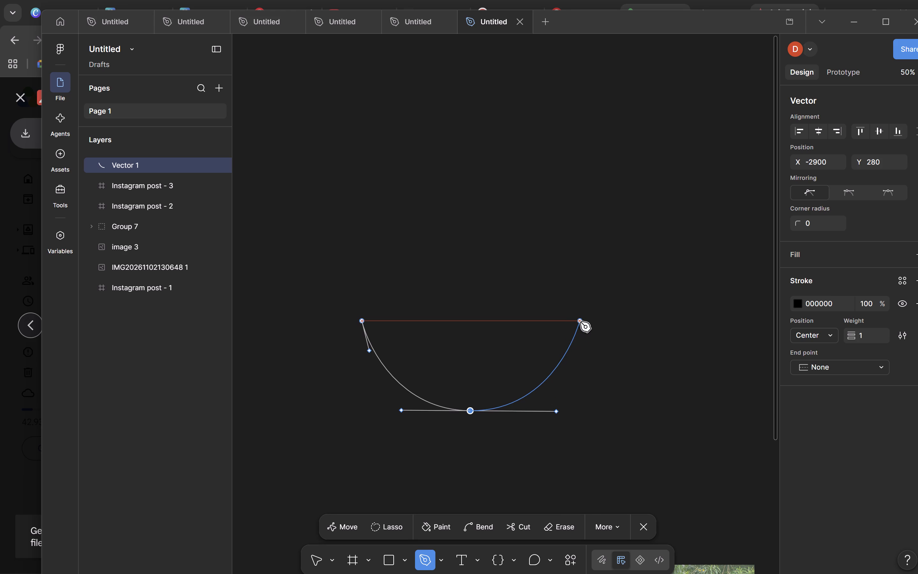
pyautogui.press('v')
pyautogui.click(452, 358)
pyautogui.doubleClick(405, 320)
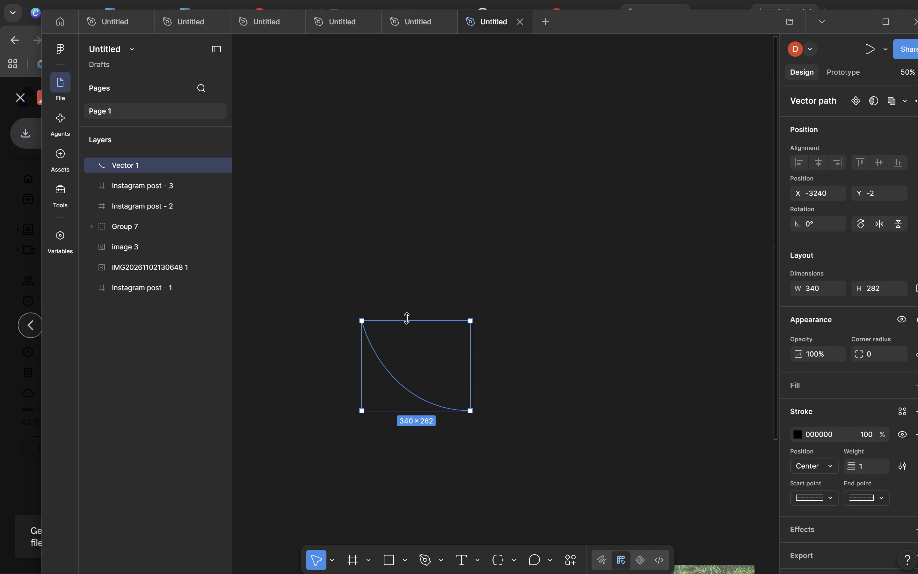
# Duplicate the half-bowl arc slightly to its right and flip the copy horizontally.
pyautogui.keyDown('alt'); pyautogui.moveTo(416, 366); pyautogui.dragTo(450, 367); pyautogui.keyUp('alt')
pyautogui.click(885, 230)
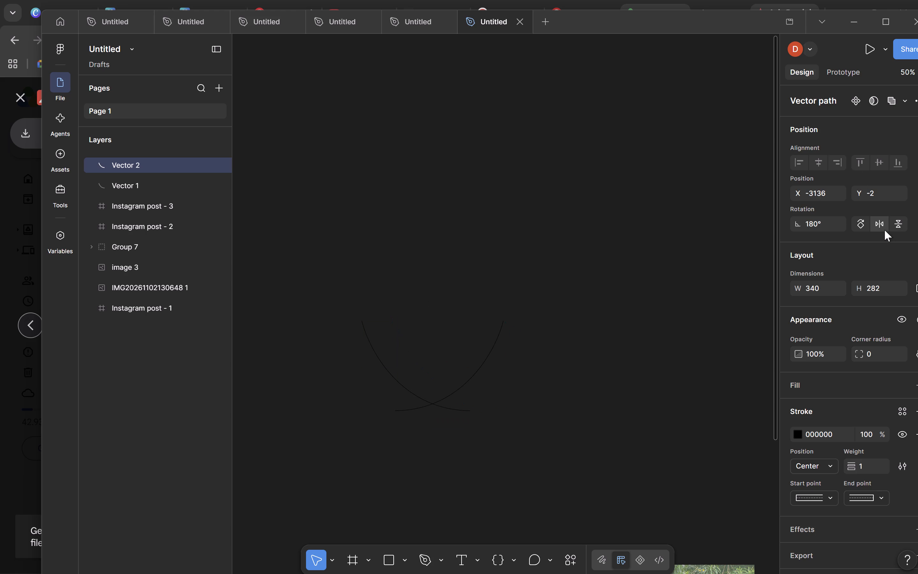
# Move the mirrored arc right to X -2901 so both halves meet at the bottom of the bowl.
pyautogui.press('Right')
pyautogui.press('Right')
pyautogui.press('Right')
pyautogui.press('Right')
pyautogui.press('Right')
pyautogui.press('Right')
pyautogui.press('Right')
pyautogui.press('Right')
pyautogui.press('Right')
pyautogui.press('Right')
pyautogui.press('Right')
pyautogui.press('Right')
pyautogui.press('Right')
pyautogui.press('Right')
pyautogui.press('Right')
pyautogui.press('Right')
pyautogui.press('Right')
pyautogui.press('Right')
pyautogui.press('Right')
pyautogui.press('Right')
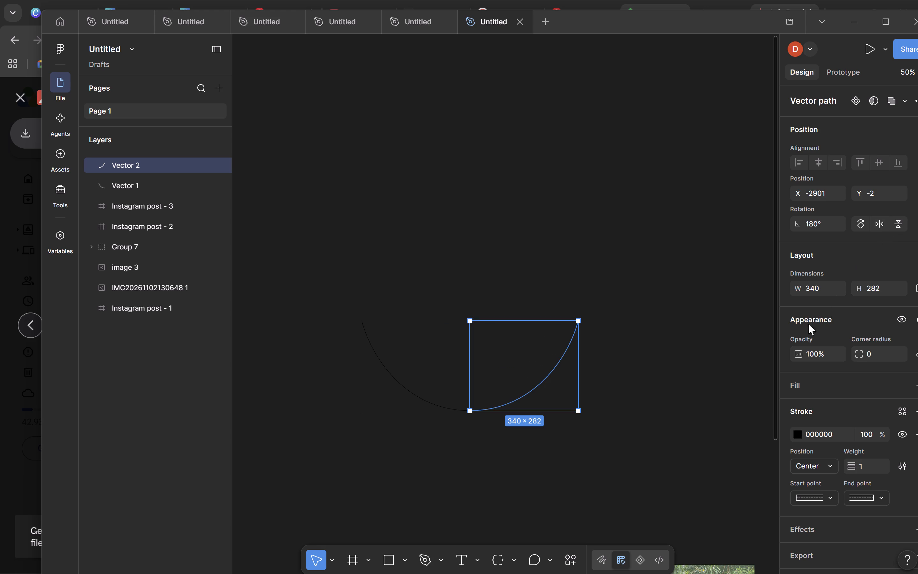
pyautogui.click(502, 235)
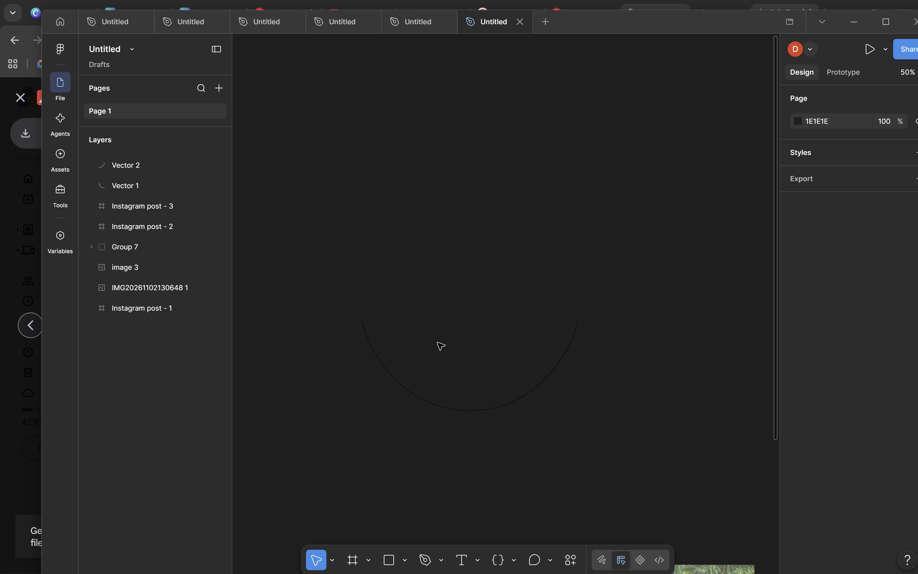
# Group the two half-bowl arcs.
pyautogui.moveTo(435, 278); pyautogui.dragTo(516, 477)
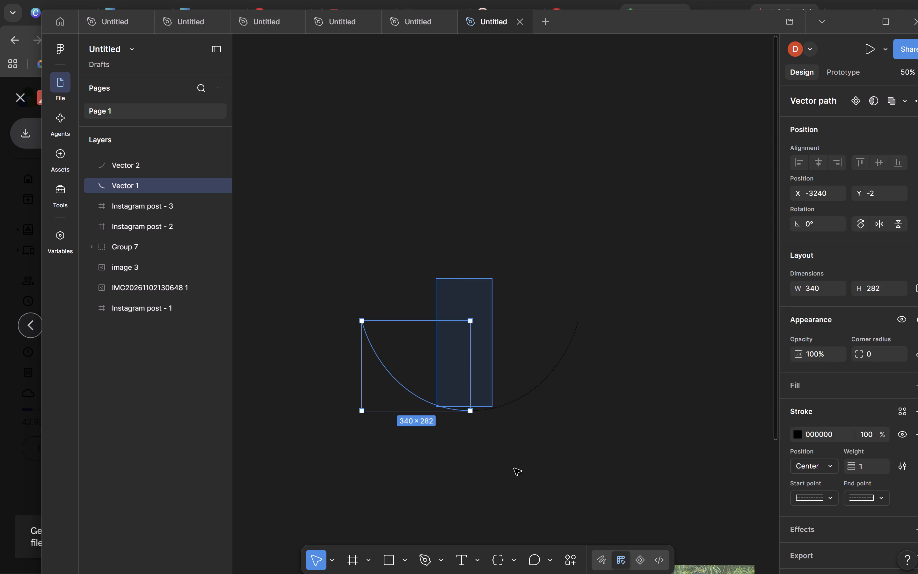
pyautogui.hotkey('ctrl', 'g')
pyautogui.click(593, 150)
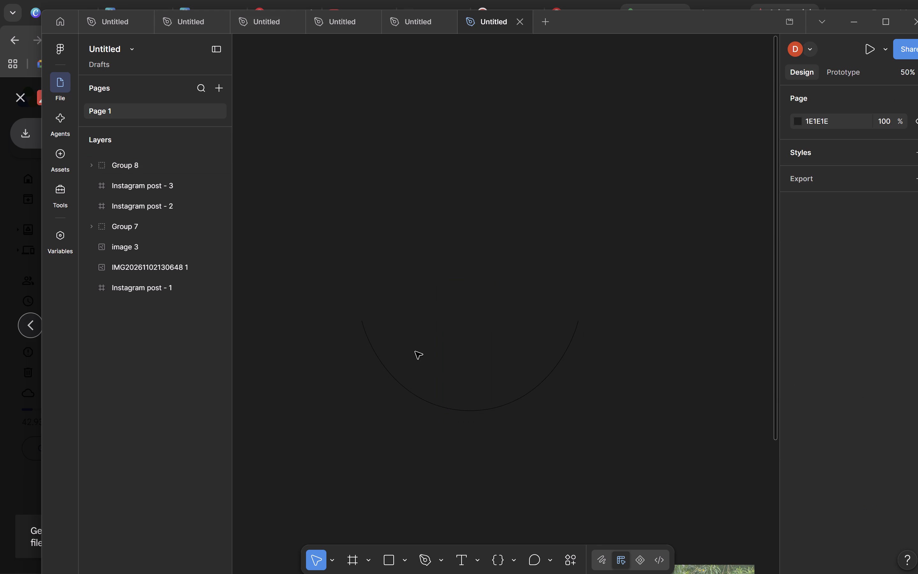
# Draw a shallow sagging curve about 254 × 60 above the bowl with the Pen tool, undoing the extra third point.
pyautogui.press('r')
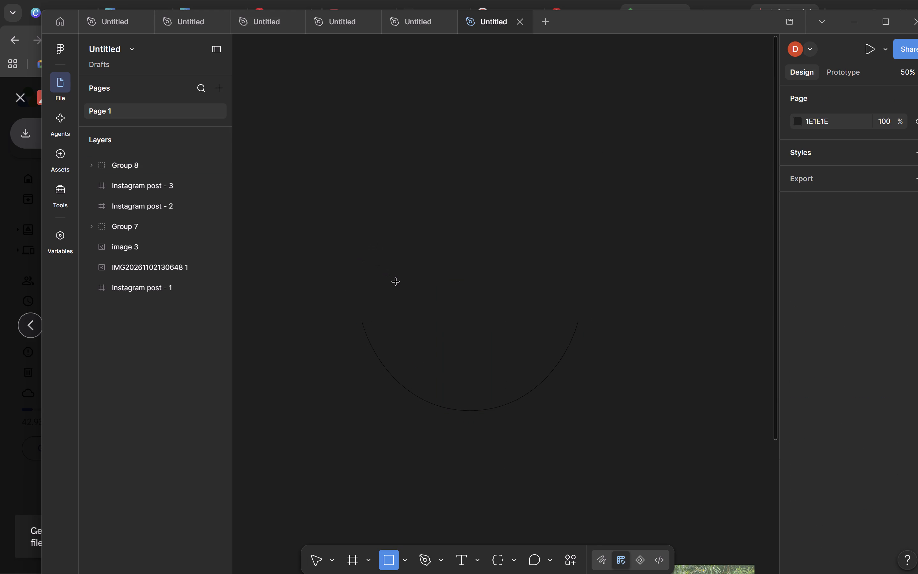
pyautogui.press('p')
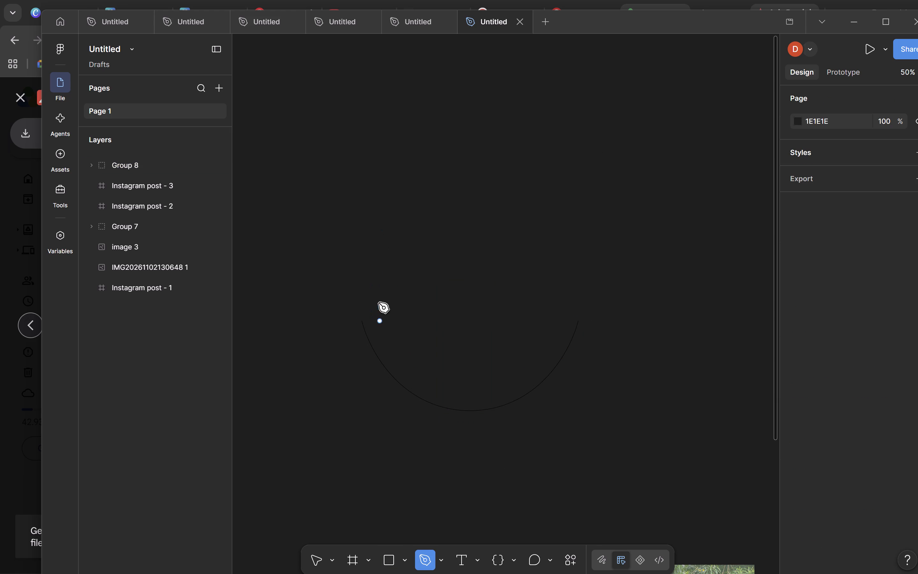
pyautogui.click(370, 241)
pyautogui.moveTo(451, 240); pyautogui.dragTo(493, 192)
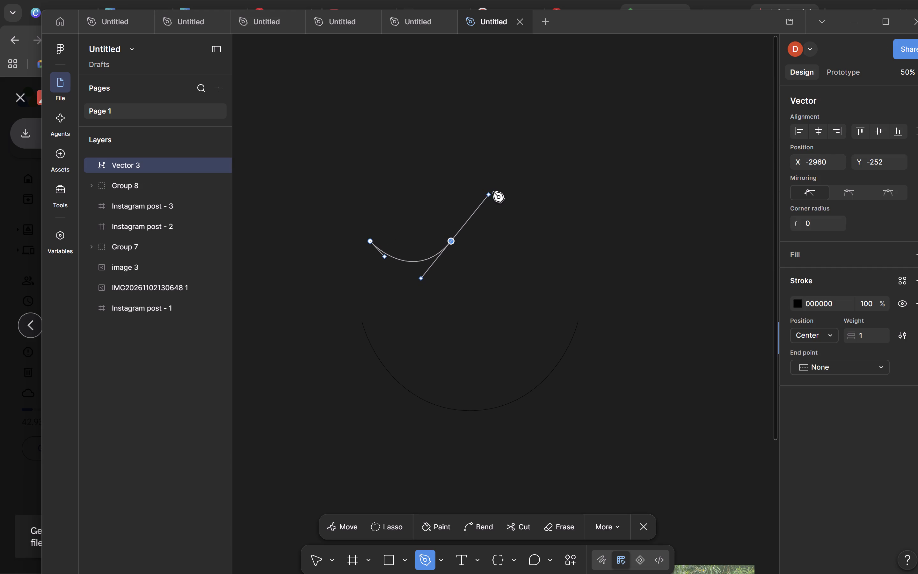
pyautogui.moveTo(493, 192); pyautogui.dragTo(495, 197)
pyautogui.click(409, 197)
pyautogui.hotkey('ctrl', 'z')
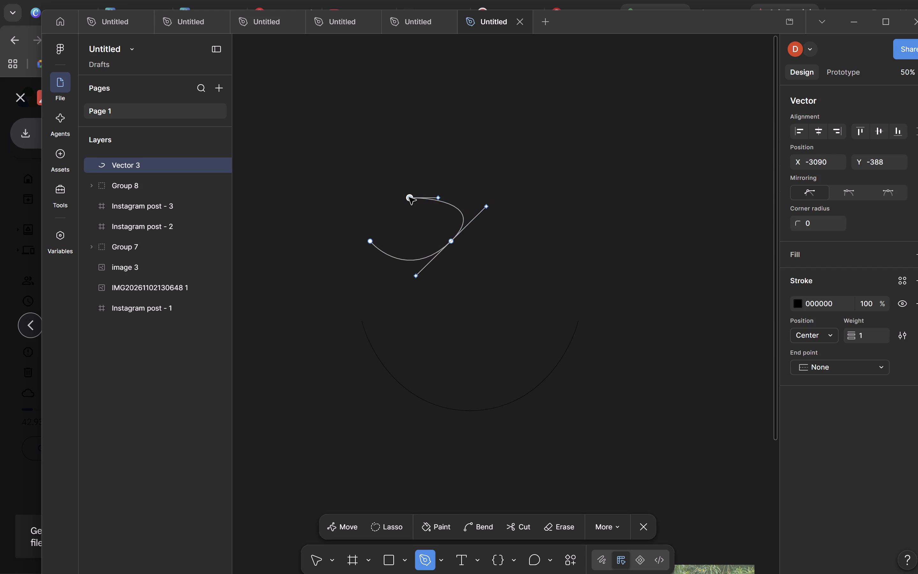
pyautogui.press('v')
pyautogui.click(407, 195)
pyautogui.click(406, 227)
pyautogui.doubleClick(405, 221)
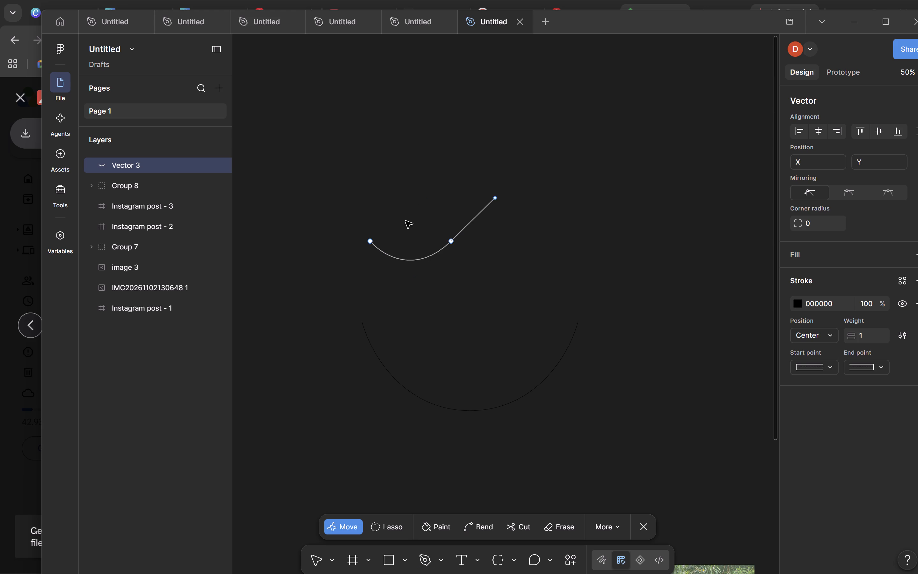
pyautogui.click(411, 184)
# Place the shallow curve at the bowl's upper left corner and widen it to about 339 to span half the opening.
pyautogui.moveTo(397, 223); pyautogui.dragTo(427, 279)
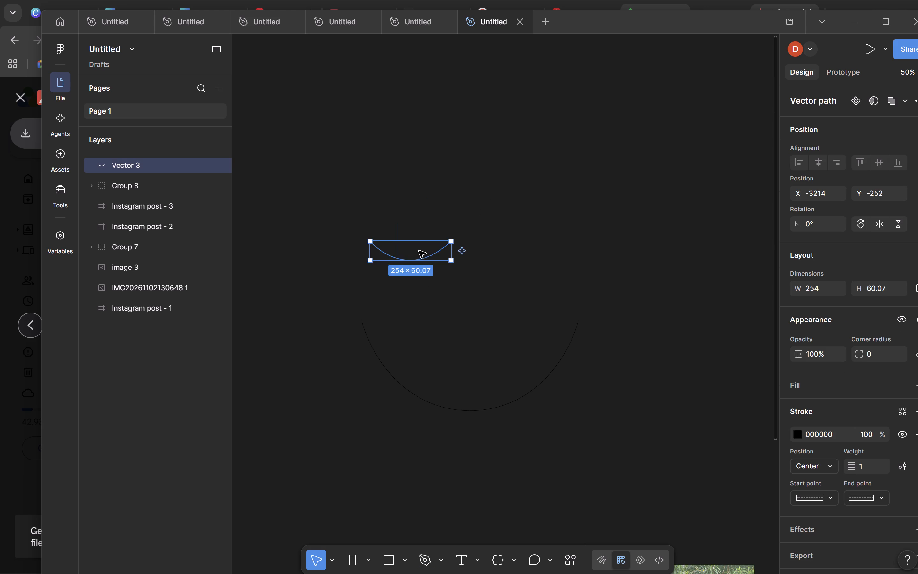
pyautogui.moveTo(419, 251); pyautogui.dragTo(411, 330)
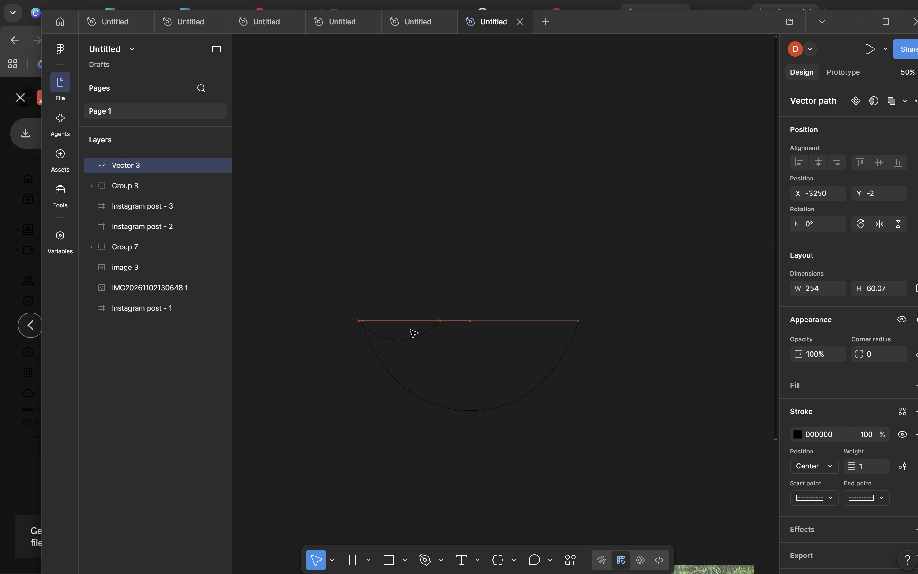
pyautogui.moveTo(411, 330); pyautogui.dragTo(412, 331)
pyautogui.moveTo(443, 327); pyautogui.dragTo(454, 330)
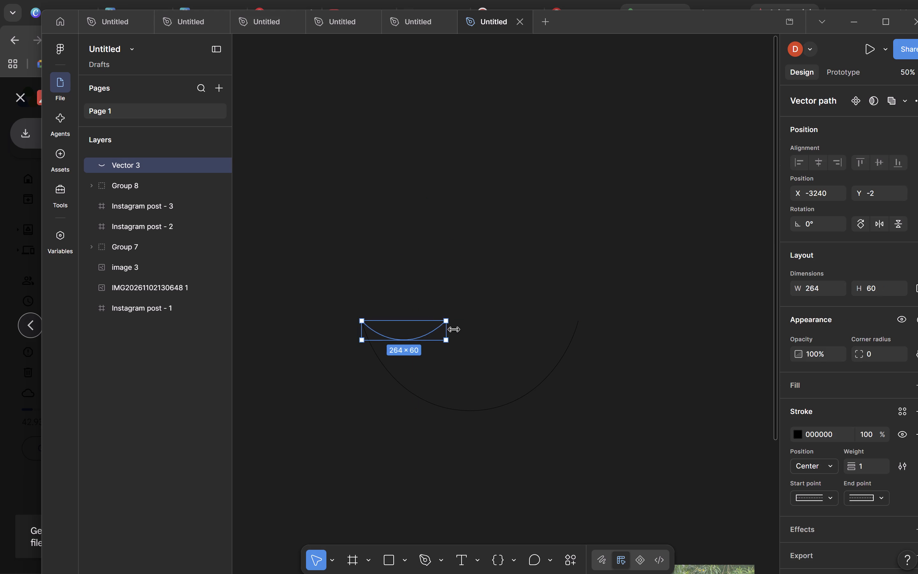
pyautogui.moveTo(454, 330); pyautogui.dragTo(469, 331)
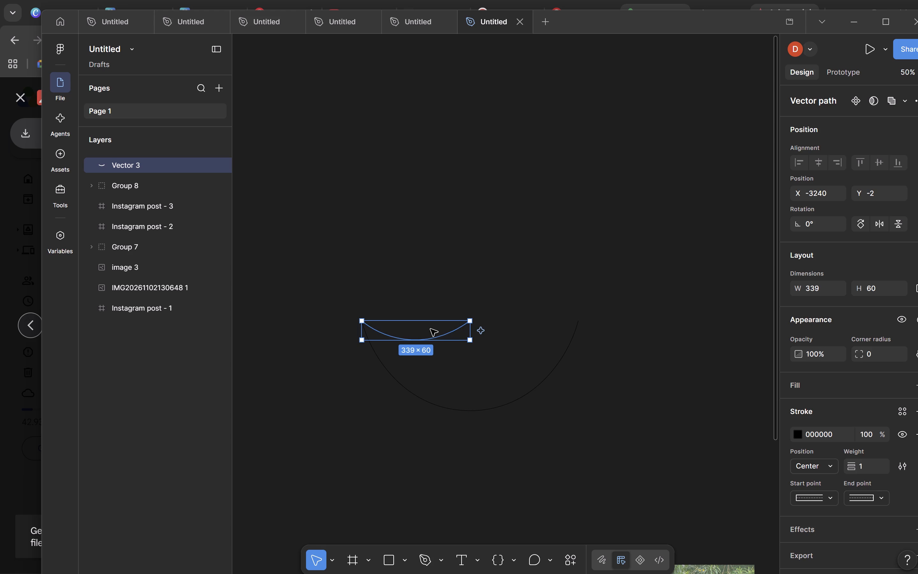
# Duplicate the shallow rim curve across the bowl's right half so both curves meet at the centre of the opening.
pyautogui.keyDown('alt'); pyautogui.moveTo(427, 329); pyautogui.dragTo(526, 330); pyautogui.keyUp('alt')
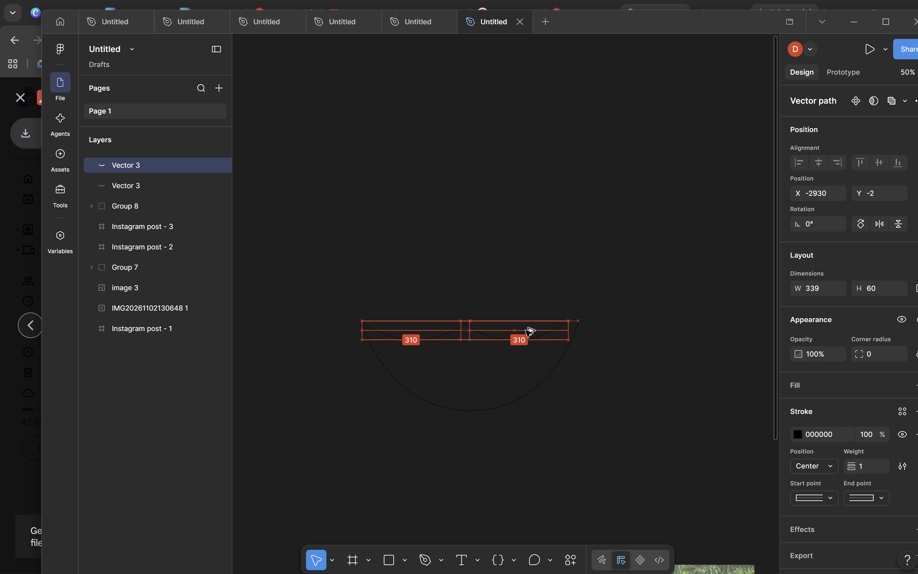
pyautogui.keyDown('alt'); pyautogui.moveTo(526, 330); pyautogui.dragTo(534, 330); pyautogui.keyUp('alt')
pyautogui.click(657, 229)
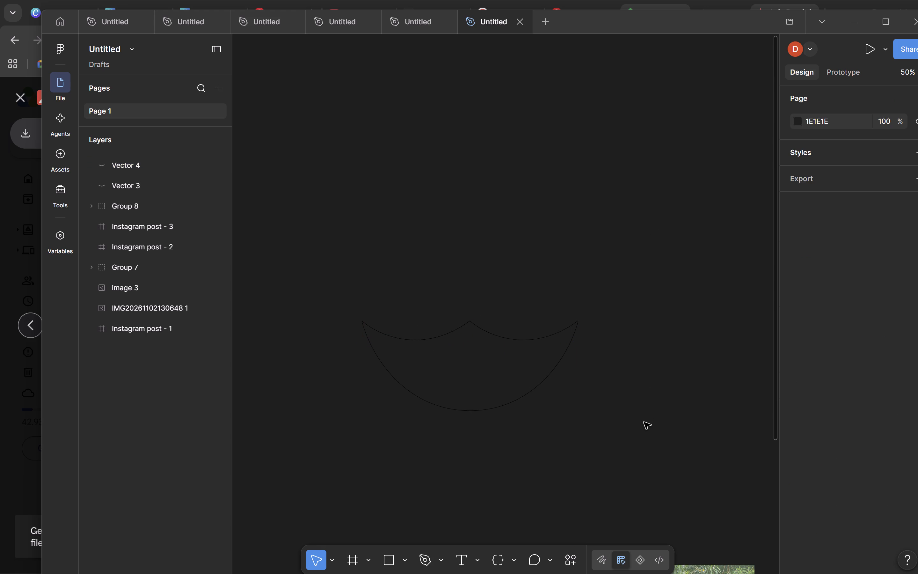
pyautogui.click(612, 232)
# Draw a narrow upright ellipse about 48 × 382 above the bowl outline.
pyautogui.press('r')
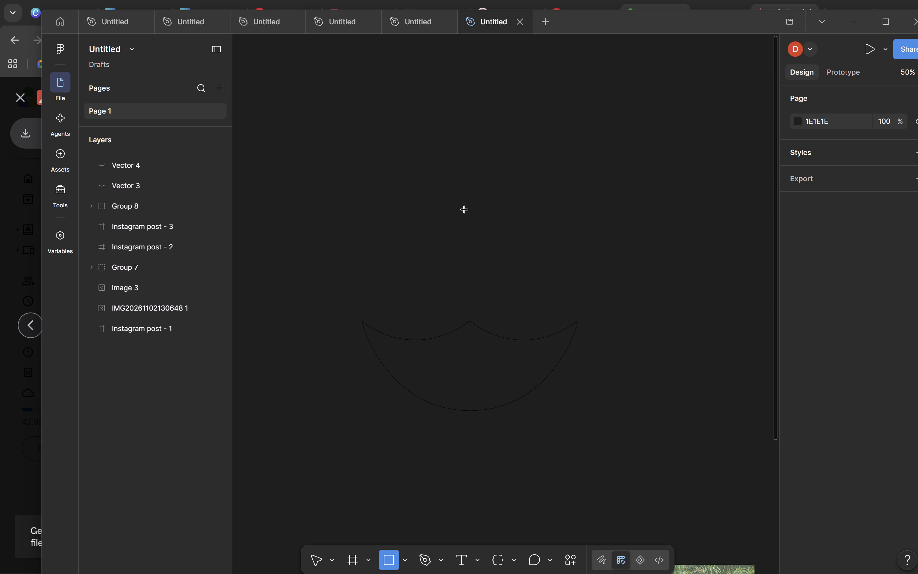
pyautogui.press('o')
pyautogui.moveTo(430, 145); pyautogui.dragTo(476, 260)
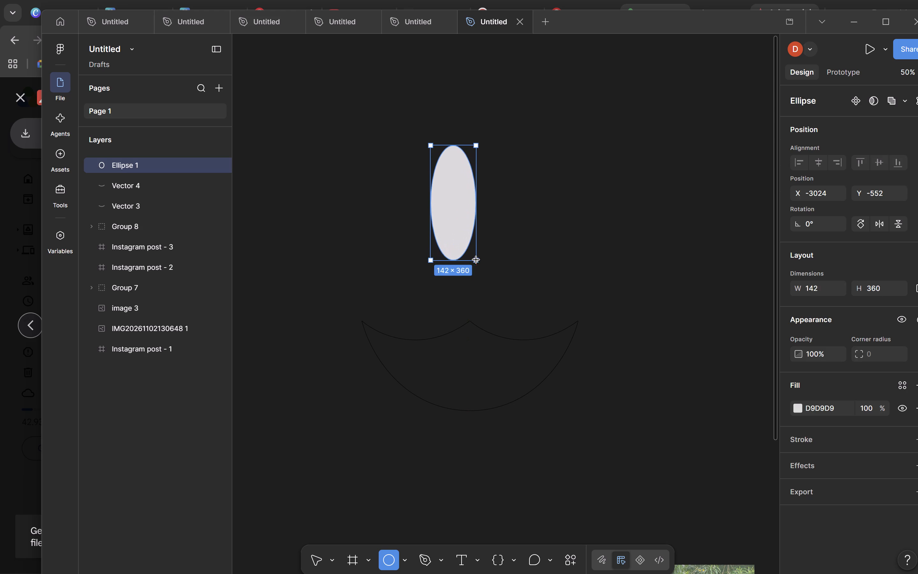
pyautogui.moveTo(476, 260); pyautogui.dragTo(485, 278)
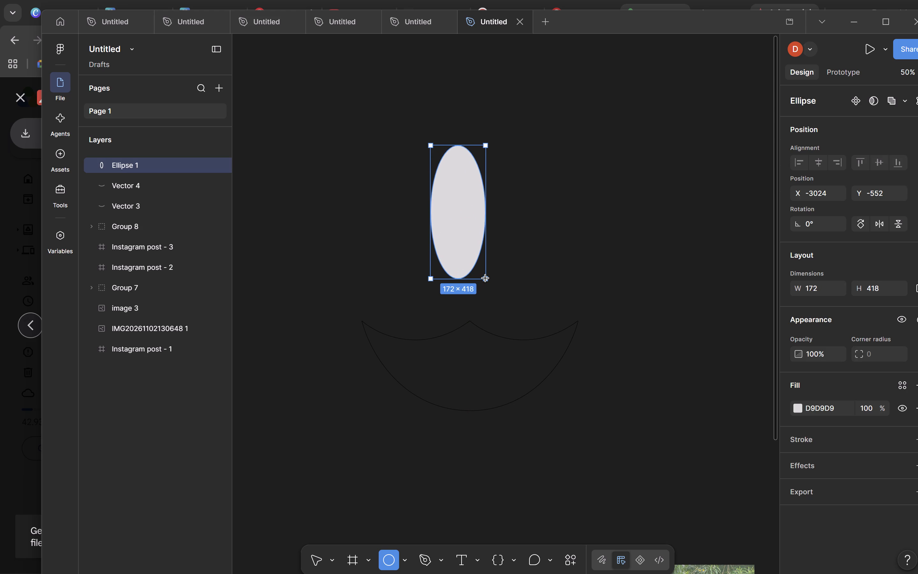
pyautogui.moveTo(485, 278); pyautogui.dragTo(447, 267)
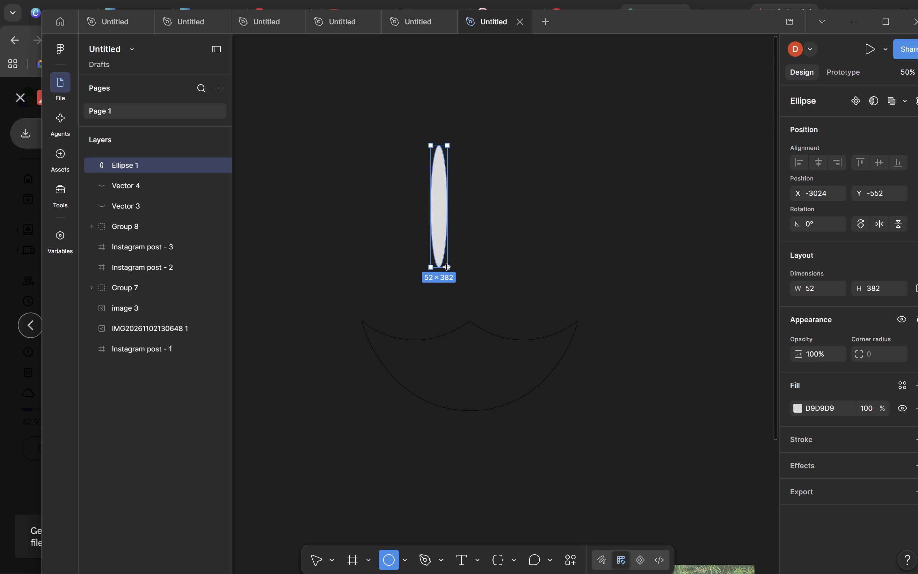
pyautogui.moveTo(447, 267); pyautogui.dragTo(446, 267)
pyautogui.click(441, 208)
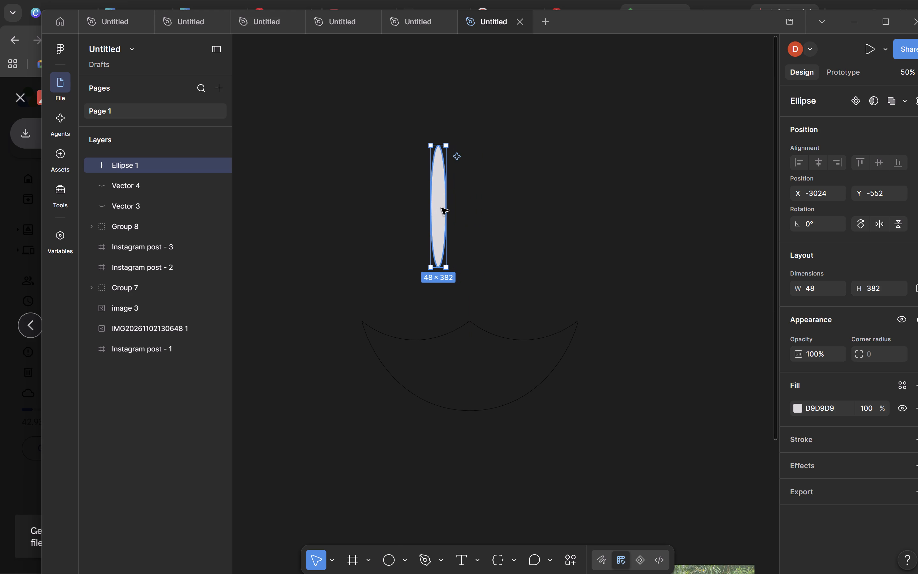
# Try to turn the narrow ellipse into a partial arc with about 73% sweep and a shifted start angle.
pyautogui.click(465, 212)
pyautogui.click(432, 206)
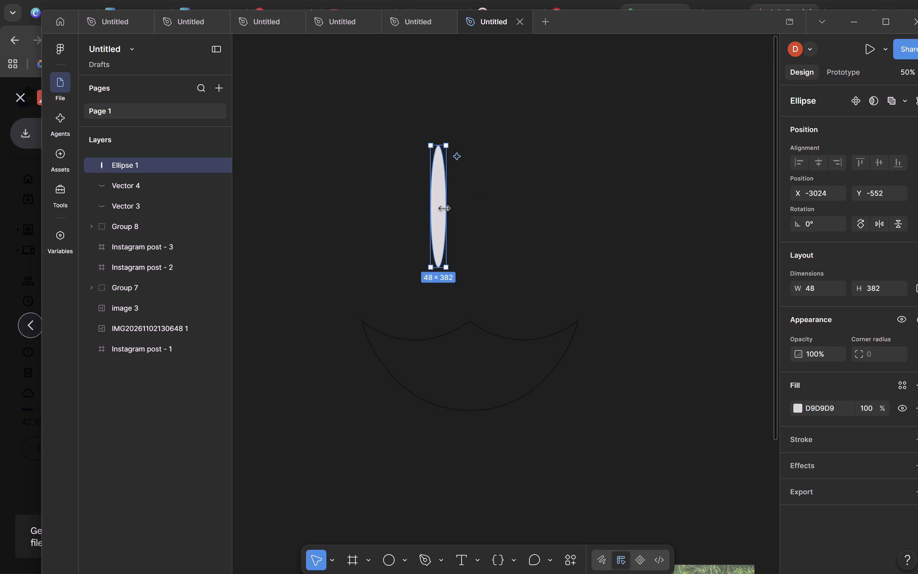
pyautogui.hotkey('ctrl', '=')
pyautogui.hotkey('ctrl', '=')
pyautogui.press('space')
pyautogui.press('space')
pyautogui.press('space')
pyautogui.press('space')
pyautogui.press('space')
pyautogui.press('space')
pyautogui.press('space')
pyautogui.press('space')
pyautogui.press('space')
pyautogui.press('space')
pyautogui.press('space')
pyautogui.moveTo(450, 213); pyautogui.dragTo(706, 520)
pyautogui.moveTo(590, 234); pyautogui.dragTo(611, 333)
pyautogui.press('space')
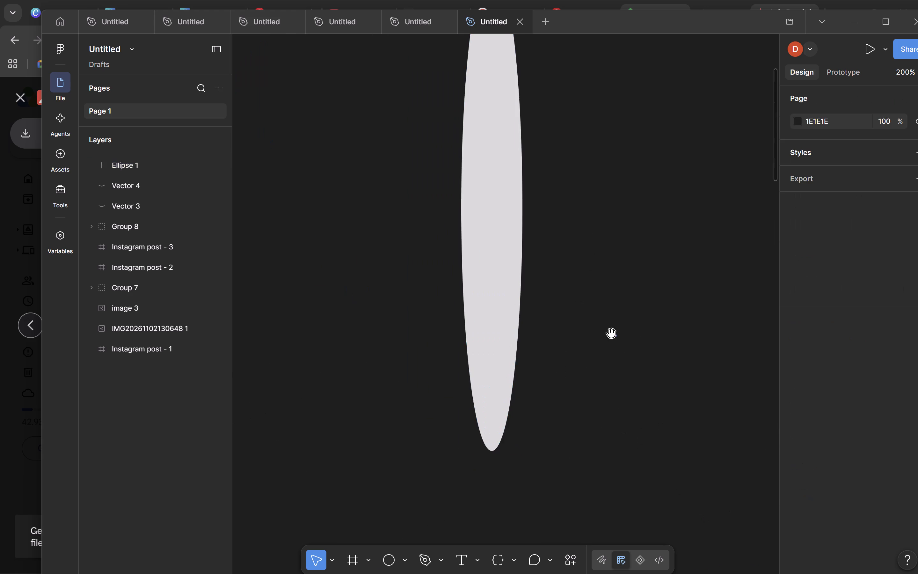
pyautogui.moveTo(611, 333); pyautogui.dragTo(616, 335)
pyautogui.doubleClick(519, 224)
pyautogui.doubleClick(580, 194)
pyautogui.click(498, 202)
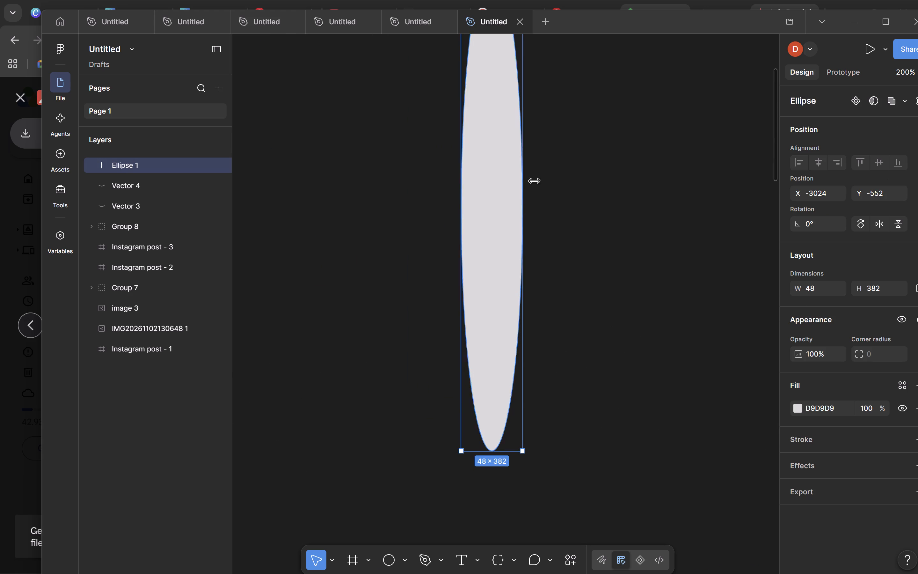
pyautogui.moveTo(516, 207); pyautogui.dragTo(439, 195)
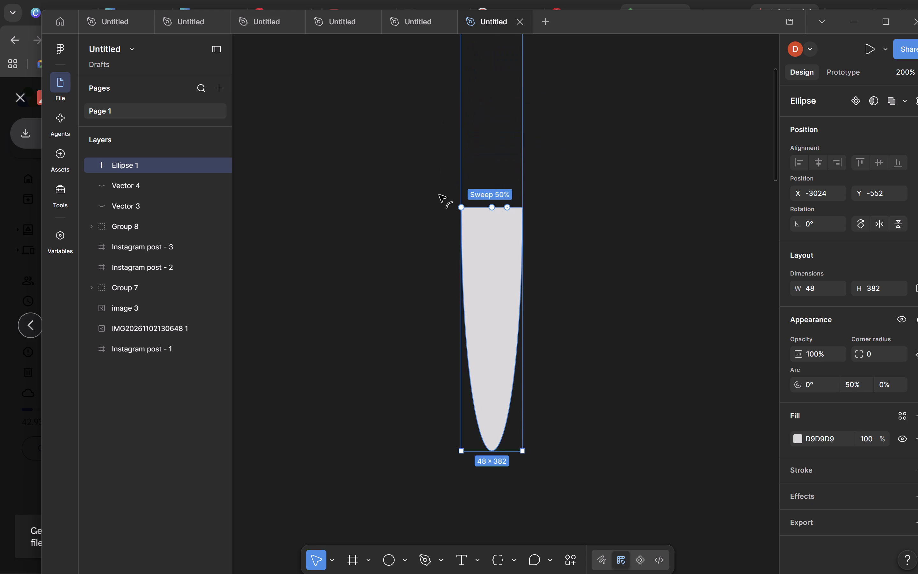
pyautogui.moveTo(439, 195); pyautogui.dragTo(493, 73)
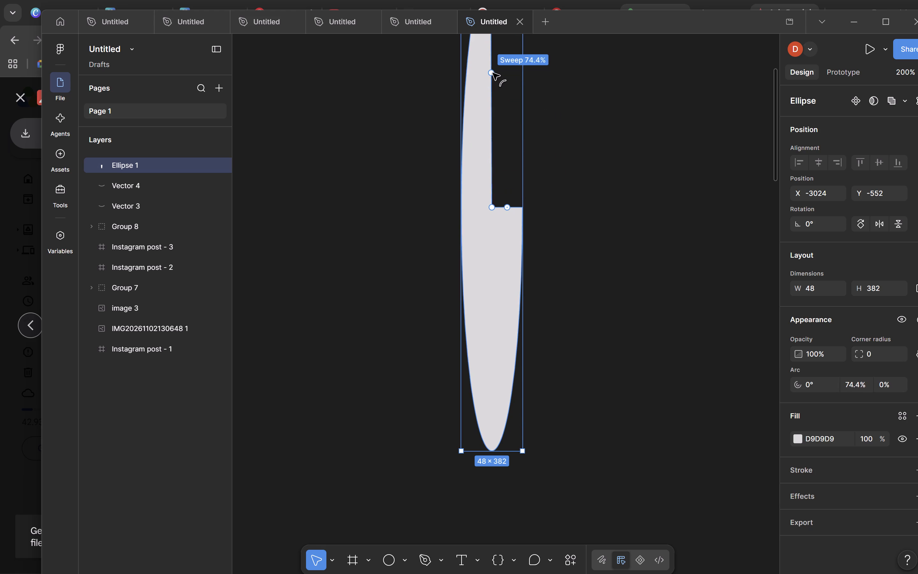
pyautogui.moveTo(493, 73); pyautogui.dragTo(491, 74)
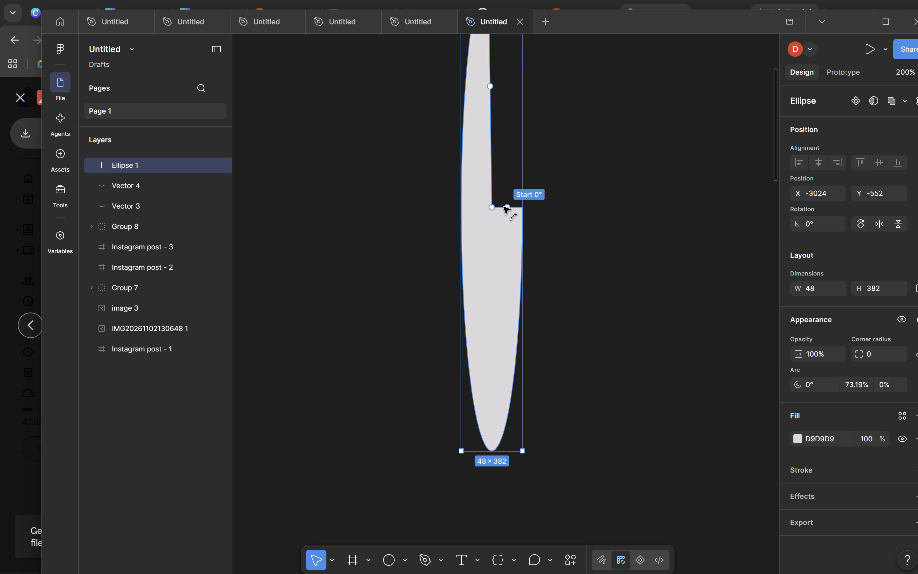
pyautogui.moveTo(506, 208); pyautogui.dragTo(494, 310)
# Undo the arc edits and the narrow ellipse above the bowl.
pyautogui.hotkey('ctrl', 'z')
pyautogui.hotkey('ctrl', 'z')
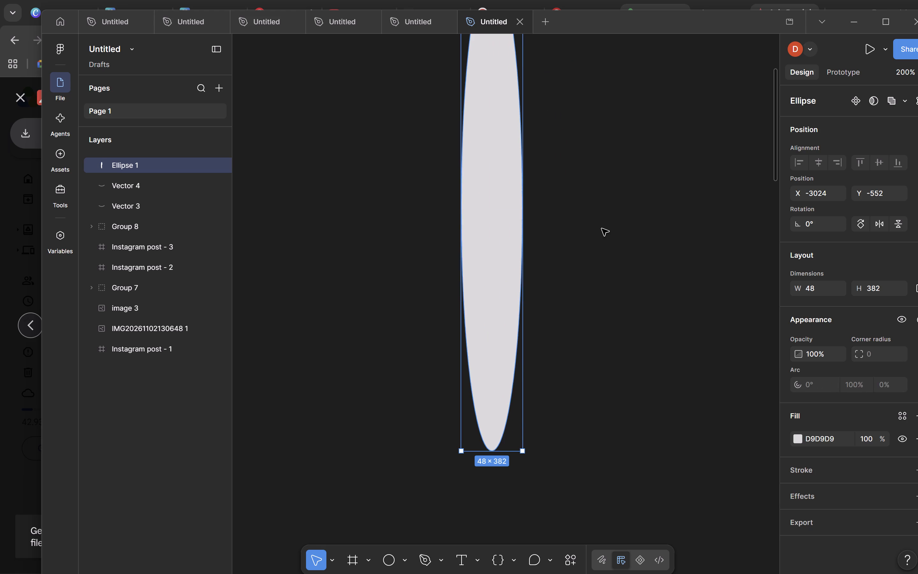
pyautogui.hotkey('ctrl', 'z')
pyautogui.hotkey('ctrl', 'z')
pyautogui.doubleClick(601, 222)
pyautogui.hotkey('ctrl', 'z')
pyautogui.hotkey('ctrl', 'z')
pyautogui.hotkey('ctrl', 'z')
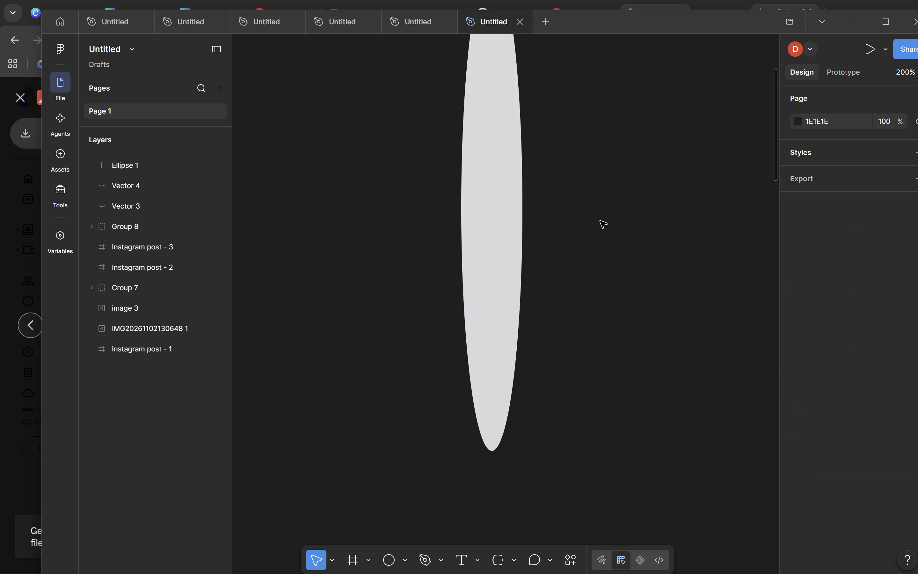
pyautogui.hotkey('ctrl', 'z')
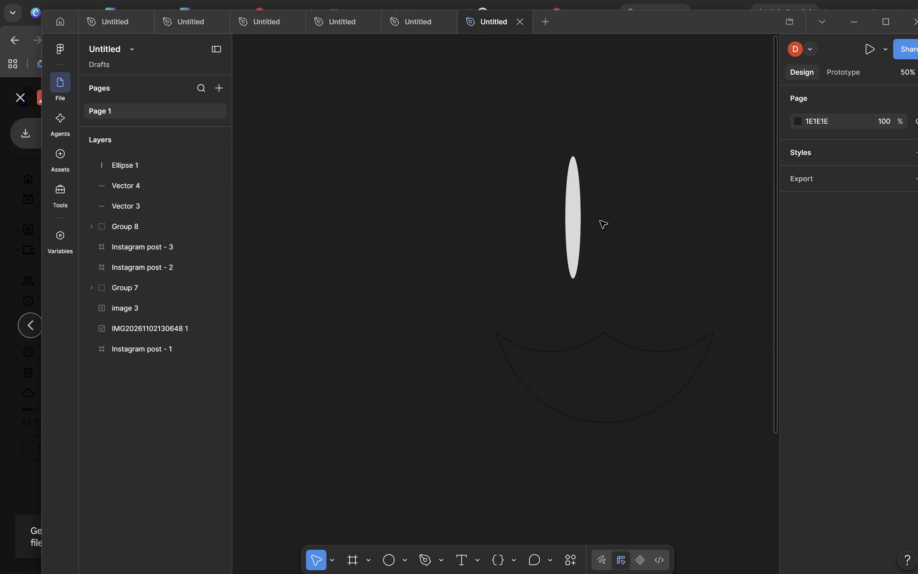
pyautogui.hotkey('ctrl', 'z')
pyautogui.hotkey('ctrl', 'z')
# Draw a tall curve about 77 × 500 bulging to the left above the bowl with the Pen tool.
pyautogui.press('p')
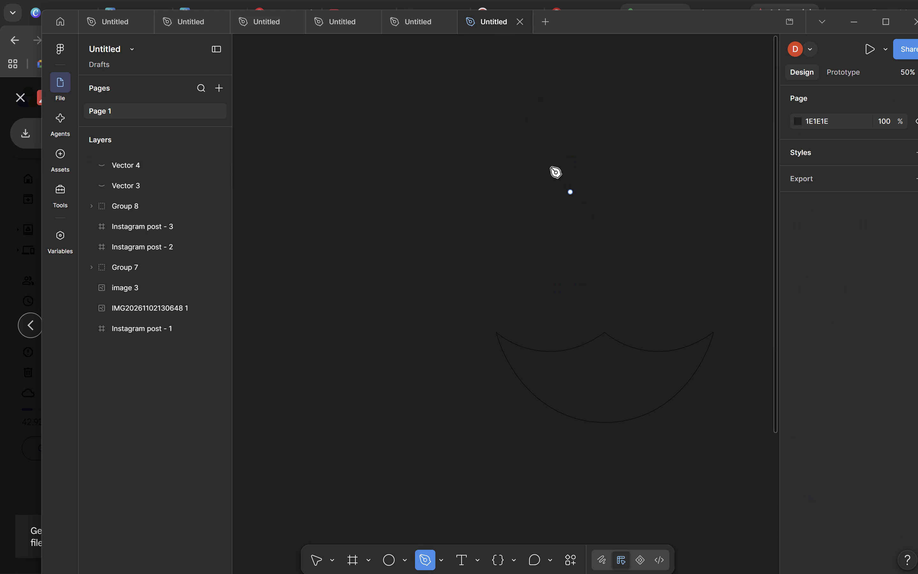
pyautogui.click(495, 109)
pyautogui.moveTo(497, 269); pyautogui.dragTo(523, 298)
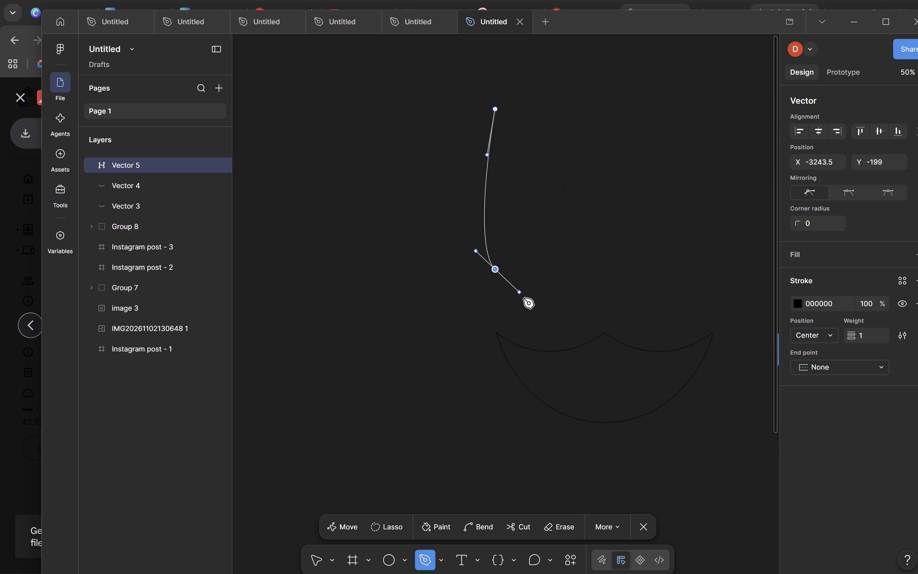
pyautogui.moveTo(523, 298); pyautogui.dragTo(533, 348)
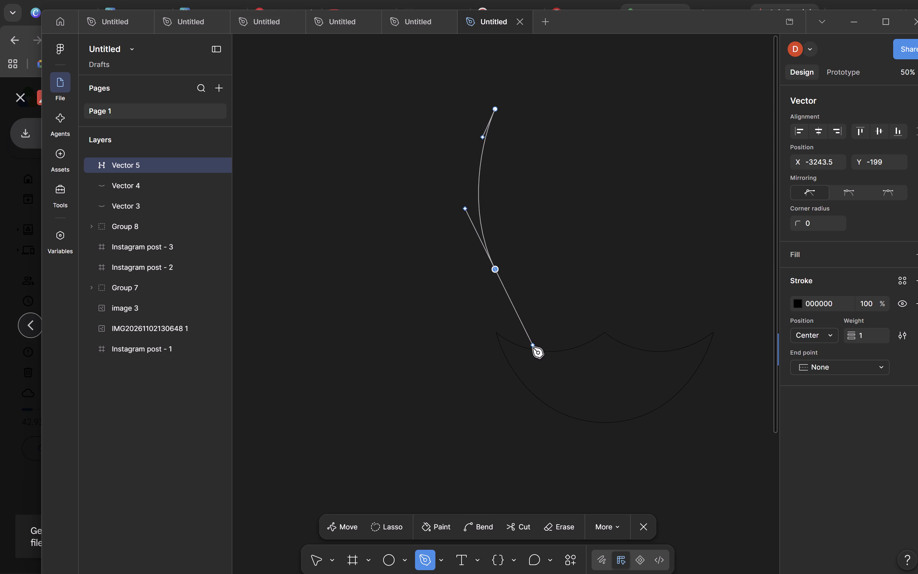
pyautogui.moveTo(533, 348); pyautogui.dragTo(530, 344)
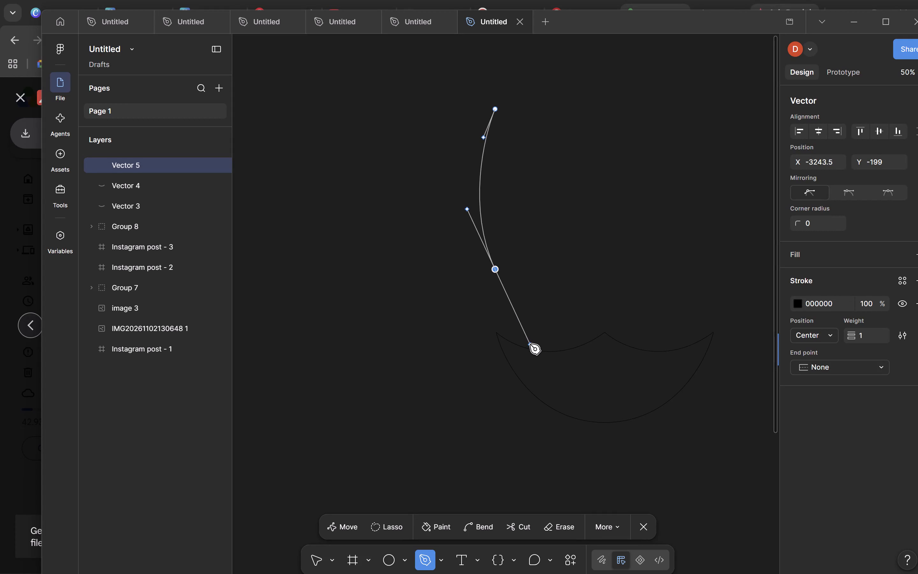
pyautogui.moveTo(530, 344); pyautogui.dragTo(543, 345)
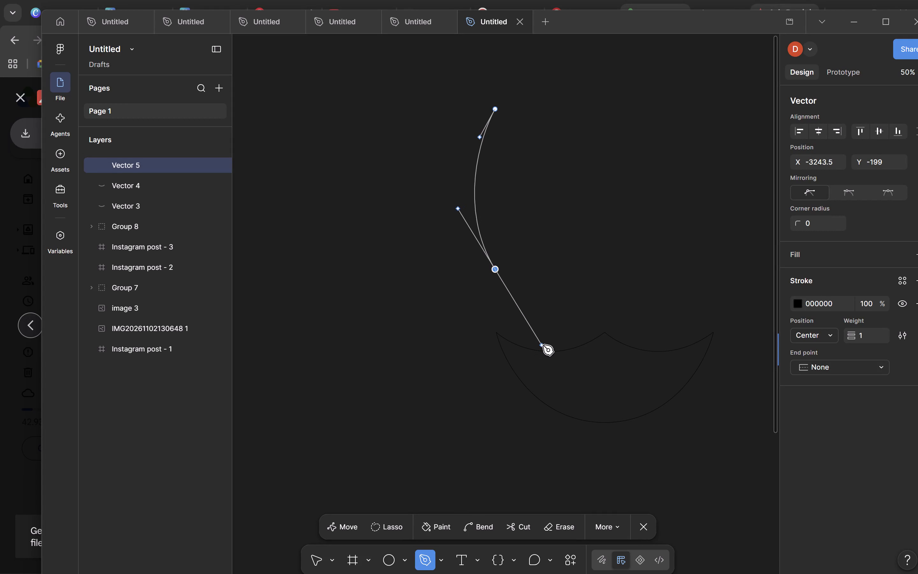
pyautogui.moveTo(543, 345); pyautogui.dragTo(551, 344)
pyautogui.press('v')
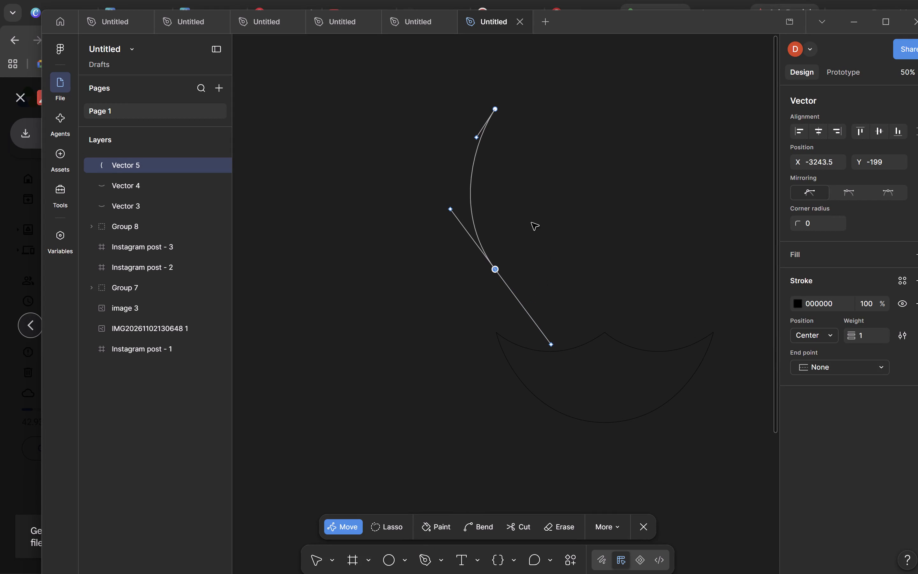
pyautogui.click(441, 144)
pyautogui.click(426, 143)
pyautogui.click(426, 143)
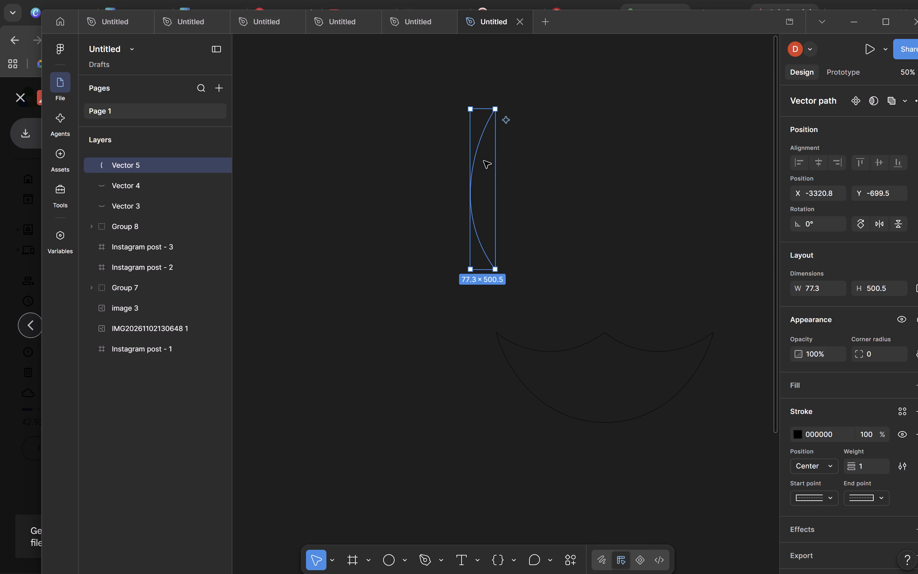
# Duplicate the tall curve directly to its right and flip the copy horizontally to form a pointed flame outline.
pyautogui.keyDown('alt'); pyautogui.moveTo(488, 164); pyautogui.dragTo(510, 164); pyautogui.keyUp('alt')
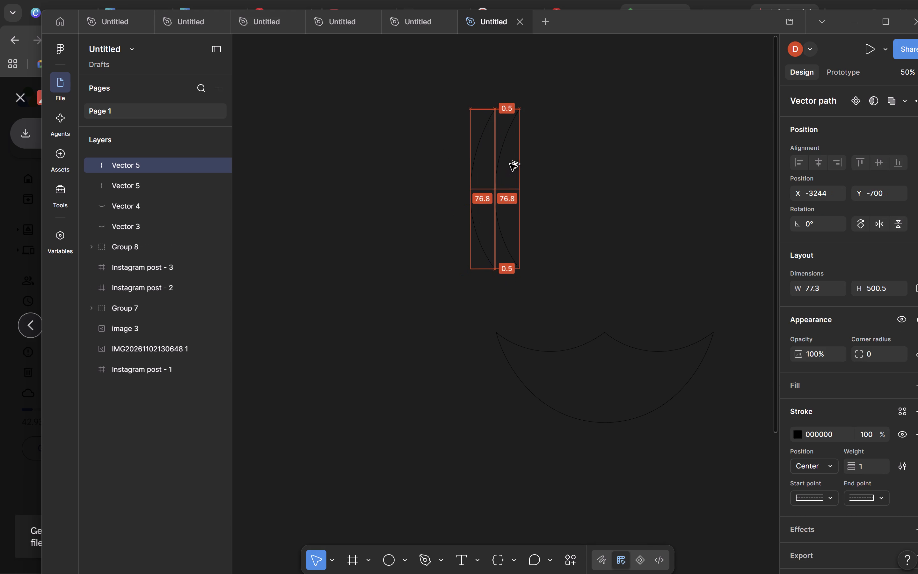
pyautogui.keyDown('alt'); pyautogui.moveTo(510, 164); pyautogui.dragTo(510, 164); pyautogui.keyUp('alt')
pyautogui.click(883, 225)
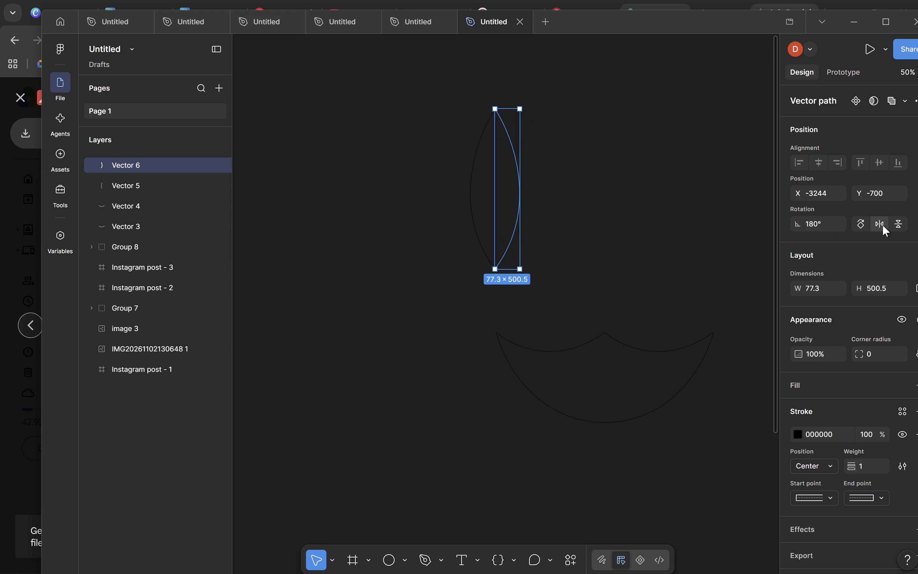
pyautogui.doubleClick(513, 200)
pyautogui.click(611, 151)
# Move both flame curves just above the bowl's centre peak, aligned with the bowl's vertical centreline.
pyautogui.moveTo(397, 79); pyautogui.dragTo(611, 223)
pyautogui.moveTo(497, 184); pyautogui.dragTo(608, 230)
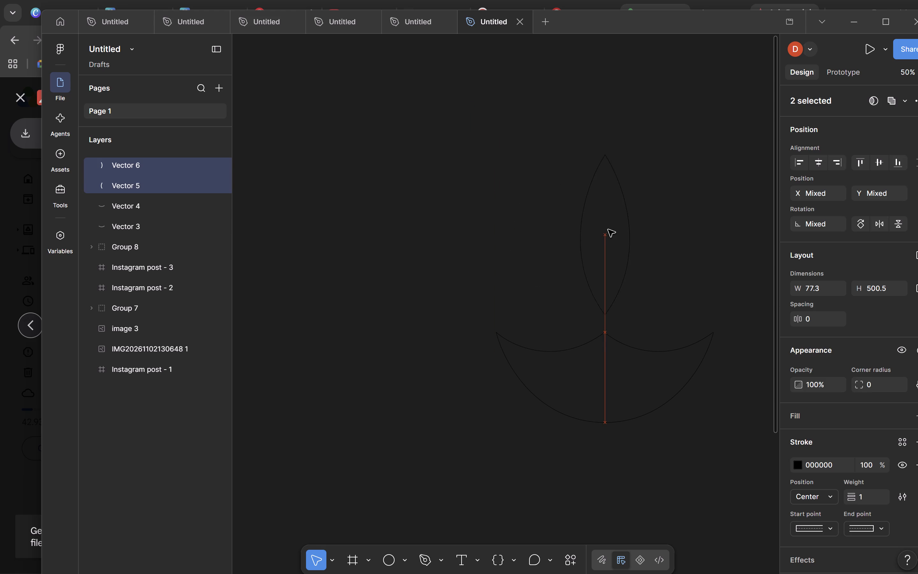
pyautogui.moveTo(608, 230); pyautogui.dragTo(610, 245)
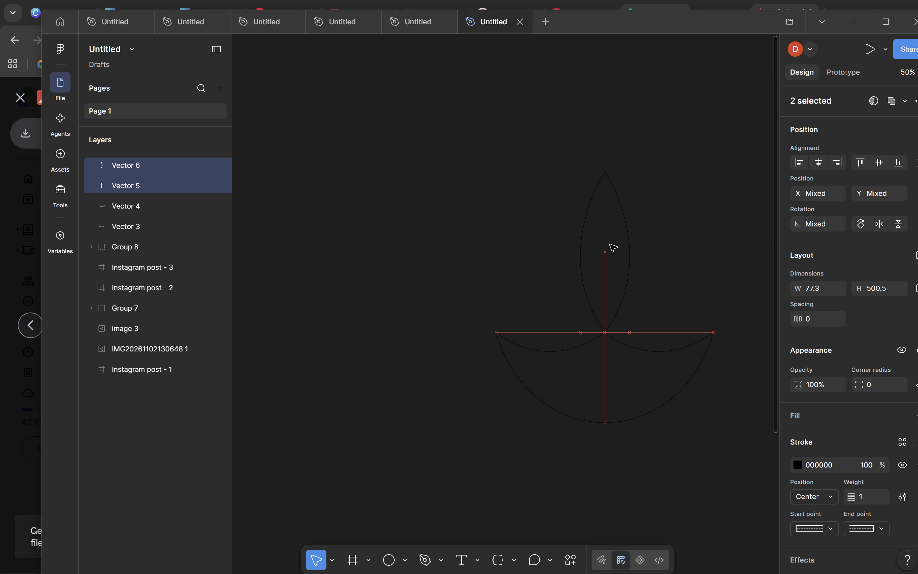
pyautogui.moveTo(610, 245); pyautogui.dragTo(609, 244)
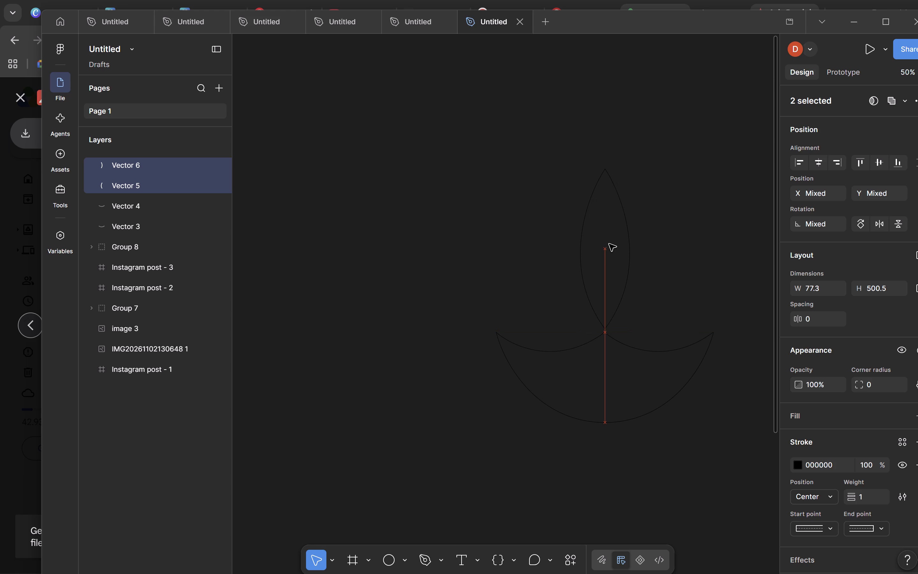
pyautogui.moveTo(609, 244); pyautogui.dragTo(610, 244)
pyautogui.click(540, 191)
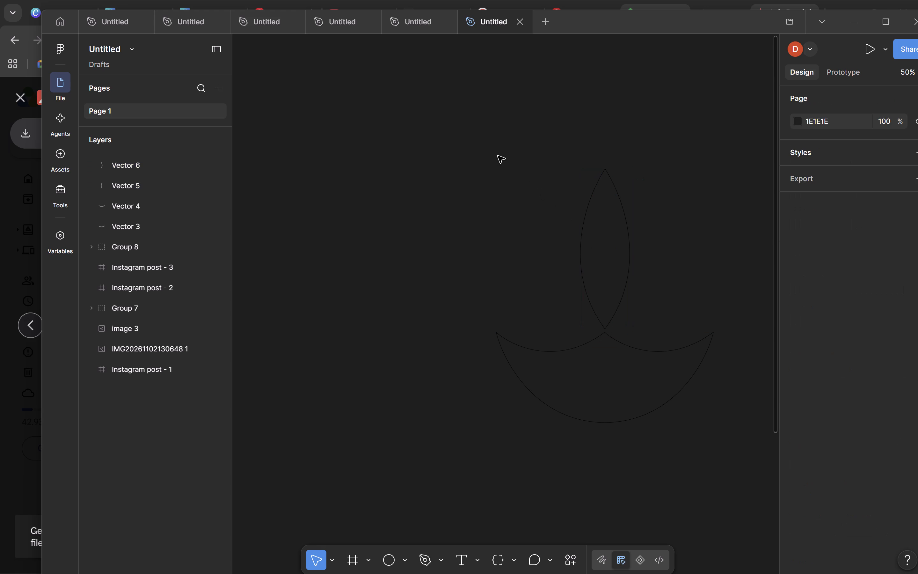
# Set the stroke colour of both flame curves to orange FFAE00.
pyautogui.moveTo(498, 156); pyautogui.dragTo(654, 244)
pyautogui.click(789, 464)
pyautogui.click(794, 463)
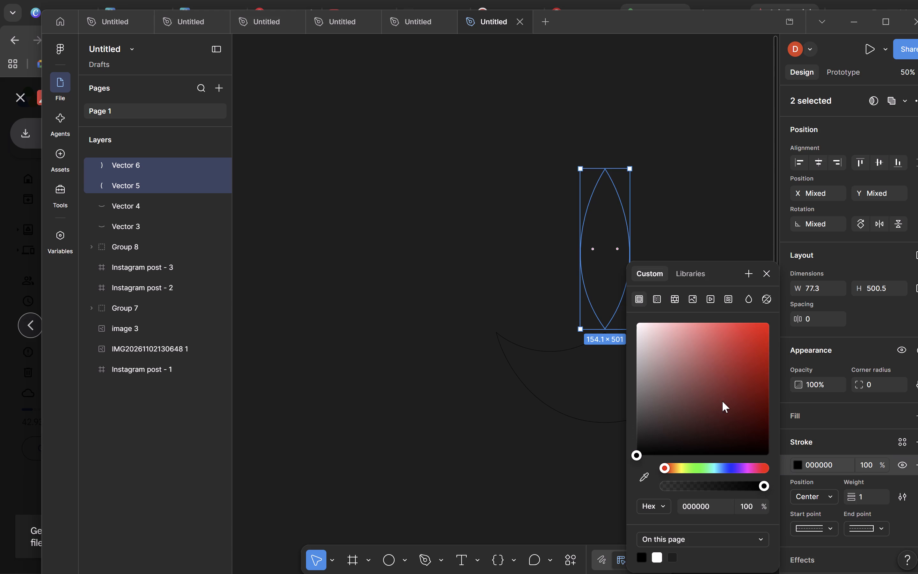
pyautogui.click(675, 455)
pyautogui.click(676, 464)
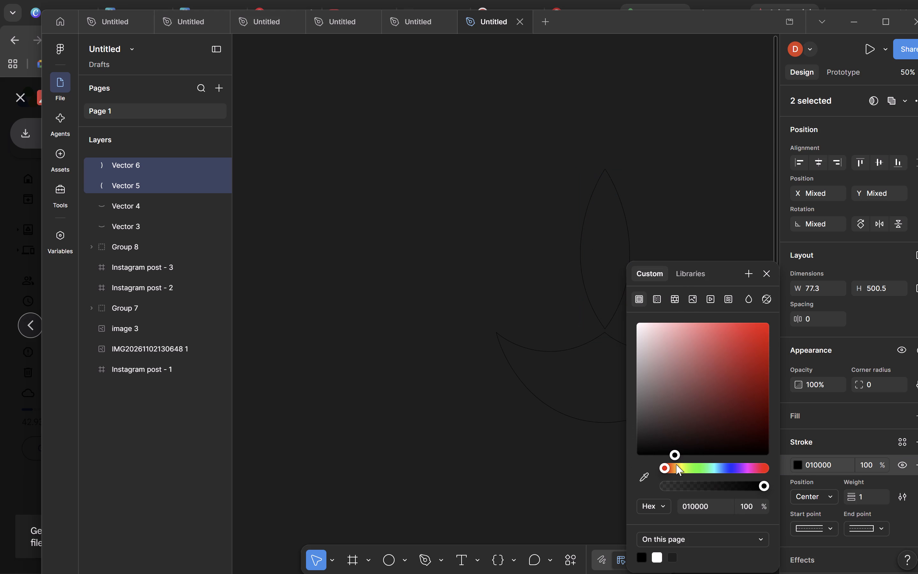
pyautogui.moveTo(734, 392); pyautogui.dragTo(747, 298)
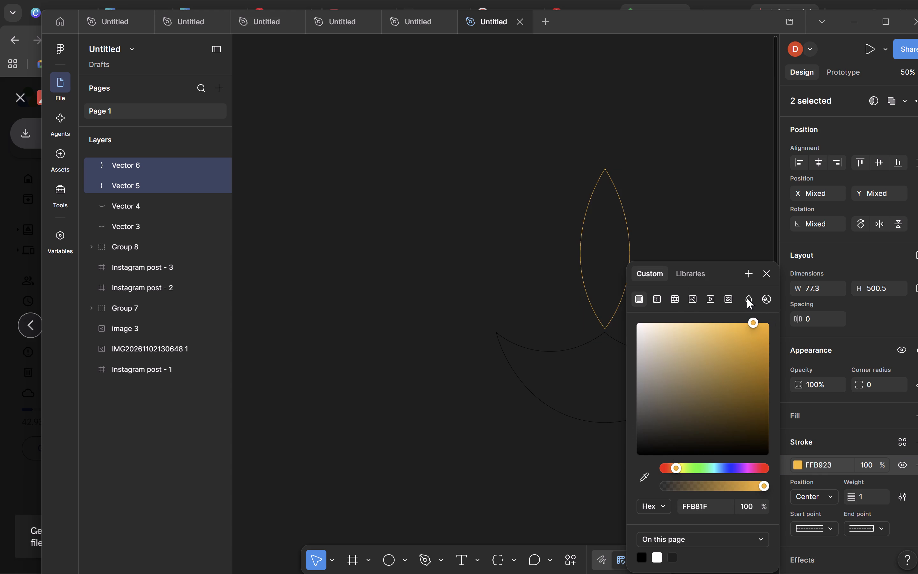
pyautogui.moveTo(747, 298); pyautogui.dragTo(774, 305)
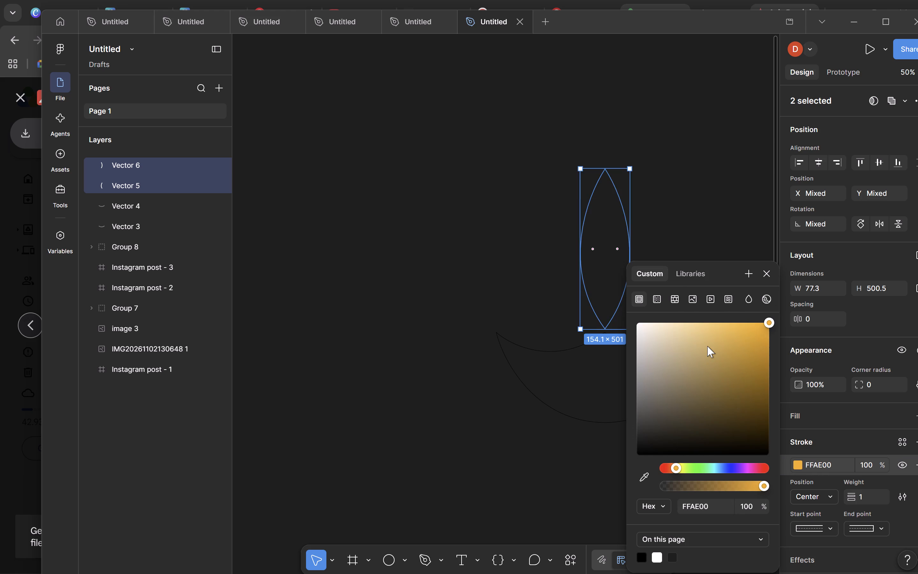
# Set the flame curves' stroke weight to 15 with rounded end points.
pyautogui.moveTo(852, 498); pyautogui.dragTo(496, 310)
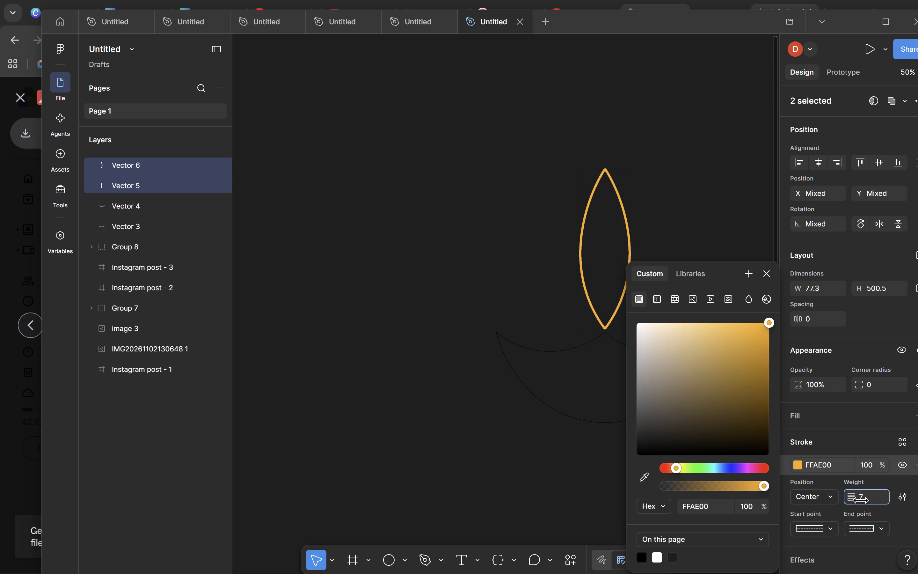
pyautogui.moveTo(496, 310); pyautogui.dragTo(505, 313)
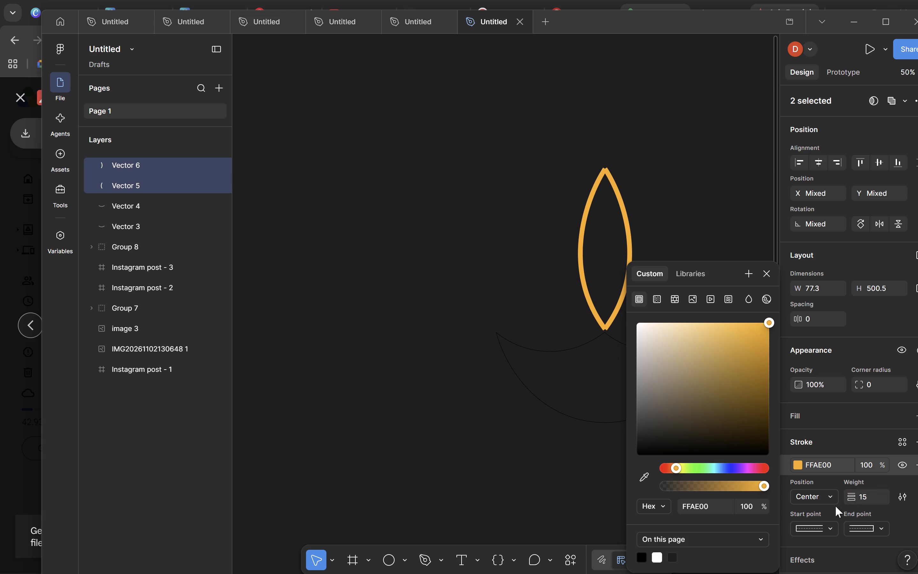
pyautogui.click(863, 527)
pyautogui.click(820, 543)
pyautogui.click(636, 190)
# Group the two flame curves and move the group slightly up, away from the bowl's rim.
pyautogui.moveTo(603, 230); pyautogui.dragTo(603, 225)
pyautogui.moveTo(581, 168); pyautogui.dragTo(640, 207)
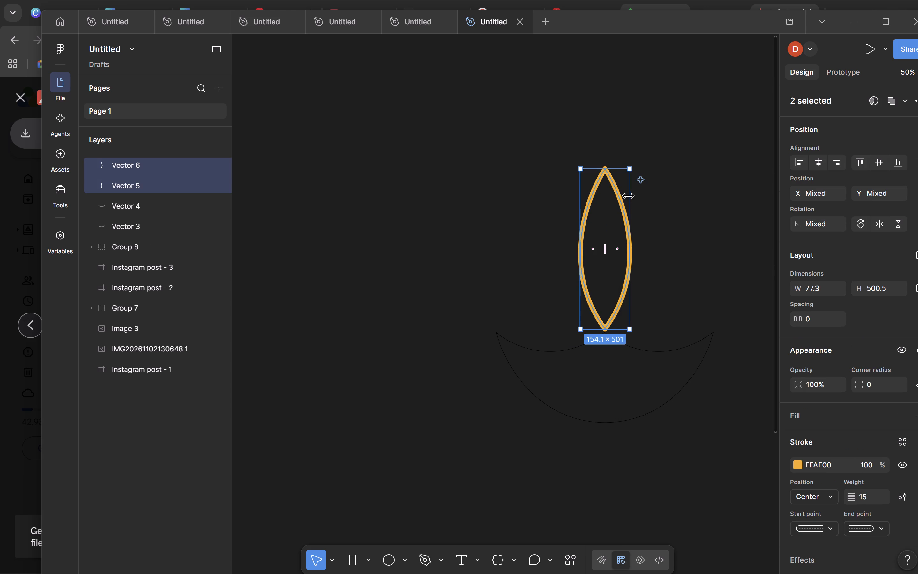
pyautogui.hotkey('ctrl', 'g')
pyautogui.moveTo(607, 211); pyautogui.dragTo(605, 202)
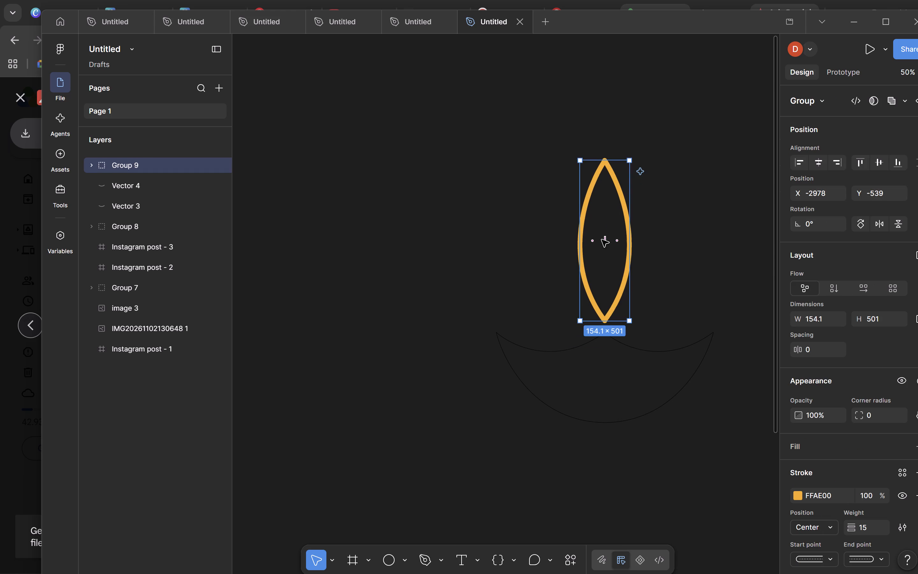
# Group the bowl's two rim curves with its lower outline group.
pyautogui.click(519, 306)
pyautogui.moveTo(446, 350); pyautogui.dragTo(723, 411)
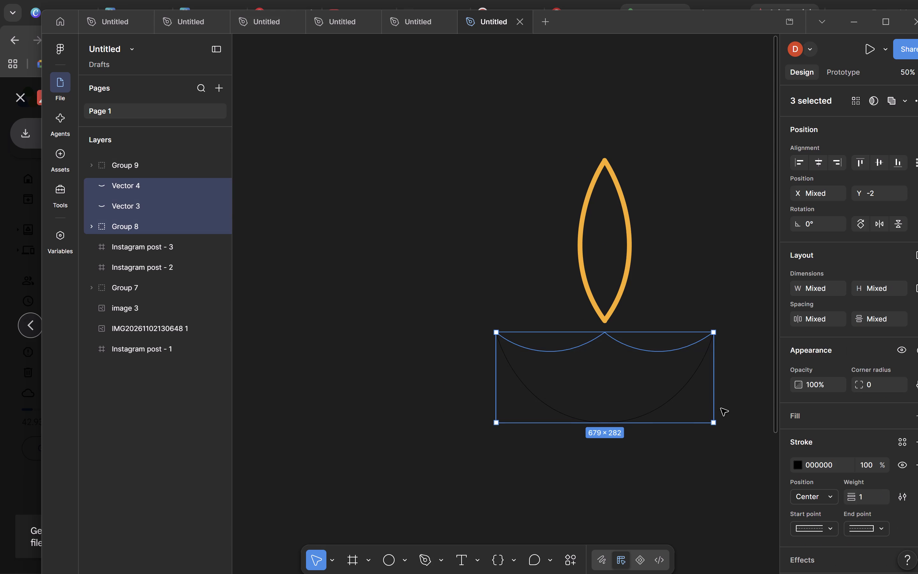
pyautogui.click(447, 355)
pyautogui.moveTo(445, 355); pyautogui.dragTo(768, 467)
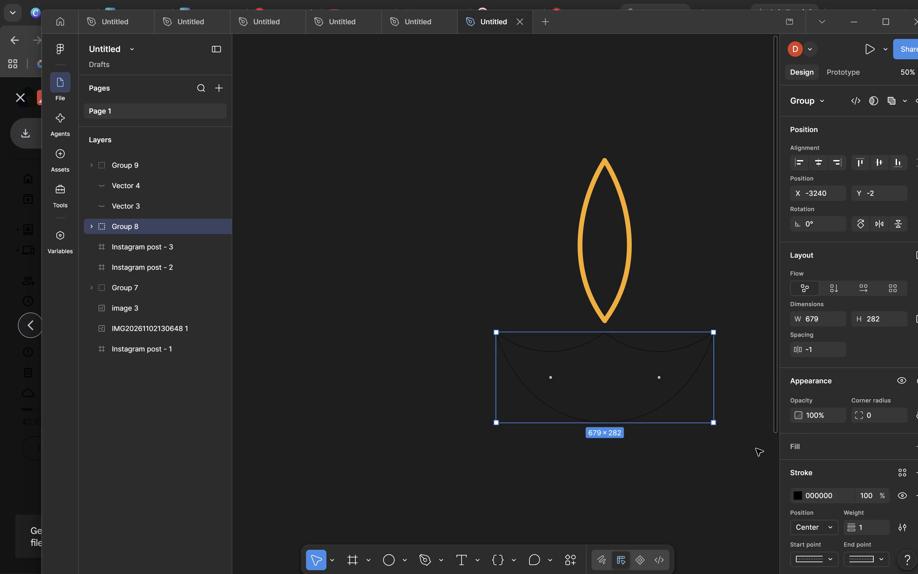
pyautogui.click(435, 333)
pyautogui.moveTo(540, 334); pyautogui.dragTo(736, 483)
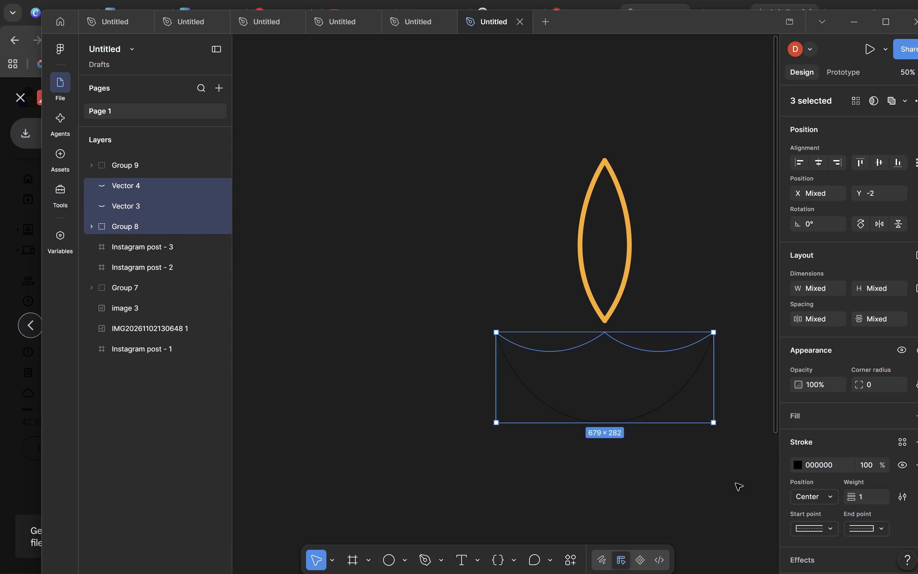
pyautogui.hotkey('ctrl', 'g')
# Set the stroke colour of the bowl group to dark brown 601800.
pyautogui.click(498, 283)
pyautogui.moveTo(488, 318); pyautogui.dragTo(651, 488)
pyautogui.click(713, 155)
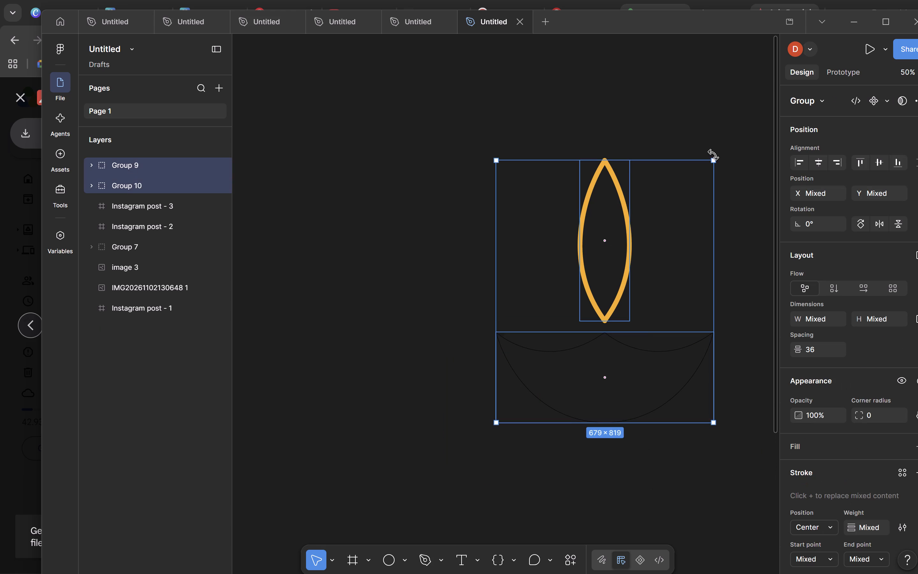
pyautogui.click(702, 130)
pyautogui.moveTo(661, 319); pyautogui.dragTo(592, 461)
pyautogui.click(732, 364)
pyautogui.moveTo(732, 364); pyautogui.dragTo(448, 352)
pyautogui.click(801, 467)
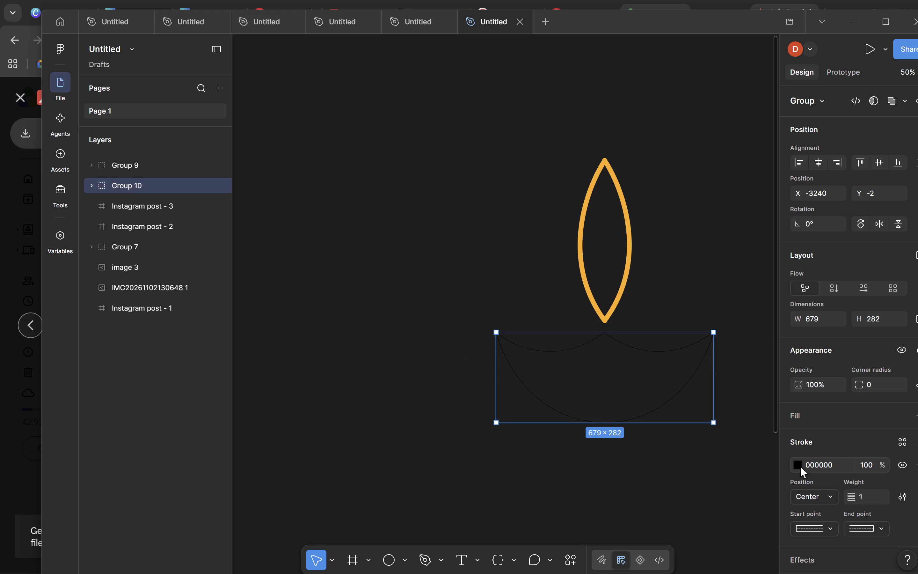
pyautogui.click(693, 417)
pyautogui.click(674, 444)
pyautogui.moveTo(680, 446); pyautogui.dragTo(689, 451)
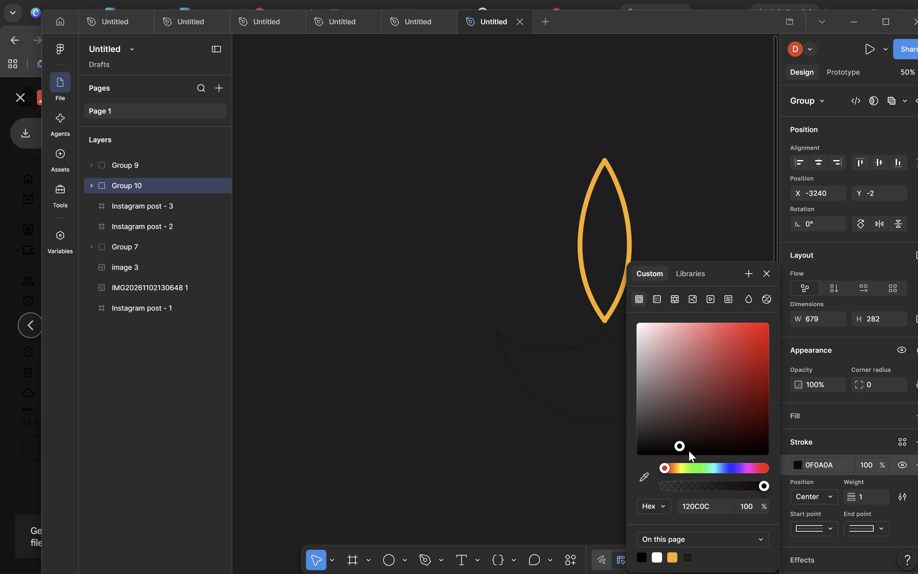
pyautogui.moveTo(689, 451); pyautogui.dragTo(693, 452)
pyautogui.moveTo(706, 407); pyautogui.dragTo(724, 382)
pyautogui.moveTo(688, 387); pyautogui.dragTo(666, 307)
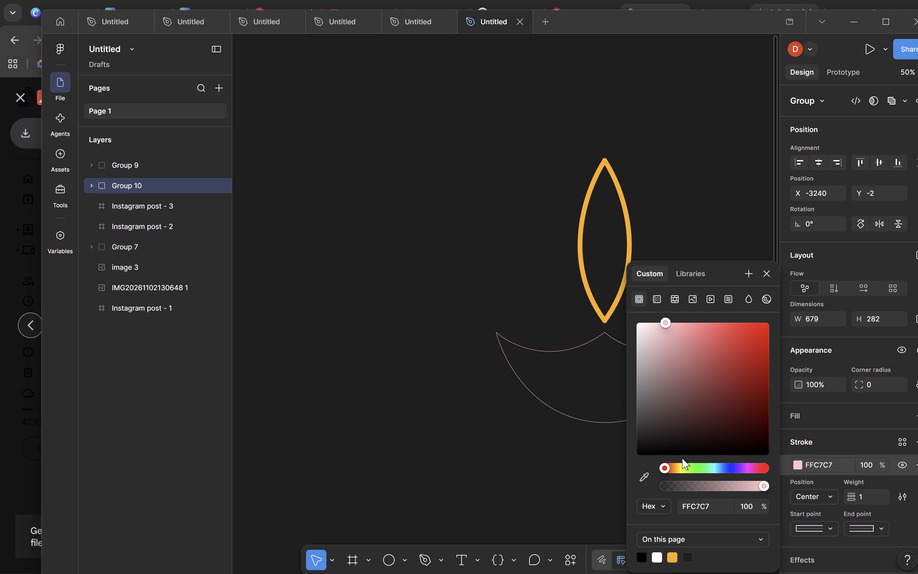
pyautogui.moveTo(676, 469); pyautogui.dragTo(668, 464)
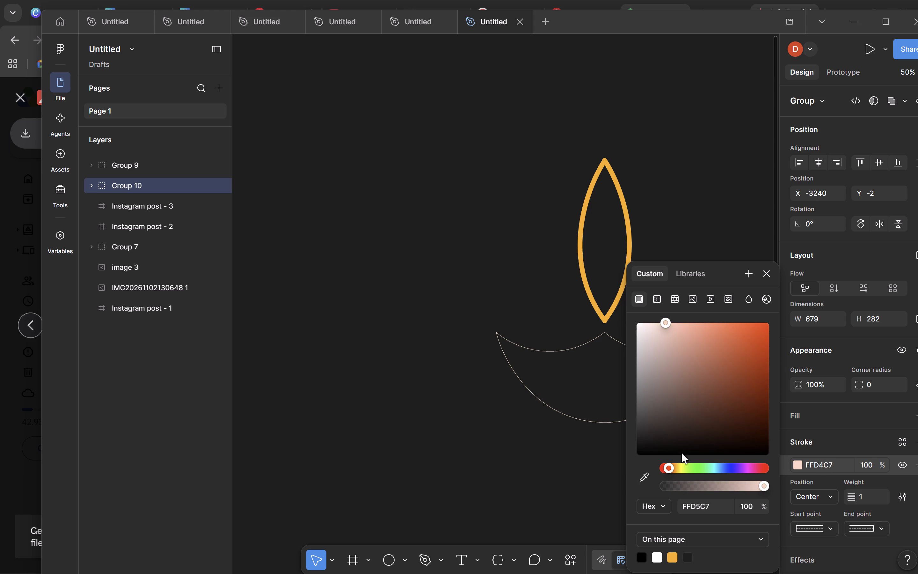
pyautogui.click(750, 421)
pyautogui.moveTo(750, 421); pyautogui.dragTo(780, 417)
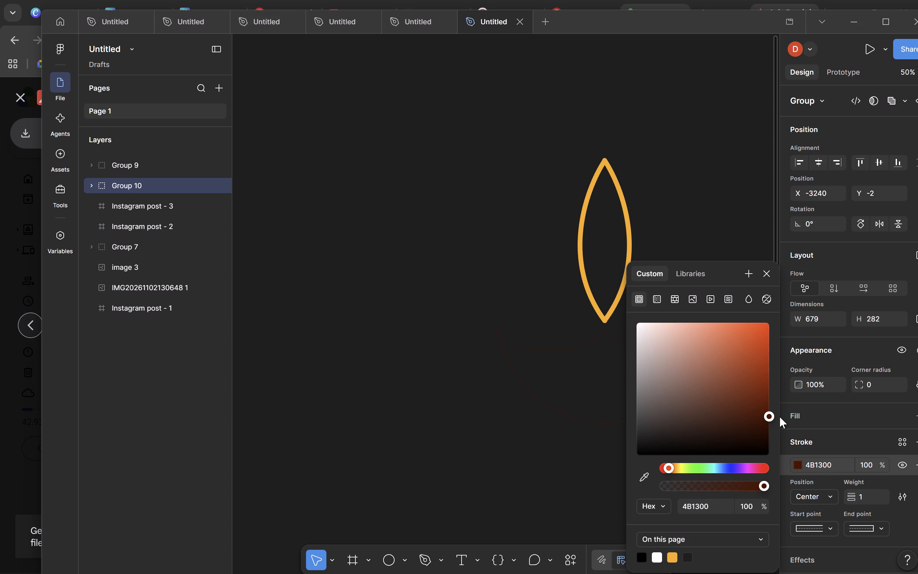
pyautogui.moveTo(780, 417); pyautogui.dragTo(781, 405)
# Set the bowl group's stroke weight to 16 with round end points.
pyautogui.moveTo(847, 490); pyautogui.dragTo(495, 310)
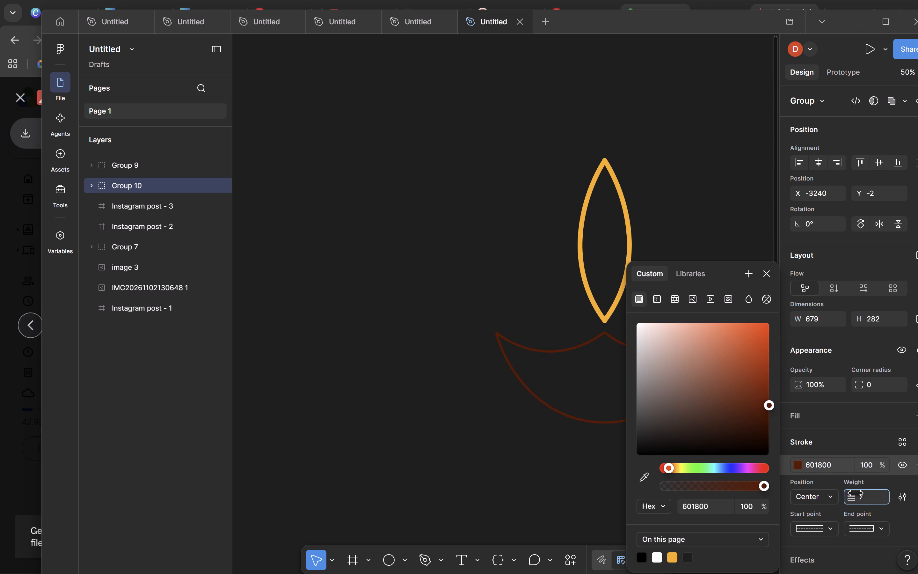
pyautogui.moveTo(495, 310); pyautogui.dragTo(506, 313)
pyautogui.click(877, 527)
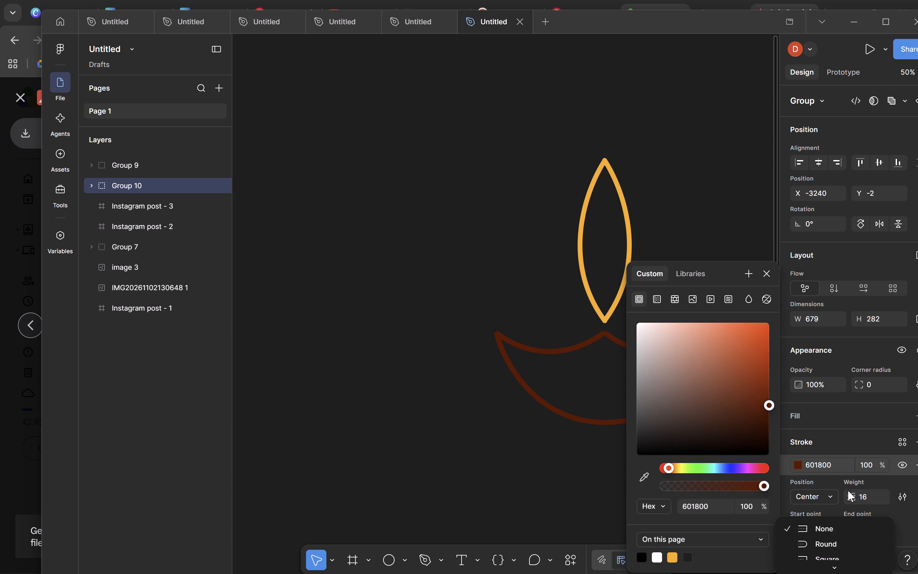
pyautogui.click(824, 546)
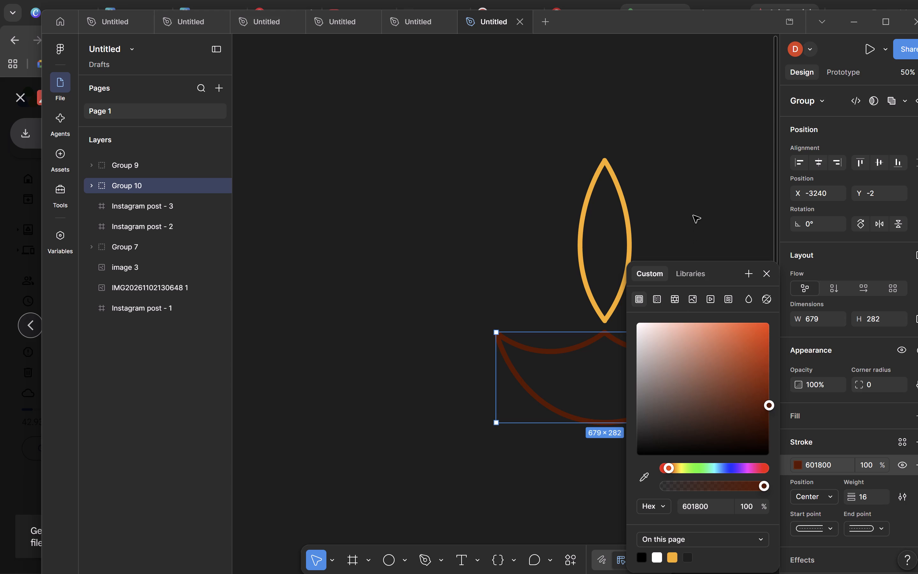
pyautogui.click(693, 216)
pyautogui.click(685, 265)
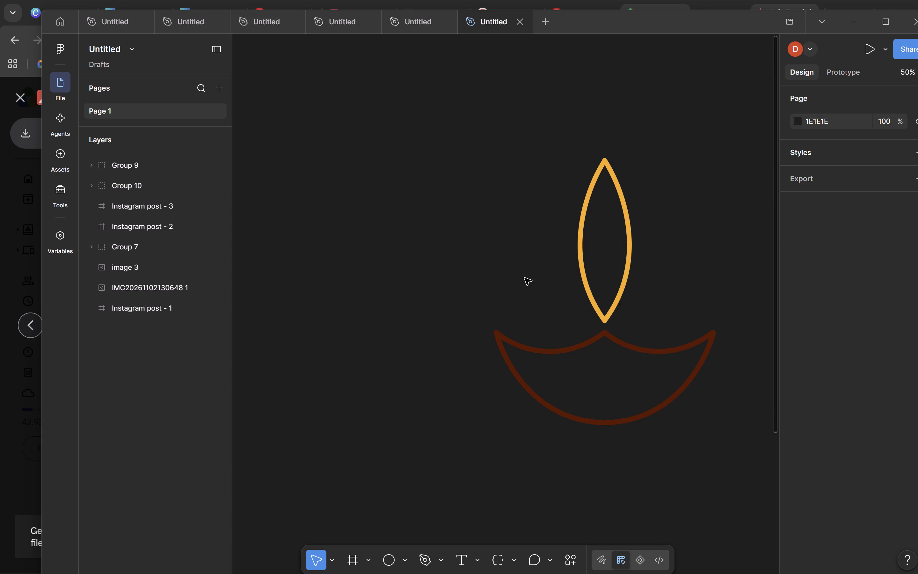
# Add a solid fill to the flame group and set its colour to dark reddish brown 502E2E.
pyautogui.click(587, 220)
pyautogui.click(586, 216)
pyautogui.scroll(-5, 846, 462)
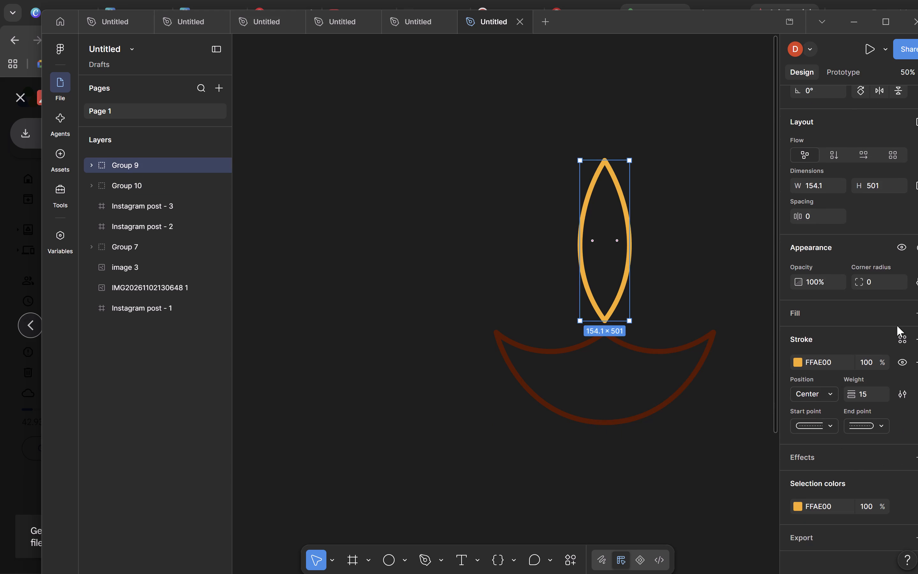
pyautogui.click(855, 317)
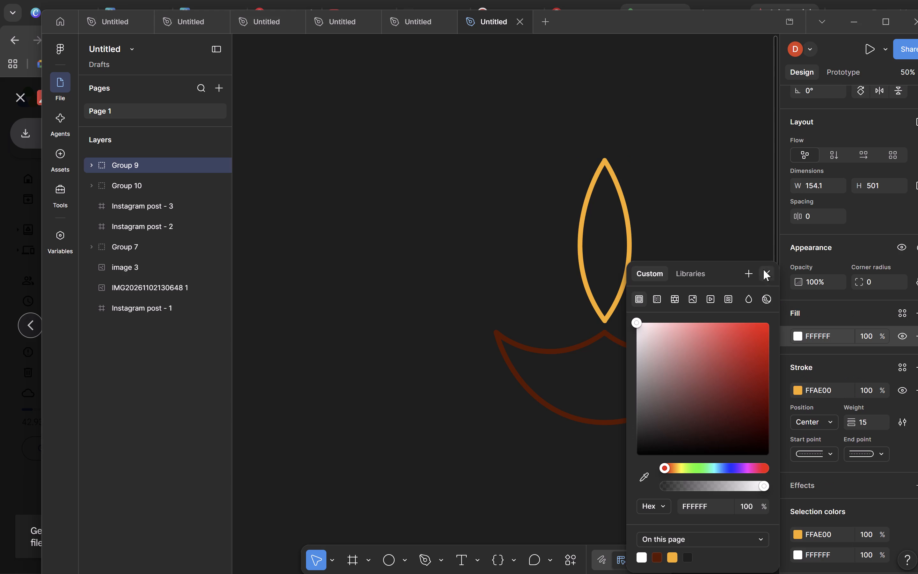
pyautogui.click(759, 237)
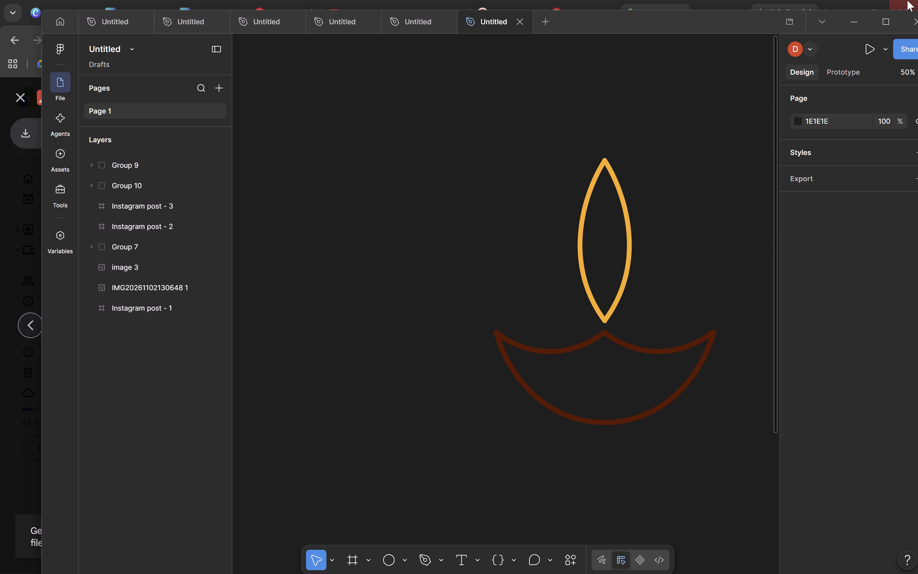
pyautogui.click(886, 20)
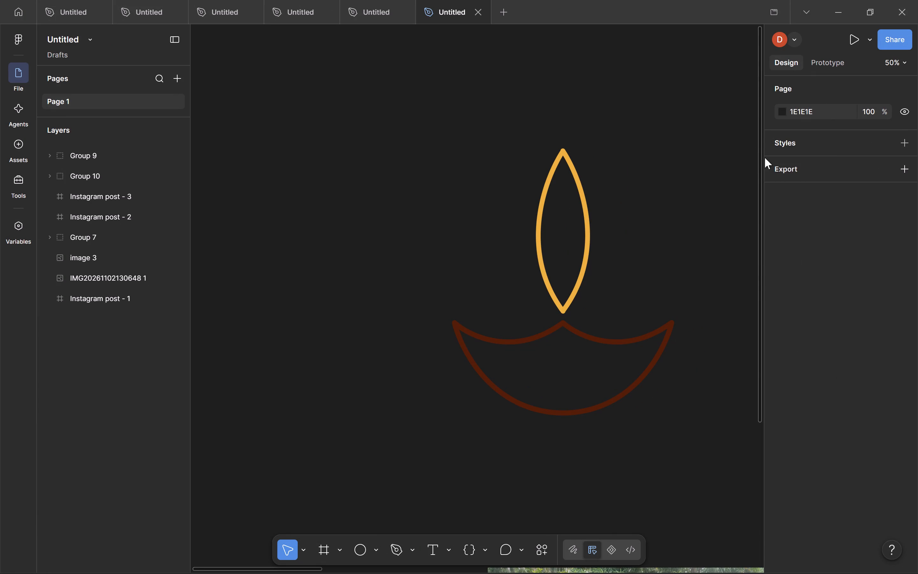
pyautogui.click(570, 195)
pyautogui.moveTo(621, 173); pyautogui.dragTo(546, 197)
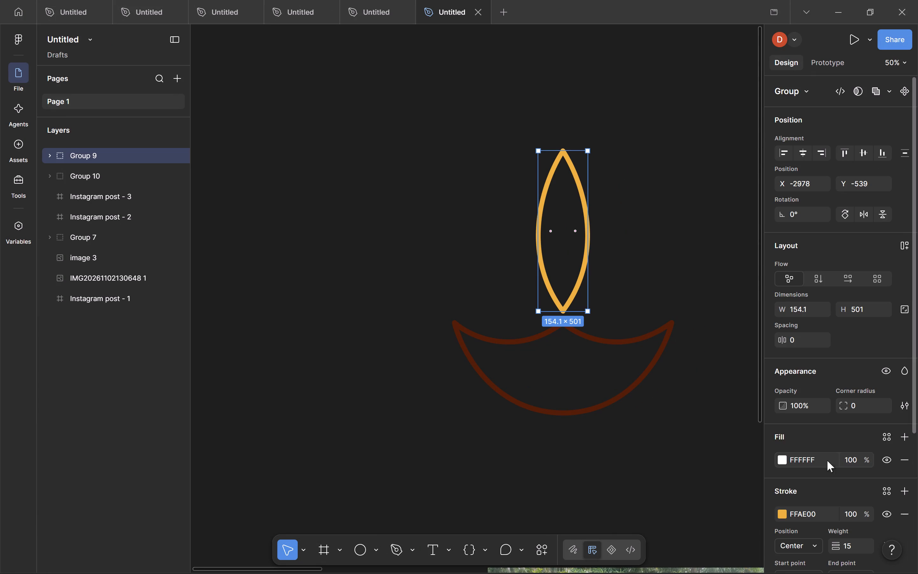
pyautogui.click(786, 462)
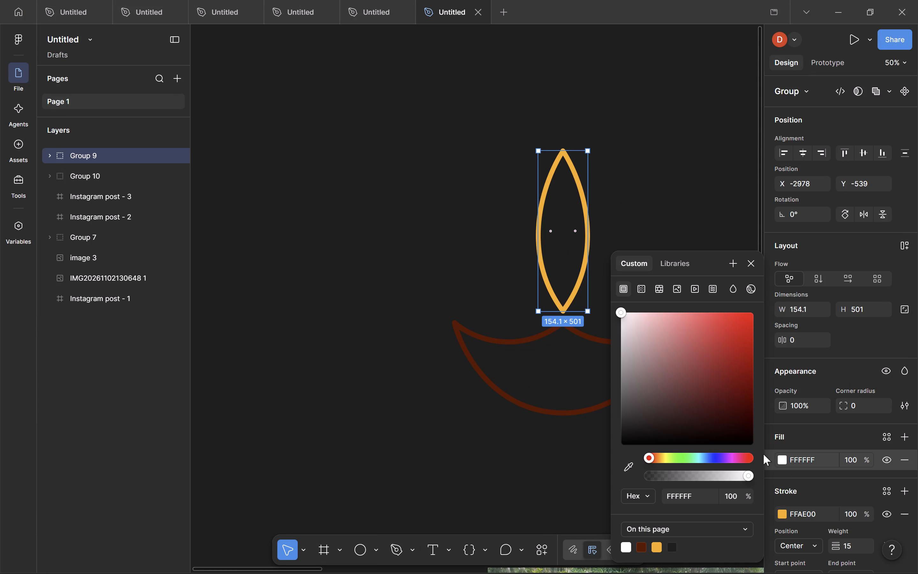
pyautogui.moveTo(641, 333); pyautogui.dragTo(676, 404)
pyautogui.click(614, 147)
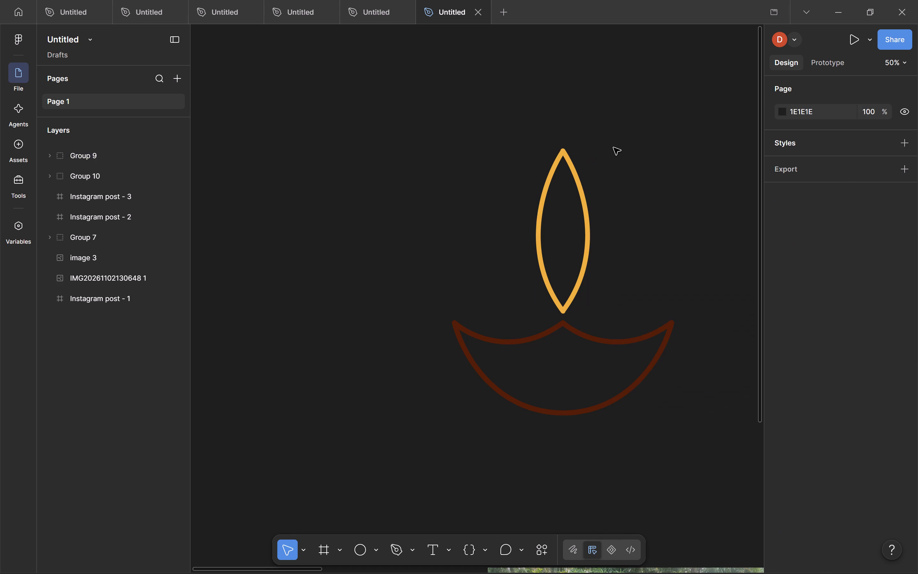
# Add a second fill to the flame group in red AD3131 at 20% opacity.
pyautogui.click(575, 186)
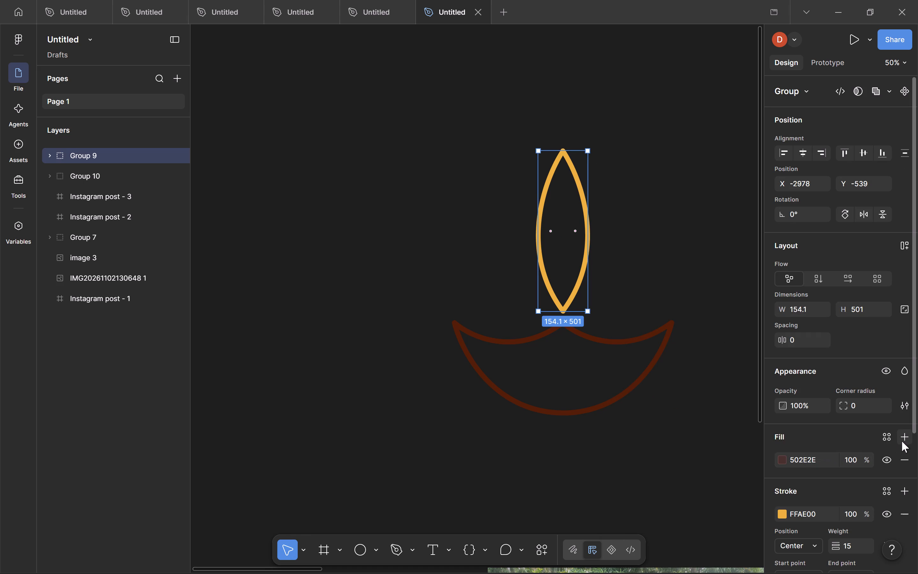
pyautogui.click(903, 440)
pyautogui.moveTo(664, 374); pyautogui.dragTo(716, 355)
pyautogui.click(667, 93)
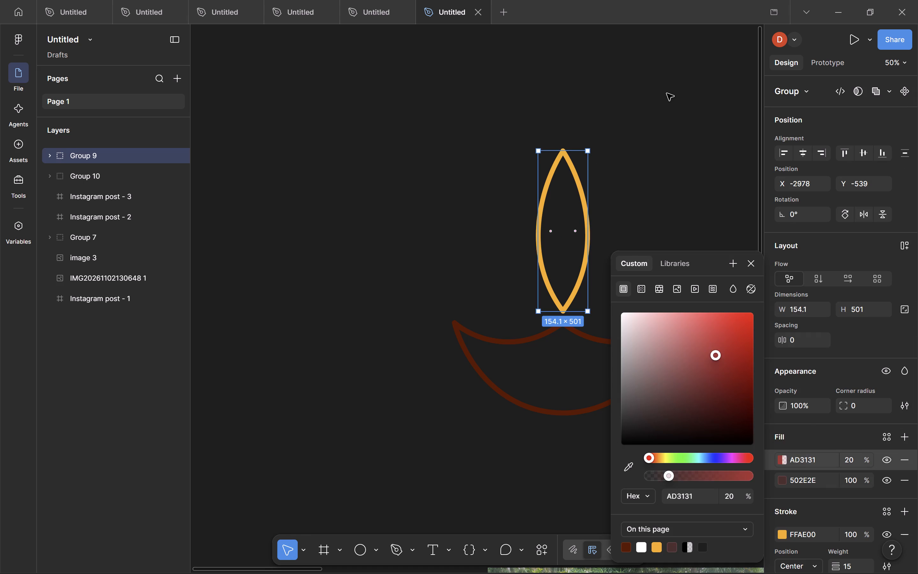
# Place a copy of the flame group above and to the left of the original, at about X -3709, Y -724.
pyautogui.click(586, 200)
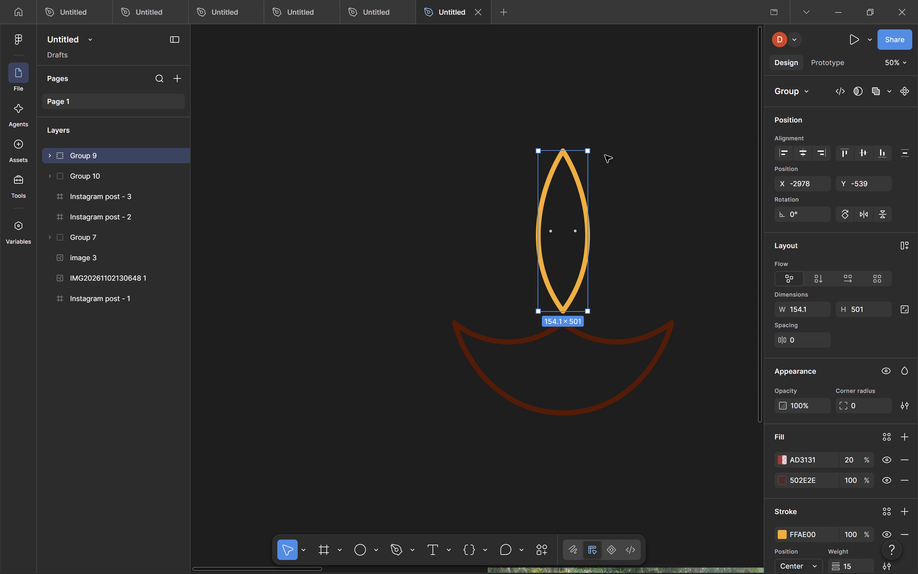
pyautogui.keyDown('alt'); pyautogui.moveTo(571, 211); pyautogui.dragTo(521, 201); pyautogui.keyUp('alt')
pyautogui.keyDown('alt'); pyautogui.moveTo(521, 201); pyautogui.dragTo(337, 152); pyautogui.keyUp('alt')
pyautogui.click(333, 152)
pyautogui.click(418, 133)
pyautogui.click(331, 165)
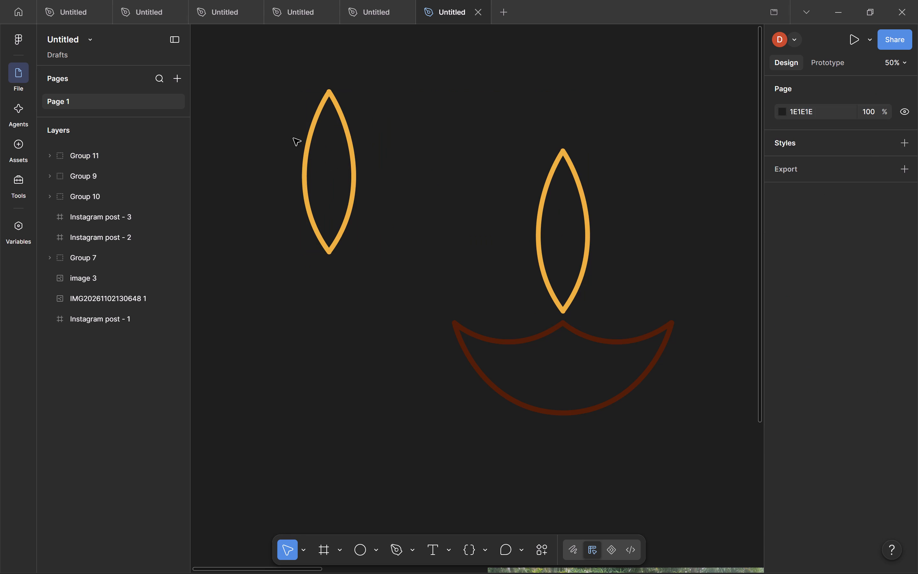
# Remove both fills, AD3131 and 502E2E, from the flame copy.
pyautogui.moveTo(294, 138); pyautogui.dragTo(375, 171)
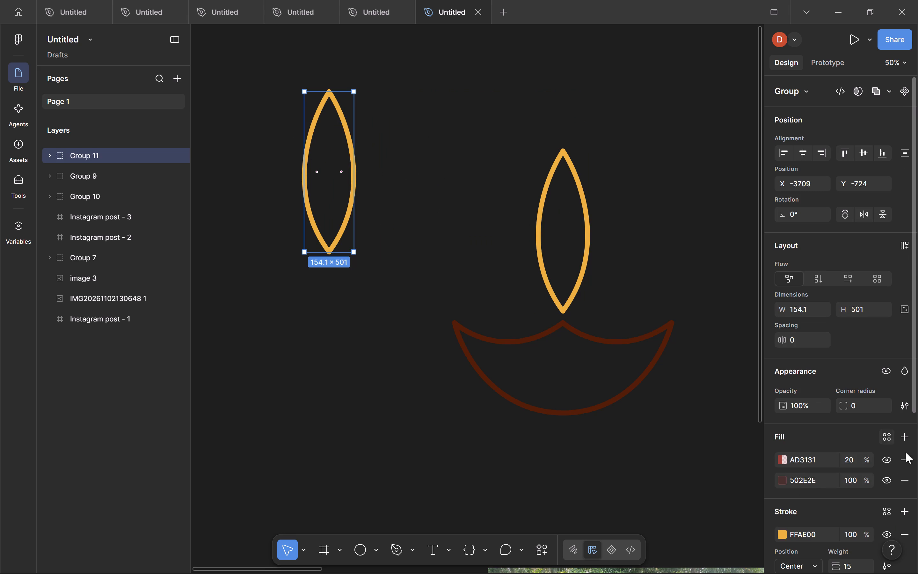
pyautogui.doubleClick(906, 460)
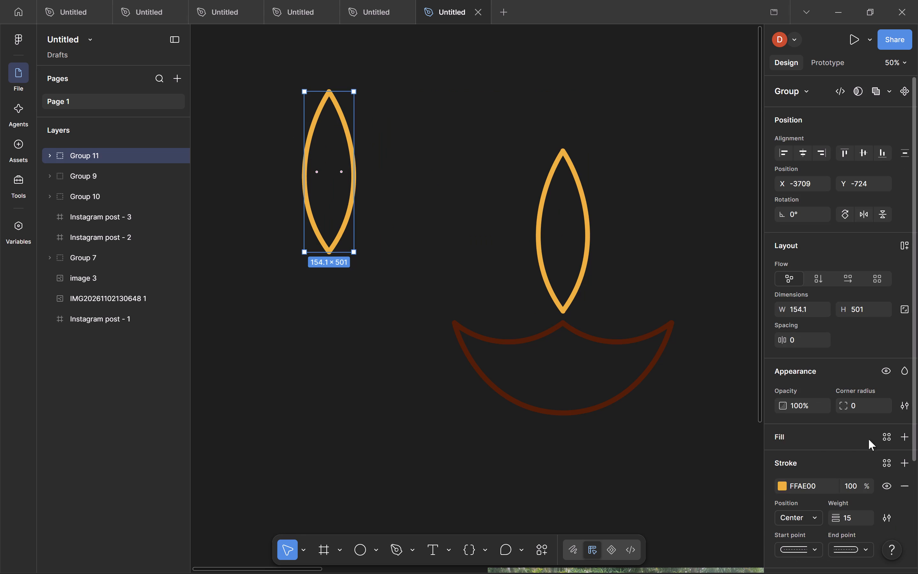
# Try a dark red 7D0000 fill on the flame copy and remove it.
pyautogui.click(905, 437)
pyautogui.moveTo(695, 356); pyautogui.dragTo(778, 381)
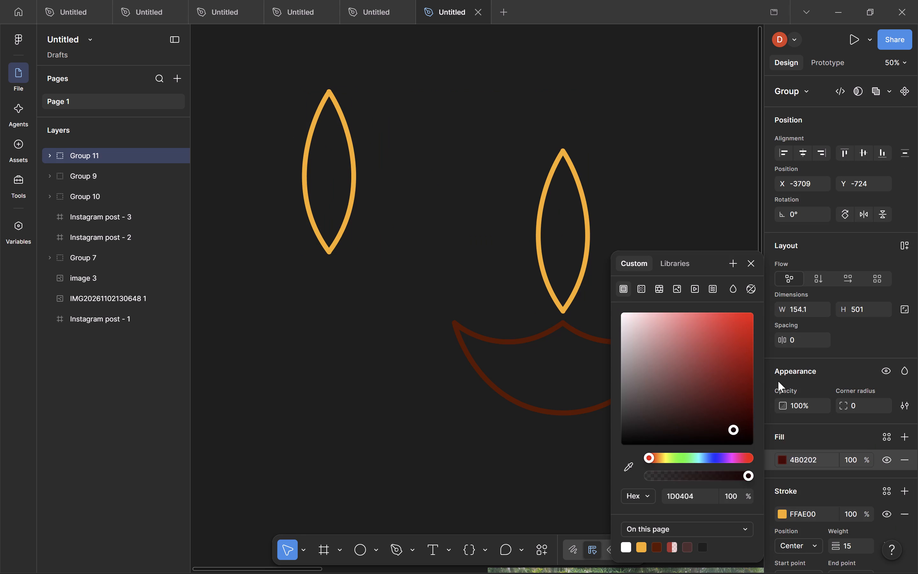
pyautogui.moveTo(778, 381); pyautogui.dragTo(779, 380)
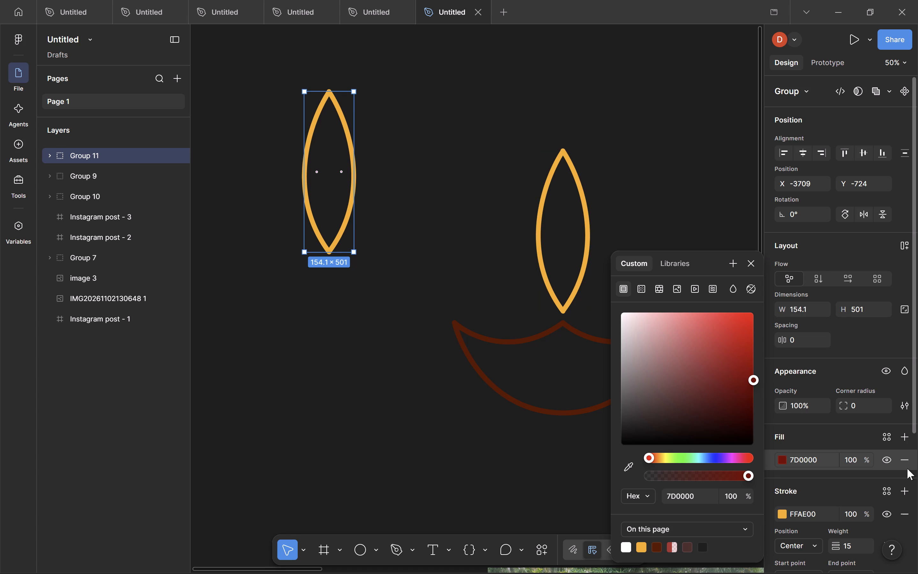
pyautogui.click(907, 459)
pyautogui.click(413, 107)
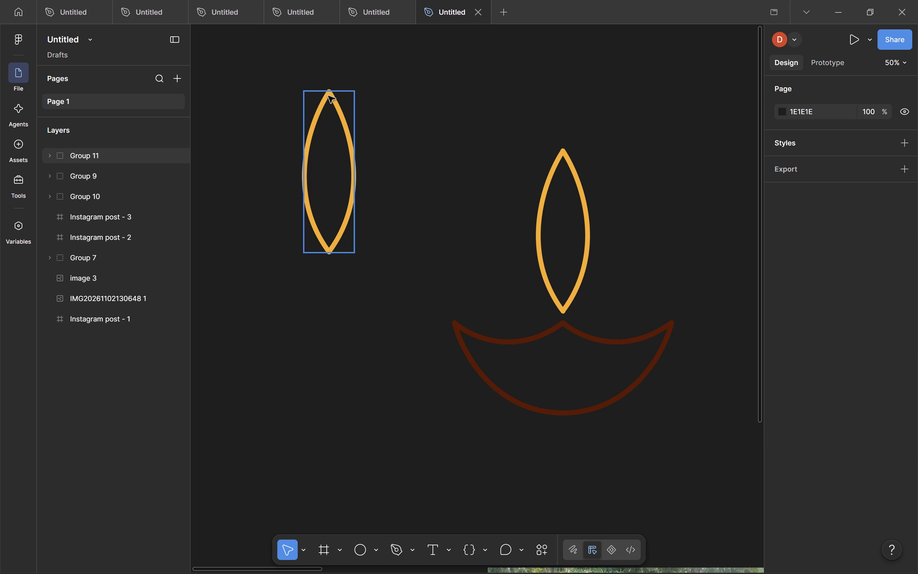
# Draw a closed curved shape with the Pen tool tracing the inside of the flame copy, about 140 × 485.
pyautogui.click(328, 96)
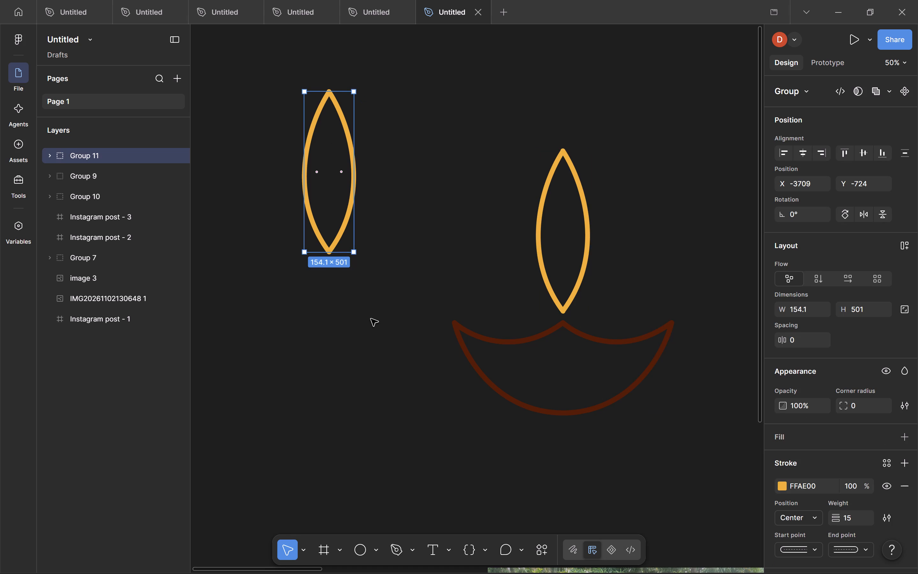
pyautogui.press('p')
pyautogui.click(330, 94)
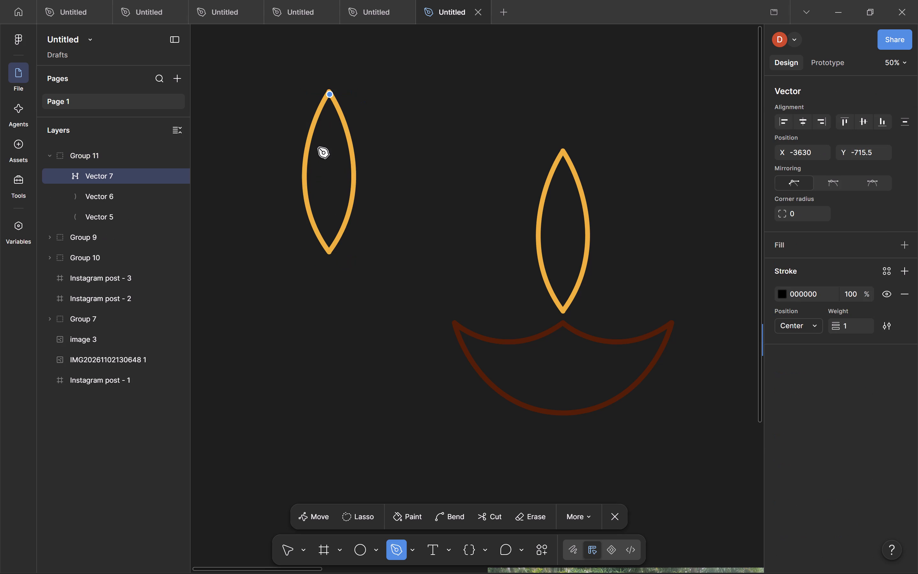
pyautogui.moveTo(329, 249); pyautogui.dragTo(375, 303)
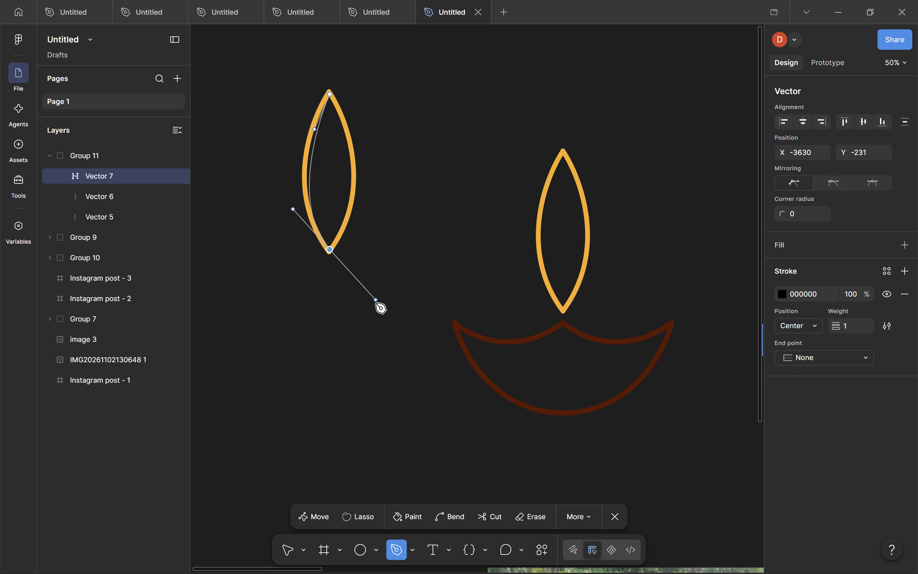
pyautogui.moveTo(375, 303); pyautogui.dragTo(382, 321)
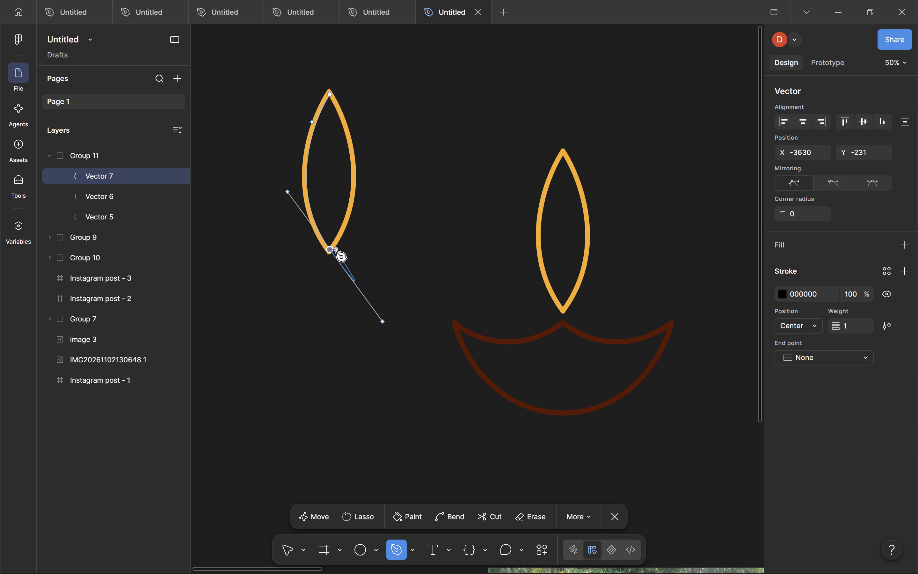
pyautogui.click(330, 249)
pyautogui.moveTo(329, 95); pyautogui.dragTo(307, 65)
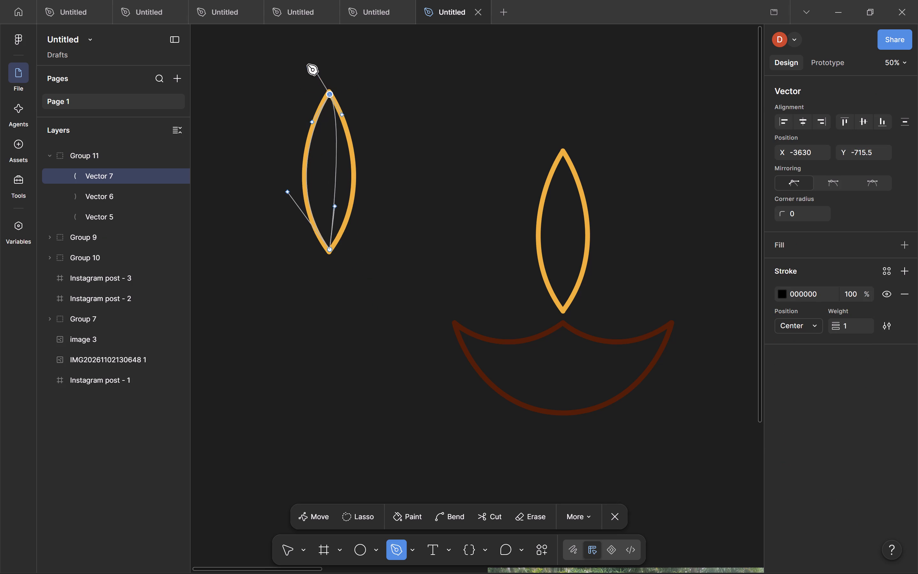
pyautogui.moveTo(307, 65); pyautogui.dragTo(282, 60)
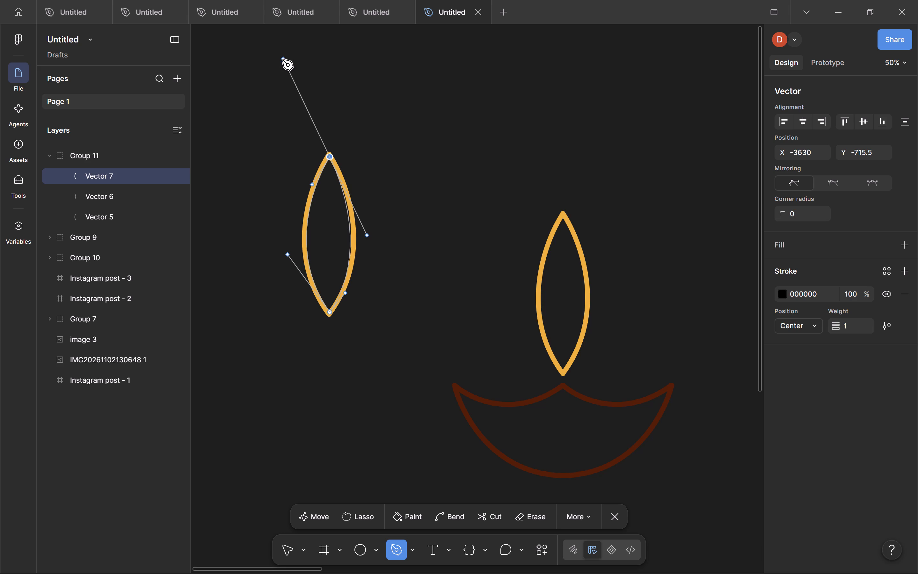
pyautogui.moveTo(282, 60); pyautogui.dragTo(281, 63)
pyautogui.press('v')
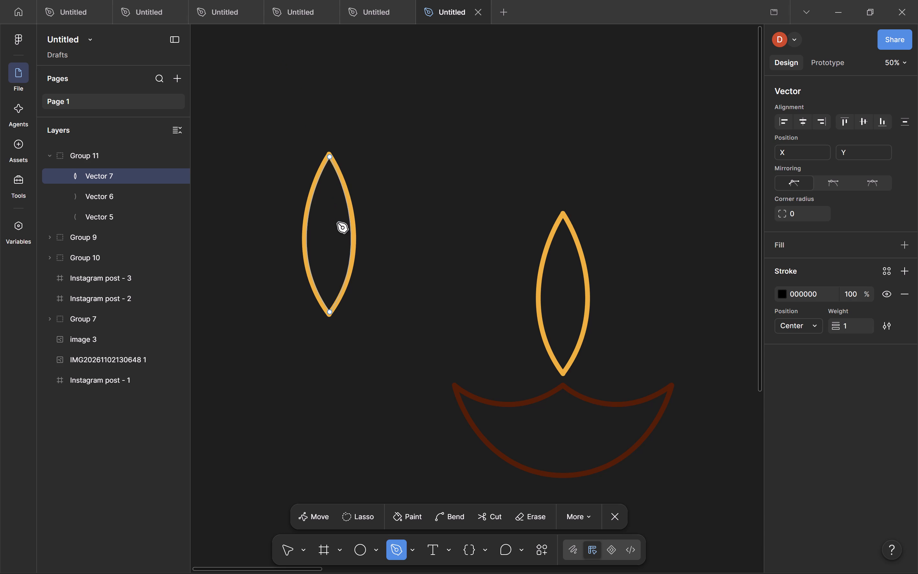
pyautogui.click(380, 127)
pyautogui.doubleClick(380, 127)
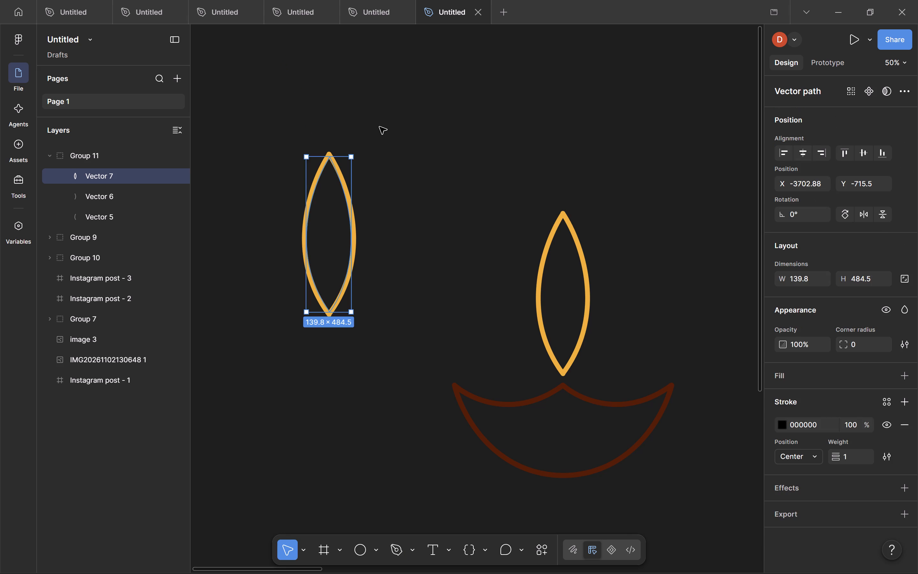
# Remove the new inner shape's black stroke and give it an FFAE00 fill.
pyautogui.click(908, 423)
pyautogui.moveTo(910, 378); pyautogui.dragTo(907, 375)
pyautogui.click(629, 547)
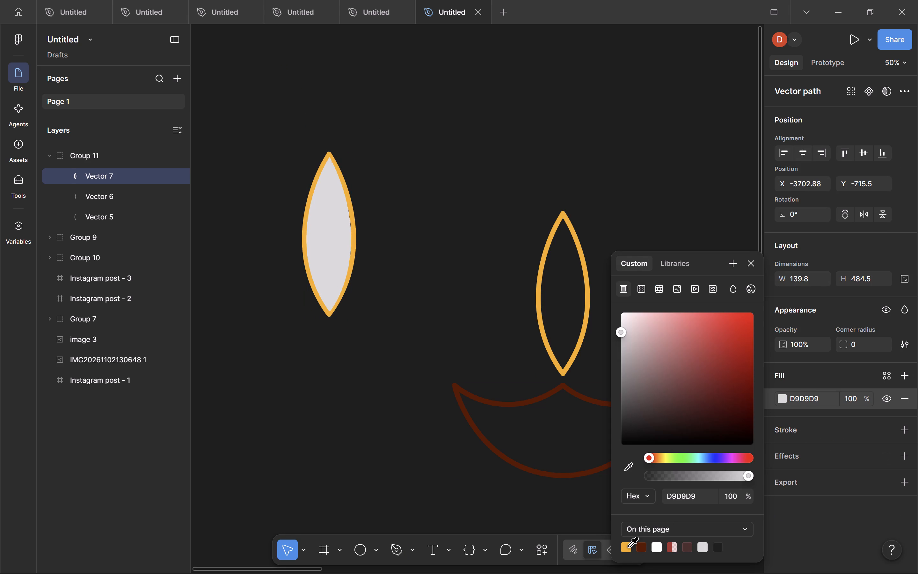
pyautogui.click(459, 140)
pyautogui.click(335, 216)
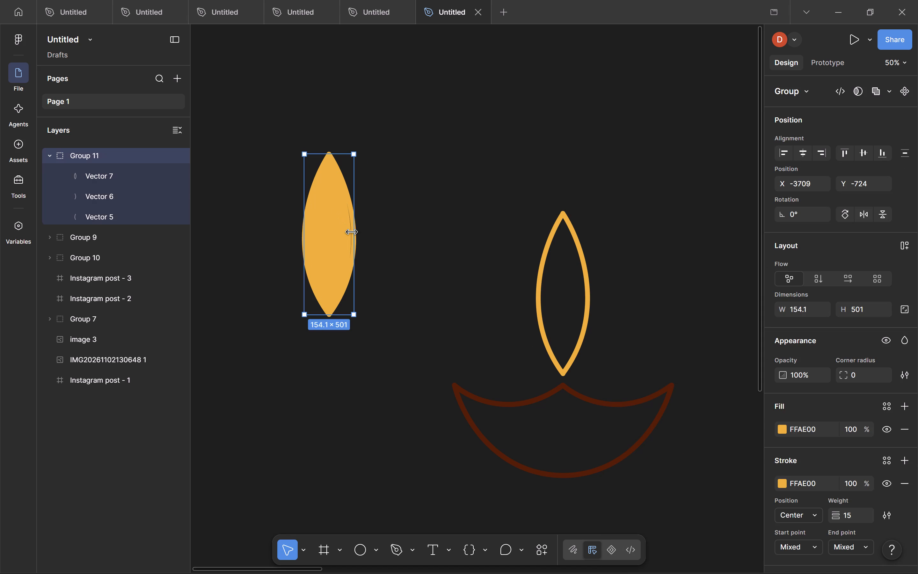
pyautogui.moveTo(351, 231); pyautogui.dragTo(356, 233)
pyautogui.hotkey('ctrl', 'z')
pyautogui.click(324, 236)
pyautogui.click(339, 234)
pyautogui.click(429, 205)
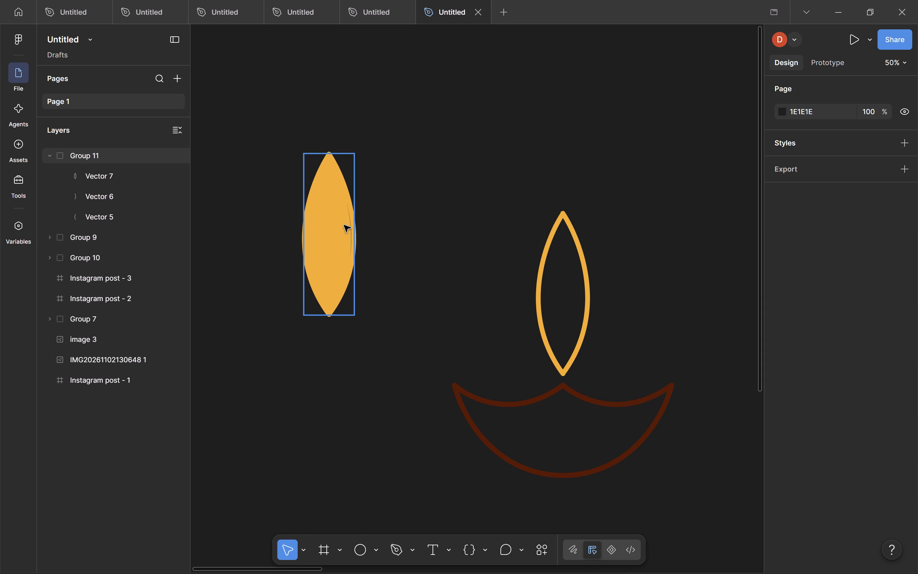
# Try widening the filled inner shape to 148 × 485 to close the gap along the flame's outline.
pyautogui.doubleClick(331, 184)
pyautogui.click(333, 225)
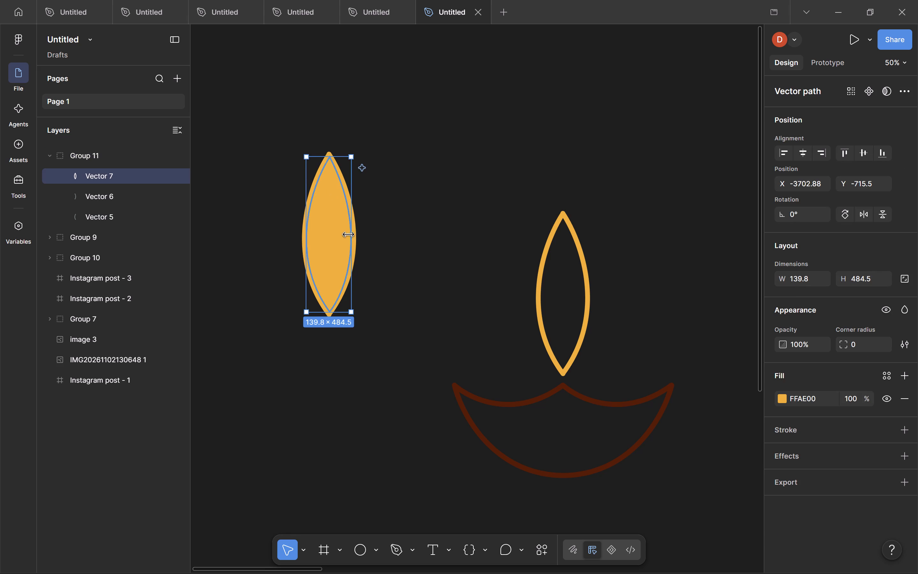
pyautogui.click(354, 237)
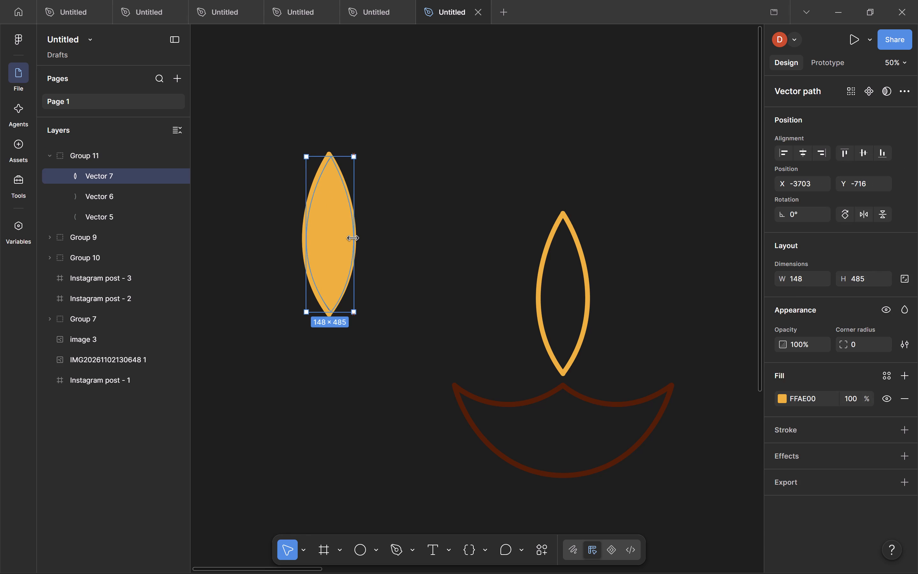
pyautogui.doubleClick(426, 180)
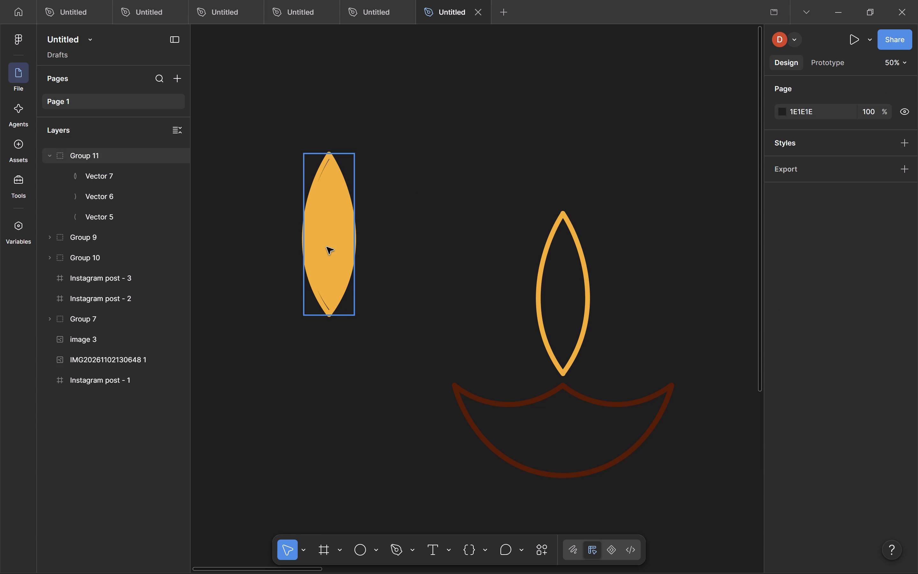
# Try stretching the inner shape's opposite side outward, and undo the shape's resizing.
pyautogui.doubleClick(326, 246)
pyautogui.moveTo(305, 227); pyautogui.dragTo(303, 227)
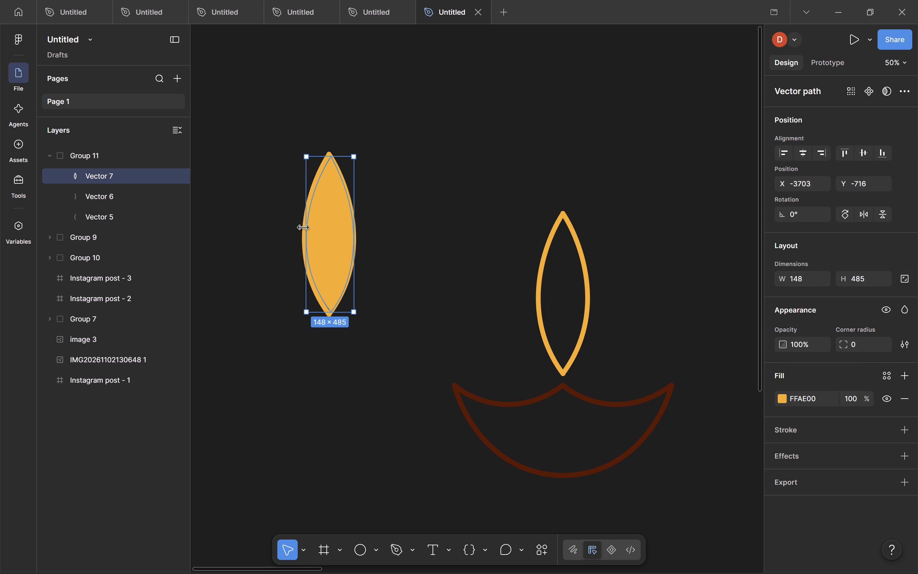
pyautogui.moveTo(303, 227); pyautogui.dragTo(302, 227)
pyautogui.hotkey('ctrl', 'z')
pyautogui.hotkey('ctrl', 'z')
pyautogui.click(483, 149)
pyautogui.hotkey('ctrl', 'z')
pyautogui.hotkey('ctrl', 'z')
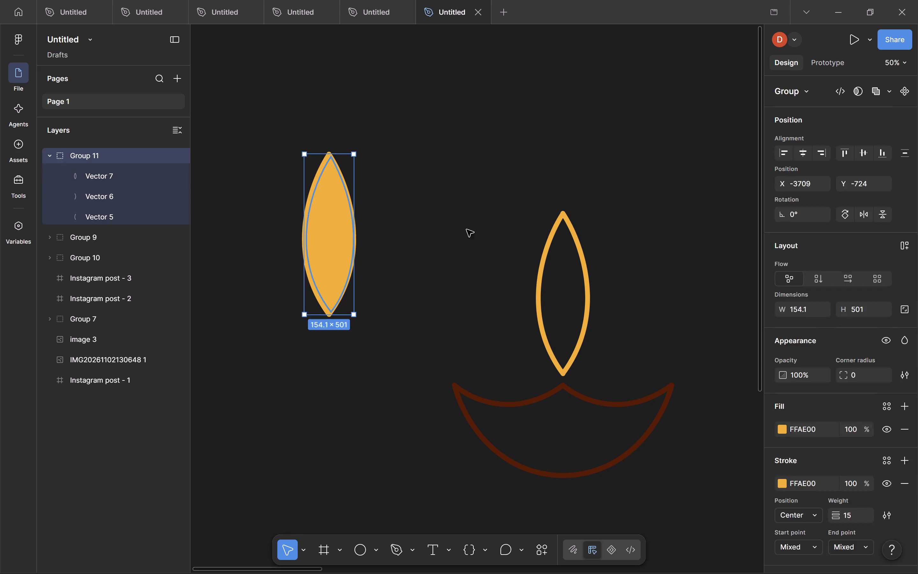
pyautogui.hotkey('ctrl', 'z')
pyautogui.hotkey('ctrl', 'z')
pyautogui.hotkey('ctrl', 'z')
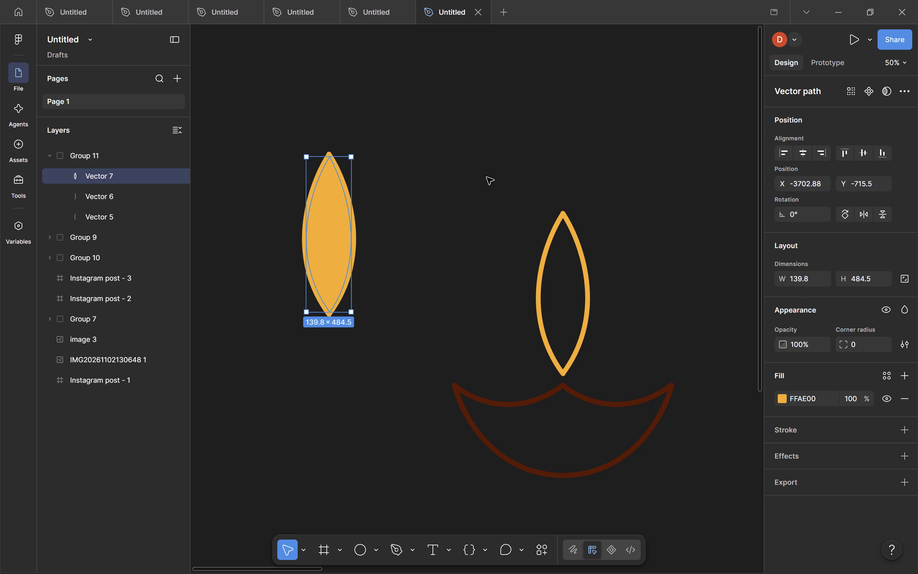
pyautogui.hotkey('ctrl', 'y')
# Add an FFAE00 stroke to the inner shape and adjust its weight to cover the gap inside the flame outline.
pyautogui.click(907, 431)
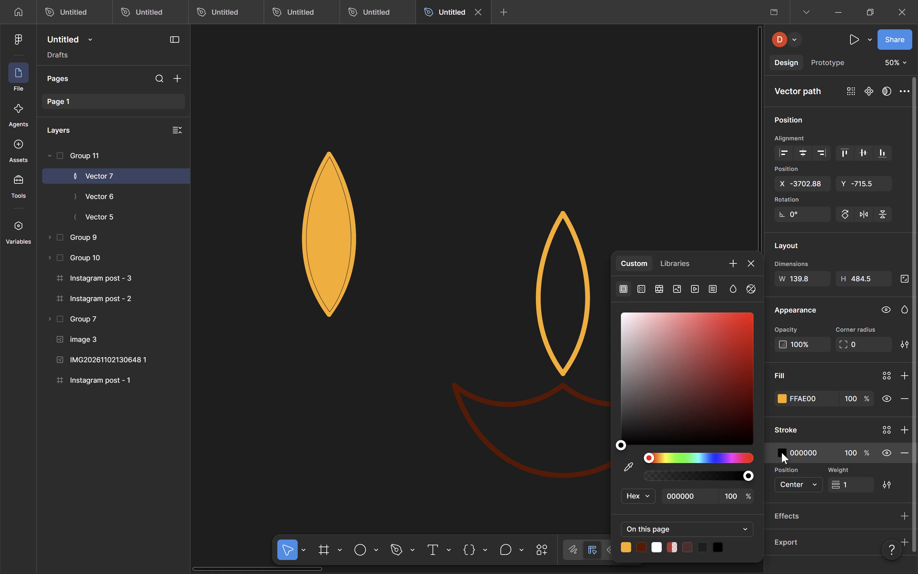
pyautogui.click(784, 455)
pyautogui.click(786, 456)
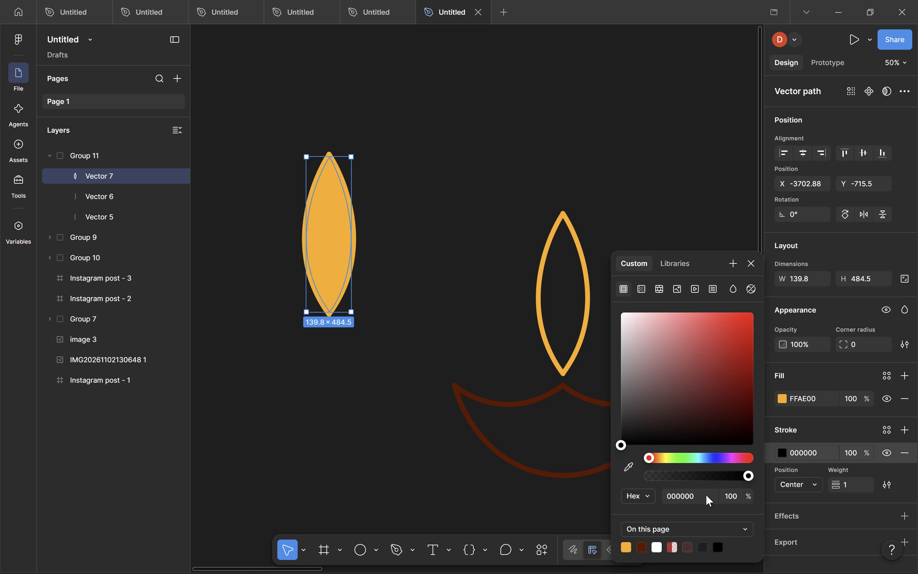
pyautogui.click(624, 552)
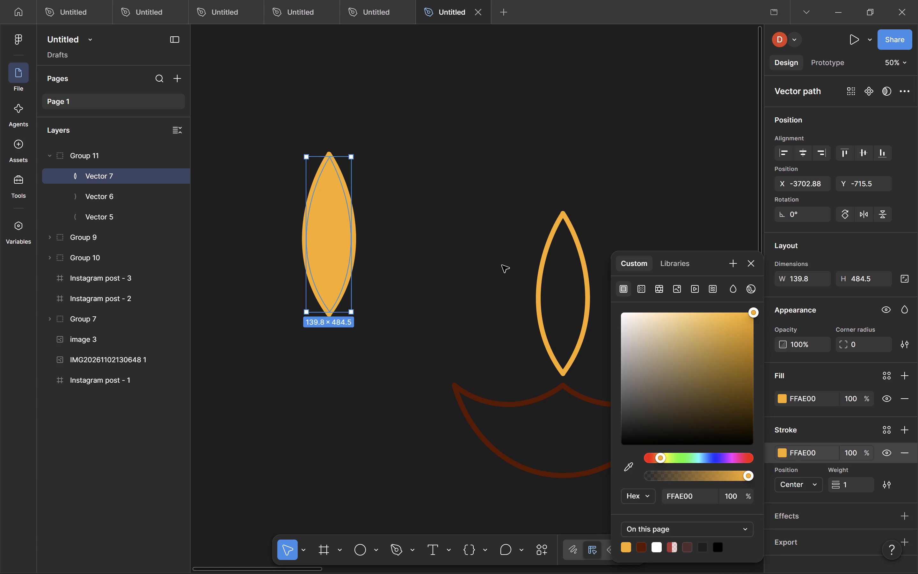
pyautogui.moveTo(838, 480); pyautogui.dragTo(461, 298)
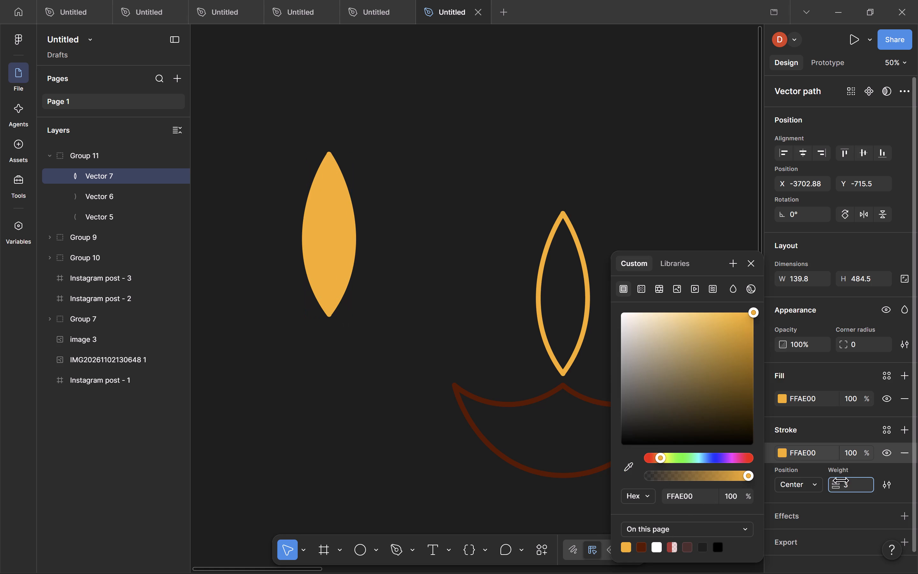
pyautogui.moveTo(461, 298); pyautogui.dragTo(459, 299)
pyautogui.moveTo(459, 299); pyautogui.dragTo(460, 299)
pyautogui.click(533, 152)
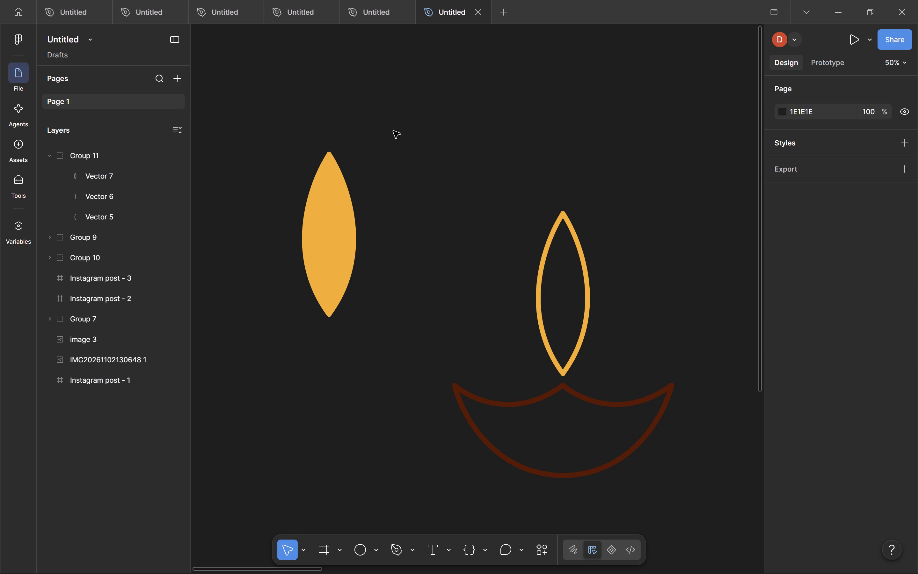
# Group the filled flame's parts into a new group.
pyautogui.click(331, 187)
pyautogui.click(315, 128)
pyautogui.moveTo(315, 128); pyautogui.dragTo(344, 232)
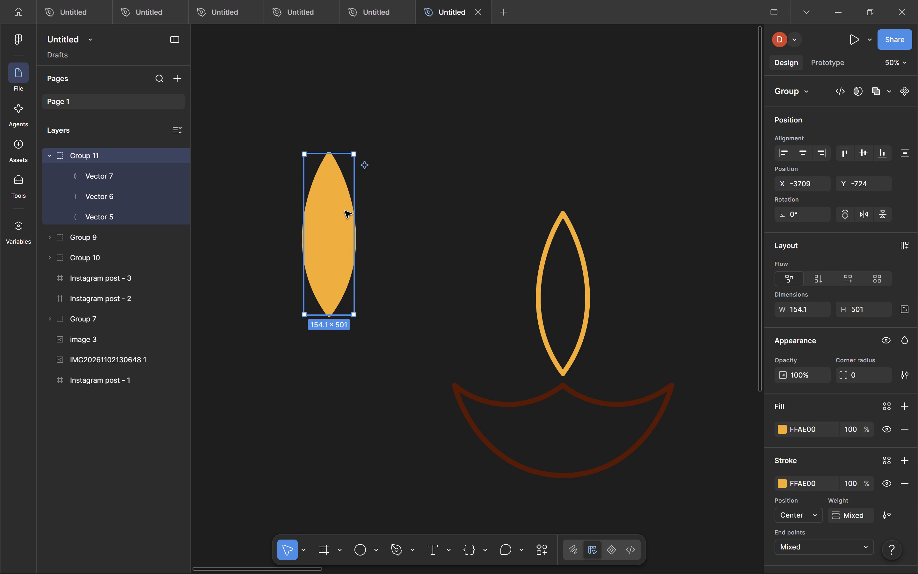
pyautogui.hotkey('ctrl', 'g')
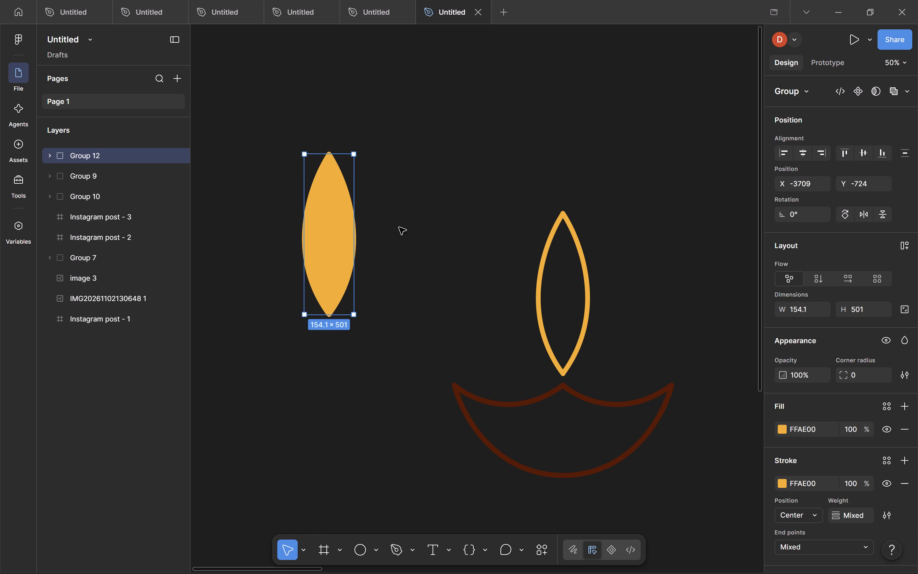
pyautogui.click(469, 225)
# Move the original outlined flame away from the bowl, up and to its right.
pyautogui.moveTo(526, 237); pyautogui.dragTo(650, 258)
pyautogui.moveTo(554, 267); pyautogui.dragTo(564, 260)
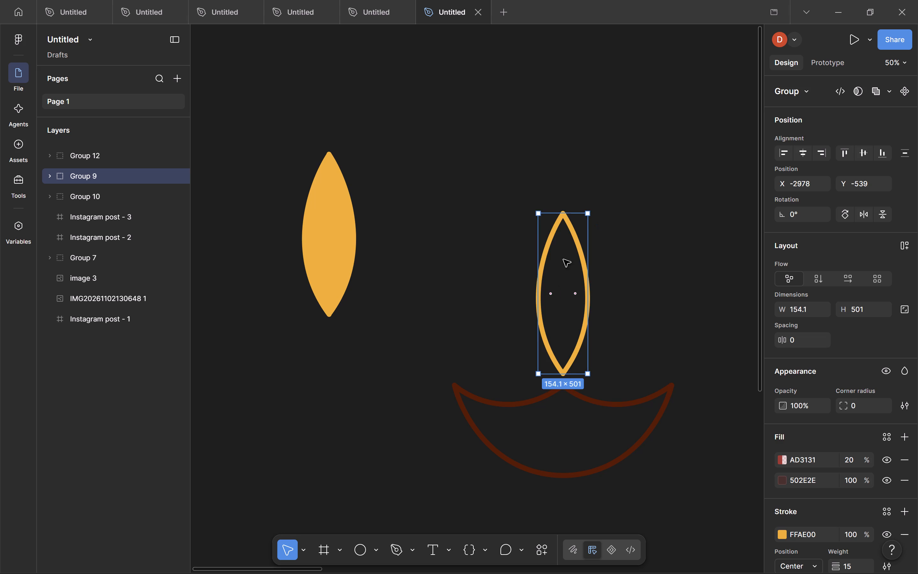
pyautogui.moveTo(564, 260); pyautogui.dragTo(691, 132)
# Place the filled flame group centred above the diya bowl, at about X -2978, Y -541.
pyautogui.moveTo(229, 197); pyautogui.dragTo(451, 258)
pyautogui.moveTo(327, 217); pyautogui.dragTo(518, 273)
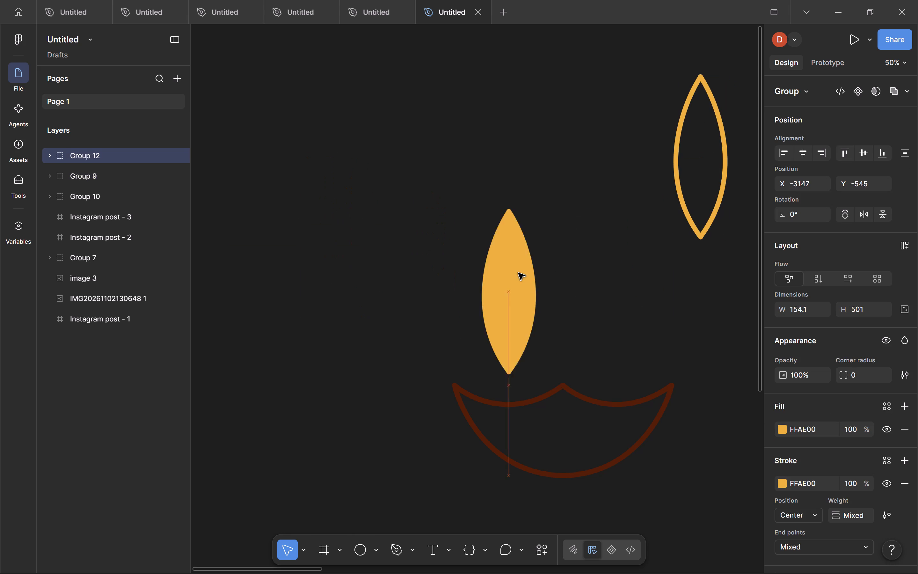
pyautogui.moveTo(518, 273); pyautogui.dragTo(561, 275)
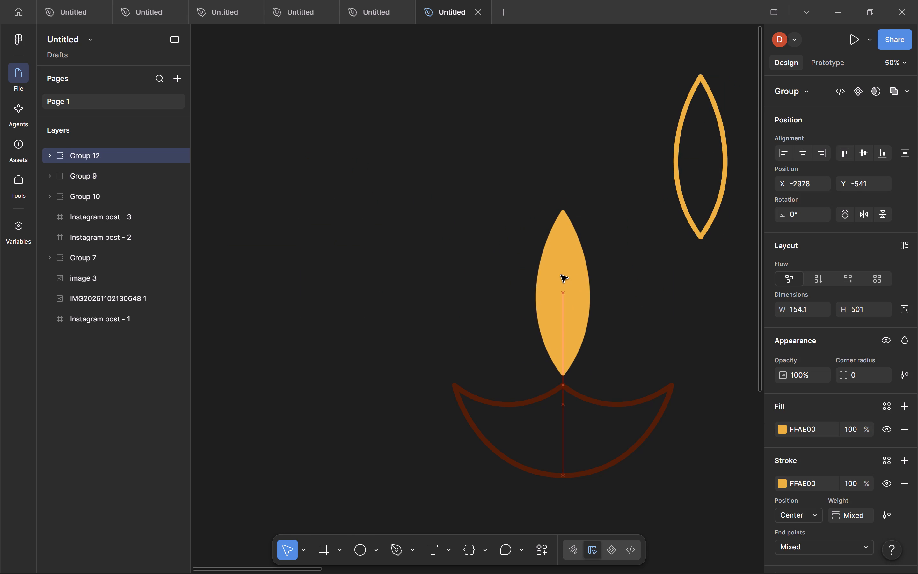
pyautogui.moveTo(561, 275); pyautogui.dragTo(561, 276)
# Add a Background blur effect to the filled flame group.
pyautogui.scroll(-2, 847, 444)
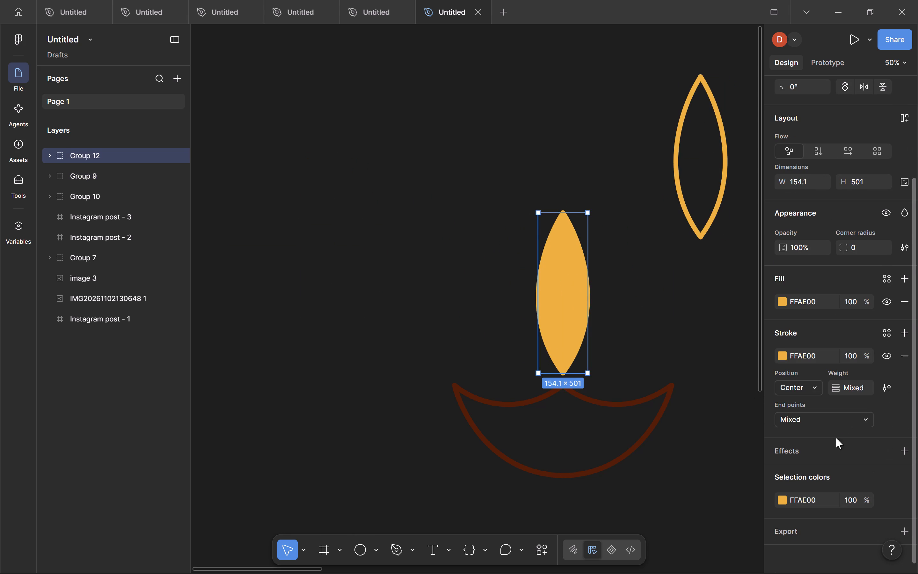
pyautogui.click(785, 357)
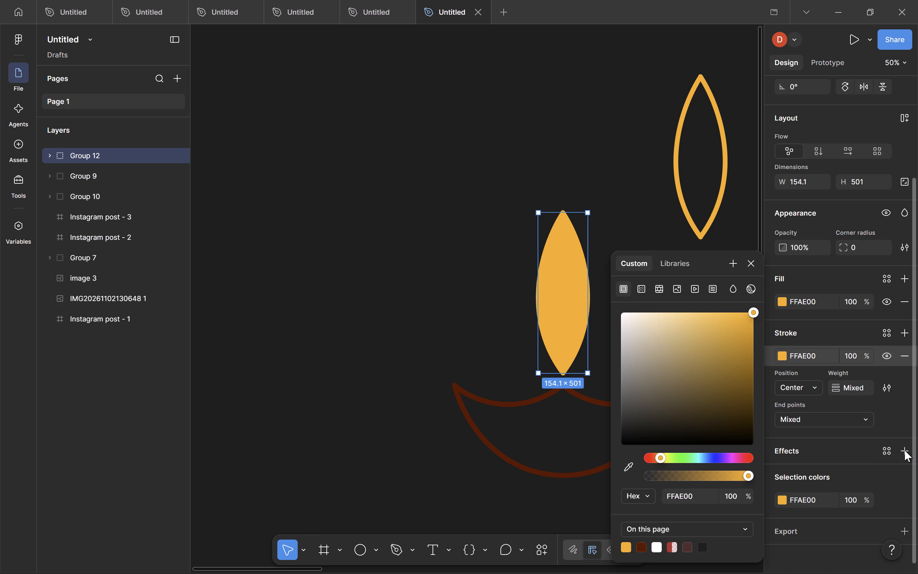
pyautogui.moveTo(905, 450); pyautogui.dragTo(904, 447)
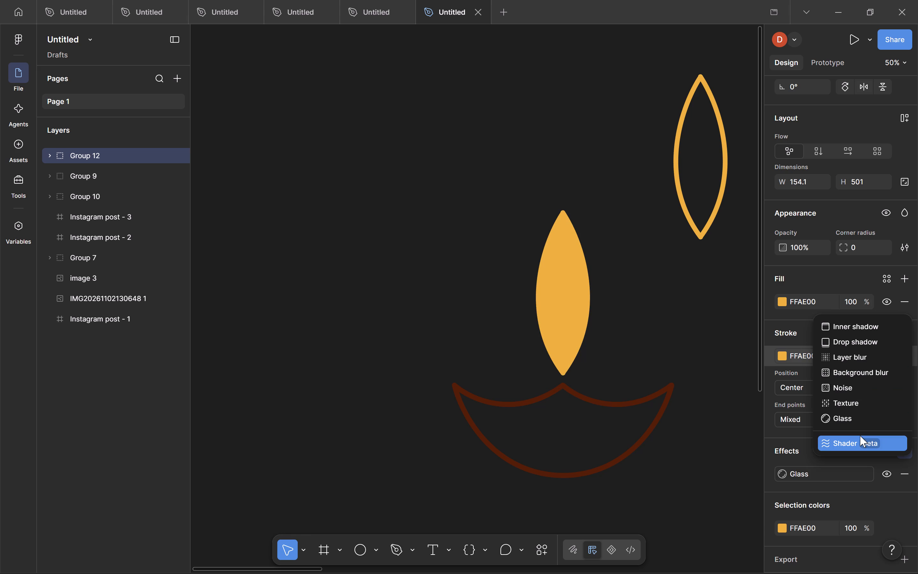
pyautogui.click(849, 373)
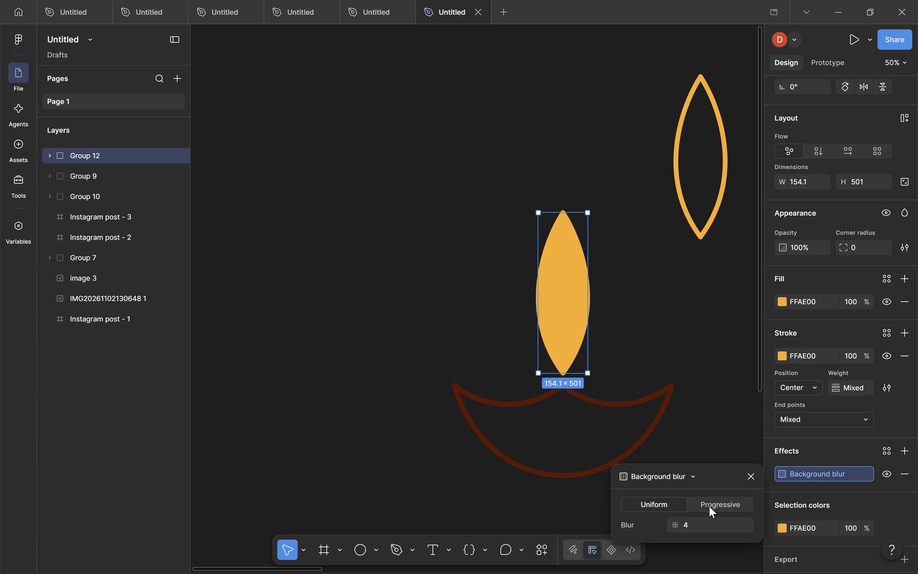
# Make the flame group's background blur progressive with an End value of 100 and its end point at the flame's bottom tip.
pyautogui.click(709, 506)
pyautogui.moveTo(674, 538); pyautogui.dragTo(463, 297)
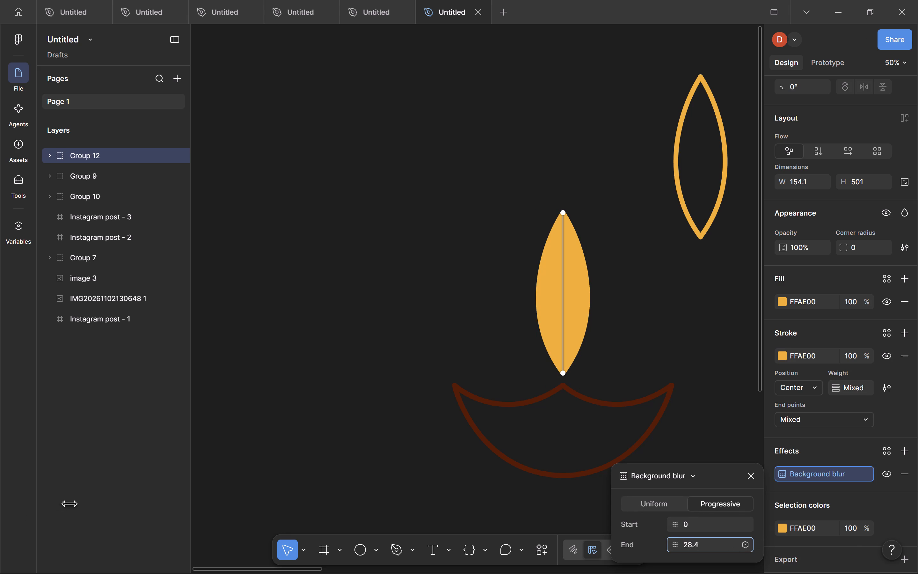
pyautogui.moveTo(463, 297); pyautogui.dragTo(417, 291)
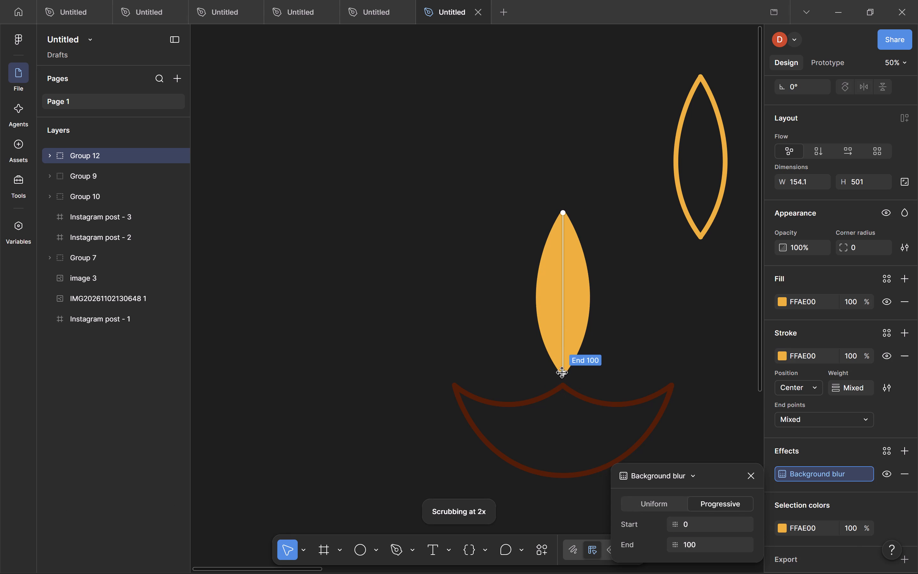
pyautogui.moveTo(564, 371); pyautogui.dragTo(574, 327)
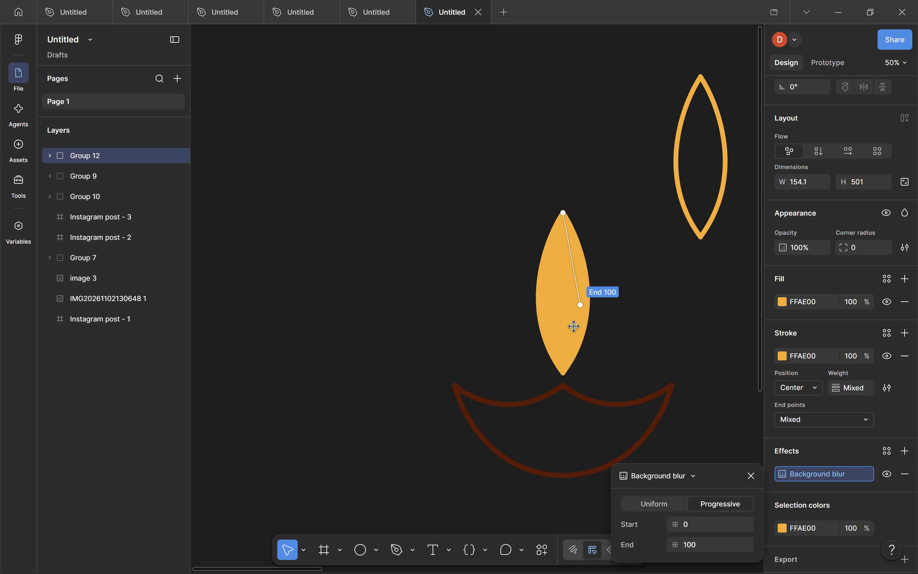
pyautogui.moveTo(574, 327); pyautogui.dragTo(563, 367)
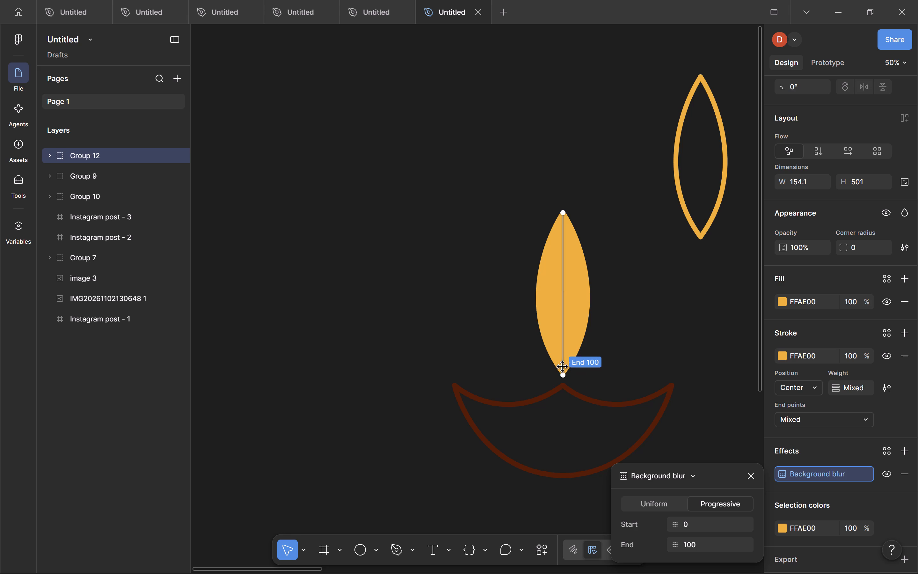
pyautogui.moveTo(563, 367); pyautogui.dragTo(562, 377)
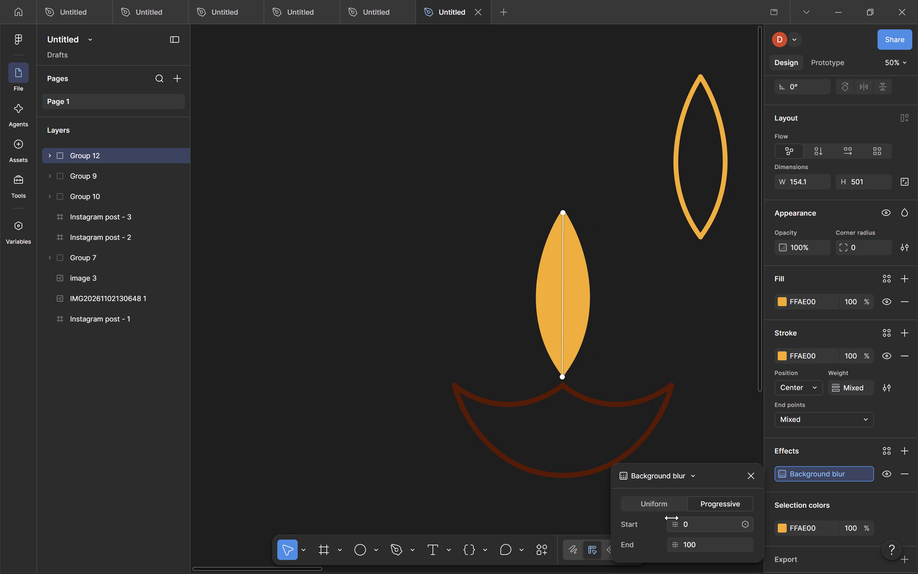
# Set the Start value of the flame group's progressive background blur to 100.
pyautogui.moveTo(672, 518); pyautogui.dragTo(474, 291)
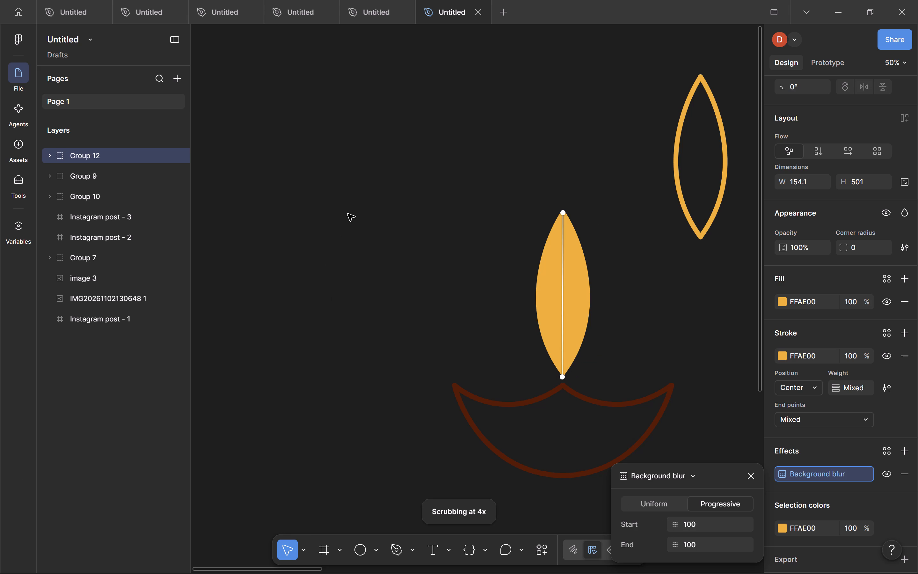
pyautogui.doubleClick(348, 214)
# Remove the Background blur effect from the filled flame group.
pyautogui.click(575, 291)
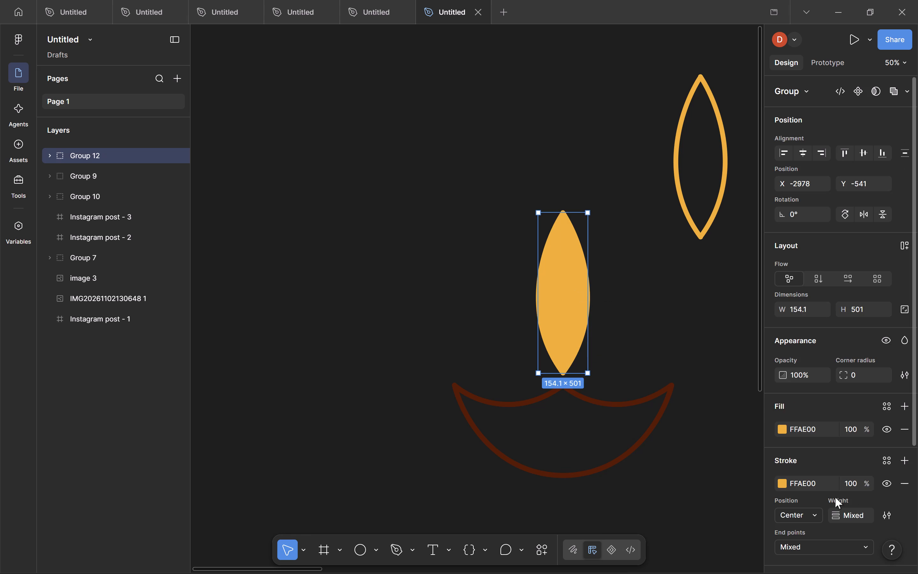
pyautogui.scroll(-4, 824, 505)
pyautogui.click(901, 445)
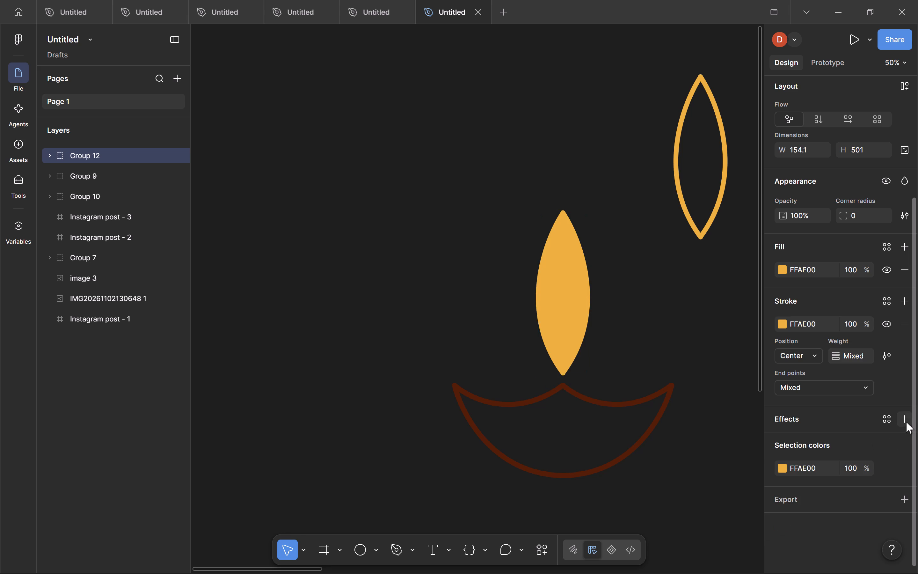
# Add a uniform Layer blur effect with a blur value of 33 to the filled flame group.
pyautogui.click(906, 422)
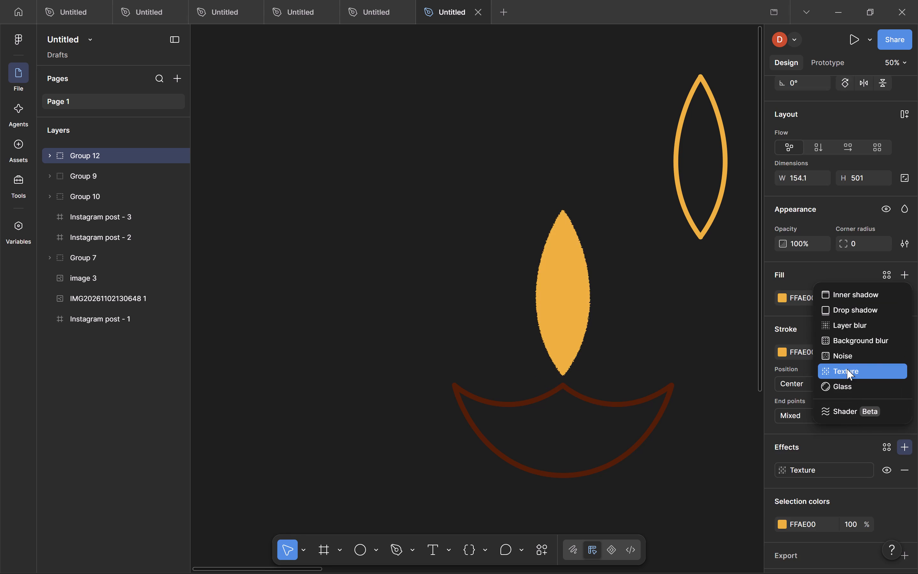
pyautogui.click(854, 328)
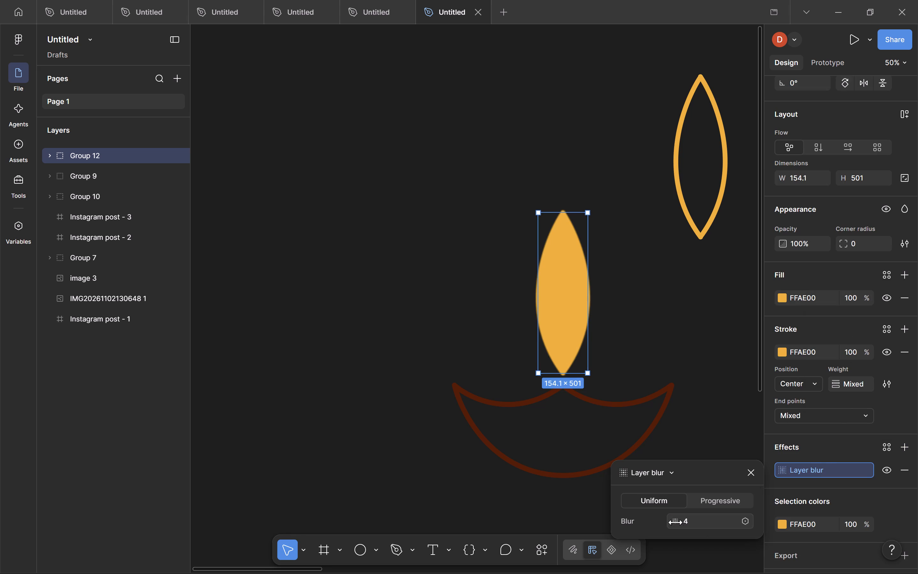
pyautogui.moveTo(676, 520); pyautogui.dragTo(697, 260)
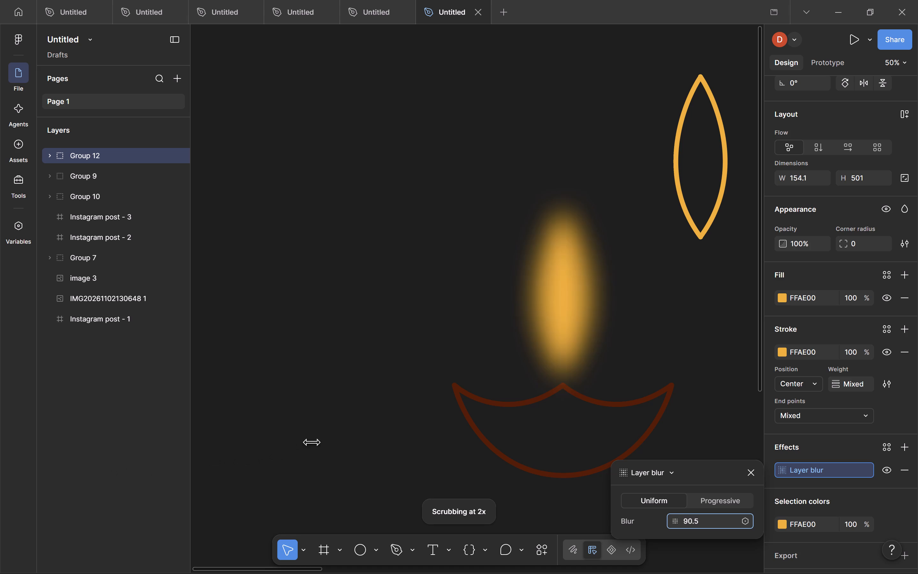
pyautogui.moveTo(697, 260); pyautogui.dragTo(386, 251)
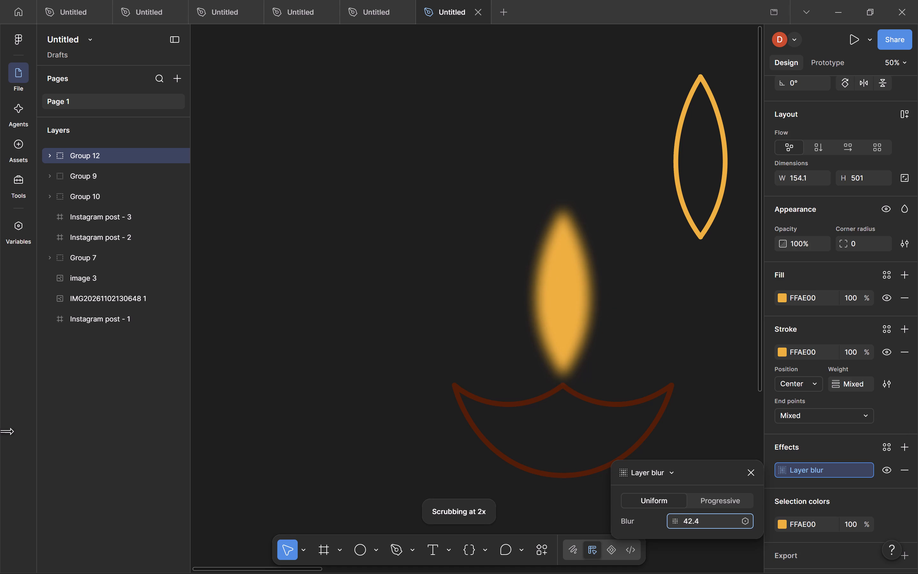
pyautogui.moveTo(386, 251); pyautogui.dragTo(321, 232)
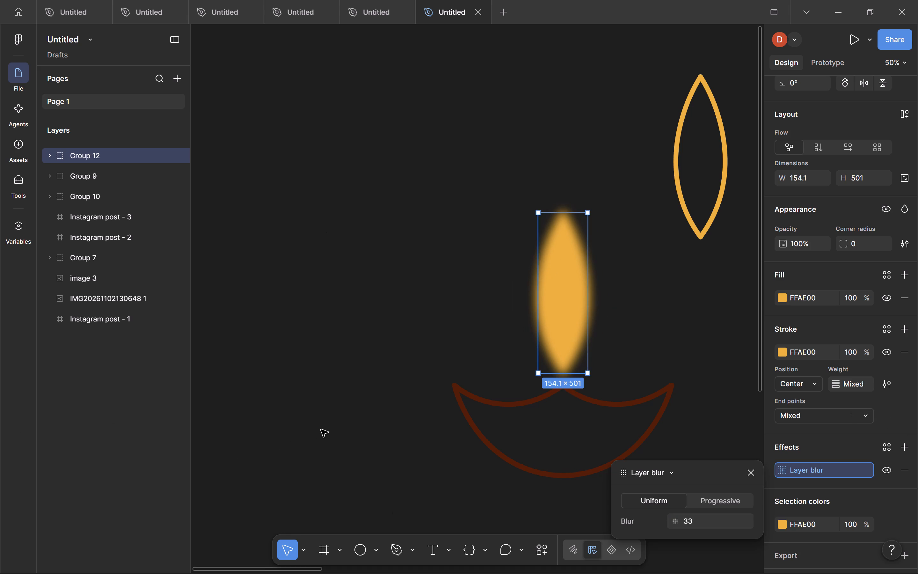
# Move the blurred flame and the diya bowl together across the canvas, to the right of the outlined flame.
pyautogui.click(321, 430)
pyautogui.moveTo(325, 428); pyautogui.dragTo(631, 394)
pyautogui.click(473, 218)
pyautogui.moveTo(468, 205); pyautogui.dragTo(664, 483)
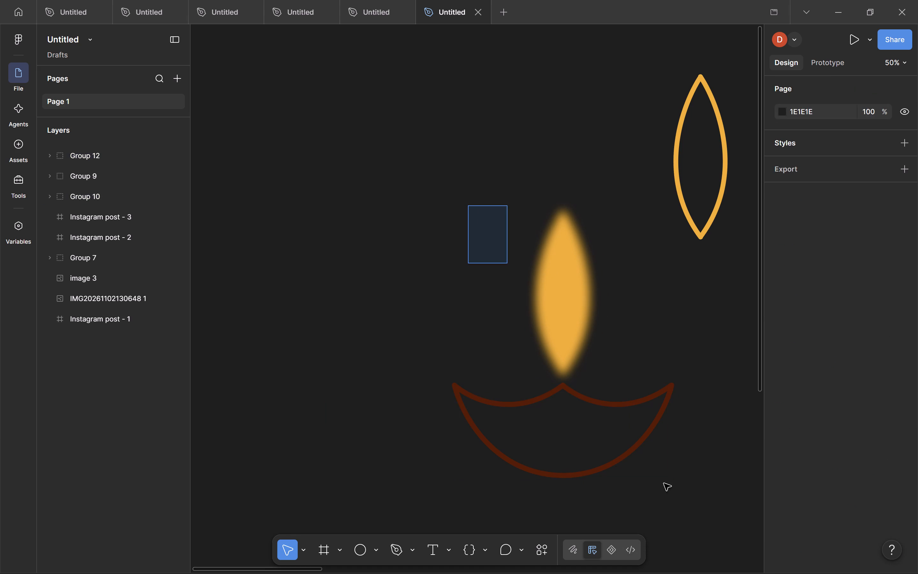
pyautogui.moveTo(664, 483); pyautogui.dragTo(716, 548)
pyautogui.moveTo(555, 401); pyautogui.dragTo(575, 393)
pyautogui.click(454, 257)
pyautogui.moveTo(491, 250); pyautogui.dragTo(662, 444)
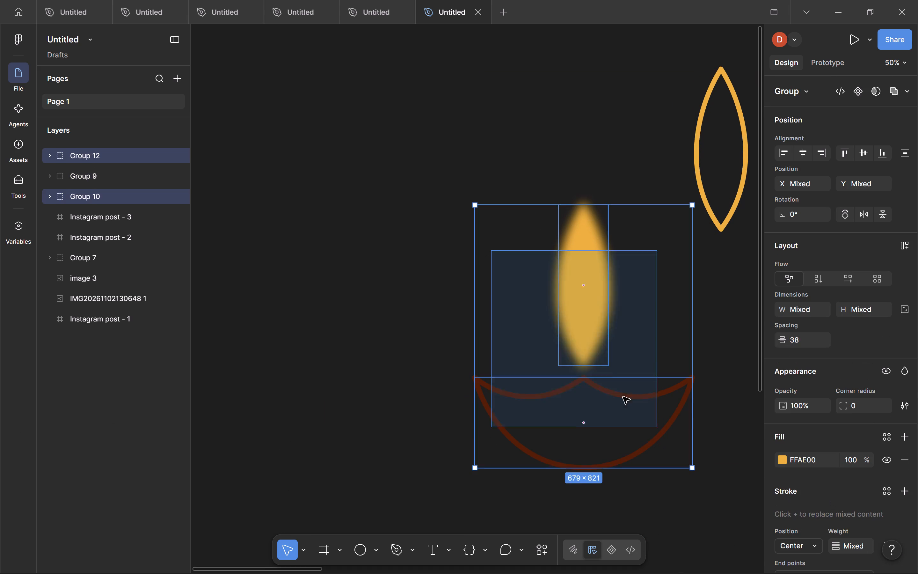
pyautogui.moveTo(612, 370); pyautogui.dragTo(620, 261)
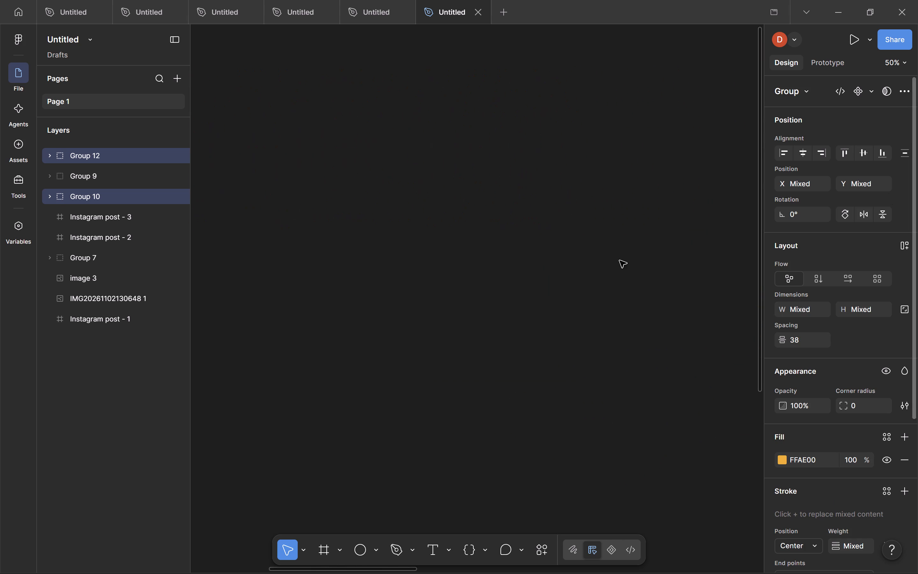
pyautogui.moveTo(620, 261); pyautogui.dragTo(583, 274)
# Scale the blurred flame and bowl down together to about 103 × 125.
pyautogui.hotkey('ctrl', '-')
pyautogui.hotkey('ctrl', '-')
pyautogui.hotkey('ctrl', '-')
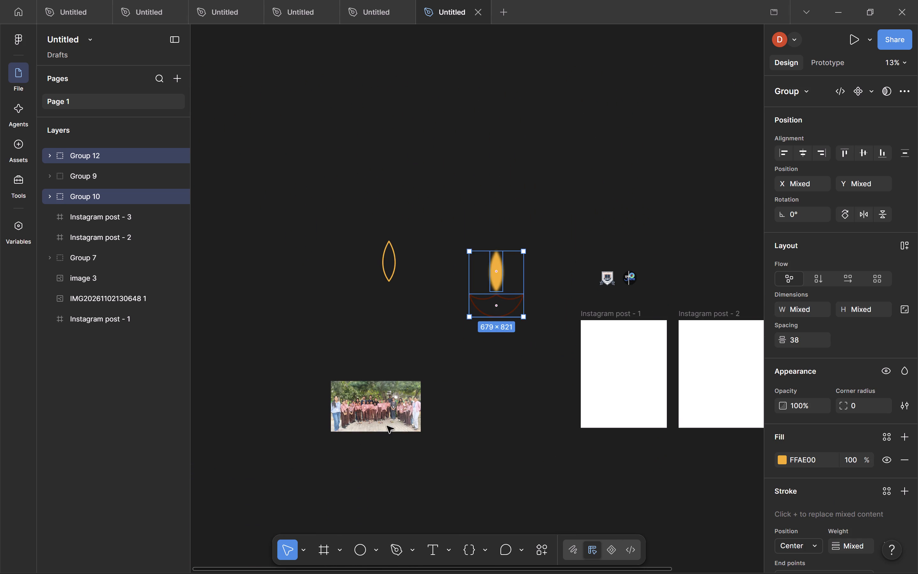
pyautogui.keyDown('shift'); pyautogui.moveTo(521, 319); pyautogui.dragTo(477, 263); pyautogui.keyUp('shift')
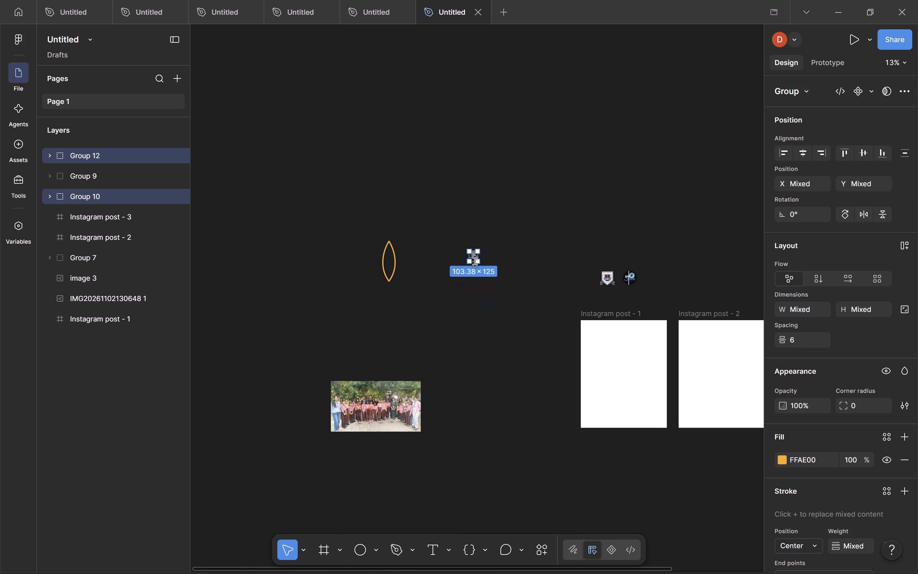
# Place the small flame and bowl inside Instagram post - 1, near its upper-right corner.
pyautogui.moveTo(473, 258); pyautogui.dragTo(644, 342)
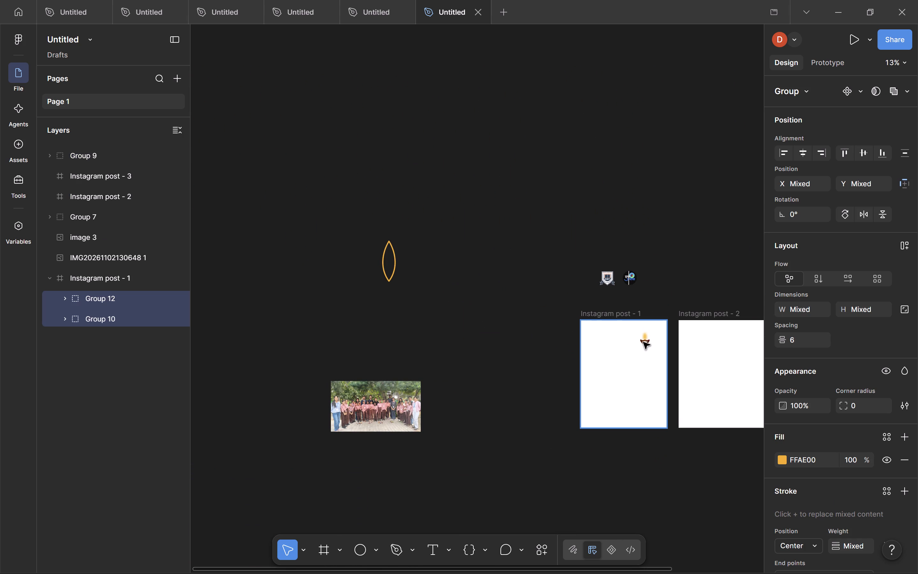
pyautogui.click(639, 362)
# Set the stroke weight of the diya bowl in Instagram post - 1 to 6.
pyautogui.hotkey('ctrl', '=')
pyautogui.hotkey('ctrl', '=')
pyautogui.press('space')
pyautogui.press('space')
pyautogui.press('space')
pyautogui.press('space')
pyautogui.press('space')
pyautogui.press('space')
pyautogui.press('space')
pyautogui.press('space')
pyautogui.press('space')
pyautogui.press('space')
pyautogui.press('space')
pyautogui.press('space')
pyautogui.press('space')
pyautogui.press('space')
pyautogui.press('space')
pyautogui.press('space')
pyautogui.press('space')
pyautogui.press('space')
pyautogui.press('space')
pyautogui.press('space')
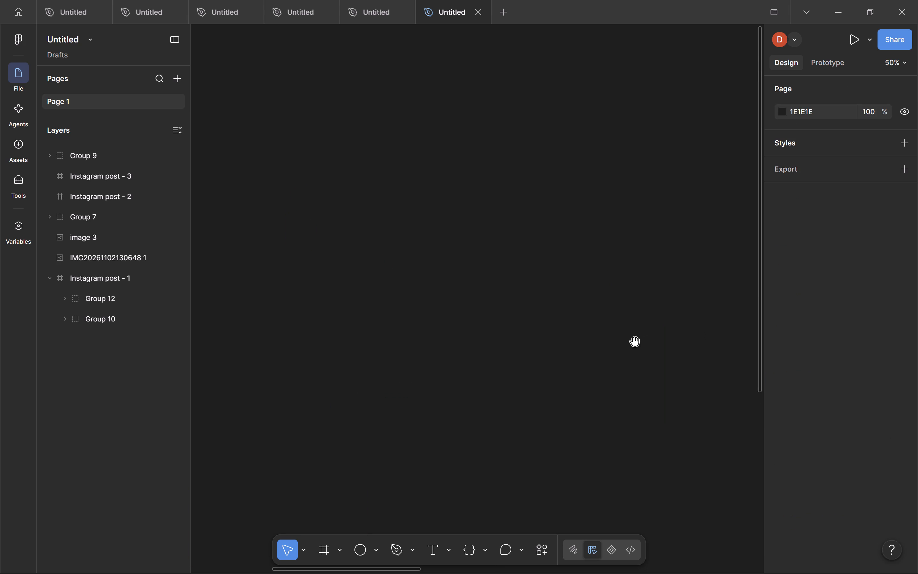
pyautogui.moveTo(576, 305); pyautogui.dragTo(299, 197)
pyautogui.moveTo(618, 433); pyautogui.dragTo(422, 217)
pyautogui.click(668, 161)
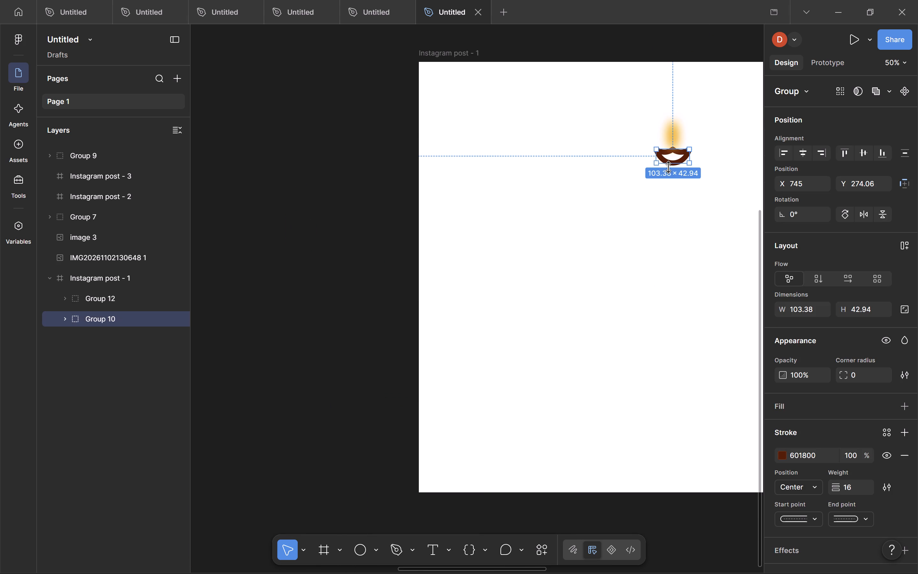
pyautogui.moveTo(839, 487); pyautogui.dragTo(448, 298)
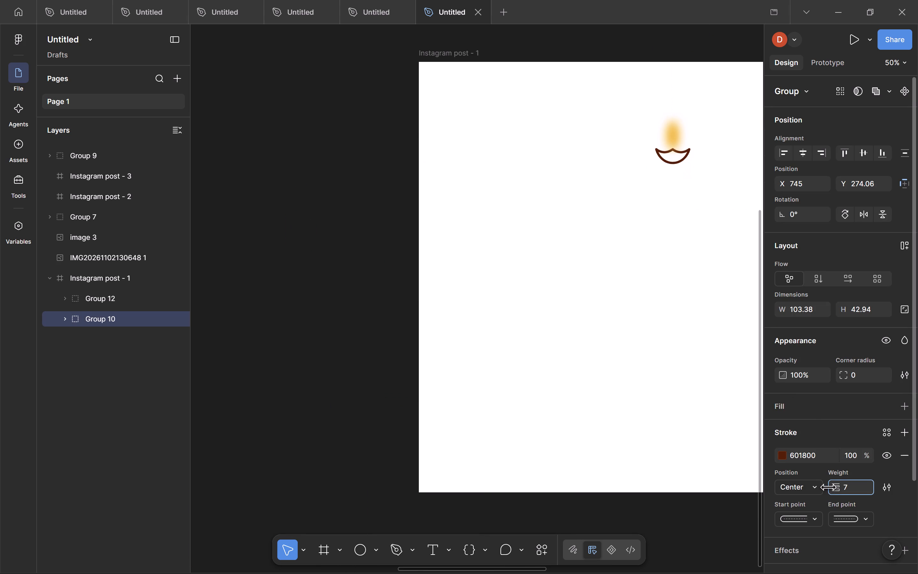
pyautogui.moveTo(448, 298); pyautogui.dragTo(446, 297)
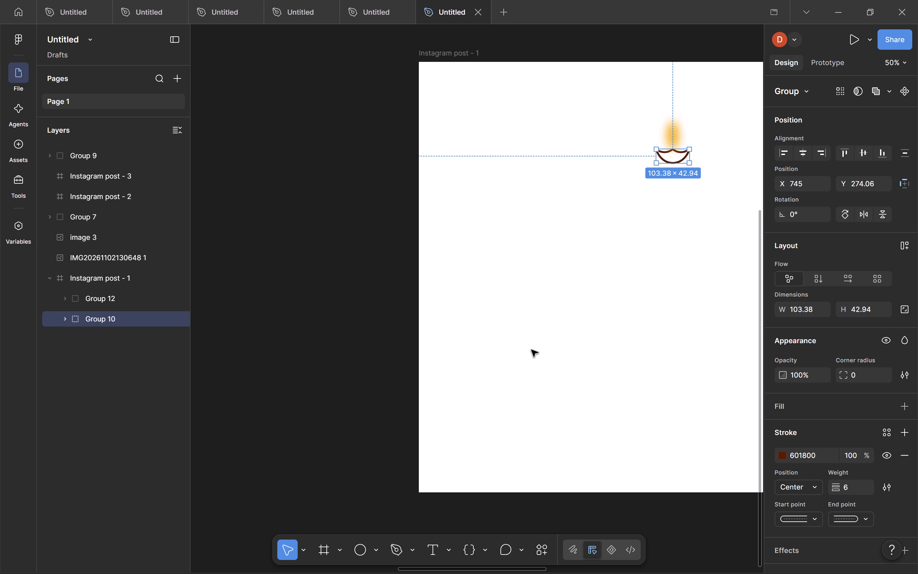
pyautogui.moveTo(482, 308); pyautogui.dragTo(477, 305)
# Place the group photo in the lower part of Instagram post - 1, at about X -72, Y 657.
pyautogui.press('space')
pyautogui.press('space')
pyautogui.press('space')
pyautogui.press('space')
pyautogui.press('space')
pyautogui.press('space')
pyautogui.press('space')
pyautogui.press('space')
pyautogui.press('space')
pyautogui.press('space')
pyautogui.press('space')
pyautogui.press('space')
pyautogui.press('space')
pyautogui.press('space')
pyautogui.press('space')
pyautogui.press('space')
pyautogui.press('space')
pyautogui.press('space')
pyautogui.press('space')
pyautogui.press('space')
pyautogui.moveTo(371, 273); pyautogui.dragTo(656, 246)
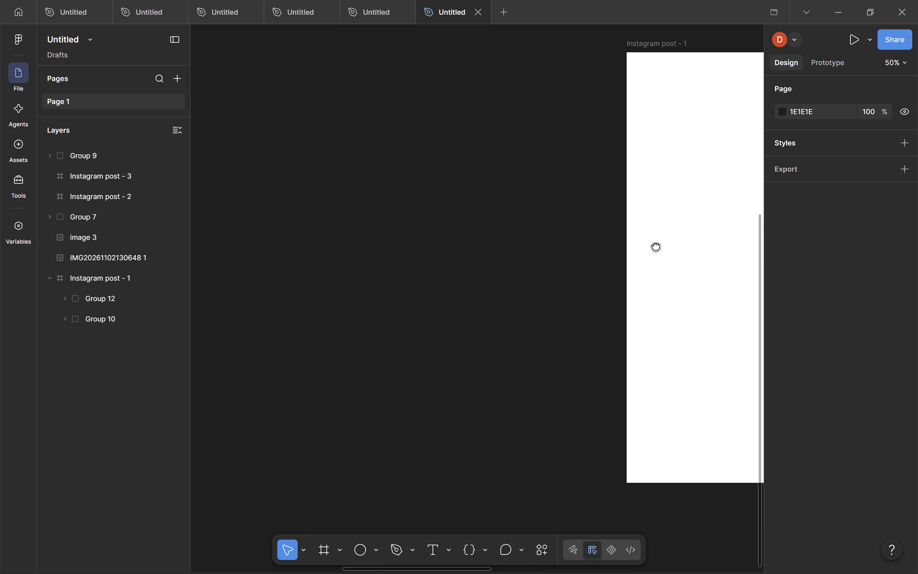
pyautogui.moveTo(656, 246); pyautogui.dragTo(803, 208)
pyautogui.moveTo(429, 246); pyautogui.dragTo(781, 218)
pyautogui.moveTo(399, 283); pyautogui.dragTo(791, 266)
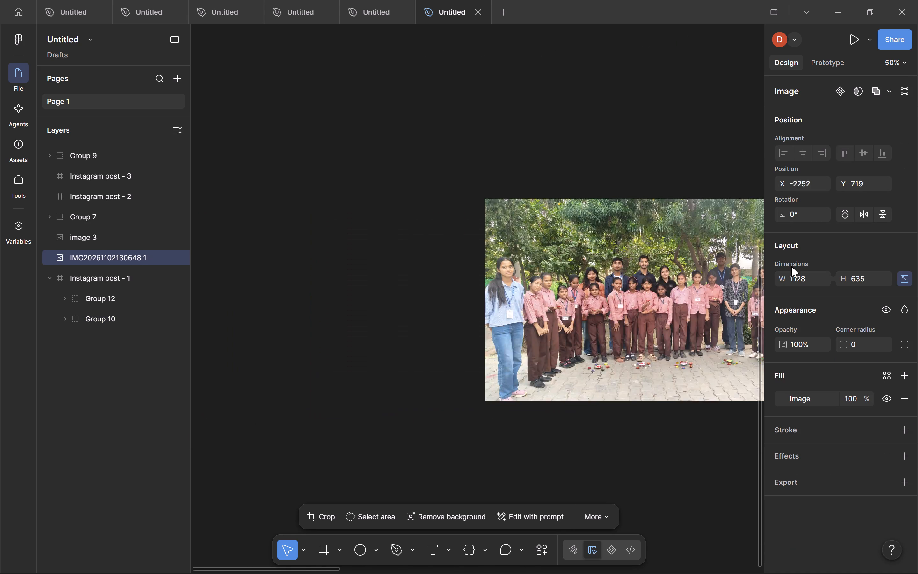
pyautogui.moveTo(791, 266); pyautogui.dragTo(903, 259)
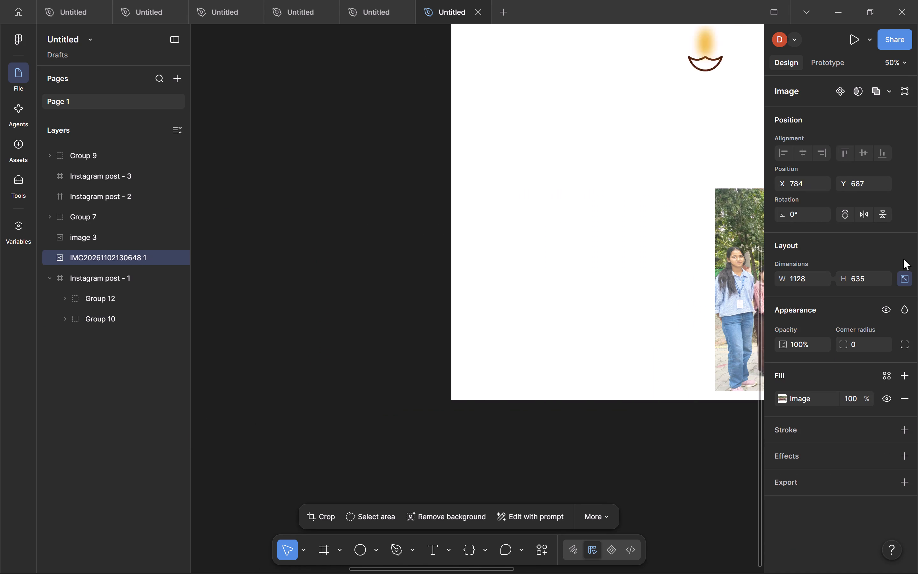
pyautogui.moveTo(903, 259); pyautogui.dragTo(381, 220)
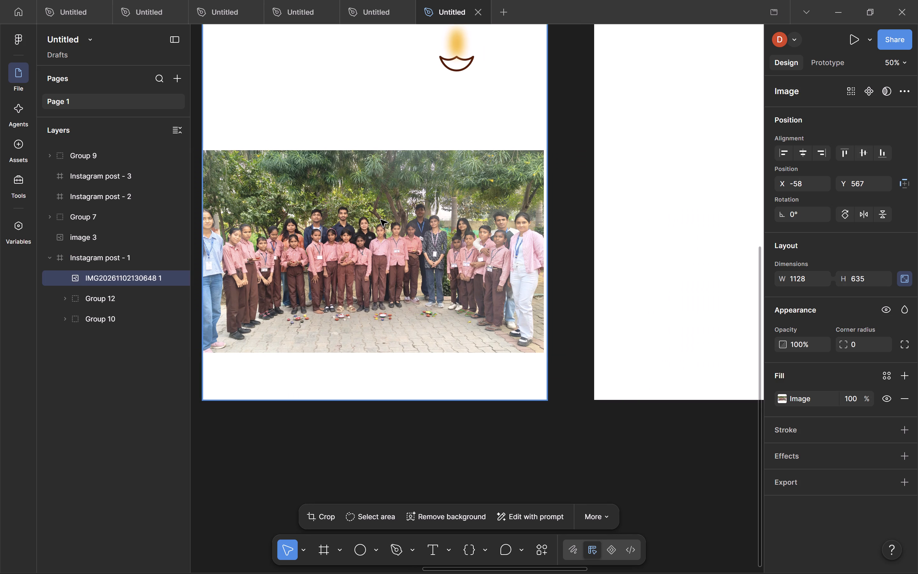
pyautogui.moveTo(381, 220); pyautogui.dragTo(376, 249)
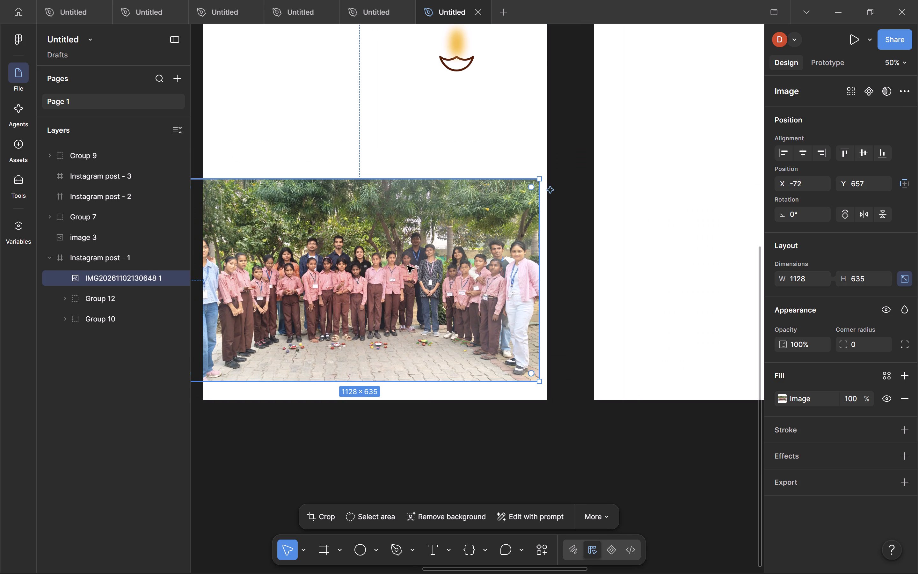
# Resize the group photo to 1115 × 627.
pyautogui.moveTo(542, 380); pyautogui.dragTo(534, 379)
# Move the group photo out of Instagram post - 1 onto the empty canvas beside it, at about X -1162, Y 879.
pyautogui.moveTo(447, 304); pyautogui.dragTo(467, 325)
pyautogui.moveTo(306, 269); pyautogui.dragTo(0, 362)
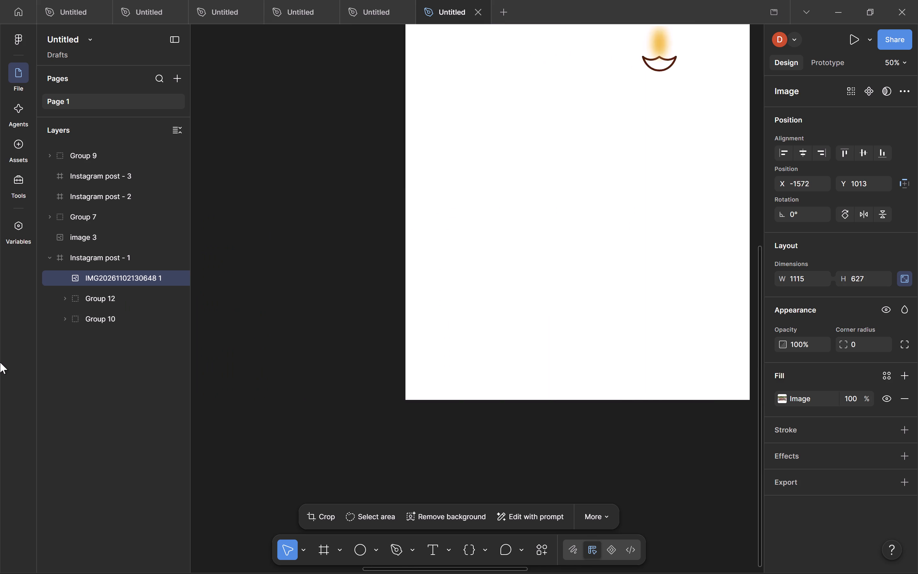
pyautogui.moveTo(0, 362); pyautogui.dragTo(526, 320)
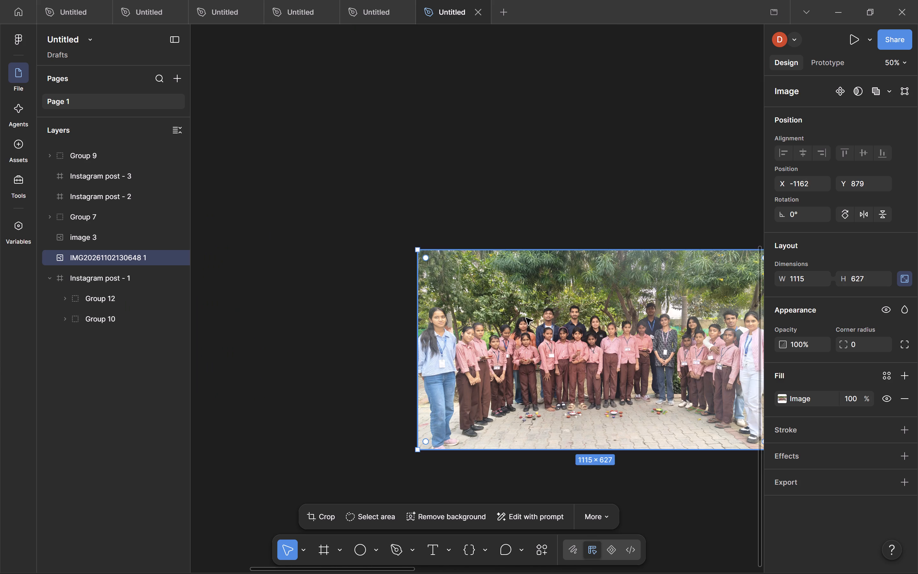
# Duplicate the group photo, placing the copy above and to the left of the original.
pyautogui.keyDown('alt'); pyautogui.moveTo(526, 318); pyautogui.dragTo(225, 69); pyautogui.keyUp('alt')
# Select the original 1115 × 627 group photo and activate the Pen tool.
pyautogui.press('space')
pyautogui.moveTo(577, 240); pyautogui.dragTo(446, 149)
pyautogui.click(449, 264)
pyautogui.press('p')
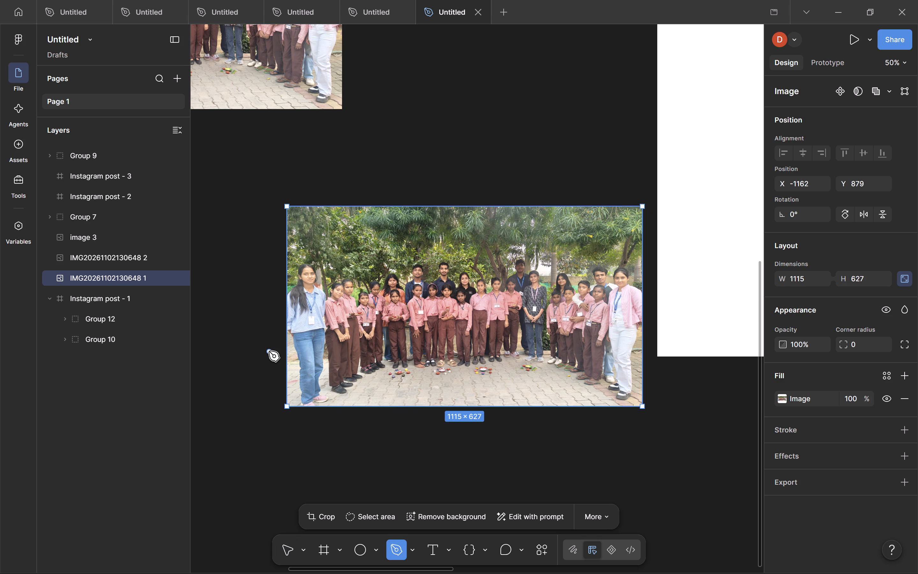
# Start a Pen path at the group photo's bottom-left corner and run it up the left edge to the first woman's shoulder.
pyautogui.hotkey('ctrl', 'p')
pyautogui.hotkey('ctrl', 'p')
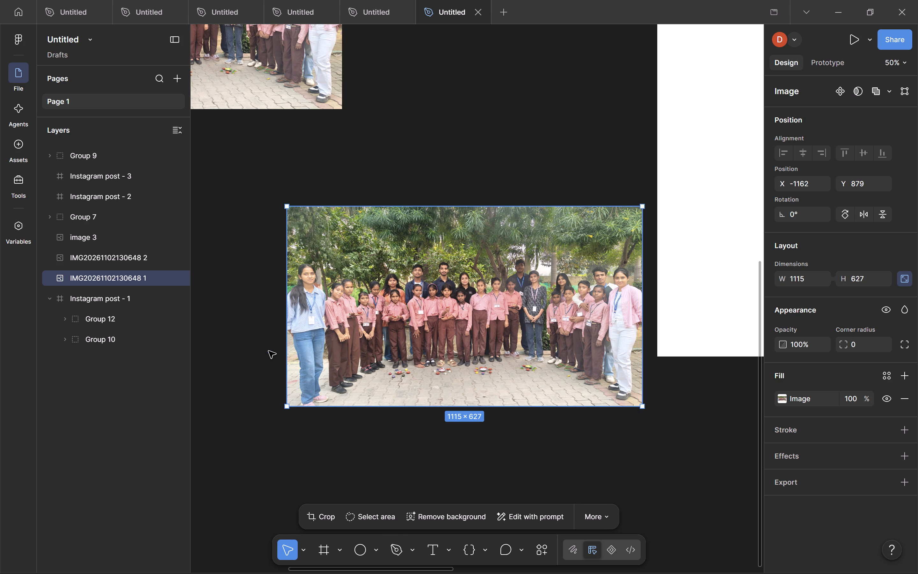
pyautogui.press('p')
pyautogui.hotkey('ctrl', '=')
pyautogui.hotkey('ctrl', '=')
pyautogui.press('space')
pyautogui.press('space')
pyautogui.press('space')
pyautogui.press('space')
pyautogui.press('space')
pyautogui.press('space')
pyautogui.press('space')
pyautogui.press('space')
pyautogui.press('space')
pyautogui.press('space')
pyautogui.press('space')
pyautogui.press('space')
pyautogui.press('space')
pyautogui.press('space')
pyautogui.press('space')
pyautogui.press('space')
pyautogui.press('space')
pyautogui.press('space')
pyautogui.press('space')
pyautogui.press('space')
pyautogui.scroll(1, 269, 351)
pyautogui.moveTo(269, 351); pyautogui.dragTo(449, 311)
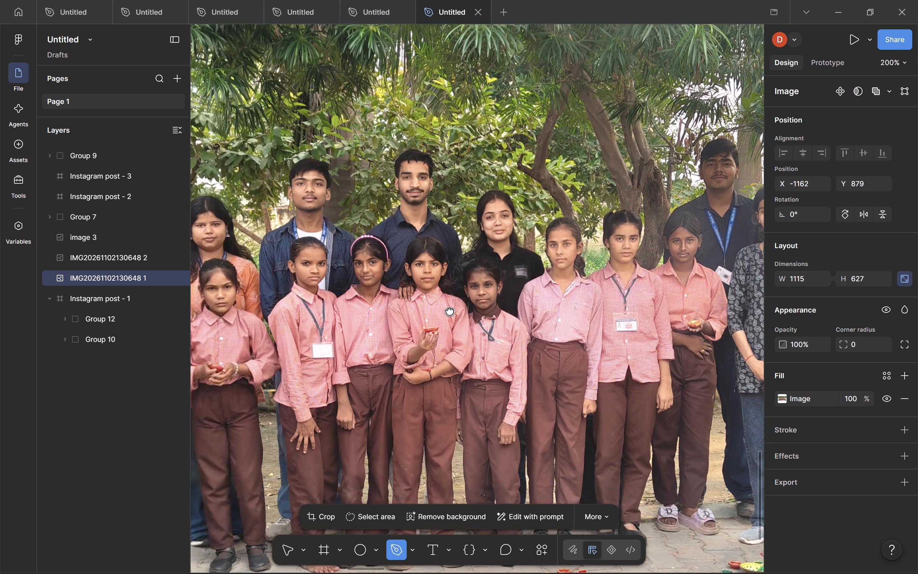
pyautogui.moveTo(449, 311); pyautogui.dragTo(580, 269)
pyautogui.moveTo(368, 322); pyautogui.dragTo(611, 253)
pyautogui.moveTo(467, 385); pyautogui.dragTo(492, 174)
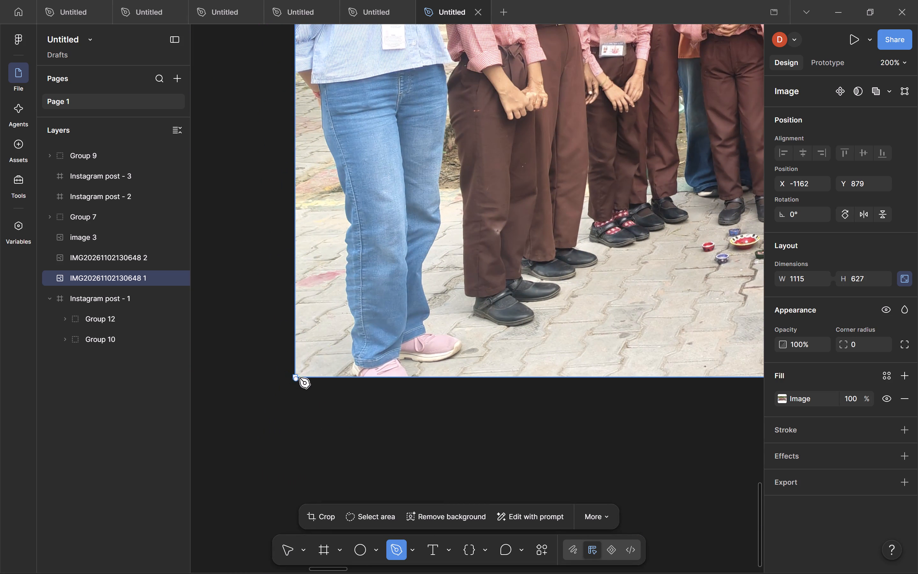
pyautogui.click(295, 378)
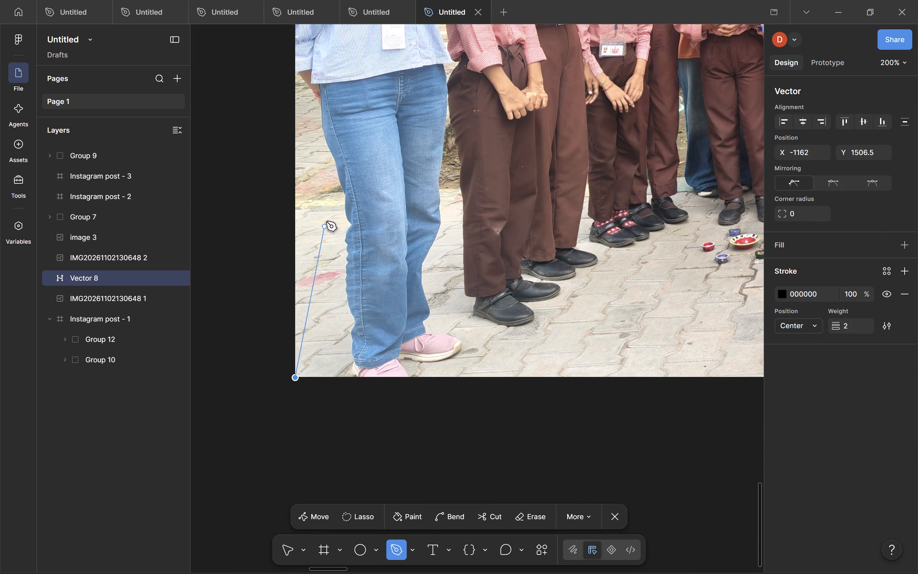
pyautogui.press('space')
pyautogui.press('space')
pyautogui.press('space')
pyautogui.press('space')
pyautogui.press('space')
pyautogui.press('space')
pyautogui.press('space')
pyautogui.press('space')
pyautogui.press('space')
pyautogui.press('space')
pyautogui.press('space')
pyautogui.press('space')
pyautogui.press('space')
pyautogui.press('space')
pyautogui.press('space')
pyautogui.press('space')
pyautogui.press('space')
pyautogui.press('space')
pyautogui.press('space')
pyautogui.press('space')
pyautogui.moveTo(323, 210); pyautogui.dragTo(353, 476)
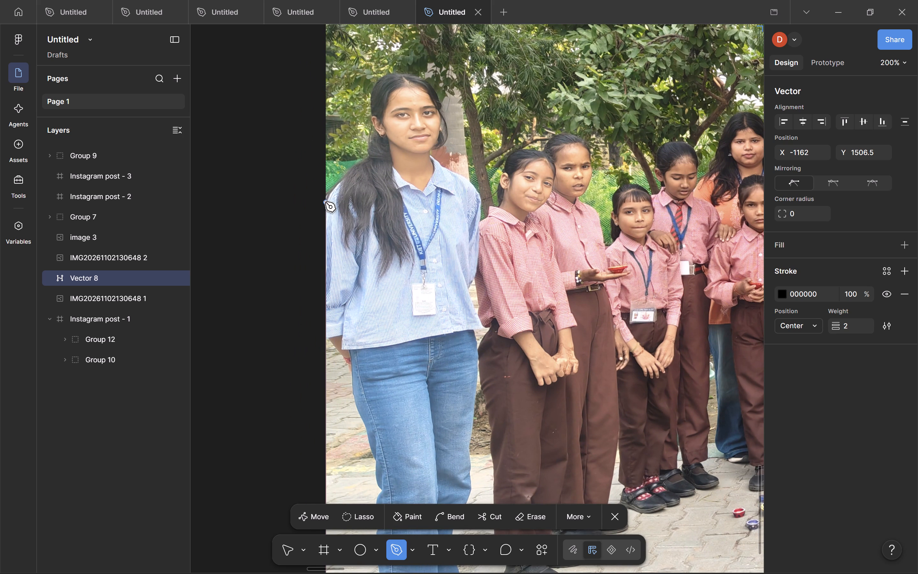
pyautogui.click(326, 197)
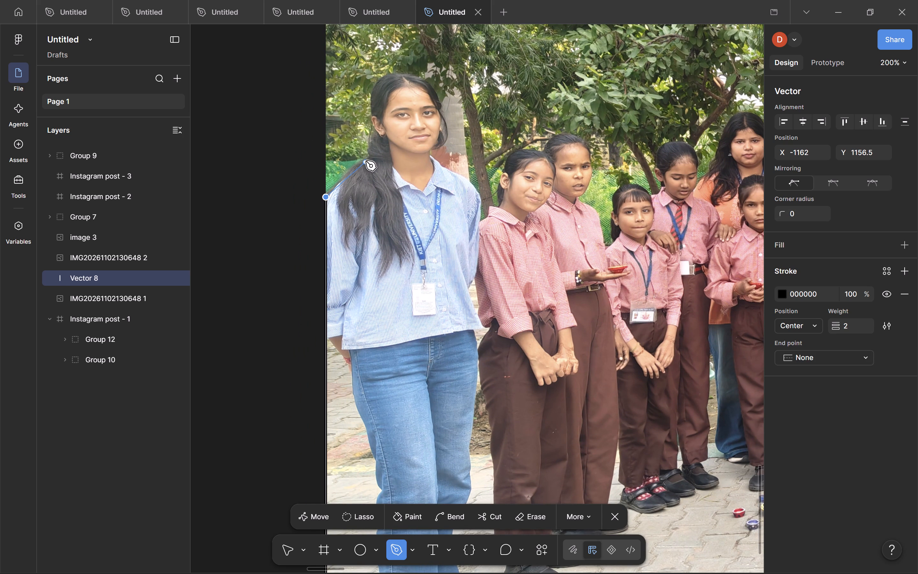
# Continue the path from the shoulder up her hair and curve it over her head down to beside her chin.
pyautogui.click(369, 157)
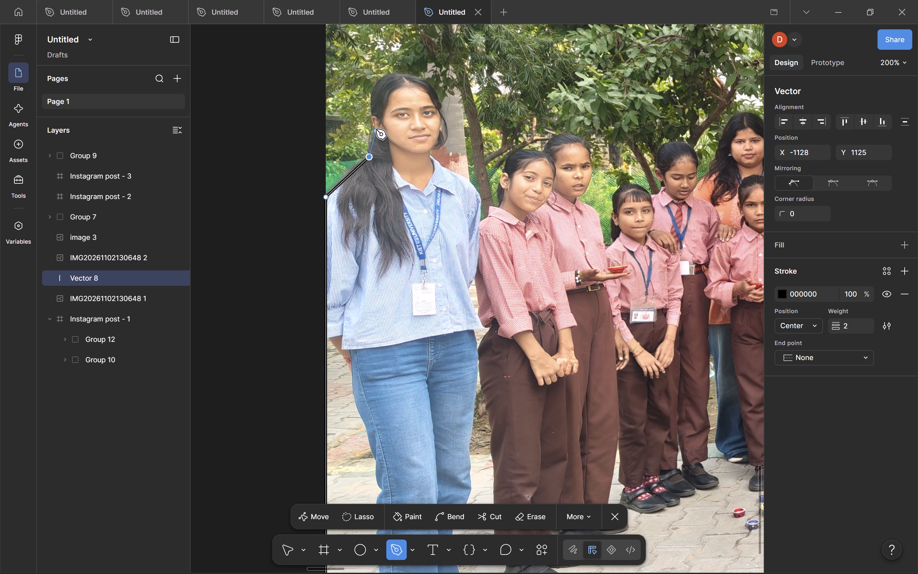
pyautogui.click(376, 129)
pyautogui.click(372, 112)
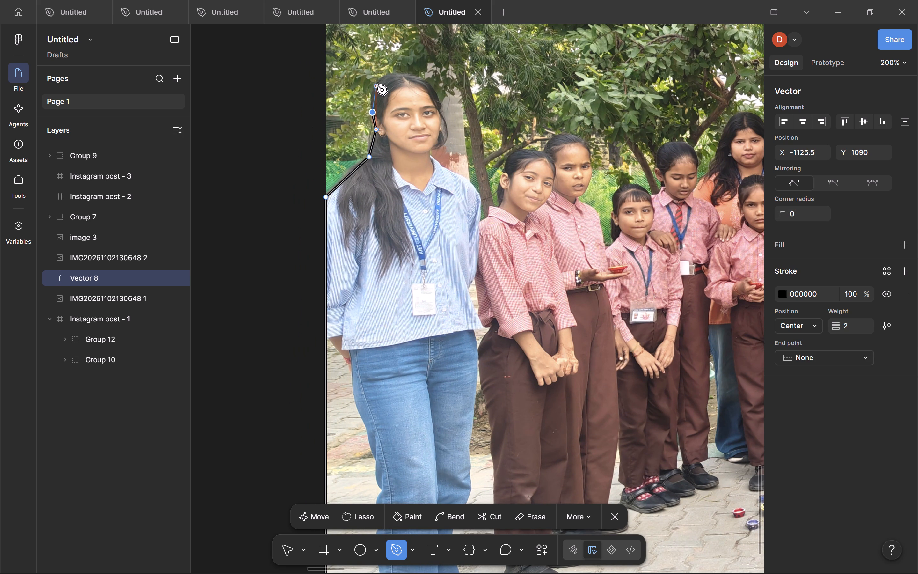
pyautogui.moveTo(389, 74); pyautogui.dragTo(416, 69)
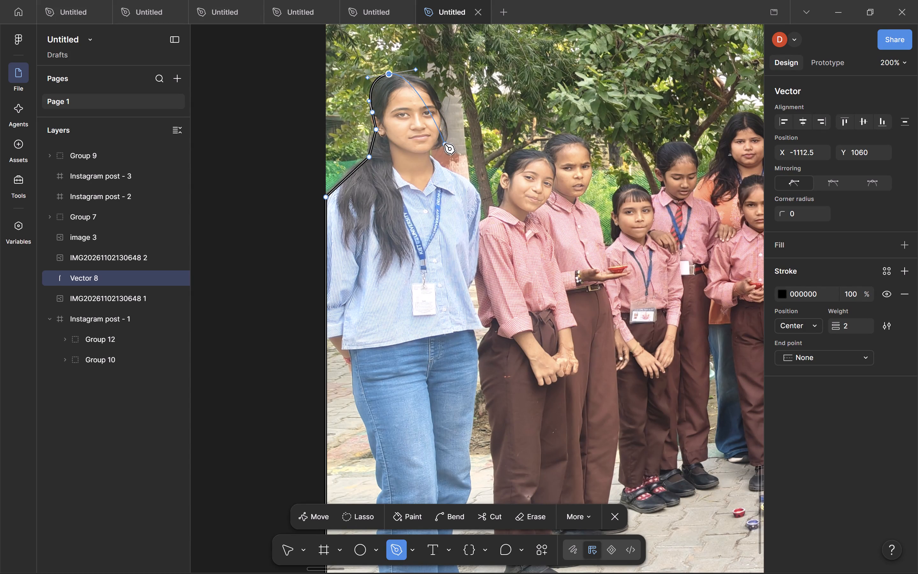
pyautogui.moveTo(440, 148); pyautogui.dragTo(428, 223)
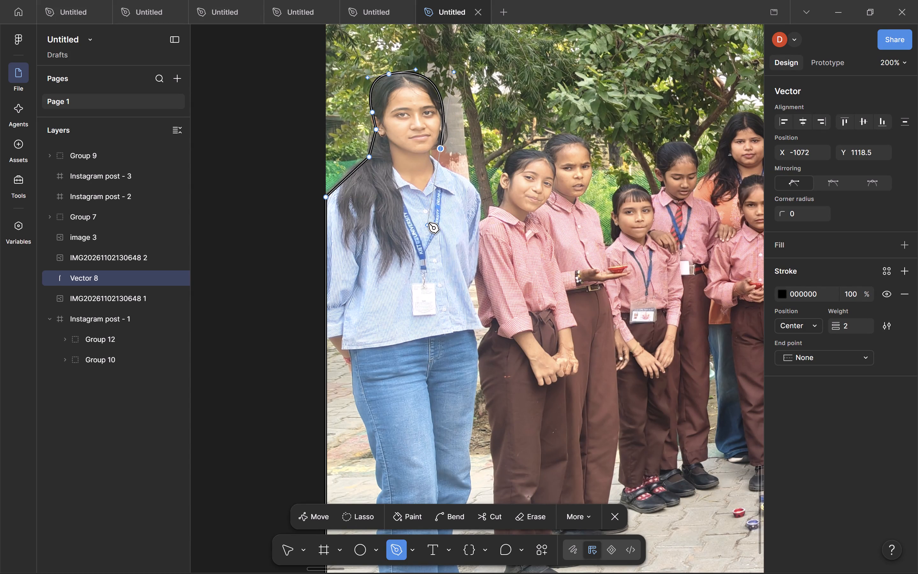
pyautogui.moveTo(428, 223); pyautogui.dragTo(428, 220)
pyautogui.click(437, 148)
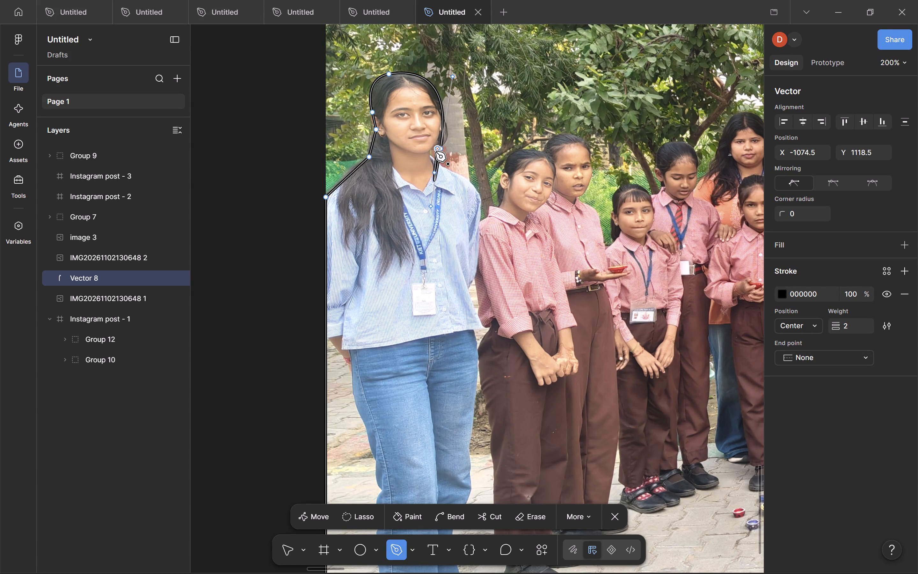
pyautogui.hotkey('ctrl', 'z')
# End the curve beside her chin and trace straight segments along her neck, collar and shoulder down to her upper sleeve.
pyautogui.hotkey('ctrl', '=')
pyautogui.hotkey('ctrl', '=')
pyautogui.press('space')
pyautogui.press('space')
pyautogui.press('space')
pyautogui.press('space')
pyautogui.press('space')
pyautogui.press('space')
pyautogui.press('space')
pyautogui.press('space')
pyautogui.press('space')
pyautogui.press('space')
pyautogui.press('space')
pyautogui.press('space')
pyautogui.press('space')
pyautogui.press('space')
pyautogui.press('space')
pyautogui.press('space')
pyautogui.press('space')
pyautogui.press('space')
pyautogui.press('space')
pyautogui.press('space')
pyautogui.moveTo(436, 150); pyautogui.dragTo(521, 573)
pyautogui.moveTo(428, 248); pyautogui.dragTo(458, 338)
pyautogui.click(446, 211)
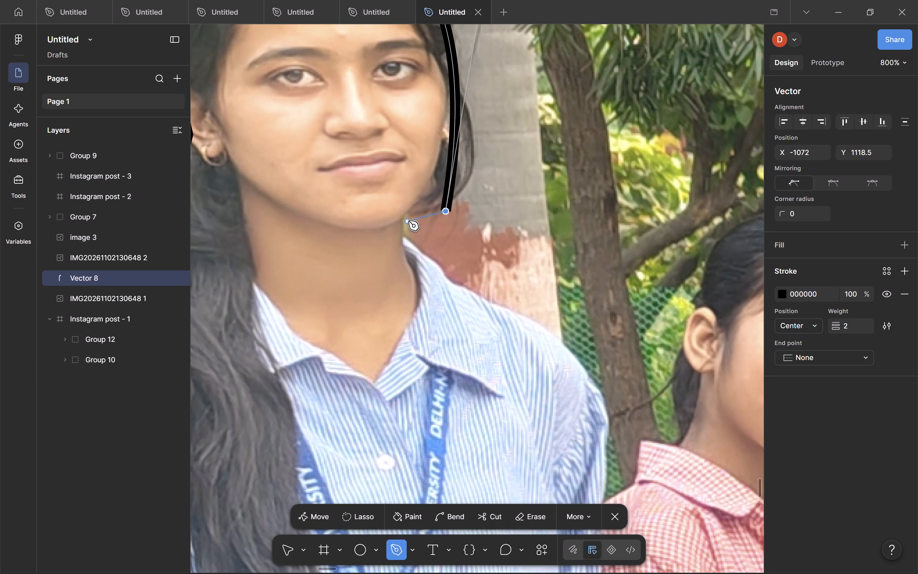
pyautogui.click(405, 218)
pyautogui.click(405, 239)
pyautogui.click(448, 281)
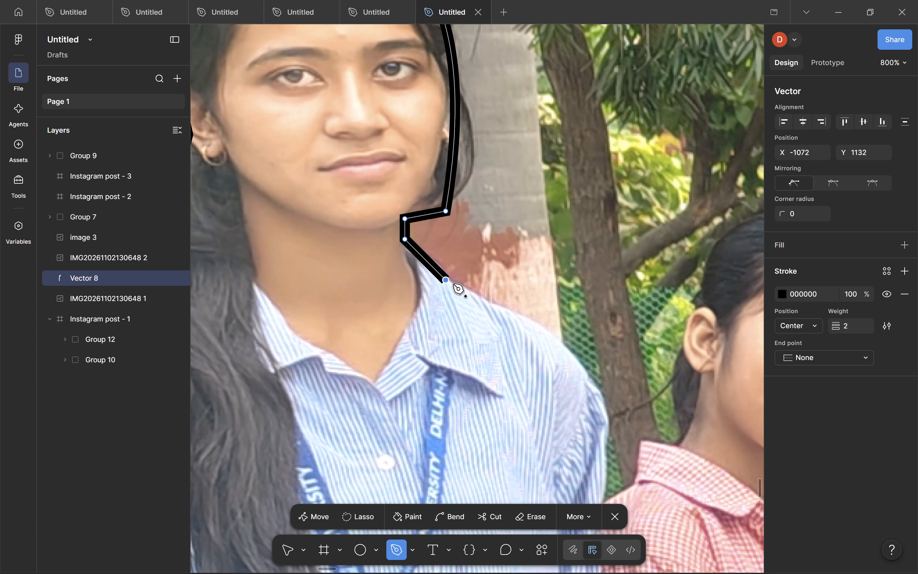
pyautogui.click(553, 333)
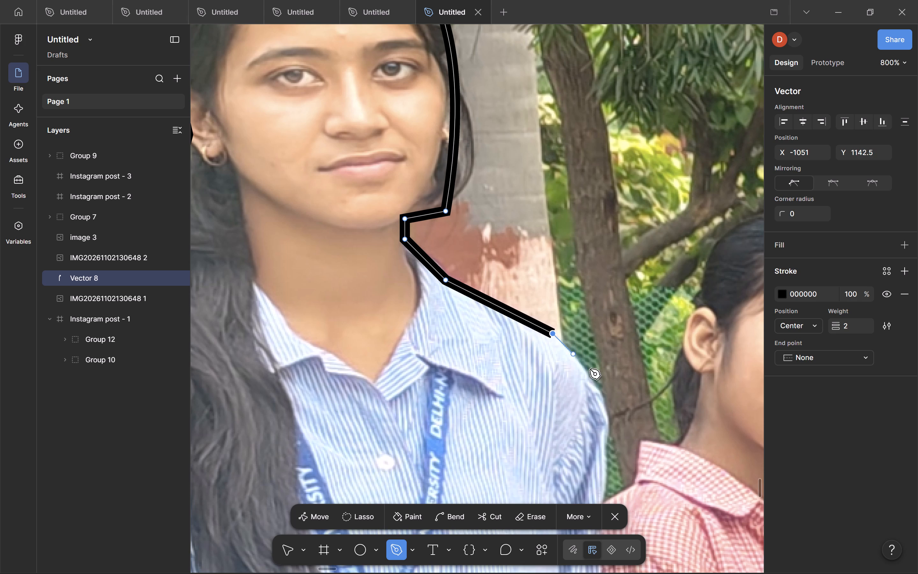
pyautogui.click(596, 386)
pyautogui.click(608, 450)
pyautogui.click(603, 492)
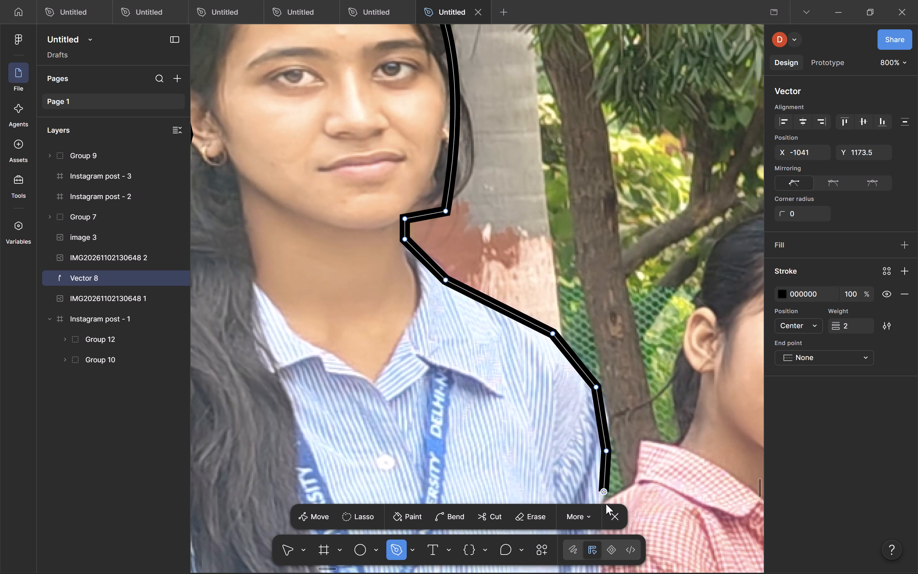
# Continue the outline along the neighbouring girl's shoulder and collar, up her neck and around the back of her ear.
pyautogui.click(632, 484)
pyautogui.click(642, 442)
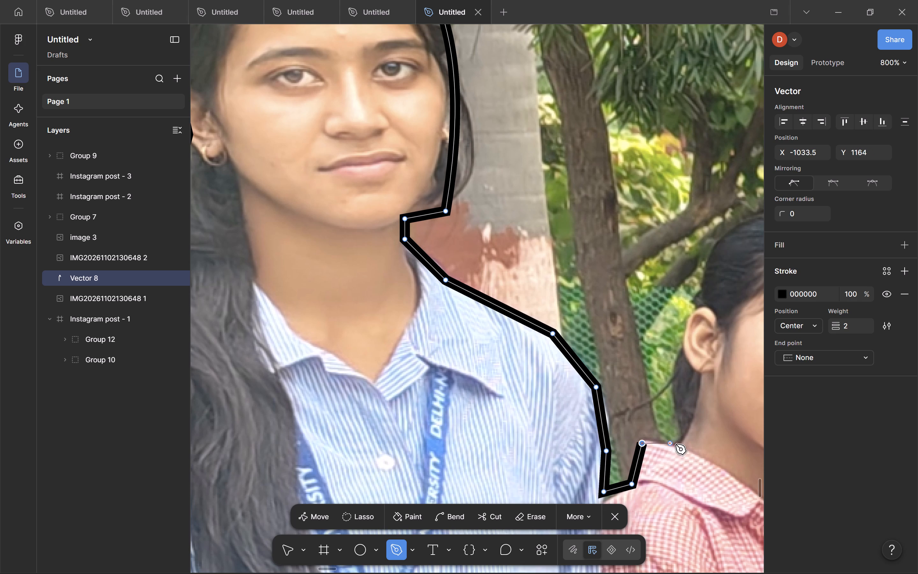
pyautogui.click(677, 444)
pyautogui.click(678, 417)
pyautogui.click(672, 387)
pyautogui.moveTo(675, 364); pyautogui.dragTo(676, 358)
pyautogui.click(681, 346)
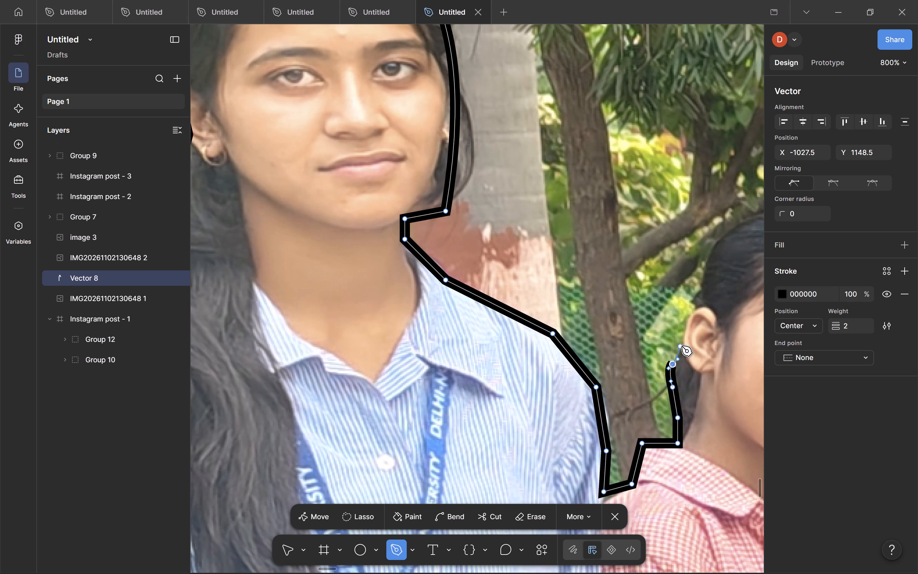
pyautogui.moveTo(683, 343); pyautogui.dragTo(684, 340)
pyautogui.moveTo(686, 331); pyautogui.dragTo(686, 328)
pyautogui.moveTo(688, 322); pyautogui.dragTo(688, 319)
pyautogui.click(692, 311)
pyautogui.click(696, 308)
# Continue the outline from behind the girl's ear up the side of her hair to near her crown.
pyautogui.moveTo(693, 300); pyautogui.dragTo(689, 295)
pyautogui.click(690, 291)
pyautogui.click(696, 289)
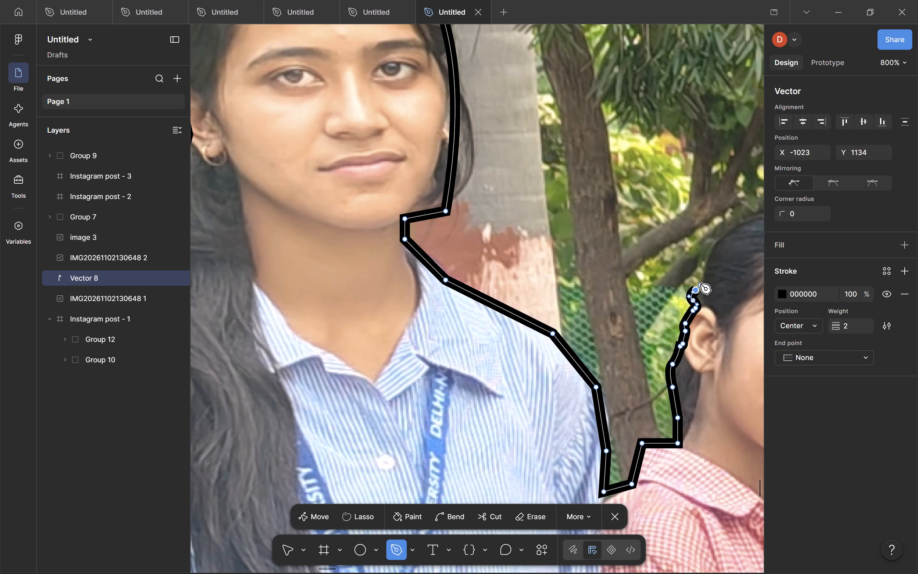
pyautogui.click(700, 284)
pyautogui.moveTo(704, 278); pyautogui.dragTo(706, 272)
pyautogui.moveTo(710, 262); pyautogui.dragTo(712, 259)
pyautogui.click(718, 250)
pyautogui.moveTo(723, 240); pyautogui.dragTo(725, 237)
pyautogui.moveTo(732, 232); pyautogui.dragTo(735, 230)
pyautogui.click(745, 225)
# Trace the outline across the top of this girl's head until it meets the taller girl's hair beside her.
pyautogui.press('space')
pyautogui.press('space')
pyautogui.press('space')
pyautogui.press('space')
pyautogui.press('space')
pyautogui.press('space')
pyautogui.press('space')
pyautogui.press('space')
pyautogui.press('space')
pyautogui.moveTo(740, 236); pyautogui.dragTo(664, 265)
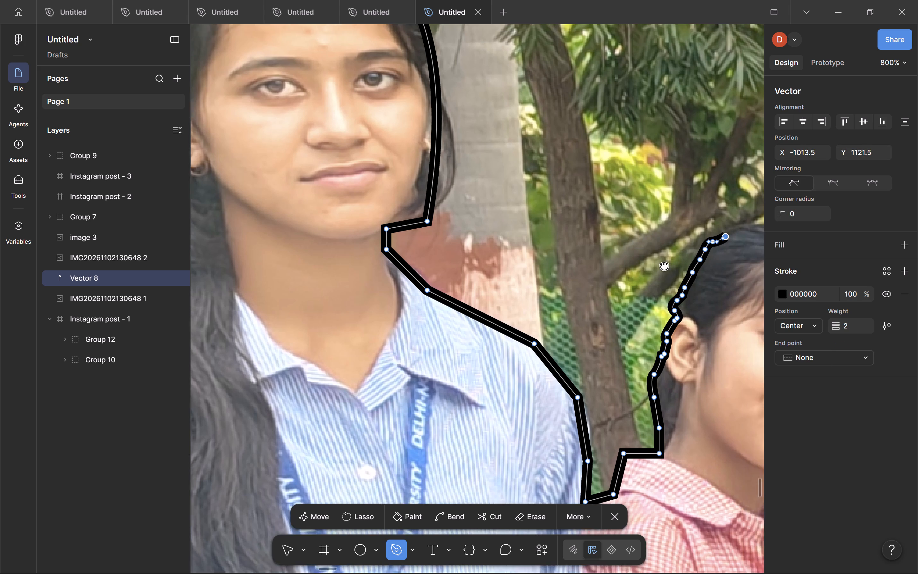
pyautogui.moveTo(664, 265); pyautogui.dragTo(563, 284)
pyautogui.click(577, 265)
pyautogui.click(593, 265)
pyautogui.click(601, 263)
pyautogui.moveTo(610, 262); pyautogui.dragTo(616, 262)
pyautogui.moveTo(626, 263); pyautogui.dragTo(632, 265)
pyautogui.moveTo(638, 266); pyautogui.dragTo(641, 267)
pyautogui.moveTo(644, 268); pyautogui.dragTo(647, 269)
pyautogui.moveTo(659, 272); pyautogui.dragTo(664, 274)
pyautogui.moveTo(672, 275); pyautogui.dragTo(675, 275)
pyautogui.click(683, 275)
# Run the outline up the near side of the taller girl's hair to the top of her head.
pyautogui.moveTo(685, 269); pyautogui.dragTo(686, 265)
pyautogui.moveTo(688, 257); pyautogui.dragTo(689, 253)
pyautogui.moveTo(692, 247); pyautogui.dragTo(694, 243)
pyautogui.moveTo(700, 233); pyautogui.dragTo(702, 230)
pyautogui.moveTo(706, 223); pyautogui.dragTo(711, 217)
pyautogui.moveTo(717, 210); pyautogui.dragTo(720, 207)
pyautogui.moveTo(727, 204); pyautogui.dragTo(733, 202)
pyautogui.click(739, 201)
# Continue the outline over the taller girl's crown to where her hair starts sloping down on the far side.
pyautogui.press('space')
pyautogui.press('space')
pyautogui.press('space')
pyautogui.press('space')
pyautogui.press('space')
pyautogui.press('space')
pyautogui.press('space')
pyautogui.press('space')
pyautogui.press('space')
pyautogui.press('space')
pyautogui.press('space')
pyautogui.press('space')
pyautogui.moveTo(743, 213); pyautogui.dragTo(515, 227)
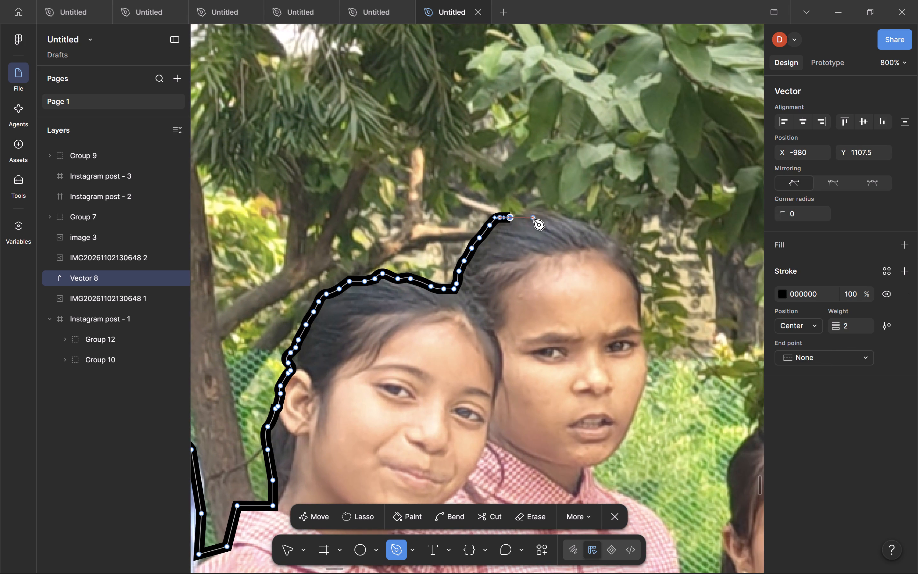
pyautogui.click(523, 215)
pyautogui.click(540, 210)
pyautogui.moveTo(548, 211); pyautogui.dragTo(551, 212)
pyautogui.click(566, 217)
pyautogui.moveTo(575, 219); pyautogui.dragTo(580, 221)
pyautogui.moveTo(596, 225); pyautogui.dragTo(599, 226)
pyautogui.click(599, 227)
pyautogui.click(605, 233)
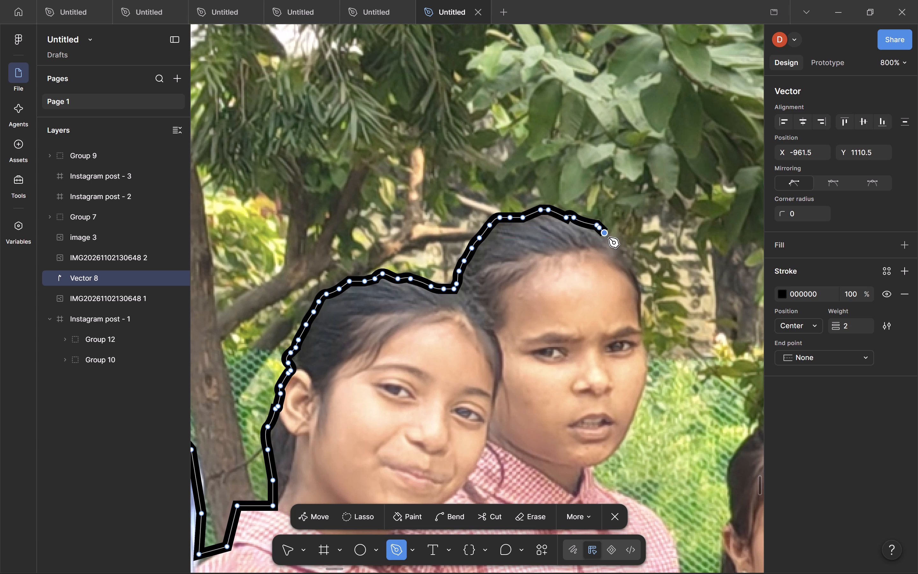
# Trace down the far side of the taller girl's hair to beside her eye.
pyautogui.click(611, 242)
pyautogui.moveTo(616, 248); pyautogui.dragTo(619, 251)
pyautogui.moveTo(623, 254); pyautogui.dragTo(626, 256)
pyautogui.click(630, 263)
pyautogui.moveTo(634, 270); pyautogui.dragTo(635, 276)
pyautogui.moveTo(639, 285); pyautogui.dragTo(641, 289)
pyautogui.moveTo(642, 294); pyautogui.dragTo(642, 298)
pyautogui.moveTo(641, 305); pyautogui.dragTo(643, 311)
pyautogui.moveTo(643, 315); pyautogui.dragTo(643, 318)
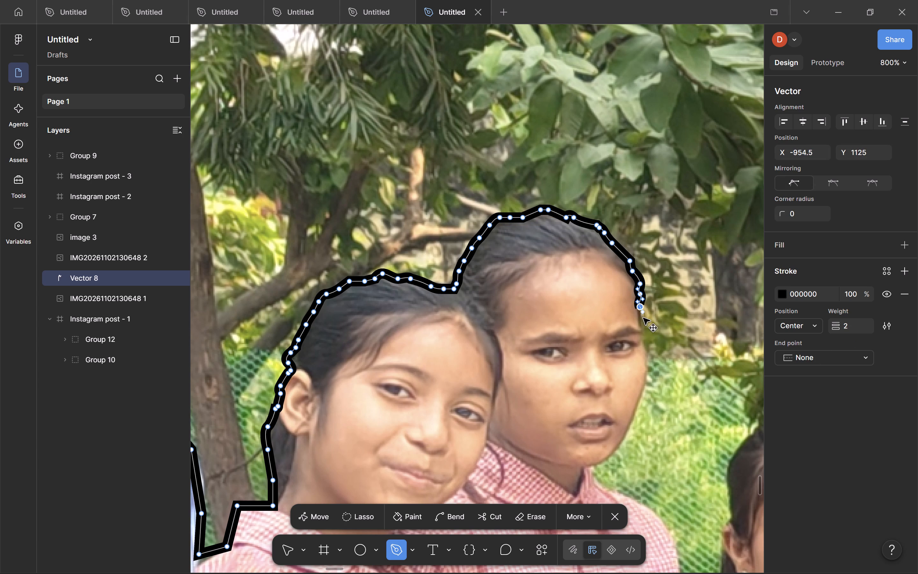
pyautogui.moveTo(643, 318); pyautogui.dragTo(644, 319)
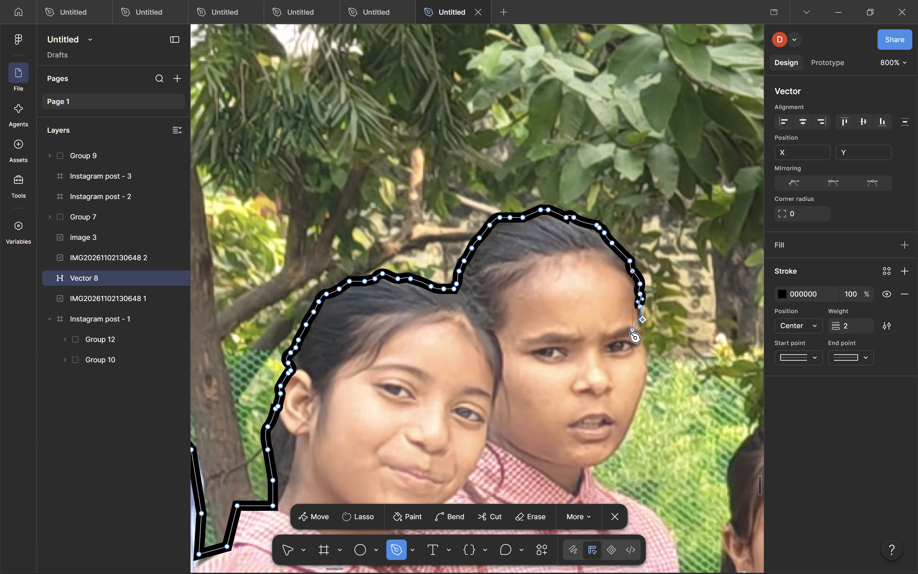
pyautogui.click(641, 336)
# Follow the taller girl's cheek and jaw down to her neck, just above the shirt collar.
pyautogui.moveTo(643, 340); pyautogui.dragTo(645, 343)
pyautogui.click(648, 350)
pyautogui.moveTo(650, 357); pyautogui.dragTo(650, 365)
pyautogui.moveTo(648, 371); pyautogui.dragTo(648, 377)
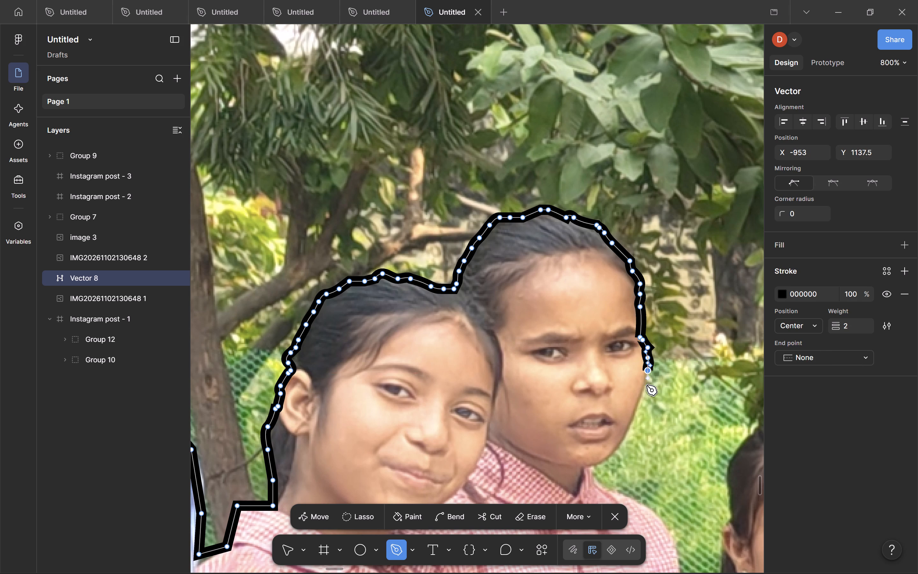
pyautogui.moveTo(646, 386); pyautogui.dragTo(647, 393)
pyautogui.moveTo(645, 399); pyautogui.dragTo(638, 406)
pyautogui.moveTo(635, 411); pyautogui.dragTo(633, 416)
pyautogui.moveTo(630, 426); pyautogui.dragTo(628, 430)
pyautogui.moveTo(625, 438); pyautogui.dragTo(624, 441)
pyautogui.moveTo(620, 445); pyautogui.dragTo(617, 449)
pyautogui.moveTo(610, 454); pyautogui.dragTo(604, 460)
pyautogui.moveTo(601, 461); pyautogui.dragTo(599, 464)
pyautogui.moveTo(596, 464); pyautogui.dragTo(596, 467)
pyautogui.moveTo(596, 472); pyautogui.dragTo(596, 476)
pyautogui.moveTo(597, 480); pyautogui.dragTo(598, 483)
# Continue the outline along the taller girl's collar and down the slope of her shoulder.
pyautogui.click(600, 486)
pyautogui.click(611, 488)
pyautogui.moveTo(623, 491); pyautogui.dragTo(628, 495)
pyautogui.moveTo(636, 499); pyautogui.dragTo(639, 501)
pyautogui.moveTo(642, 504); pyautogui.dragTo(648, 511)
pyautogui.moveTo(656, 516); pyautogui.dragTo(658, 520)
pyautogui.moveTo(661, 526); pyautogui.dragTo(663, 532)
pyautogui.moveTo(669, 540); pyautogui.dragTo(670, 542)
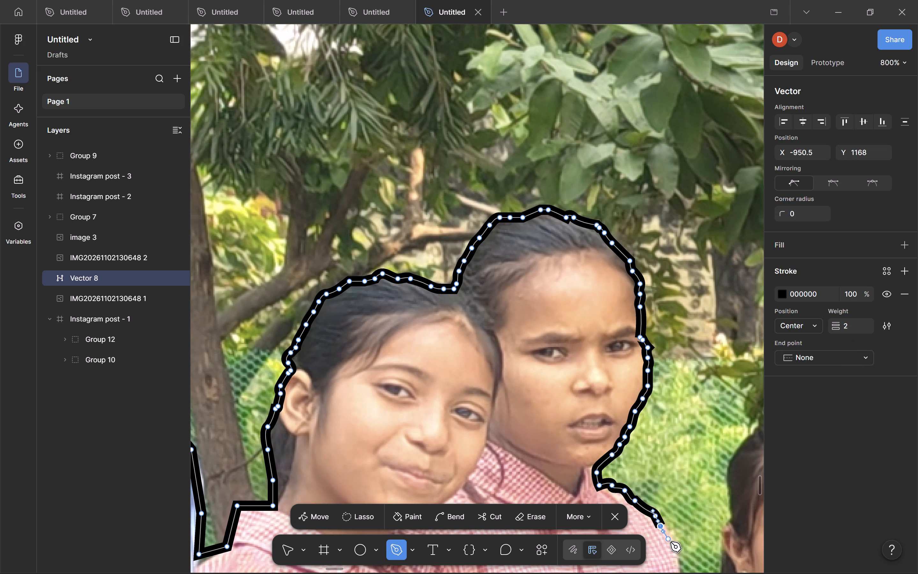
pyautogui.moveTo(670, 542); pyautogui.dragTo(672, 544)
pyautogui.moveTo(674, 549); pyautogui.dragTo(675, 553)
pyautogui.click(675, 557)
# Trace down the taller girl's upper arm to where it meets the shoulder of the next girl, who has a fringe.
pyautogui.press('space')
pyautogui.press('space')
pyautogui.press('space')
pyautogui.press('space')
pyautogui.press('space')
pyautogui.press('space')
pyautogui.press('space')
pyautogui.press('space')
pyautogui.press('space')
pyautogui.press('space')
pyautogui.press('space')
pyautogui.moveTo(674, 547); pyautogui.dragTo(561, 294)
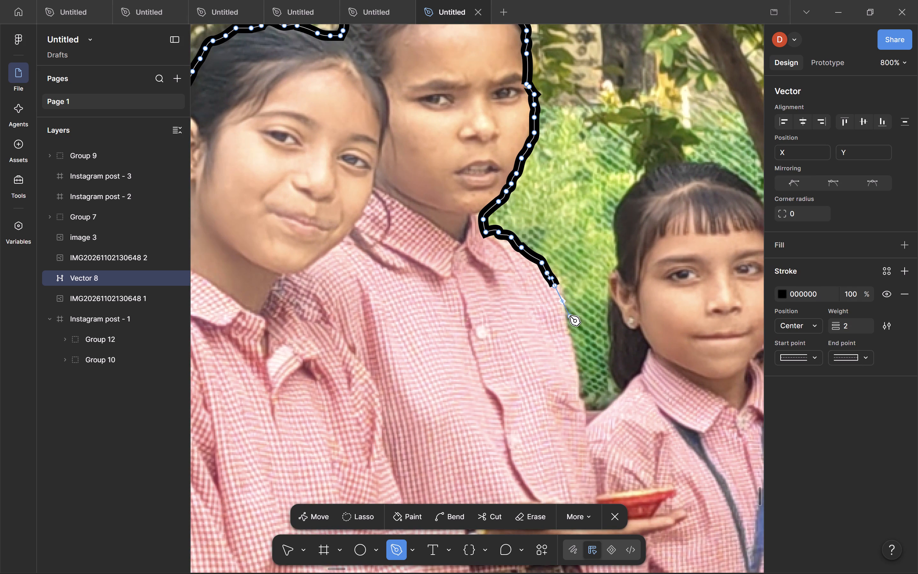
pyautogui.moveTo(569, 319); pyautogui.dragTo(569, 323)
pyautogui.moveTo(569, 330); pyautogui.dragTo(570, 338)
pyautogui.moveTo(570, 348); pyautogui.dragTo(571, 353)
pyautogui.moveTo(572, 361); pyautogui.dragTo(575, 370)
pyautogui.moveTo(579, 378); pyautogui.dragTo(582, 388)
pyautogui.moveTo(581, 397); pyautogui.dragTo(581, 401)
pyautogui.moveTo(583, 408); pyautogui.dragTo(586, 412)
pyautogui.moveTo(586, 417); pyautogui.dragTo(587, 424)
pyautogui.click(588, 426)
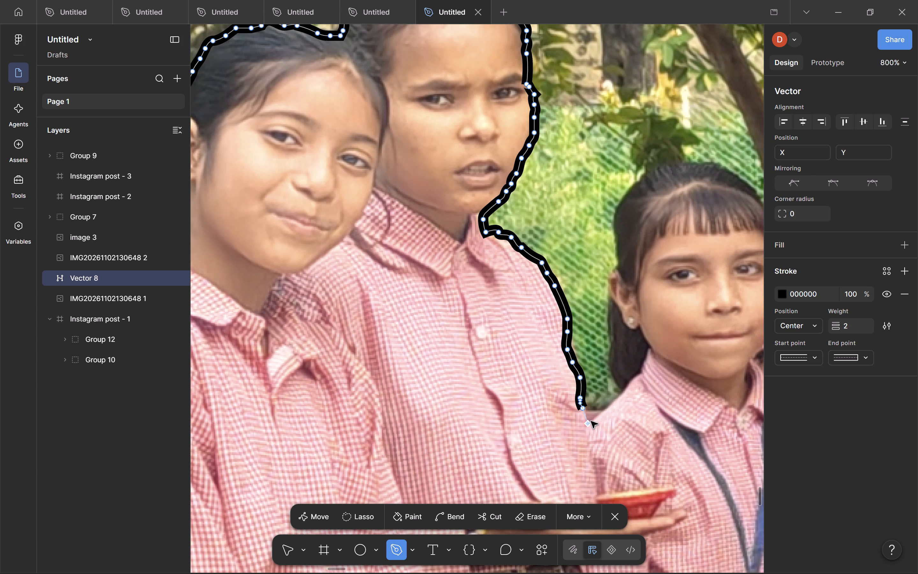
# Run the outline up the shoulder of the girl with the fringe to her collar and hair.
pyautogui.moveTo(594, 416); pyautogui.dragTo(598, 410)
pyautogui.click(605, 407)
pyautogui.click(624, 397)
pyautogui.click(625, 391)
pyautogui.moveTo(628, 385); pyautogui.dragTo(631, 382)
pyautogui.click(635, 379)
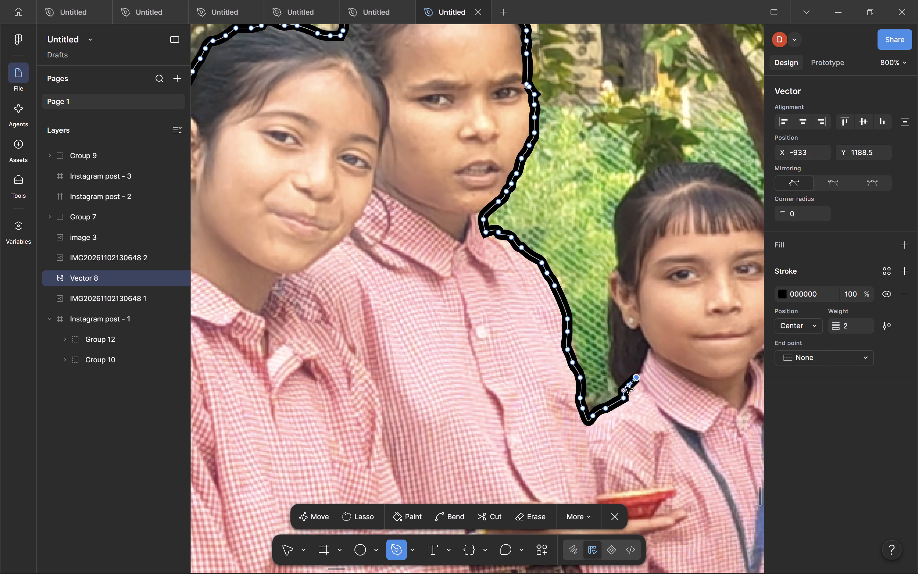
pyautogui.click(637, 370)
pyautogui.click(639, 368)
# Start a new path beside the fringed girl's collar, tracing around her hair tips and up the hair's lower edge.
pyautogui.click(636, 364)
pyautogui.click(628, 362)
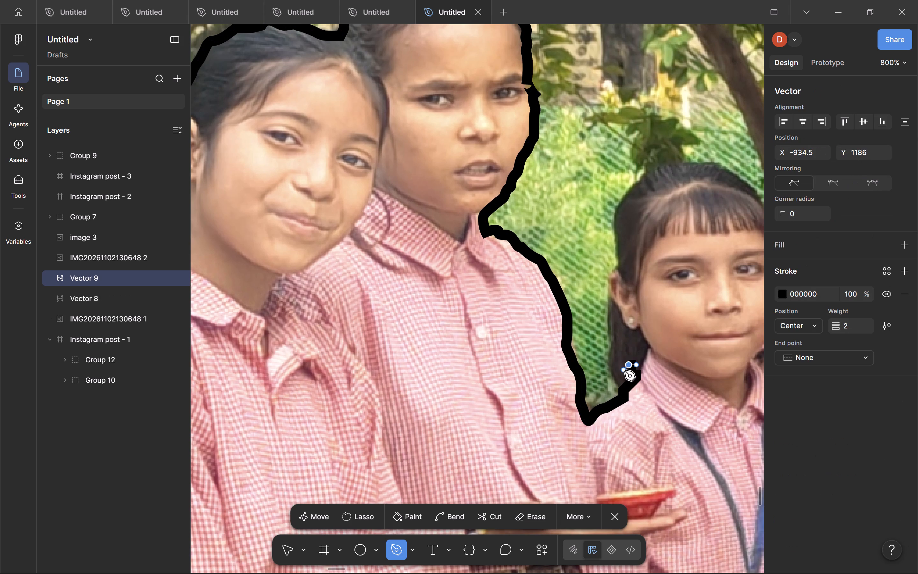
pyautogui.click(624, 372)
pyautogui.click(624, 379)
pyautogui.moveTo(623, 383); pyautogui.dragTo(622, 386)
pyautogui.click(619, 387)
pyautogui.moveTo(616, 385); pyautogui.dragTo(614, 379)
pyautogui.click(612, 373)
pyautogui.moveTo(612, 367); pyautogui.dragTo(612, 364)
pyautogui.moveTo(612, 356); pyautogui.dragTo(612, 352)
pyautogui.moveTo(612, 344); pyautogui.dragTo(611, 339)
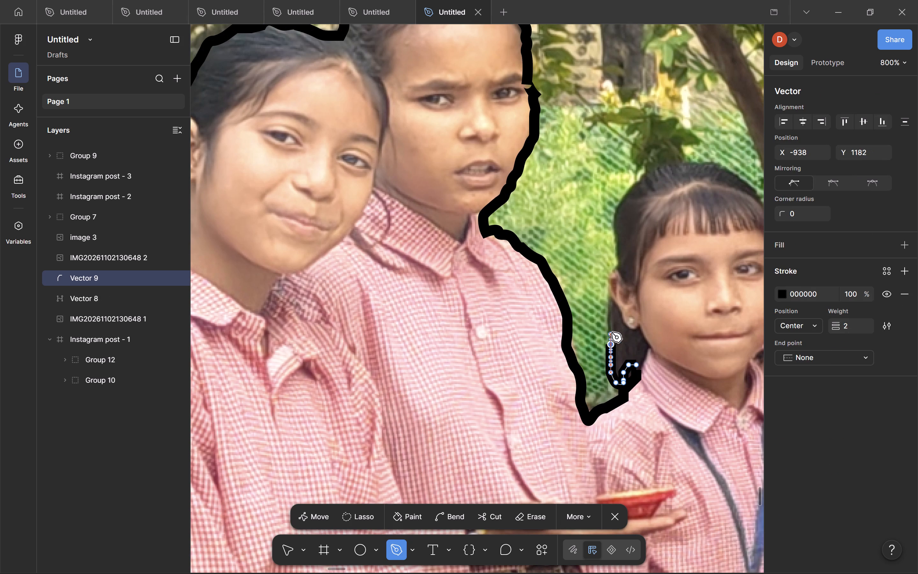
# Continue the new path up the outer edge of her hair, past her ear to fringe height.
pyautogui.click(611, 332)
pyautogui.moveTo(611, 324); pyautogui.dragTo(610, 320)
pyautogui.moveTo(609, 314); pyautogui.dragTo(608, 309)
pyautogui.moveTo(607, 303); pyautogui.dragTo(607, 298)
pyautogui.moveTo(608, 292); pyautogui.dragTo(608, 288)
pyautogui.moveTo(608, 282); pyautogui.dragTo(608, 278)
pyautogui.moveTo(609, 277); pyautogui.dragTo(616, 273)
pyautogui.click(619, 270)
pyautogui.click(621, 260)
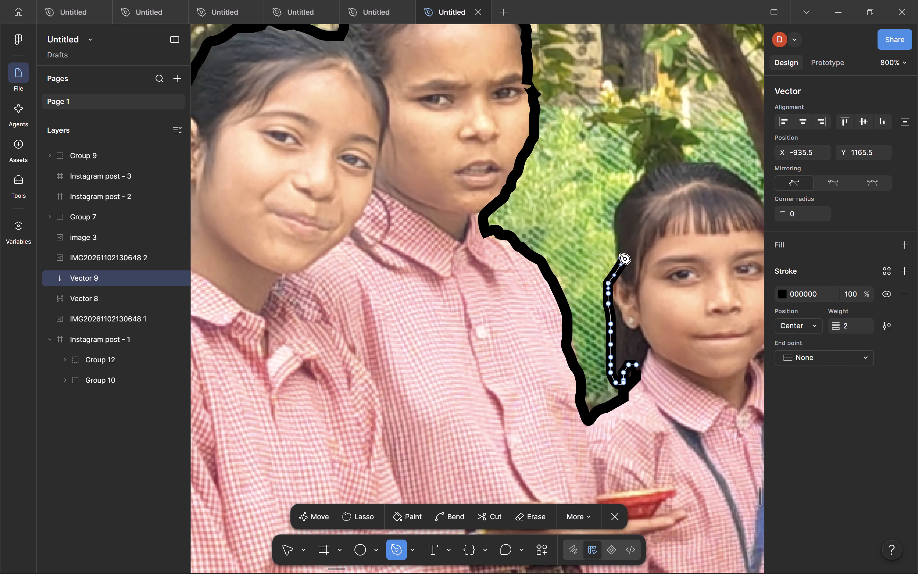
# Continue the outline up the outer edge of the fringed girl's hair, from fringe height toward her crown.
pyautogui.moveTo(619, 253); pyautogui.dragTo(618, 245)
pyautogui.moveTo(618, 241); pyautogui.dragTo(617, 237)
pyautogui.moveTo(617, 228); pyautogui.dragTo(617, 220)
pyautogui.moveTo(618, 213); pyautogui.dragTo(620, 207)
pyautogui.moveTo(623, 199); pyautogui.dragTo(627, 188)
pyautogui.click(630, 182)
pyautogui.moveTo(634, 179); pyautogui.dragTo(637, 176)
pyautogui.click(651, 166)
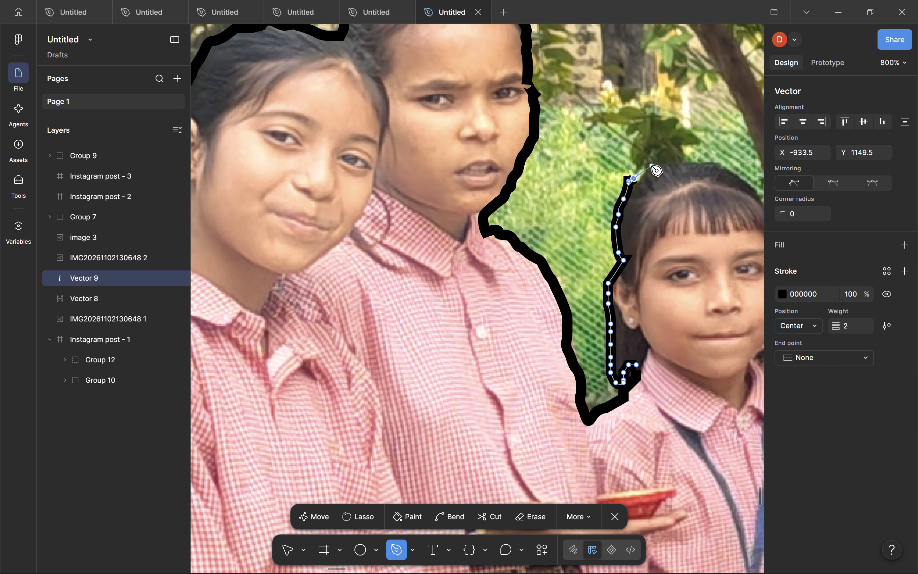
# Trace across the top of the fringed girl's head and start down the far side of her hair.
pyautogui.click(657, 162)
pyautogui.moveTo(667, 164); pyautogui.dragTo(673, 165)
pyautogui.moveTo(686, 164); pyautogui.dragTo(690, 164)
pyautogui.moveTo(708, 164); pyautogui.dragTo(716, 163)
pyautogui.moveTo(724, 165); pyautogui.dragTo(729, 170)
pyautogui.moveTo(737, 177); pyautogui.dragTo(741, 180)
pyautogui.moveTo(746, 185); pyautogui.dragTo(747, 185)
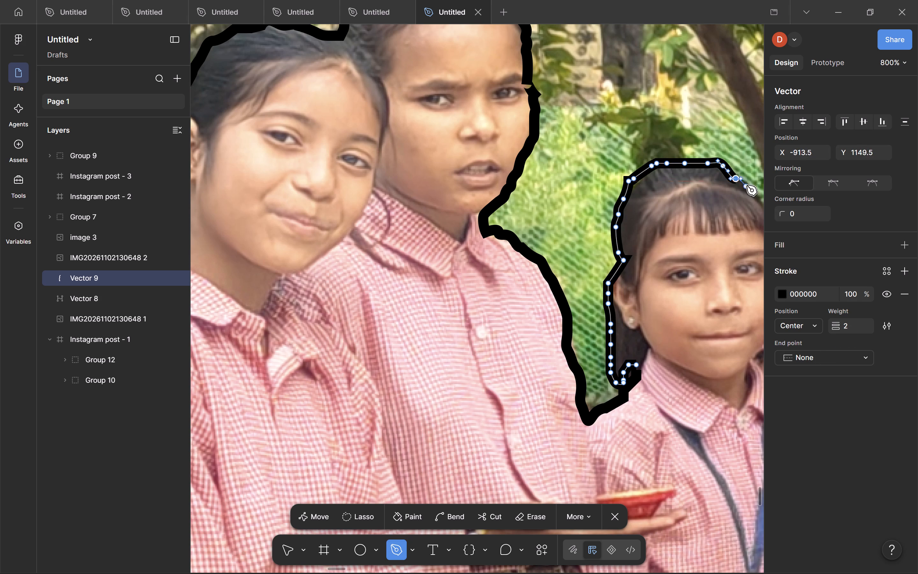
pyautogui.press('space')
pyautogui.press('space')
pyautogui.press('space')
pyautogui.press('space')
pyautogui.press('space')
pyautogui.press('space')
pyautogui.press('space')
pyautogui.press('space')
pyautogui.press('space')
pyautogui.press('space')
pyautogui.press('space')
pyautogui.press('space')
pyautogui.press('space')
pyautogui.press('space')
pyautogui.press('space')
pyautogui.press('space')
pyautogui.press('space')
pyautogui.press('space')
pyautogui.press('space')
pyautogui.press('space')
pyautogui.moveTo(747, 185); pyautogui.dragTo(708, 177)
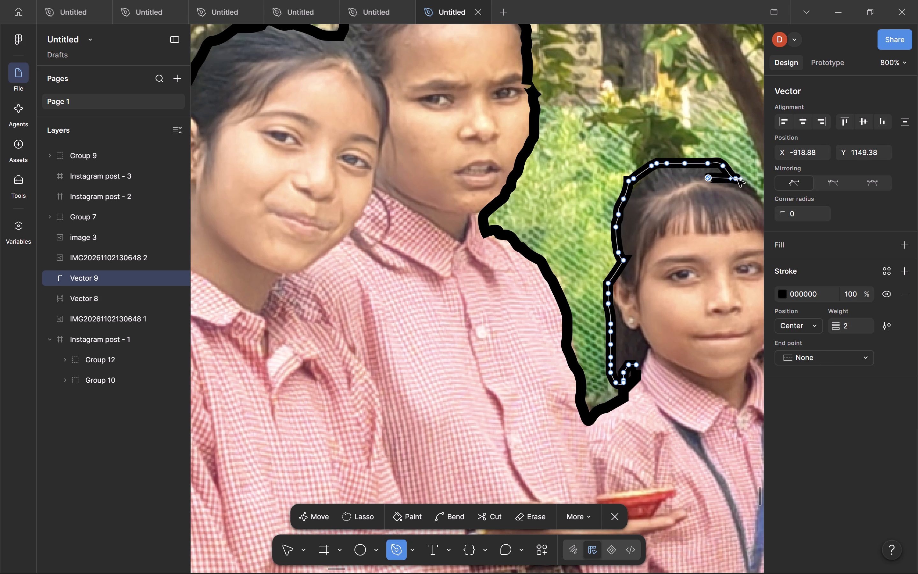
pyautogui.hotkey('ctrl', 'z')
# Run the outline down the fringed girl's hair and along the shoulder of the girl in the striped tie to her neck.
pyautogui.press('space')
pyautogui.press('space')
pyautogui.press('space')
pyautogui.press('space')
pyautogui.press('space')
pyautogui.moveTo(736, 200); pyautogui.dragTo(478, 128)
pyautogui.click(506, 131)
pyautogui.moveTo(525, 134); pyautogui.dragTo(526, 135)
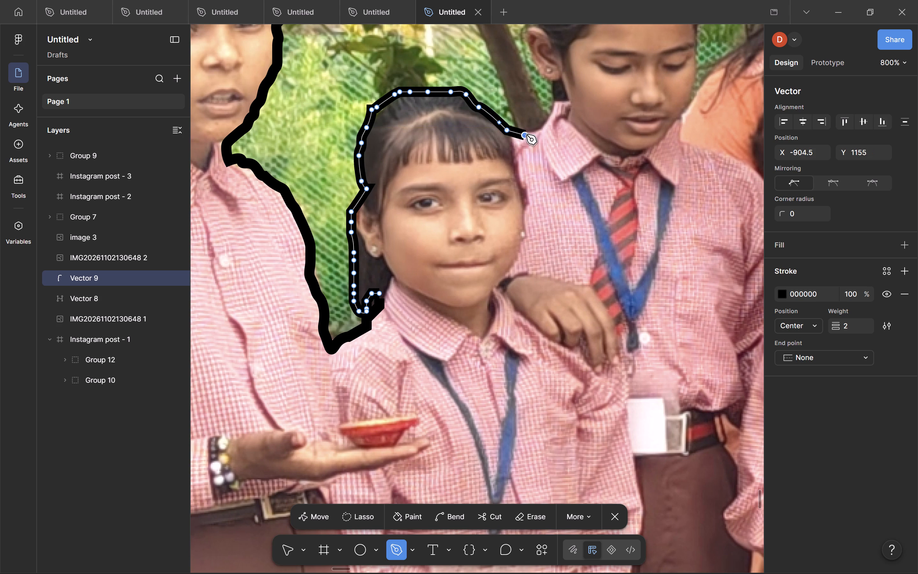
pyautogui.moveTo(526, 135); pyautogui.dragTo(529, 135)
pyautogui.moveTo(539, 130); pyautogui.dragTo(549, 125)
pyautogui.moveTo(562, 117); pyautogui.dragTo(562, 109)
pyautogui.hotkey('ctrl', 'z')
pyautogui.click(554, 104)
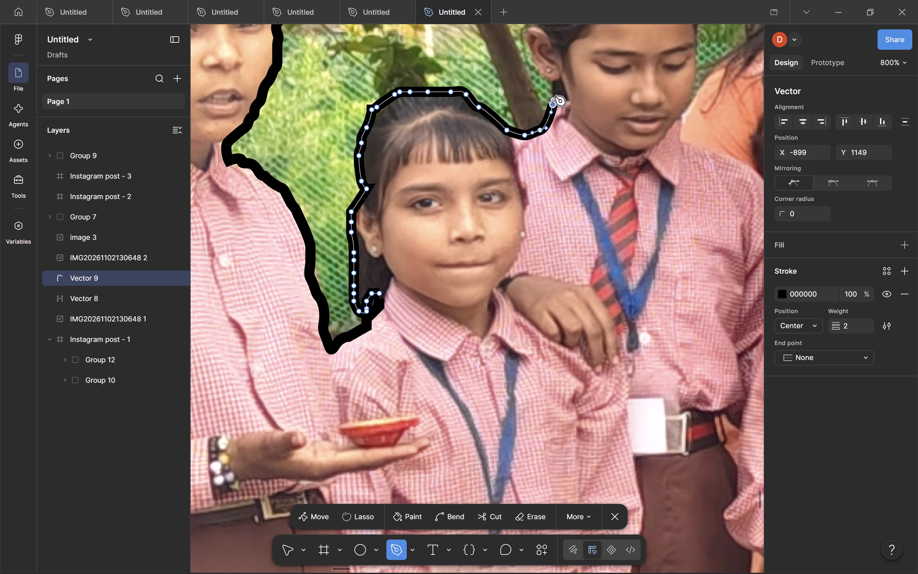
# Trace up the neck of the girl in the striped tie and around the outer edge of her ear.
pyautogui.click(554, 85)
pyautogui.click(541, 71)
pyautogui.moveTo(533, 62); pyautogui.dragTo(527, 55)
pyautogui.moveTo(523, 48); pyautogui.dragTo(519, 42)
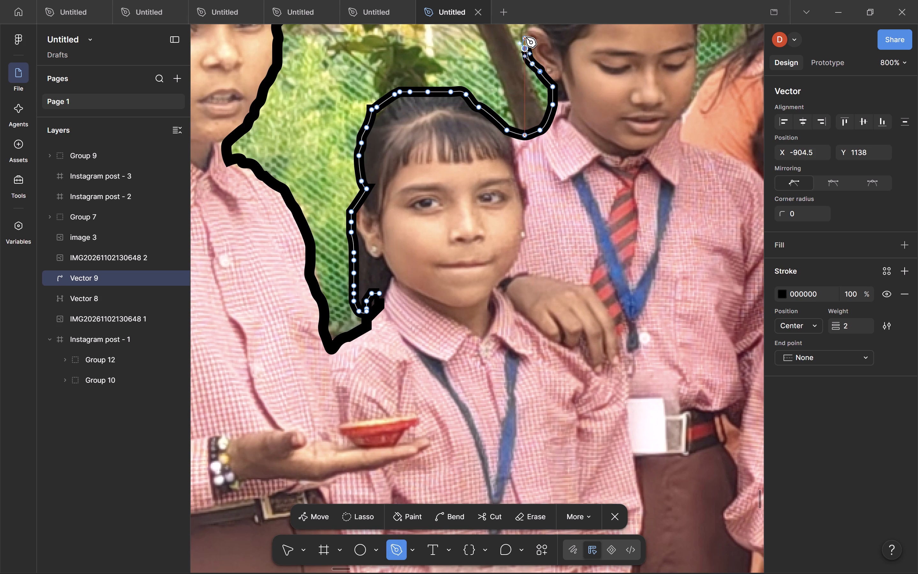
pyautogui.click(528, 34)
# Continue the outline from above her ear up the side of her hair to the top of her head.
pyautogui.press('space')
pyautogui.press('space')
pyautogui.press('space')
pyautogui.press('space')
pyautogui.press('space')
pyautogui.press('space')
pyautogui.moveTo(532, 45); pyautogui.dragTo(532, 186)
pyautogui.click(537, 160)
pyautogui.moveTo(535, 148); pyautogui.dragTo(534, 141)
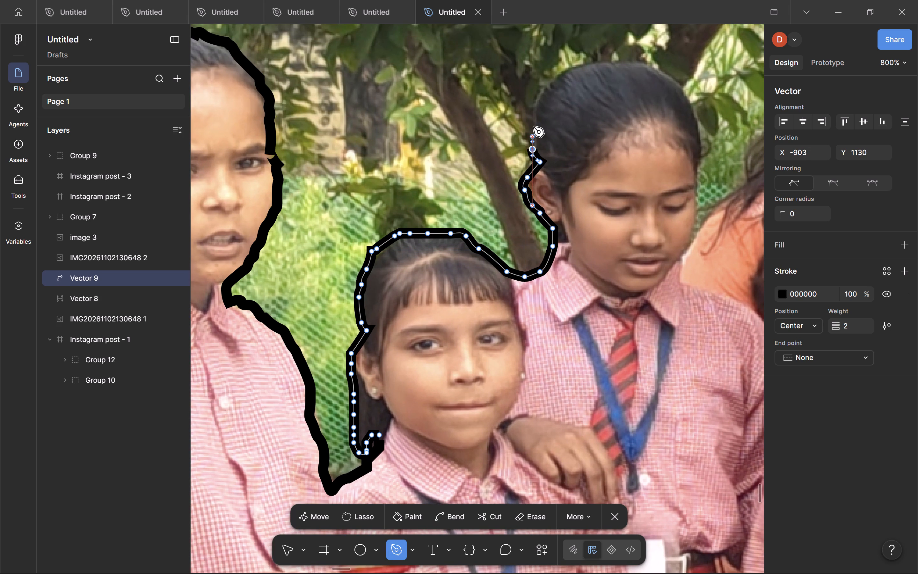
pyautogui.moveTo(533, 126); pyautogui.dragTo(535, 120)
pyautogui.moveTo(535, 110); pyautogui.dragTo(537, 105)
pyautogui.moveTo(546, 91); pyautogui.dragTo(551, 84)
pyautogui.moveTo(560, 77); pyautogui.dragTo(563, 75)
pyautogui.moveTo(574, 66); pyautogui.dragTo(578, 65)
# Trace over the crown of the girl in the striped tie and down the other side to her temple.
pyautogui.click(606, 59)
pyautogui.moveTo(615, 59); pyautogui.dragTo(622, 60)
pyautogui.moveTo(637, 62); pyautogui.dragTo(642, 65)
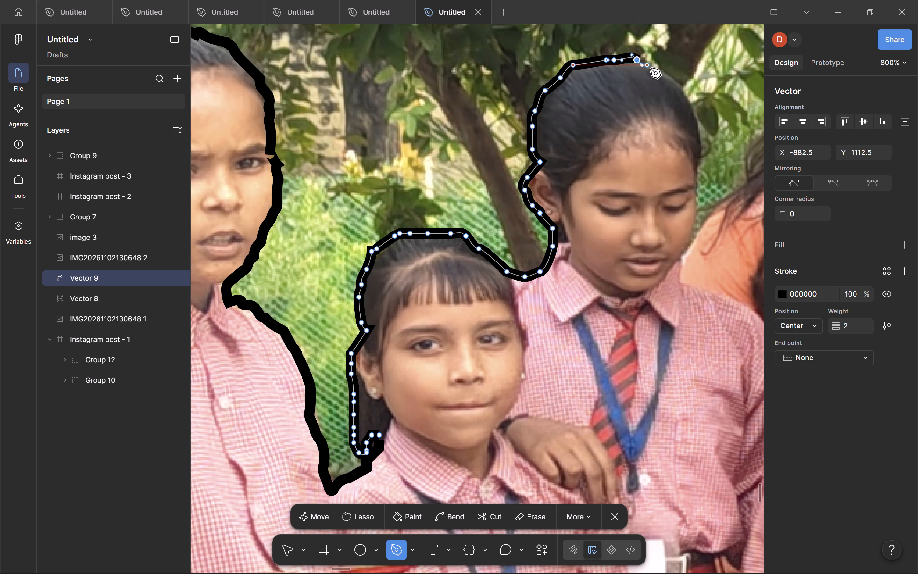
pyautogui.moveTo(654, 71); pyautogui.dragTo(661, 76)
pyautogui.moveTo(672, 82); pyautogui.dragTo(676, 85)
pyautogui.moveTo(680, 91); pyautogui.dragTo(683, 96)
pyautogui.moveTo(686, 106); pyautogui.dragTo(689, 114)
pyautogui.moveTo(692, 122); pyautogui.dragTo(698, 131)
pyautogui.moveTo(701, 139); pyautogui.dragTo(701, 147)
pyautogui.moveTo(701, 156); pyautogui.dragTo(702, 163)
pyautogui.moveTo(700, 170); pyautogui.dragTo(700, 173)
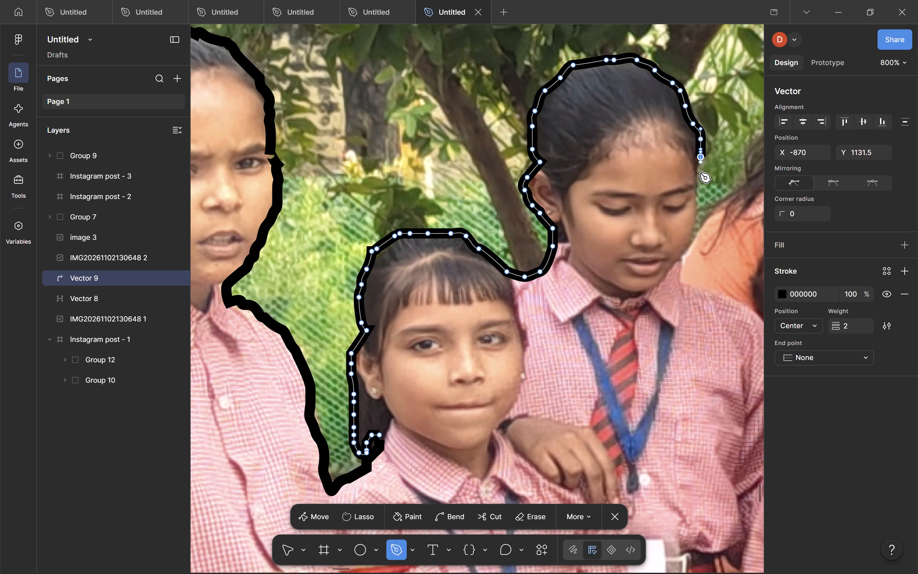
pyautogui.moveTo(700, 173); pyautogui.dragTo(700, 173)
# Bring the outline down the girl's cheek toward her jaw, and back up the orange-clad woman's shoulder to her hair.
pyautogui.hotkey('ctrl', '-')
pyautogui.hotkey('ctrl', '-')
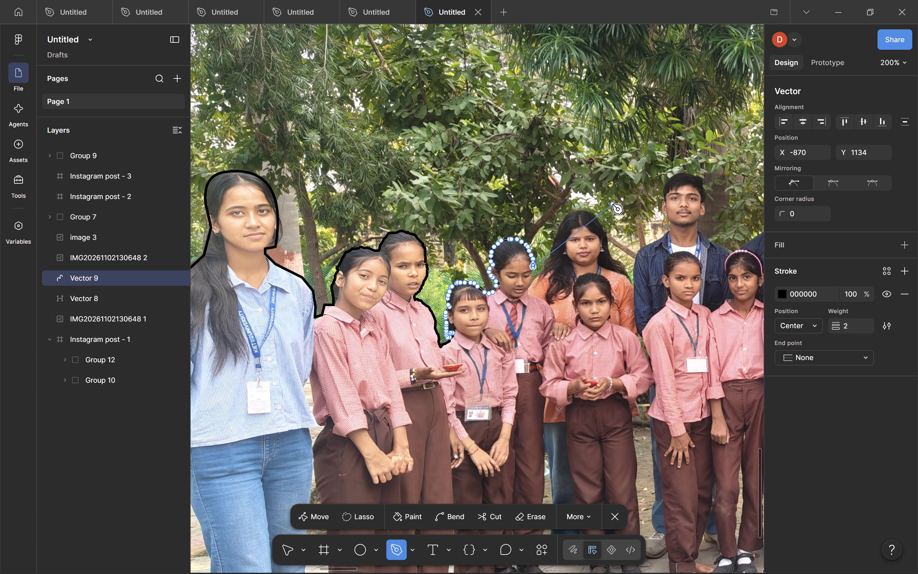
pyautogui.hotkey('ctrl', '=')
pyautogui.hotkey('ctrl', '=')
pyautogui.hotkey('ctrl', '=')
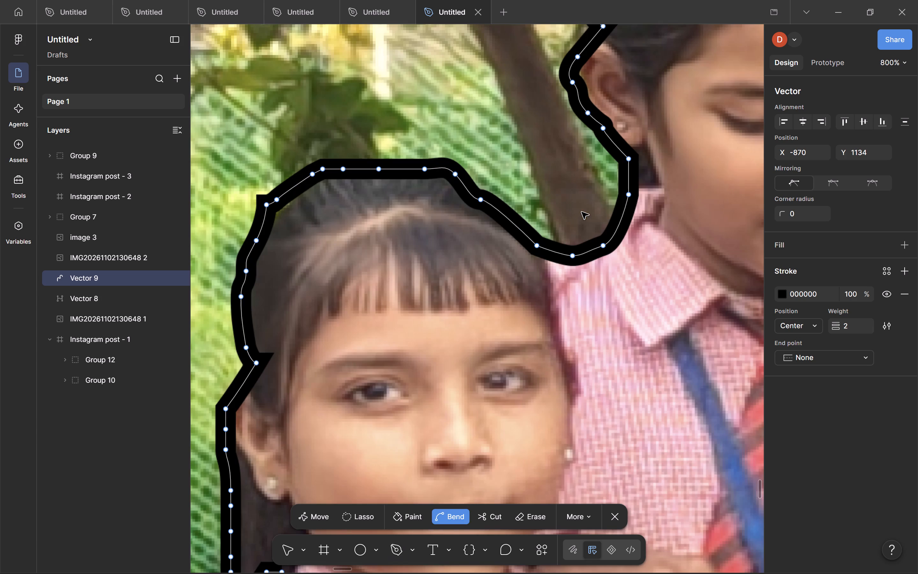
pyautogui.press('space')
pyautogui.press('space')
pyautogui.press('space')
pyautogui.press('space')
pyautogui.press('space')
pyautogui.press('space')
pyautogui.press('space')
pyautogui.press('space')
pyautogui.press('space')
pyautogui.press('space')
pyautogui.press('space')
pyautogui.press('space')
pyautogui.press('space')
pyautogui.press('space')
pyautogui.press('space')
pyautogui.press('space')
pyautogui.press('space')
pyautogui.press('space')
pyautogui.press('space')
pyautogui.press('space')
pyautogui.moveTo(571, 208); pyautogui.dragTo(121, 348)
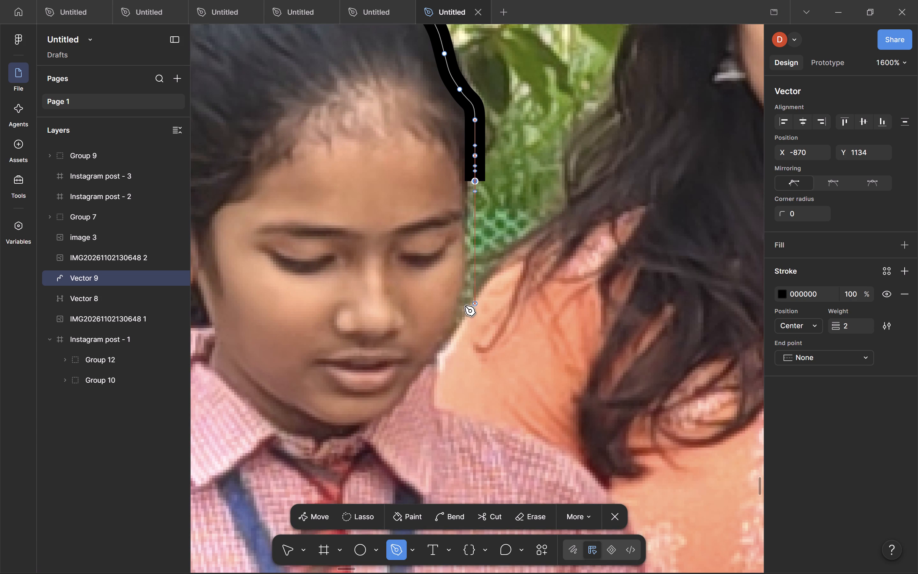
pyautogui.click(462, 311)
pyautogui.click(442, 352)
pyautogui.click(515, 244)
pyautogui.click(567, 221)
# Trace up the outer edge of the orange-clad woman's long hair from her shoulder to near her crown.
pyautogui.moveTo(571, 183); pyautogui.dragTo(569, 175)
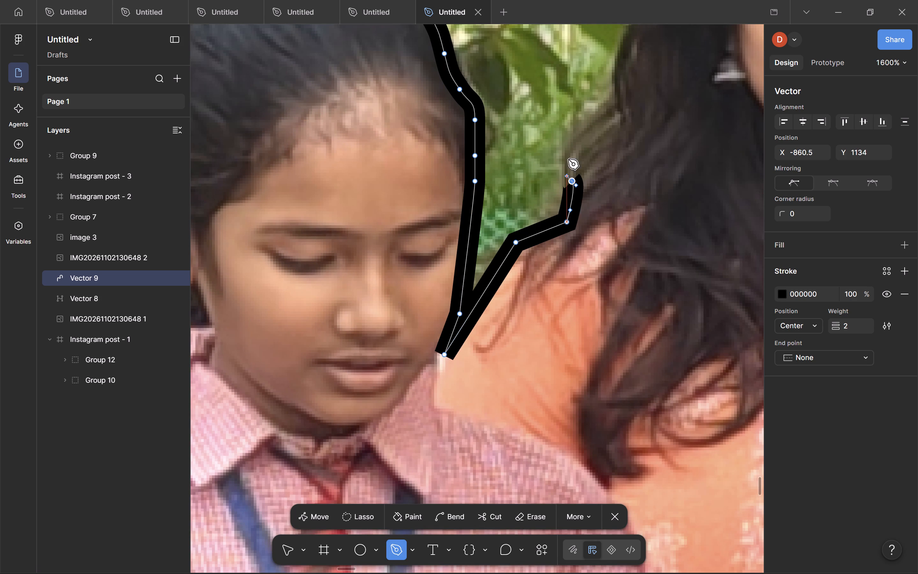
pyautogui.moveTo(578, 128); pyautogui.dragTo(581, 125)
pyautogui.click(613, 101)
pyautogui.press('space')
pyautogui.press('space')
pyautogui.press('space')
pyautogui.press('space')
pyautogui.press('space')
pyautogui.press('space')
pyautogui.moveTo(624, 84); pyautogui.dragTo(542, 374)
pyautogui.moveTo(555, 296); pyautogui.dragTo(554, 291)
pyautogui.moveTo(562, 266); pyautogui.dragTo(564, 257)
pyautogui.moveTo(582, 222); pyautogui.dragTo(587, 211)
pyautogui.moveTo(597, 179); pyautogui.dragTo(606, 167)
pyautogui.moveTo(621, 139); pyautogui.dragTo(625, 134)
pyautogui.moveTo(650, 91); pyautogui.dragTo(653, 82)
pyautogui.moveTo(675, 56); pyautogui.dragTo(683, 51)
# Continue the outline over the orange-clad woman's crown and down the other side of her hair to about brow height.
pyautogui.press('space')
pyautogui.press('space')
pyautogui.press('space')
pyautogui.press('space')
pyautogui.moveTo(689, 59); pyautogui.dragTo(459, 161)
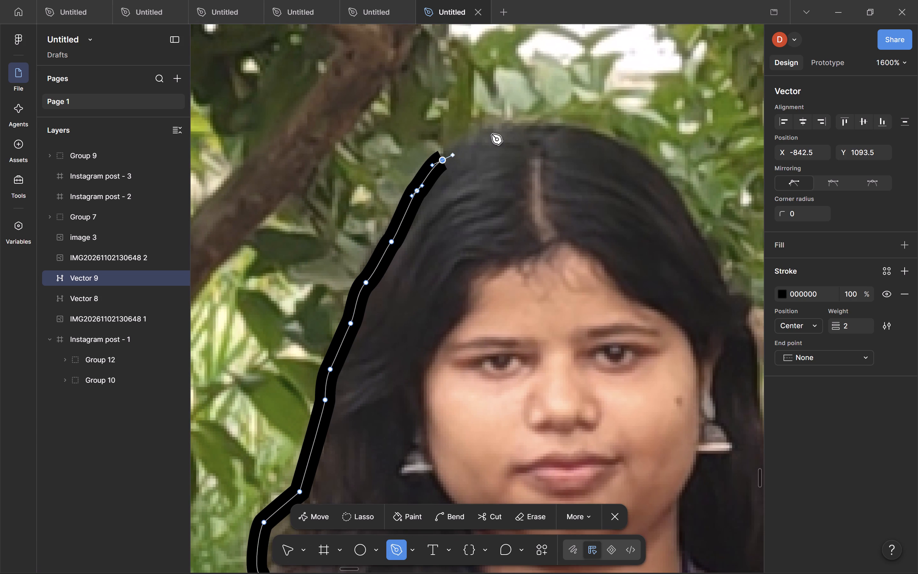
pyautogui.click(515, 127)
pyautogui.moveTo(550, 121); pyautogui.dragTo(563, 124)
pyautogui.moveTo(607, 136); pyautogui.dragTo(613, 136)
pyautogui.moveTo(646, 149); pyautogui.dragTo(659, 162)
pyautogui.moveTo(679, 184); pyautogui.dragTo(682, 196)
pyautogui.moveTo(692, 224); pyautogui.dragTo(705, 248)
pyautogui.moveTo(716, 265); pyautogui.dragTo(720, 273)
pyautogui.moveTo(732, 300); pyautogui.dragTo(736, 306)
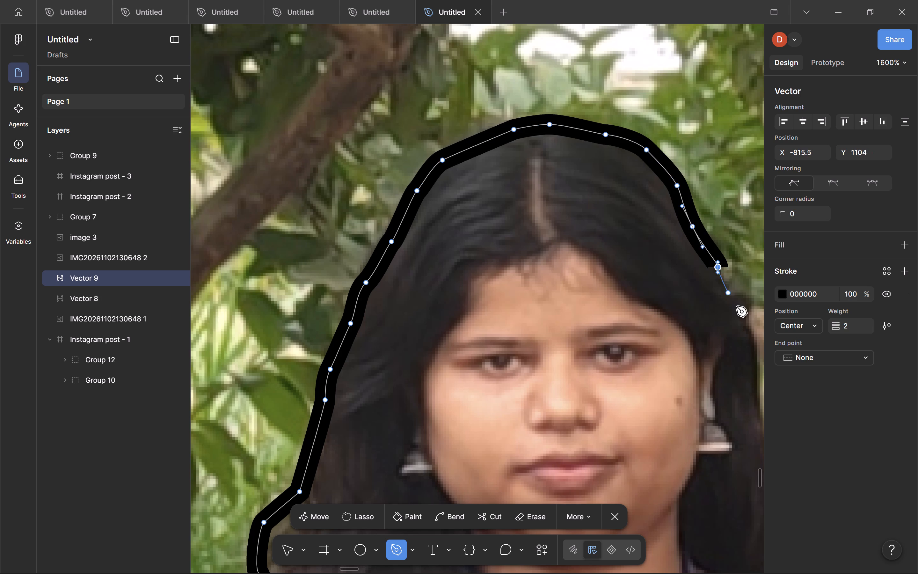
# Bring the outline down the far side of the orange-clad woman's hair and over her shoulder to the denim-jacketed boy's sleeve.
pyautogui.moveTo(736, 306); pyautogui.dragTo(737, 308)
pyautogui.press('space')
pyautogui.press('space')
pyautogui.press('space')
pyautogui.press('space')
pyautogui.press('space')
pyautogui.press('space')
pyautogui.press('space')
pyautogui.press('space')
pyautogui.press('space')
pyautogui.moveTo(722, 328); pyautogui.dragTo(354, 135)
pyautogui.moveTo(400, 171); pyautogui.dragTo(400, 176)
pyautogui.moveTo(399, 204); pyautogui.dragTo(400, 215)
pyautogui.moveTo(404, 238); pyautogui.dragTo(406, 247)
pyautogui.moveTo(415, 274); pyautogui.dragTo(420, 285)
pyautogui.moveTo(436, 304); pyautogui.dragTo(457, 319)
pyautogui.moveTo(489, 329); pyautogui.dragTo(501, 338)
pyautogui.moveTo(516, 351); pyautogui.dragTo(524, 366)
pyautogui.moveTo(535, 385); pyautogui.dragTo(551, 417)
pyautogui.moveTo(572, 454); pyautogui.dragTo(578, 463)
pyautogui.moveTo(589, 482); pyautogui.dragTo(603, 503)
# Trace up the denim-jacketed boy's sleeve and along his shoulder to the collar at the base of his neck.
pyautogui.moveTo(609, 459); pyautogui.dragTo(604, 430)
pyautogui.moveTo(607, 367); pyautogui.dragTo(608, 357)
pyautogui.moveTo(630, 282); pyautogui.dragTo(638, 267)
pyautogui.moveTo(671, 222); pyautogui.dragTo(676, 217)
pyautogui.moveTo(702, 205); pyautogui.dragTo(711, 202)
pyautogui.press('space')
pyautogui.press('space')
pyautogui.press('space')
pyautogui.press('space')
pyautogui.moveTo(712, 202); pyautogui.dragTo(380, 294)
pyautogui.click(429, 276)
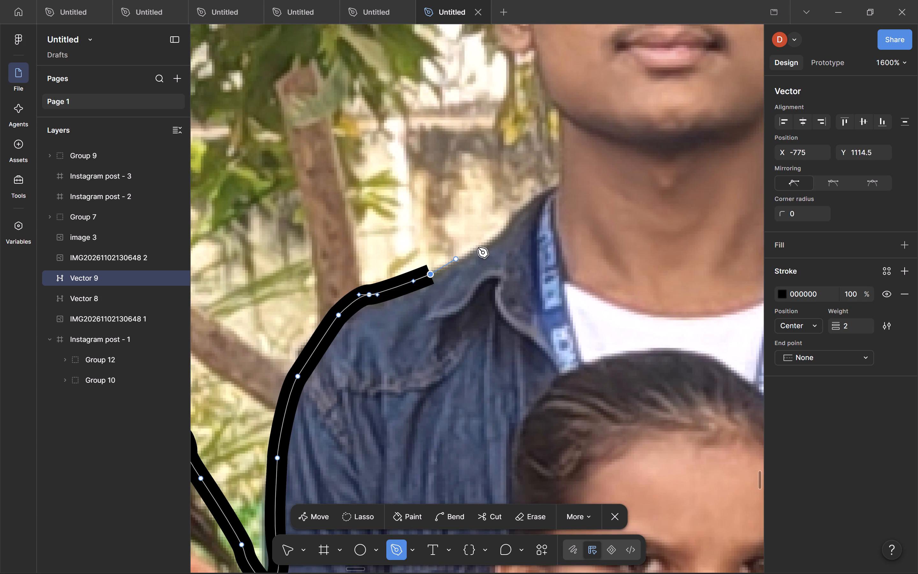
pyautogui.moveTo(479, 247); pyautogui.dragTo(485, 239)
pyautogui.moveTo(497, 223); pyautogui.dragTo(504, 216)
pyautogui.moveTo(531, 196); pyautogui.dragTo(541, 191)
pyautogui.click(562, 177)
# Continue the outline up the denim-jacketed boy's neck and jaw and around his ear to the hair at his temple.
pyautogui.moveTo(563, 150); pyautogui.dragTo(559, 135)
pyautogui.moveTo(548, 104); pyautogui.dragTo(545, 96)
pyautogui.press('space')
pyautogui.press('space')
pyautogui.press('space')
pyautogui.moveTo(524, 74); pyautogui.dragTo(532, 315)
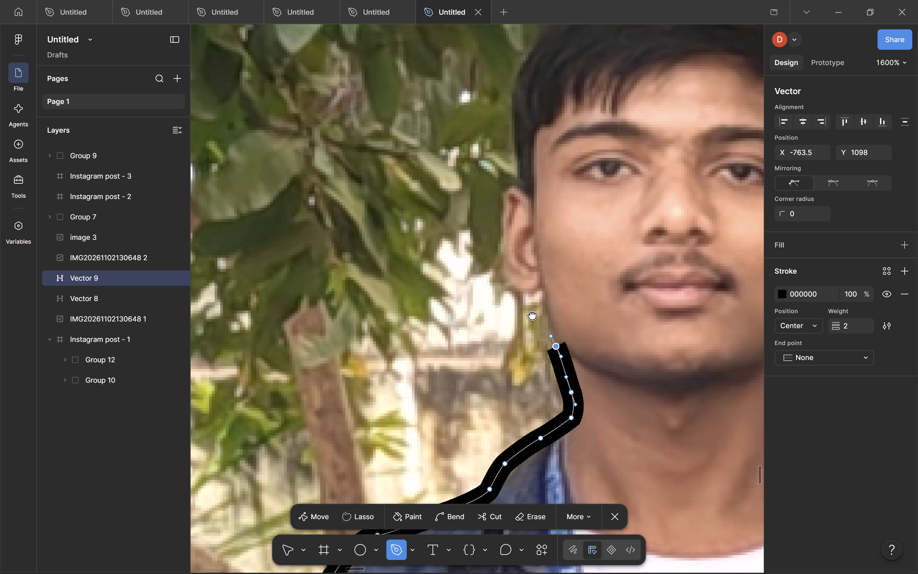
pyautogui.moveTo(532, 315); pyautogui.dragTo(532, 316)
pyautogui.moveTo(539, 288); pyautogui.dragTo(537, 282)
pyautogui.moveTo(524, 273); pyautogui.dragTo(512, 270)
pyautogui.moveTo(498, 255); pyautogui.dragTo(498, 244)
pyautogui.moveTo(504, 204); pyautogui.dragTo(505, 198)
pyautogui.moveTo(510, 180); pyautogui.dragTo(525, 176)
pyautogui.click(512, 118)
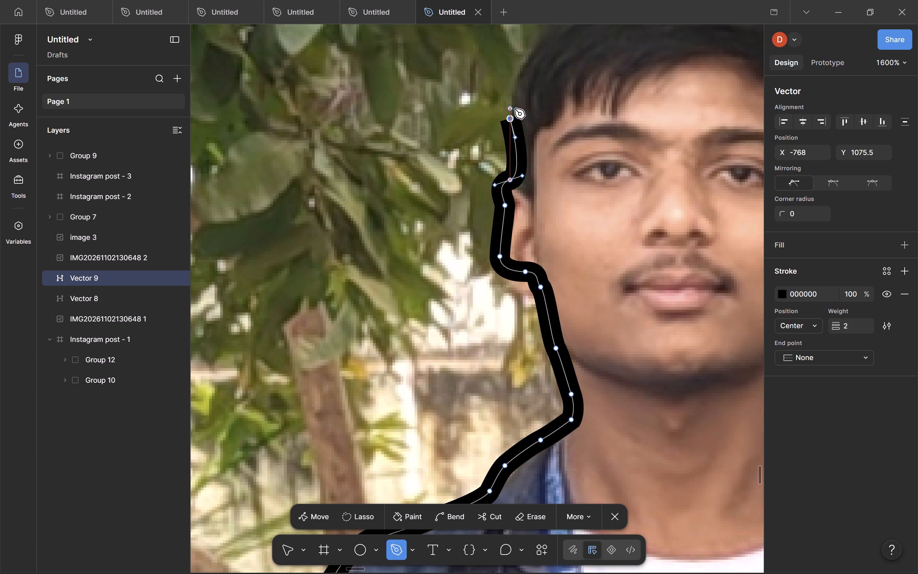
# Trace up the side of the denim-jacketed boy's hair, over his crown and down the other side to above brow height.
pyautogui.moveTo(518, 75); pyautogui.dragTo(517, 70)
pyautogui.press('space')
pyautogui.press('space')
pyautogui.press('space')
pyautogui.press('space')
pyautogui.press('space')
pyautogui.press('space')
pyautogui.press('space')
pyautogui.press('space')
pyautogui.press('space')
pyautogui.press('space')
pyautogui.press('space')
pyautogui.press('space')
pyautogui.press('space')
pyautogui.press('space')
pyautogui.press('space')
pyautogui.press('space')
pyautogui.press('space')
pyautogui.press('space')
pyautogui.click(530, 54)
pyautogui.moveTo(548, 97); pyautogui.dragTo(430, 282)
pyautogui.moveTo(469, 170); pyautogui.dragTo(473, 169)
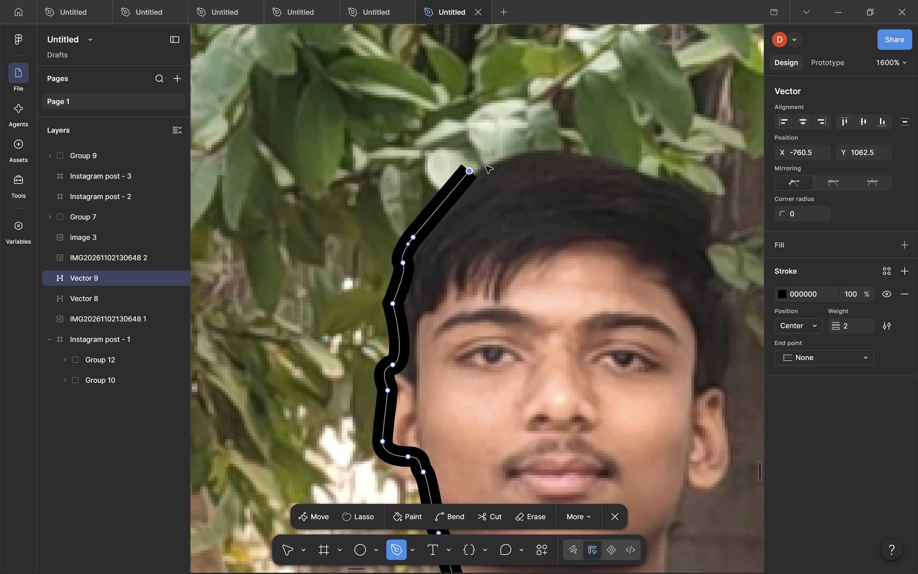
pyautogui.moveTo(535, 156); pyautogui.dragTo(546, 152)
pyautogui.moveTo(568, 150); pyautogui.dragTo(596, 159)
pyautogui.moveTo(657, 186); pyautogui.dragTo(664, 190)
pyautogui.moveTo(692, 203); pyautogui.dragTo(704, 221)
pyautogui.moveTo(709, 240); pyautogui.dragTo(707, 256)
pyautogui.moveTo(705, 265); pyautogui.dragTo(711, 279)
pyautogui.moveTo(724, 292); pyautogui.dragTo(727, 305)
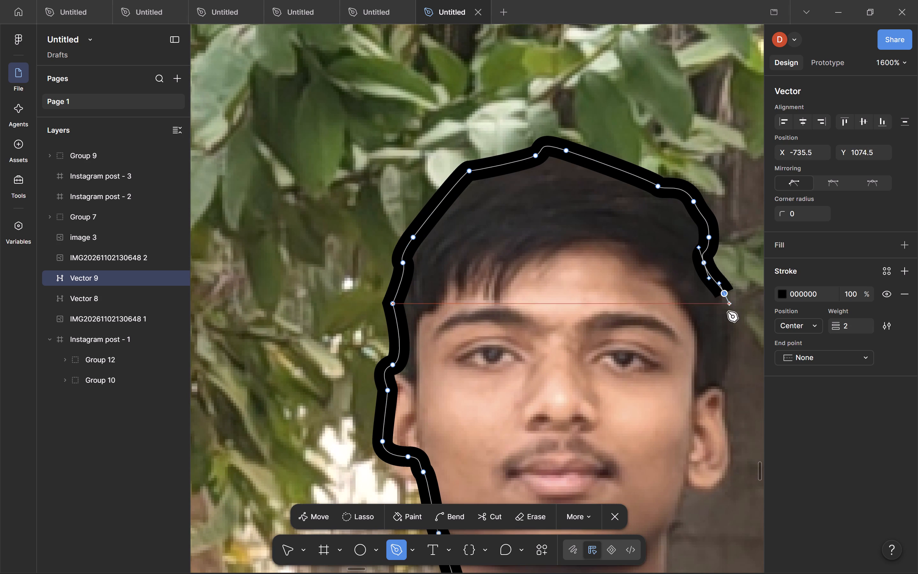
# Bring the outline down past the denim-jacketed boy's other ear and along his jaw and neck to the jacket collar.
pyautogui.moveTo(727, 333); pyautogui.dragTo(726, 358)
pyautogui.moveTo(727, 376); pyautogui.dragTo(726, 386)
pyautogui.moveTo(728, 402); pyautogui.dragTo(728, 421)
pyautogui.moveTo(724, 461); pyautogui.dragTo(730, 486)
pyautogui.moveTo(728, 498); pyautogui.dragTo(710, 503)
pyautogui.moveTo(698, 505); pyautogui.dragTo(688, 515)
pyautogui.press('space')
pyautogui.press('space')
pyautogui.press('space')
pyautogui.press('space')
pyautogui.moveTo(677, 544); pyautogui.dragTo(692, 231)
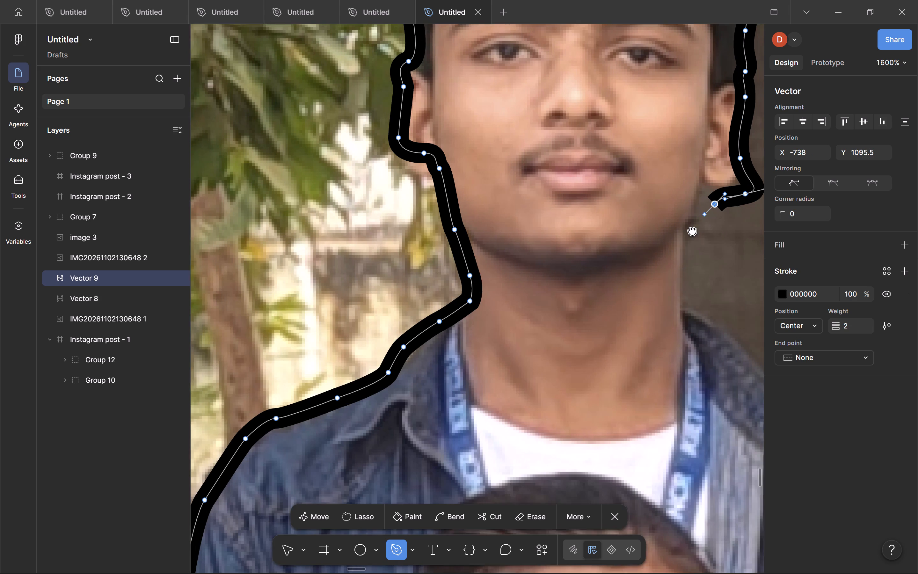
pyautogui.moveTo(692, 231); pyautogui.dragTo(692, 229)
pyautogui.moveTo(688, 238); pyautogui.dragTo(686, 249)
pyautogui.moveTo(682, 273); pyautogui.dragTo(683, 299)
pyautogui.moveTo(688, 323); pyautogui.dragTo(695, 326)
# Trace along the denim-jacketed boy's collar and other shoulder until just short of the girl's pink headband.
pyautogui.press('space')
pyautogui.press('space')
pyautogui.press('space')
pyautogui.press('space')
pyautogui.press('space')
pyautogui.press('space')
pyautogui.press('space')
pyautogui.press('space')
pyautogui.press('space')
pyautogui.press('space')
pyautogui.moveTo(716, 355); pyautogui.dragTo(442, 226)
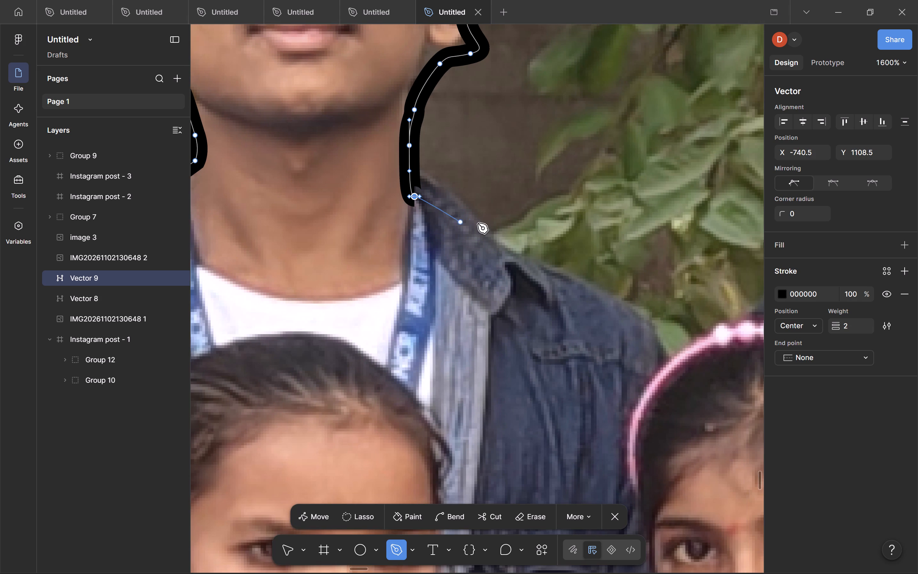
pyautogui.moveTo(497, 243); pyautogui.dragTo(513, 255)
pyautogui.moveTo(553, 268); pyautogui.dragTo(568, 277)
pyautogui.moveTo(595, 291); pyautogui.dragTo(608, 302)
pyautogui.moveTo(631, 310); pyautogui.dragTo(648, 322)
pyautogui.moveTo(662, 343); pyautogui.dragTo(665, 350)
pyautogui.press('space')
pyautogui.press('space')
pyautogui.press('space')
pyautogui.press('space')
pyautogui.press('space')
pyautogui.moveTo(669, 352); pyautogui.dragTo(495, 385)
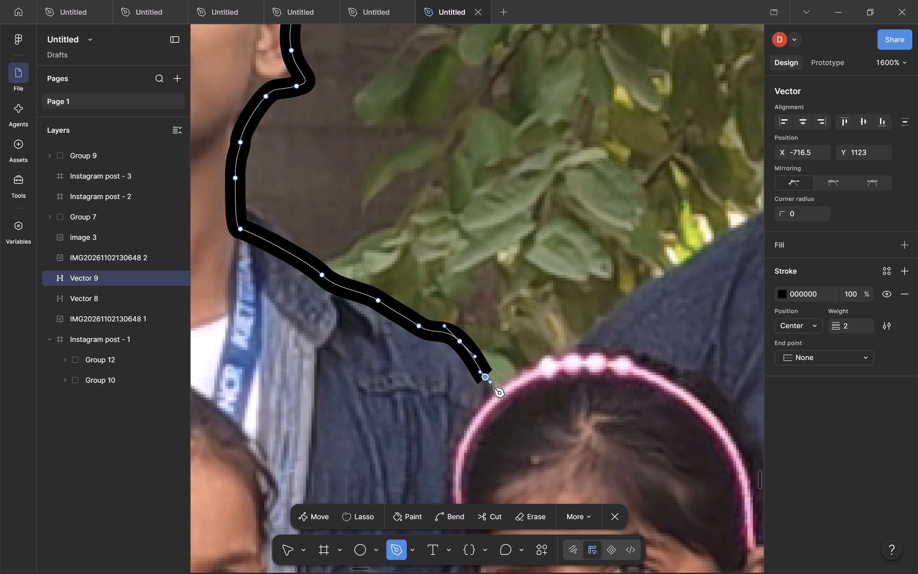
# Carry the outline along the edge of the pink headband and up the navy-shirted man's shoulder toward his collar.
pyautogui.moveTo(494, 389); pyautogui.dragTo(503, 385)
pyautogui.moveTo(568, 335); pyautogui.dragTo(569, 330)
pyautogui.moveTo(586, 315); pyautogui.dragTo(601, 308)
pyautogui.moveTo(634, 287); pyautogui.dragTo(643, 280)
pyautogui.moveTo(677, 259); pyautogui.dragTo(696, 254)
pyautogui.moveTo(723, 221); pyautogui.dragTo(506, 369)
pyautogui.press('space')
pyautogui.press('space')
pyautogui.press('space')
pyautogui.press('space')
pyautogui.press('space')
pyautogui.press('space')
pyautogui.press('space')
pyautogui.press('space')
pyautogui.press('space')
pyautogui.press('space')
pyautogui.press('space')
pyautogui.hotkey('ctrl', 'z')
pyautogui.press('space')
pyautogui.press('space')
pyautogui.moveTo(620, 346); pyautogui.dragTo(187, 516)
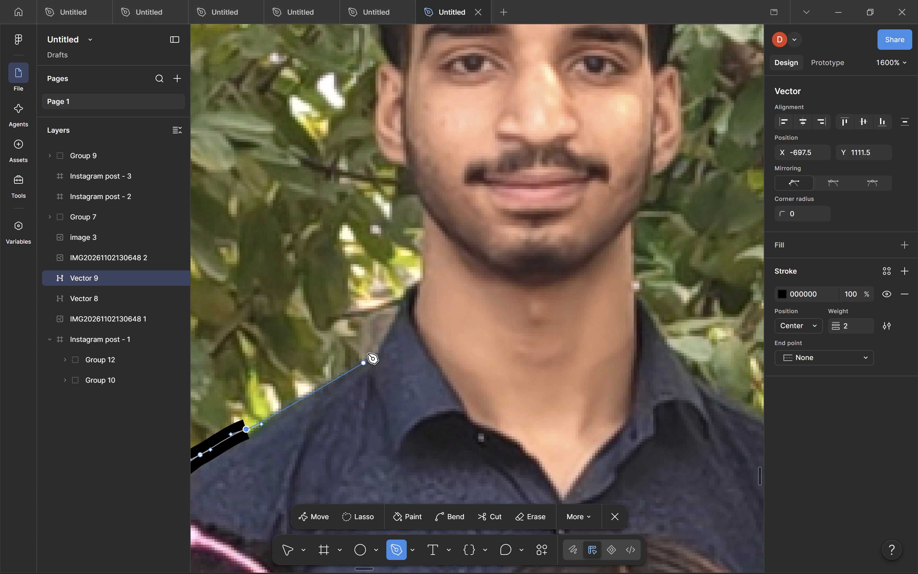
pyautogui.click(368, 354)
# Trace the navy-shirted man's collar, neck and jaw, and go around his ear to the start of his hair.
pyautogui.moveTo(391, 332); pyautogui.dragTo(393, 325)
pyautogui.moveTo(397, 295); pyautogui.dragTo(403, 285)
pyautogui.moveTo(419, 266); pyautogui.dragTo(421, 262)
pyautogui.moveTo(421, 235); pyautogui.dragTo(421, 221)
pyautogui.moveTo(419, 201); pyautogui.dragTo(415, 194)
pyautogui.moveTo(394, 165); pyautogui.dragTo(389, 159)
pyautogui.moveTo(377, 149); pyautogui.dragTo(371, 138)
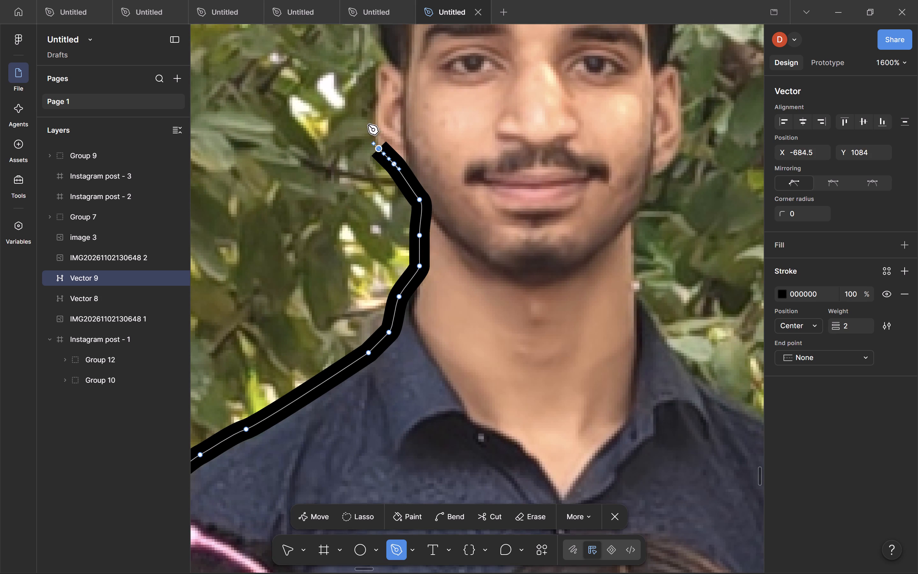
pyautogui.moveTo(366, 105); pyautogui.dragTo(366, 91)
pyautogui.moveTo(364, 64); pyautogui.dragTo(364, 62)
pyautogui.click(377, 50)
pyautogui.press('space')
pyautogui.press('space')
pyautogui.press('space')
pyautogui.press('space')
pyautogui.press('space')
pyautogui.moveTo(380, 102); pyautogui.dragTo(385, 427)
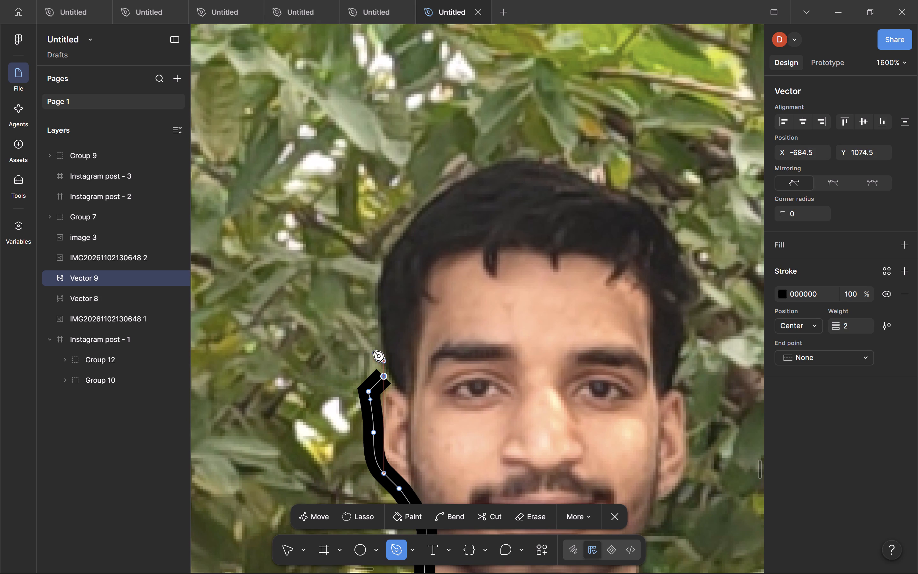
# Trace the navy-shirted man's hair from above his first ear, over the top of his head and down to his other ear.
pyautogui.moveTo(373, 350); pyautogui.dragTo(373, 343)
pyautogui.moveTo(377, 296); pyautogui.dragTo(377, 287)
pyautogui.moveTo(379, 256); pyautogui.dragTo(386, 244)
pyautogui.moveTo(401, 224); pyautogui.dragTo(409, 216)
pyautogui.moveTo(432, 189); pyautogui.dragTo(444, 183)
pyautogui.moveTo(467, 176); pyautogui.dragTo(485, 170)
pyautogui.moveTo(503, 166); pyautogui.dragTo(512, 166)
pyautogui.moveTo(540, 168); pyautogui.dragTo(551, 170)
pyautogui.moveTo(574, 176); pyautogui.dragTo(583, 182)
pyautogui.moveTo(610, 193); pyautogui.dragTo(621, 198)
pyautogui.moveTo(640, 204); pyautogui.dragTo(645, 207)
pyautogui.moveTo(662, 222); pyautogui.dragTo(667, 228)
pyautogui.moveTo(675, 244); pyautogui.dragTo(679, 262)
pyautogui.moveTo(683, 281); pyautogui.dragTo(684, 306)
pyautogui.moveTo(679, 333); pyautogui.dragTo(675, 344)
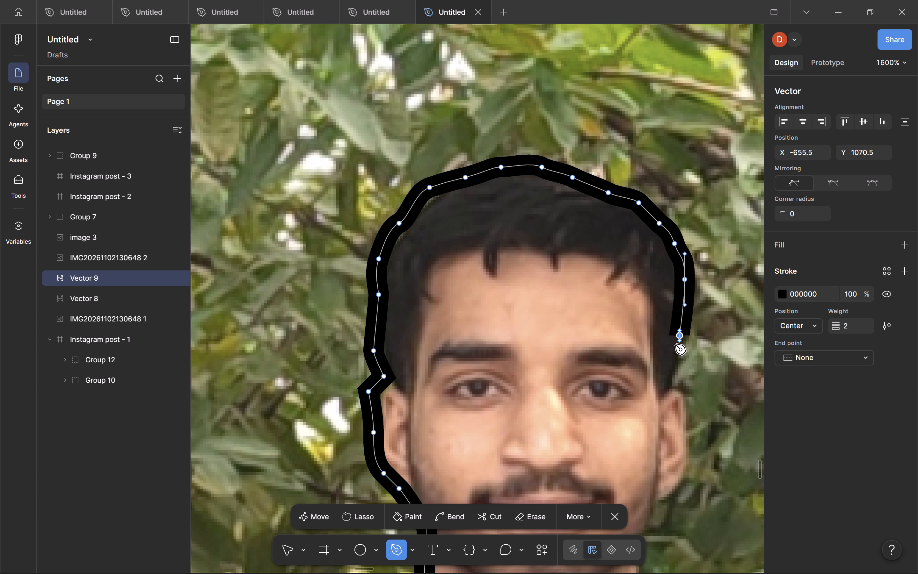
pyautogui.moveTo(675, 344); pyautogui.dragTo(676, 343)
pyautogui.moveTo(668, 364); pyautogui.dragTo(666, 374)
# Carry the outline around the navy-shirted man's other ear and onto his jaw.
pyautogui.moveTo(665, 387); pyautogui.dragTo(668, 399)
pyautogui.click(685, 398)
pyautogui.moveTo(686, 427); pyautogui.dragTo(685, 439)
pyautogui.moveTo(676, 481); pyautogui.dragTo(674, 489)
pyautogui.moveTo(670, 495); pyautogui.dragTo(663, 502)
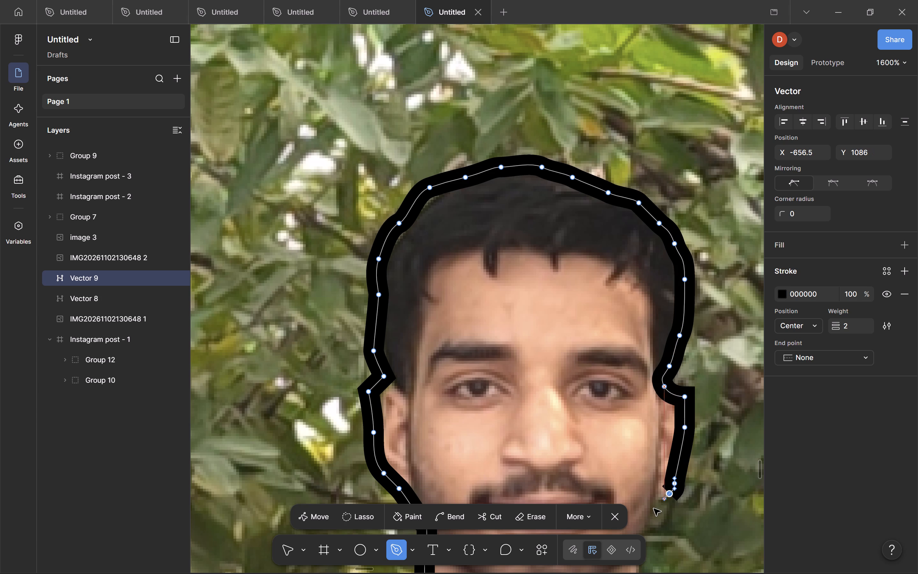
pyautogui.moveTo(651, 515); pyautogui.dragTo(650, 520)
# Look over the whole group photo to compare the outlined people with those still without an outline.
pyautogui.press('space')
pyautogui.press('space')
pyautogui.press('space')
pyautogui.press('space')
pyautogui.press('space')
pyautogui.press('space')
pyautogui.press('space')
pyautogui.press('space')
pyautogui.press('space')
pyautogui.moveTo(647, 539); pyautogui.dragTo(633, 385)
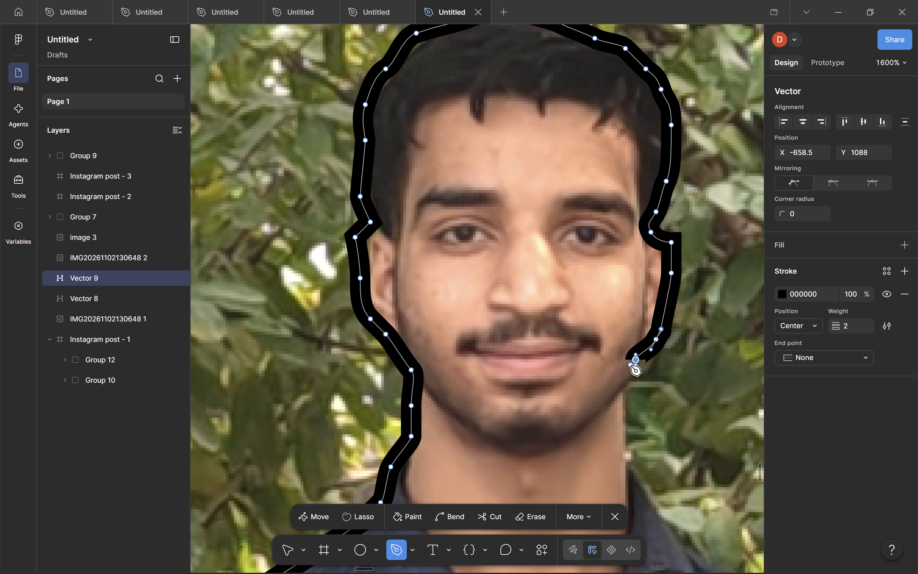
pyautogui.hotkey('ctrl', '-')
pyautogui.hotkey('ctrl', '-')
pyautogui.hotkey('ctrl', '-')
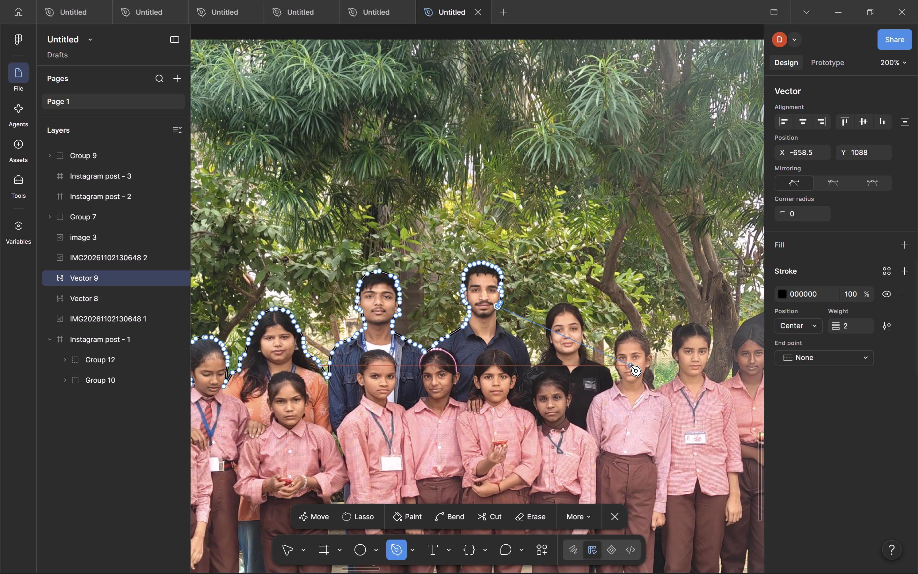
pyautogui.press('space')
pyautogui.press('space')
pyautogui.press('space')
pyautogui.press('space')
pyautogui.press('space')
pyautogui.press('space')
pyautogui.press('space')
pyautogui.press('space')
pyautogui.press('space')
pyautogui.press('space')
pyautogui.press('space')
pyautogui.press('space')
pyautogui.press('space')
pyautogui.press('space')
pyautogui.press('space')
pyautogui.press('space')
pyautogui.press('space')
pyautogui.press('space')
pyautogui.press('space')
pyautogui.press('space')
pyautogui.moveTo(624, 369); pyautogui.dragTo(154, 107)
pyautogui.moveTo(210, 116); pyautogui.dragTo(217, 113)
pyautogui.moveTo(318, 110); pyautogui.dragTo(303, 116)
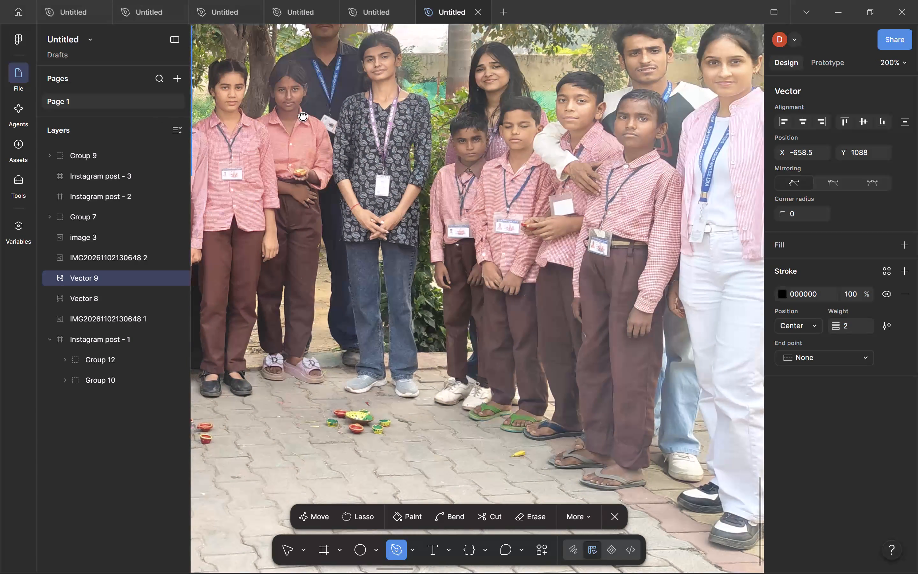
pyautogui.moveTo(303, 116); pyautogui.dragTo(722, 220)
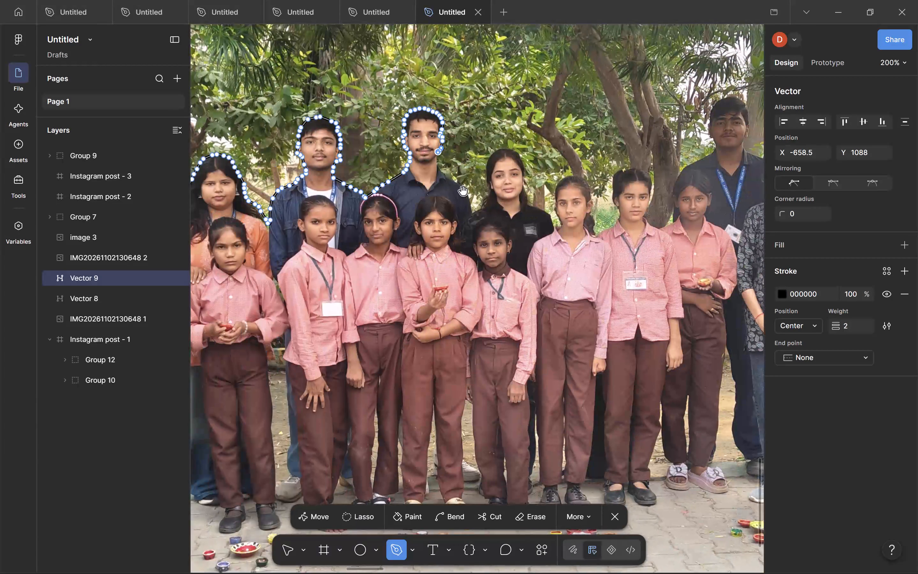
pyautogui.moveTo(463, 191); pyautogui.dragTo(729, 190)
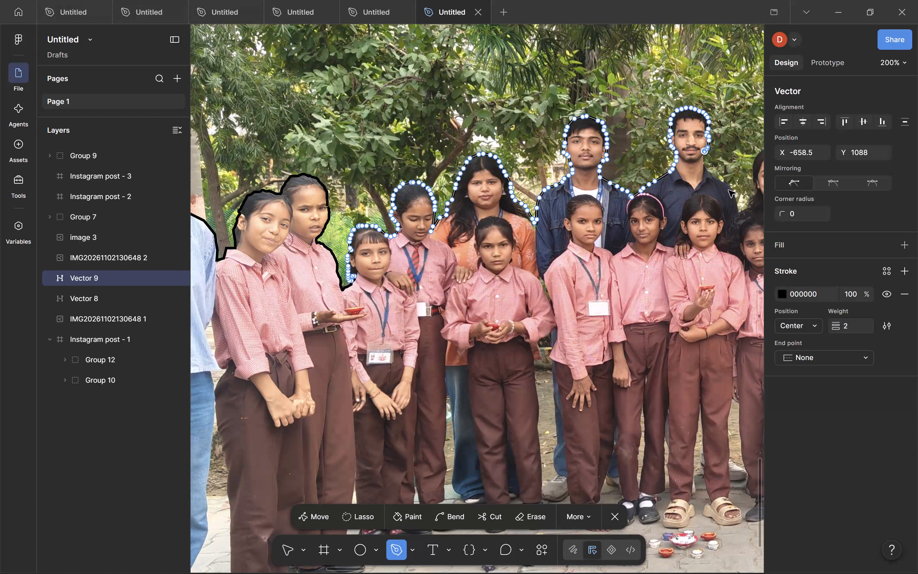
pyautogui.hotkey('ctrl', '-')
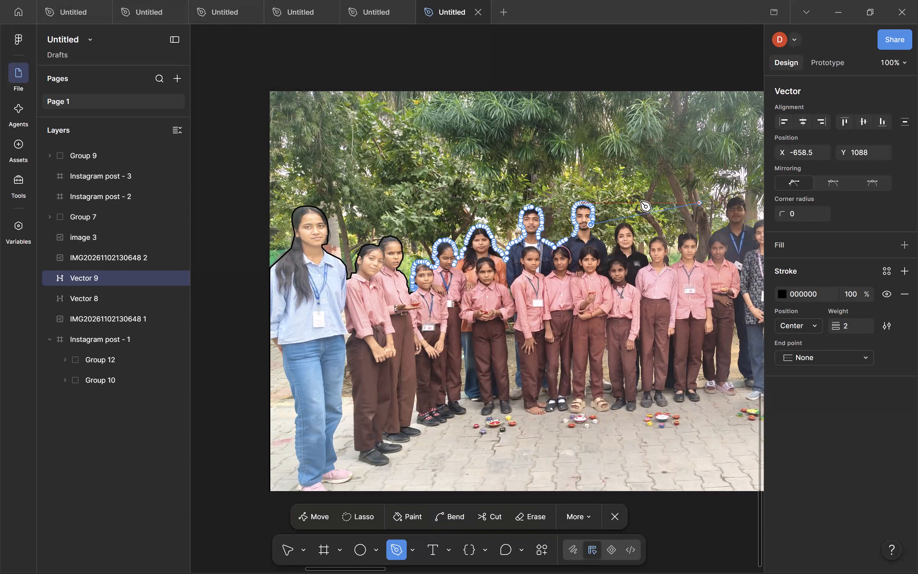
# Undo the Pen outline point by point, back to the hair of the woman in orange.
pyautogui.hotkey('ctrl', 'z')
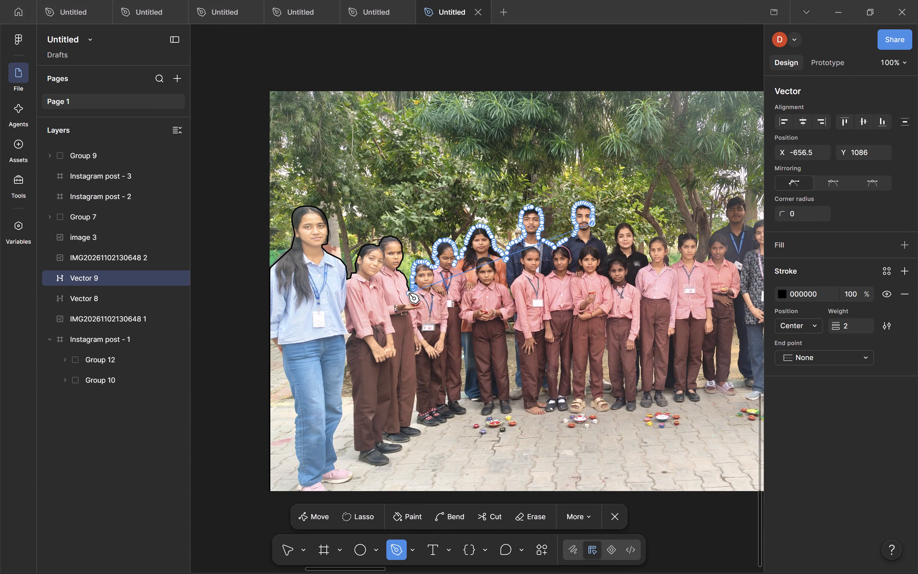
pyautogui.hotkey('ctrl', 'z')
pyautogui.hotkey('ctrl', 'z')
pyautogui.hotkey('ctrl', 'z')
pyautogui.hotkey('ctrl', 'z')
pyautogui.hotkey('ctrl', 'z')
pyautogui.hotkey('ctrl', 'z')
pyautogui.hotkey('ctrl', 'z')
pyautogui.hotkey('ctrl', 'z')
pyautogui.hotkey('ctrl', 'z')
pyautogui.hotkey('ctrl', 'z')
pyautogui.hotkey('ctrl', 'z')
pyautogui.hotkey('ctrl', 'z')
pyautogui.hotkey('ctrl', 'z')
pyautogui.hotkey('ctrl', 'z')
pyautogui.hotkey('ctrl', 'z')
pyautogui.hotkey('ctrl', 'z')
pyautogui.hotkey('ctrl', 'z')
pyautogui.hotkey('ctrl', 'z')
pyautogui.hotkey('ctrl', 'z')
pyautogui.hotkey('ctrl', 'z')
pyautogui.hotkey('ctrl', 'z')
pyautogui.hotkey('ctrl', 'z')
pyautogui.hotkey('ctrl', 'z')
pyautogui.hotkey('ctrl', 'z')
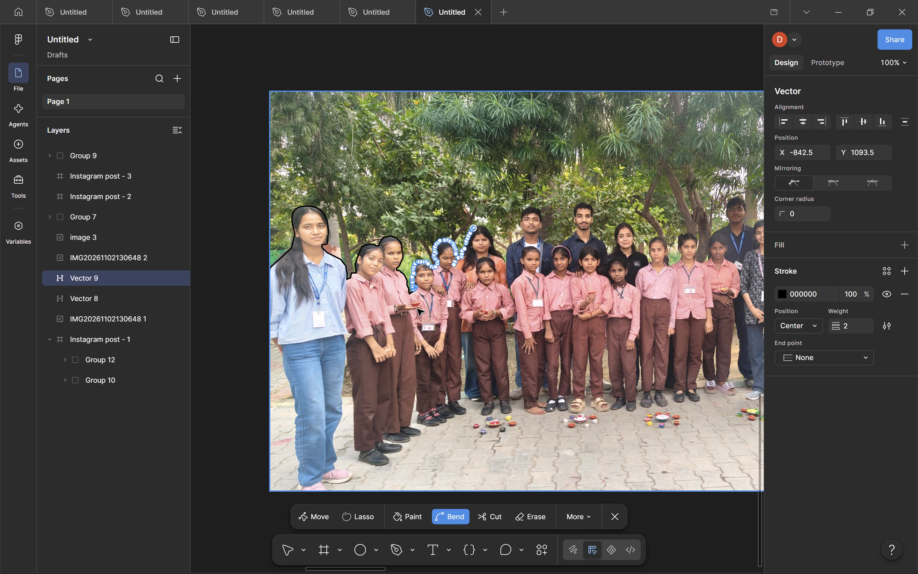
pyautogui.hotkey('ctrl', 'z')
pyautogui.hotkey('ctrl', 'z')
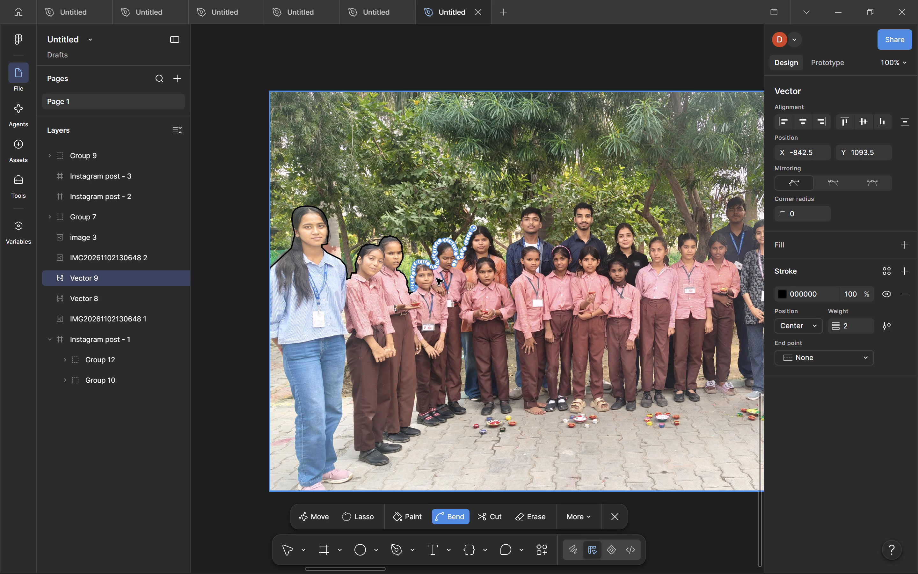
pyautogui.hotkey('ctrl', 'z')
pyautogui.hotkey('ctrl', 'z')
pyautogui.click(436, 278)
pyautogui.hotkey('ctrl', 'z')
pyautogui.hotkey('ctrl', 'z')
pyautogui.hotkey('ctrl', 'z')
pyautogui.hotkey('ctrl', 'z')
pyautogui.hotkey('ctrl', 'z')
# Select and delete all remaining points of the outline running from the small girl to the woman in orange.
pyautogui.press('v')
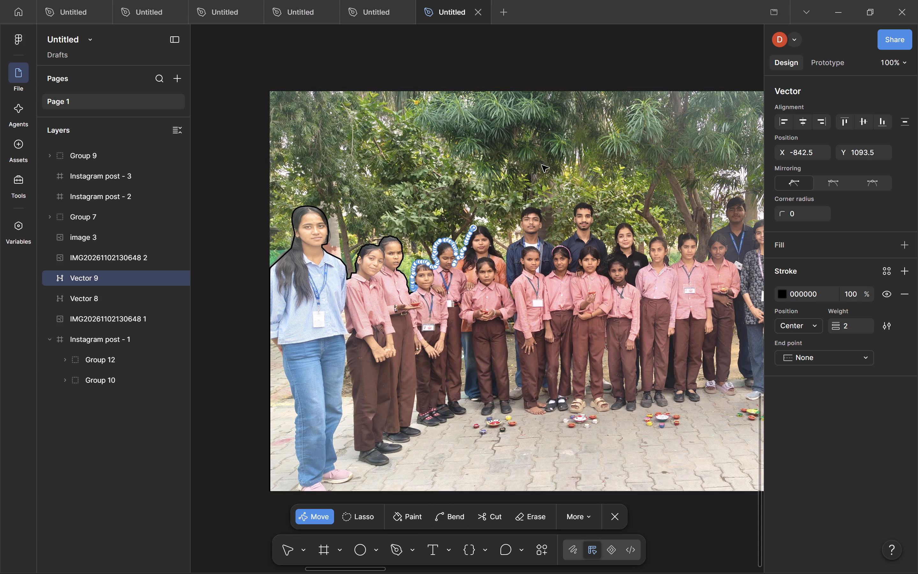
pyautogui.click(586, 135)
pyautogui.moveTo(482, 182); pyautogui.dragTo(579, 128)
pyautogui.click(498, 179)
pyautogui.click(469, 241)
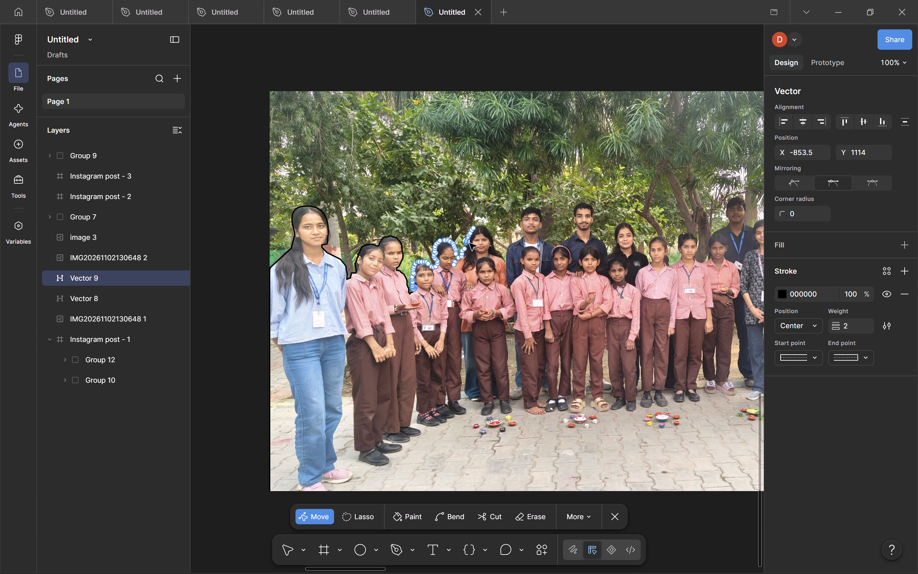
pyautogui.moveTo(397, 211); pyautogui.dragTo(533, 359)
pyautogui.press('g')
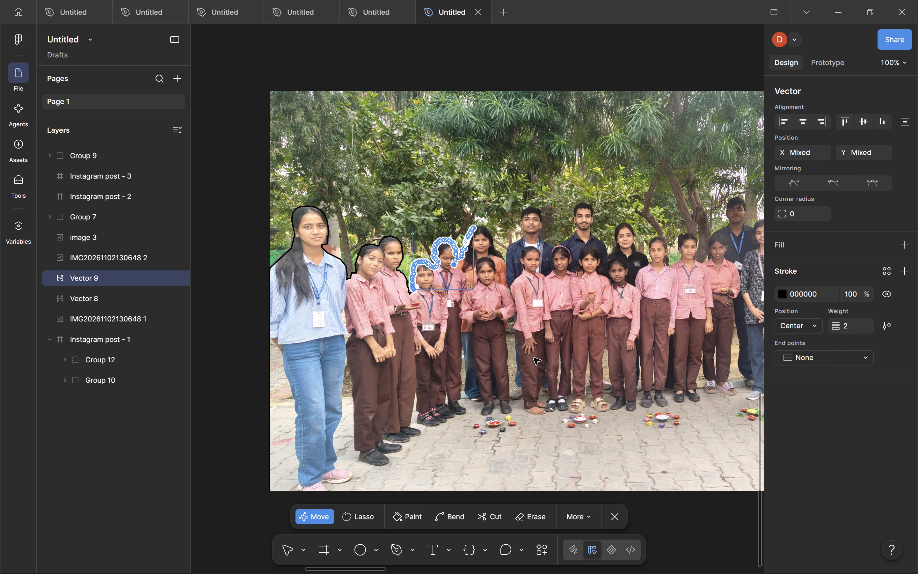
pyautogui.press('Delete')
# Leave vector editing and delete the older outline around the blue-shirted woman and the two girls beside her.
pyautogui.moveTo(330, 164); pyautogui.dragTo(390, 275)
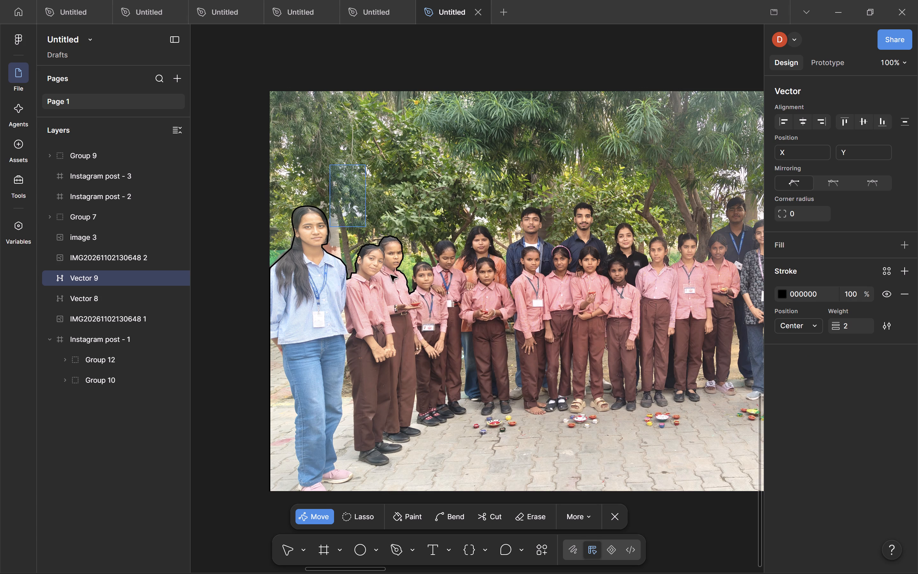
pyautogui.moveTo(390, 275); pyautogui.dragTo(400, 313)
pyautogui.click(370, 286)
pyautogui.moveTo(385, 254); pyautogui.dragTo(430, 235)
pyautogui.moveTo(343, 227); pyautogui.dragTo(340, 227)
pyautogui.moveTo(330, 227); pyautogui.dragTo(374, 192)
pyautogui.doubleClick(337, 224)
pyautogui.doubleClick(312, 233)
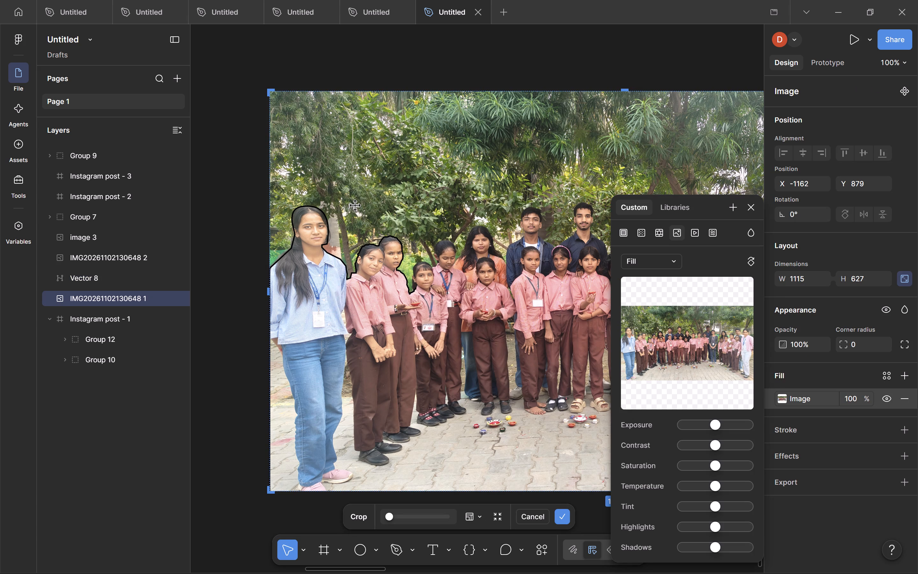
pyautogui.click(202, 179)
pyautogui.moveTo(202, 179); pyautogui.dragTo(209, 178)
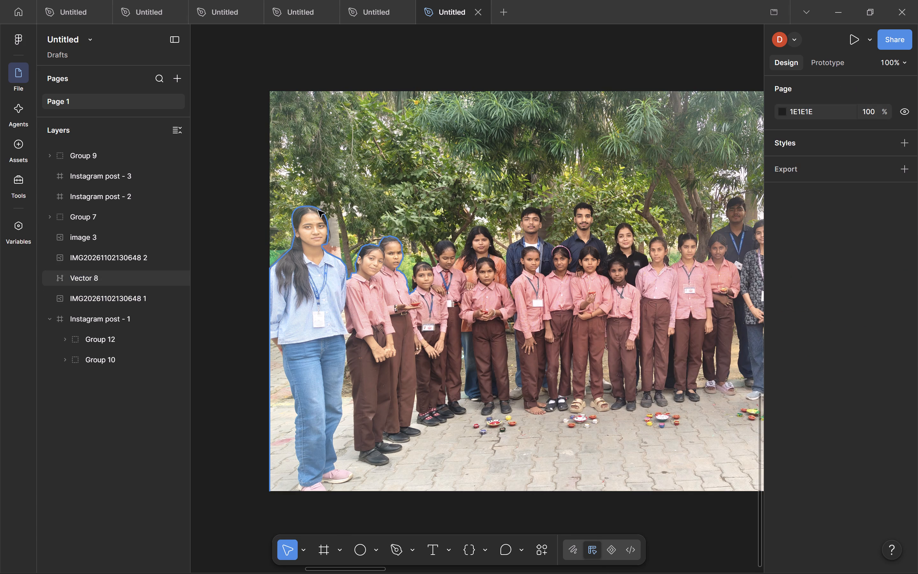
pyautogui.click(318, 210)
pyautogui.press('Delete')
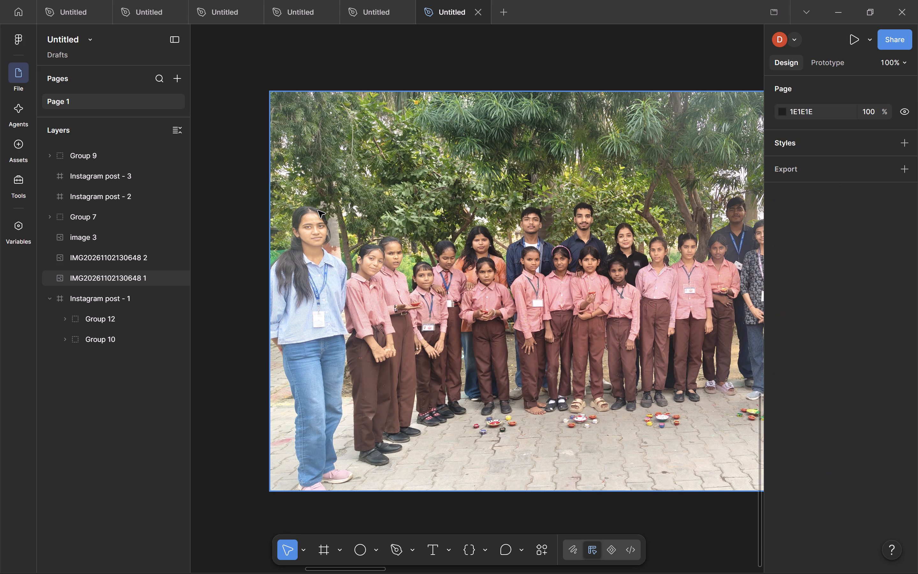
# Start a new Pen outline at the photo's edge by the blue-shirted woman's shoulder and trace up over the top of her hair.
pyautogui.press('p')
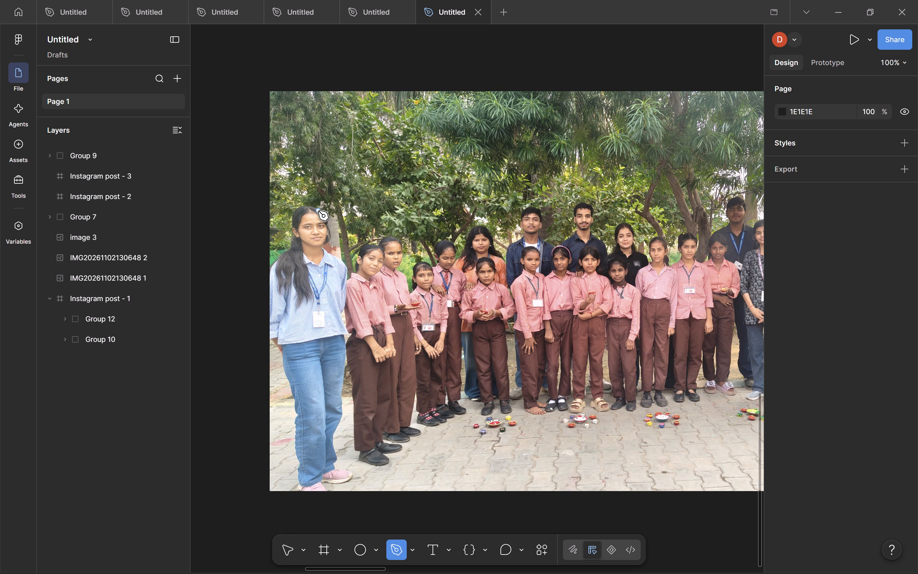
pyautogui.click(271, 270)
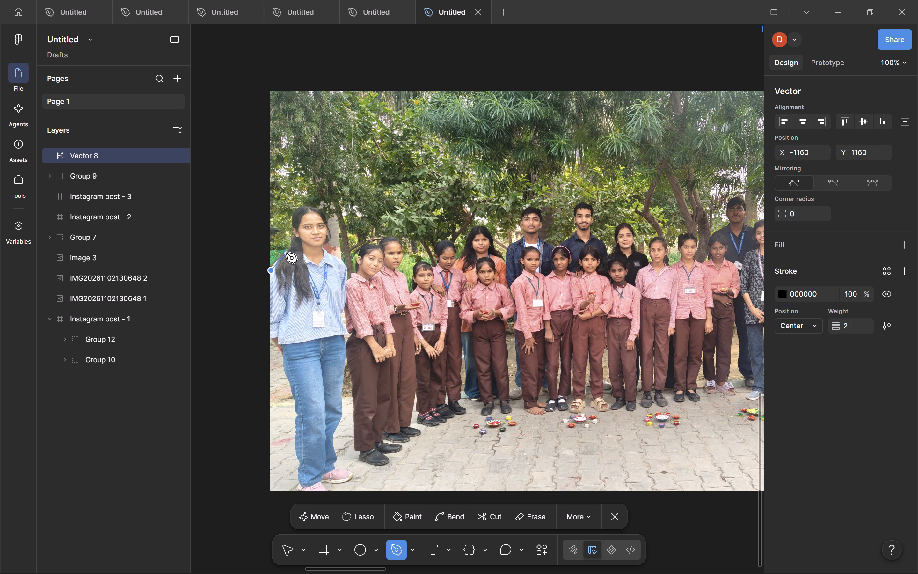
pyautogui.hotkey('ctrl', 'z')
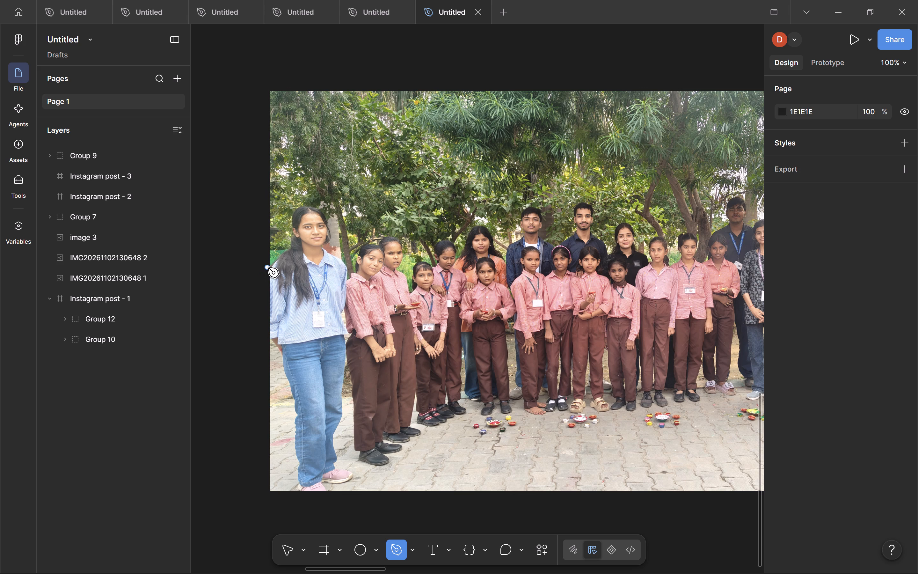
pyautogui.click(269, 269)
pyautogui.click(291, 249)
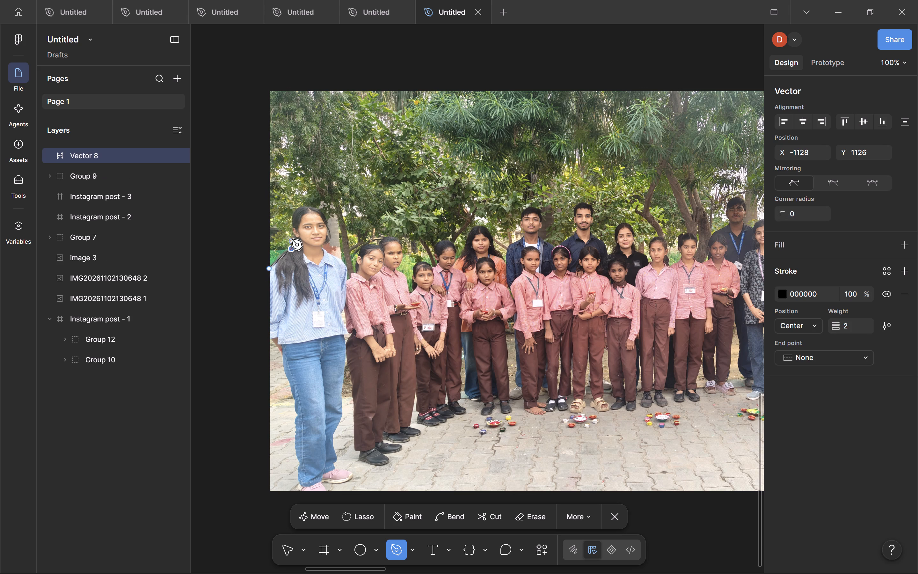
pyautogui.click(291, 233)
pyautogui.click(294, 223)
pyautogui.click(295, 214)
pyautogui.click(302, 206)
pyautogui.click(316, 207)
pyautogui.click(323, 212)
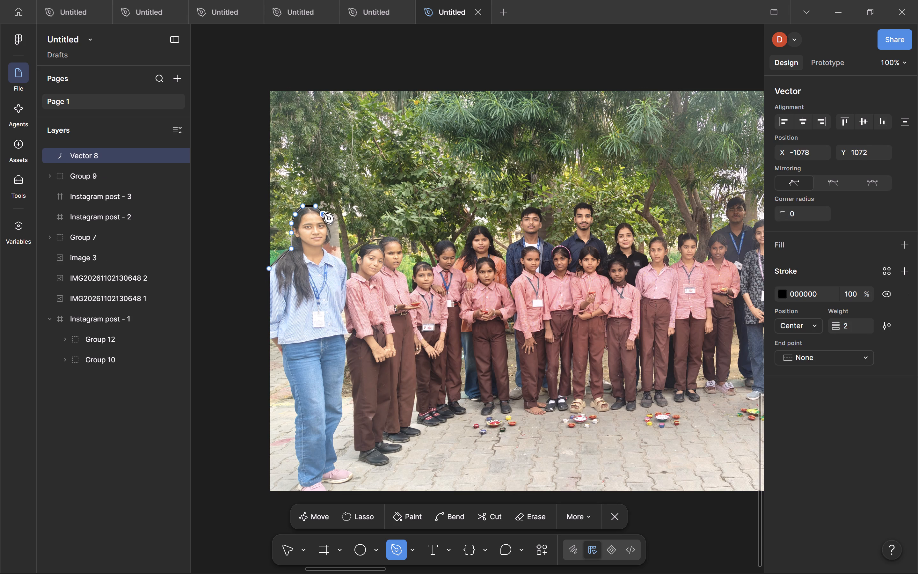
# Bring the outline down the other side of the blue-shirted woman's head and along her shoulder to the first girl in pink.
pyautogui.click(329, 221)
pyautogui.click(331, 234)
pyautogui.click(329, 244)
pyautogui.click(321, 247)
pyautogui.click(324, 253)
pyautogui.moveTo(332, 254); pyautogui.dragTo(336, 257)
pyautogui.click(339, 259)
pyautogui.click(345, 263)
pyautogui.moveTo(350, 271); pyautogui.dragTo(350, 274)
pyautogui.click(349, 280)
# Trace from the first pink-shirted girl's shoulder up and over her hair to where it meets the second girl's head.
pyautogui.click(351, 272)
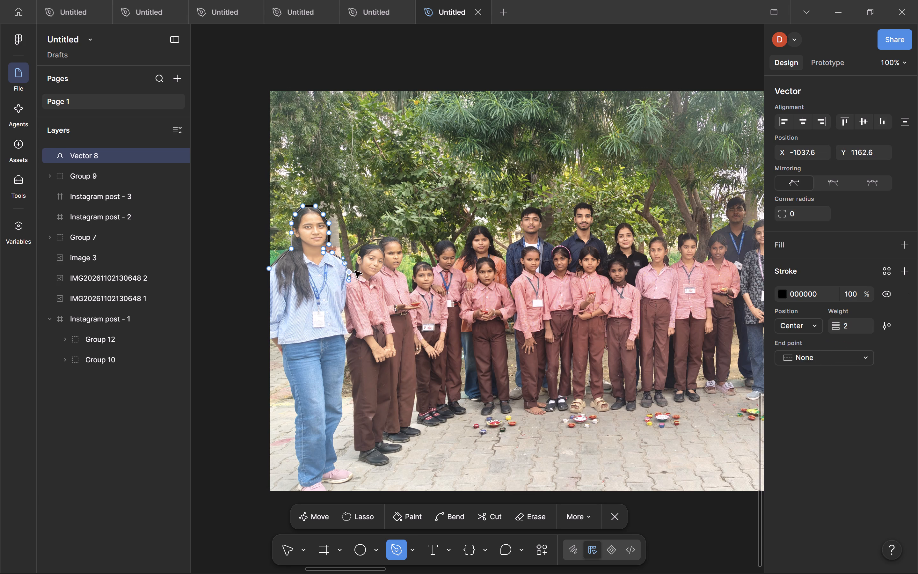
pyautogui.click(356, 271)
pyautogui.click(357, 262)
pyautogui.click(356, 256)
pyautogui.click(360, 250)
pyautogui.click(363, 246)
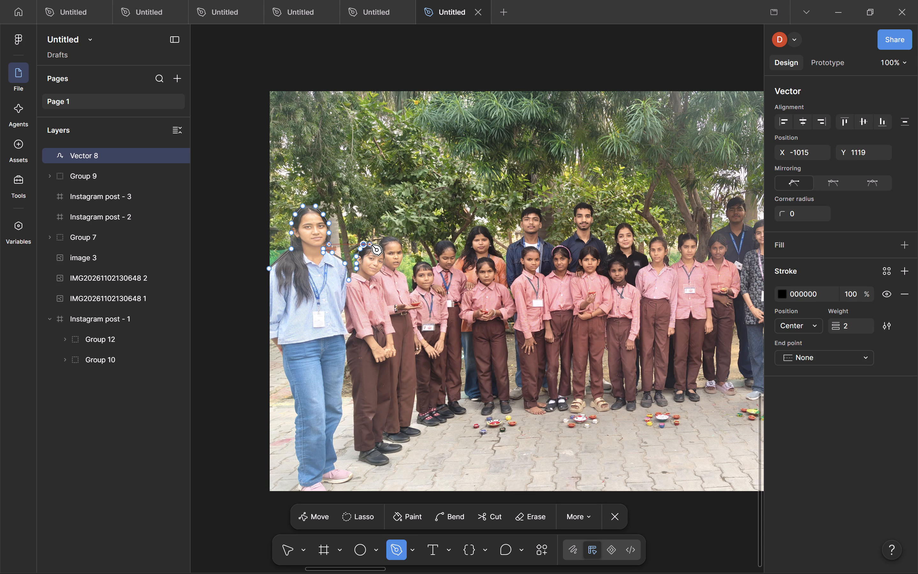
pyautogui.click(373, 245)
pyautogui.click(378, 246)
# Trace over the second pink-shirted girl's head and down her neck and shoulder to the small girl next to her.
pyautogui.click(382, 241)
pyautogui.click(385, 238)
pyautogui.click(390, 238)
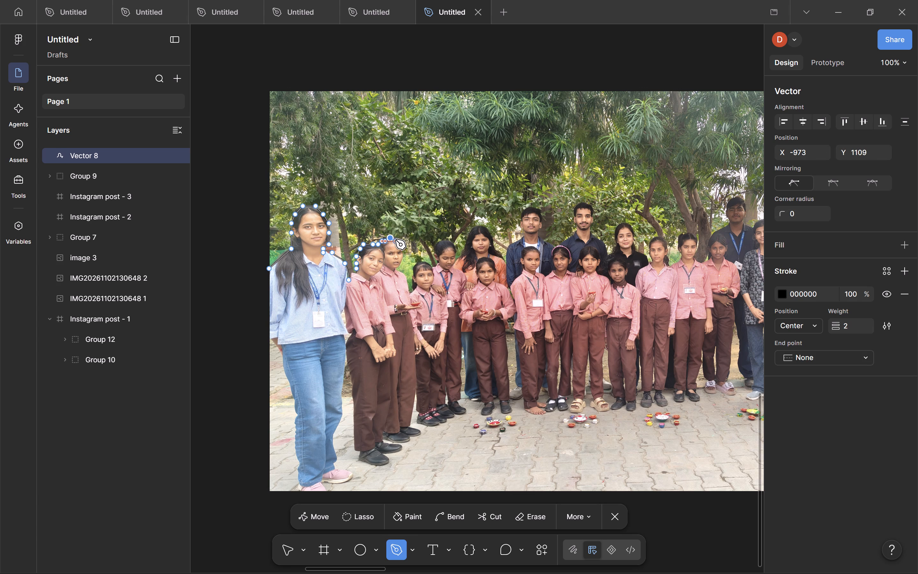
pyautogui.click(399, 241)
pyautogui.click(402, 243)
pyautogui.click(404, 251)
pyautogui.click(404, 261)
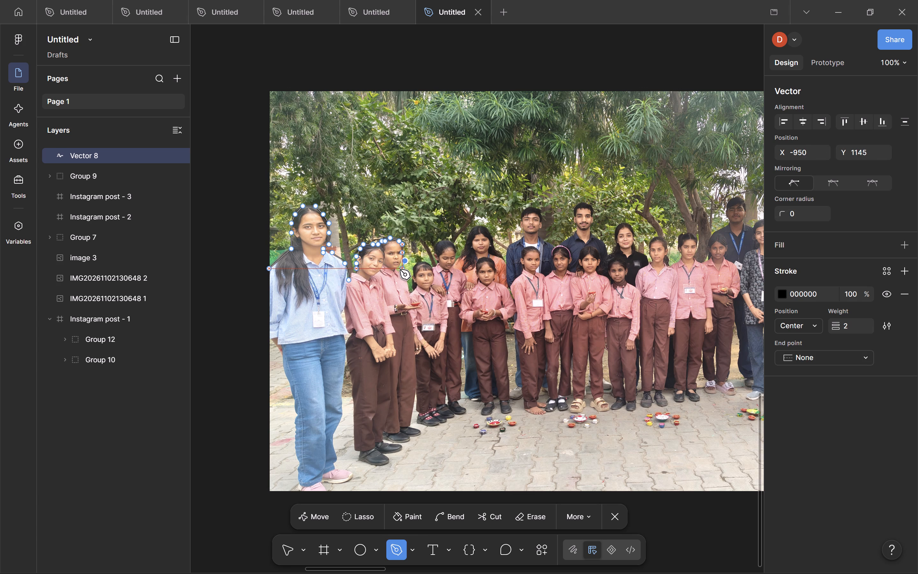
pyautogui.click(397, 271)
pyautogui.click(404, 273)
pyautogui.click(407, 282)
pyautogui.click(408, 291)
pyautogui.click(411, 288)
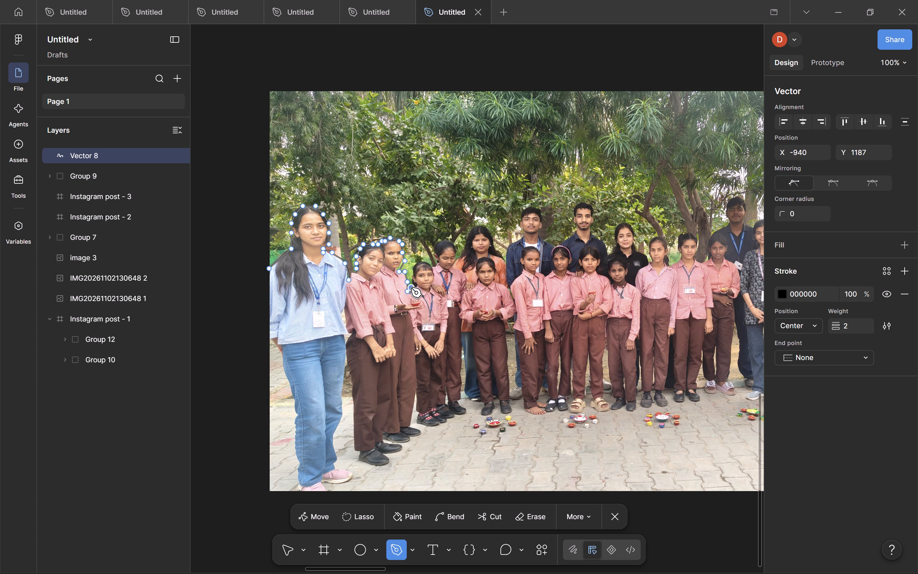
# Trace the outline up and over the small girl's head to the taller pink-shirted girl behind her.
pyautogui.moveTo(411, 279); pyautogui.dragTo(410, 275)
pyautogui.click(412, 270)
pyautogui.click(415, 265)
pyautogui.click(424, 262)
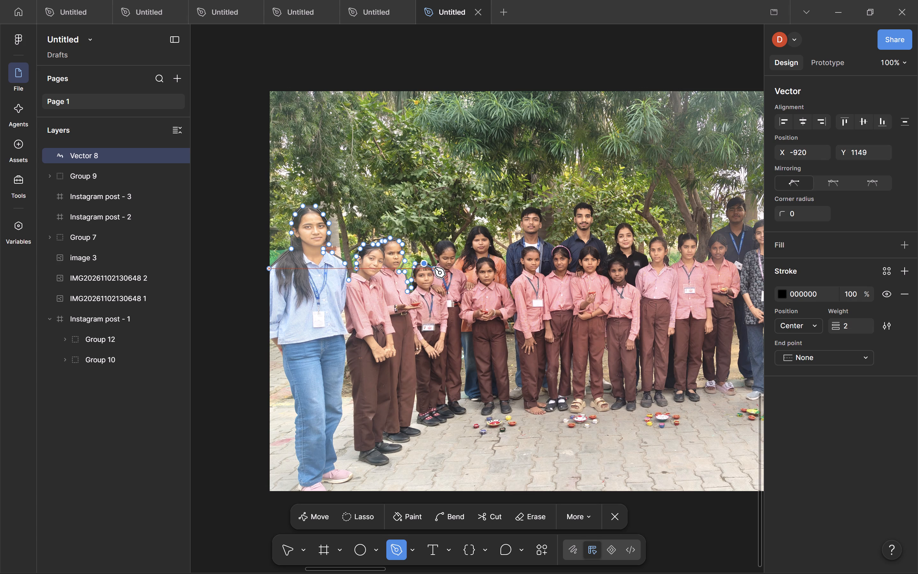
pyautogui.click(434, 268)
# Trace up and over the taller pink-shirted girl's head and down its far side to the woman in orange.
pyautogui.click(438, 265)
pyautogui.click(434, 257)
pyautogui.click(433, 251)
pyautogui.click(438, 243)
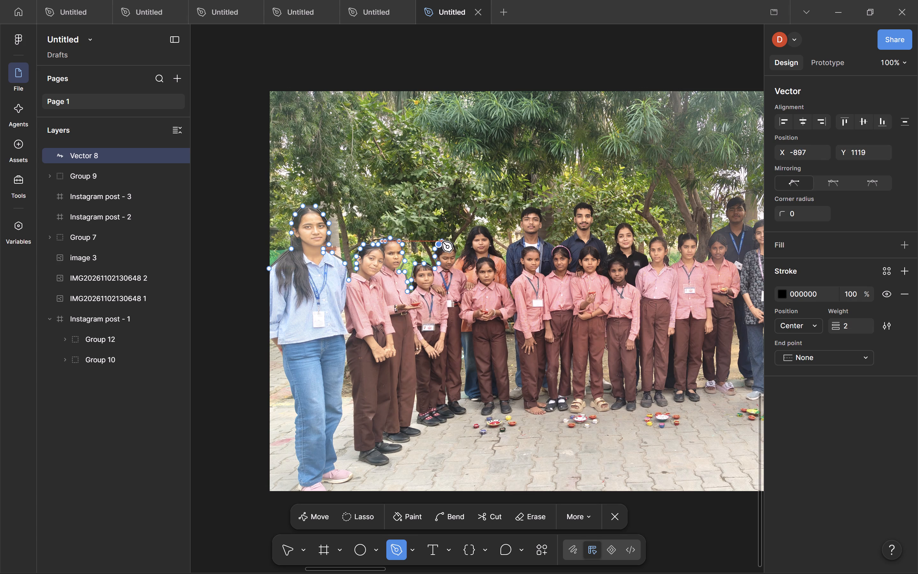
pyautogui.click(443, 242)
pyautogui.click(453, 242)
pyautogui.click(454, 256)
pyautogui.hotkey('ctrl', 'z')
pyautogui.click(456, 252)
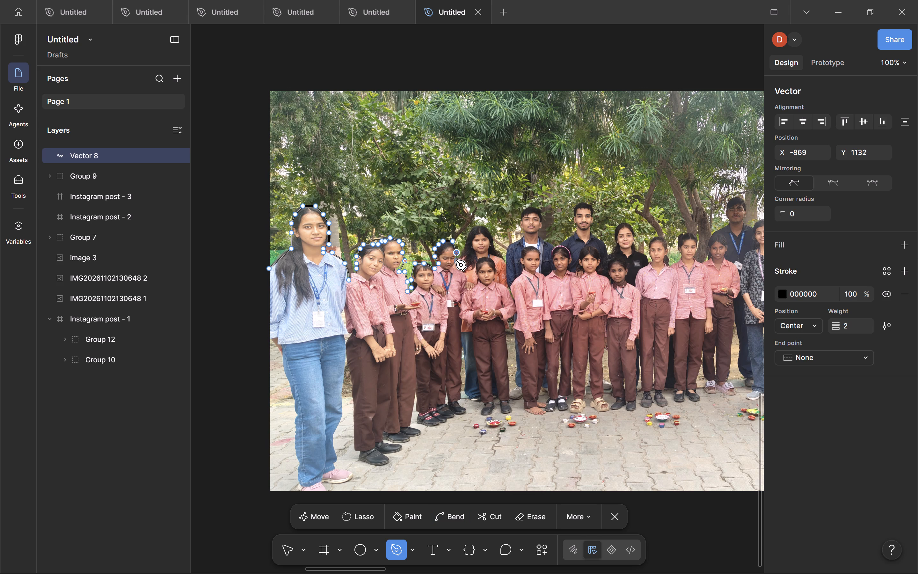
pyautogui.click(455, 260)
# Trace over the orange-dressed woman's hair and down its far side to the shoulder of the man in the denim jacket.
pyautogui.click(459, 258)
pyautogui.click(463, 248)
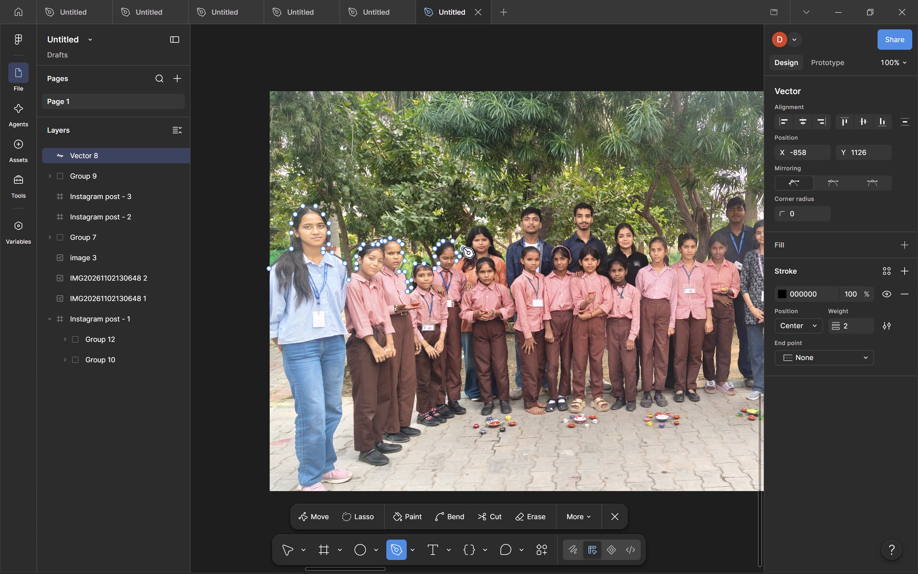
pyautogui.click(467, 245)
pyautogui.click(468, 237)
pyautogui.click(472, 231)
pyautogui.click(480, 227)
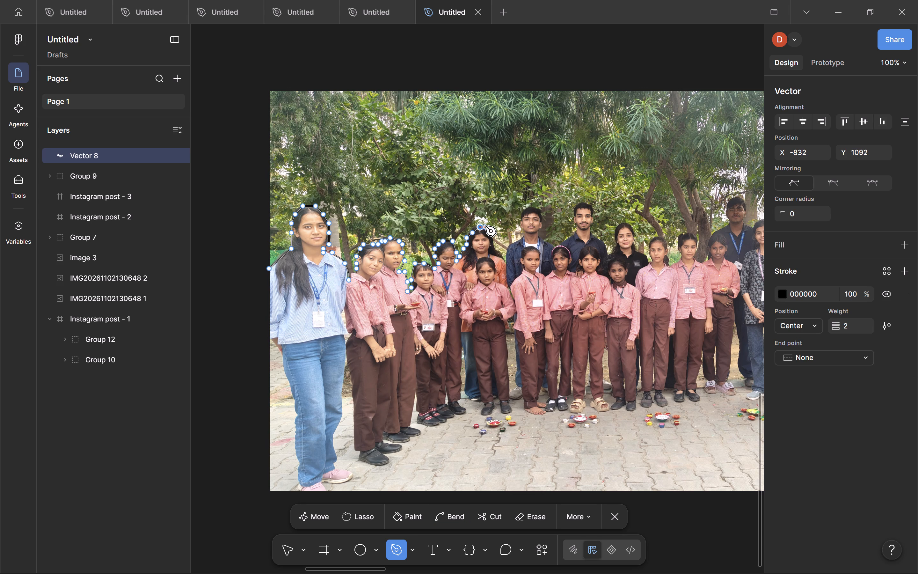
pyautogui.click(486, 226)
pyautogui.click(492, 232)
pyautogui.click(494, 240)
pyautogui.click(495, 246)
pyautogui.click(499, 251)
pyautogui.click(503, 254)
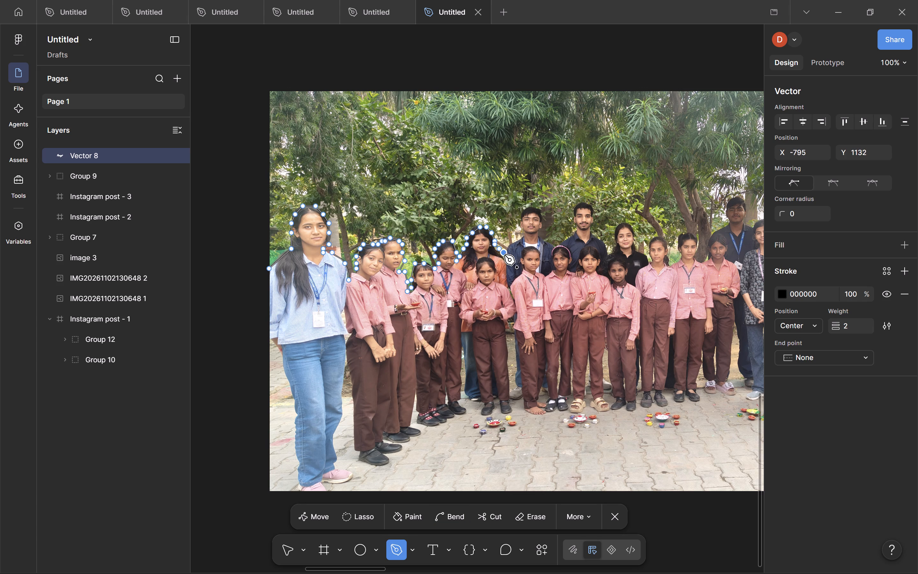
pyautogui.click(505, 259)
# Carry the outline over the denim-jacketed man's near shoulder and up his neck to the side of his face.
pyautogui.click(507, 247)
pyautogui.click(514, 242)
pyautogui.click(523, 237)
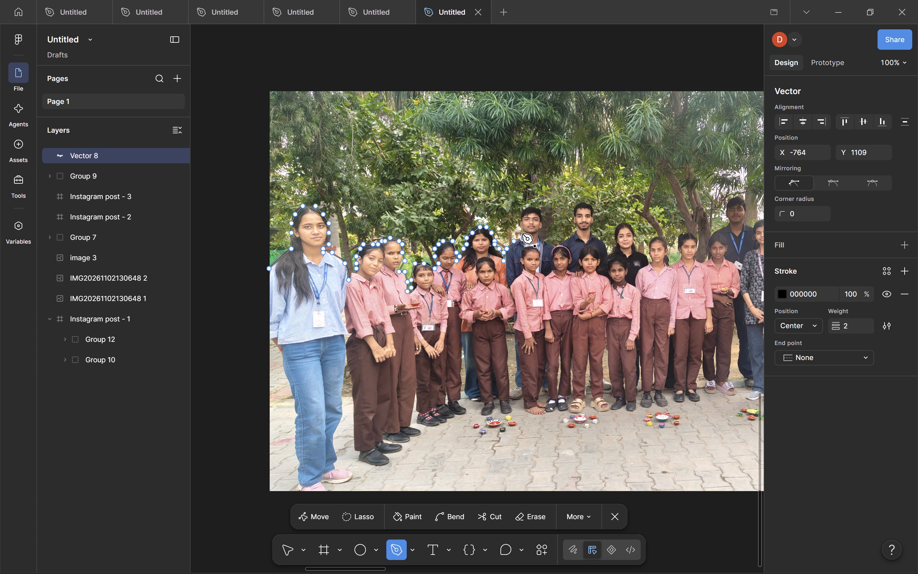
pyautogui.click(524, 228)
pyautogui.click(516, 222)
pyautogui.hotkey('ctrl', 'z')
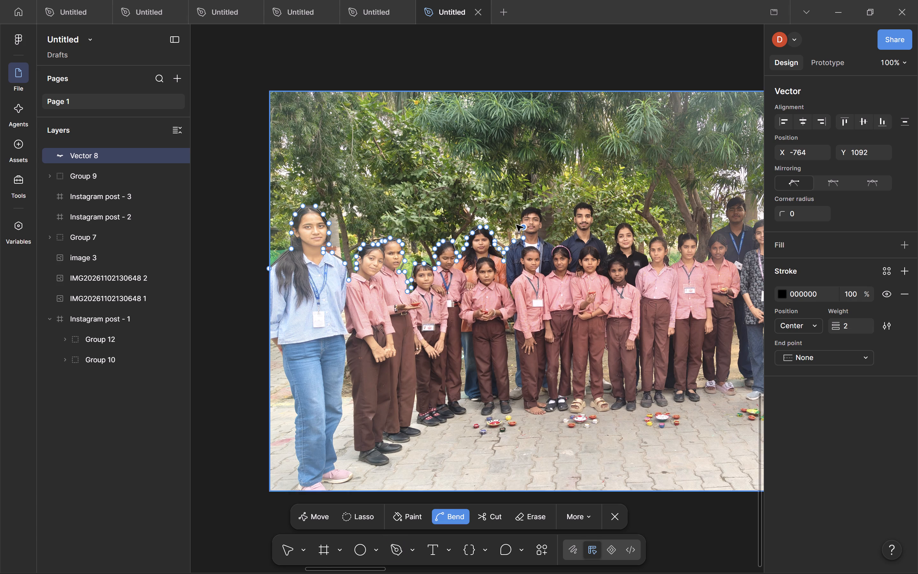
# Trace around the denim-jacketed man's head and down over his other shoulder to the girl with the pink hairband.
pyautogui.hotkey('ctrl', '=')
pyautogui.press('space')
pyautogui.press('space')
pyautogui.press('space')
pyautogui.press('space')
pyautogui.press('space')
pyautogui.press('space')
pyautogui.press('space')
pyautogui.press('space')
pyautogui.press('space')
pyautogui.press('space')
pyautogui.press('space')
pyautogui.press('space')
pyautogui.press('space')
pyautogui.press('space')
pyautogui.press('space')
pyautogui.press('space')
pyautogui.press('space')
pyautogui.press('space')
pyautogui.press('space')
pyautogui.press('space')
pyautogui.moveTo(618, 182); pyautogui.dragTo(570, 257)
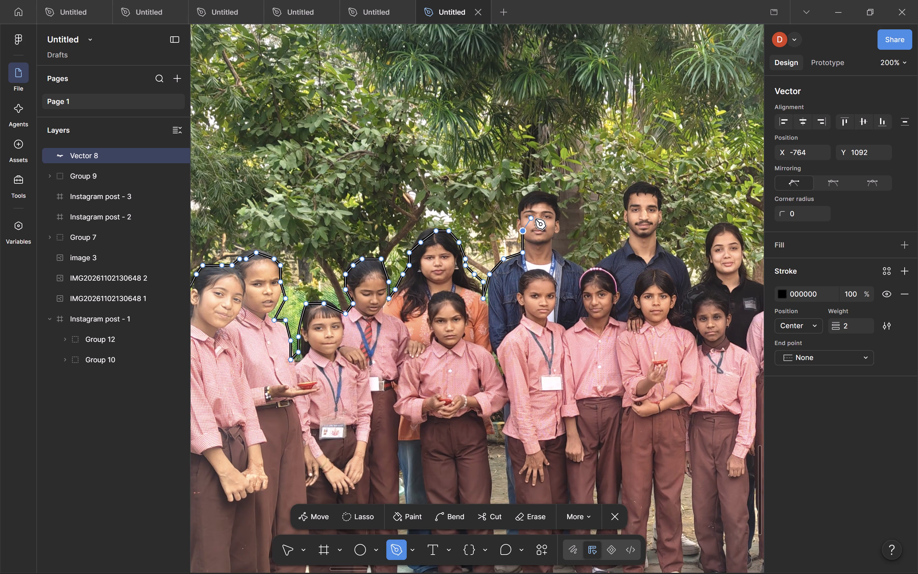
pyautogui.click(519, 219)
pyautogui.click(516, 204)
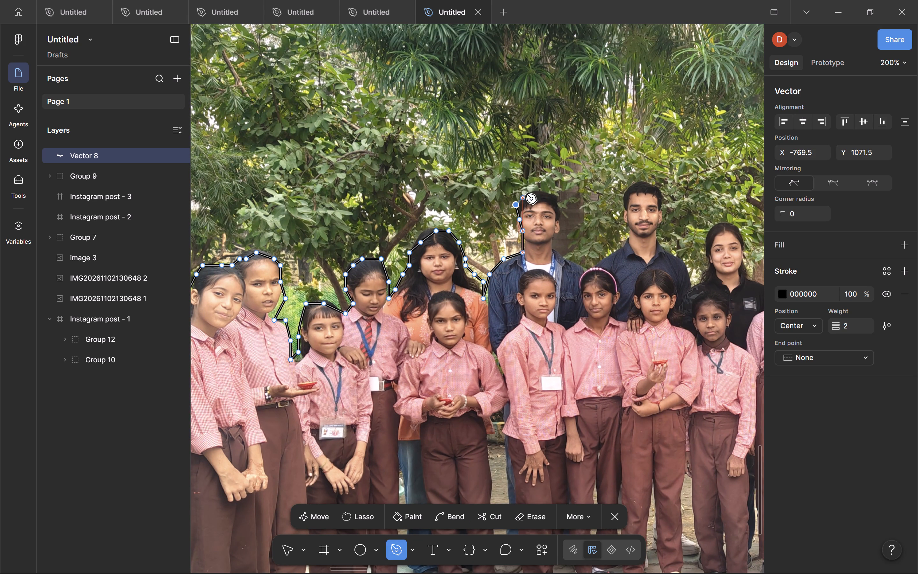
pyautogui.click(527, 193)
pyautogui.click(543, 190)
pyautogui.click(556, 197)
pyautogui.click(564, 213)
pyautogui.click(562, 227)
pyautogui.click(554, 238)
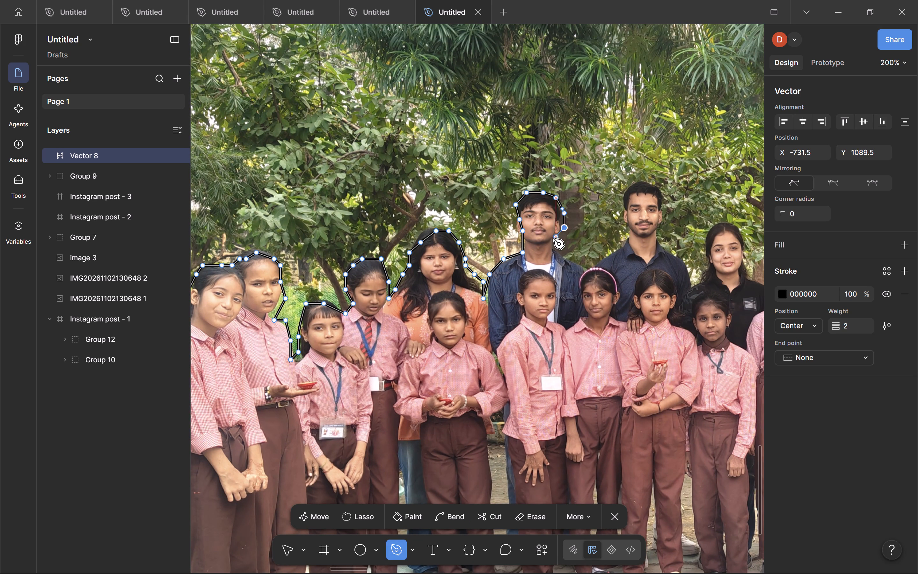
pyautogui.click(552, 246)
pyautogui.click(559, 255)
pyautogui.click(571, 258)
pyautogui.click(581, 264)
pyautogui.click(589, 266)
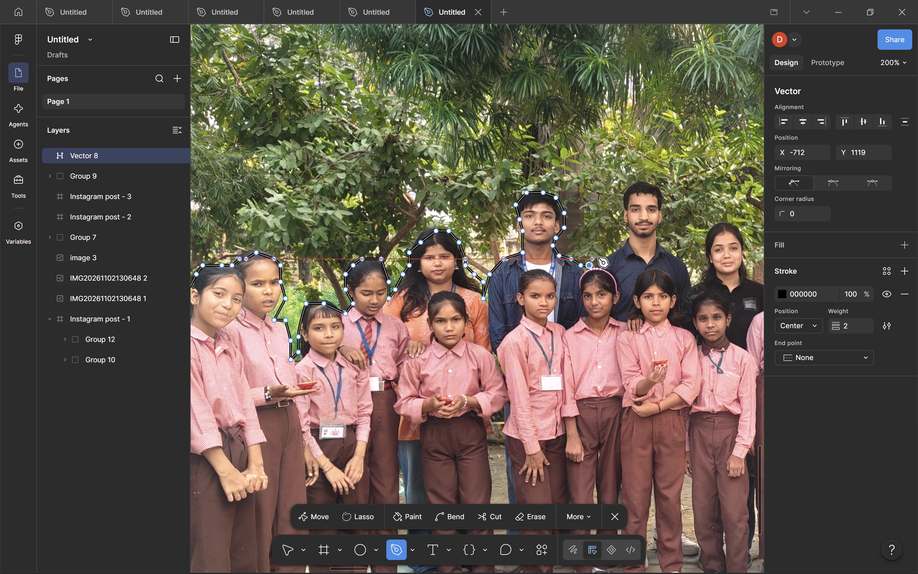
# Trace up the navy-shirted man's near shoulder, neck and side of his head to the top of his hair.
pyautogui.click(605, 255)
pyautogui.click(623, 245)
pyautogui.click(630, 236)
pyautogui.click(627, 224)
pyautogui.click(623, 218)
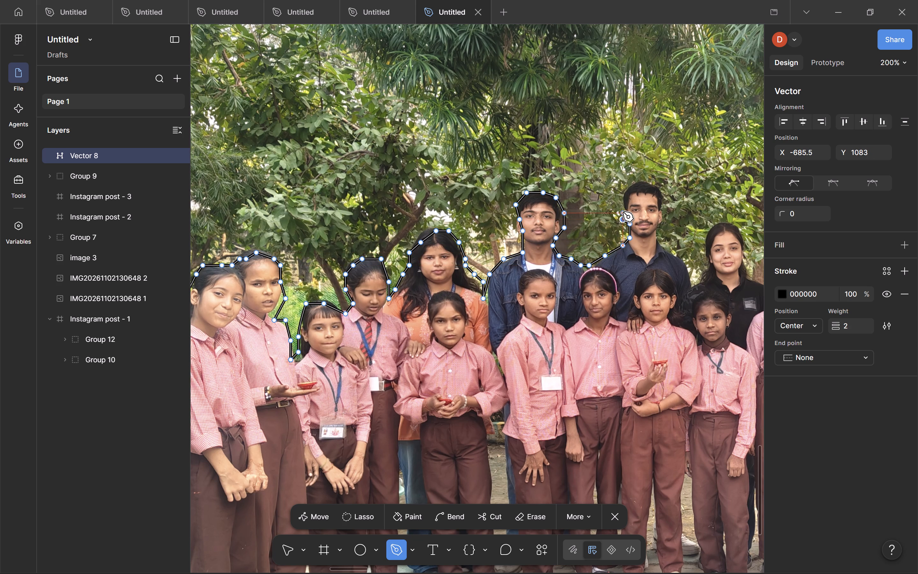
pyautogui.click(623, 211)
pyautogui.click(622, 195)
pyautogui.click(630, 187)
pyautogui.click(639, 180)
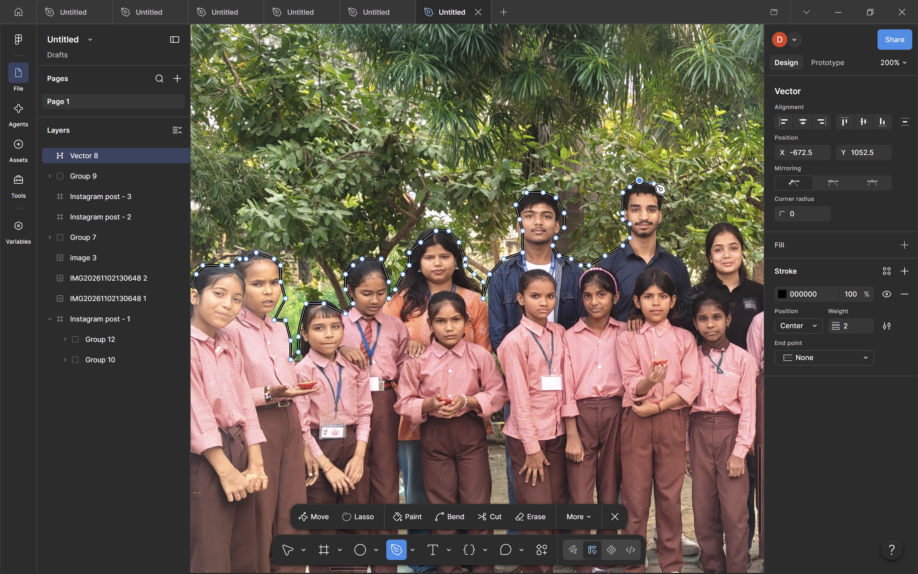
# Bring the outline down the other side of the navy-shirted man's head and shoulder to the woman in black.
pyautogui.click(655, 184)
pyautogui.click(663, 202)
pyautogui.click(664, 215)
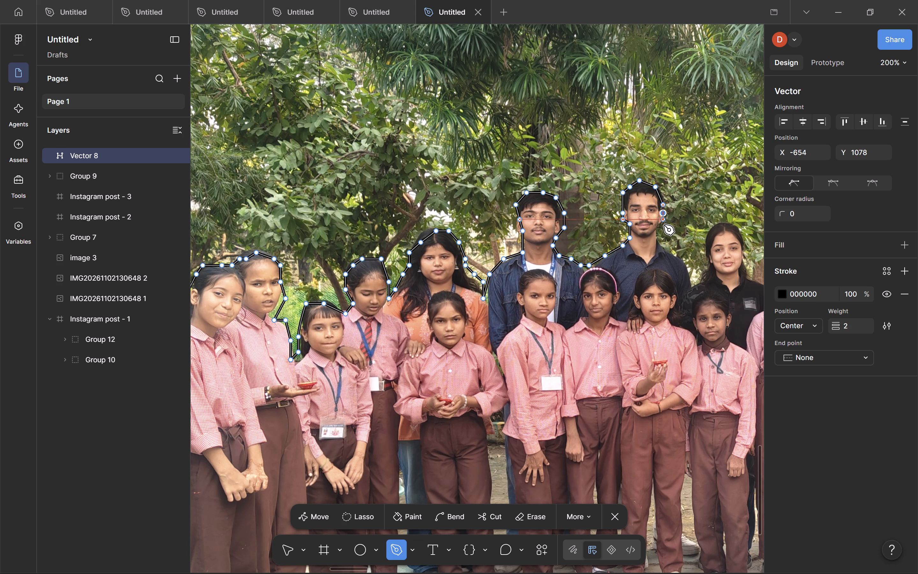
pyautogui.click(662, 228)
pyautogui.click(659, 236)
pyautogui.click(663, 244)
pyautogui.moveTo(675, 252); pyautogui.dragTo(679, 254)
pyautogui.moveTo(688, 261); pyautogui.dragTo(689, 263)
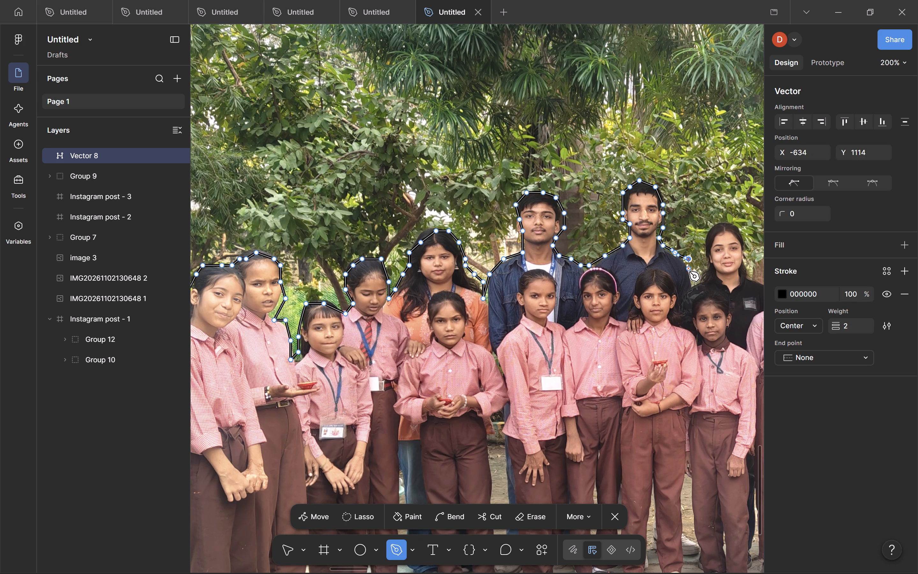
pyautogui.click(691, 279)
pyautogui.click(697, 280)
# Trace over the black-dressed woman's head and down along her shoulder to the neck of the adjacent pink-shirted girl.
pyautogui.click(703, 273)
pyautogui.click(708, 261)
pyautogui.moveTo(707, 244); pyautogui.dragTo(707, 241)
pyautogui.click(712, 229)
pyautogui.click(729, 218)
pyautogui.click(739, 231)
pyautogui.moveTo(747, 249); pyautogui.dragTo(747, 252)
pyautogui.click(747, 264)
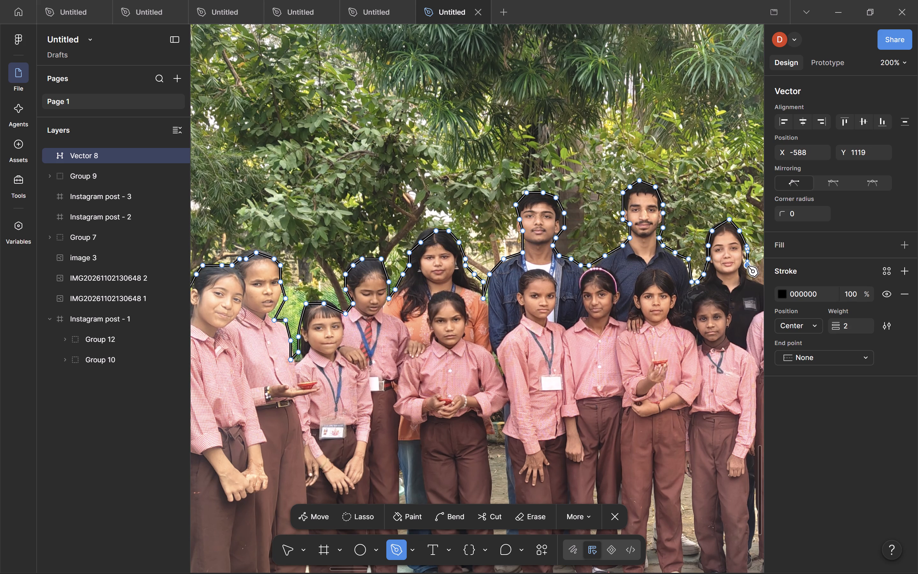
pyautogui.press('space')
pyautogui.press('space')
pyautogui.press('space')
pyautogui.press('space')
pyautogui.press('space')
pyautogui.press('space')
pyautogui.press('space')
pyautogui.press('space')
pyautogui.press('space')
pyautogui.press('space')
pyautogui.moveTo(745, 275); pyautogui.dragTo(581, 283)
pyautogui.click(581, 286)
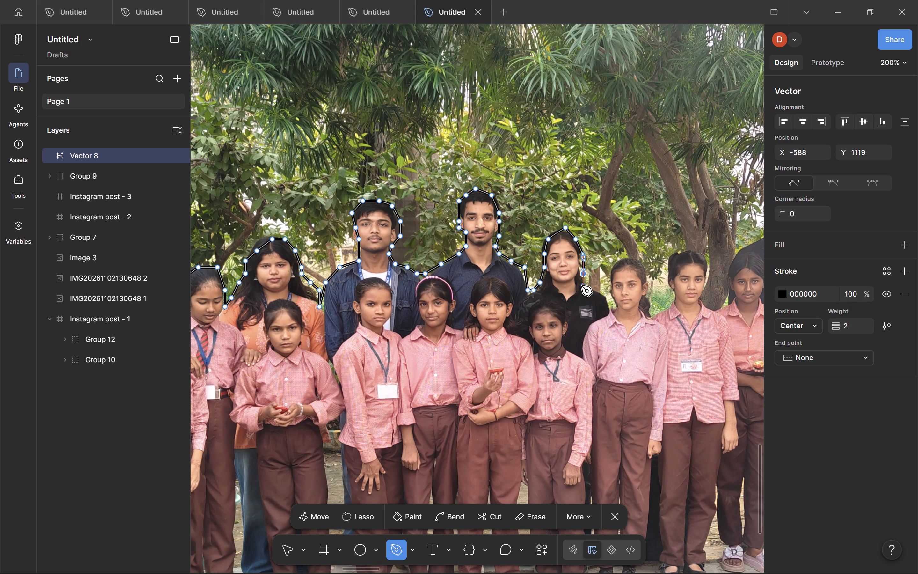
pyautogui.click(597, 290)
pyautogui.click(612, 305)
# Trace over the head of the pink-shirted girl beside the woman in black and down to her far shoulder.
pyautogui.click(613, 300)
pyautogui.click(609, 282)
pyautogui.click(619, 265)
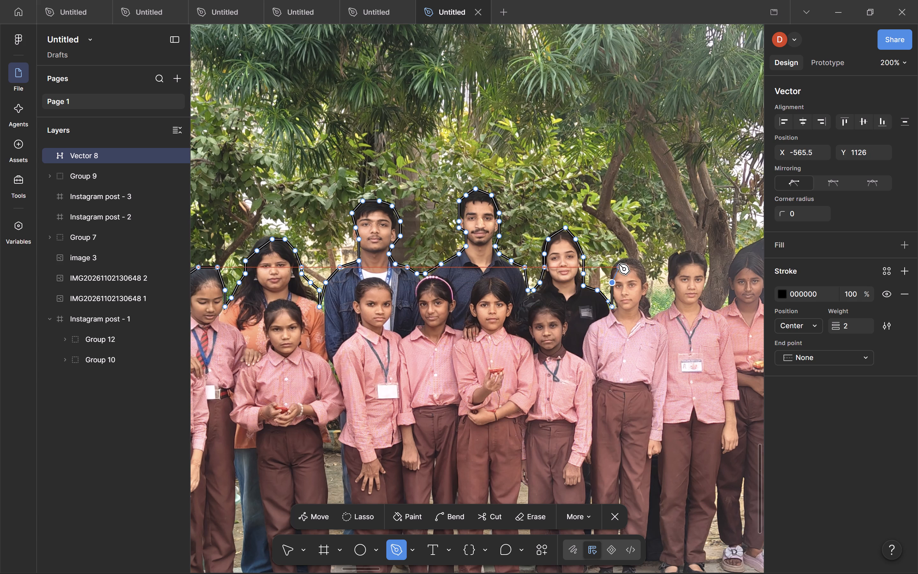
pyautogui.click(633, 262)
pyautogui.moveTo(649, 276); pyautogui.dragTo(649, 279)
pyautogui.click(649, 292)
pyautogui.moveTo(650, 303); pyautogui.dragTo(650, 306)
pyautogui.moveTo(653, 311); pyautogui.dragTo(654, 314)
pyautogui.click(656, 314)
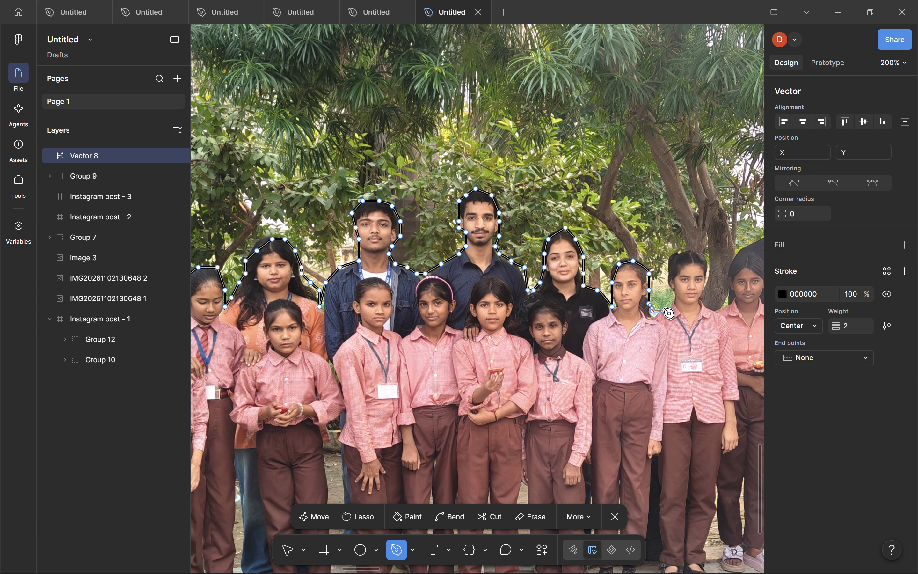
# Trace over the head of the next pink-shirted girl with the ID lanyard and across her far shoulder.
pyautogui.click(663, 310)
pyautogui.click(673, 302)
pyautogui.moveTo(674, 293); pyautogui.dragTo(674, 290)
pyautogui.moveTo(667, 282); pyautogui.dragTo(667, 279)
pyautogui.moveTo(668, 271); pyautogui.dragTo(669, 267)
pyautogui.moveTo(675, 257); pyautogui.dragTo(678, 256)
pyautogui.moveTo(687, 253); pyautogui.dragTo(690, 252)
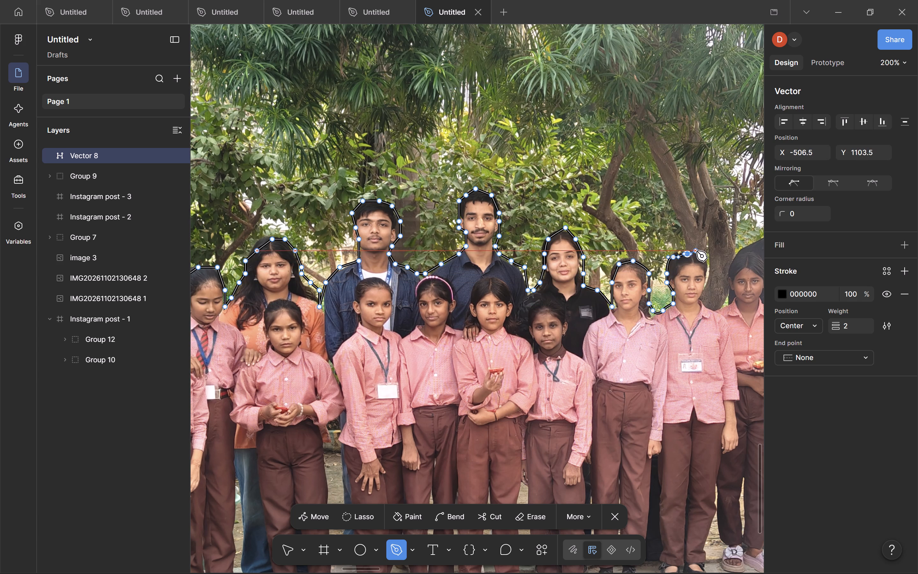
pyautogui.click(696, 251)
pyautogui.moveTo(706, 259); pyautogui.dragTo(709, 264)
pyautogui.moveTo(708, 278); pyautogui.dragTo(707, 285)
pyautogui.click(705, 294)
pyautogui.click(708, 304)
pyautogui.click(714, 308)
pyautogui.click(723, 306)
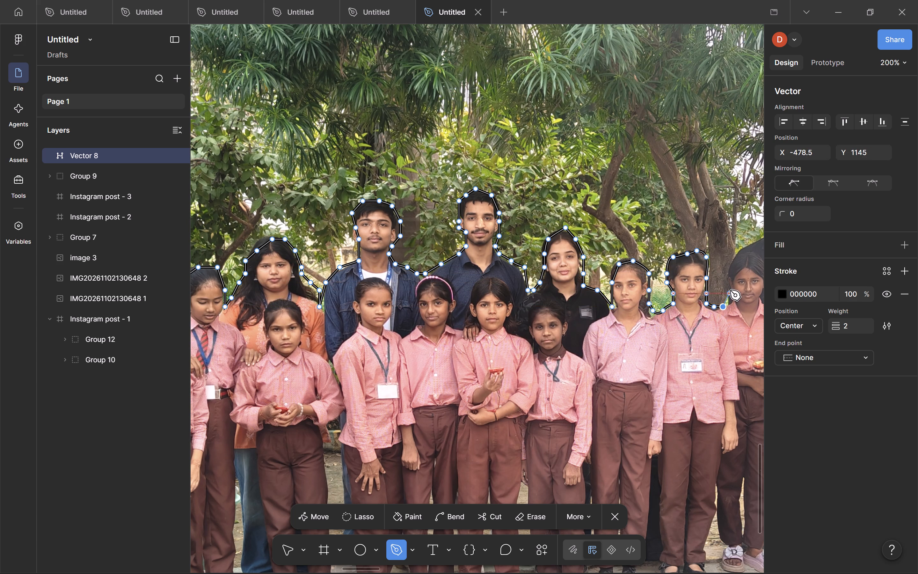
# Trace up the side of the following pink-shirted girl's head to her hair, in front of the tall man.
pyautogui.click(730, 290)
pyautogui.moveTo(730, 284); pyautogui.dragTo(730, 278)
pyautogui.moveTo(732, 270); pyautogui.dragTo(734, 264)
pyautogui.moveTo(738, 254); pyautogui.dragTo(744, 251)
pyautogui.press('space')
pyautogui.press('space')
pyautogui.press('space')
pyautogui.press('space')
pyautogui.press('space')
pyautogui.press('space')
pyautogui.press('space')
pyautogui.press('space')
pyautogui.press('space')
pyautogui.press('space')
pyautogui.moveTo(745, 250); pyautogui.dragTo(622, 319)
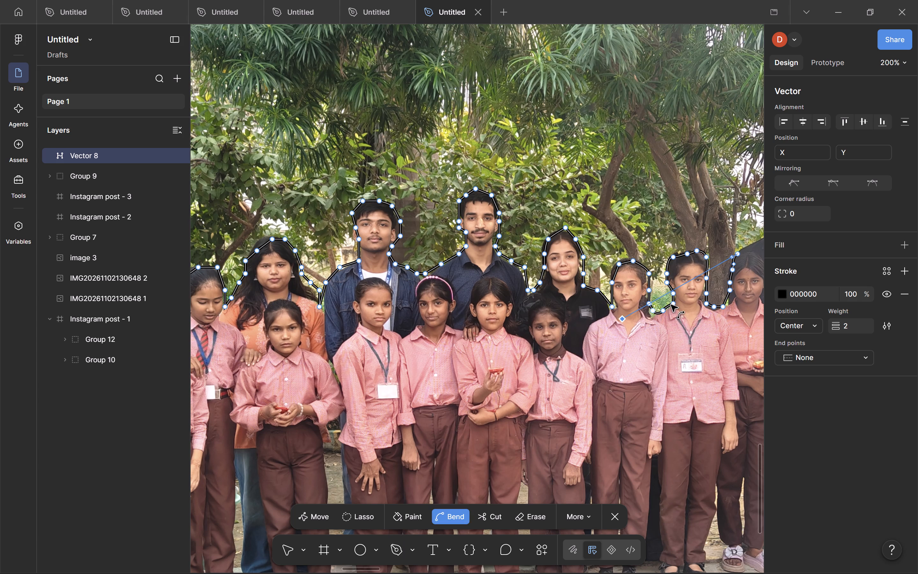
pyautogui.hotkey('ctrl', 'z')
# Trace along the tall lanyard-wearing man's shoulder, over his head and down his neck to the adjacent woman in the patterned kurta.
pyautogui.press('space')
pyautogui.press('space')
pyautogui.press('space')
pyautogui.press('space')
pyautogui.press('space')
pyautogui.press('space')
pyautogui.moveTo(729, 253); pyautogui.dragTo(527, 345)
pyautogui.click(566, 325)
pyautogui.click(568, 319)
pyautogui.click(564, 308)
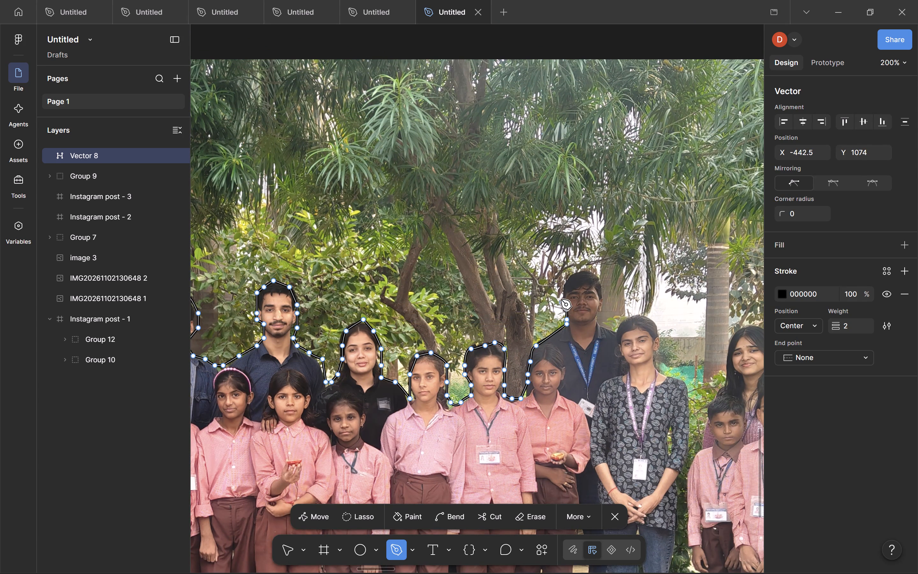
pyautogui.click(560, 297)
pyautogui.click(560, 288)
pyautogui.click(575, 277)
pyautogui.hotkey('ctrl', 'z')
pyautogui.click(570, 276)
pyautogui.click(577, 272)
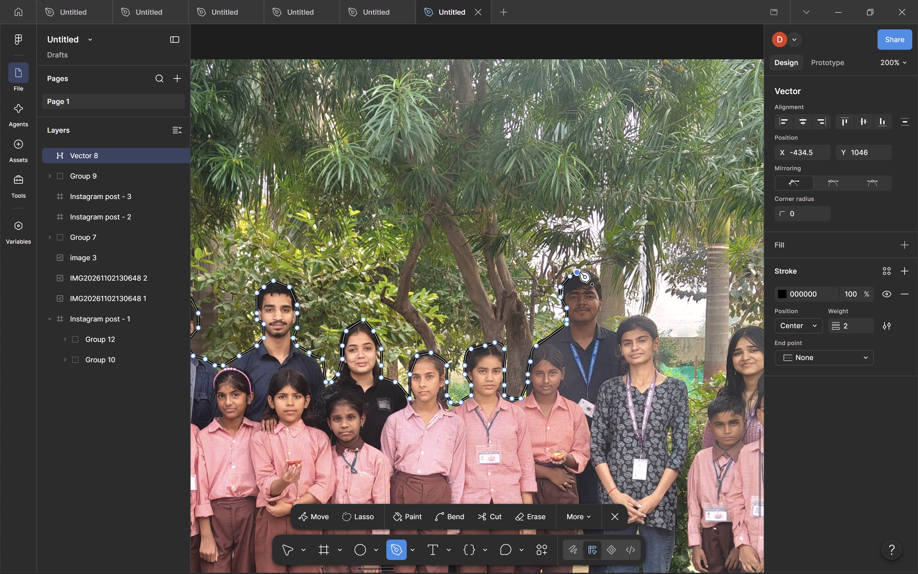
pyautogui.click(590, 273)
pyautogui.click(601, 283)
pyautogui.moveTo(603, 292); pyautogui.dragTo(603, 296)
pyautogui.click(602, 314)
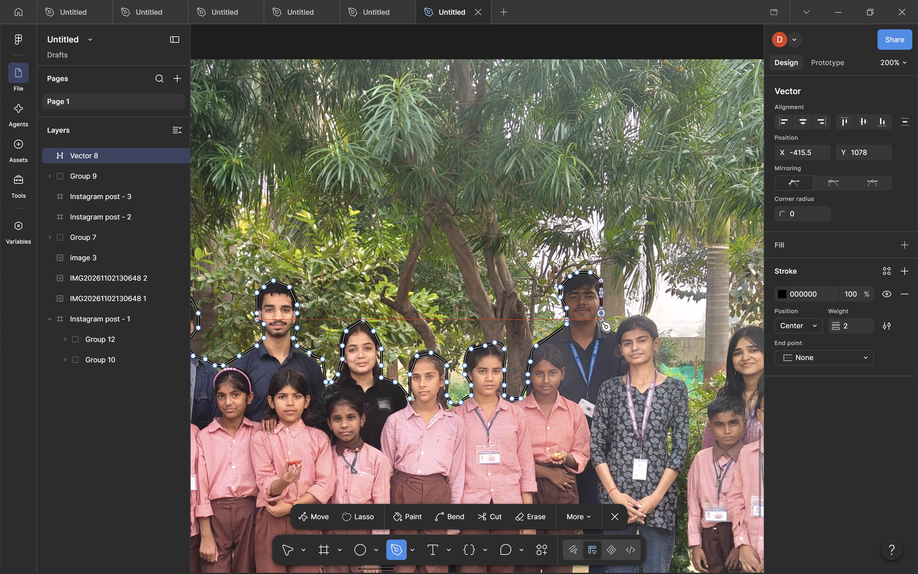
pyautogui.click(607, 329)
pyautogui.click(614, 330)
# Trace over the head of the woman in the black patterned kurta and down along her far shoulder and arm.
pyautogui.click(623, 325)
pyautogui.click(632, 318)
pyautogui.moveTo(642, 312); pyautogui.dragTo(648, 315)
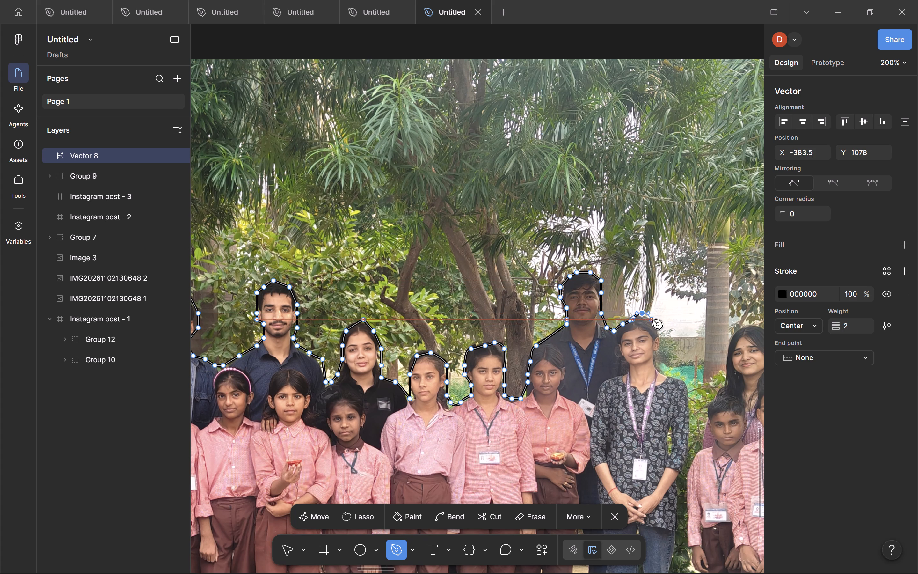
pyautogui.click(654, 322)
pyautogui.moveTo(659, 336); pyautogui.dragTo(659, 340)
pyautogui.click(655, 352)
pyautogui.click(657, 364)
pyautogui.click(661, 371)
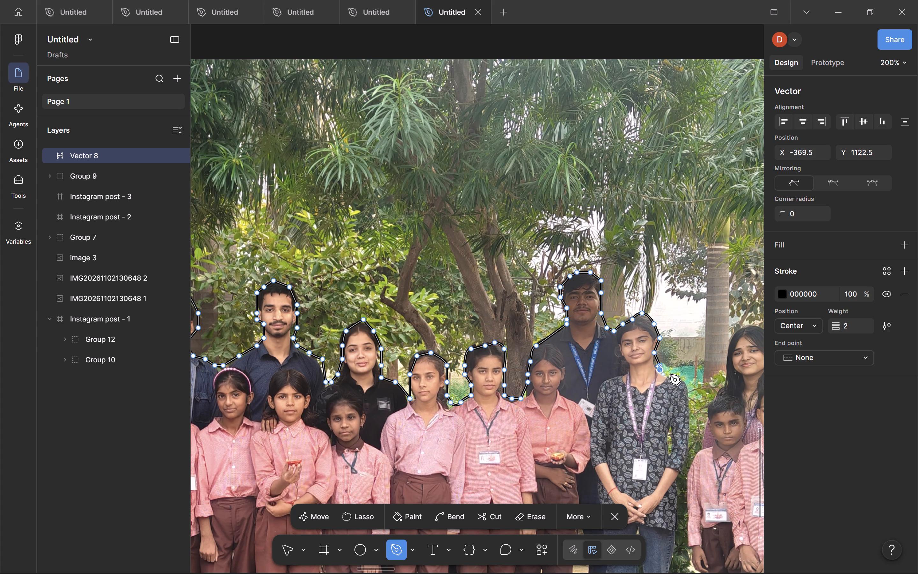
pyautogui.click(675, 377)
pyautogui.click(682, 379)
pyautogui.moveTo(690, 414); pyautogui.dragTo(691, 419)
pyautogui.click(686, 435)
pyautogui.click(693, 453)
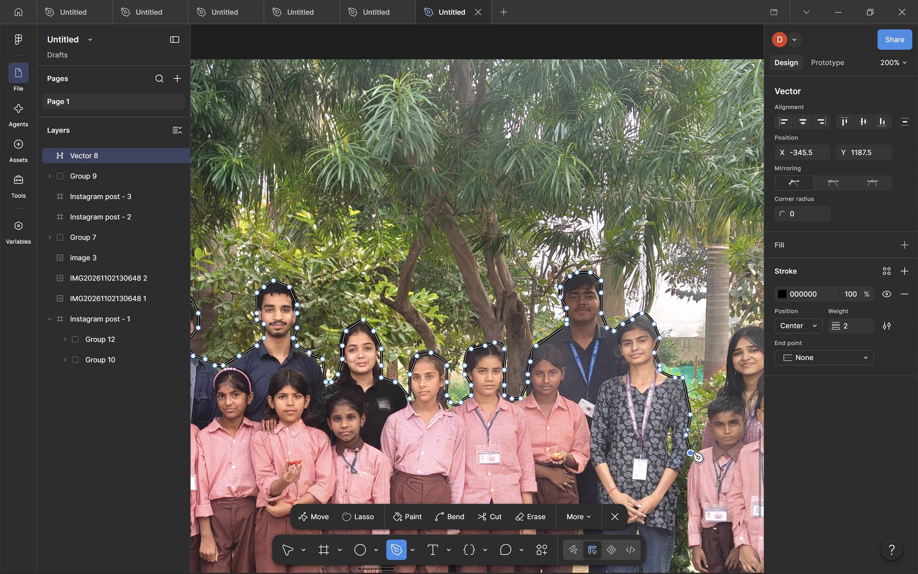
# Trace up the near side of the long-haired woman's shoulder and hair, behind the boys, to the side of her head.
pyautogui.click(699, 441)
pyautogui.moveTo(702, 425); pyautogui.dragTo(702, 420)
pyautogui.moveTo(709, 404); pyautogui.dragTo(710, 400)
pyautogui.moveTo(715, 394); pyautogui.dragTo(720, 388)
pyautogui.moveTo(722, 384); pyautogui.dragTo(722, 381)
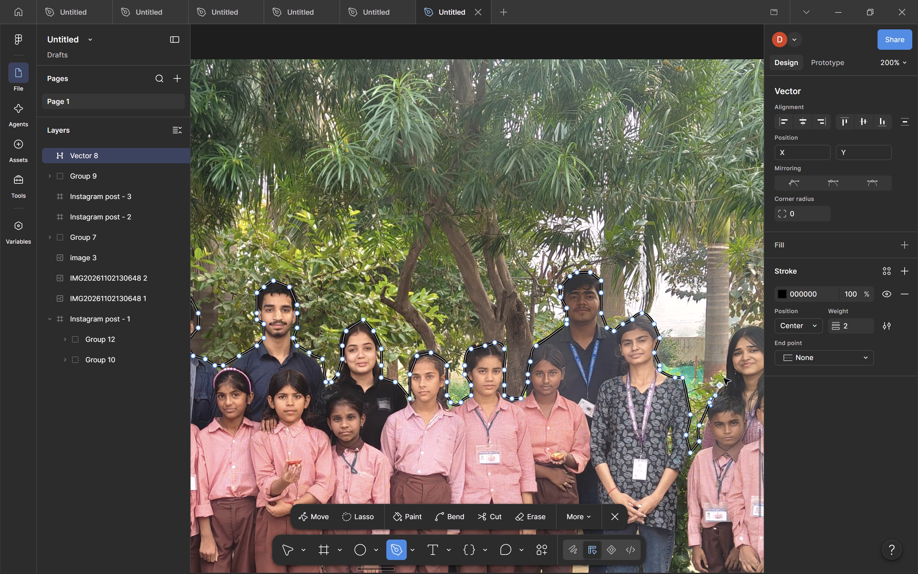
pyautogui.moveTo(725, 372); pyautogui.dragTo(727, 365)
pyautogui.moveTo(726, 357); pyautogui.dragTo(726, 351)
pyautogui.moveTo(727, 342); pyautogui.dragTo(729, 338)
pyautogui.moveTo(744, 321); pyautogui.dragTo(672, 324)
pyautogui.press('space')
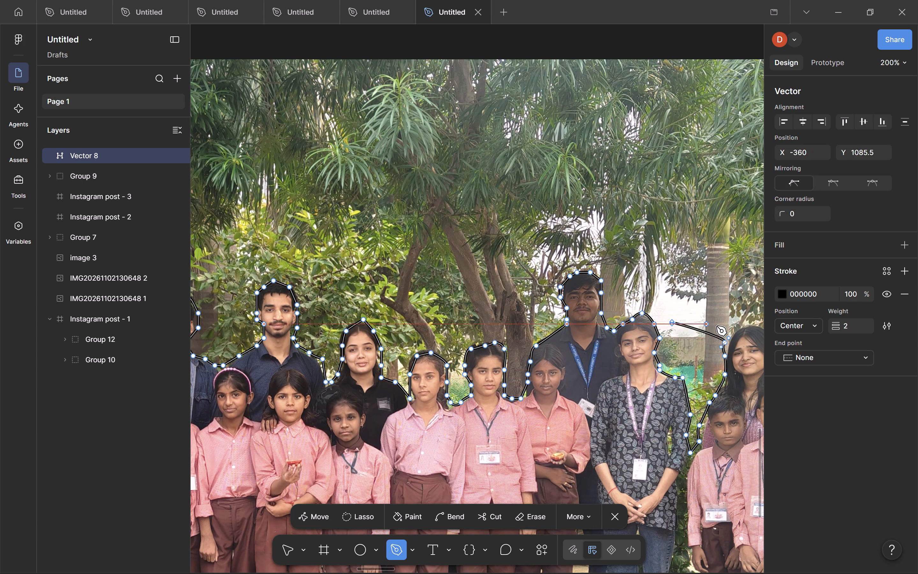
pyautogui.hotkey('ctrl', 'z')
# Trace over the long-haired woman's head and down her far side to the shoulder behind the boys.
pyautogui.press('space')
pyautogui.press('space')
pyautogui.press('space')
pyautogui.press('space')
pyautogui.press('space')
pyautogui.moveTo(727, 335); pyautogui.dragTo(639, 341)
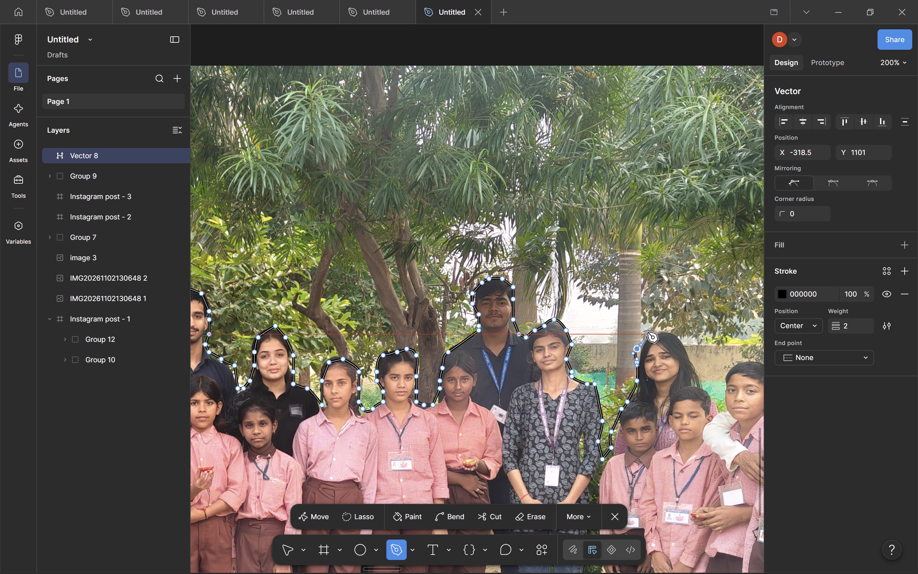
pyautogui.click(656, 331)
pyautogui.moveTo(668, 335); pyautogui.dragTo(673, 335)
pyautogui.click(679, 340)
pyautogui.moveTo(689, 352); pyautogui.dragTo(690, 357)
pyautogui.moveTo(692, 364); pyautogui.dragTo(694, 369)
pyautogui.click(699, 374)
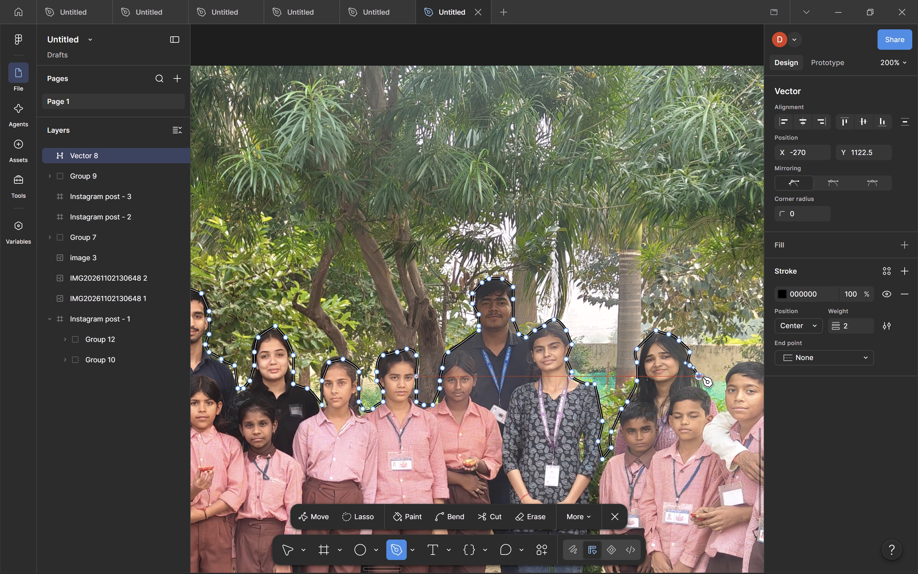
pyautogui.moveTo(706, 384); pyautogui.dragTo(706, 387)
pyautogui.click(713, 397)
pyautogui.click(717, 409)
# Trace over the head of the pink-shirted boy standing in front of the man in the white-and-dark top.
pyautogui.click(723, 406)
pyautogui.click(722, 385)
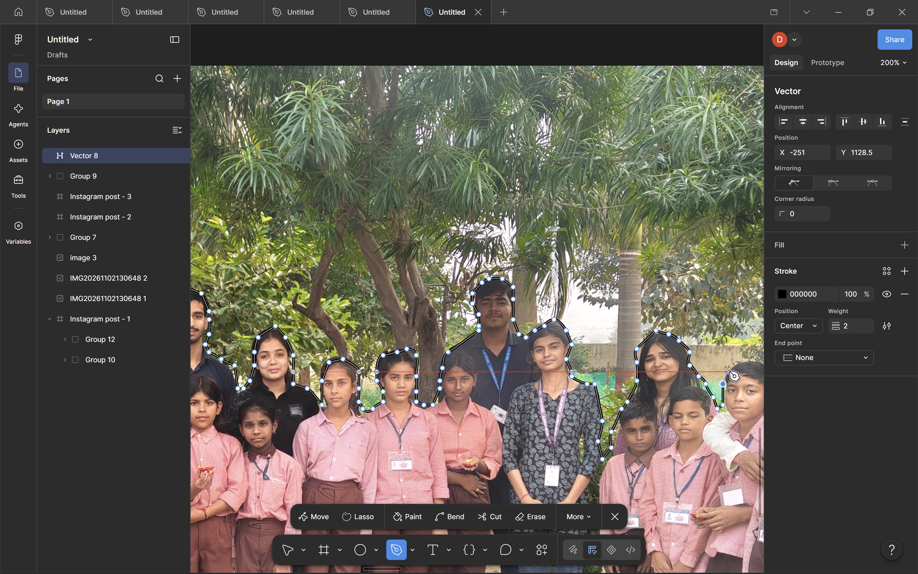
pyautogui.moveTo(730, 370); pyautogui.dragTo(733, 365)
pyautogui.click(747, 359)
pyautogui.press('space')
pyautogui.press('space')
pyautogui.press('space')
pyautogui.press('space')
pyautogui.press('space')
pyautogui.press('space')
pyautogui.moveTo(745, 361); pyautogui.dragTo(580, 323)
pyautogui.click(603, 330)
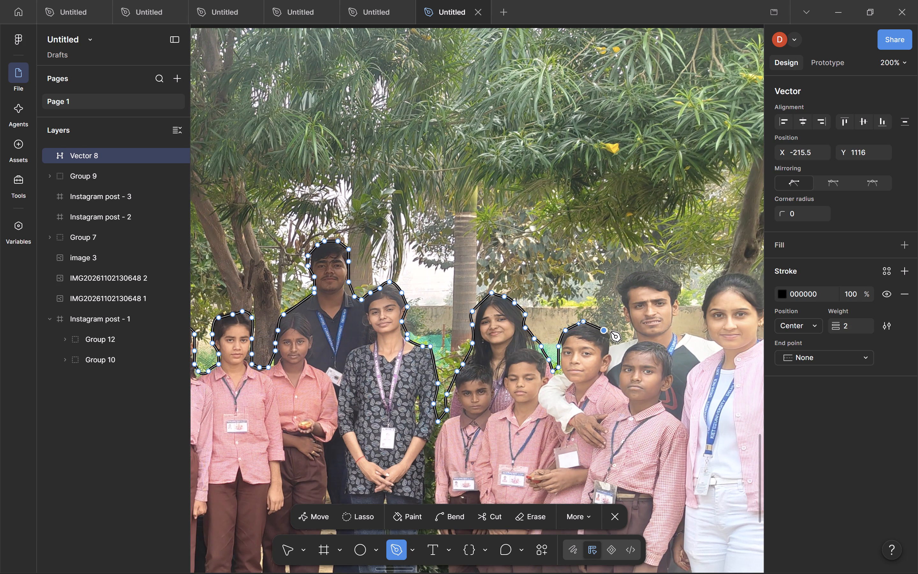
pyautogui.click(615, 340)
pyautogui.click(623, 341)
# Trace up the neck and over the head of the man in the white-and-dark top, ending across his far shoulder.
pyautogui.click(630, 339)
pyautogui.moveTo(635, 331); pyautogui.dragTo(633, 328)
pyautogui.click(625, 317)
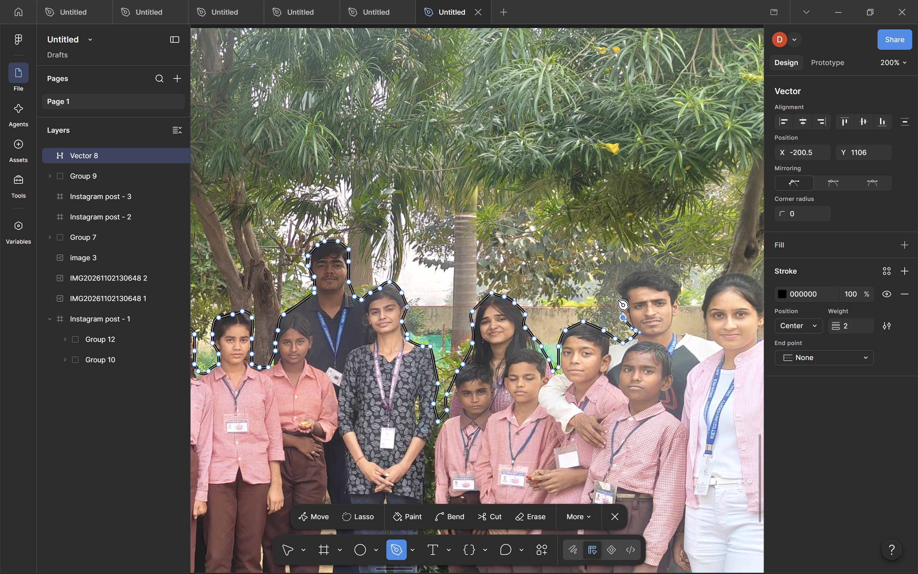
pyautogui.moveTo(617, 297); pyautogui.dragTo(615, 292)
pyautogui.click(618, 283)
pyautogui.moveTo(629, 274); pyautogui.dragTo(632, 273)
pyautogui.moveTo(648, 272); pyautogui.dragTo(652, 271)
pyautogui.click(671, 274)
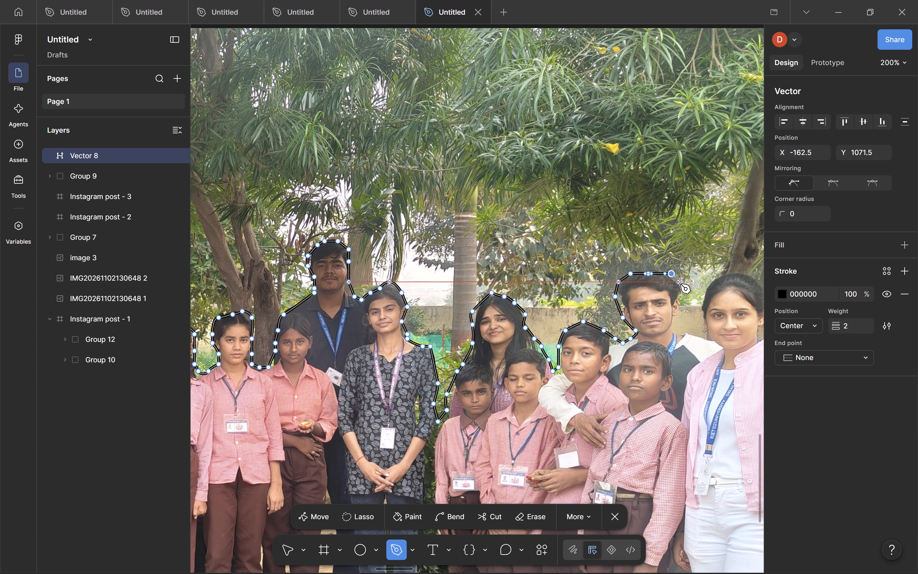
pyautogui.click(681, 284)
pyautogui.moveTo(683, 298); pyautogui.dragTo(683, 303)
pyautogui.click(676, 318)
pyautogui.moveTo(674, 327); pyautogui.dragTo(675, 332)
pyautogui.click(678, 335)
pyautogui.click(701, 333)
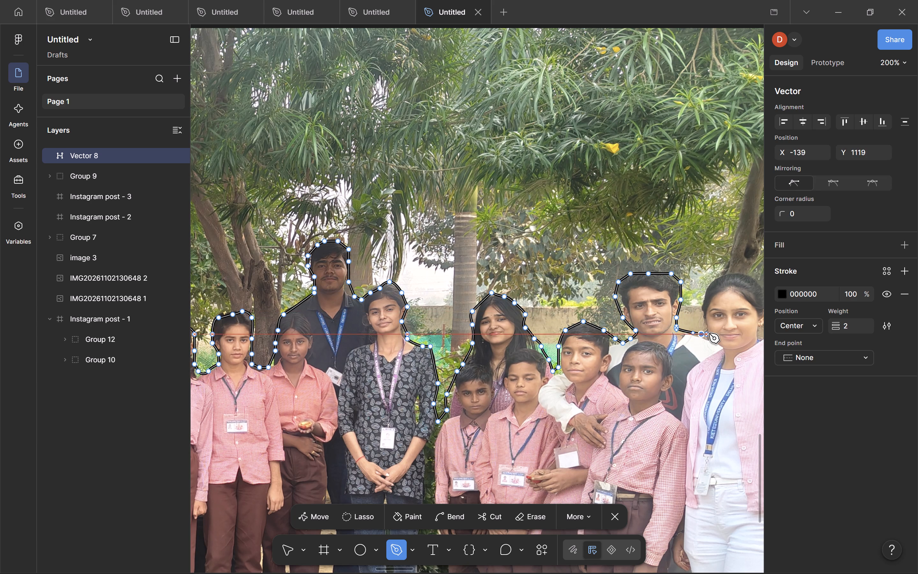
# Trace over the head of the last woman, in the pink striped shirt, and along her far shoulder to the photo's edge.
pyautogui.click(710, 328)
pyautogui.moveTo(702, 309); pyautogui.dragTo(702, 305)
pyautogui.moveTo(705, 294); pyautogui.dragTo(707, 290)
pyautogui.click(722, 277)
pyautogui.moveTo(735, 276); pyautogui.dragTo(739, 276)
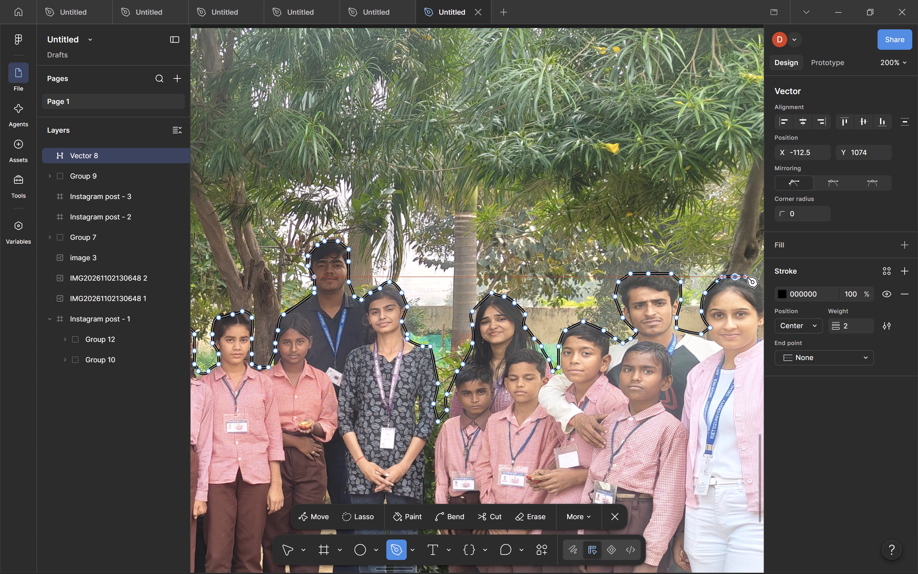
pyautogui.press('space')
pyautogui.press('space')
pyautogui.moveTo(748, 279); pyautogui.dragTo(645, 263)
pyautogui.click(649, 262)
pyautogui.moveTo(659, 277); pyautogui.dragTo(659, 281)
pyautogui.moveTo(667, 299); pyautogui.dragTo(665, 303)
pyautogui.moveTo(661, 312); pyautogui.dragTo(655, 319)
pyautogui.moveTo(654, 322); pyautogui.dragTo(659, 327)
pyautogui.moveTo(673, 328); pyautogui.dragTo(676, 329)
pyautogui.moveTo(690, 337); pyautogui.dragTo(696, 339)
pyautogui.click(705, 344)
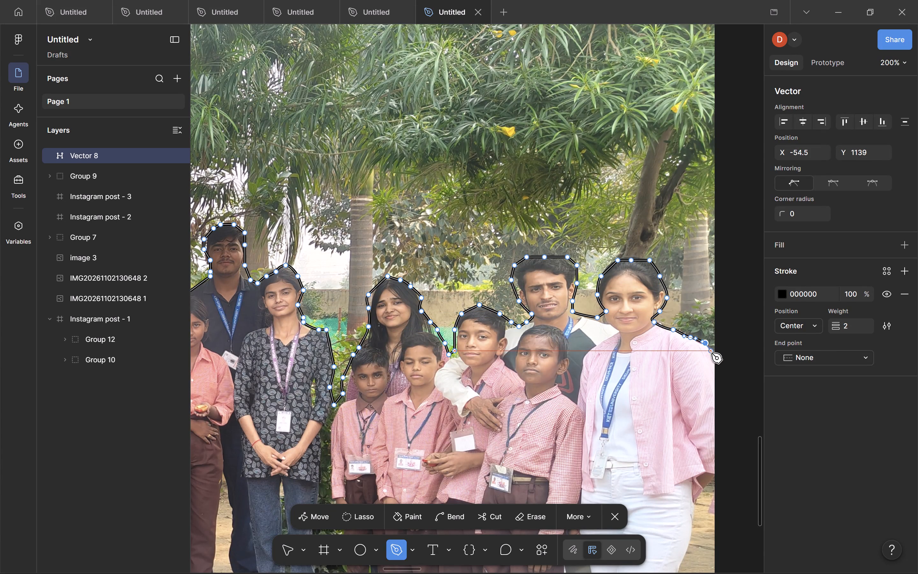
pyautogui.click(716, 359)
# Extend the outline down the photo's side edge to the bottom corner beside the woman in white trousers.
pyautogui.press('space')
pyautogui.press('space')
pyautogui.press('space')
pyautogui.press('space')
pyautogui.press('space')
pyautogui.press('space')
pyautogui.press('space')
pyautogui.moveTo(711, 377); pyautogui.dragTo(660, 156)
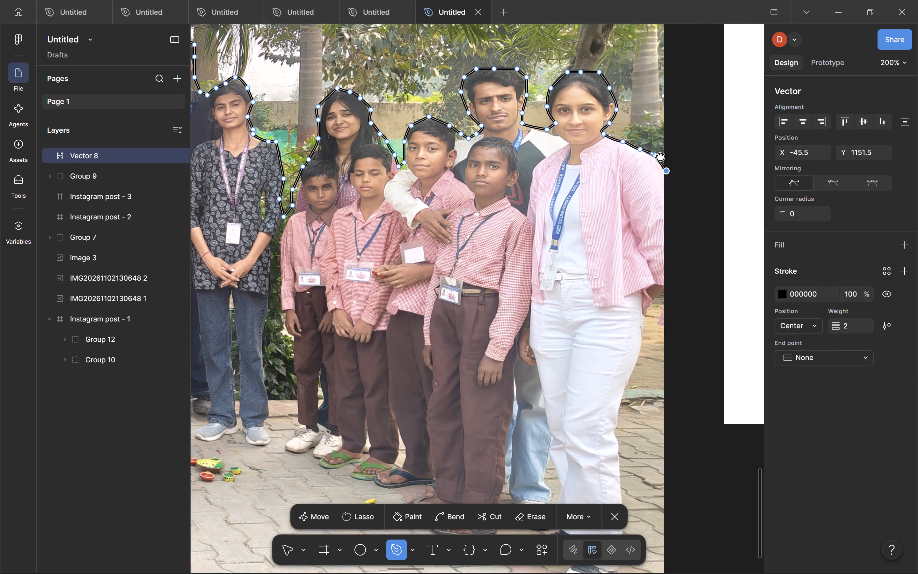
pyautogui.moveTo(660, 156); pyautogui.dragTo(660, 88)
pyautogui.press('space')
pyautogui.moveTo(672, 405); pyautogui.dragTo(658, 231)
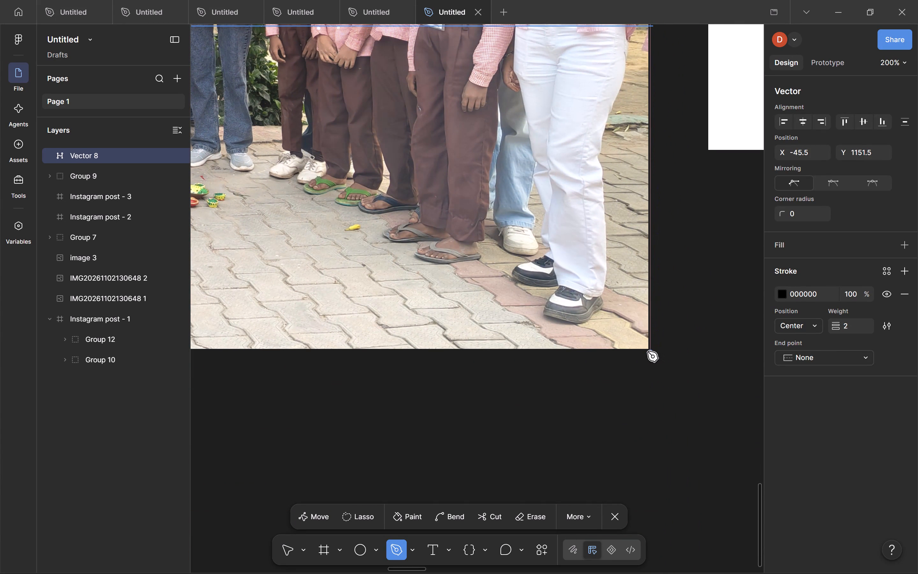
pyautogui.click(646, 349)
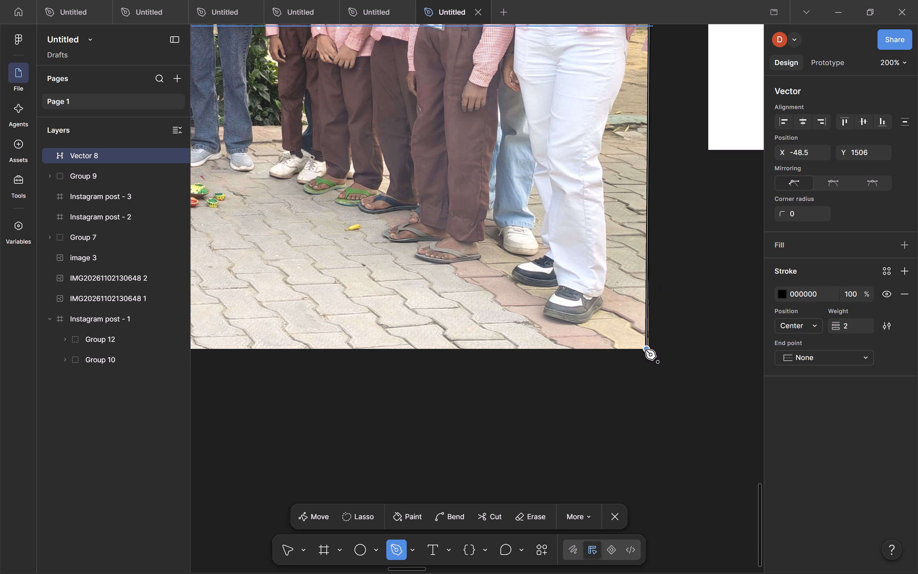
# Extend the outline along the group photo's bottom edge to the corner beside the woman in blue jeans.
pyautogui.press('space')
pyautogui.press('space')
pyautogui.press('space')
pyautogui.press('space')
pyautogui.press('space')
pyautogui.press('space')
pyautogui.press('space')
pyautogui.press('space')
pyautogui.press('space')
pyautogui.press('space')
pyautogui.press('space')
pyautogui.press('space')
pyautogui.press('space')
pyautogui.press('space')
pyautogui.press('space')
pyautogui.press('space')
pyautogui.press('space')
pyautogui.press('space')
pyautogui.press('space')
pyautogui.press('space')
pyautogui.moveTo(517, 340); pyautogui.dragTo(840, 335)
pyautogui.moveTo(373, 317); pyautogui.dragTo(631, 318)
pyautogui.moveTo(362, 304); pyautogui.dragTo(666, 307)
pyautogui.moveTo(437, 294); pyautogui.dragTo(700, 284)
pyautogui.moveTo(505, 279); pyautogui.dragTo(580, 278)
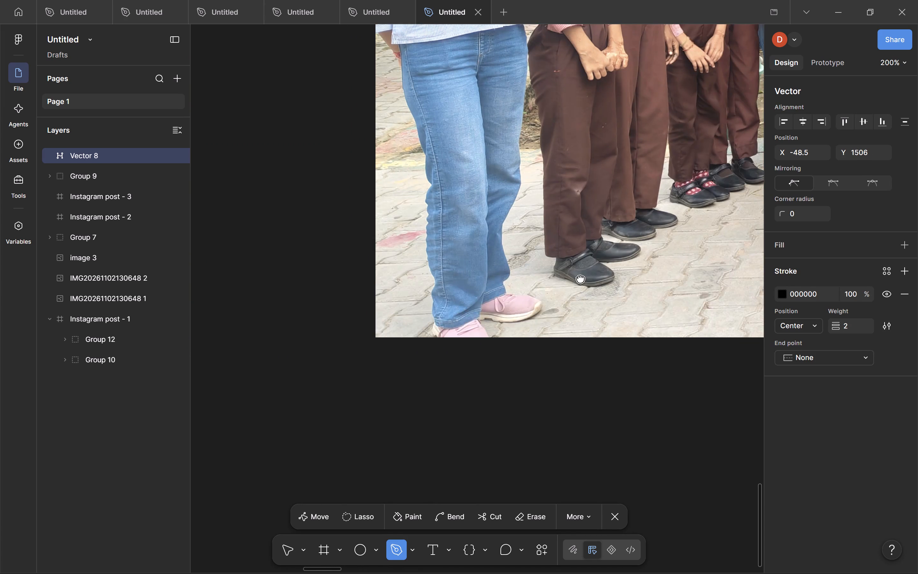
pyautogui.moveTo(580, 278); pyautogui.dragTo(589, 279)
pyautogui.click(460, 336)
# Close the outline up the photo's side edge at its starting point on the long-haired woman's shoulder, and finish editing the path.
pyautogui.press('space')
pyautogui.press('space')
pyautogui.press('space')
pyautogui.press('space')
pyautogui.press('space')
pyautogui.press('space')
pyautogui.press('space')
pyautogui.press('space')
pyautogui.press('space')
pyautogui.press('space')
pyautogui.press('space')
pyautogui.press('space')
pyautogui.press('space')
pyautogui.press('space')
pyautogui.press('space')
pyautogui.press('space')
pyautogui.press('space')
pyautogui.press('space')
pyautogui.press('space')
pyautogui.press('space')
pyautogui.moveTo(468, 248); pyautogui.dragTo(468, 247)
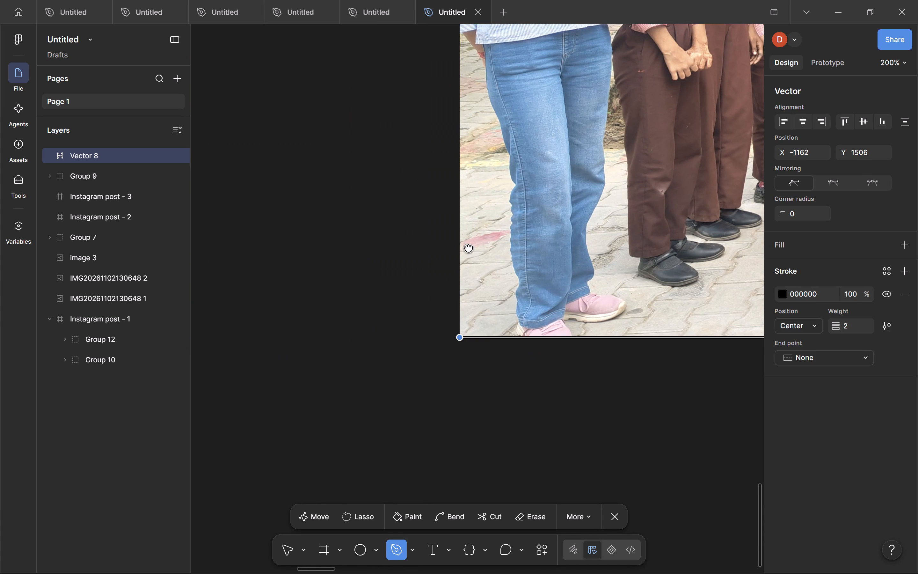
pyautogui.moveTo(468, 247); pyautogui.dragTo(448, 420)
pyautogui.moveTo(444, 171); pyautogui.dragTo(447, 242)
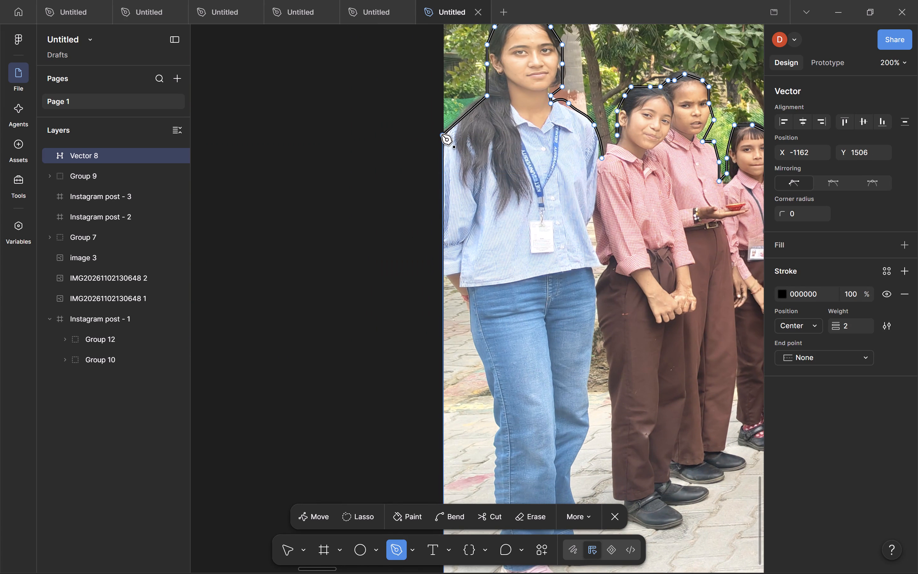
pyautogui.click(441, 135)
pyautogui.press('v')
pyautogui.click(371, 322)
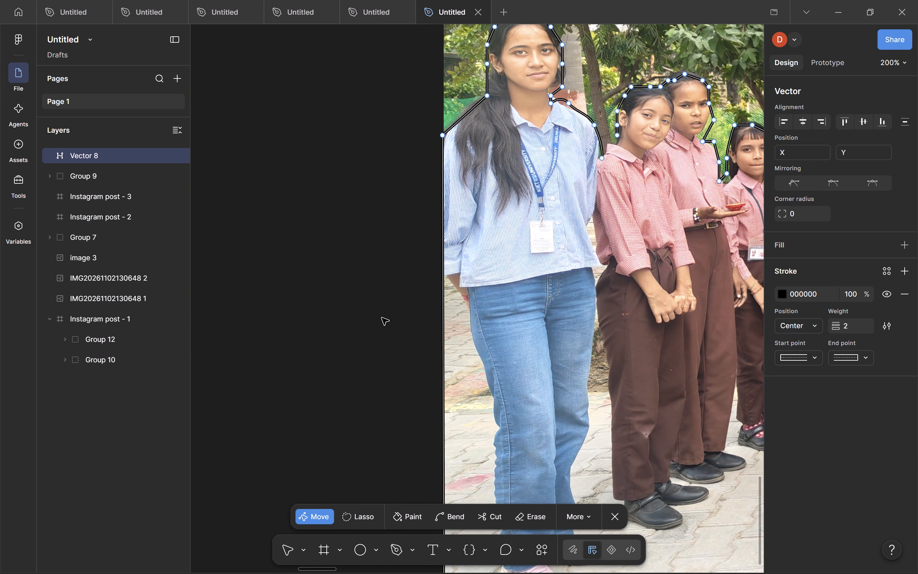
pyautogui.moveTo(491, 213); pyautogui.dragTo(401, 191)
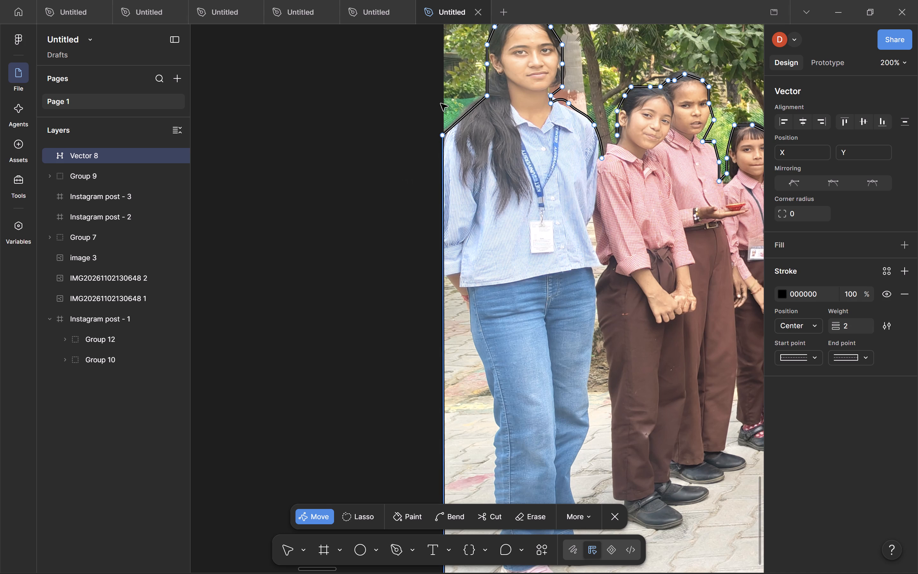
pyautogui.click(441, 98)
pyautogui.doubleClick(406, 113)
# Move the people outline off the group photo onto the empty canvas beside it.
pyautogui.moveTo(456, 123); pyautogui.dragTo(0, 123)
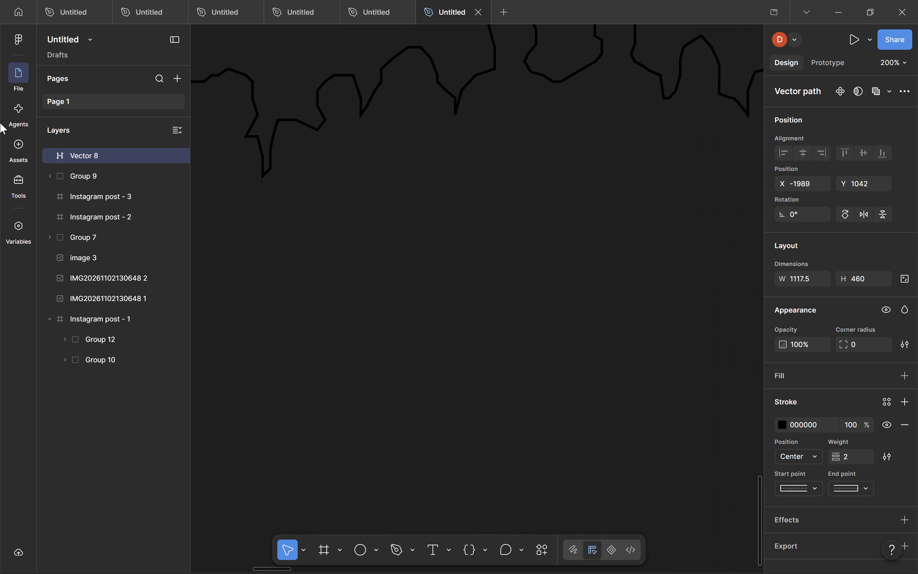
pyautogui.moveTo(0, 123); pyautogui.dragTo(285, 203)
pyautogui.hotkey('ctrl', '-')
pyautogui.hotkey('ctrl', '-')
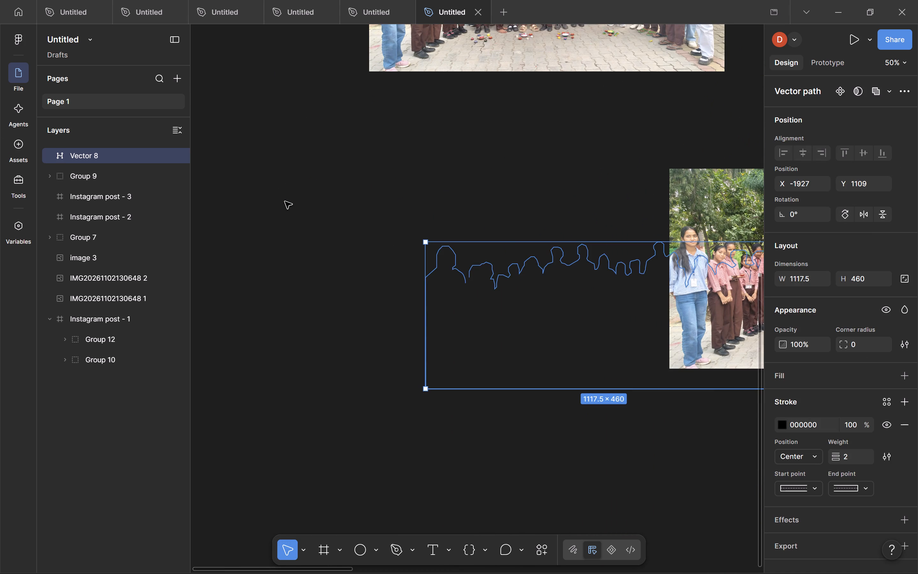
pyautogui.moveTo(552, 270); pyautogui.dragTo(393, 239)
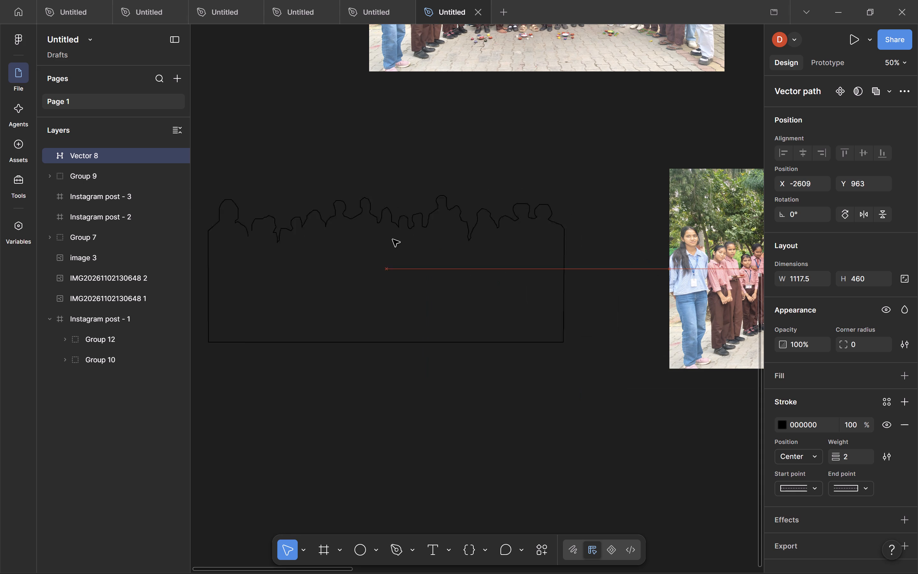
pyautogui.moveTo(393, 239); pyautogui.dragTo(397, 241)
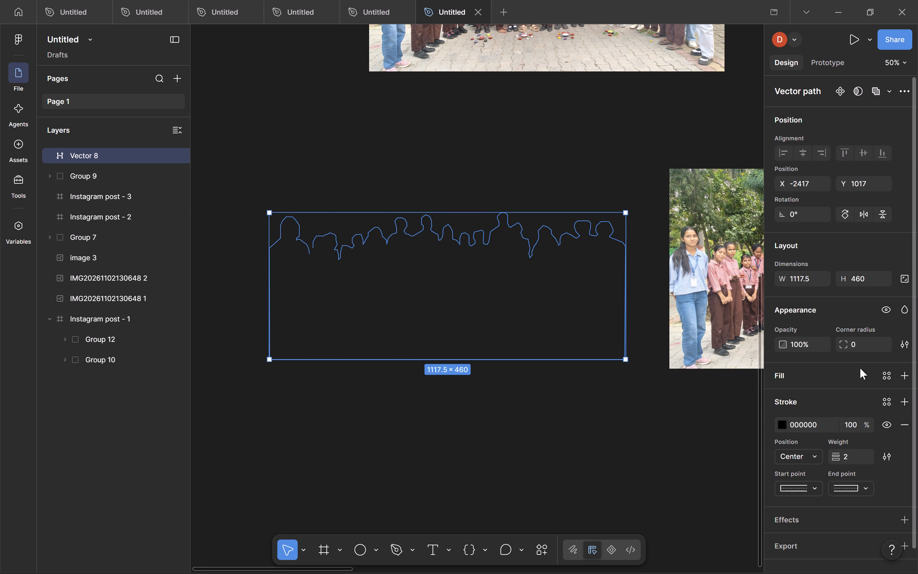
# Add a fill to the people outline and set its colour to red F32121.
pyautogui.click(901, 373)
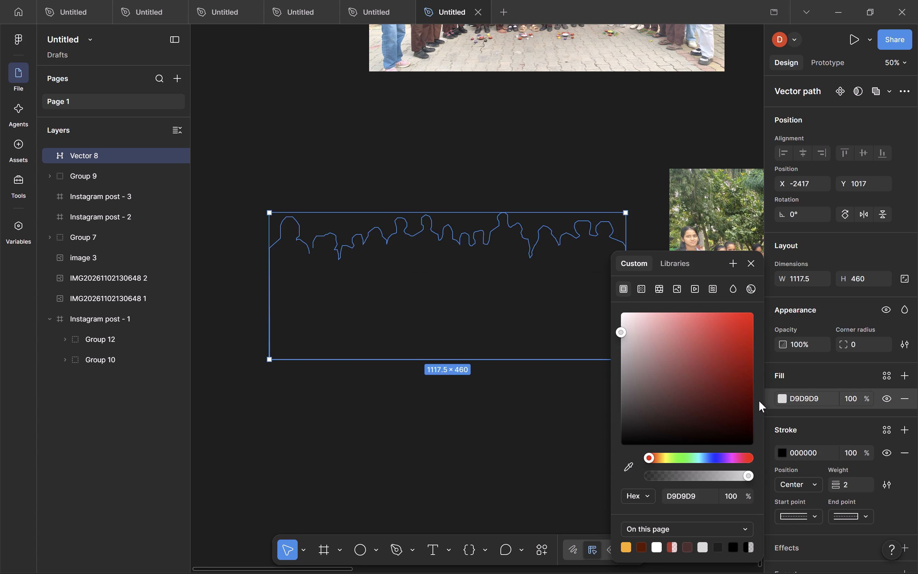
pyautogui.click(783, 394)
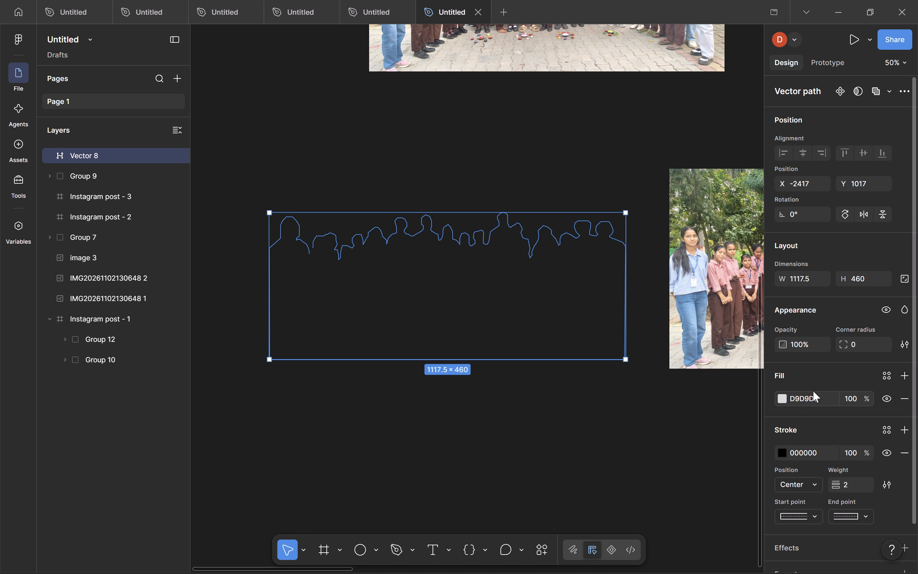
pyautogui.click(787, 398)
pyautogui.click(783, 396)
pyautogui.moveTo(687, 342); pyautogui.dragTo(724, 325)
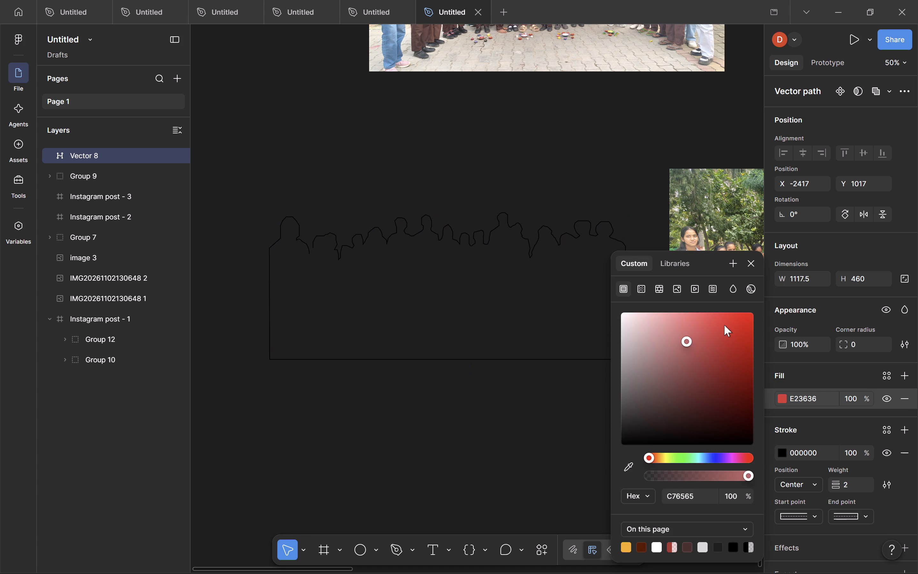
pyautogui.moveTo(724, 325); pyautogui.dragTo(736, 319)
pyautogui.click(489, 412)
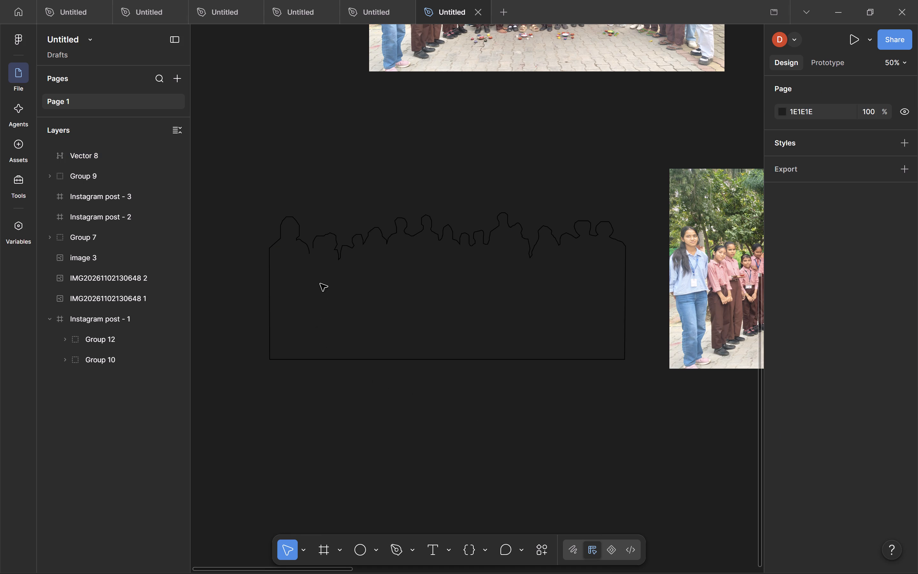
# Close the gap in the outline by moving the first woman's open shoulder point onto the open end of the neighbouring girls' head outline.
pyautogui.press('space')
pyautogui.press('space')
pyautogui.press('space')
pyautogui.press('space')
pyautogui.press('space')
pyautogui.press('space')
pyautogui.press('space')
pyautogui.press('space')
pyautogui.press('space')
pyautogui.press('space')
pyautogui.press('space')
pyautogui.press('space')
pyautogui.press('space')
pyautogui.press('space')
pyautogui.press('space')
pyautogui.press('space')
pyautogui.press('space')
pyautogui.press('space')
pyautogui.press('space')
pyautogui.press('space')
pyautogui.moveTo(350, 283); pyautogui.dragTo(415, 270)
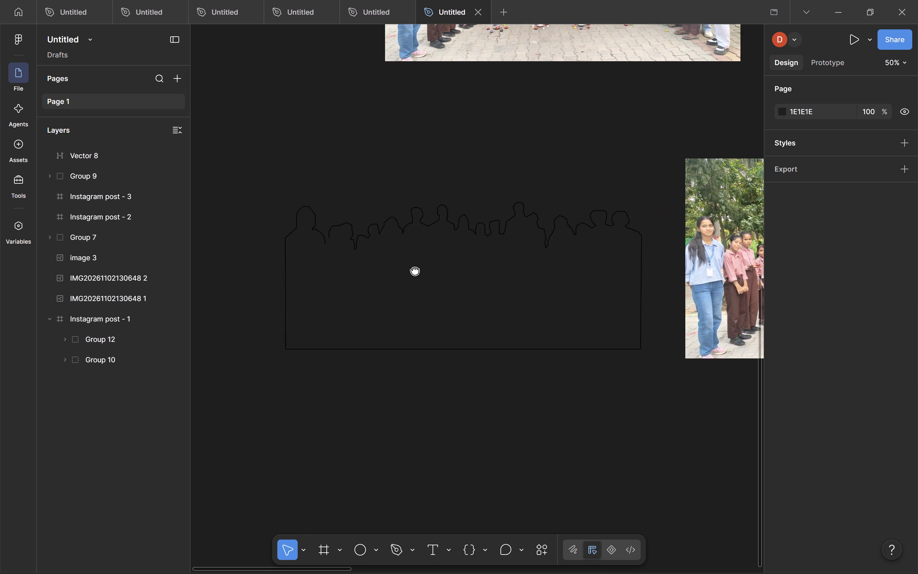
pyautogui.moveTo(415, 270); pyautogui.dragTo(433, 271)
pyautogui.hotkey('ctrl', '=')
pyautogui.hotkey('ctrl', '=')
pyautogui.press('space')
pyautogui.press('space')
pyautogui.press('space')
pyautogui.press('space')
pyautogui.press('space')
pyautogui.press('space')
pyautogui.press('space')
pyautogui.press('space')
pyautogui.press('space')
pyautogui.press('space')
pyautogui.press('space')
pyautogui.press('space')
pyautogui.press('space')
pyautogui.press('space')
pyautogui.press('space')
pyautogui.press('space')
pyautogui.press('space')
pyautogui.press('space')
pyautogui.moveTo(434, 271); pyautogui.dragTo(645, 448)
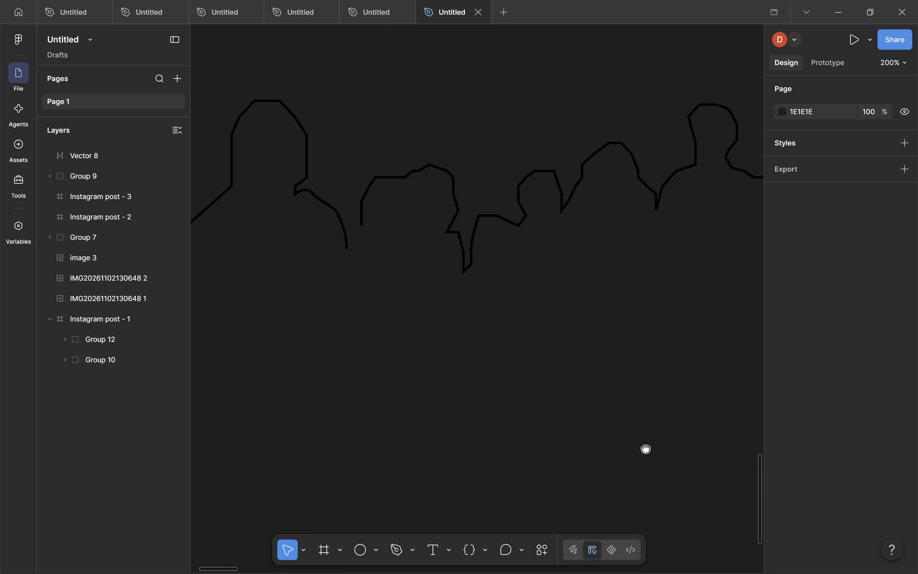
pyautogui.moveTo(645, 448); pyautogui.dragTo(643, 447)
pyautogui.moveTo(499, 247); pyautogui.dragTo(522, 275)
pyautogui.doubleClick(422, 204)
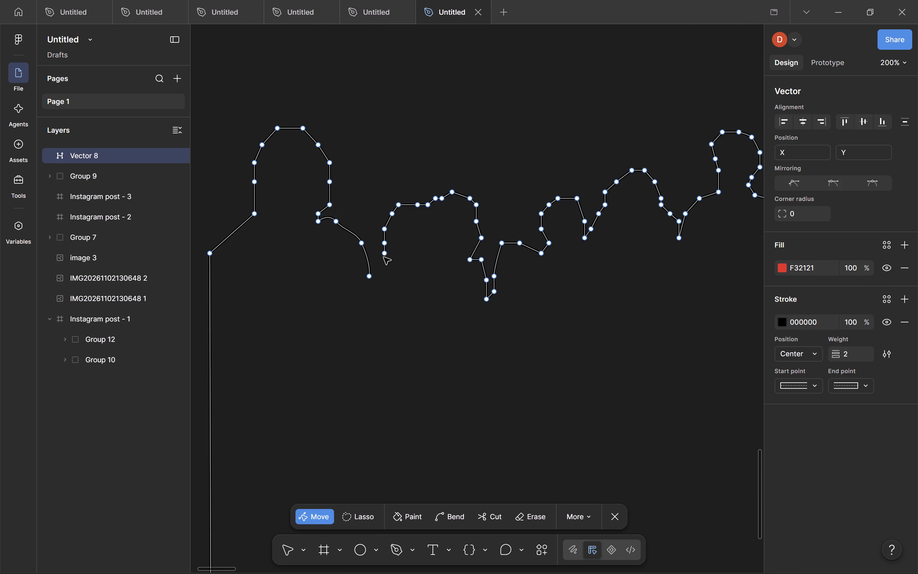
pyautogui.doubleClick(384, 256)
pyautogui.doubleClick(385, 253)
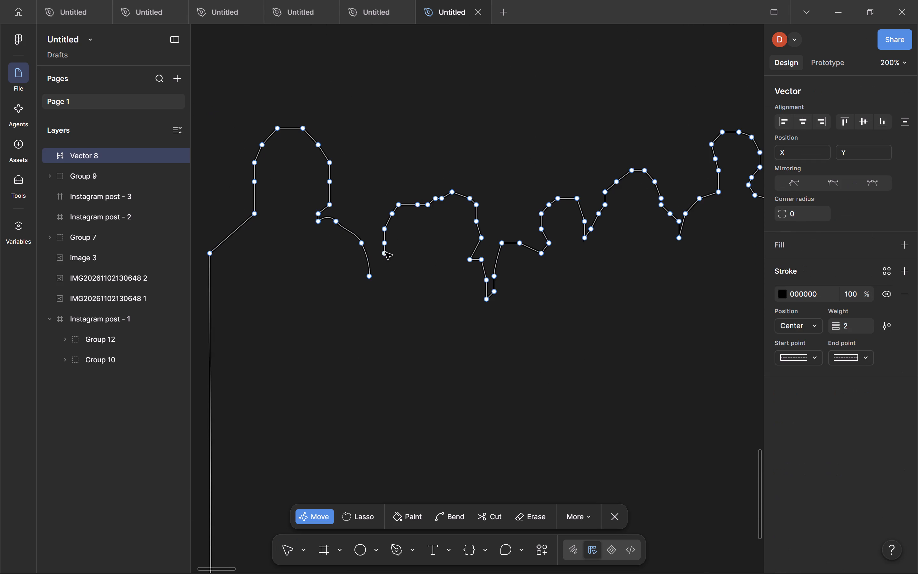
pyautogui.click(385, 253)
pyautogui.moveTo(369, 277); pyautogui.dragTo(379, 258)
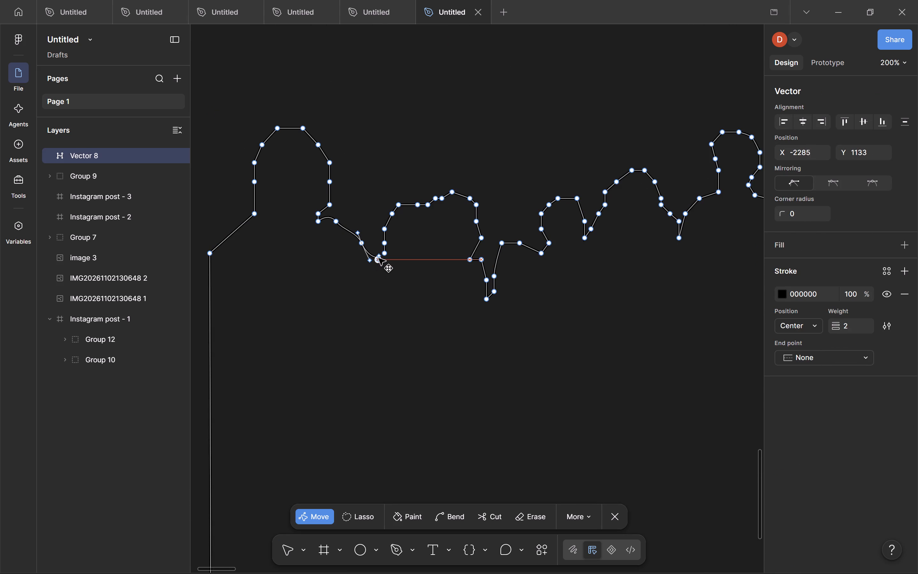
pyautogui.moveTo(379, 258); pyautogui.dragTo(384, 253)
pyautogui.doubleClick(382, 282)
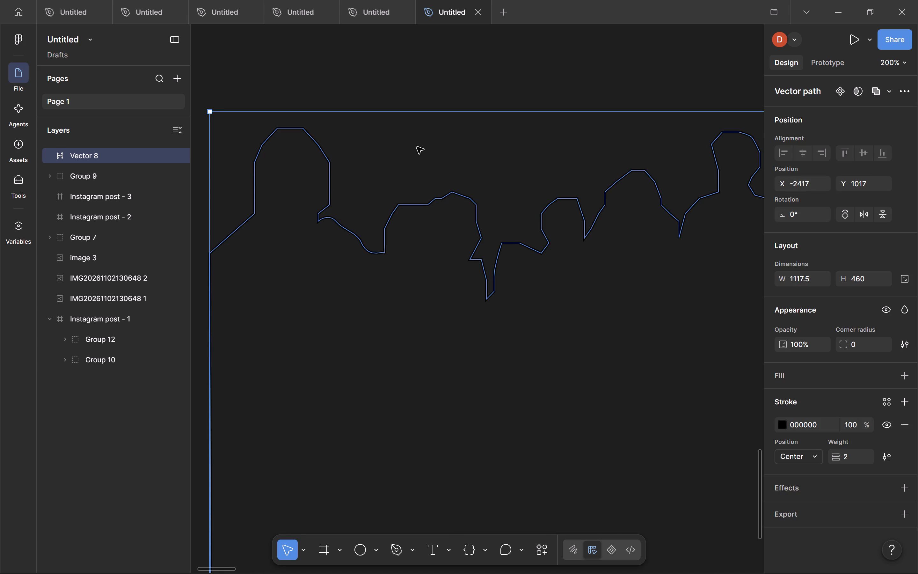
# Add an image fill to the people outline, using the group photo uploaded from the computer.
pyautogui.click(907, 373)
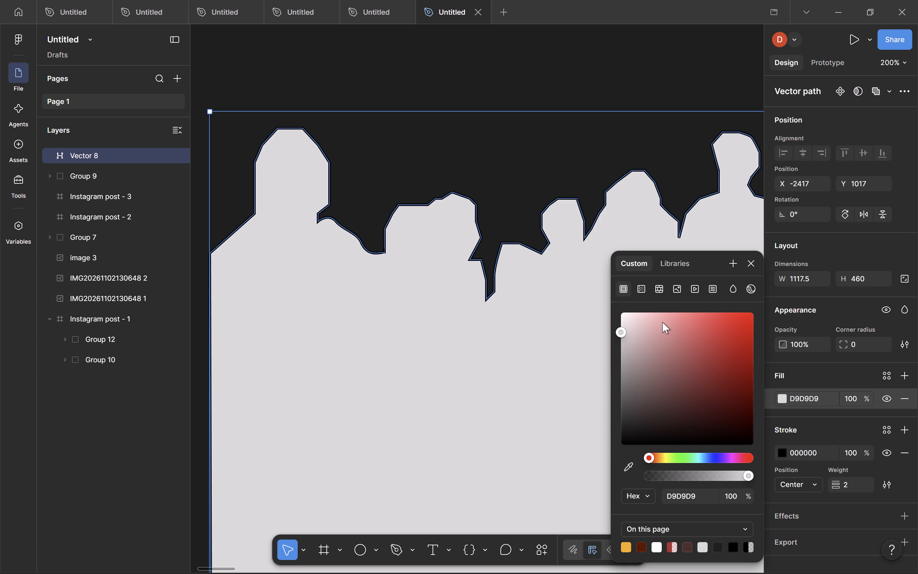
pyautogui.moveTo(622, 331); pyautogui.dragTo(623, 320)
pyautogui.click(676, 286)
pyautogui.click(664, 334)
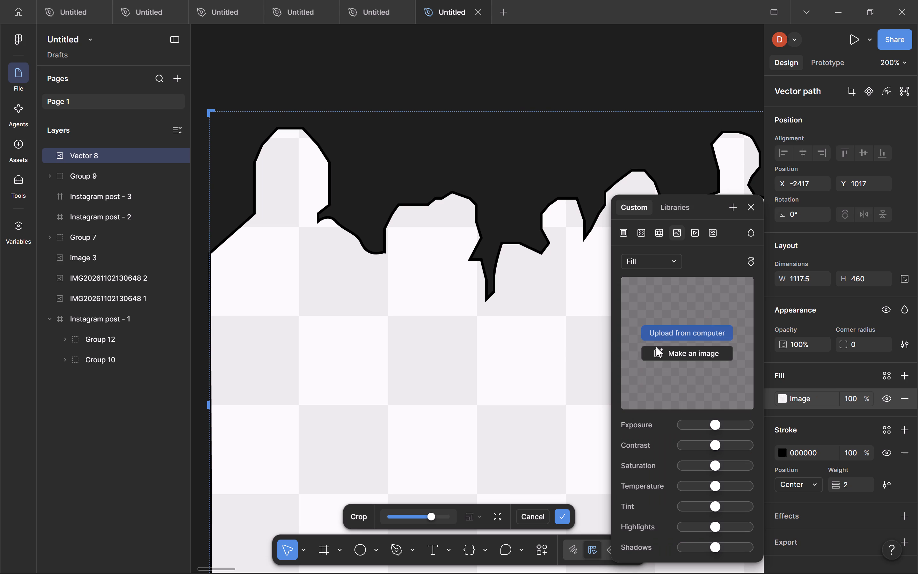
pyautogui.doubleClick(160, 110)
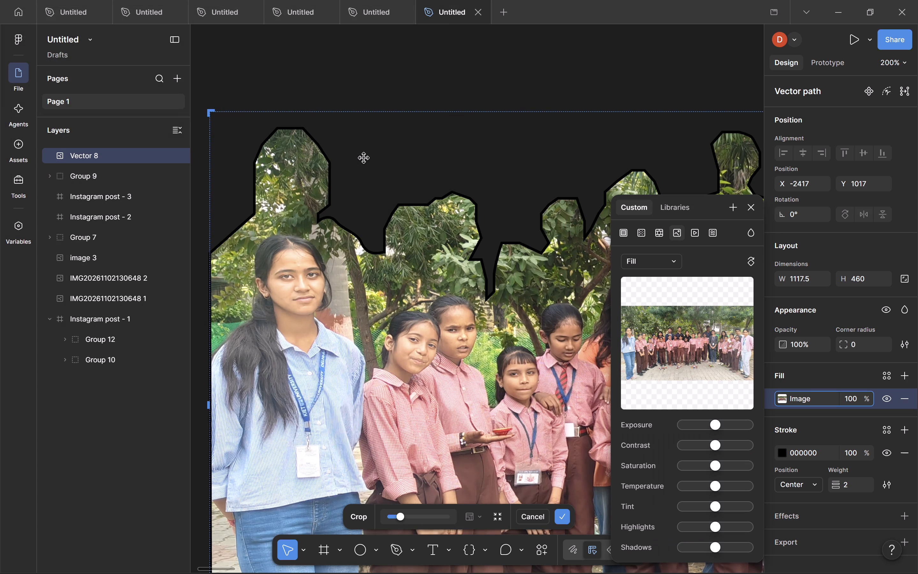
# Reposition the group photo inside the outline's image fill so that the people line up with their traced heads and shoulders.
pyautogui.press('Up')
pyautogui.press('Up')
pyautogui.press('Up')
pyautogui.press('Up')
pyautogui.press('Up')
pyautogui.press('Up')
pyautogui.press('Up')
pyautogui.press('Up')
pyautogui.press('Up')
pyautogui.press('Up')
pyautogui.press('Up')
pyautogui.press('Up')
pyautogui.press('Up')
pyautogui.moveTo(372, 311); pyautogui.dragTo(370, 218)
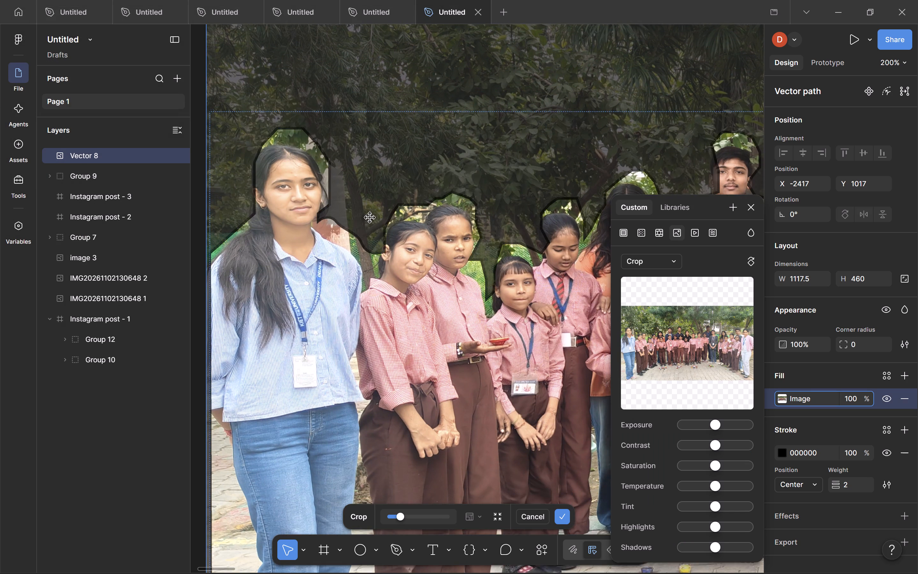
pyautogui.moveTo(370, 218); pyautogui.dragTo(375, 205)
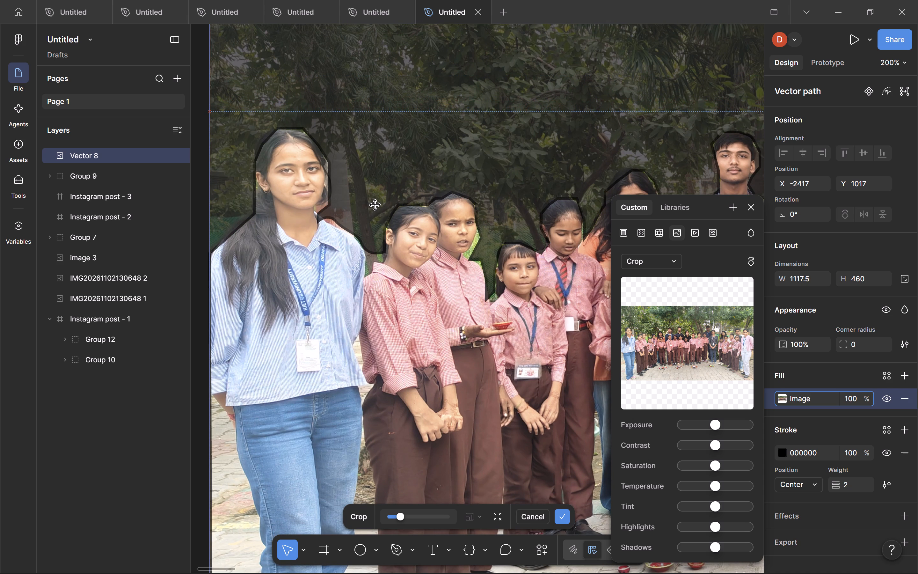
pyautogui.moveTo(375, 205); pyautogui.dragTo(374, 203)
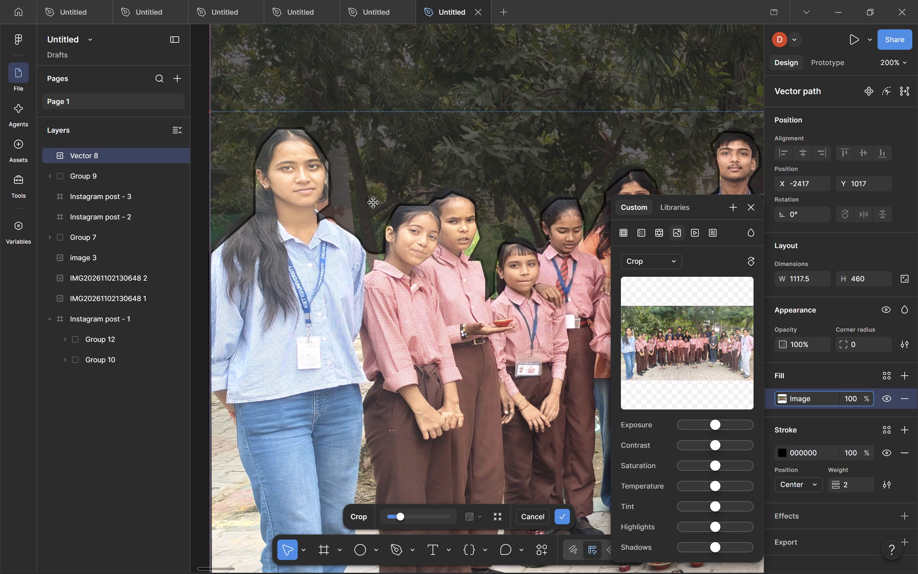
pyautogui.moveTo(374, 203); pyautogui.dragTo(375, 210)
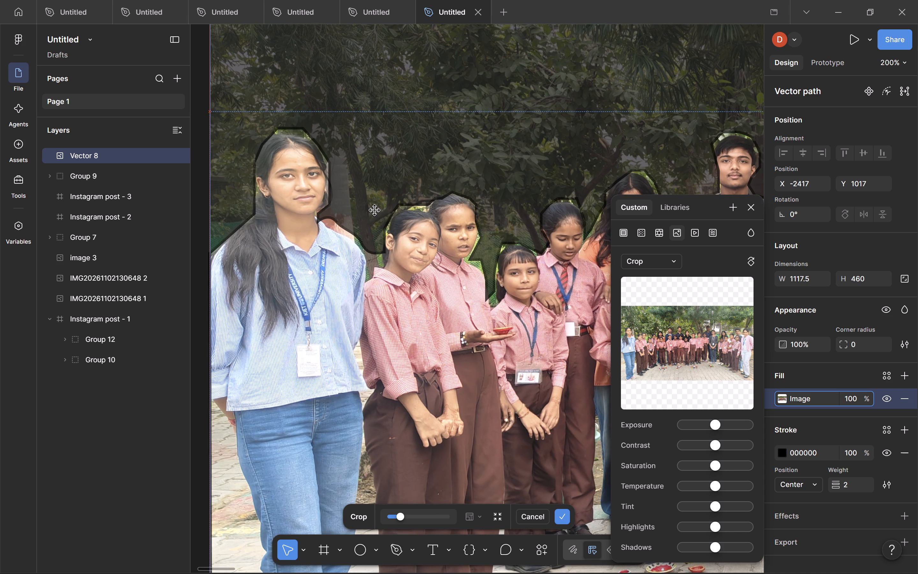
pyautogui.moveTo(375, 210); pyautogui.dragTo(375, 206)
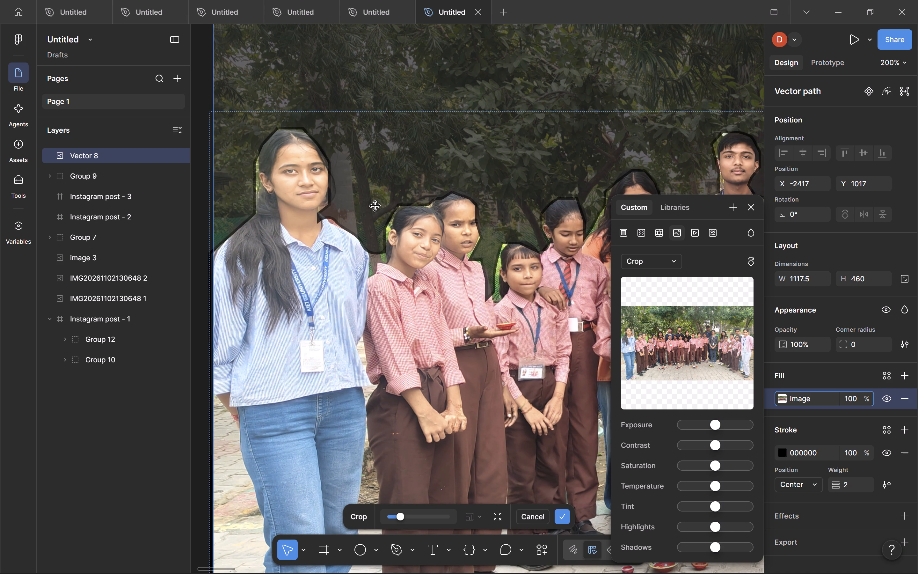
pyautogui.moveTo(375, 206); pyautogui.dragTo(374, 206)
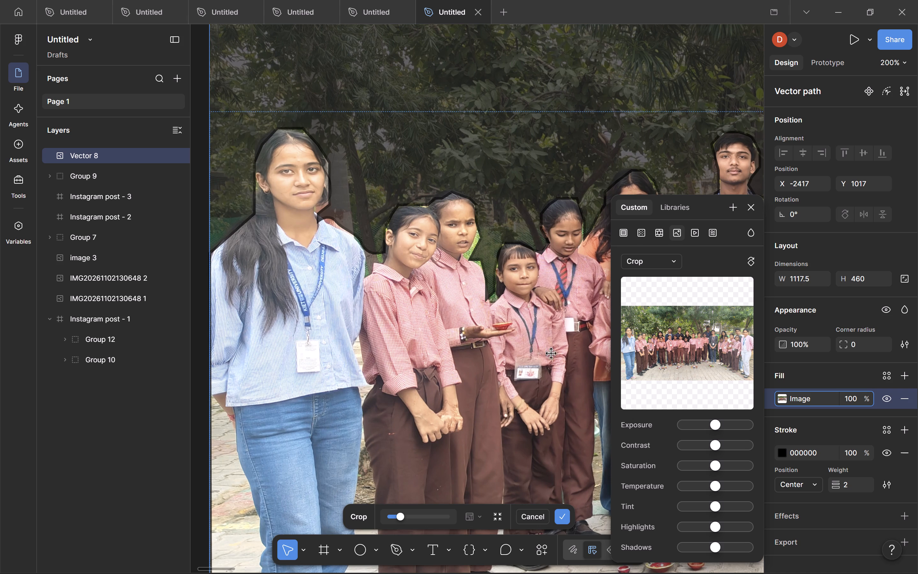
# Check the photo's alignment along the rest of the outline up to the last woman, and leave crop editing.
pyautogui.press('space')
pyautogui.press('space')
pyautogui.press('space')
pyautogui.press('space')
pyautogui.press('space')
pyautogui.press('space')
pyautogui.press('space')
pyautogui.press('space')
pyautogui.press('space')
pyautogui.press('space')
pyautogui.press('space')
pyautogui.press('space')
pyautogui.press('space')
pyautogui.press('space')
pyautogui.press('space')
pyautogui.press('space')
pyautogui.press('space')
pyautogui.press('space')
pyautogui.press('space')
pyautogui.press('space')
pyautogui.moveTo(563, 381); pyautogui.dragTo(429, 396)
pyautogui.moveTo(541, 392); pyautogui.dragTo(399, 347)
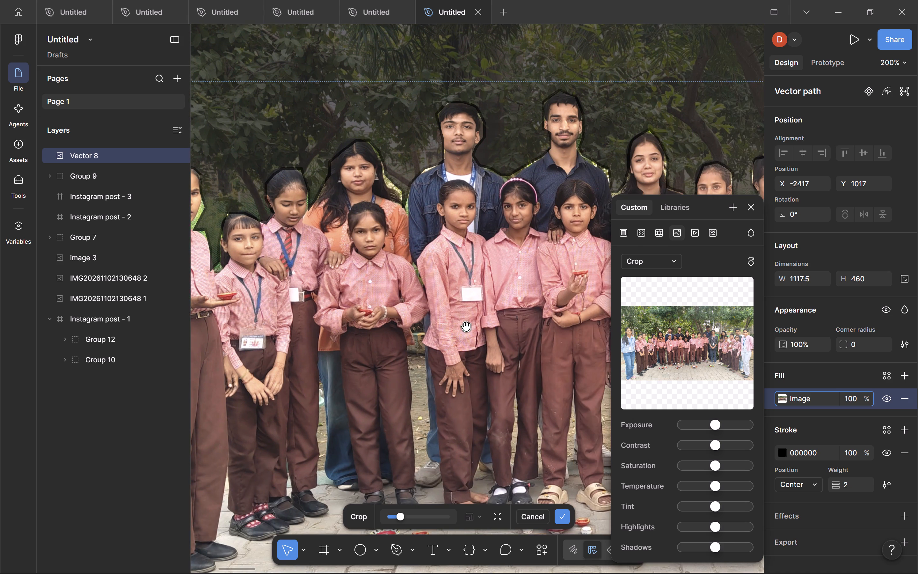
pyautogui.moveTo(468, 326); pyautogui.dragTo(329, 340)
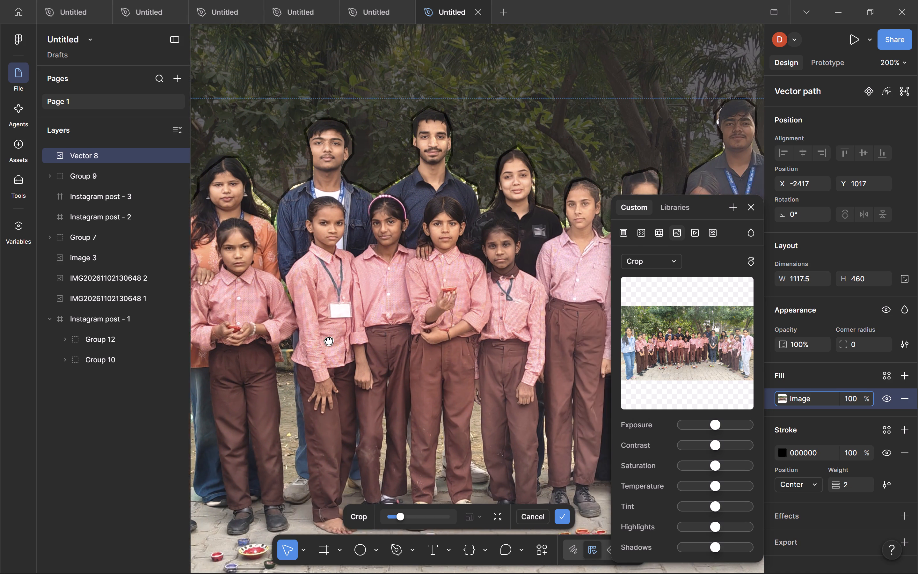
pyautogui.moveTo(329, 340); pyautogui.dragTo(245, 315)
pyautogui.moveTo(442, 349); pyautogui.dragTo(302, 311)
pyautogui.moveTo(480, 338); pyautogui.dragTo(335, 326)
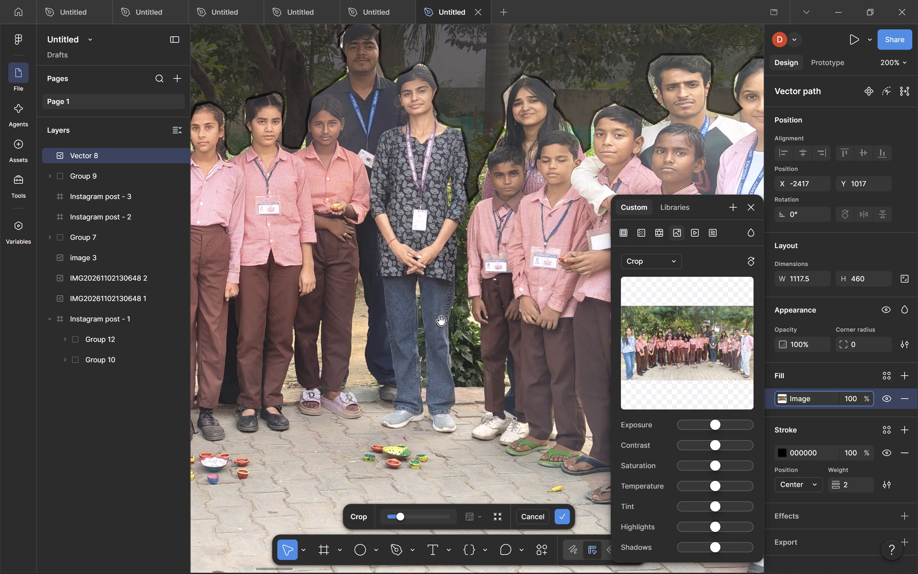
pyautogui.moveTo(443, 321); pyautogui.dragTo(245, 351)
pyautogui.doubleClick(715, 143)
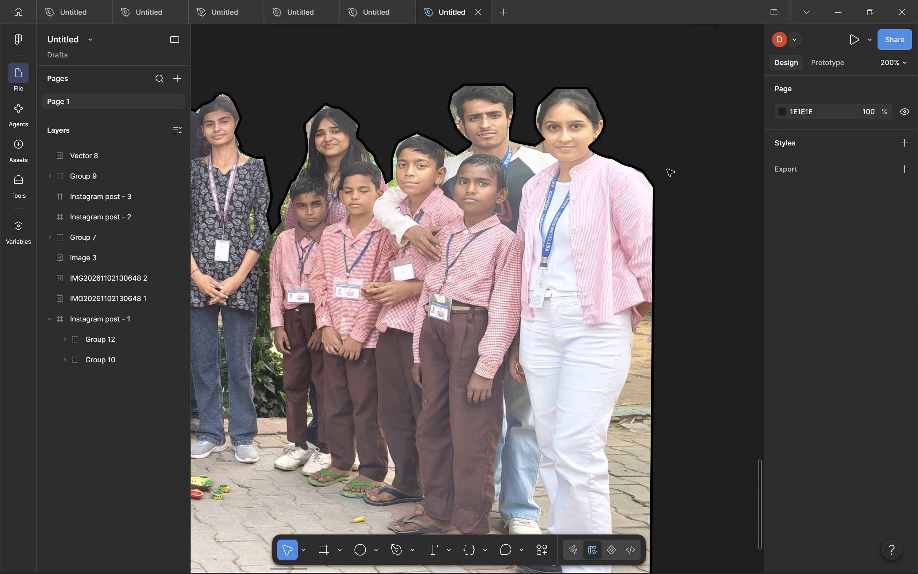
# Move the people cutout into the Instagram post - 1 frame, along its bottom edge at X 0, Y 890.
pyautogui.hotkey('ctrl', '-')
pyautogui.hotkey('ctrl', '-')
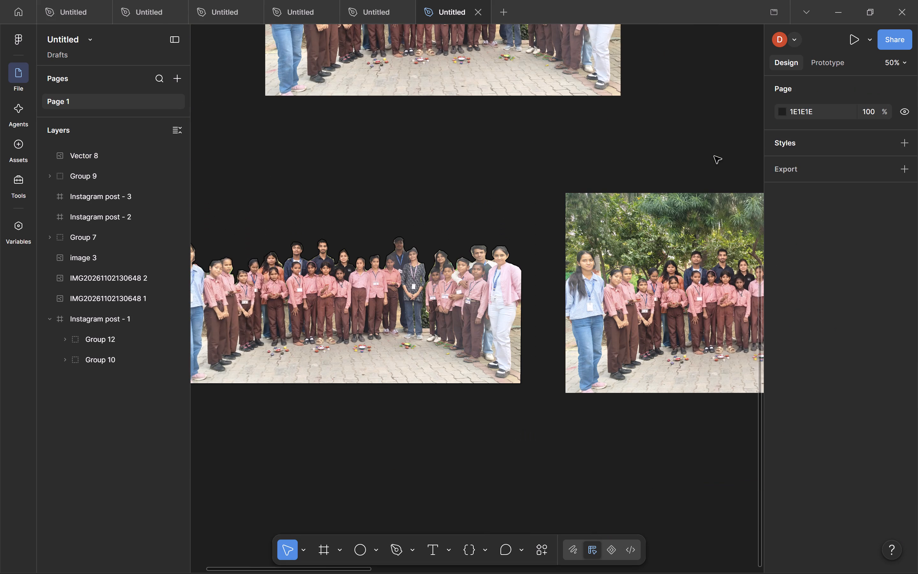
pyautogui.click(369, 155)
pyautogui.press('space')
pyautogui.moveTo(369, 154); pyautogui.dragTo(502, 158)
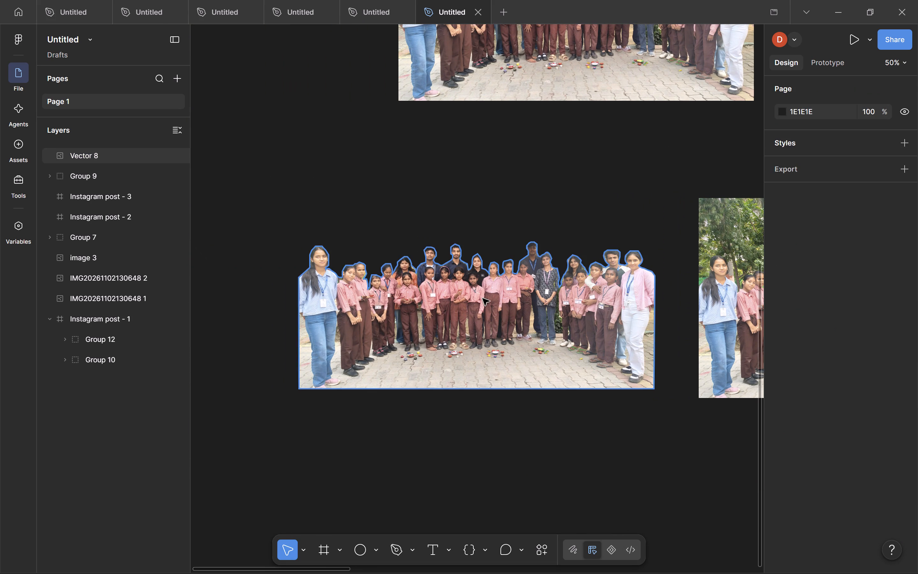
pyautogui.moveTo(483, 300); pyautogui.dragTo(916, 203)
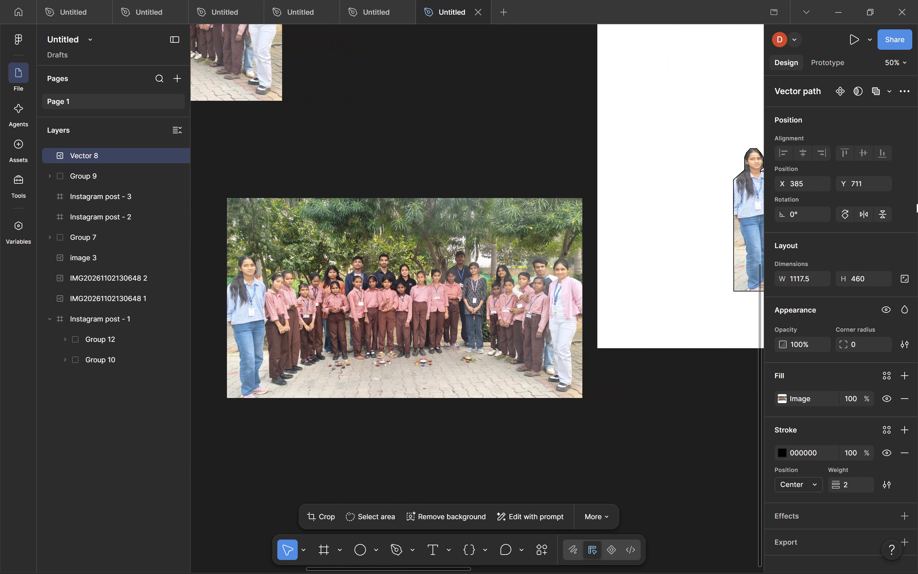
pyautogui.moveTo(916, 203); pyautogui.dragTo(637, 259)
pyautogui.press('space')
pyautogui.press('space')
pyautogui.press('space')
pyautogui.press('space')
pyautogui.press('space')
pyautogui.press('space')
pyautogui.press('space')
pyautogui.press('space')
pyautogui.moveTo(606, 379); pyautogui.dragTo(481, 462)
pyautogui.click(724, 165)
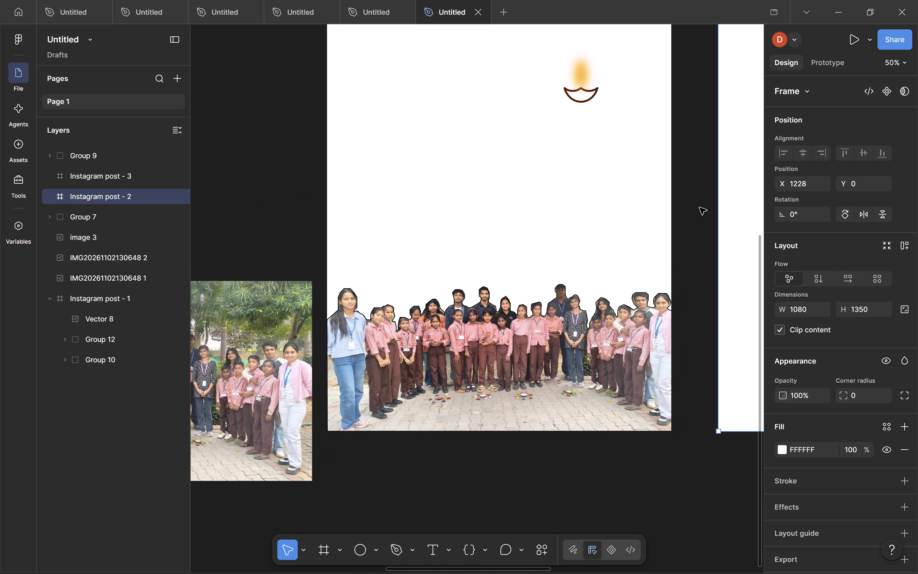
# Remove the black stroke from the people cutout.
pyautogui.click(616, 314)
pyautogui.click(903, 456)
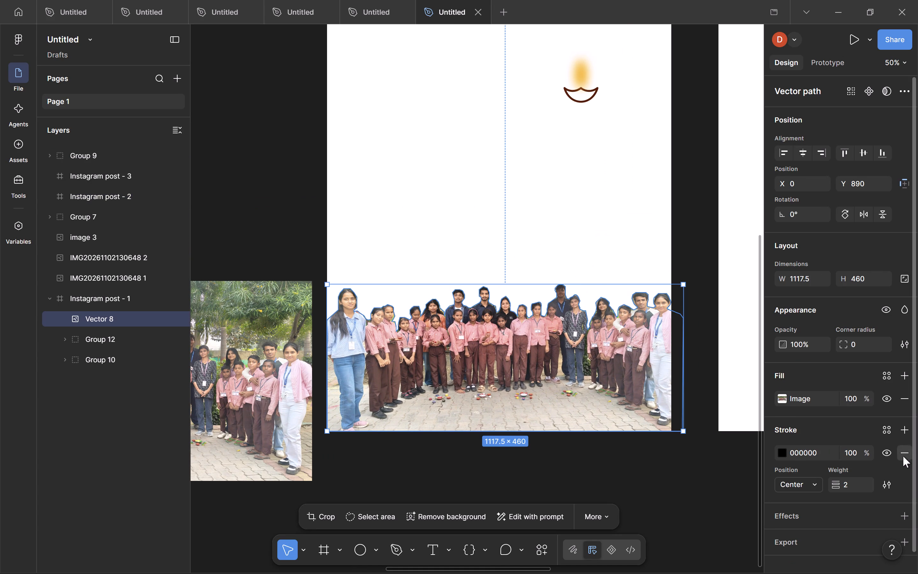
pyautogui.click(678, 219)
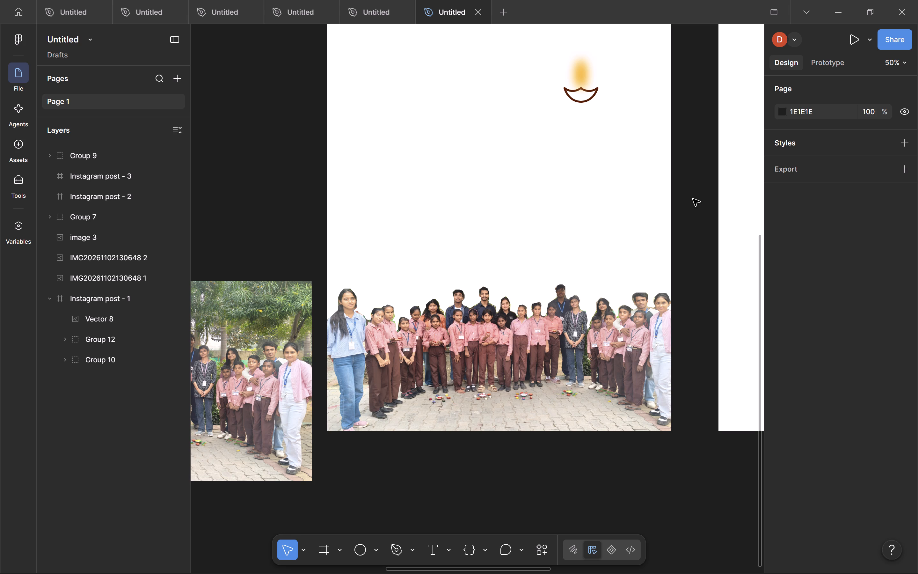
# Move the people cutout out of Instagram post - 1 onto the canvas below it, at about X 102, Y 1446.
pyautogui.moveTo(522, 381); pyautogui.dragTo(554, 559)
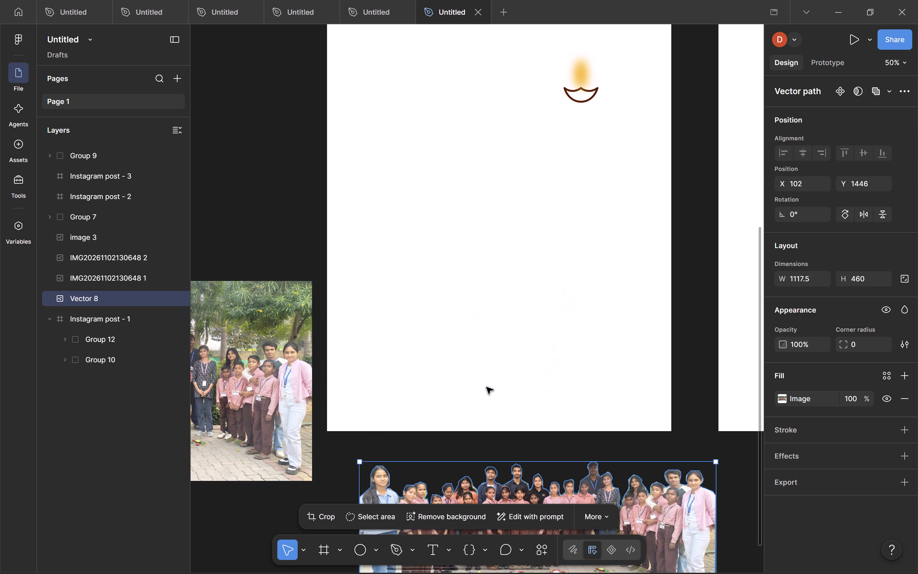
pyautogui.click(481, 318)
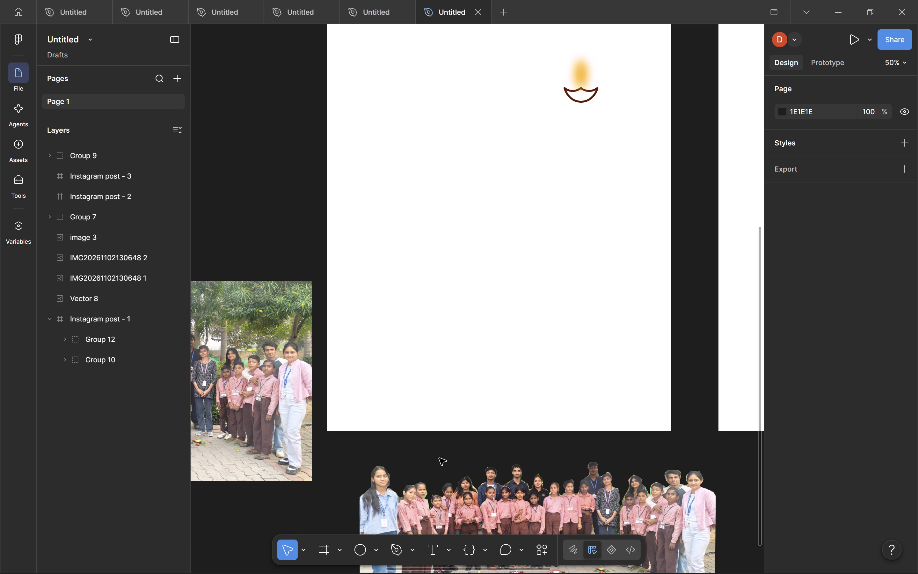
# Draw a wavy Pen path in Instagram post - 1 from its left edge through X 362 to X 736, at Y 914.
pyautogui.press('p')
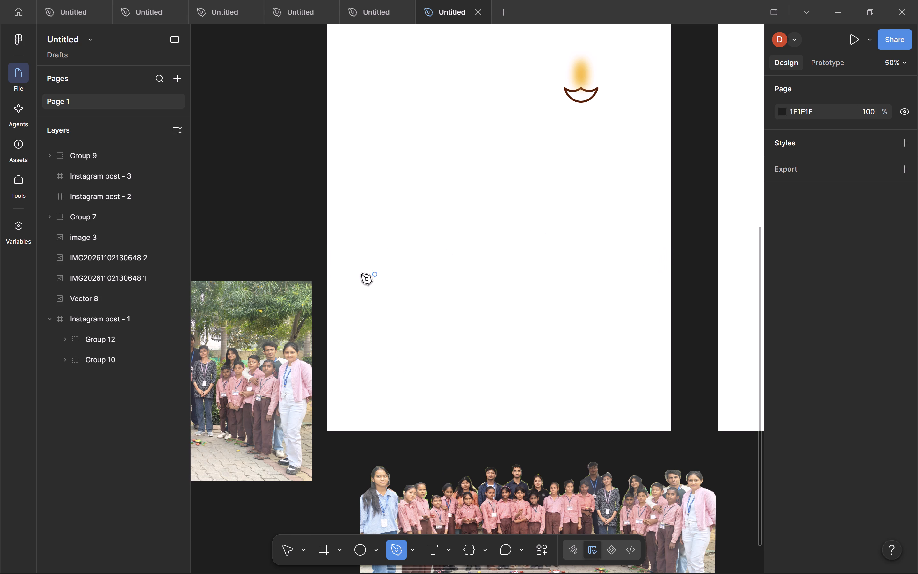
pyautogui.click(328, 292)
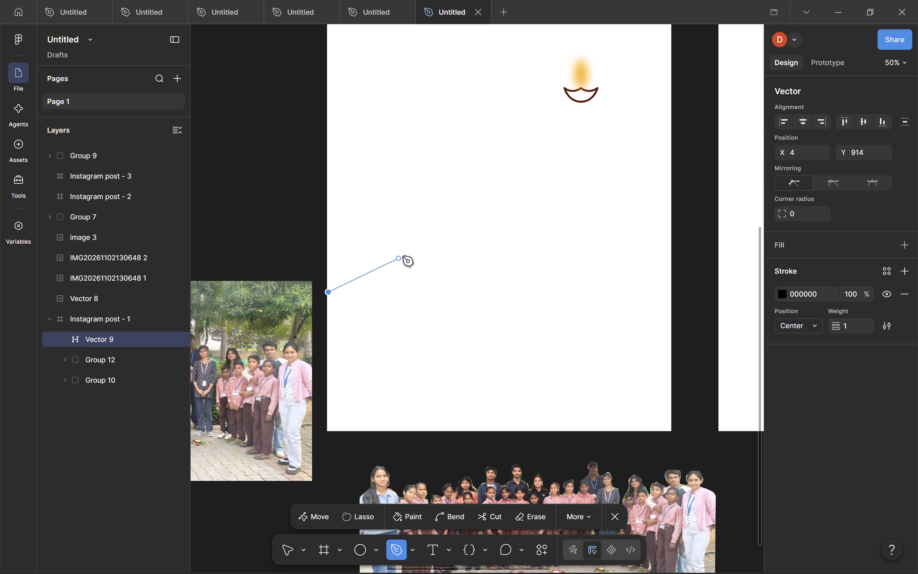
pyautogui.moveTo(442, 290); pyautogui.dragTo(504, 322)
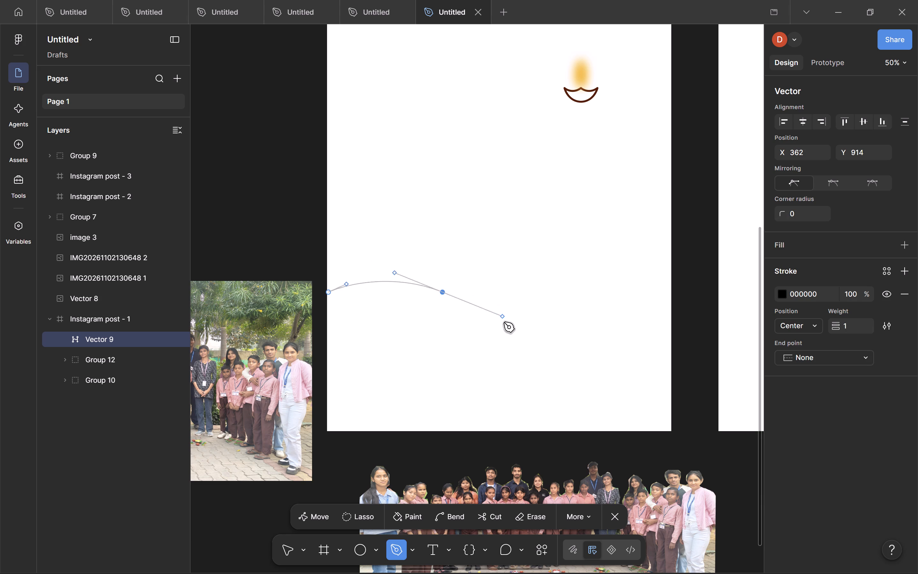
pyautogui.moveTo(504, 322); pyautogui.dragTo(498, 345)
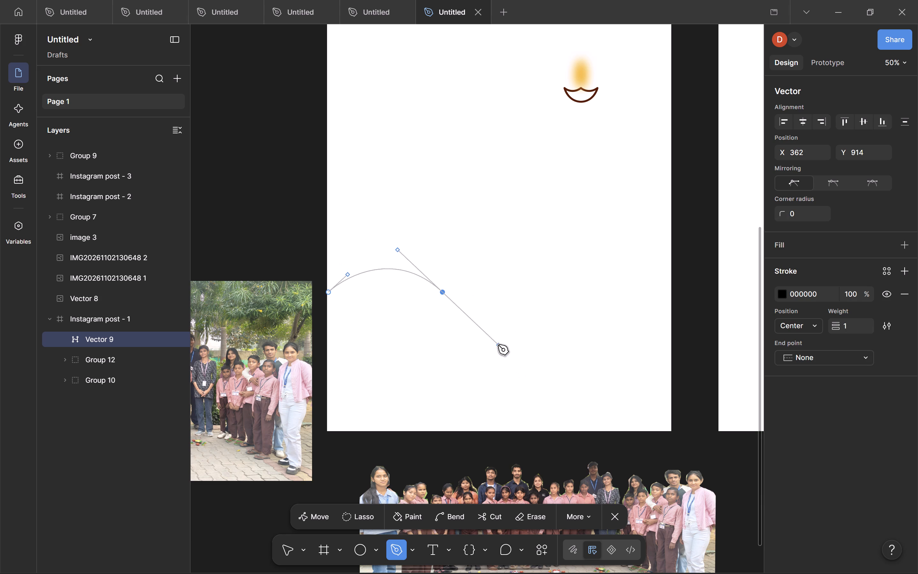
pyautogui.moveTo(498, 345); pyautogui.dragTo(511, 347)
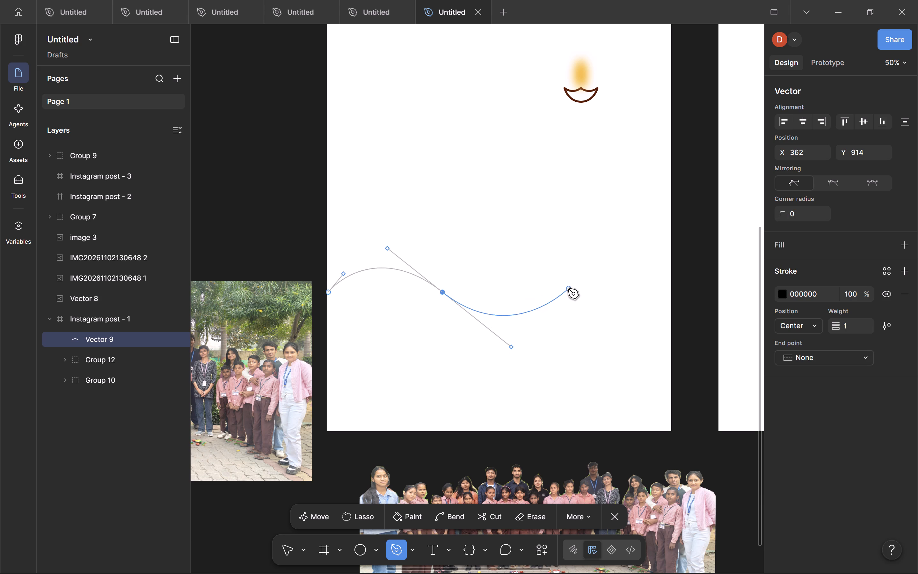
pyautogui.click(562, 292)
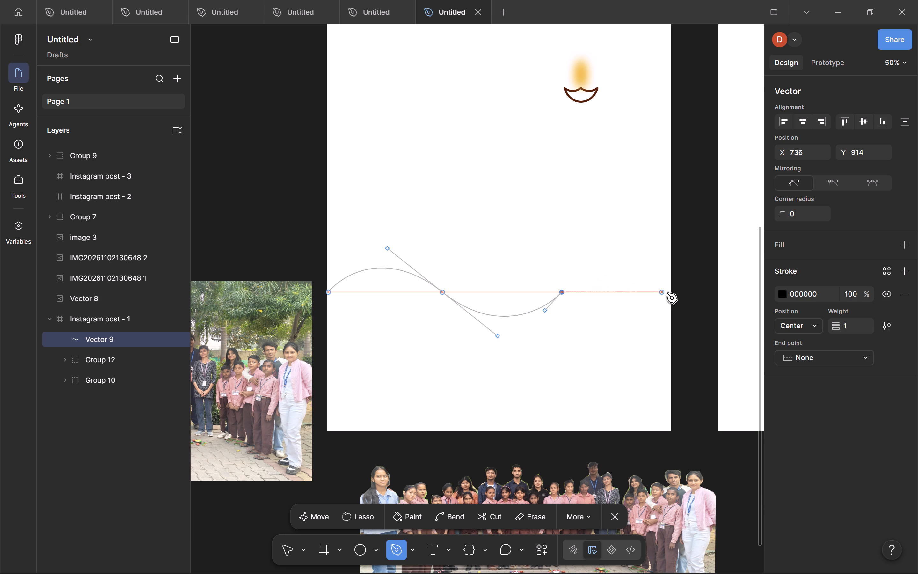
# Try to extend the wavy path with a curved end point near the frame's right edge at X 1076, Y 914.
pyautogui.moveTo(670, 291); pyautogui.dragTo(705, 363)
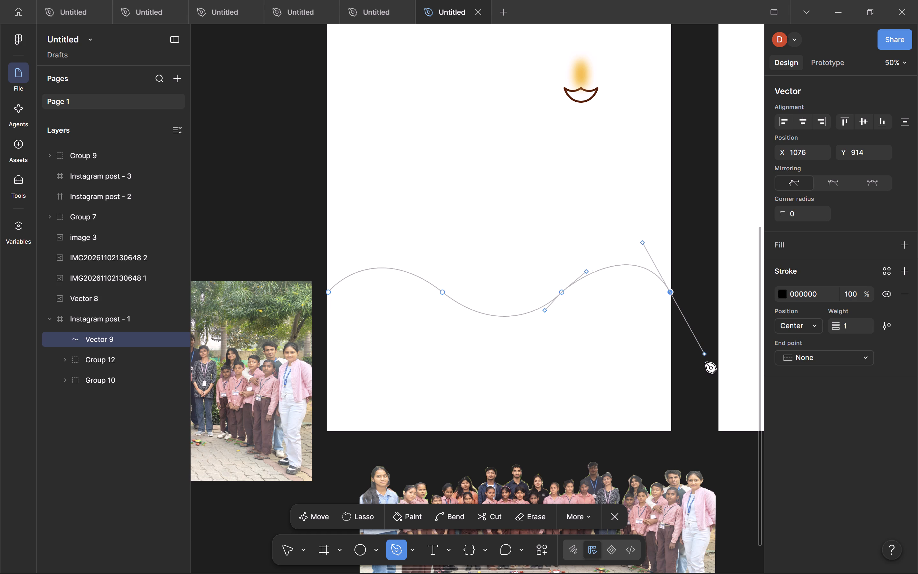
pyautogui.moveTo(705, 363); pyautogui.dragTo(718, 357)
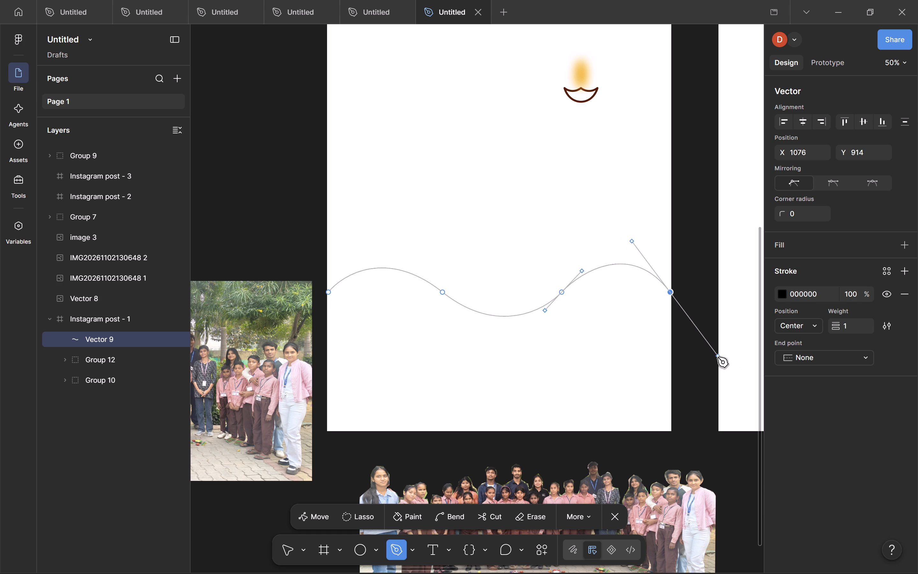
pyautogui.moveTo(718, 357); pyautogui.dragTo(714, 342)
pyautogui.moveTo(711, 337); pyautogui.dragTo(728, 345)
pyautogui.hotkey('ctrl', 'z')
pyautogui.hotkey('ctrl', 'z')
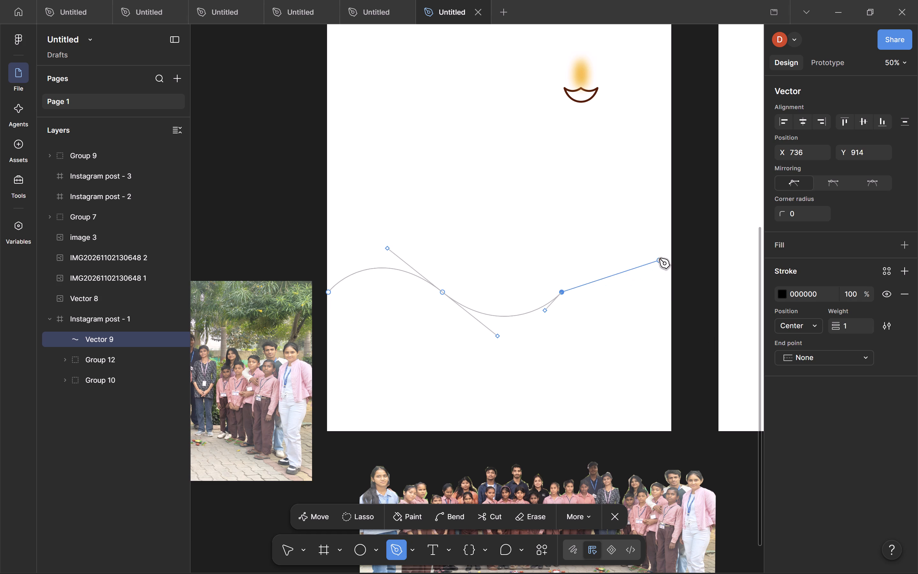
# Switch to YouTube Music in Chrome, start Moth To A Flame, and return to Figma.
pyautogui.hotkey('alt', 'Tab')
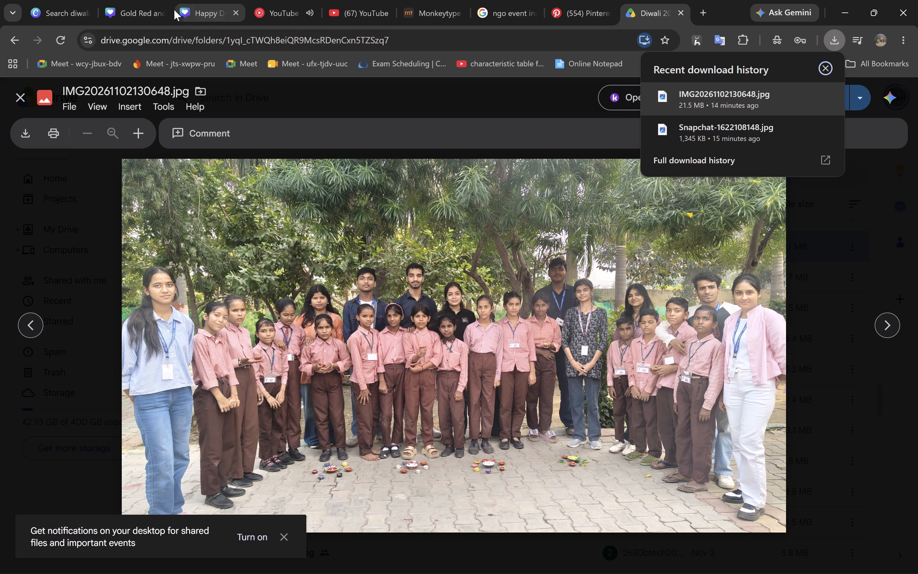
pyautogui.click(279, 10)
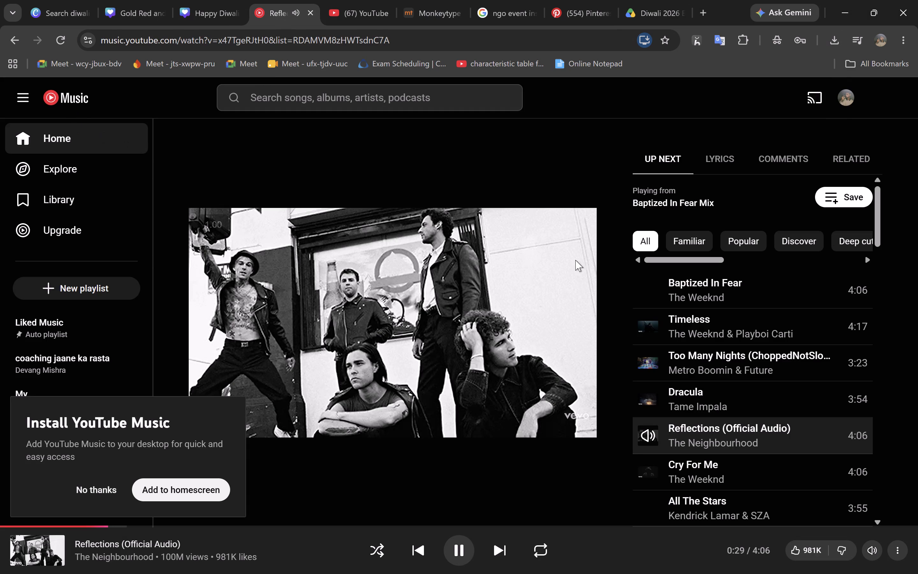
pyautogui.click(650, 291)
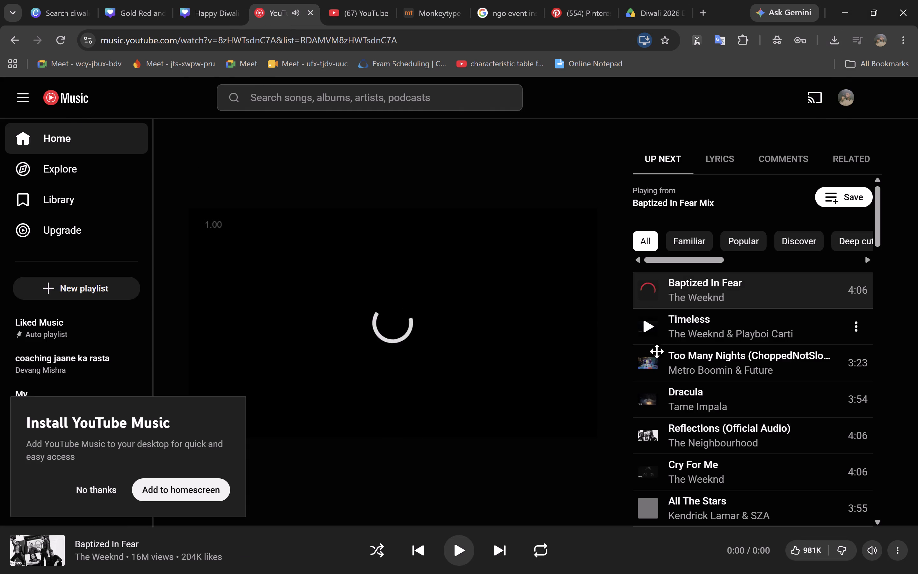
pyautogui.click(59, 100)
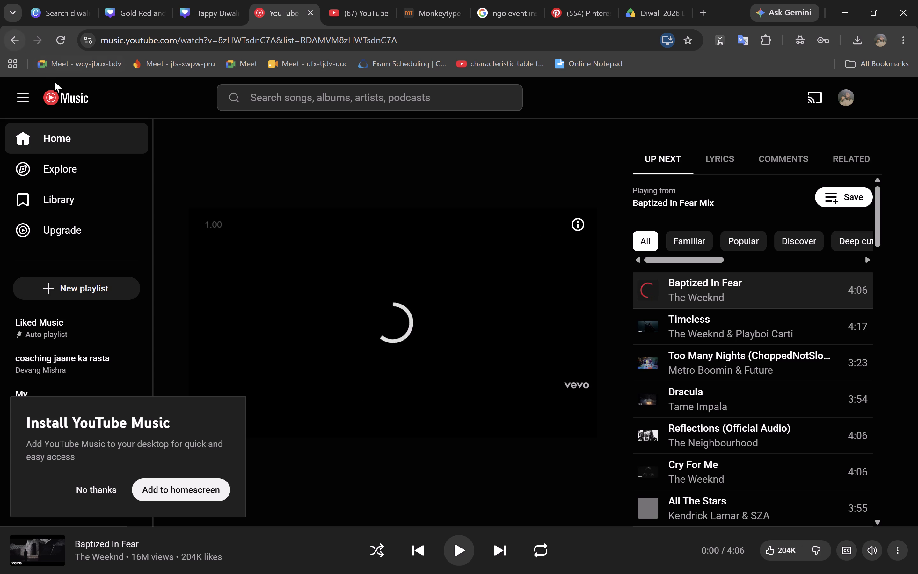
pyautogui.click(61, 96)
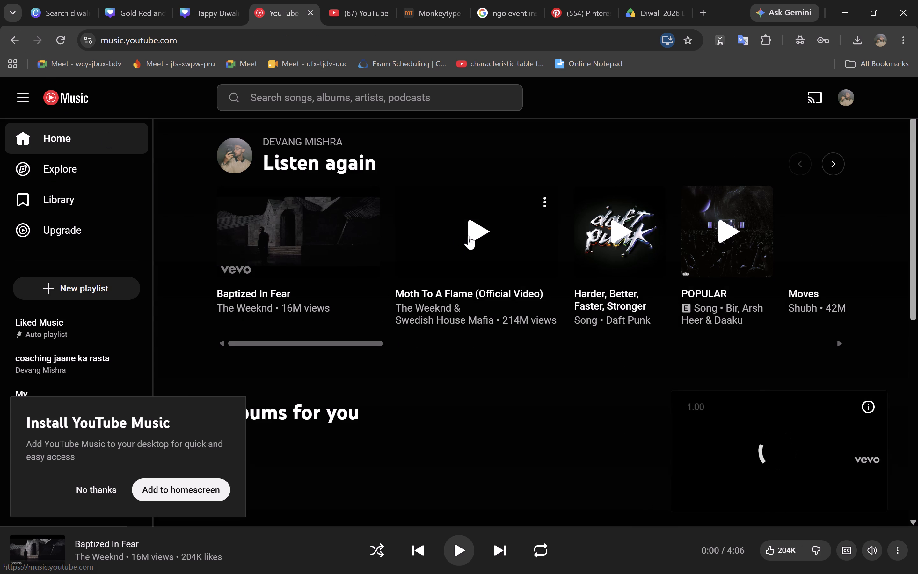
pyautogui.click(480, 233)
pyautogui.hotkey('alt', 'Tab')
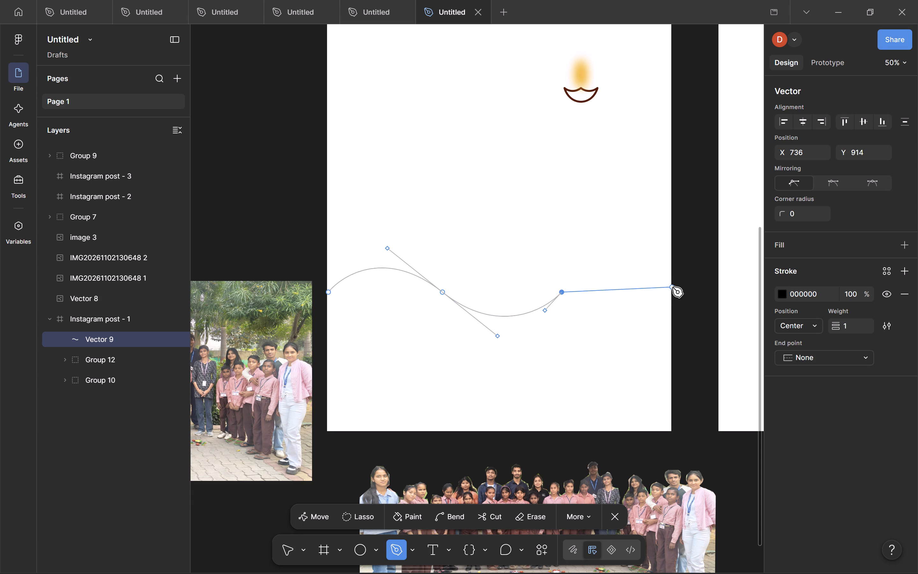
# Extend the wavy path to the right edge of Instagram post - 1 with a curved point at X 1080, Y 902.
pyautogui.moveTo(671, 288); pyautogui.dragTo(677, 313)
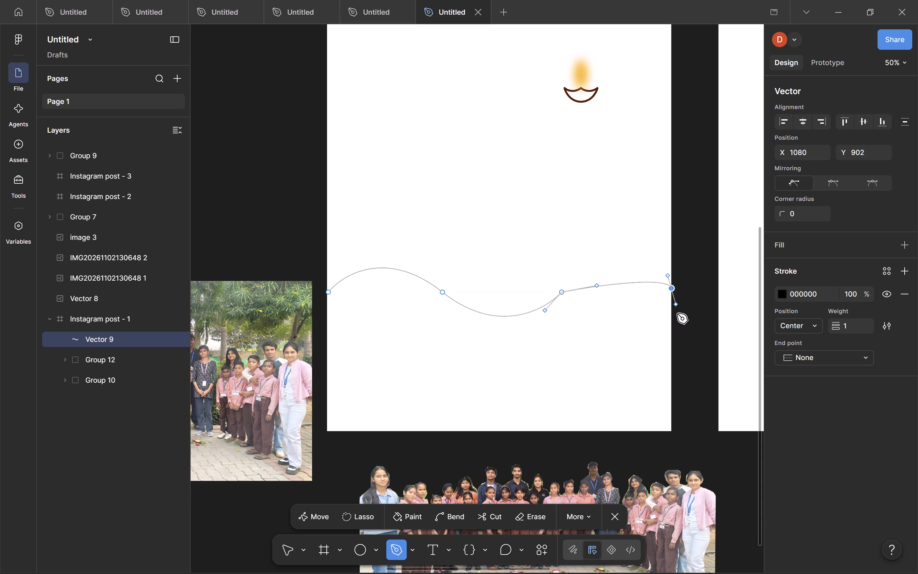
pyautogui.moveTo(677, 313); pyautogui.dragTo(726, 339)
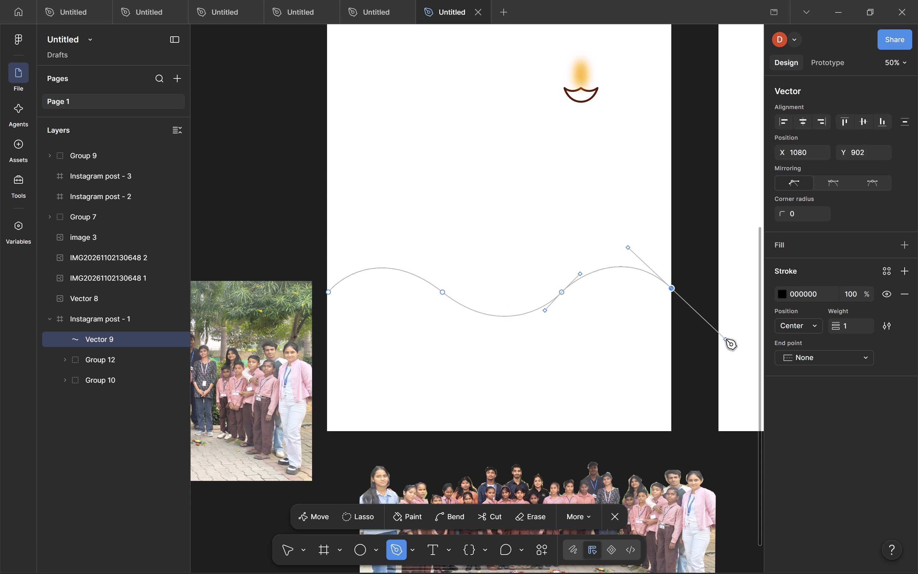
pyautogui.moveTo(726, 339); pyautogui.dragTo(728, 339)
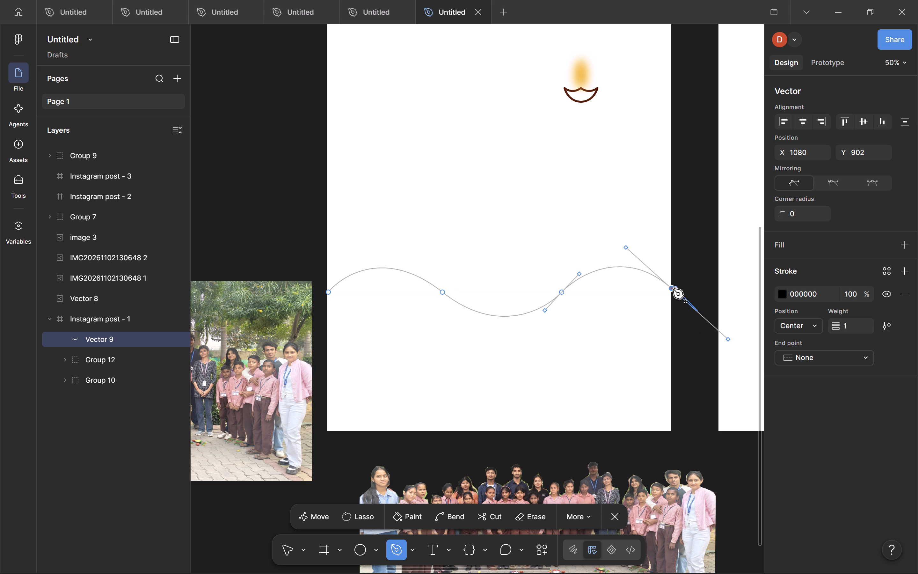
# Close the wavy path into a shape along the frame's bottom, through points at X 1080, Y 1350 and X -8, Y 1350.
pyautogui.click(672, 288)
pyautogui.moveTo(673, 399); pyautogui.dragTo(669, 417)
pyautogui.hotkey('ctrl', 'z')
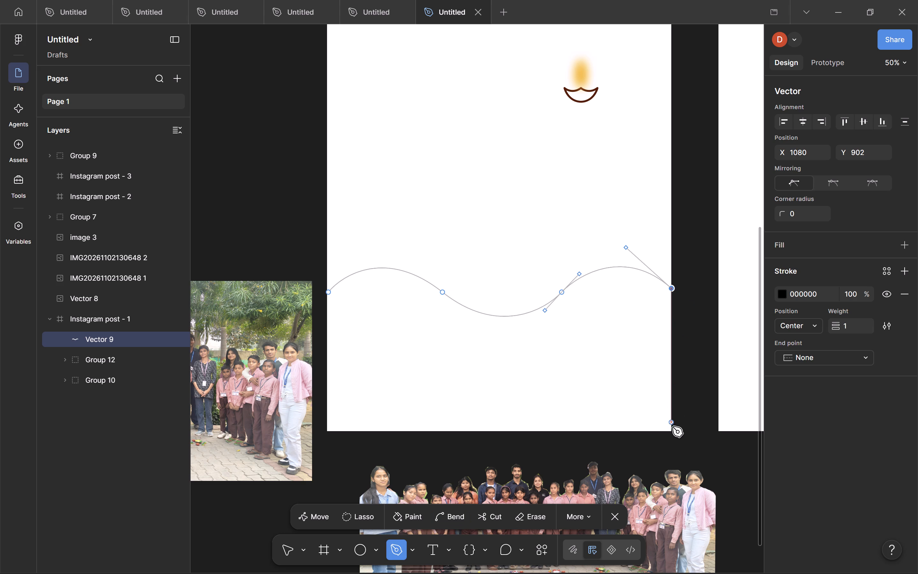
pyautogui.click(672, 431)
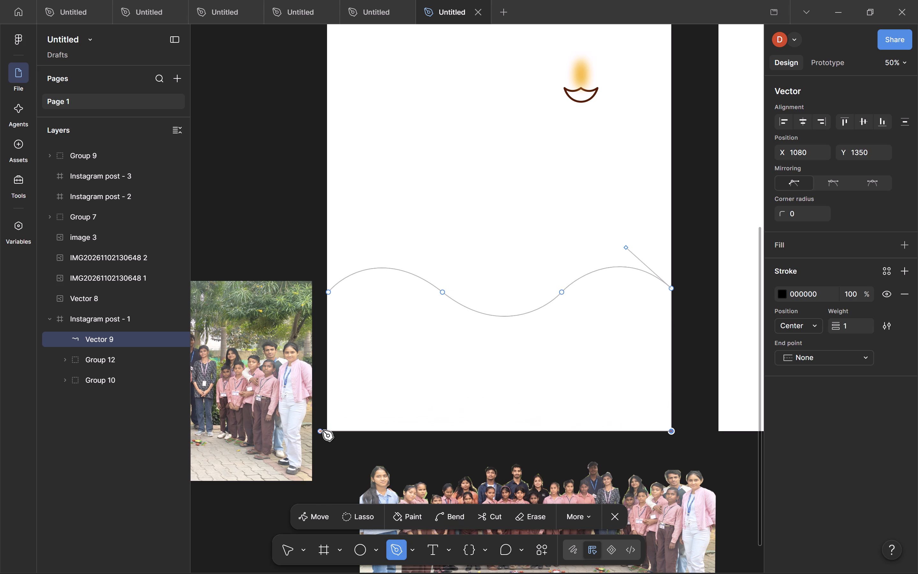
pyautogui.click(324, 430)
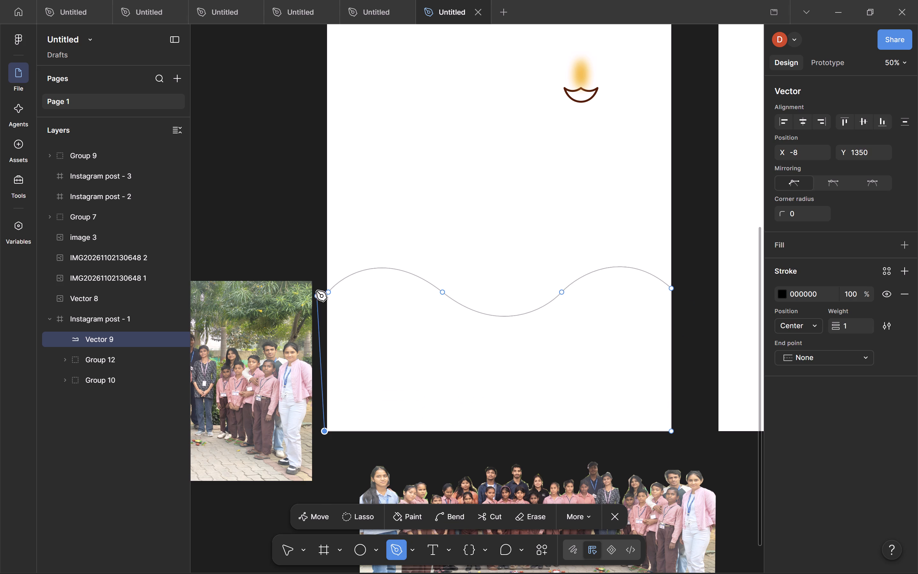
pyautogui.click(327, 291)
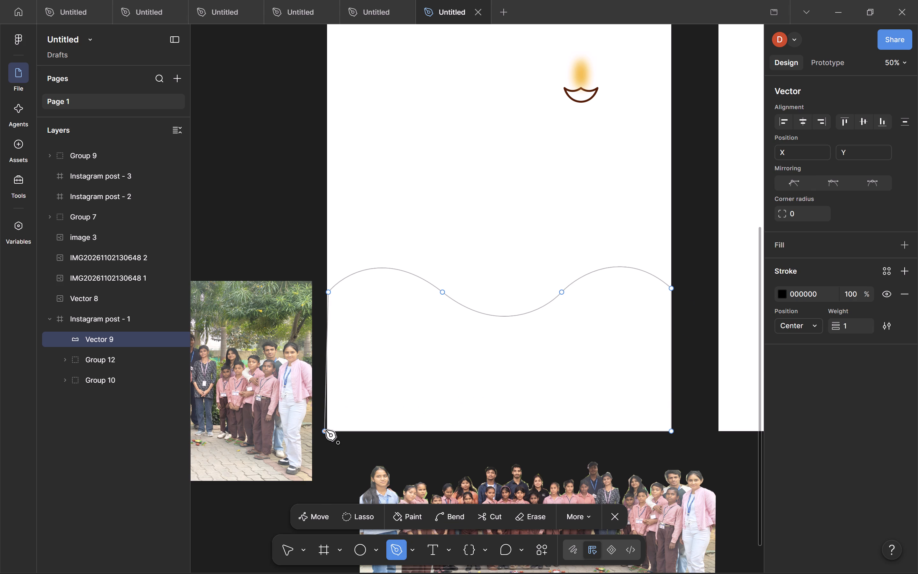
# Move the wavy shape's bottom-left point to X 4, Y 1350 and leave vector editing.
pyautogui.press('v')
pyautogui.moveTo(323, 430); pyautogui.dragTo(328, 431)
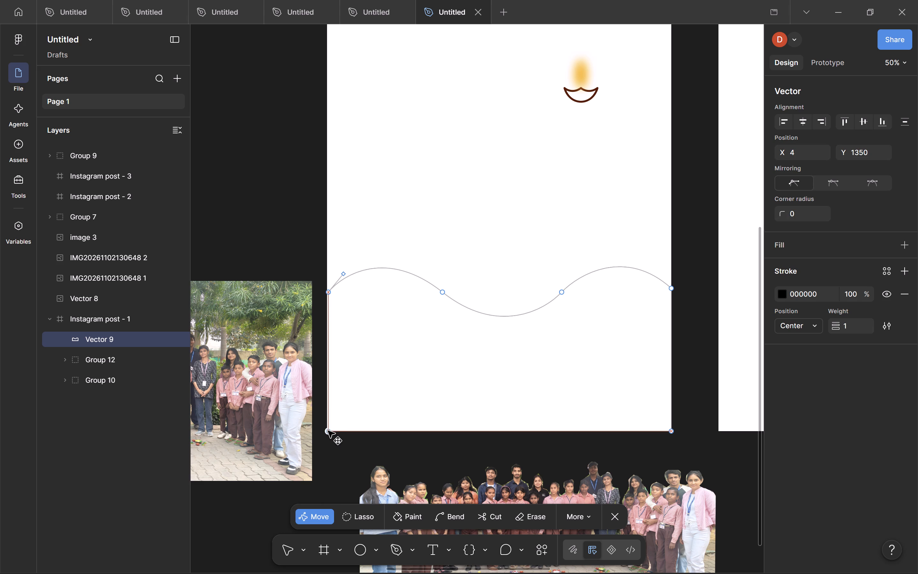
pyautogui.moveTo(328, 431); pyautogui.dragTo(327, 430)
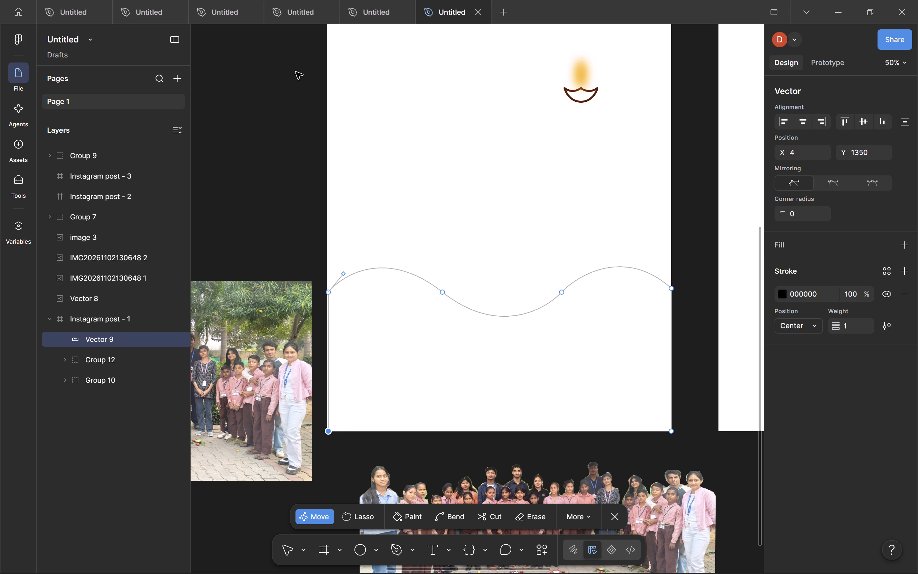
pyautogui.press('v')
pyautogui.click(311, 214)
pyautogui.click(298, 237)
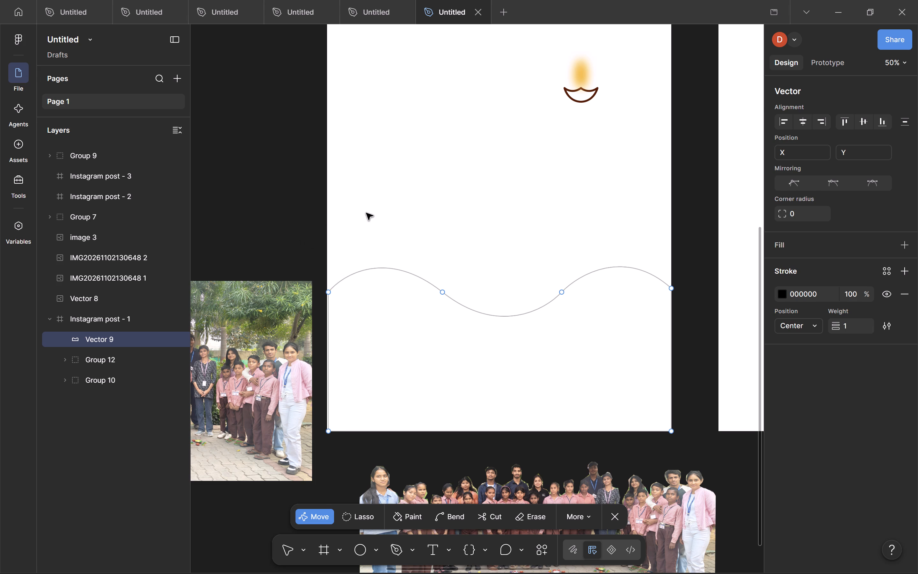
# Shift the wavy shape to X 0 and widen it to 1080 so it spans Instagram post - 1.
pyautogui.doubleClick(366, 213)
pyautogui.press('Left')
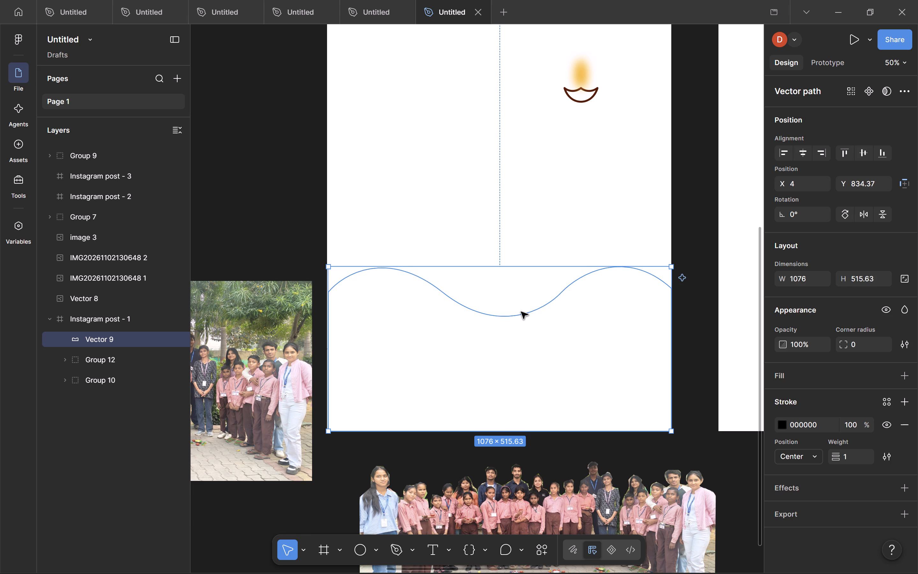
pyautogui.press('Left')
pyautogui.press('Left')
pyautogui.press('Left')
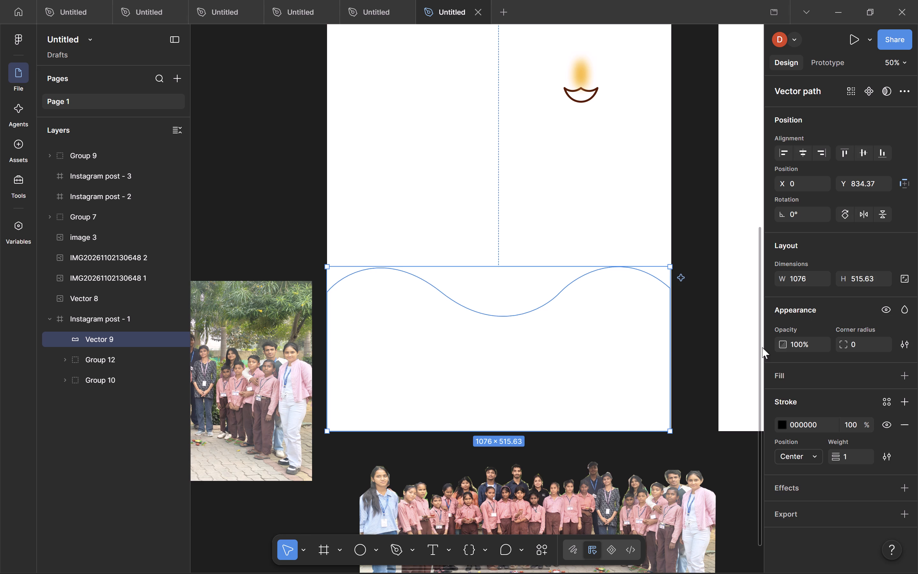
pyautogui.click(672, 362)
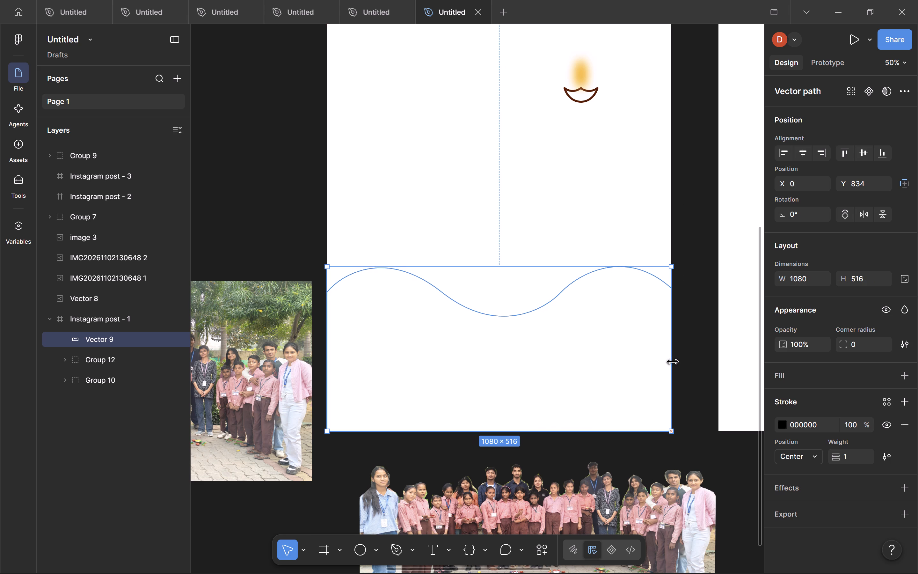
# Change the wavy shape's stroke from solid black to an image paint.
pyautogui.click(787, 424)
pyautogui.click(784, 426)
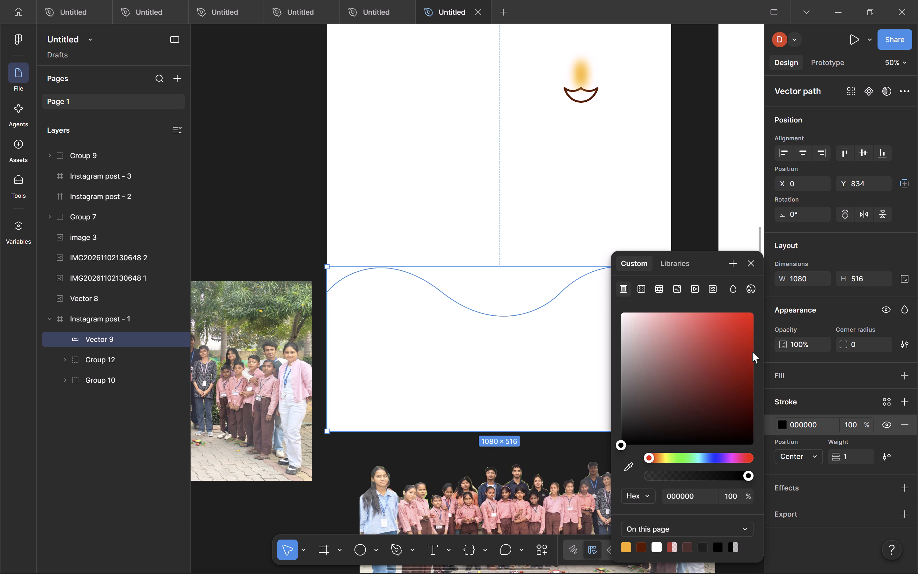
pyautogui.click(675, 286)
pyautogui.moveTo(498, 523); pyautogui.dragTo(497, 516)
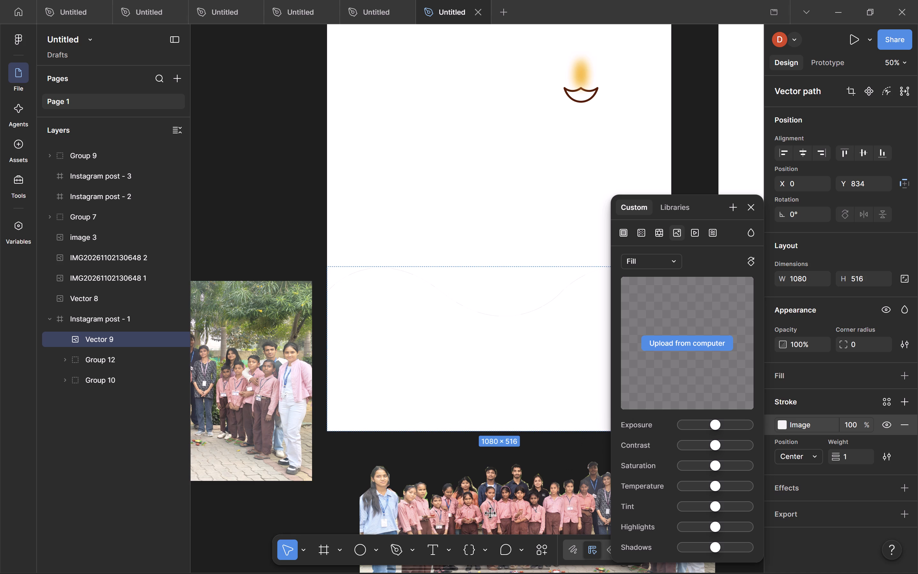
pyautogui.click(208, 407)
pyautogui.moveTo(219, 398); pyautogui.dragTo(0, 535)
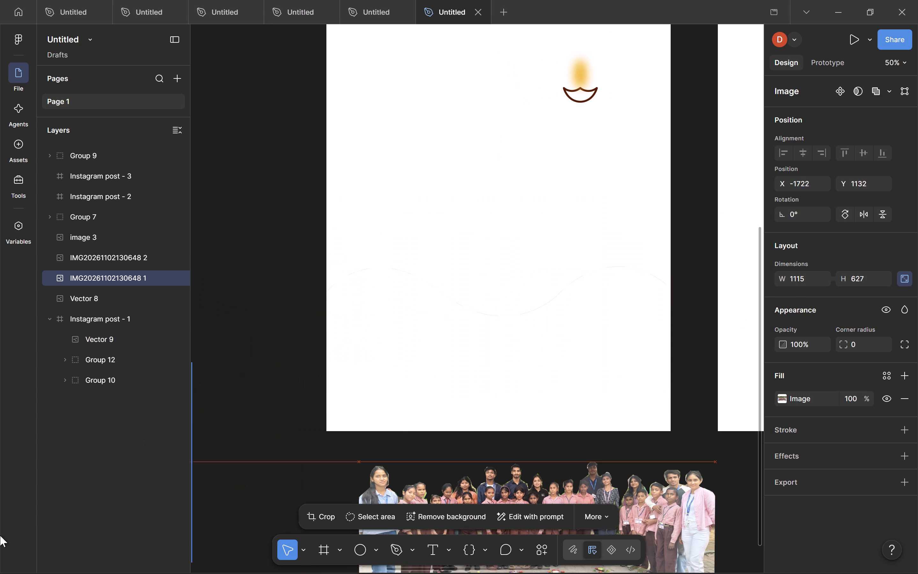
pyautogui.moveTo(0, 535); pyautogui.dragTo(0, 537)
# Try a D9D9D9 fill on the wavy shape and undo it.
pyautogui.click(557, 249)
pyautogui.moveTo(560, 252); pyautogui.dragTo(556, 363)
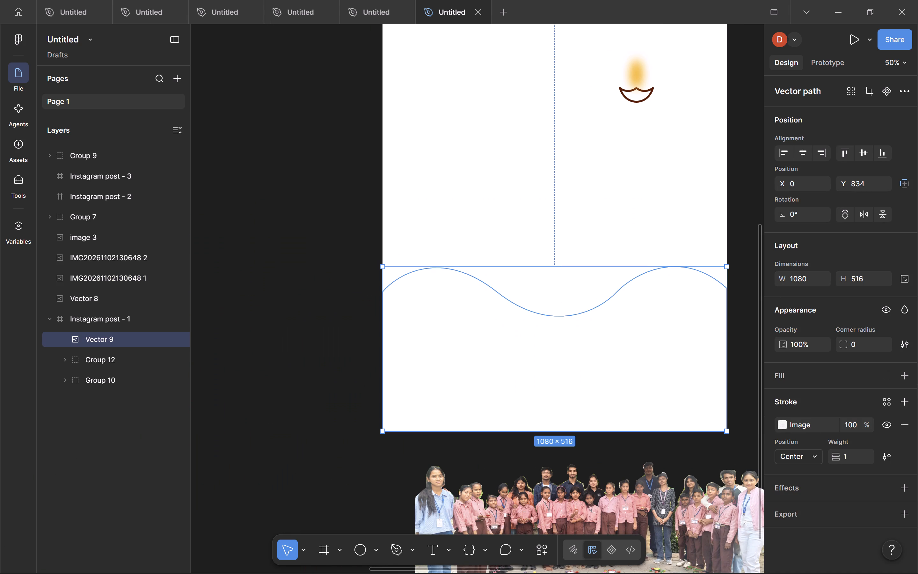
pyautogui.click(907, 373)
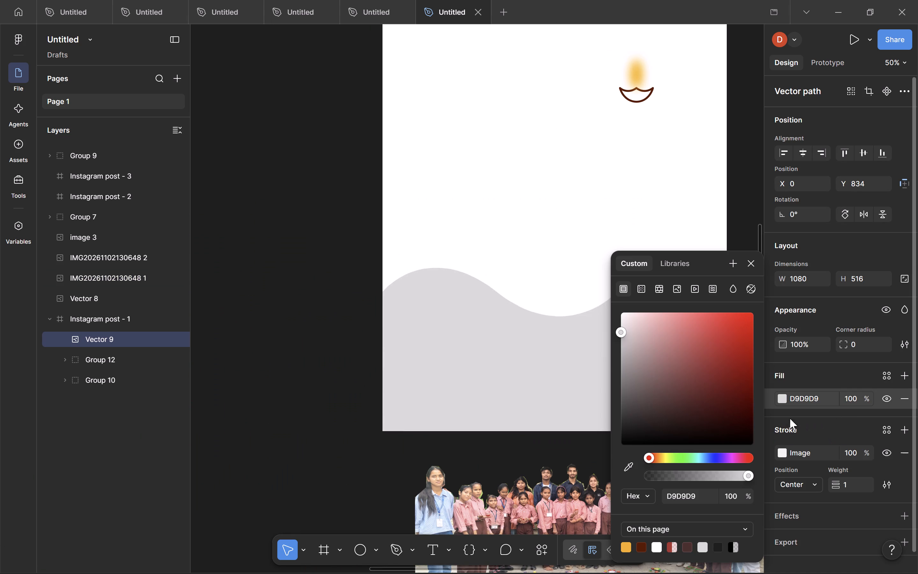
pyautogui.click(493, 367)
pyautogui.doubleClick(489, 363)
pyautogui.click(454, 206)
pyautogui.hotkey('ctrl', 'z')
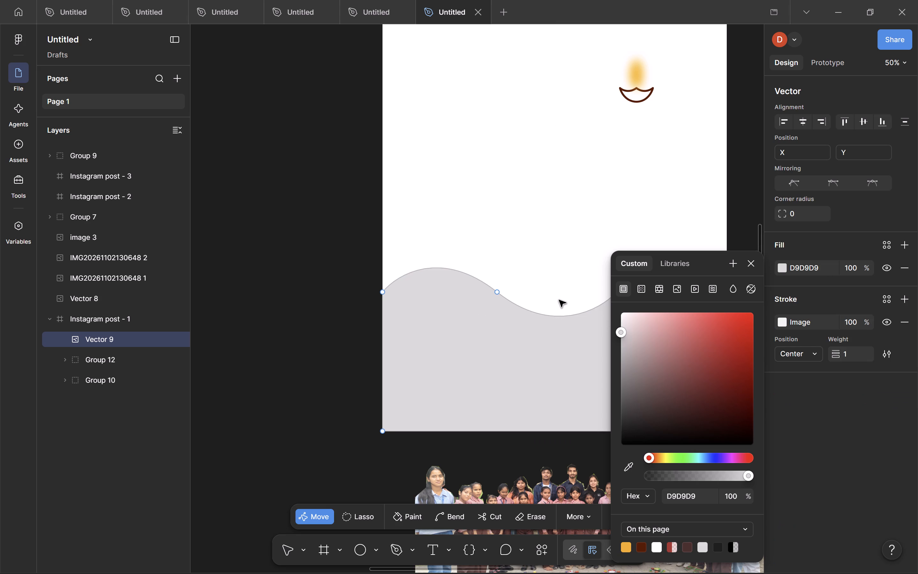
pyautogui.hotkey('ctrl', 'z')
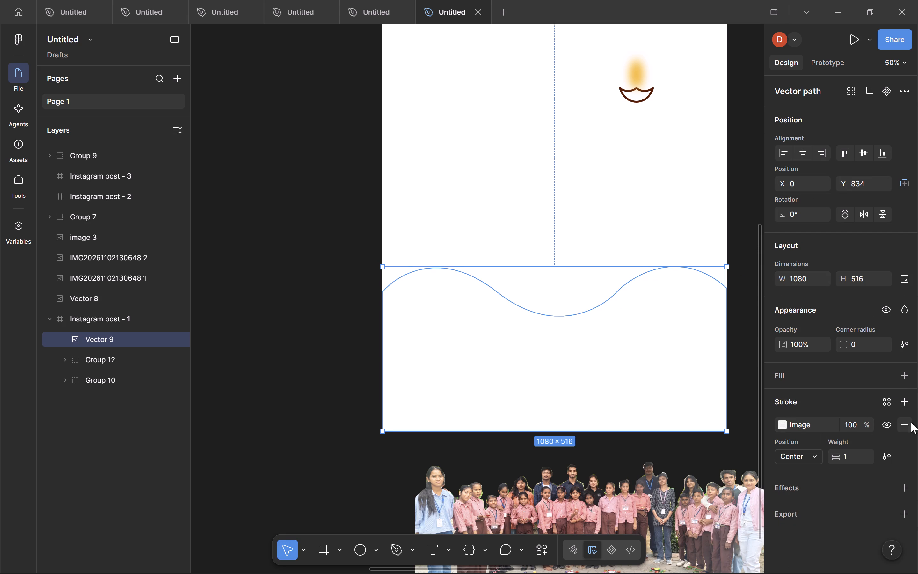
pyautogui.click(911, 422)
pyautogui.click(910, 373)
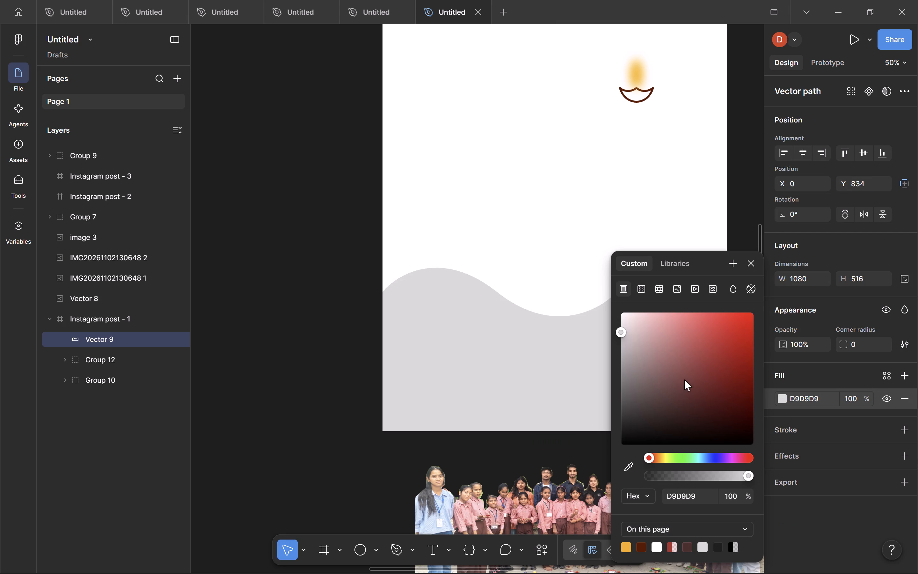
pyautogui.click(677, 282)
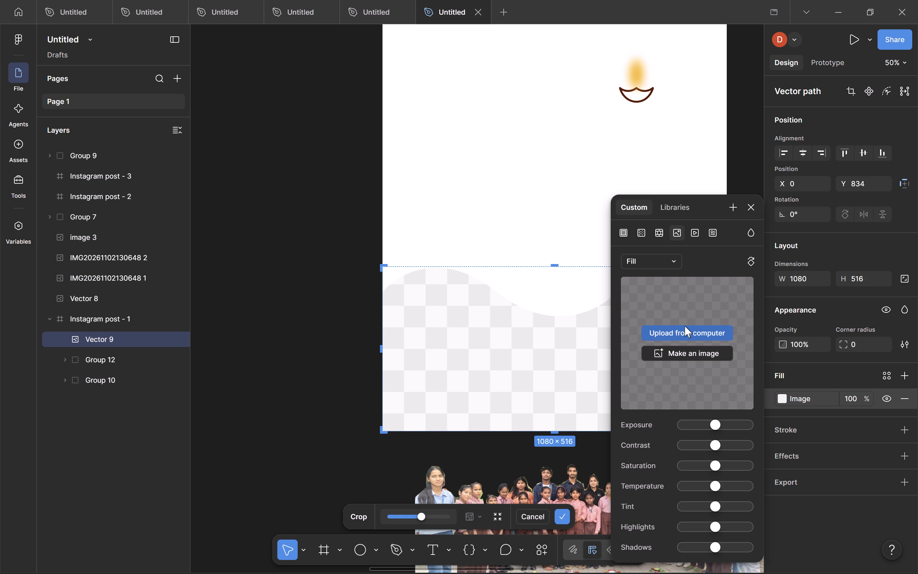
pyautogui.click(685, 326)
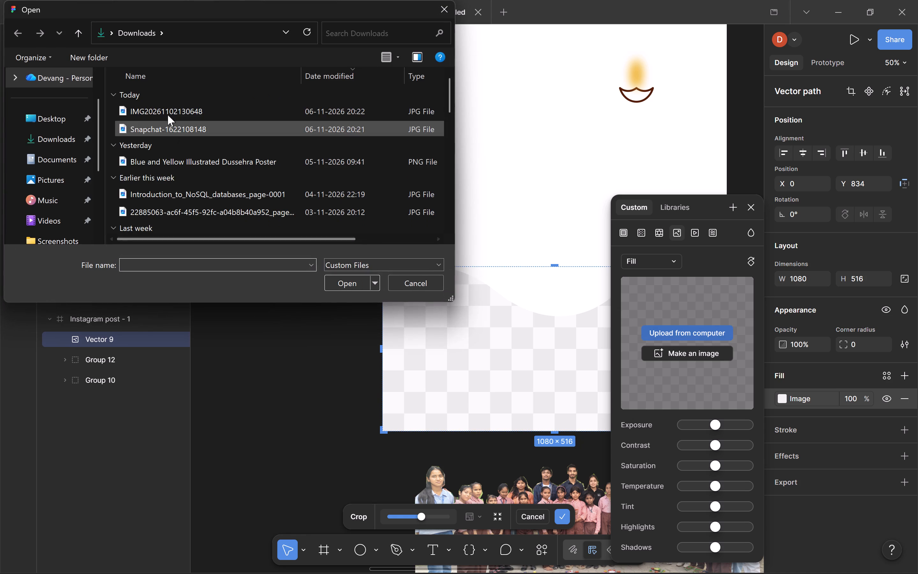
pyautogui.doubleClick(167, 113)
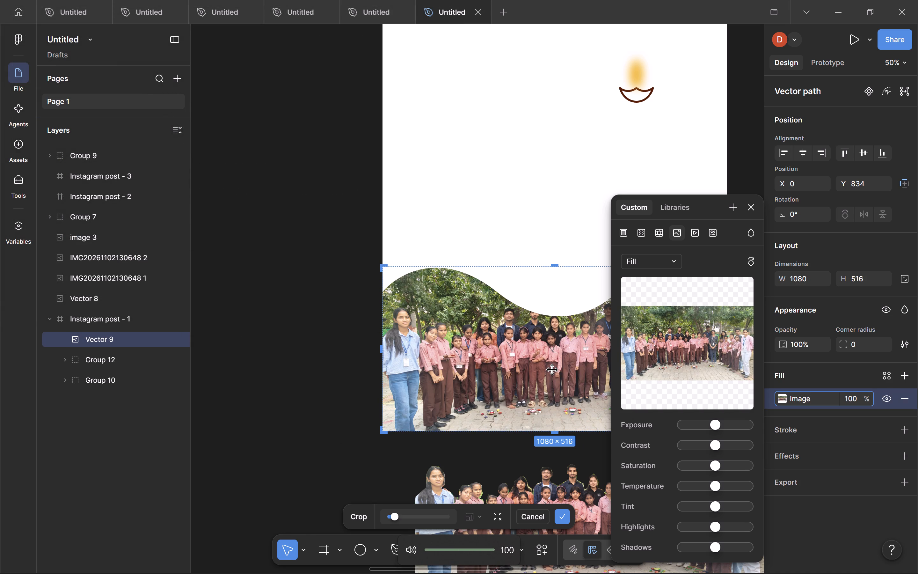
# Reposition the group photo slightly lower inside the wavy shape's image crop.
pyautogui.click(552, 370)
pyautogui.doubleClick(549, 368)
pyautogui.press('Down')
pyautogui.press('Down')
pyautogui.press('Down')
pyautogui.press('Down')
pyautogui.press('Down')
pyautogui.press('Down')
pyautogui.press('Down')
pyautogui.press('Down')
pyautogui.press('Down')
pyautogui.press('Down')
pyautogui.press('Down')
pyautogui.press('Down')
pyautogui.press('Down')
pyautogui.press('Down')
pyautogui.press('Down')
pyautogui.press('Down')
pyautogui.press('Down')
pyautogui.press('Down')
pyautogui.press('Down')
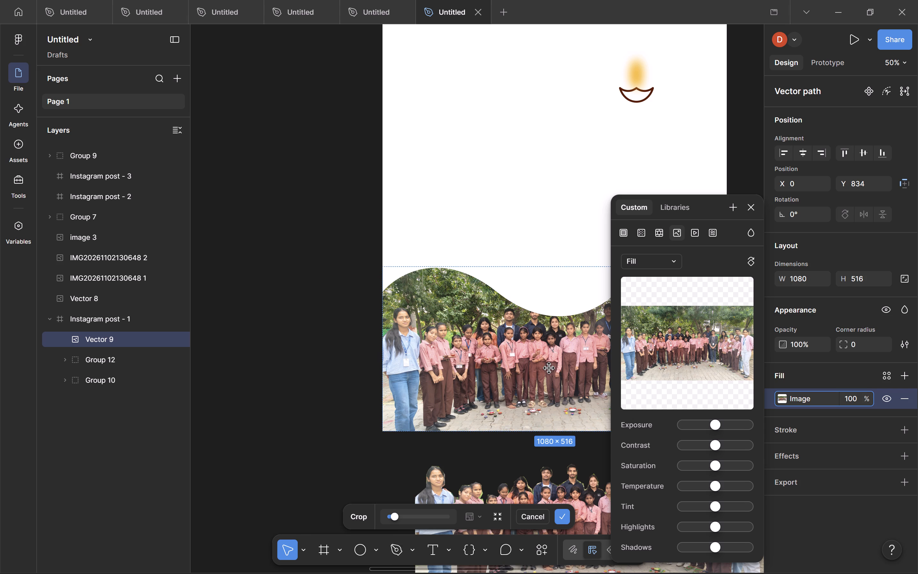
pyautogui.press('Down')
pyautogui.doubleClick(549, 368)
pyautogui.press('Down')
pyautogui.moveTo(544, 376); pyautogui.dragTo(543, 390)
pyautogui.moveTo(543, 390); pyautogui.dragTo(543, 386)
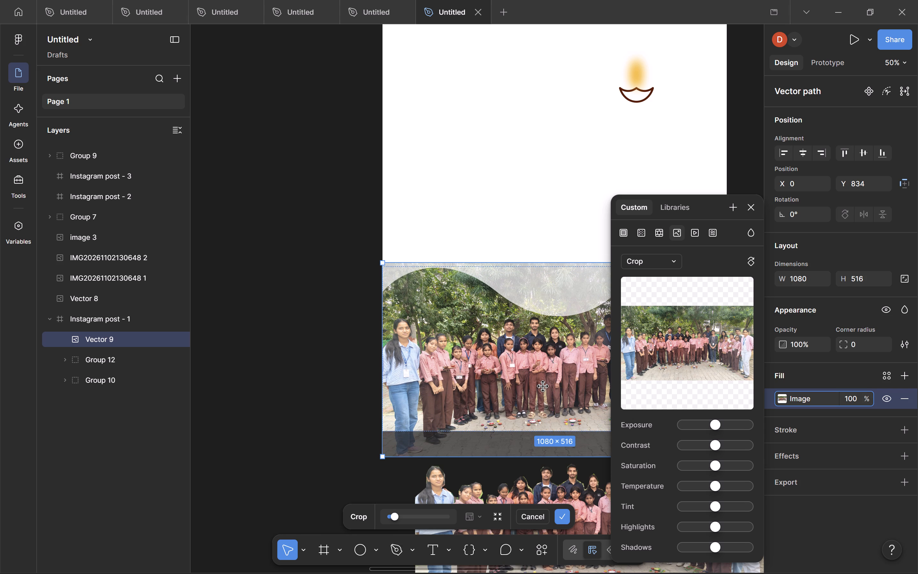
pyautogui.click(754, 210)
pyautogui.click(754, 173)
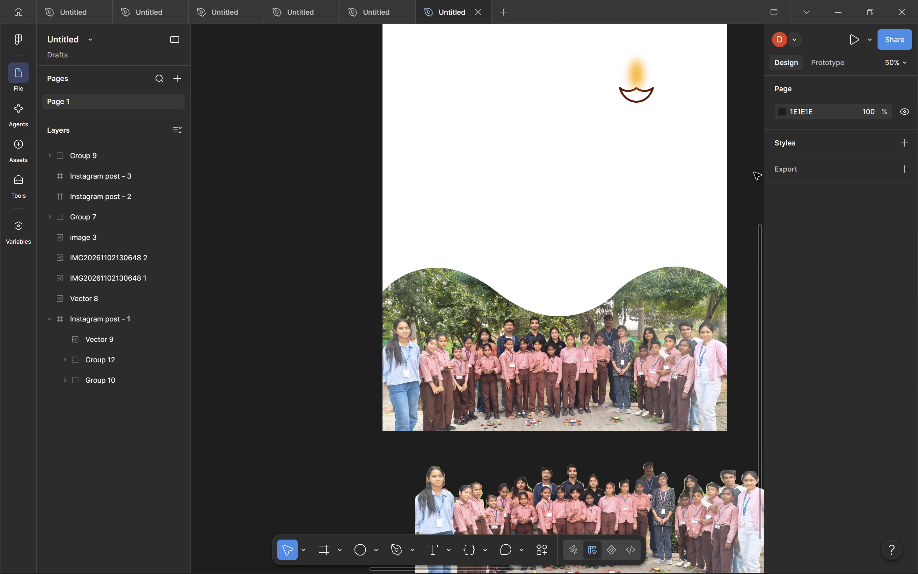
# Scale the photo-filled wavy shape from its bottom-right corner to about 1093 × 522.
pyautogui.moveTo(726, 196); pyautogui.dragTo(669, 221)
pyautogui.moveTo(690, 180); pyautogui.dragTo(579, 256)
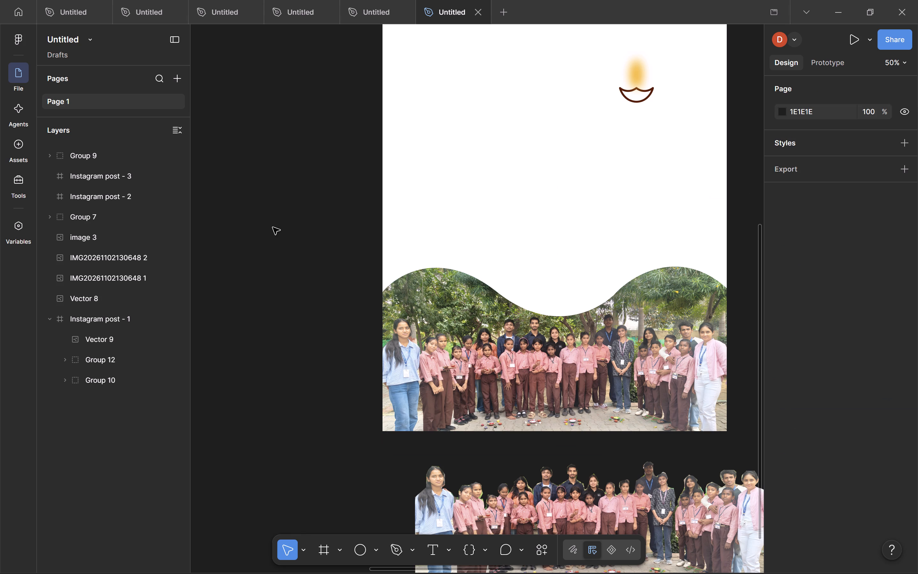
pyautogui.click(273, 227)
pyautogui.moveTo(273, 227); pyautogui.dragTo(736, 416)
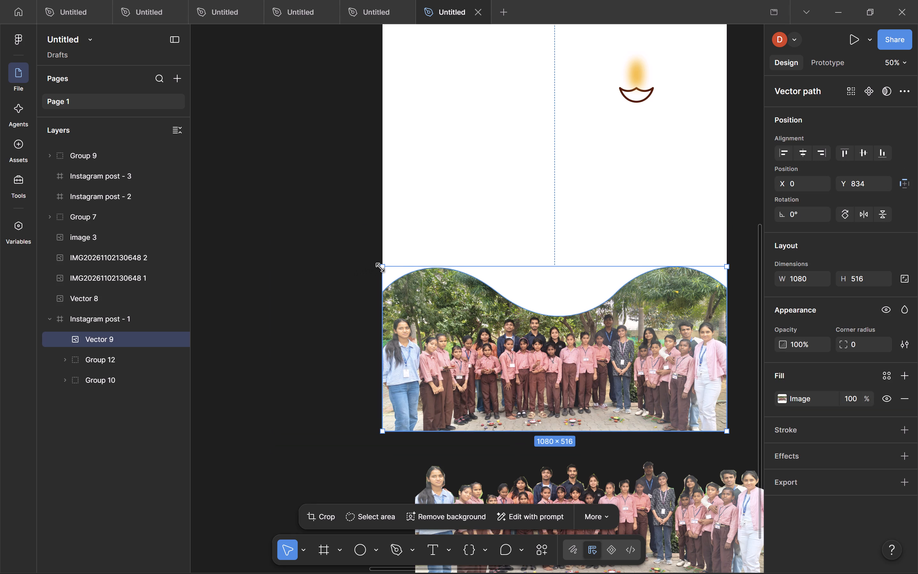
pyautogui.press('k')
pyautogui.moveTo(381, 267); pyautogui.dragTo(382, 253)
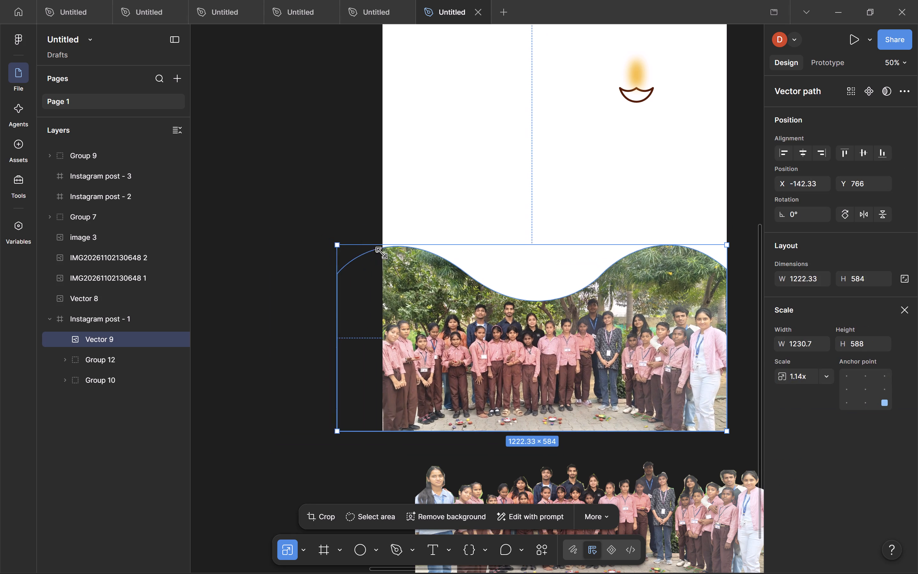
pyautogui.moveTo(382, 253); pyautogui.dragTo(393, 265)
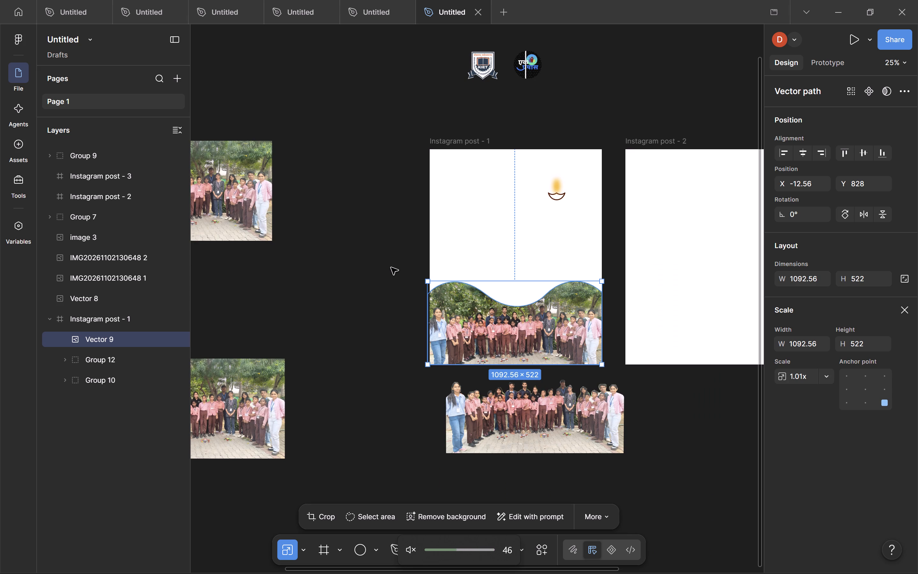
pyautogui.click(405, 196)
# Move the diya's flame and bowl together slightly left and down, placing the bowl at about X 729, Y 290.
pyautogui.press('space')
pyautogui.moveTo(464, 157); pyautogui.dragTo(447, 174)
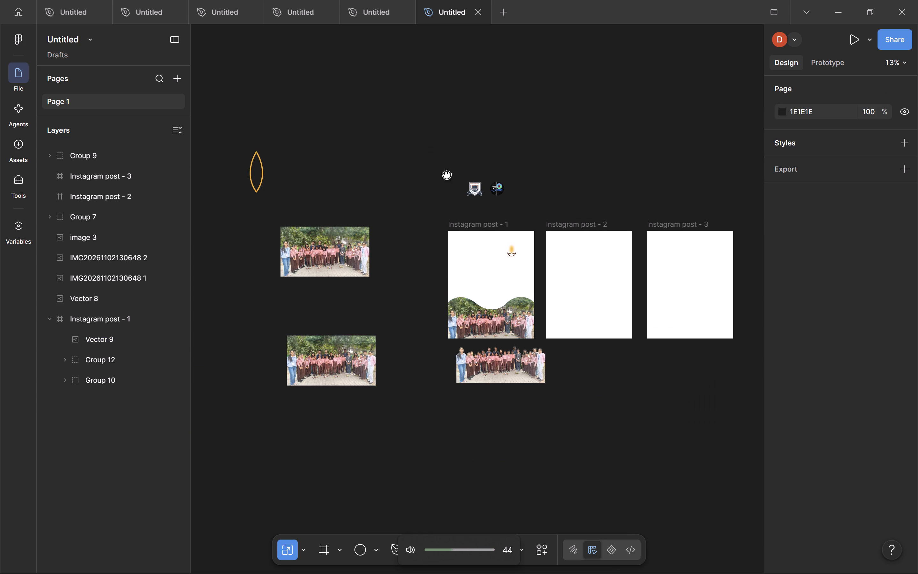
pyautogui.moveTo(447, 174); pyautogui.dragTo(372, 189)
pyautogui.hotkey('ctrl', '=')
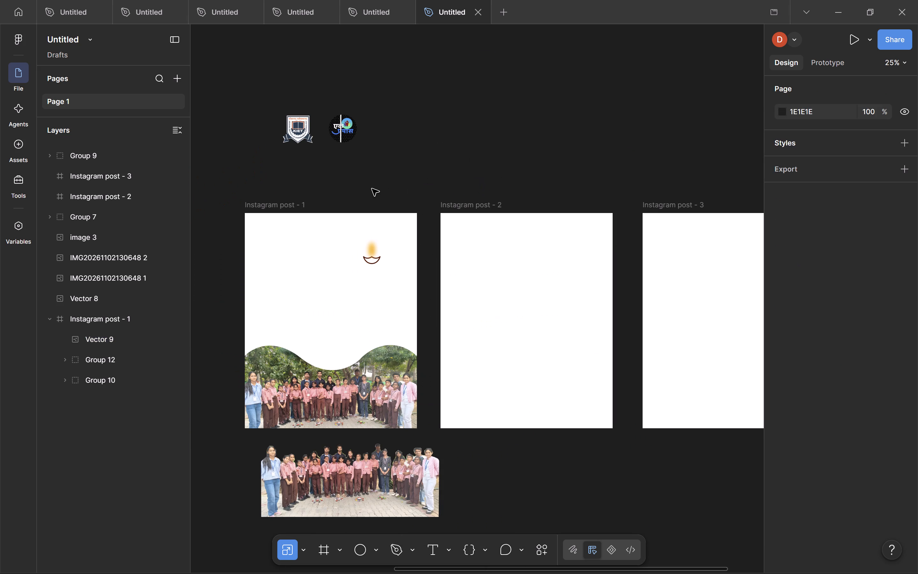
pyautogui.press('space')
pyautogui.moveTo(409, 339); pyautogui.dragTo(430, 284)
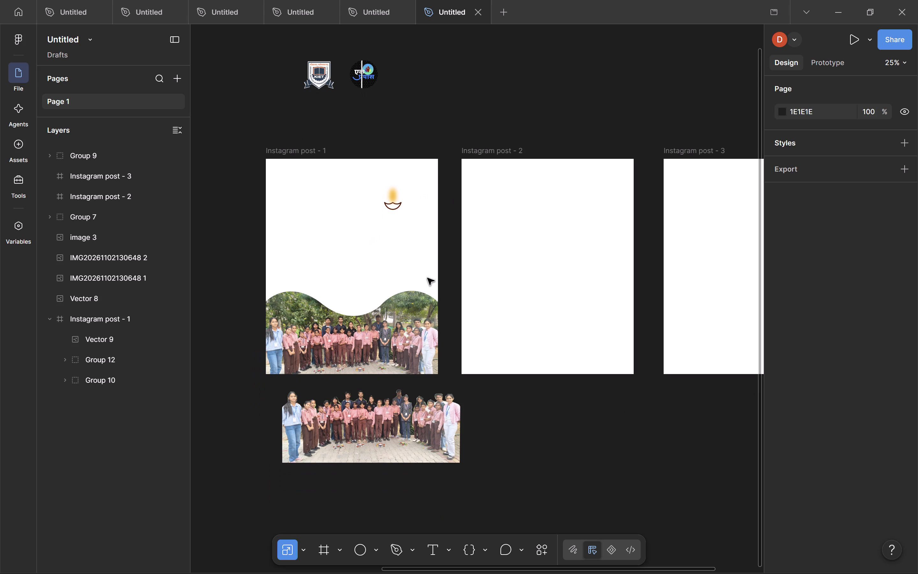
pyautogui.moveTo(366, 179); pyautogui.dragTo(417, 246)
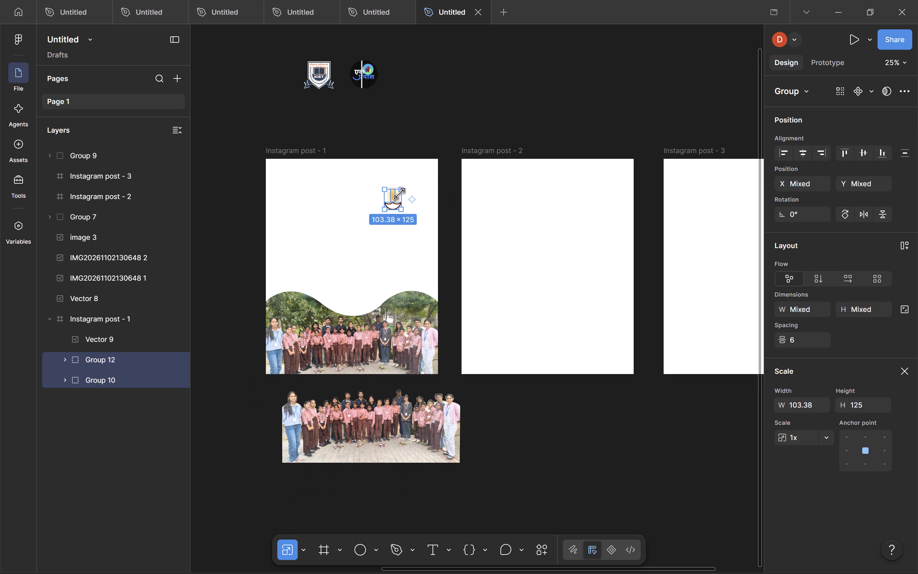
pyautogui.moveTo(394, 202); pyautogui.dragTo(389, 210)
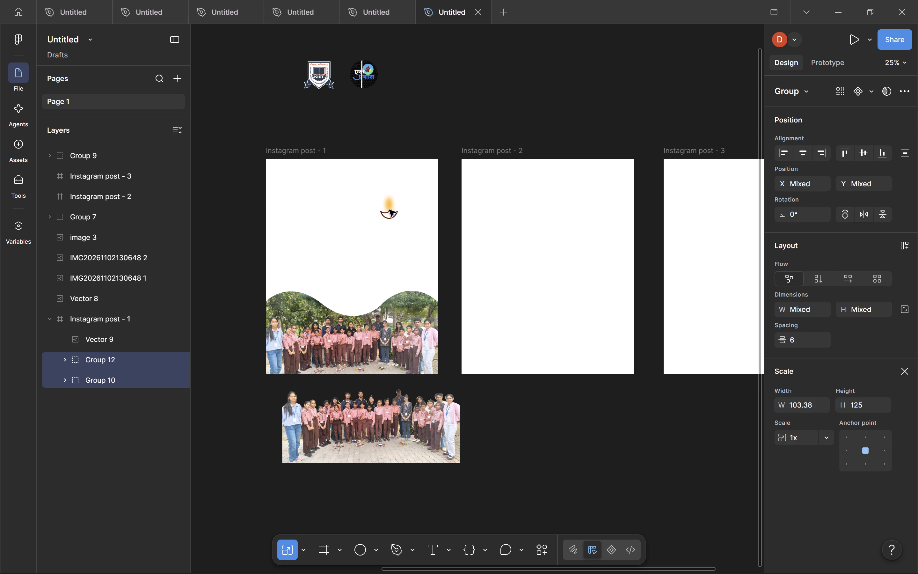
pyautogui.moveTo(389, 210); pyautogui.dragTo(391, 205)
# Select only the diya's bowl group in Instagram post - 1.
pyautogui.hotkey('ctrl', '=')
pyautogui.hotkey('ctrl', '=')
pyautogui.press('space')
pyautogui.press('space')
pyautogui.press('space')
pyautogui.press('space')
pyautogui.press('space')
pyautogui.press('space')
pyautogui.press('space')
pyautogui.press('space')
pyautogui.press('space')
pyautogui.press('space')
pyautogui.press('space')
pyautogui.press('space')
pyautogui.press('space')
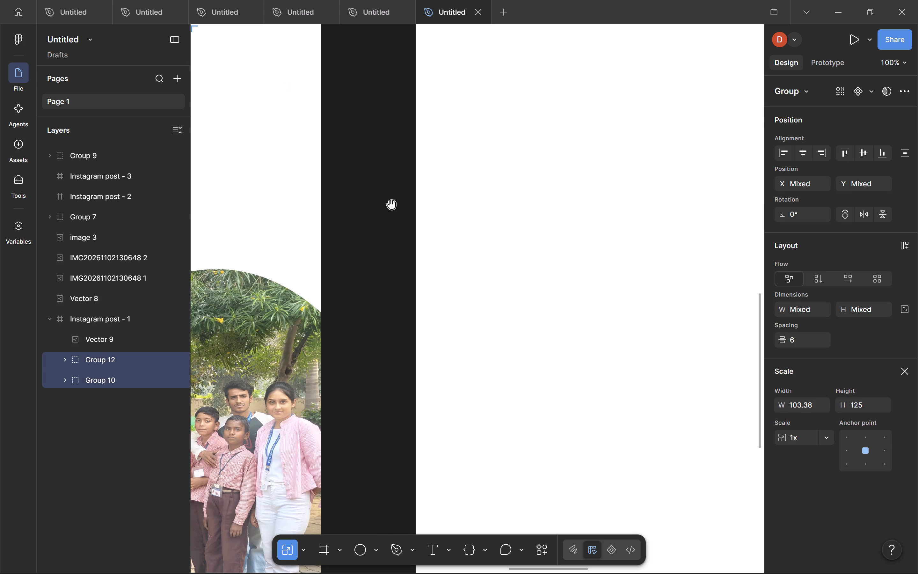
pyautogui.moveTo(400, 207); pyautogui.dragTo(698, 428)
pyautogui.moveTo(418, 307); pyautogui.dragTo(534, 386)
pyautogui.click(558, 311)
pyautogui.moveTo(555, 247); pyautogui.dragTo(556, 257)
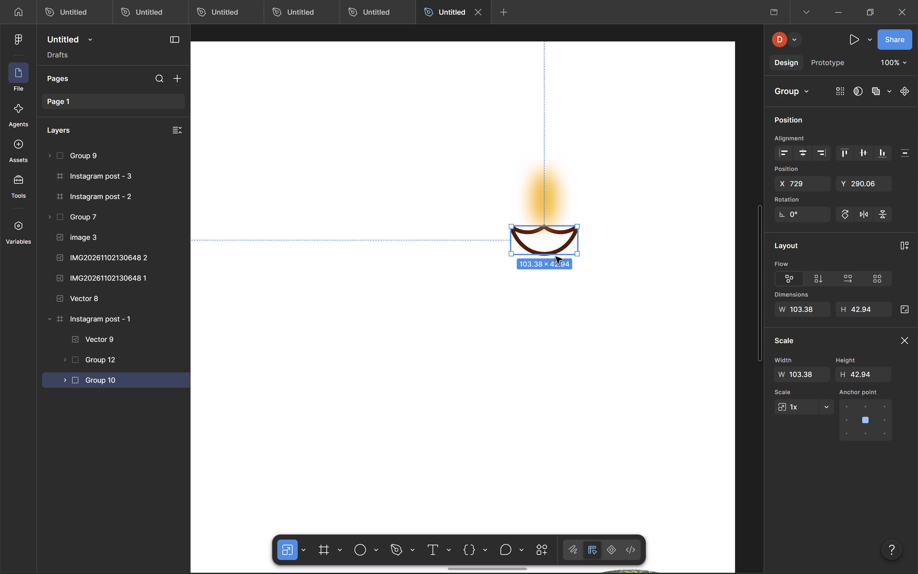
# Move the diya bowl slightly lower, scale it to about 93.9 wide, and centre it under the flame.
pyautogui.moveTo(556, 257); pyautogui.dragTo(553, 260)
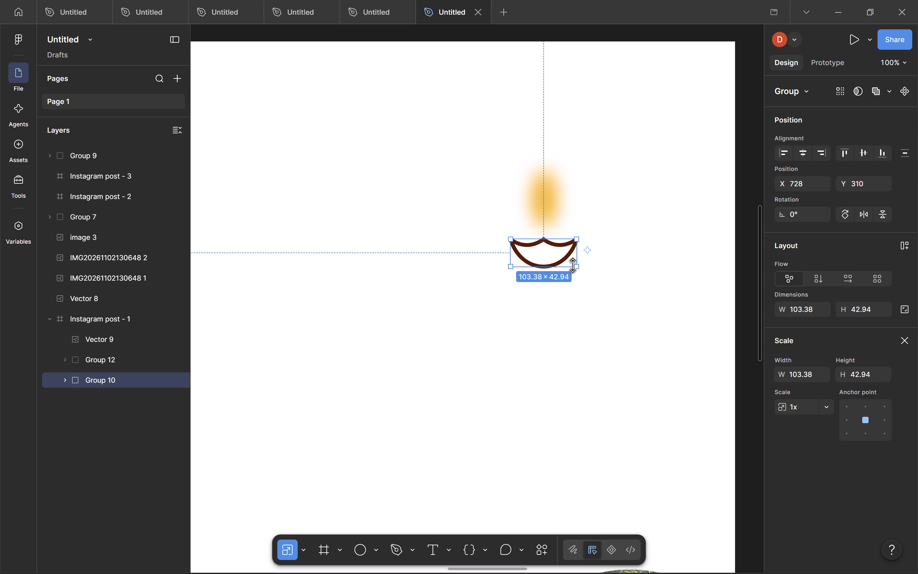
pyautogui.keyDown('shift'); pyautogui.moveTo(573, 266); pyautogui.dragTo(564, 254); pyautogui.keyUp('shift')
pyautogui.moveTo(546, 253); pyautogui.dragTo(552, 253)
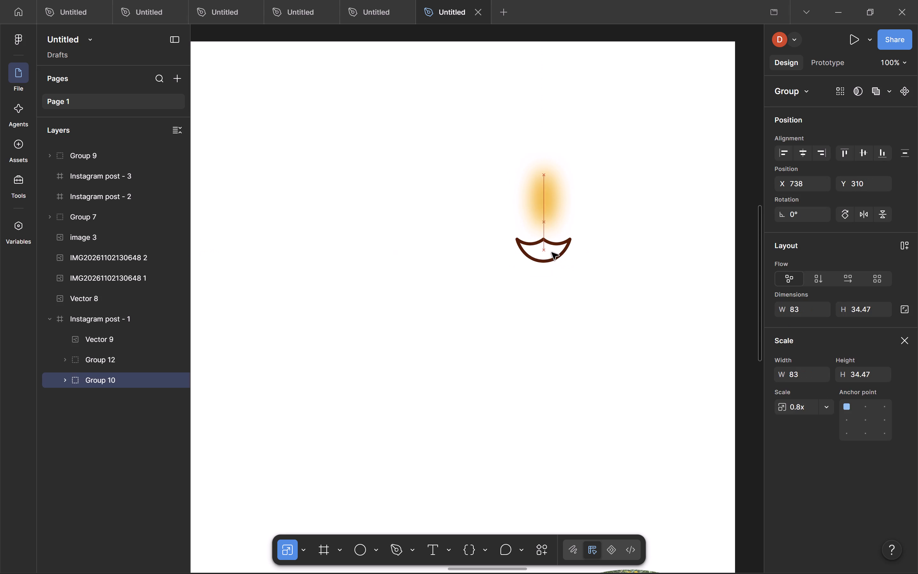
pyautogui.moveTo(552, 253); pyautogui.dragTo(553, 253)
pyautogui.keyDown('shift'); pyautogui.moveTo(569, 261); pyautogui.dragTo(574, 263); pyautogui.keyUp('shift')
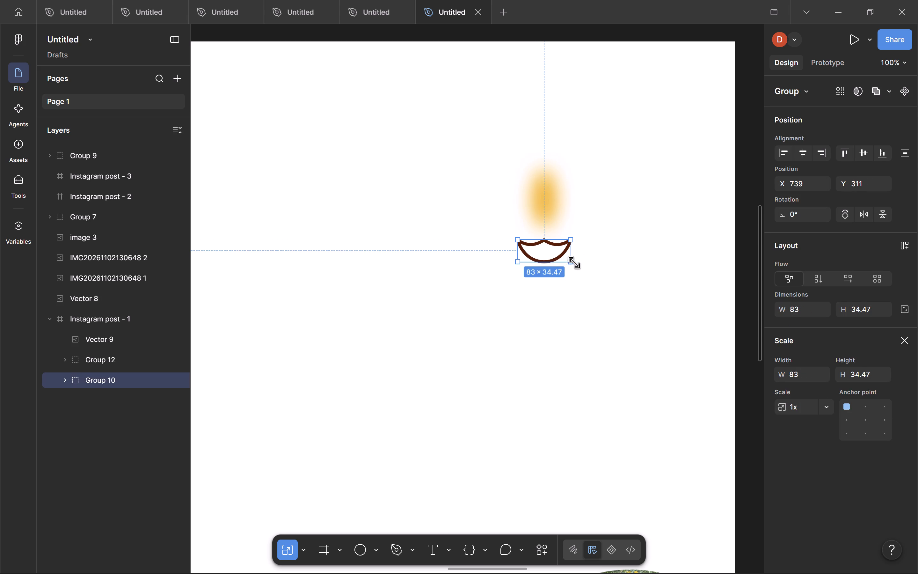
pyautogui.keyDown('shift'); pyautogui.moveTo(574, 263); pyautogui.dragTo(576, 264); pyautogui.keyUp('shift')
pyautogui.moveTo(560, 255); pyautogui.dragTo(557, 254)
pyautogui.click(521, 82)
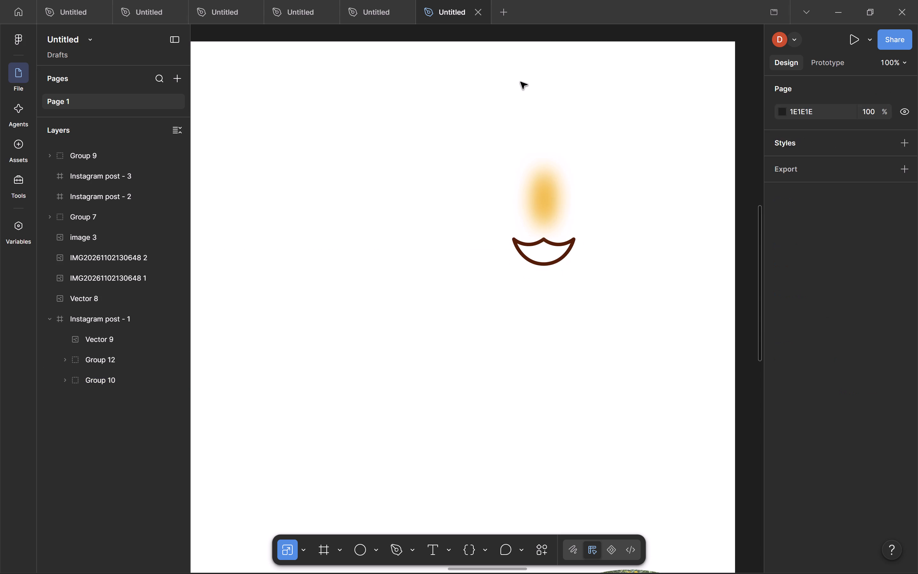
# Draw a near-vertical line about 176 long from the frame's top edge down to just above the flame.
pyautogui.press('l')
pyautogui.moveTo(539, 41); pyautogui.dragTo(539, 124)
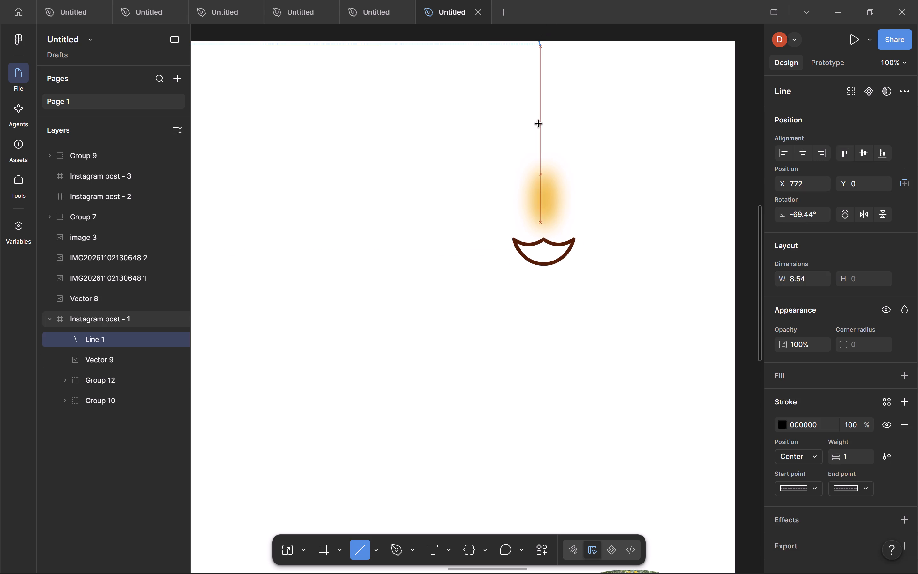
pyautogui.moveTo(539, 124); pyautogui.dragTo(542, 151)
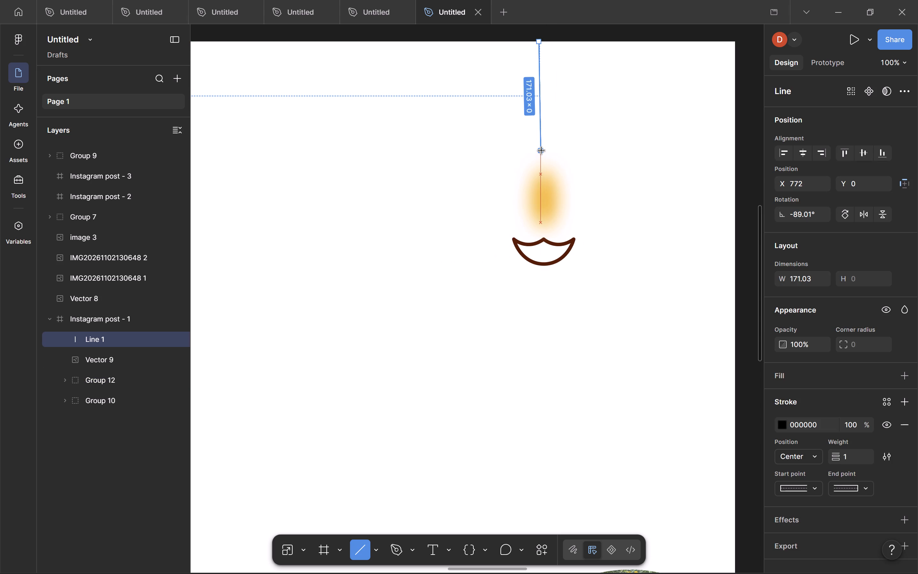
pyautogui.moveTo(542, 151); pyautogui.dragTo(540, 154)
# Set the hanging line's rotation to 90°.
pyautogui.moveTo(784, 215); pyautogui.dragTo(459, 298)
pyautogui.click(459, 298)
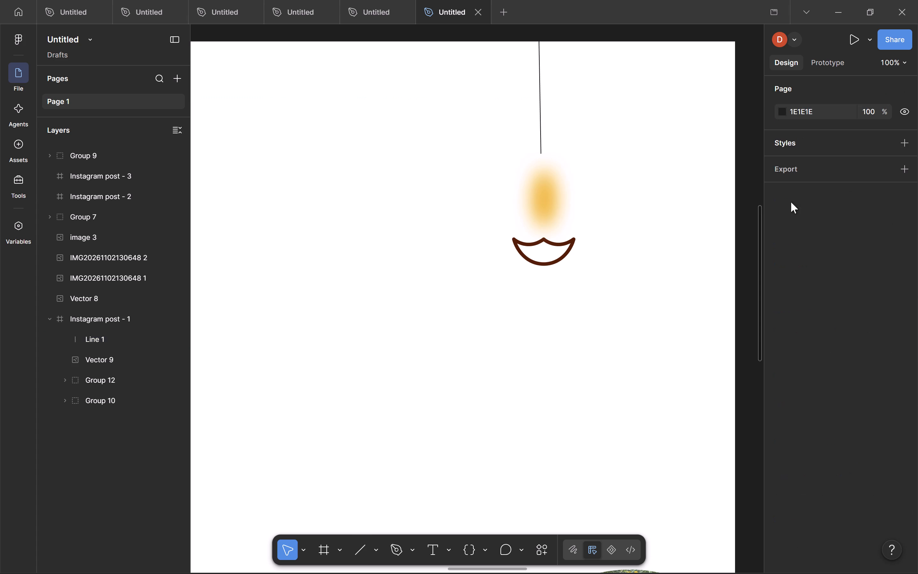
pyautogui.moveTo(487, 85); pyautogui.dragTo(620, 84)
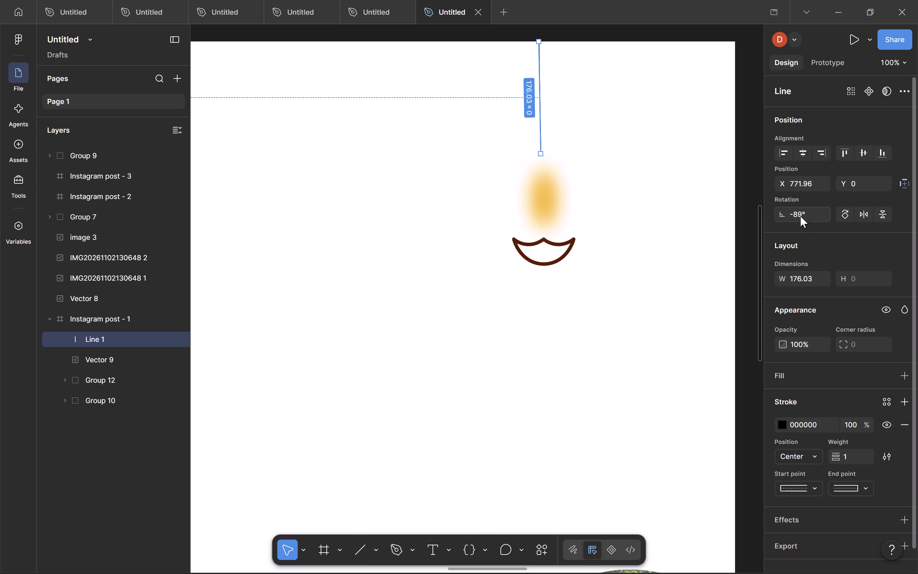
pyautogui.doubleClick(800, 215)
pyautogui.write('90')
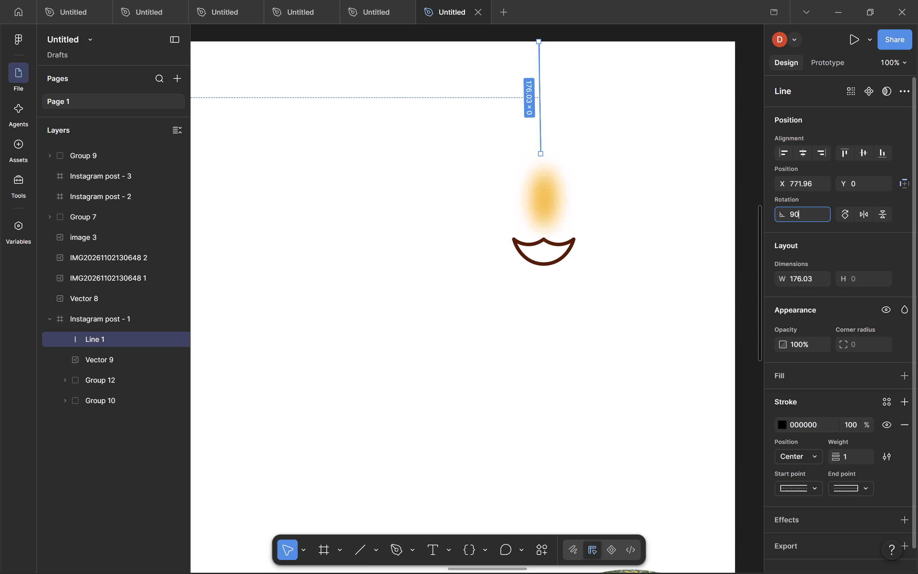
pyautogui.press('Return')
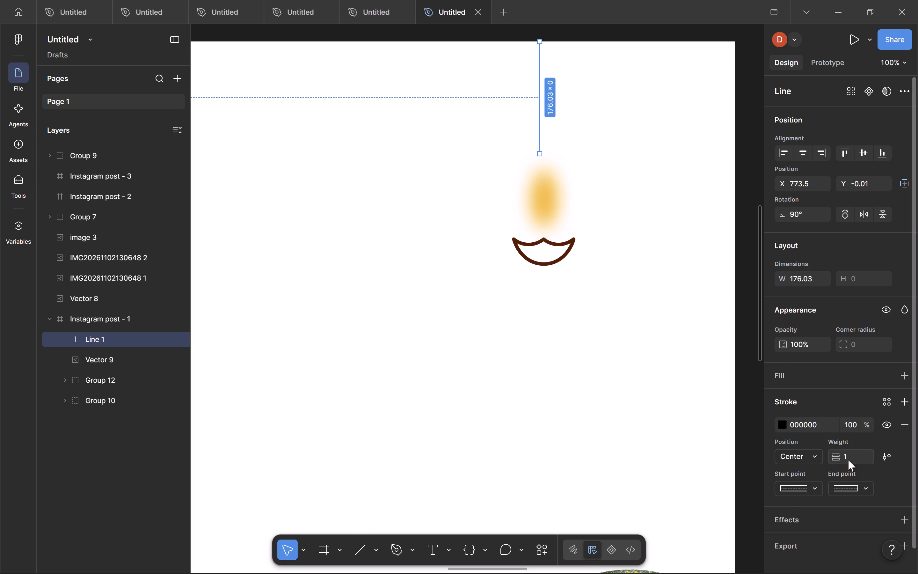
# Set the hanging line's stroke weight to 3.
pyautogui.moveTo(835, 458); pyautogui.dragTo(459, 298)
pyautogui.moveTo(835, 458); pyautogui.dragTo(462, 298)
pyautogui.click(464, 114)
# Nudge the hanging line to X 780.5, Y -1.01 so it is centred above the flame.
pyautogui.moveTo(478, 100); pyautogui.dragTo(571, 100)
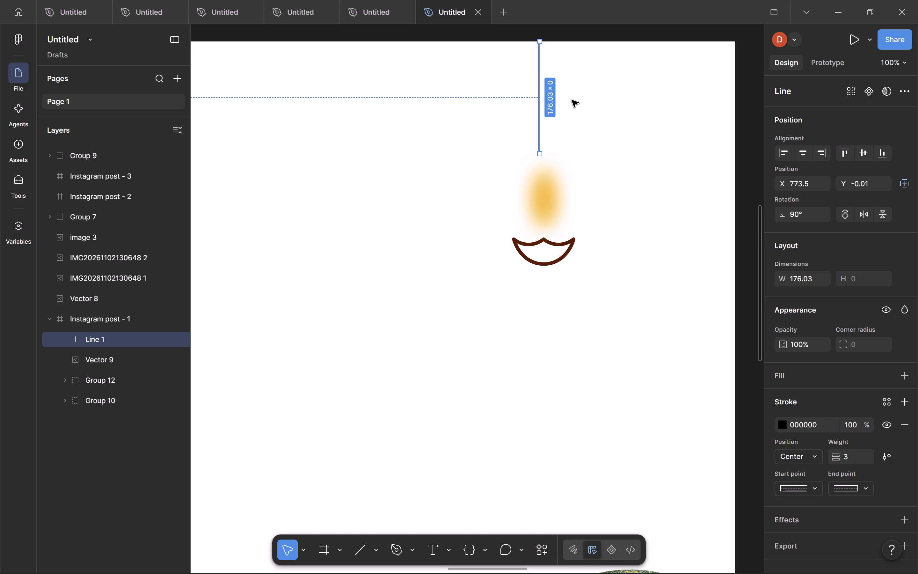
pyautogui.press('Right')
pyautogui.press('Right')
pyautogui.press('Right')
pyautogui.press('Right')
pyautogui.press('Right')
pyautogui.press('Right')
pyautogui.press('Right')
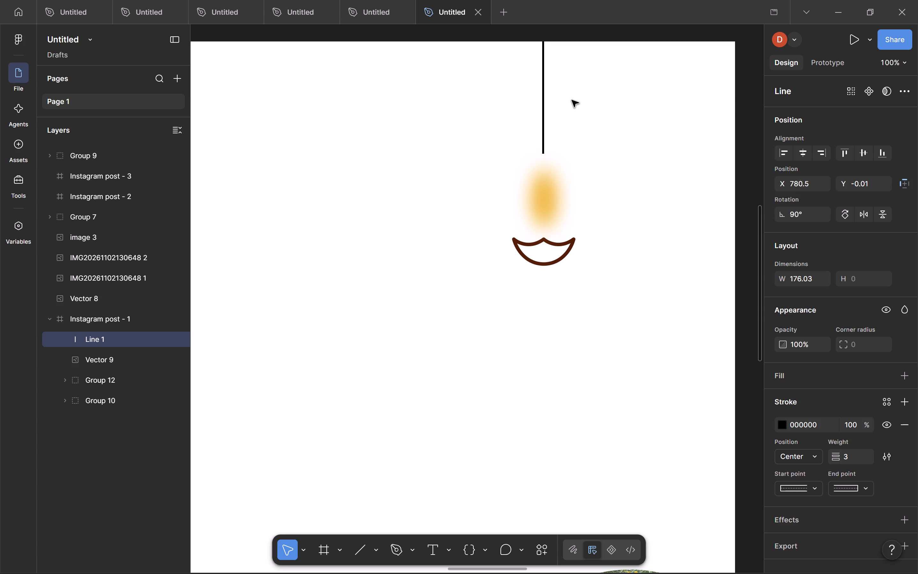
pyautogui.press('Up')
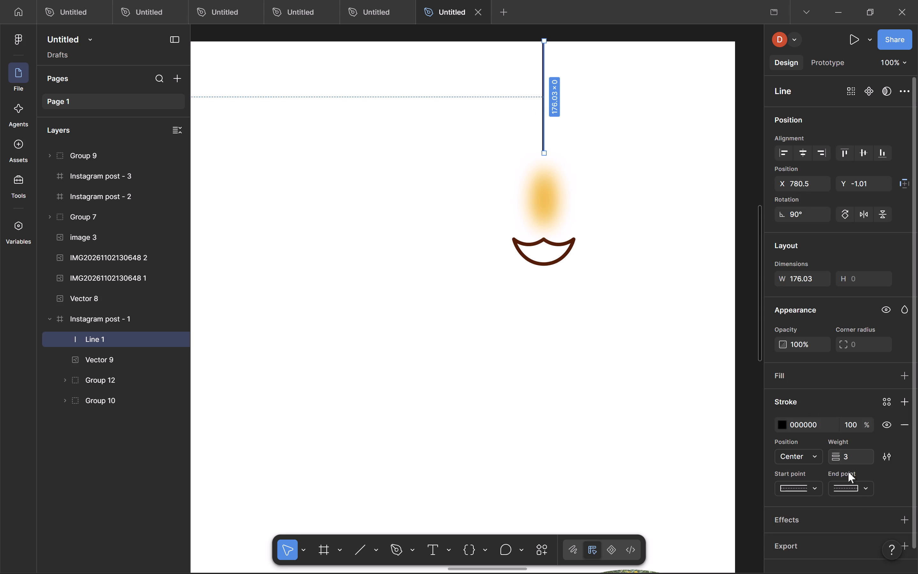
# Give the hanging line rounded start and end points, with its stroke position kept at Center.
pyautogui.click(857, 496)
pyautogui.click(849, 483)
pyautogui.click(820, 506)
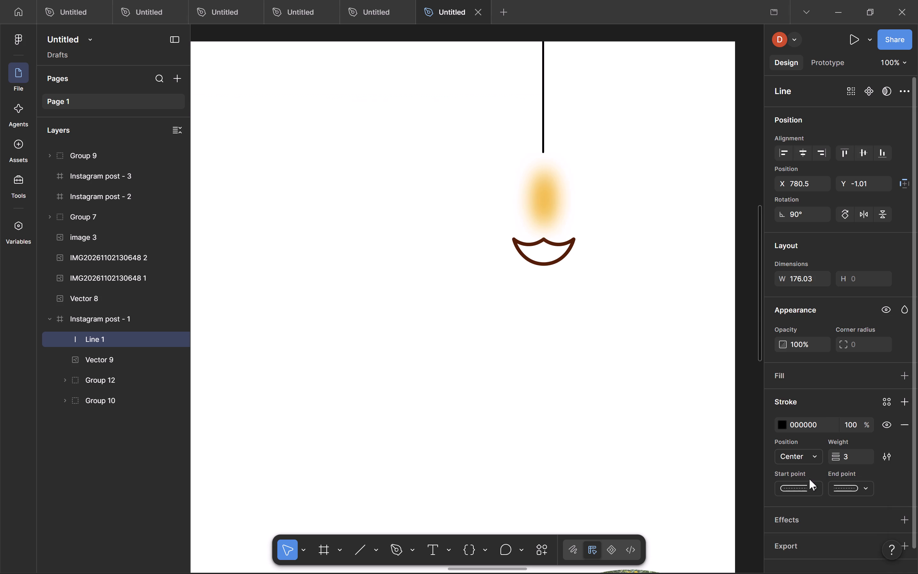
pyautogui.click(805, 459)
pyautogui.click(805, 455)
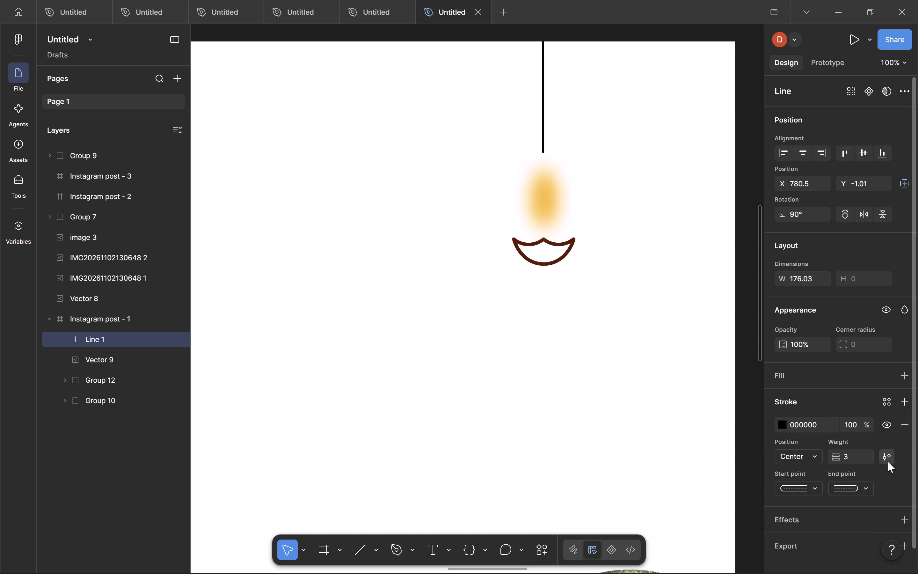
# Set the hanging line's stroke style to Dashed.
pyautogui.click(888, 461)
pyautogui.click(716, 504)
pyautogui.click(716, 518)
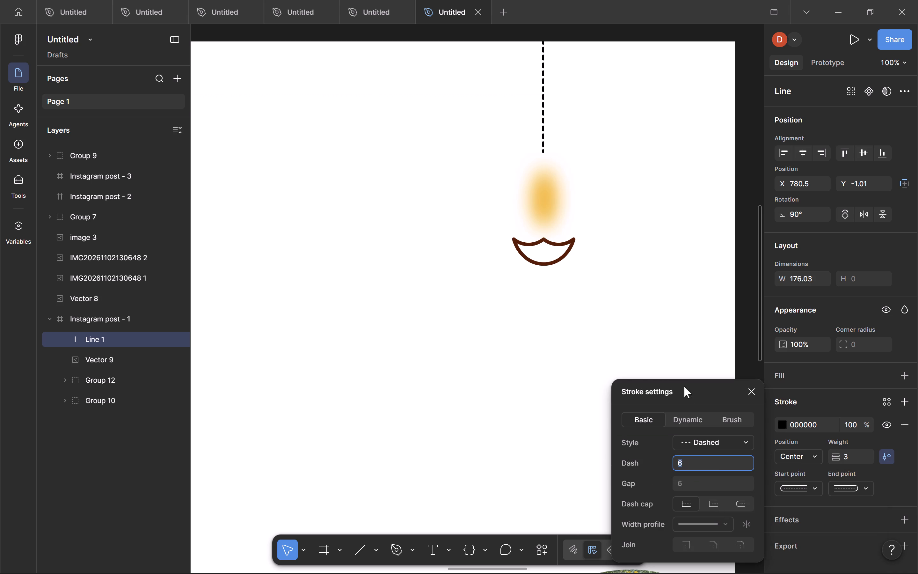
# Change the dashed line's stroke colour to the orange FFAE00.
pyautogui.click(782, 423)
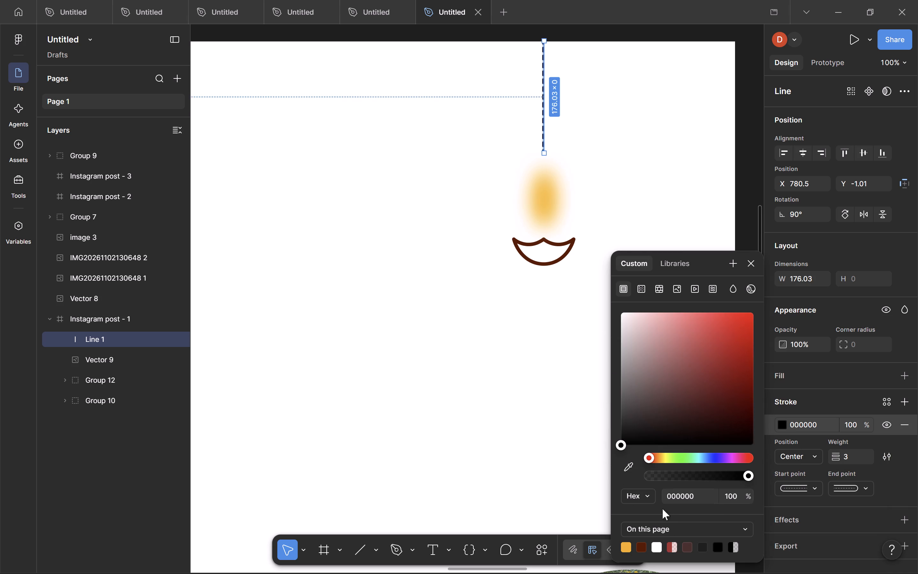
pyautogui.click(631, 545)
pyautogui.click(627, 545)
pyautogui.moveTo(747, 317); pyautogui.dragTo(748, 330)
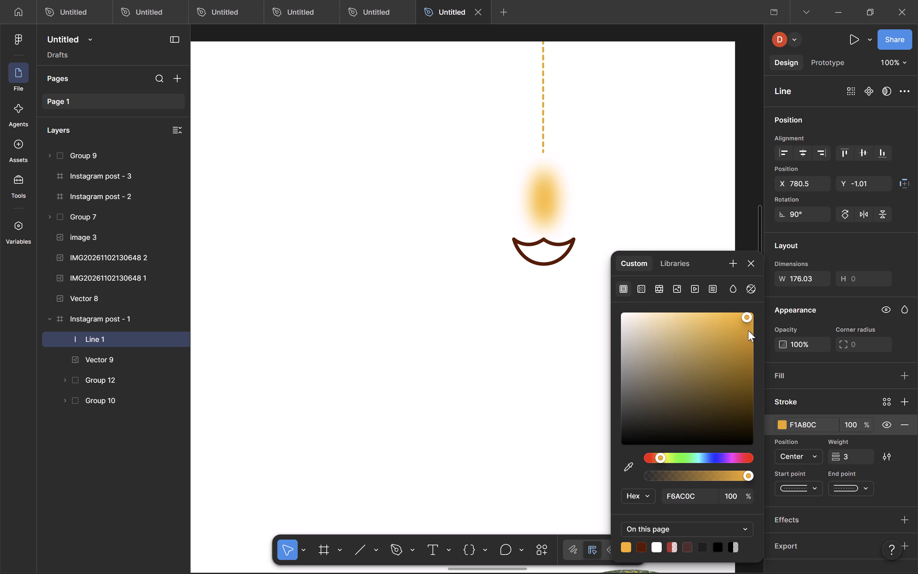
pyautogui.moveTo(748, 330); pyautogui.dragTo(756, 312)
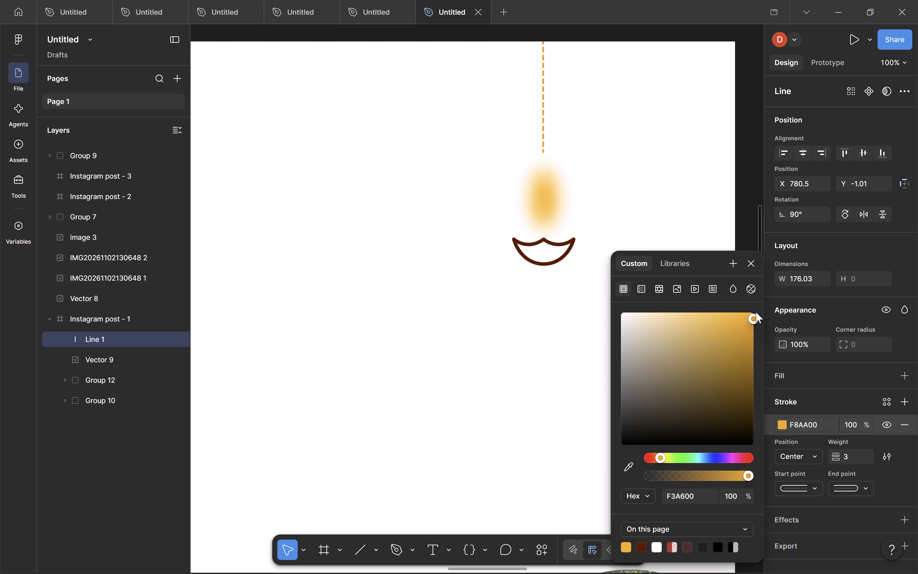
pyautogui.moveTo(756, 312); pyautogui.dragTo(769, 293)
pyautogui.click(659, 133)
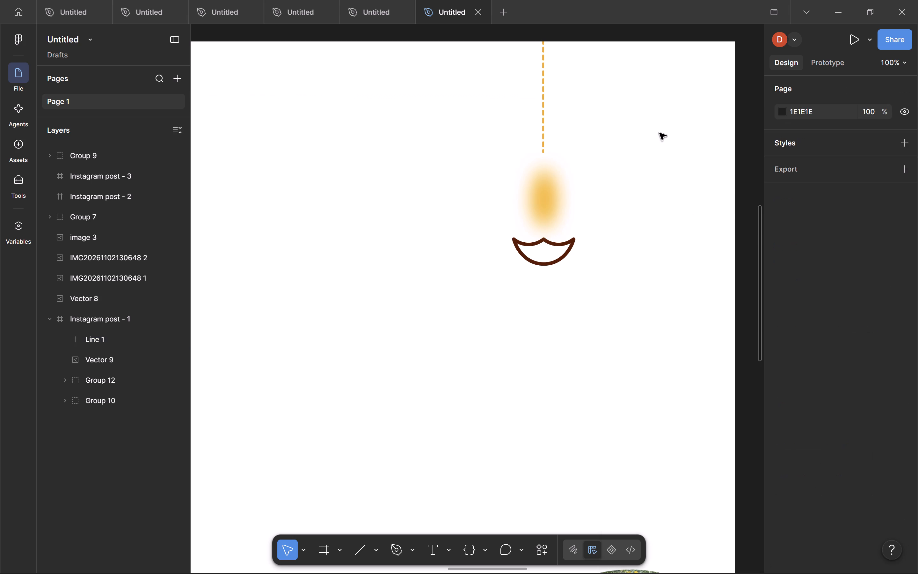
# Duplicate the dashed line, flame and bowl together, placing the copy to the right and lower, with its line at X 908.5, Y 71.
pyautogui.moveTo(480, 83); pyautogui.dragTo(594, 334)
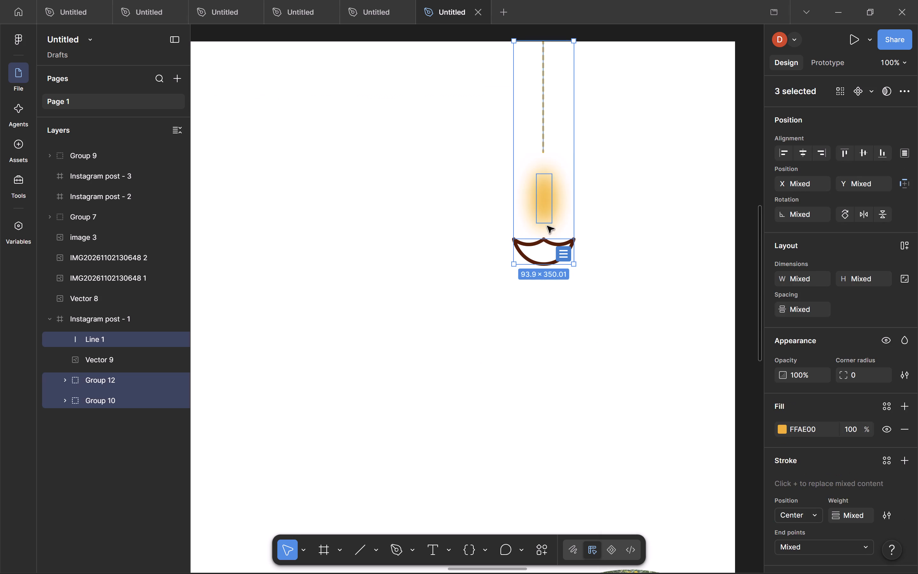
pyautogui.keyDown('alt'); pyautogui.moveTo(534, 167); pyautogui.dragTo(615, 213); pyautogui.keyUp('alt')
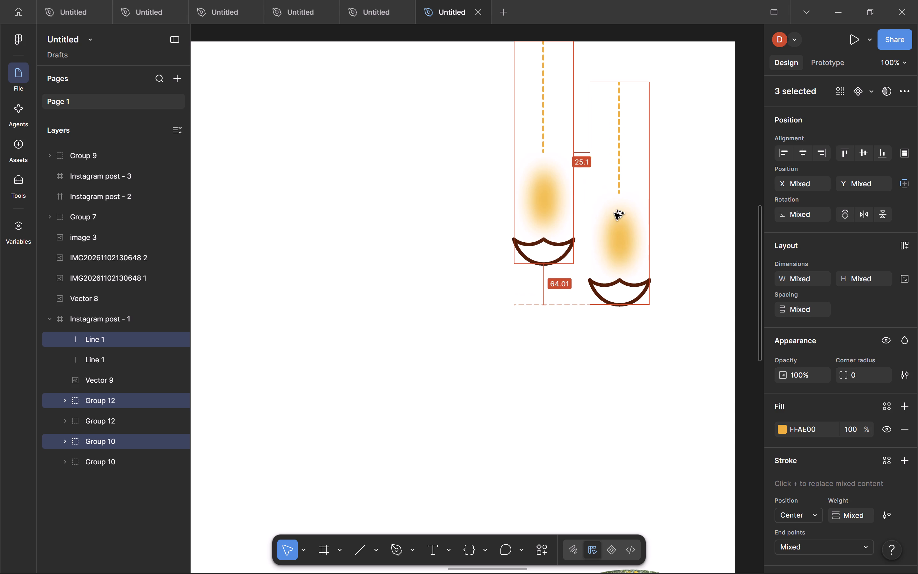
pyautogui.keyDown('alt'); pyautogui.moveTo(615, 213); pyautogui.dragTo(616, 214); pyautogui.keyUp('alt')
# Extend the second diya's dashed line up to the frame's top edge, making it about 248 long.
pyautogui.click(626, 92)
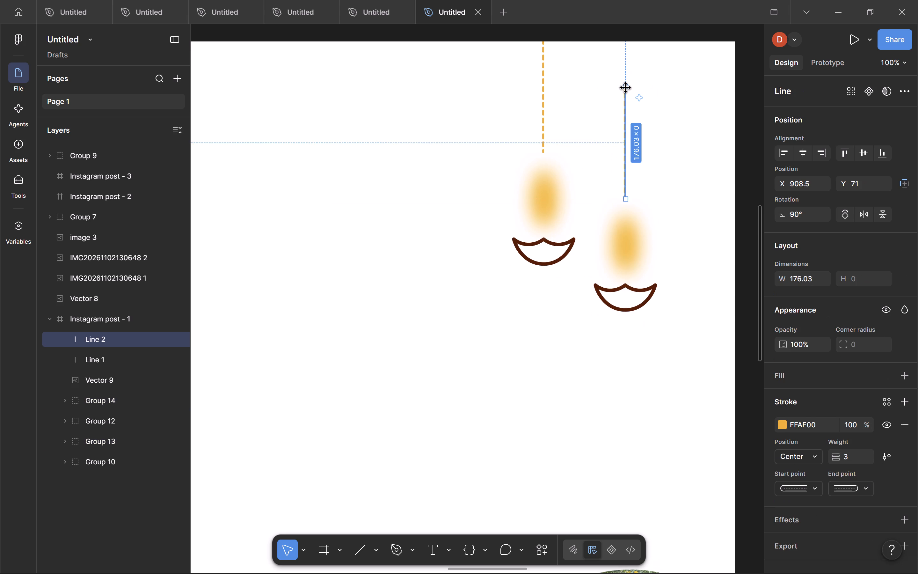
pyautogui.moveTo(626, 87); pyautogui.dragTo(625, 40)
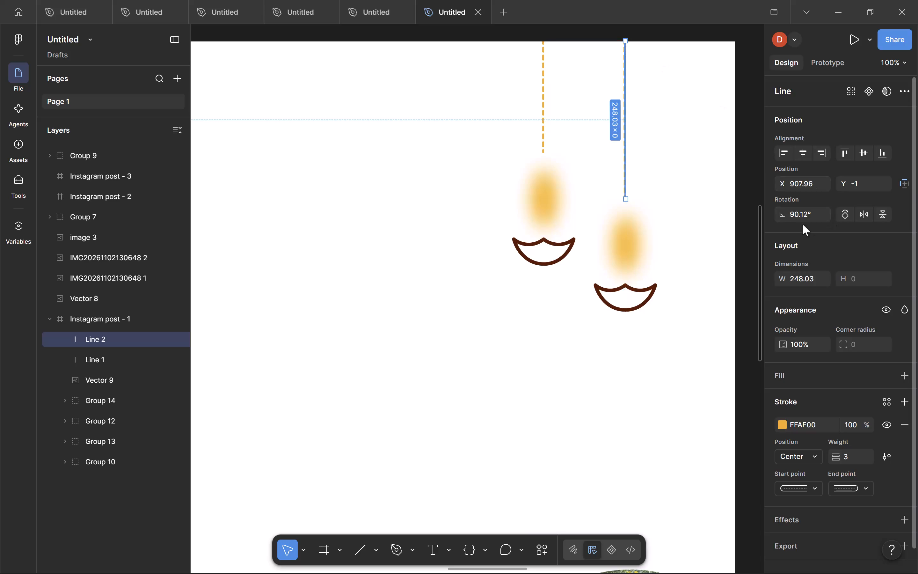
# Set the rotation of the second diya's dashed line to 90°.
pyautogui.doubleClick(795, 210)
pyautogui.write('90')
pyautogui.press('Return')
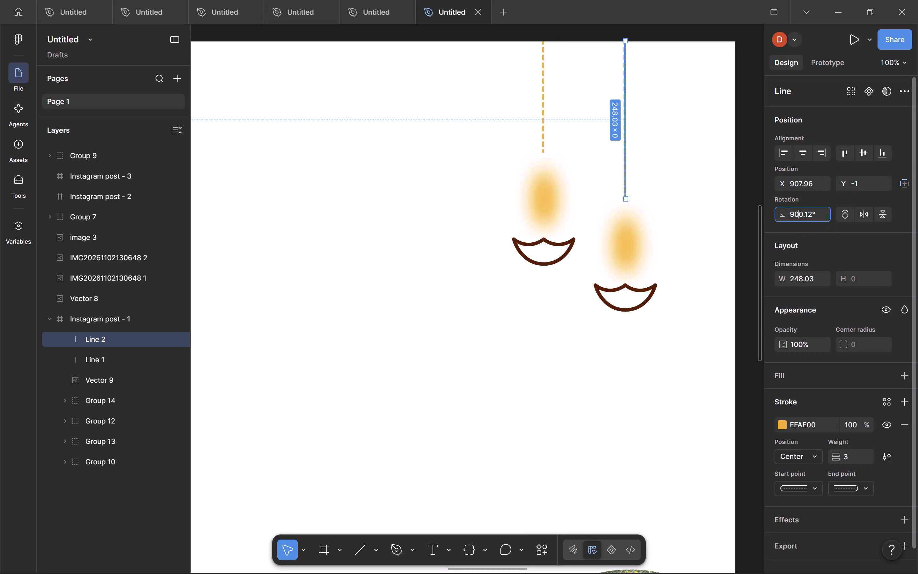
pyautogui.click(800, 211)
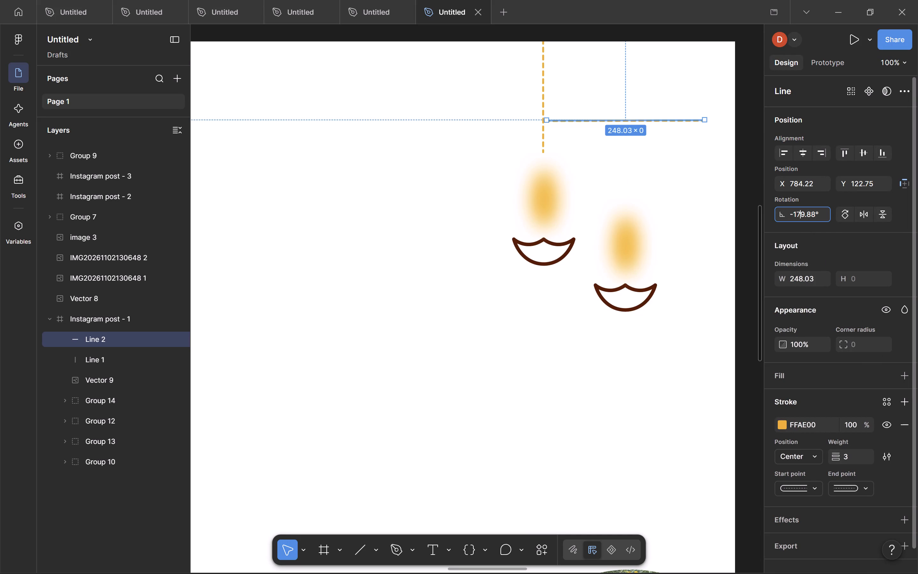
pyautogui.write('90')
pyautogui.press('Return')
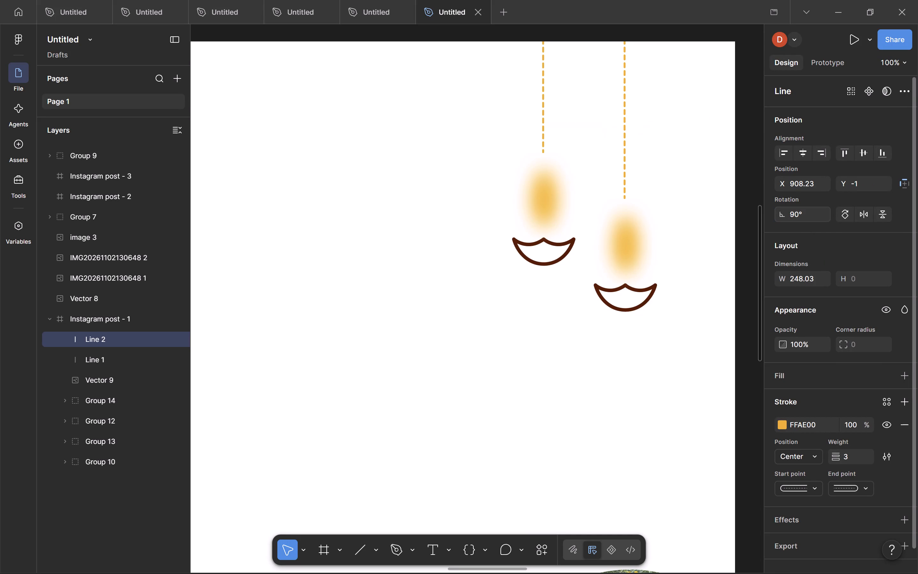
# Select the second hanging diya's dashed line, flame and bowl together.
pyautogui.click(593, 108)
pyautogui.keyDown('alt'); pyautogui.moveTo(594, 107); pyautogui.dragTo(692, 385); pyautogui.keyUp('alt')
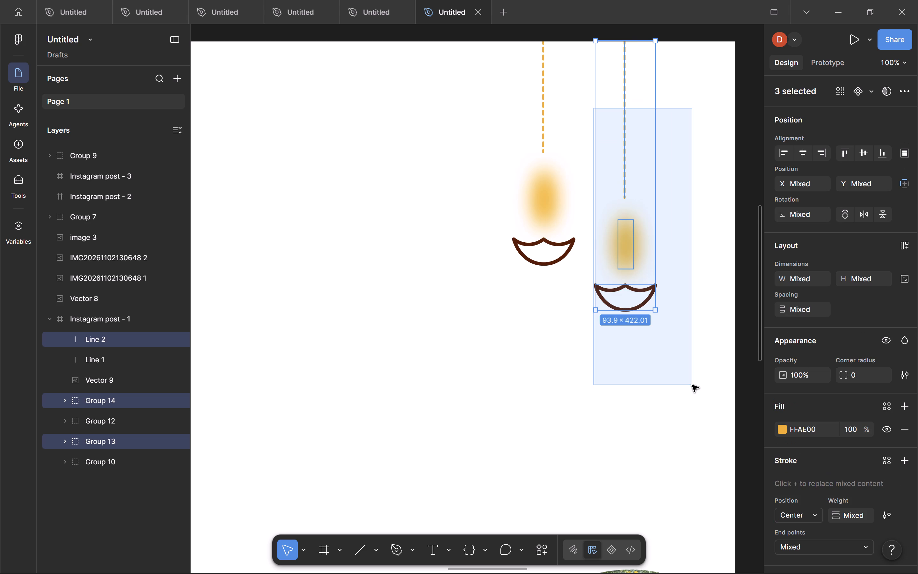
# Duplicate the second hanging diya with its line, flame and bowl, placing the copy about 25 to its right and 70 lower.
pyautogui.keyDown('alt'); pyautogui.moveTo(692, 385); pyautogui.dragTo(692, 386); pyautogui.keyUp('alt')
pyautogui.moveTo(630, 212); pyautogui.dragTo(676, 213)
pyautogui.hotkey('ctrl', 'z')
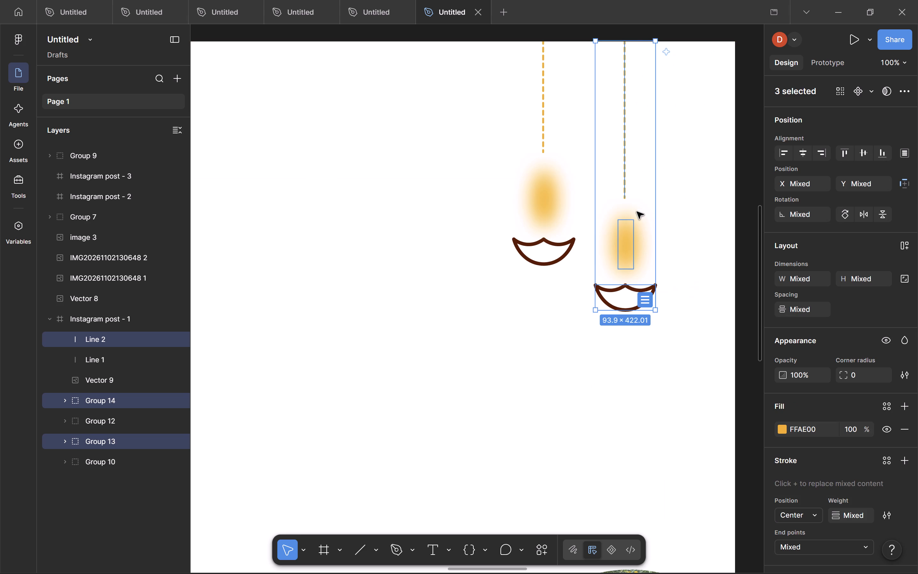
pyautogui.keyDown('alt'); pyautogui.moveTo(635, 199); pyautogui.dragTo(705, 198); pyautogui.keyUp('alt')
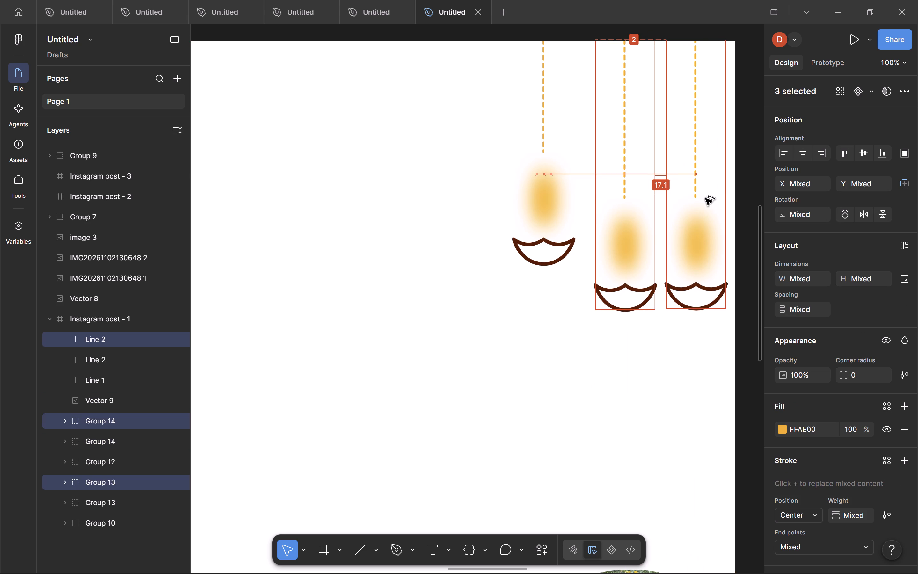
pyautogui.keyDown('alt'); pyautogui.moveTo(705, 198); pyautogui.dragTo(709, 239); pyautogui.keyUp('alt')
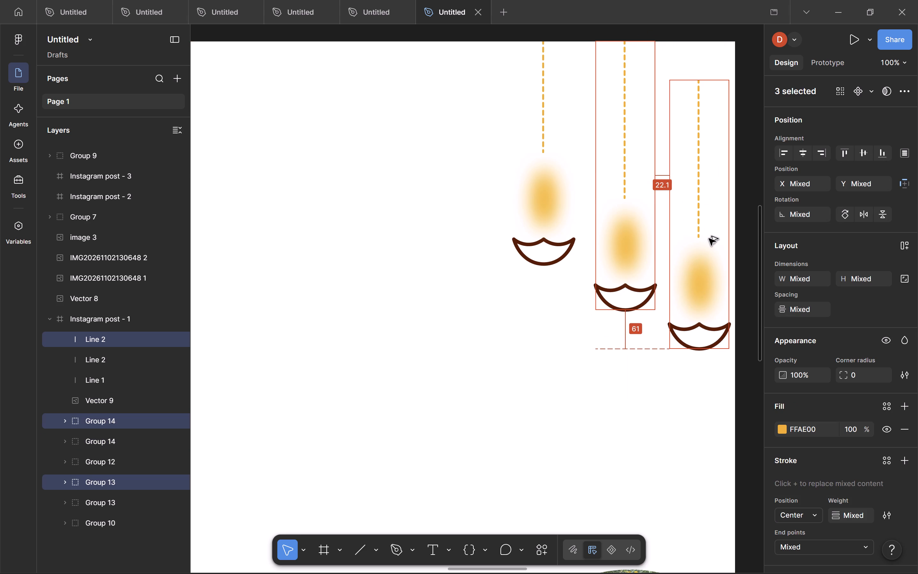
pyautogui.keyDown('alt'); pyautogui.moveTo(709, 239); pyautogui.dragTo(712, 240); pyautogui.keyUp('alt')
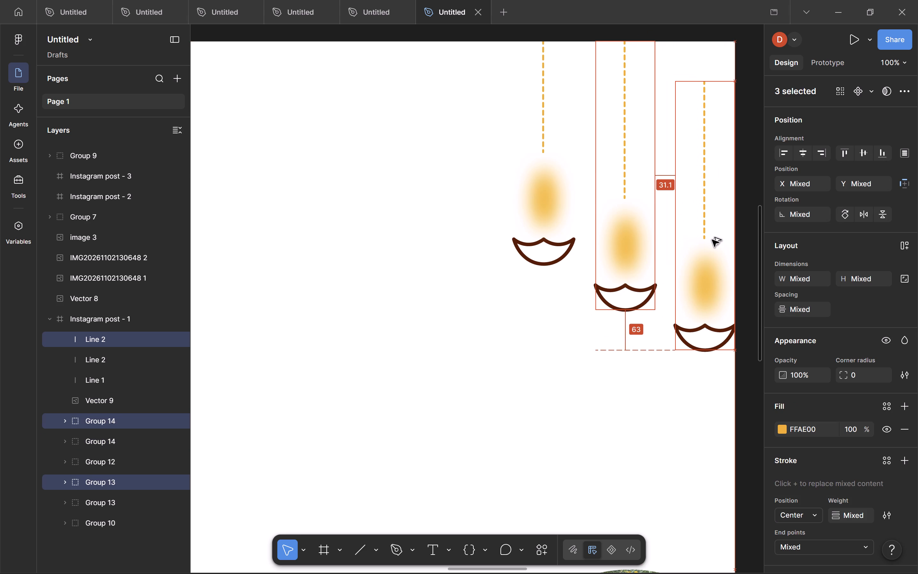
pyautogui.keyDown('alt'); pyautogui.moveTo(712, 240); pyautogui.dragTo(709, 240); pyautogui.keyUp('alt')
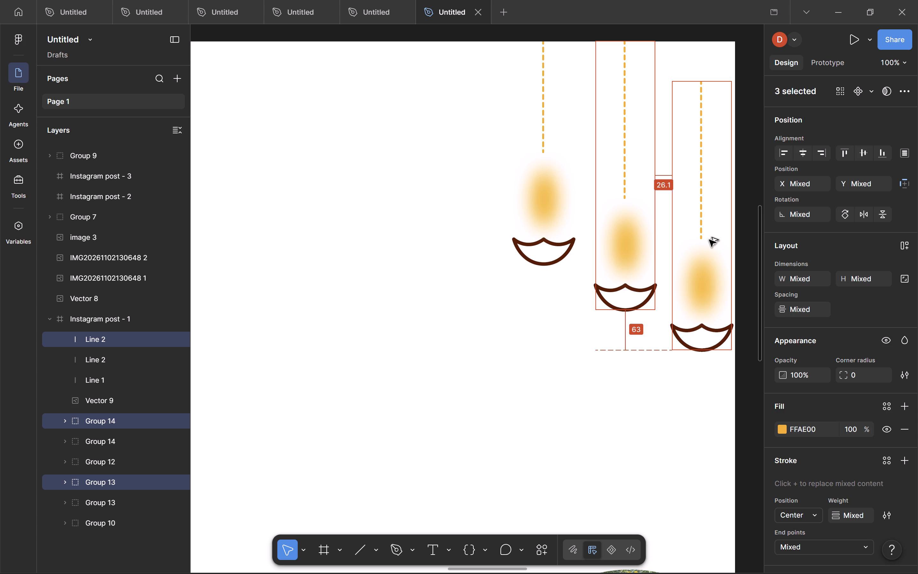
pyautogui.keyDown('alt'); pyautogui.moveTo(709, 240); pyautogui.dragTo(711, 244); pyautogui.keyUp('alt')
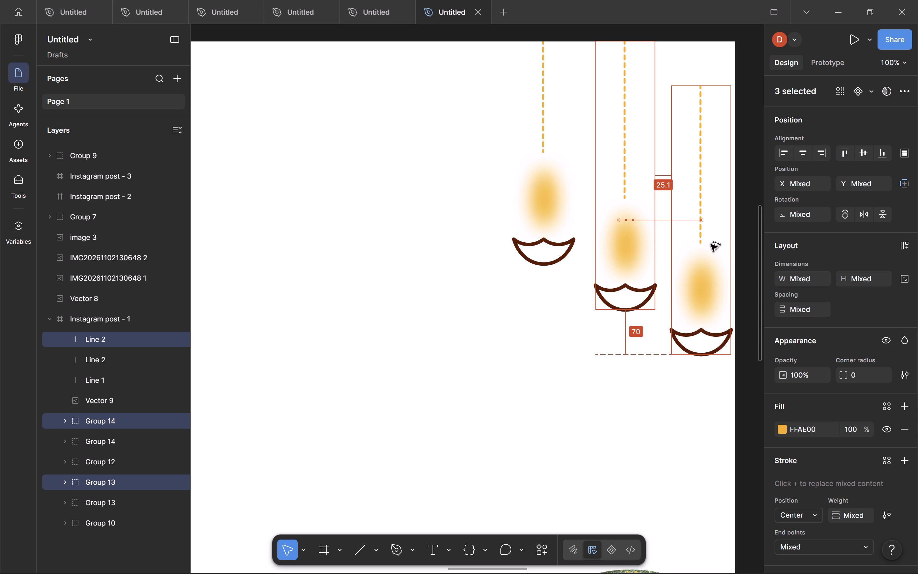
pyautogui.keyDown('alt'); pyautogui.moveTo(711, 244); pyautogui.dragTo(711, 245); pyautogui.keyUp('alt')
# Extend the third diya's dashed line up to the frame's top edge, making it about 319 long.
pyautogui.click(700, 105)
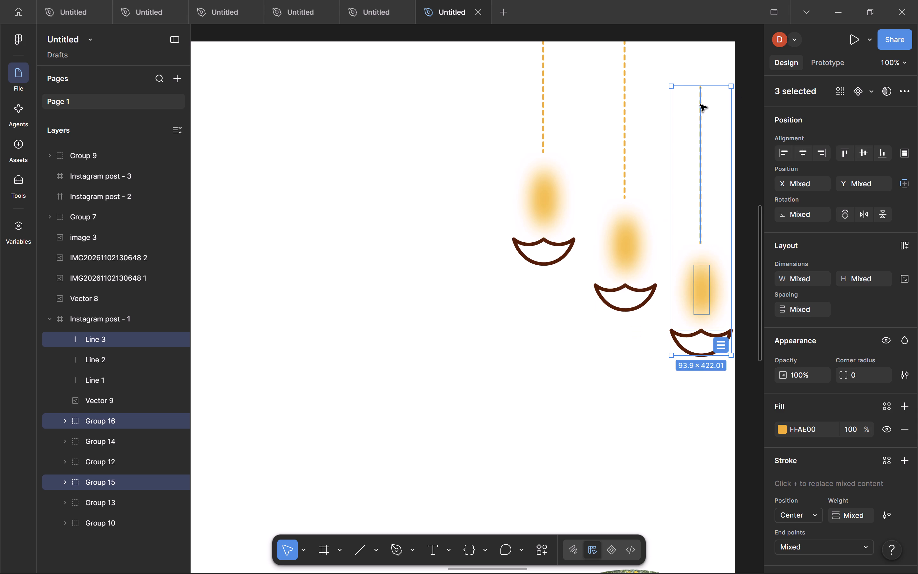
pyautogui.moveTo(703, 85); pyautogui.dragTo(700, 47)
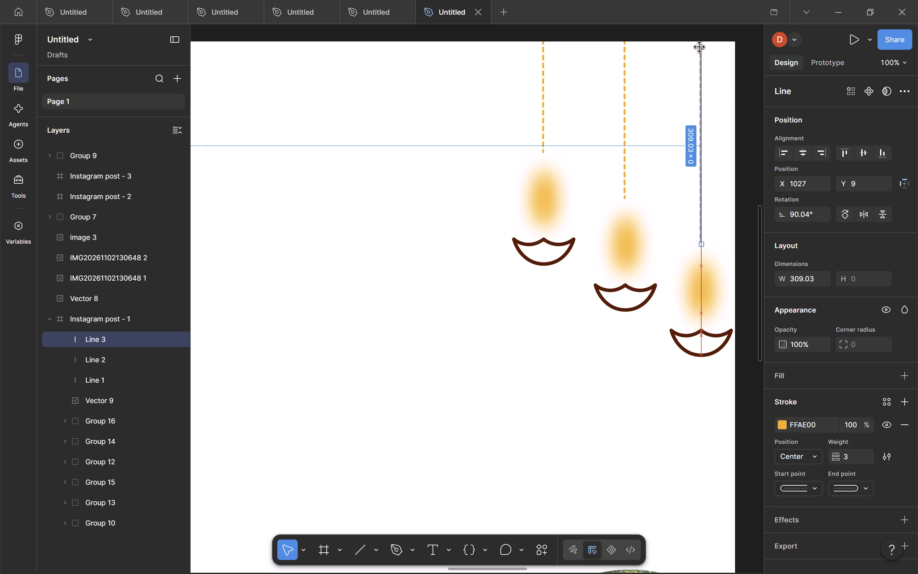
pyautogui.moveTo(700, 47); pyautogui.dragTo(700, 40)
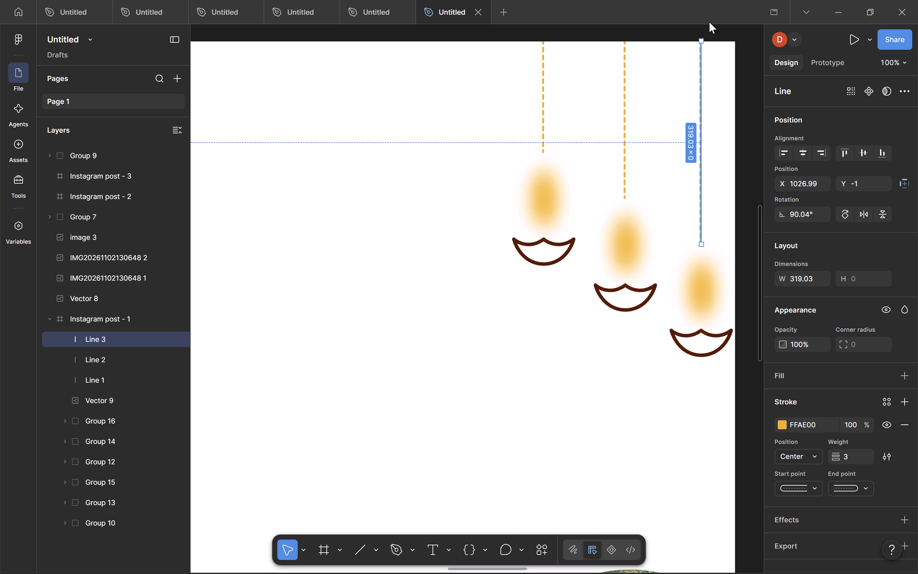
pyautogui.click(729, 23)
pyautogui.click(738, 31)
# Set the rotation of the third diya's dashed line to 90°.
pyautogui.click(699, 74)
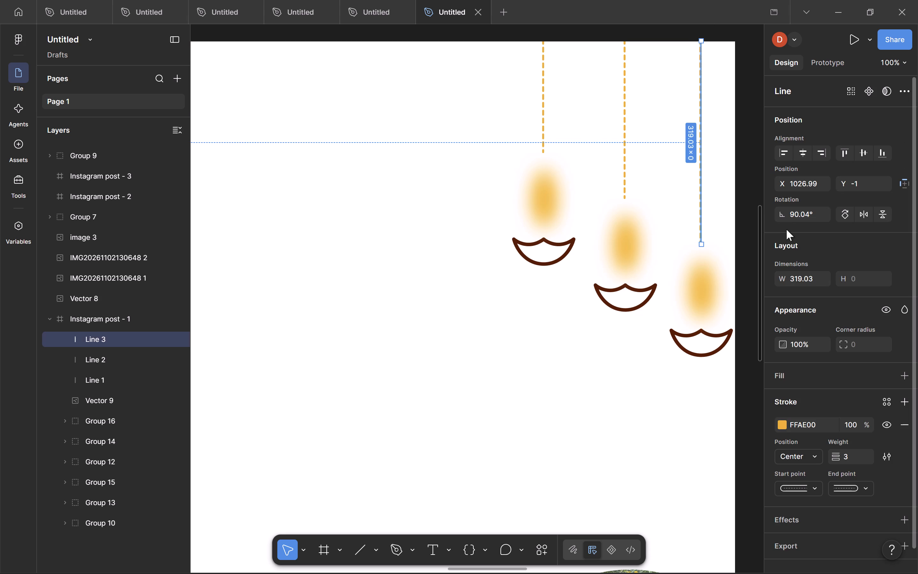
pyautogui.doubleClick(795, 218)
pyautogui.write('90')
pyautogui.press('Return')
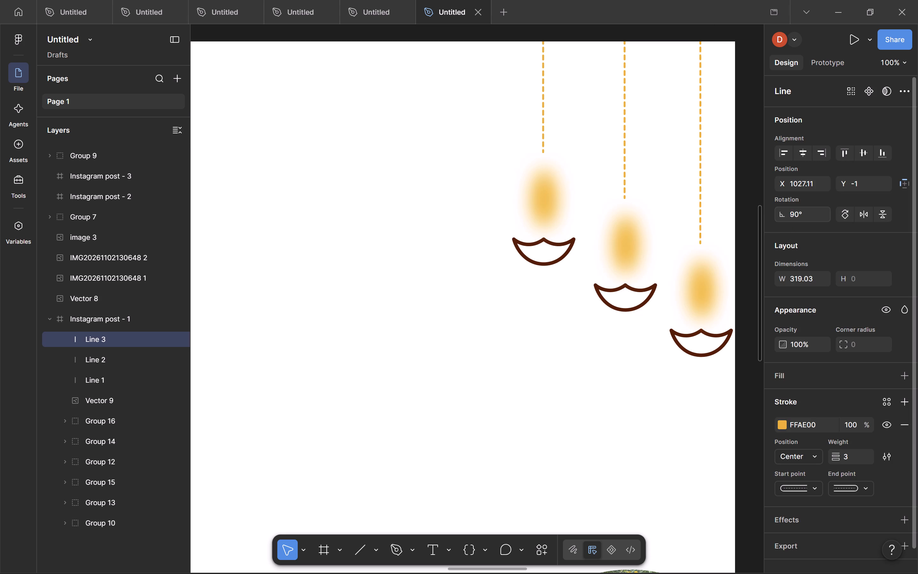
# Select all three hanging diyas with their lines and nudge them 13 to the left.
pyautogui.click(565, 489)
pyautogui.moveTo(484, 85); pyautogui.dragTo(736, 301)
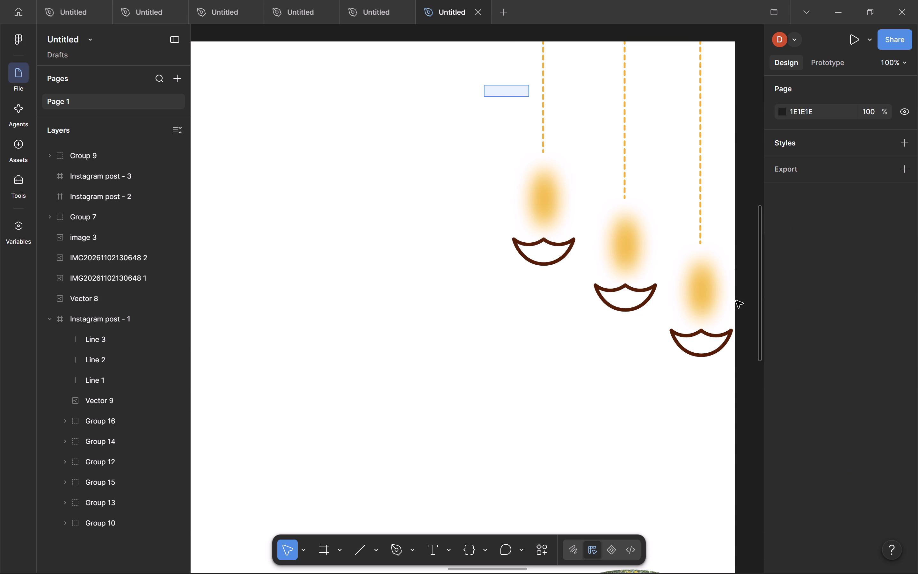
pyautogui.moveTo(736, 301); pyautogui.dragTo(745, 411)
pyautogui.press('Left')
pyautogui.press('Left')
pyautogui.press('Left')
pyautogui.press('Left')
pyautogui.press('Left')
pyautogui.press('Left')
pyautogui.press('Left')
pyautogui.press('Left')
pyautogui.press('Left')
pyautogui.press('Left')
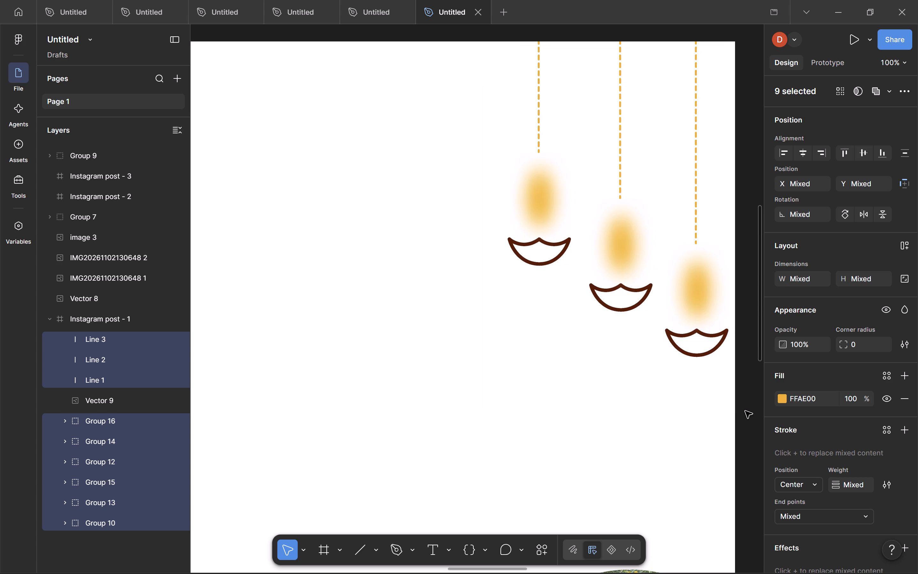
pyautogui.press('Left')
pyautogui.press('Left')
pyautogui.press('Left')
pyautogui.hotkey('ctrl', '-')
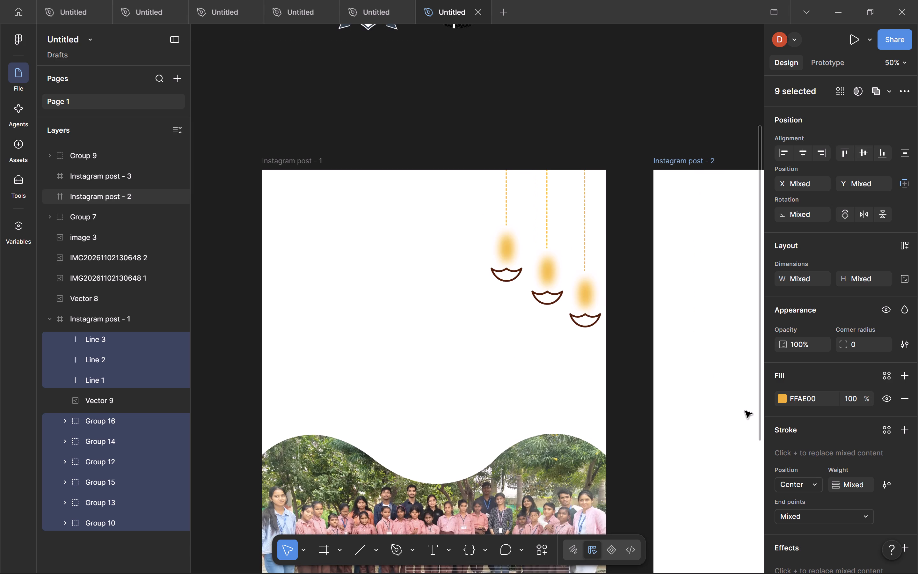
pyautogui.hotkey('ctrl', '-')
pyautogui.click(490, 69)
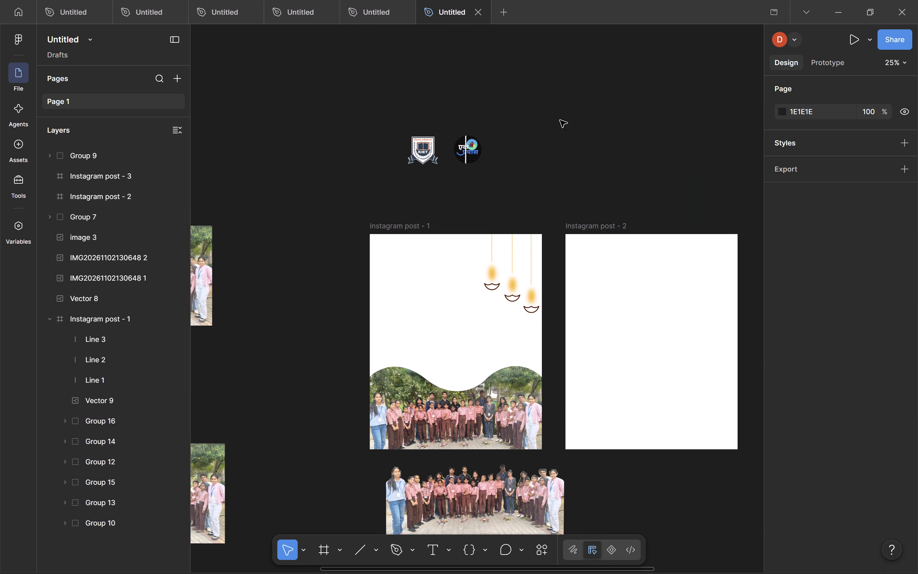
# Duplicate the three hanging diyas together and place the copy near the upper-left edge of Instagram post - 1, level with the originals.
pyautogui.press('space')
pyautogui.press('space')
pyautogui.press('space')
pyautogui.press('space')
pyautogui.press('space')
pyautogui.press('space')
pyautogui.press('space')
pyautogui.moveTo(584, 135); pyautogui.dragTo(612, 76)
pyautogui.hotkey('ctrl', '=')
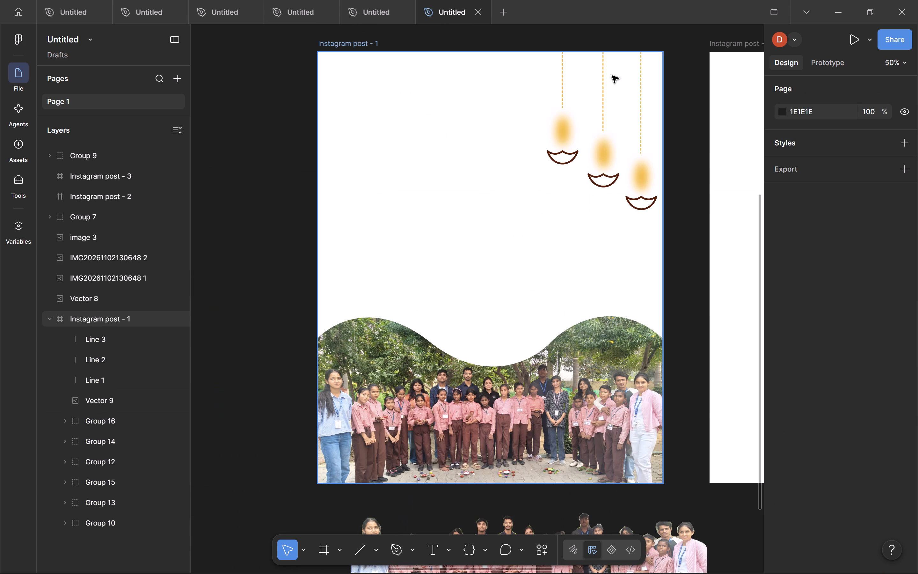
pyautogui.moveTo(510, 81); pyautogui.dragTo(514, 79)
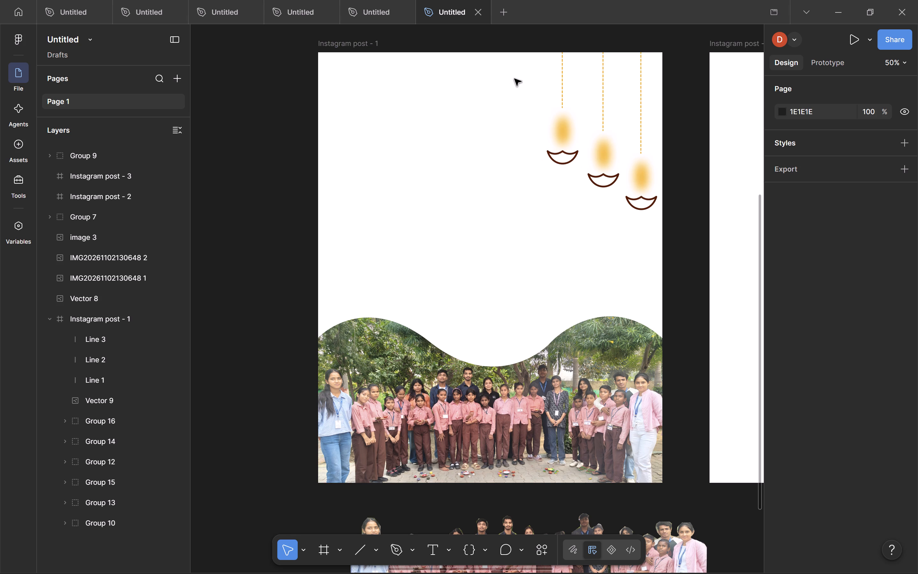
pyautogui.moveTo(514, 79); pyautogui.dragTo(678, 272)
pyautogui.keyDown('alt'); pyautogui.moveTo(609, 123); pyautogui.dragTo(417, 122); pyautogui.keyUp('alt')
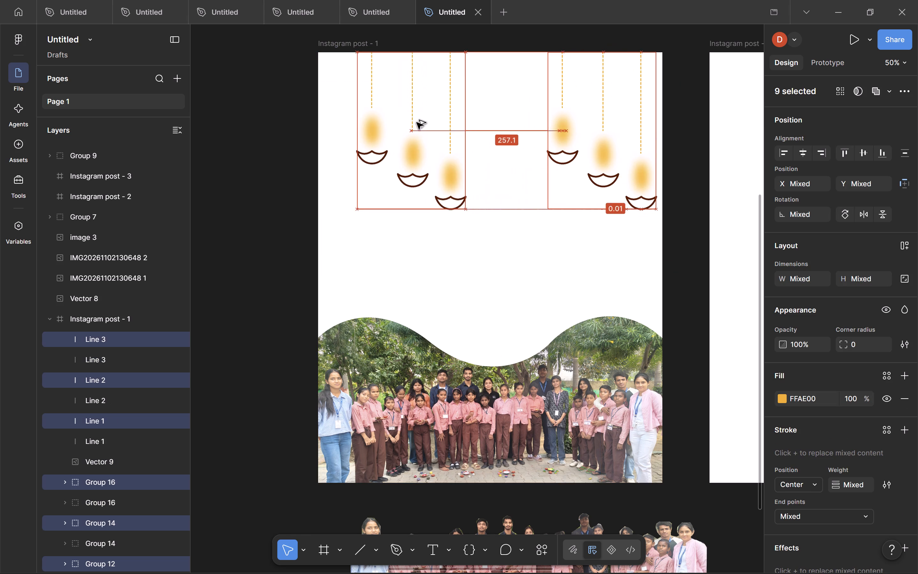
pyautogui.keyDown('alt'); pyautogui.moveTo(417, 122); pyautogui.dragTo(387, 126); pyautogui.keyUp('alt')
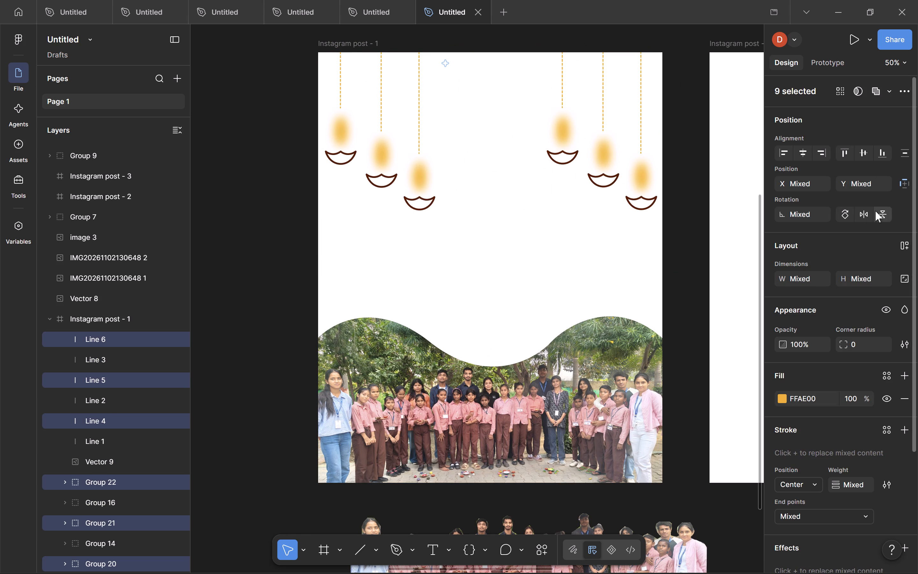
# Flip the duplicated diya set horizontally and nudge it 4 to the left to mirror the original set.
pyautogui.click(866, 212)
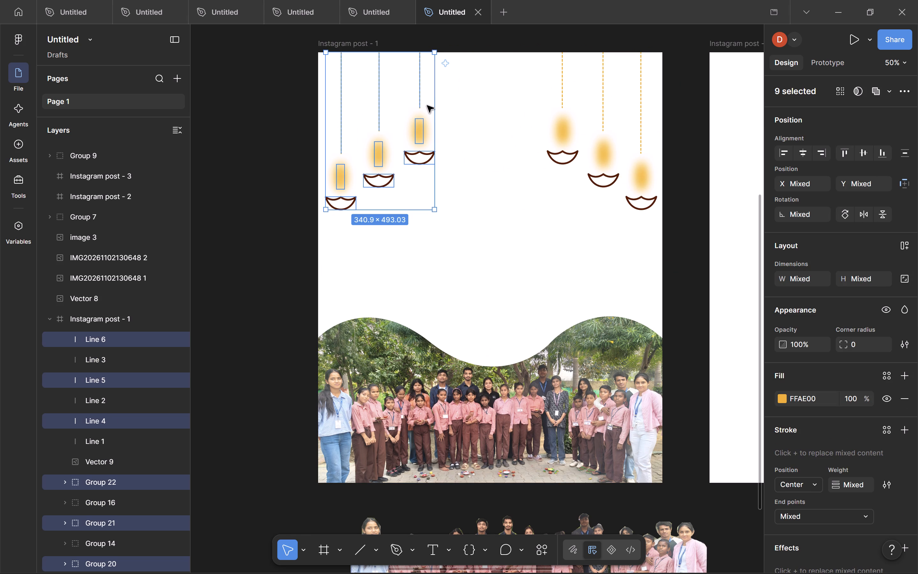
pyautogui.press('Left')
pyautogui.press('Left')
pyautogui.press('Left')
pyautogui.press('Left')
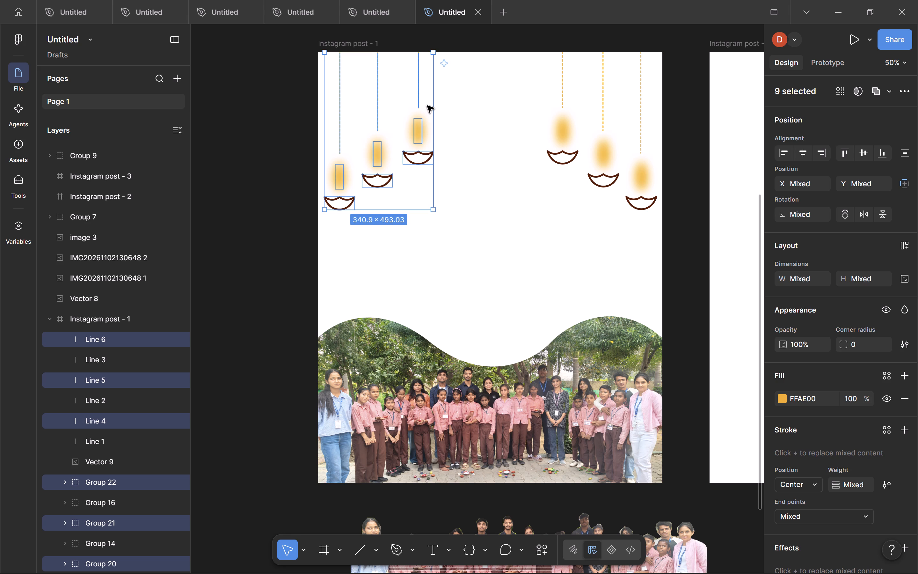
pyautogui.click(202, 175)
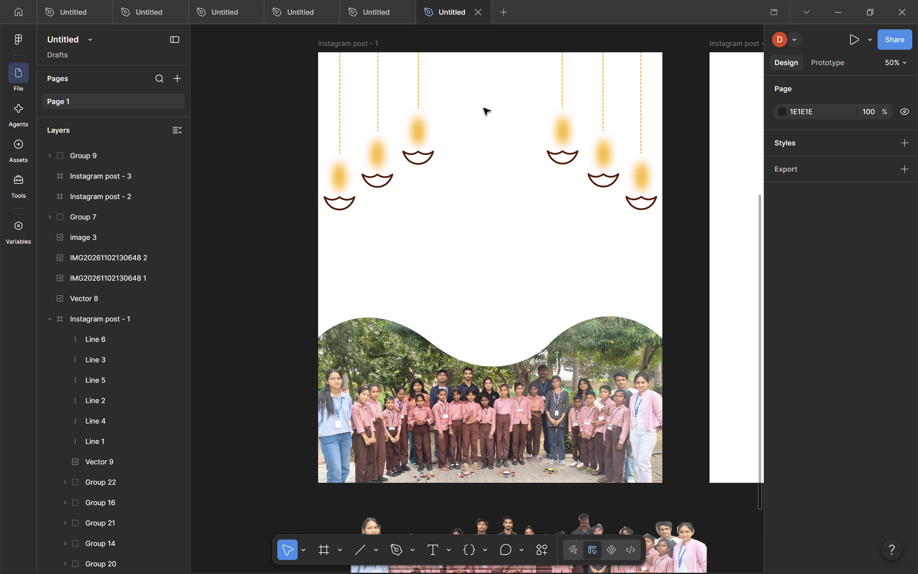
# Switch to Chrome and examine the Pinterest results for Diwali event Instagram posts as design references.
pyautogui.hotkey('alt', 'Tab')
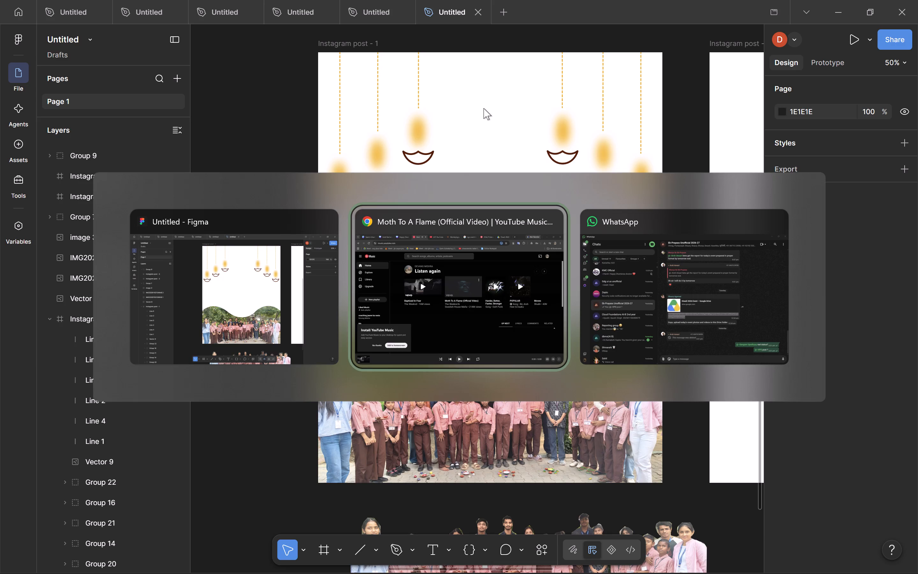
pyautogui.click(563, 4)
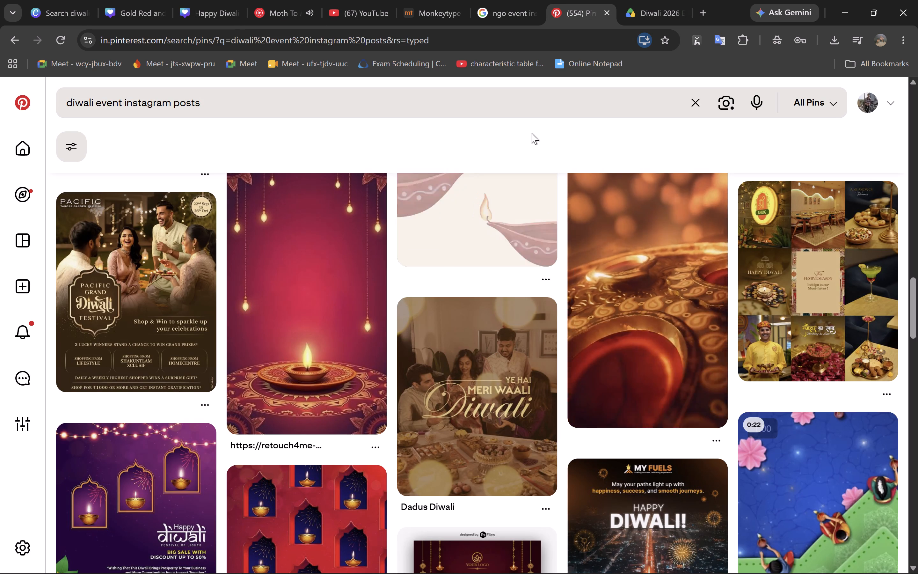
pyautogui.scroll(8, 544, 455)
pyautogui.scroll(-4, 539, 452)
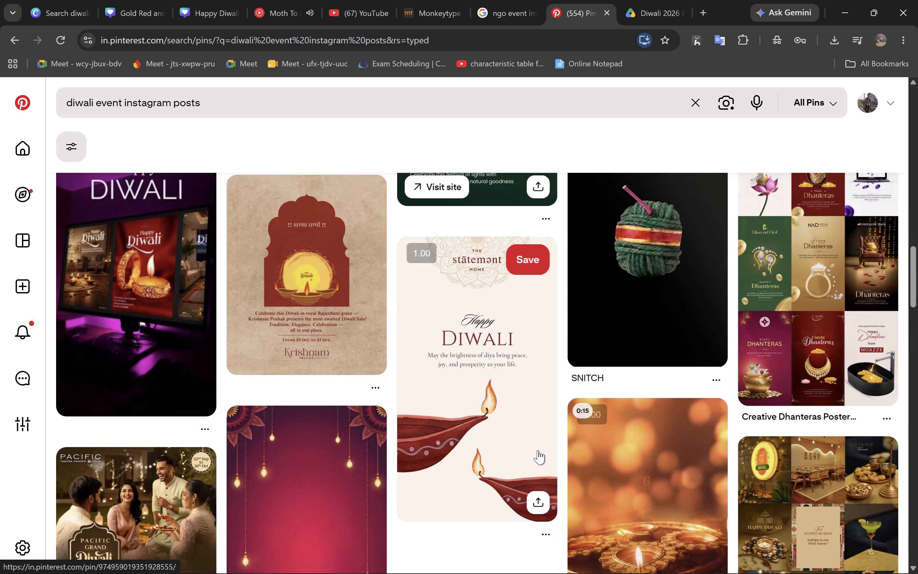
pyautogui.scroll(1, 537, 449)
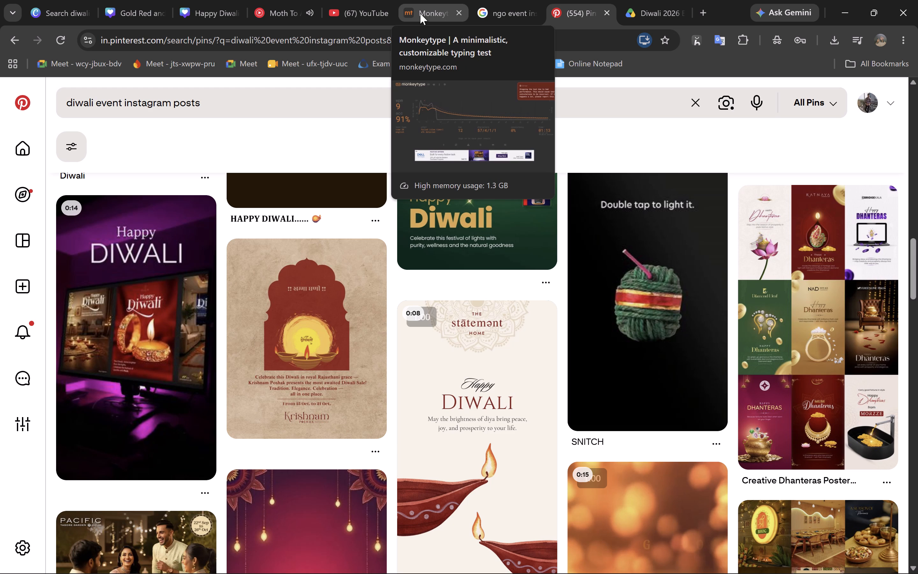
# Switch to the YouTube Music page.
pyautogui.click(282, 0)
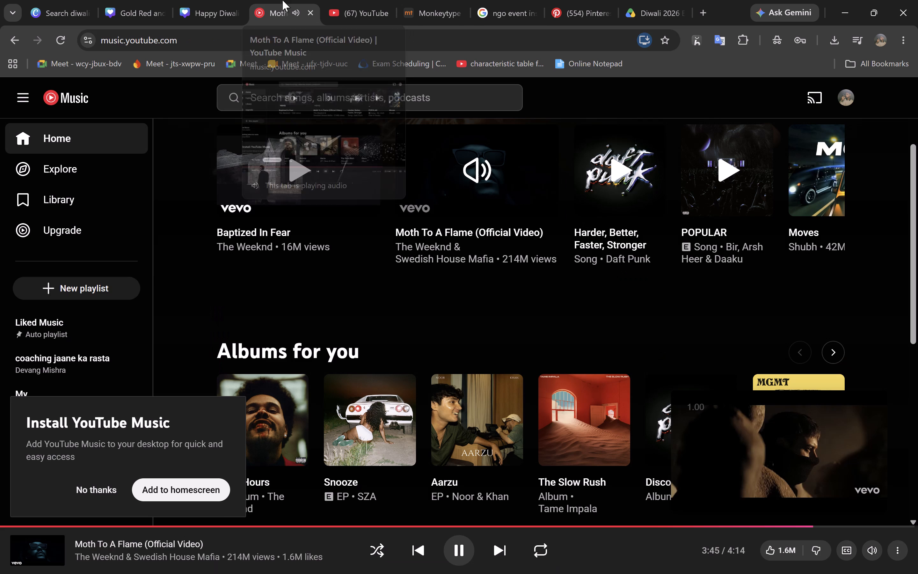
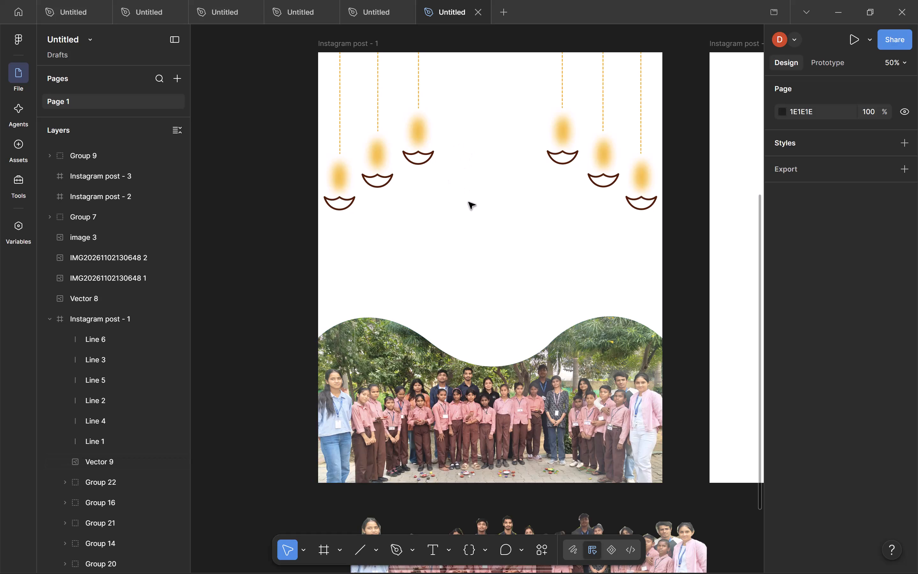
# Scale the left three hanging diyas with their lines and flames down proportionally to about 241 × 349, keeping them at the frame's top.
pyautogui.click(469, 202)
pyautogui.moveTo(273, 80); pyautogui.dragTo(458, 237)
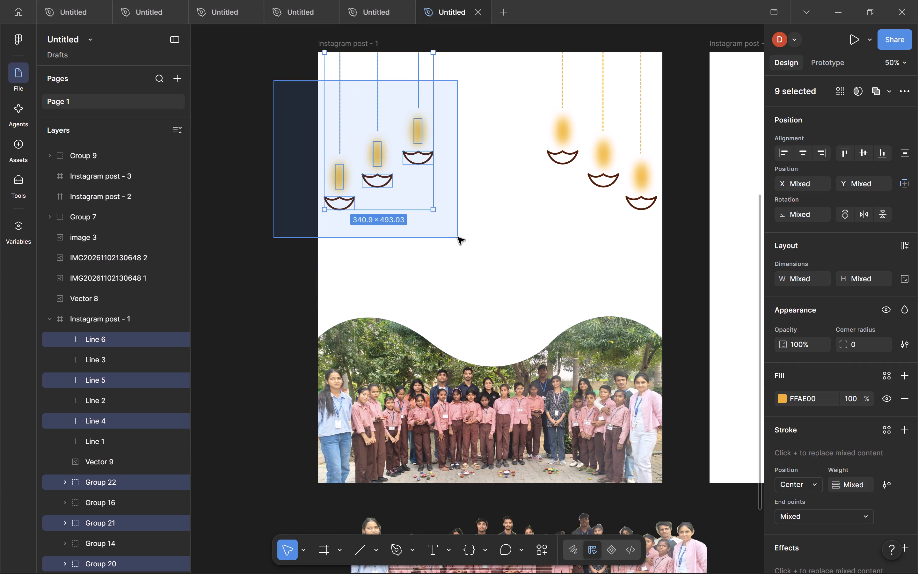
pyautogui.moveTo(458, 237); pyautogui.dragTo(458, 236)
pyautogui.keyDown('shift'); pyautogui.moveTo(436, 211); pyautogui.dragTo(397, 162); pyautogui.keyUp('shift')
pyautogui.moveTo(392, 147); pyautogui.dragTo(392, 146)
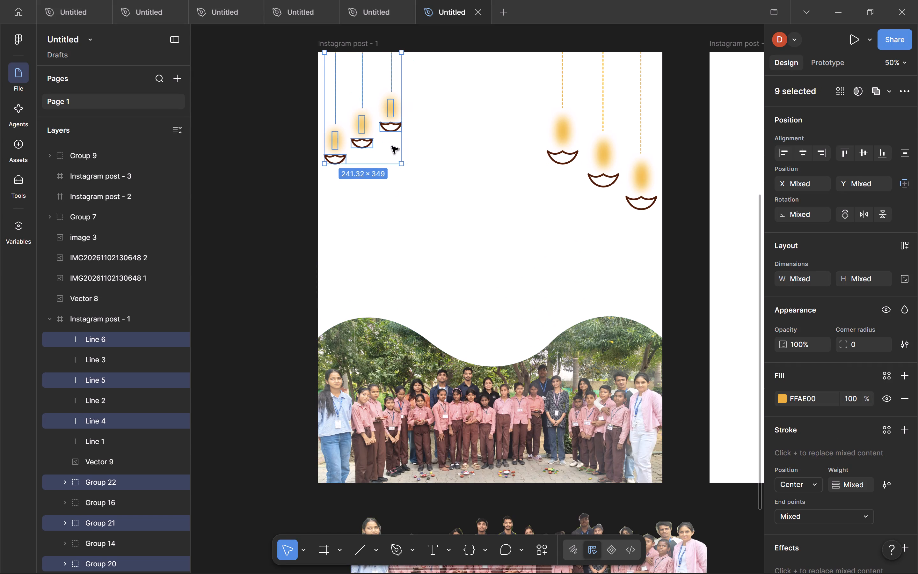
pyautogui.moveTo(392, 146); pyautogui.dragTo(391, 143)
pyautogui.hotkey('ctrl', 'z')
pyautogui.click(444, 108)
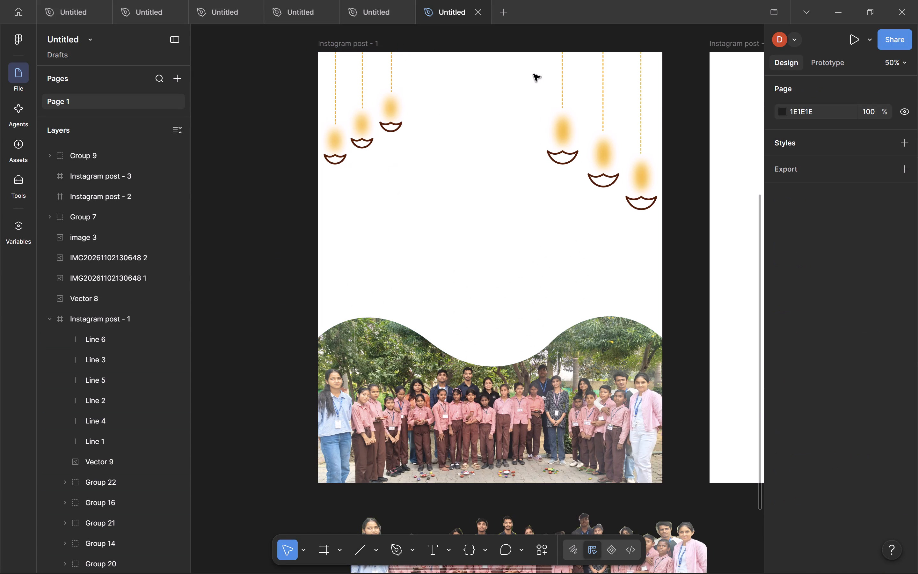
# Scale the right three hanging diyas down to about 242 × 350 and move them toward the frame's right edge, mirroring the left set.
pyautogui.moveTo(493, 79); pyautogui.dragTo(698, 234)
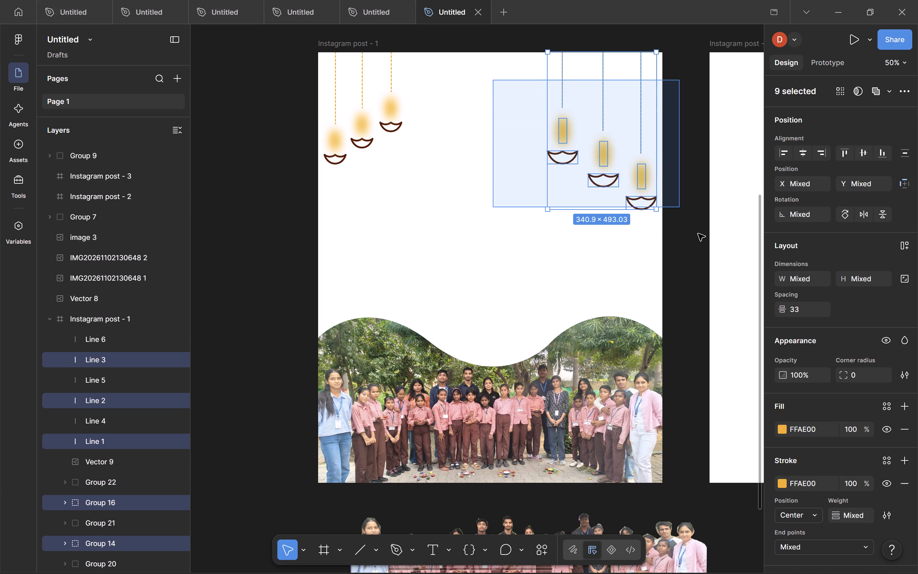
pyautogui.moveTo(698, 234); pyautogui.dragTo(684, 232)
pyautogui.keyDown('shift'); pyautogui.moveTo(658, 208); pyautogui.dragTo(607, 163); pyautogui.keyUp('shift')
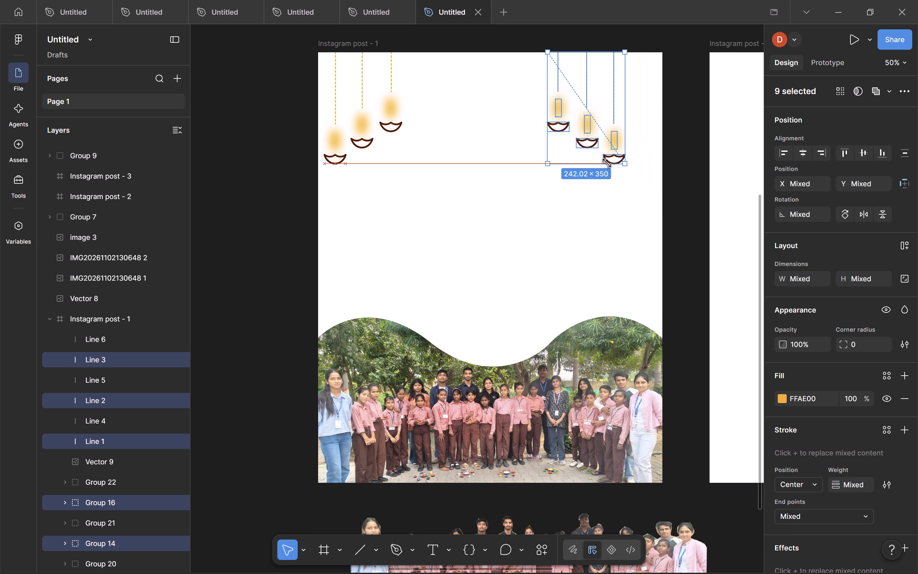
pyautogui.keyDown('shift'); pyautogui.moveTo(607, 163); pyautogui.dragTo(619, 164); pyautogui.keyUp('shift')
pyautogui.moveTo(598, 122); pyautogui.dragTo(630, 122)
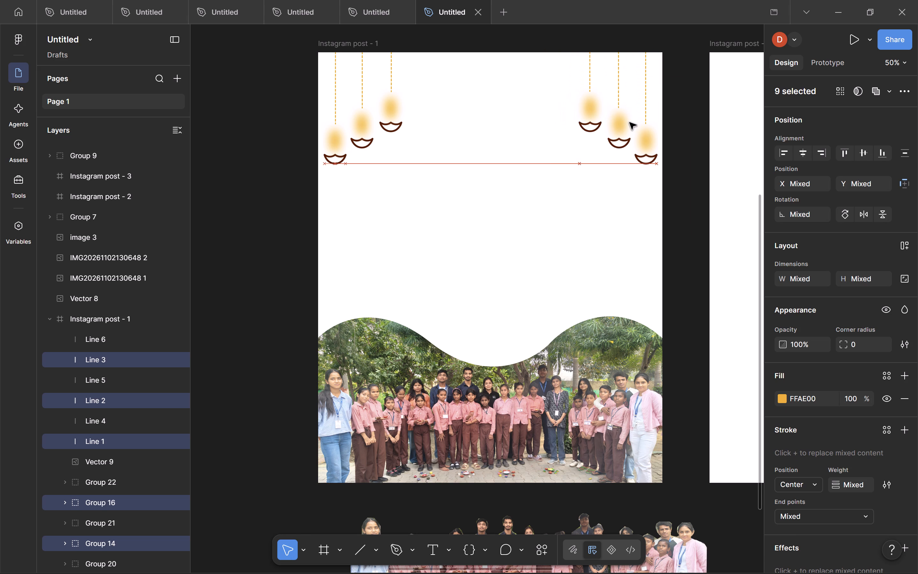
pyautogui.moveTo(630, 122); pyautogui.dragTo(629, 122)
pyautogui.click(684, 81)
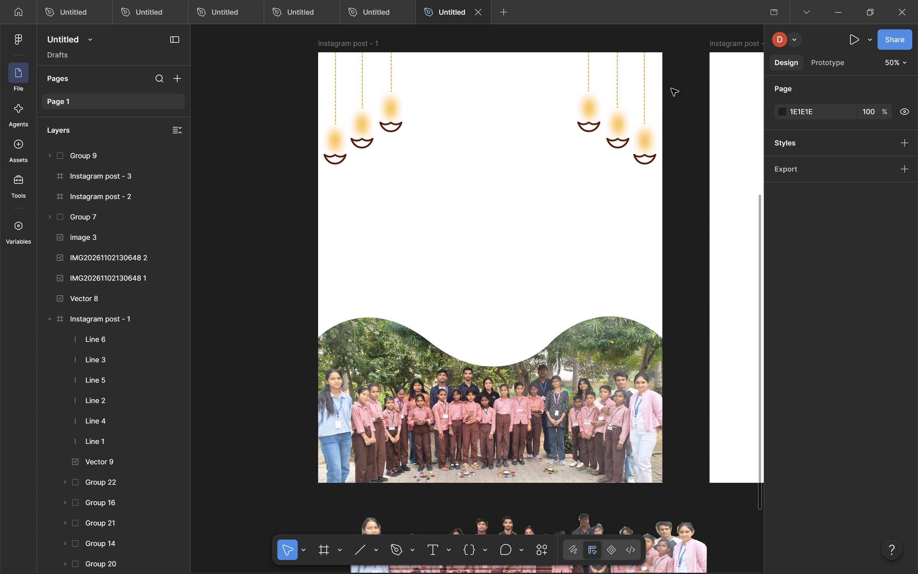
pyautogui.click(550, 218)
pyautogui.click(422, 221)
# Delete the cut-out group photo, Vector 8, lying below the Instagram post - 1 frame.
pyautogui.click(693, 535)
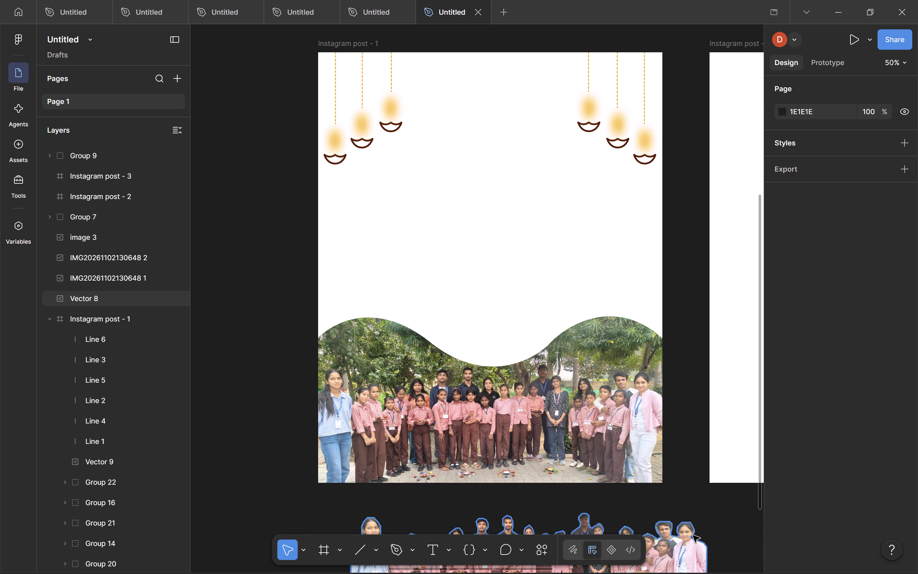
pyautogui.press('Delete')
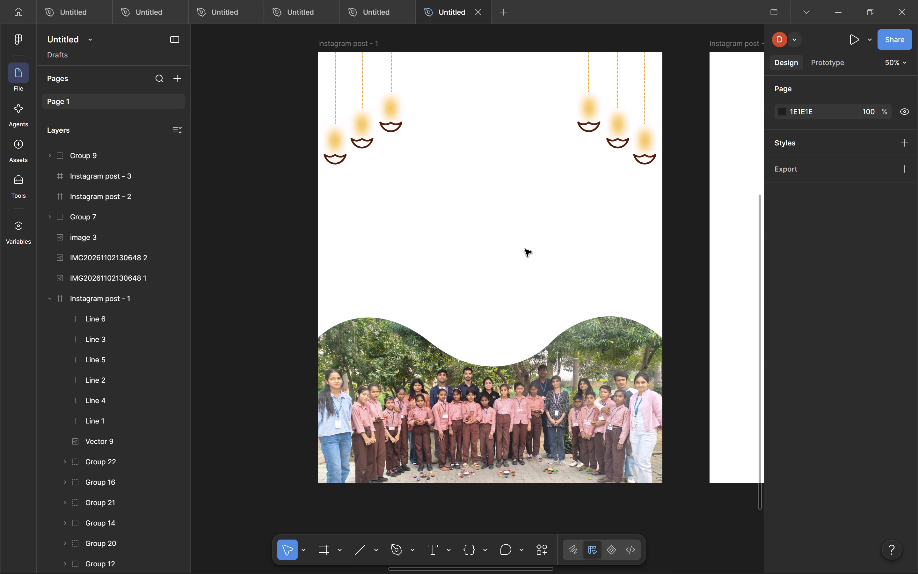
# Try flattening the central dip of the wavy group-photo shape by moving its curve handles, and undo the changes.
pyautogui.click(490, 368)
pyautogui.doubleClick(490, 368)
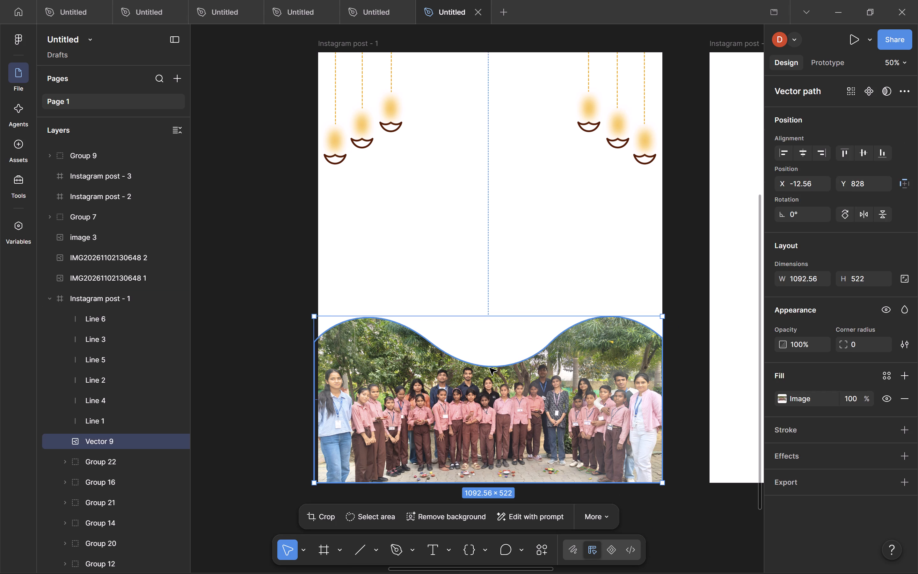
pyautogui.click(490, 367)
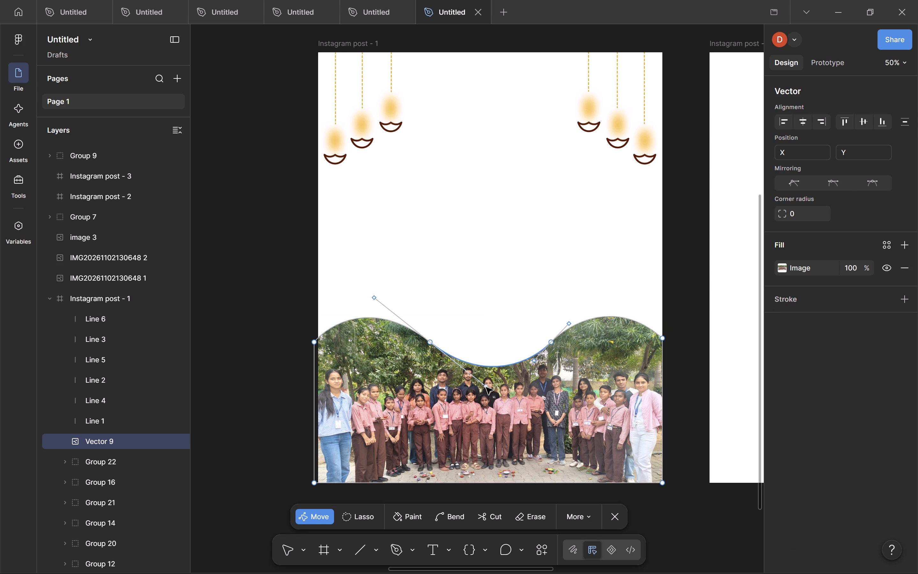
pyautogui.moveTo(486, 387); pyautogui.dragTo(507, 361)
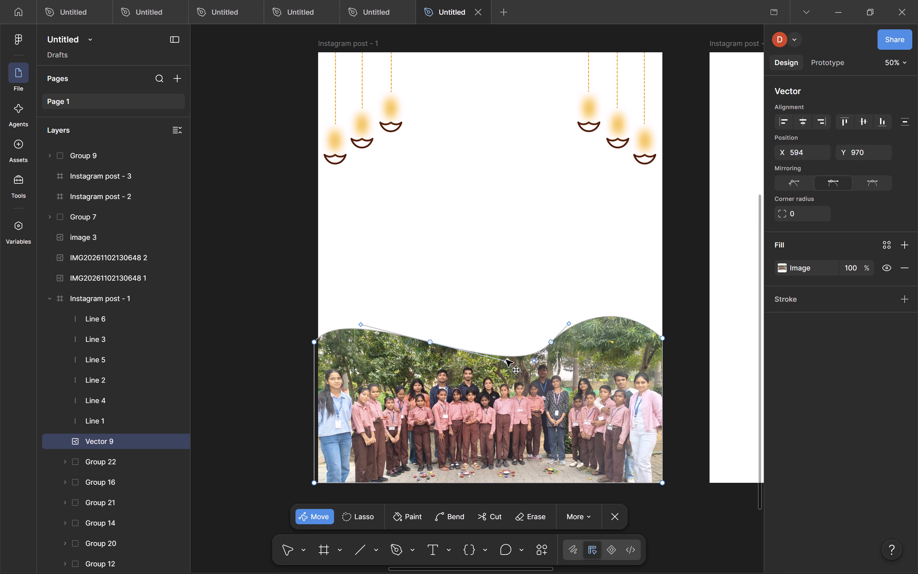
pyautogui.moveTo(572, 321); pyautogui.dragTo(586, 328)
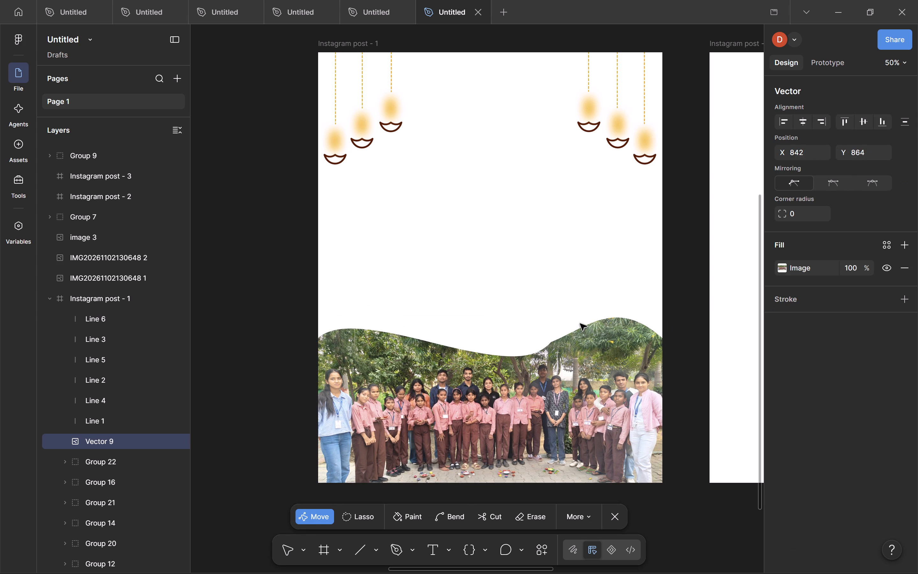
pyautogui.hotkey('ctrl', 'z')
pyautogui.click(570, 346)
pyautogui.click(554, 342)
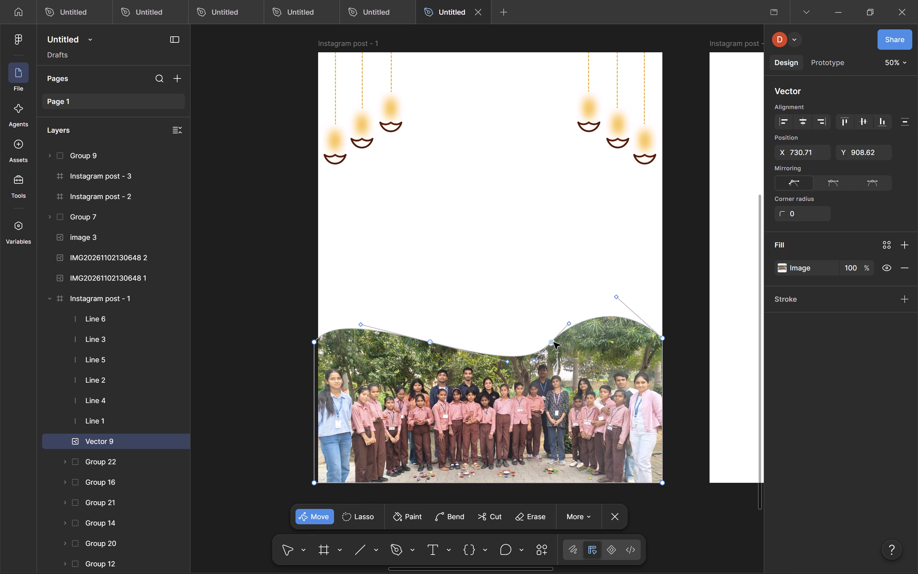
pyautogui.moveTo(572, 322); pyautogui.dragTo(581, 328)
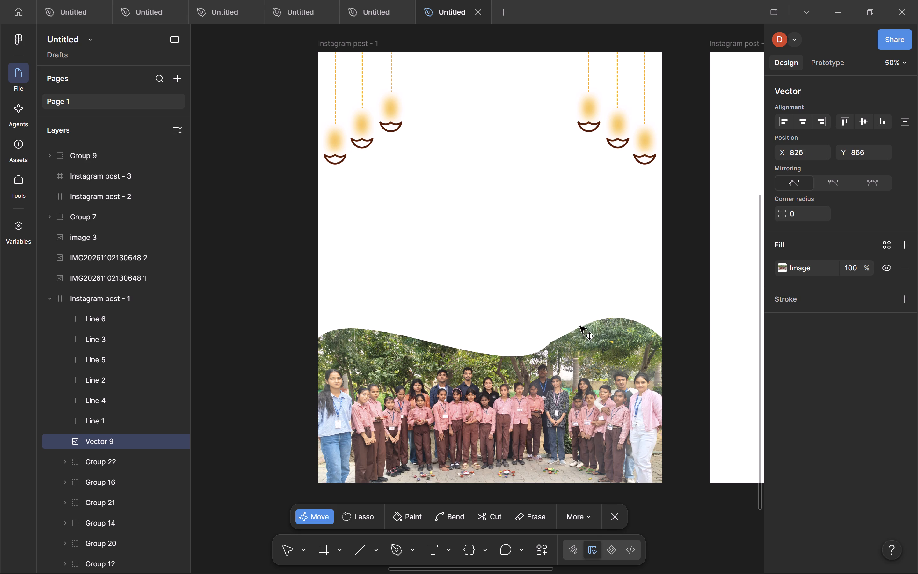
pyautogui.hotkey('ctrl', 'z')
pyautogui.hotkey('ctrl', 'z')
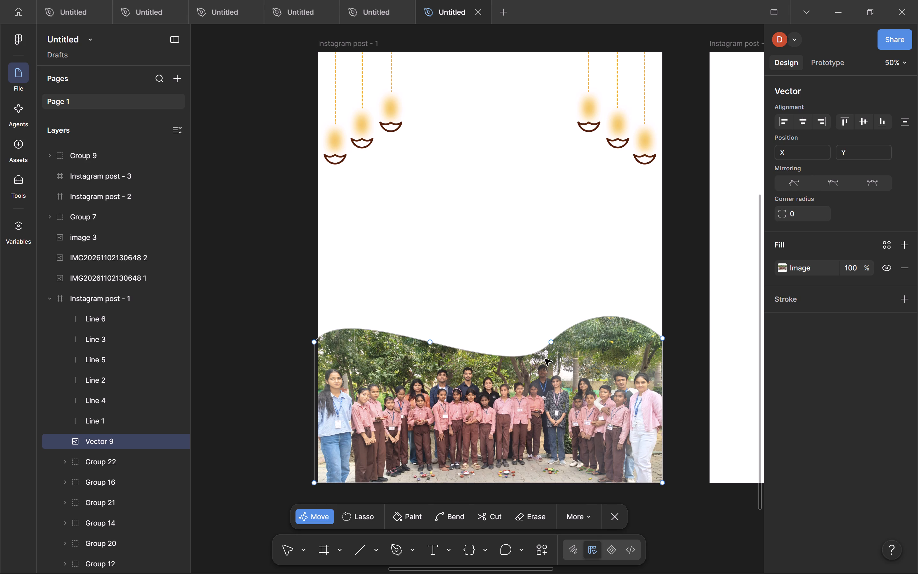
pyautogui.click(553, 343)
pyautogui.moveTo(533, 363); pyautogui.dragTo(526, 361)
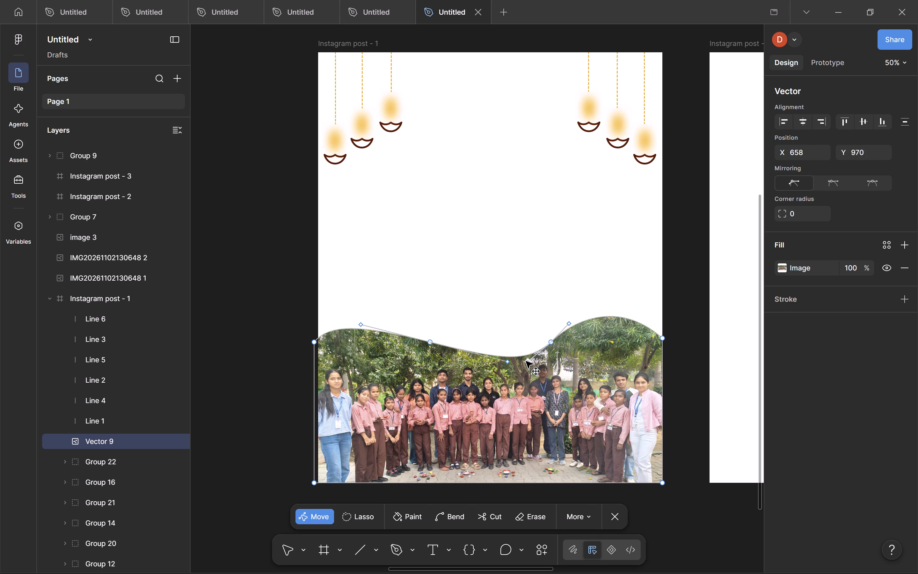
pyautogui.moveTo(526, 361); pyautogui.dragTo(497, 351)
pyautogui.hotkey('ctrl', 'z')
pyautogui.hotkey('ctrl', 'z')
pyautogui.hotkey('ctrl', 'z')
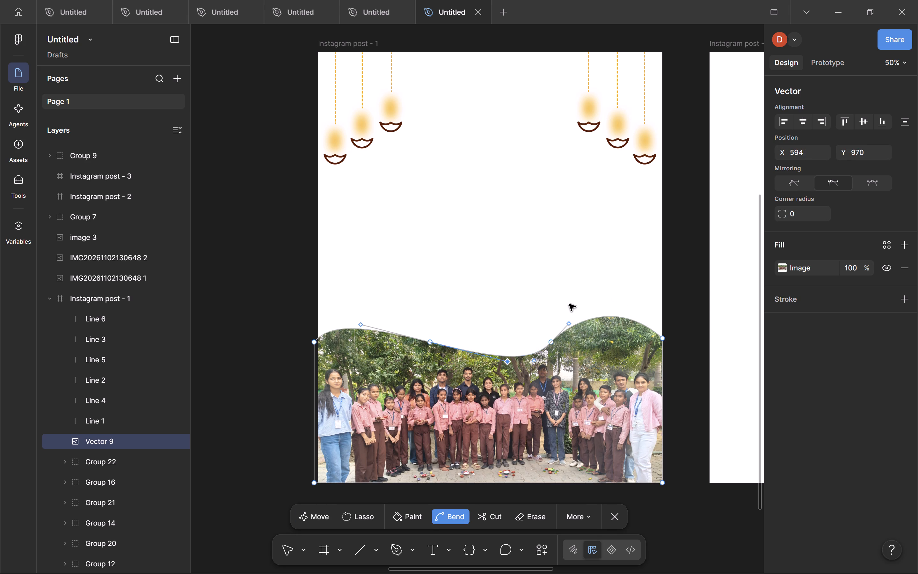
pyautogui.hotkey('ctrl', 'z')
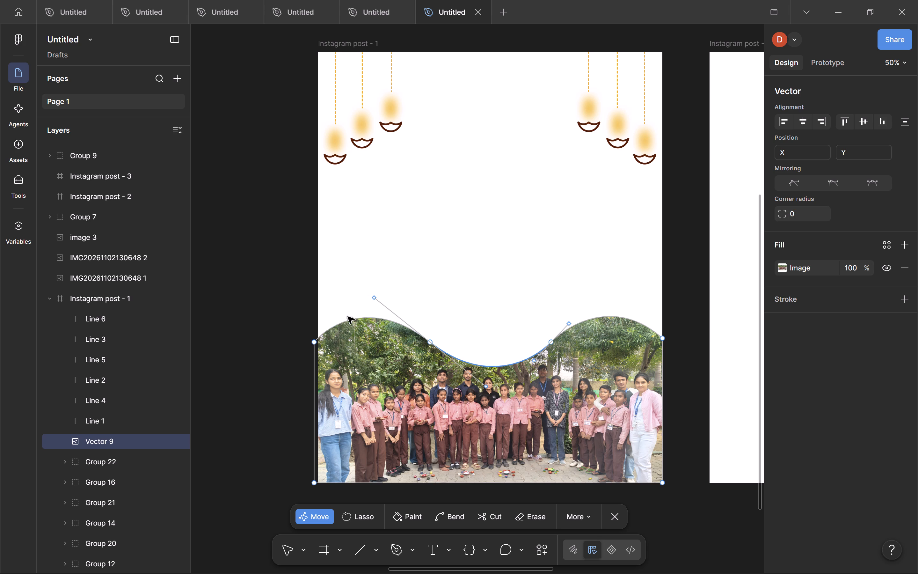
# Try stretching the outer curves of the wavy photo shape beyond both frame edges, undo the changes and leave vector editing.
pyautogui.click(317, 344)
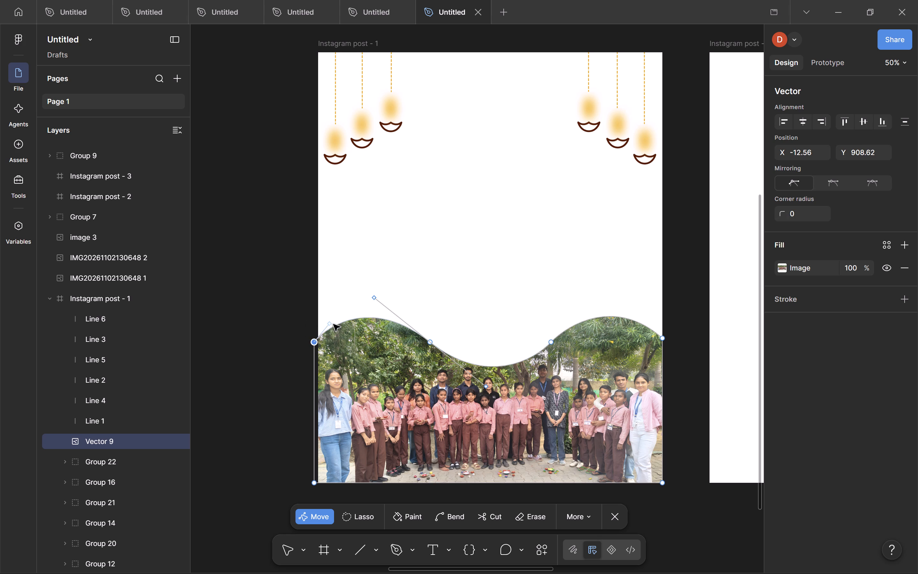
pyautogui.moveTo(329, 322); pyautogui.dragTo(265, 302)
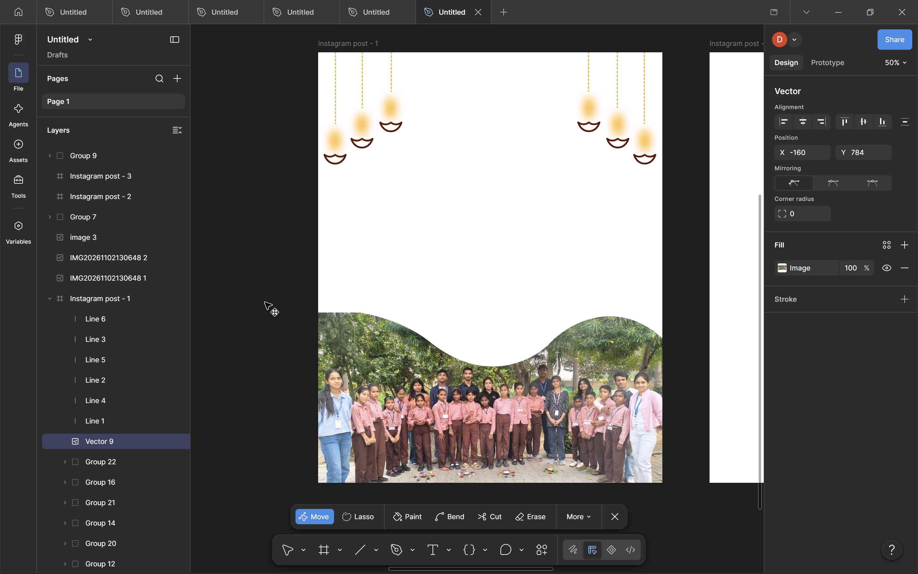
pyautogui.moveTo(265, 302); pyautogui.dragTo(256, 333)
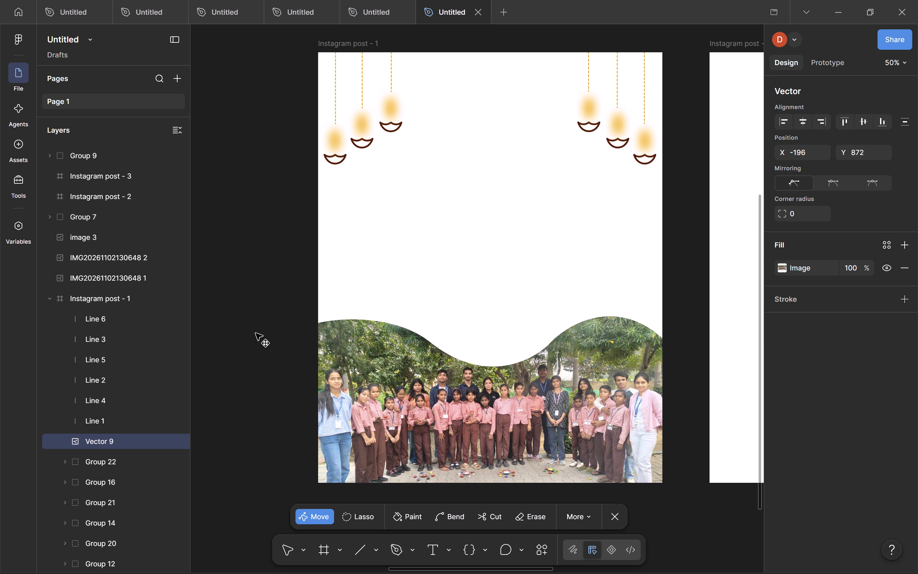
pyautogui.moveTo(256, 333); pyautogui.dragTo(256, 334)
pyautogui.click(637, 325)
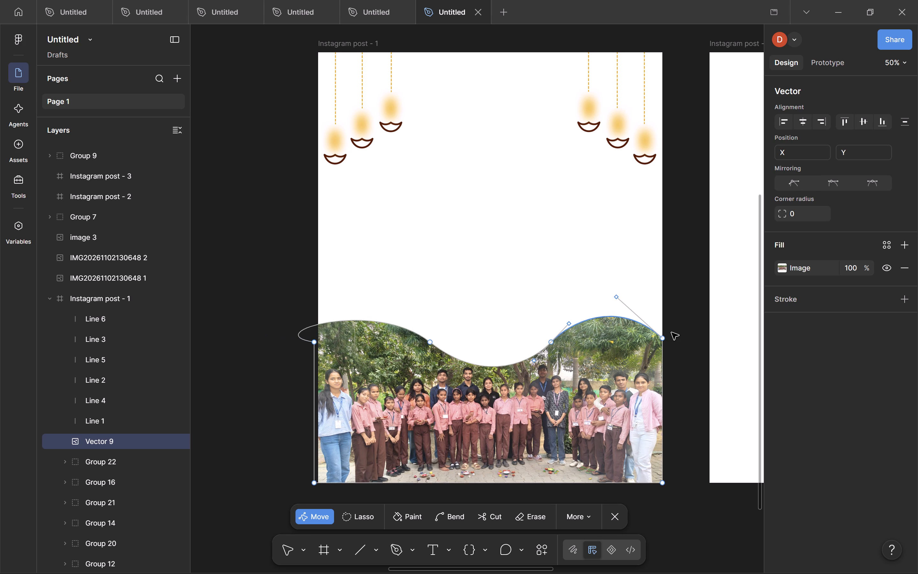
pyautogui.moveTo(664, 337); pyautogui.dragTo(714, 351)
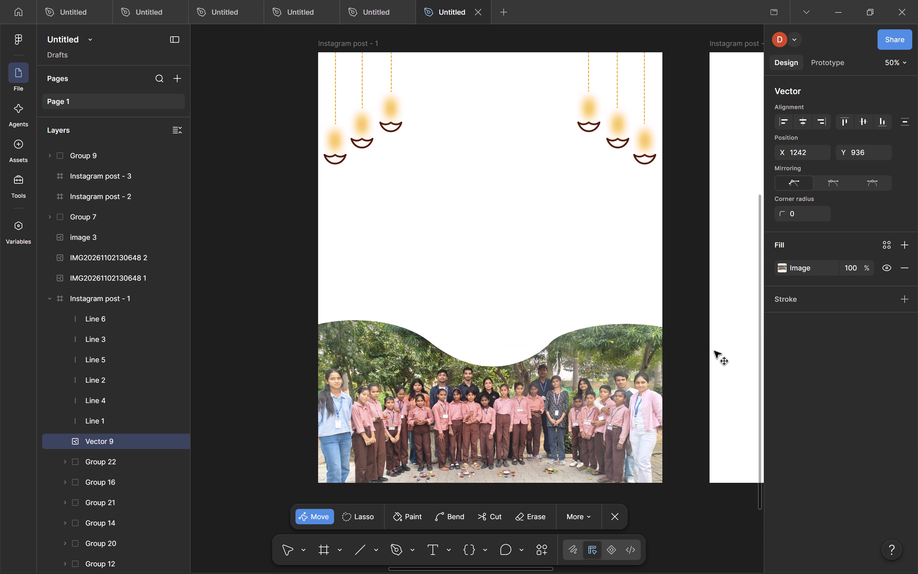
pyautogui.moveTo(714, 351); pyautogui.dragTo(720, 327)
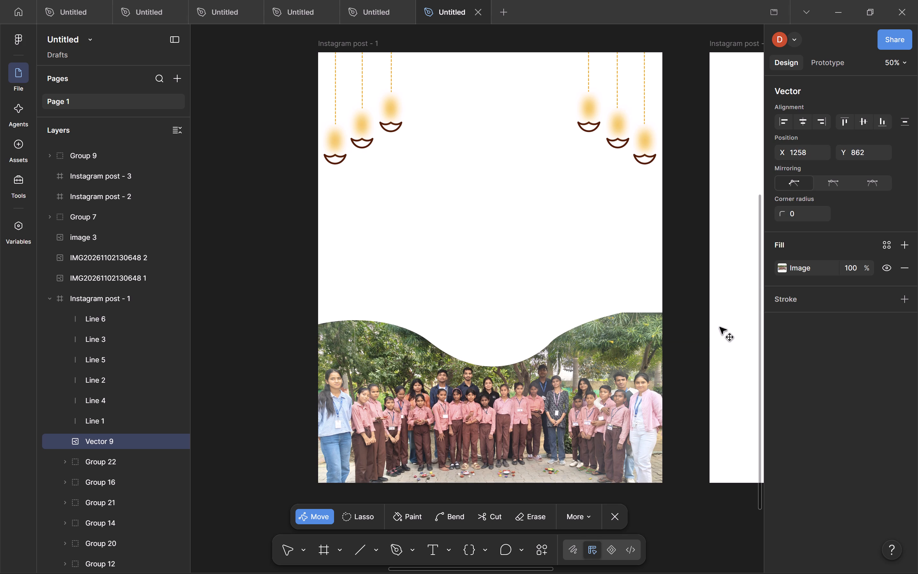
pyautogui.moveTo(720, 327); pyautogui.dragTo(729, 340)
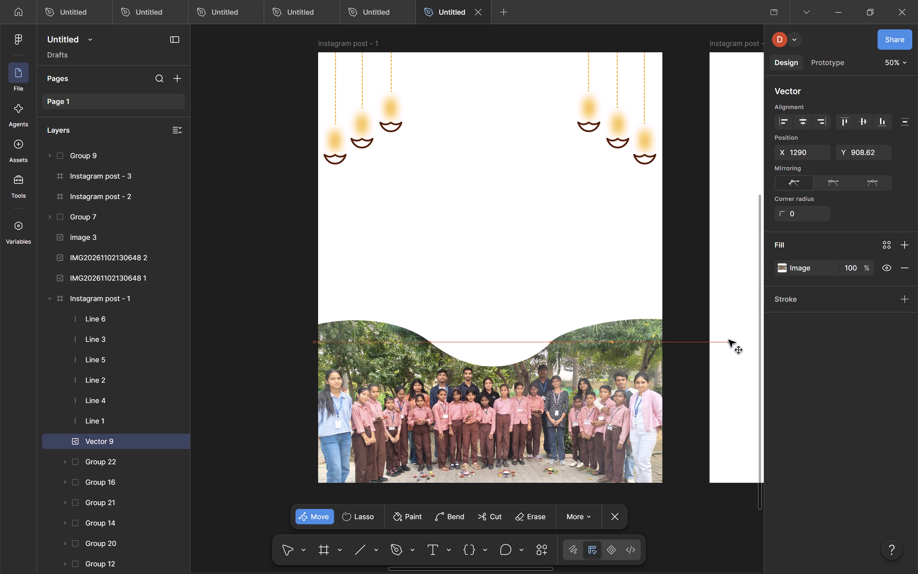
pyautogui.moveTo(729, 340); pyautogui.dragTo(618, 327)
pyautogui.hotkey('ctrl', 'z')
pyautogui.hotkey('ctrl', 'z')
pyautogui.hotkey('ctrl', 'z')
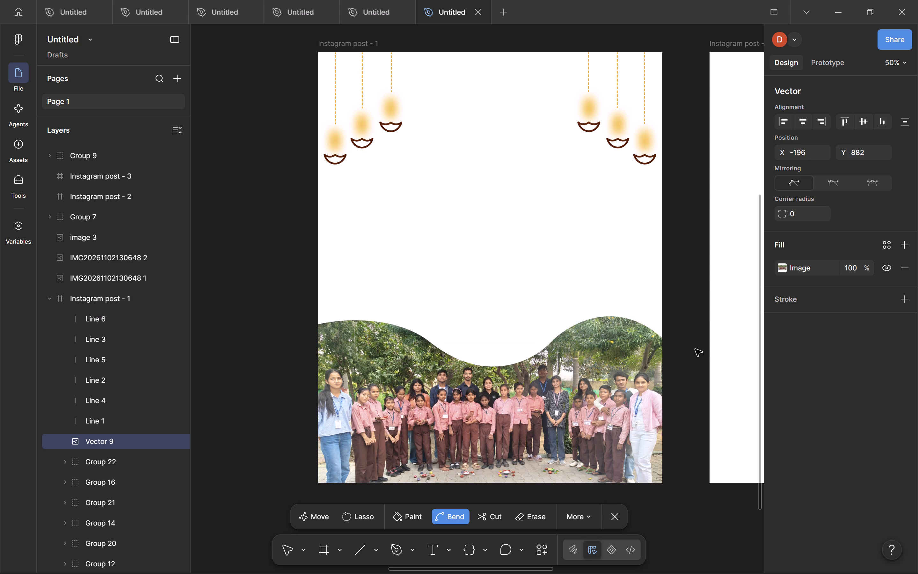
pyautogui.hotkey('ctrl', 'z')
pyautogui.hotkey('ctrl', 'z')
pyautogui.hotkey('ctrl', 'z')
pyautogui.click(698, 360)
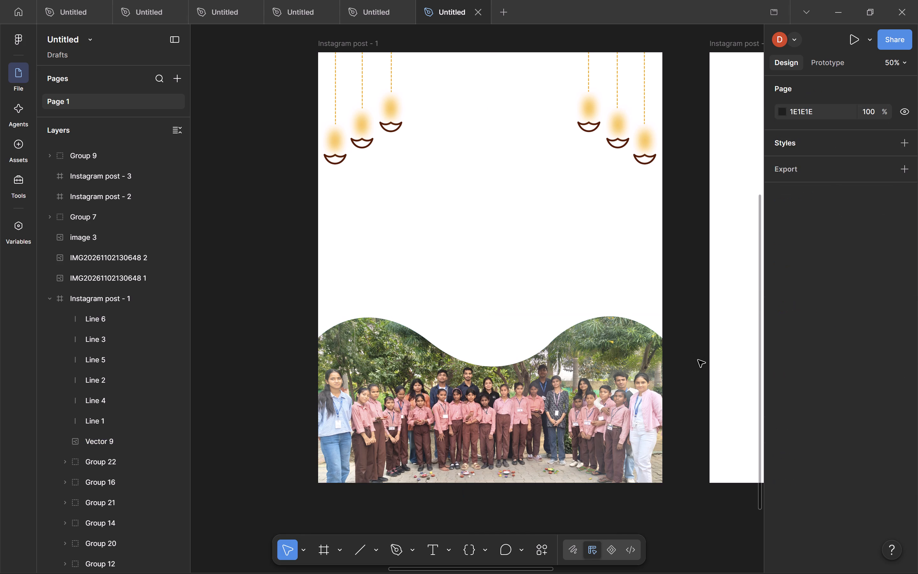
# Select all six dashed lines of the hanging diyas and apply a uniform layer blur of 4.
pyautogui.click(562, 77)
pyautogui.moveTo(562, 77); pyautogui.dragTo(671, 187)
pyautogui.click(708, 129)
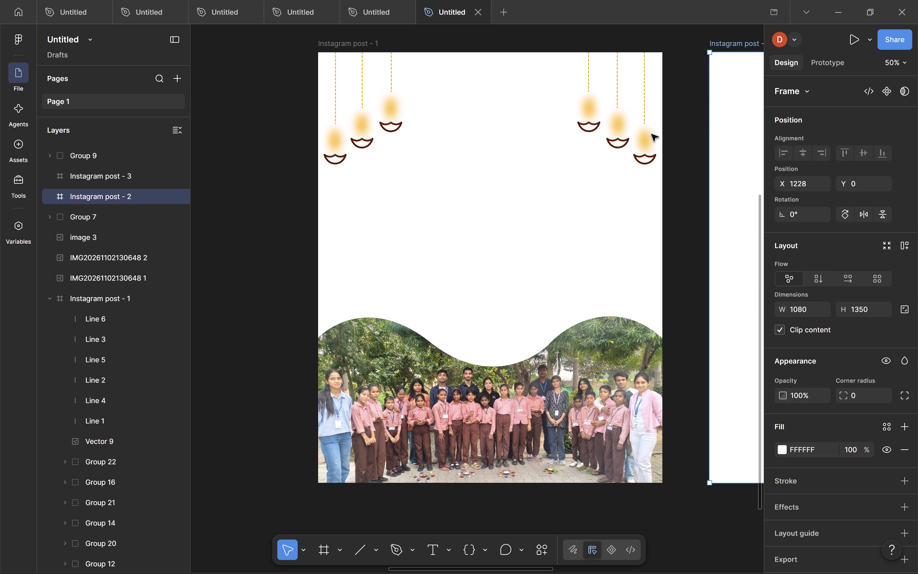
pyautogui.moveTo(550, 57); pyautogui.dragTo(664, 75)
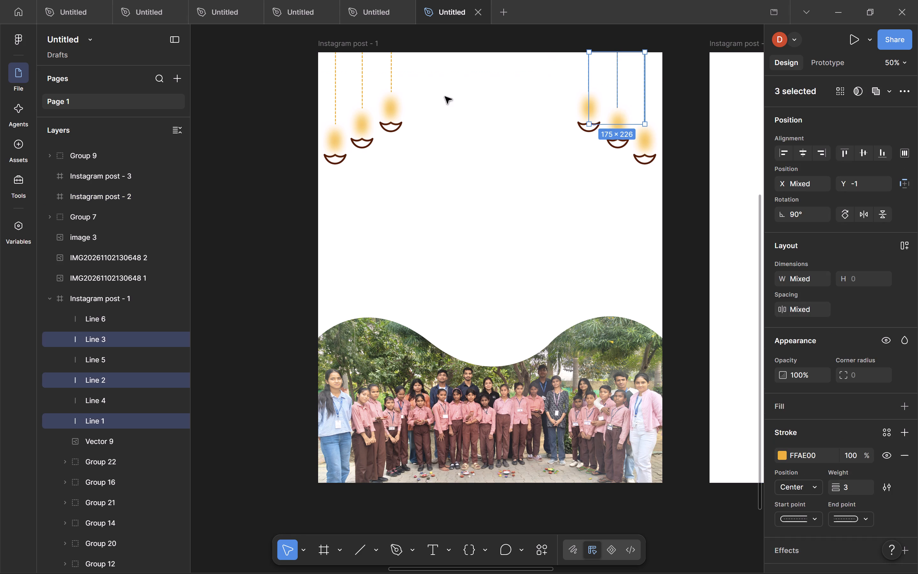
pyautogui.keyDown('shift'); pyautogui.moveTo(280, 74); pyautogui.dragTo(423, 73); pyautogui.keyUp('shift')
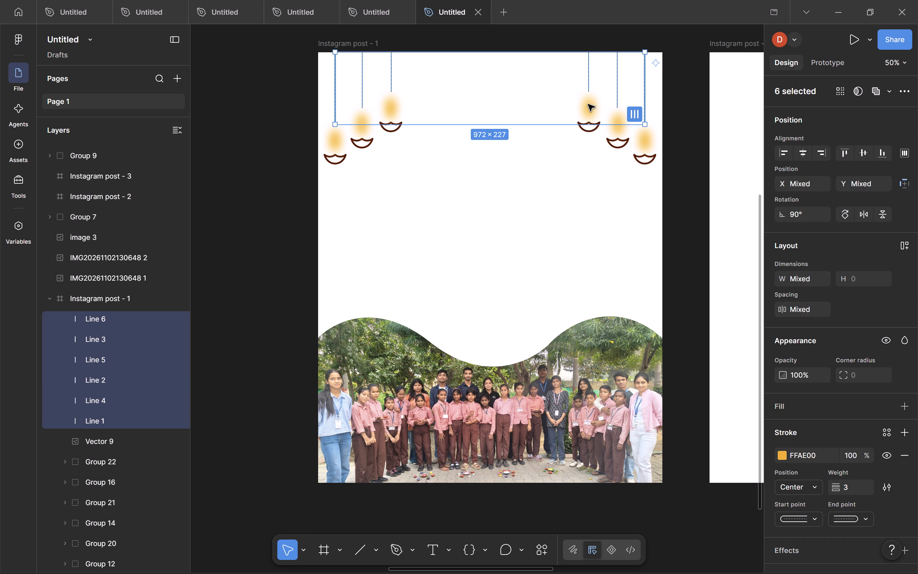
pyautogui.scroll(-4, 820, 420)
pyautogui.click(904, 505)
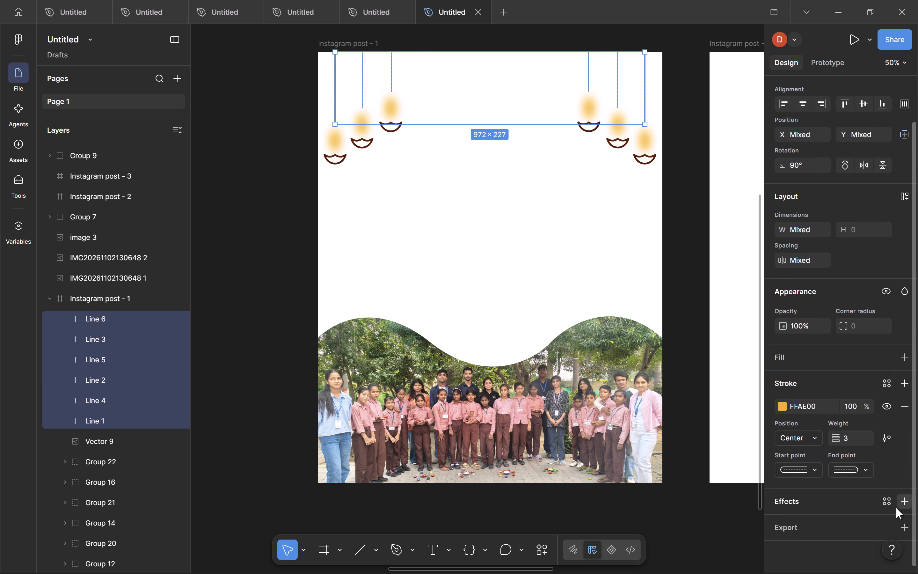
pyautogui.click(846, 412)
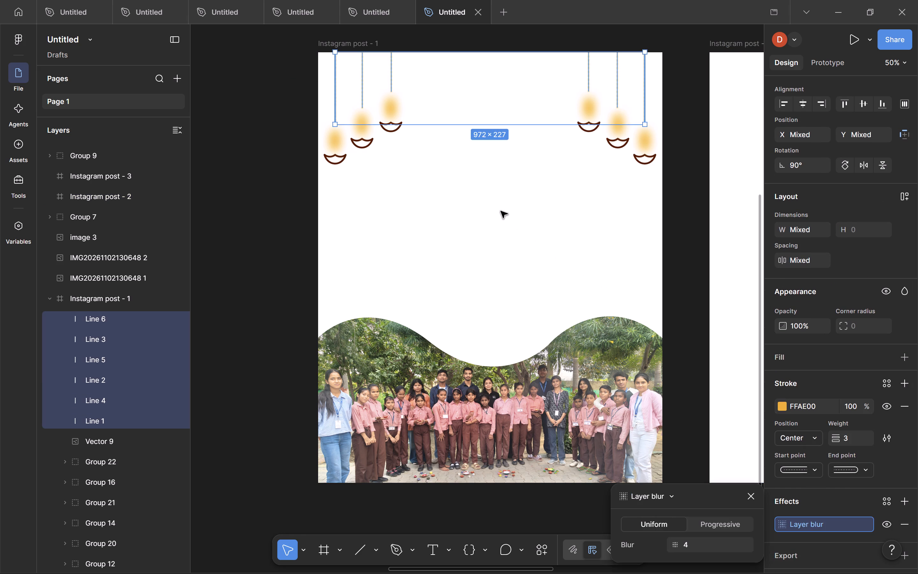
pyautogui.click(501, 211)
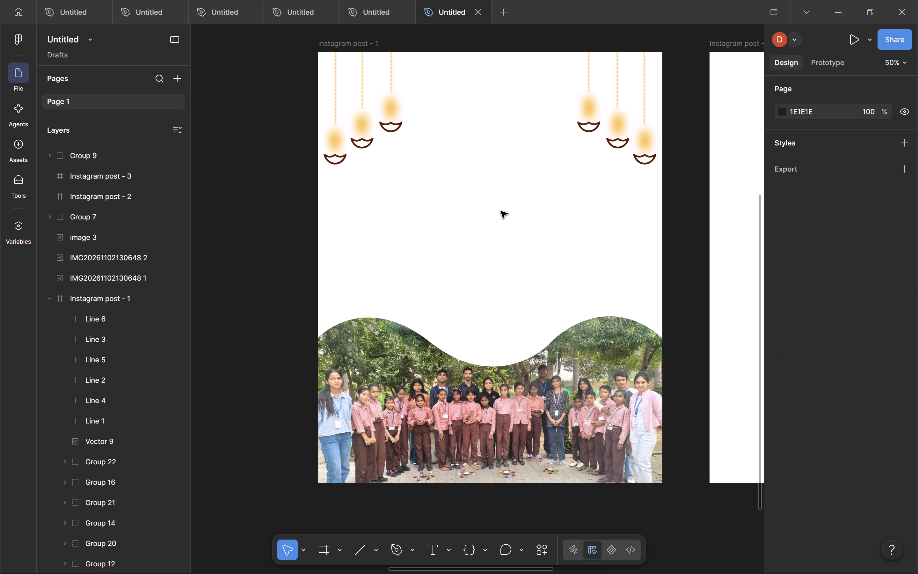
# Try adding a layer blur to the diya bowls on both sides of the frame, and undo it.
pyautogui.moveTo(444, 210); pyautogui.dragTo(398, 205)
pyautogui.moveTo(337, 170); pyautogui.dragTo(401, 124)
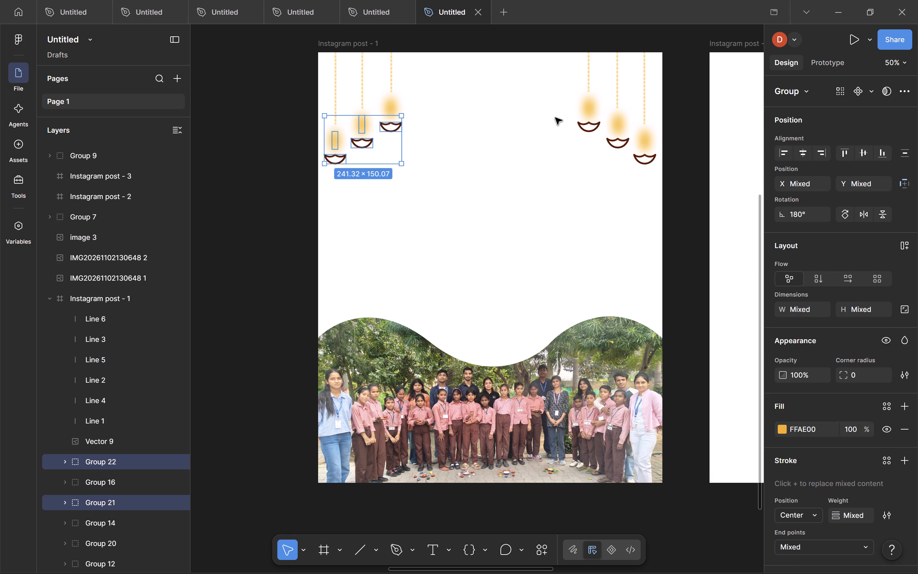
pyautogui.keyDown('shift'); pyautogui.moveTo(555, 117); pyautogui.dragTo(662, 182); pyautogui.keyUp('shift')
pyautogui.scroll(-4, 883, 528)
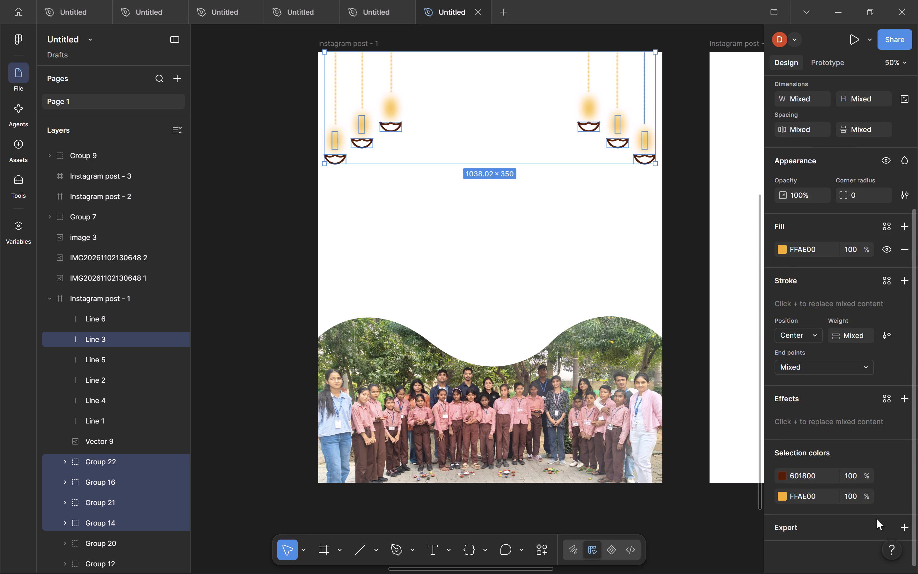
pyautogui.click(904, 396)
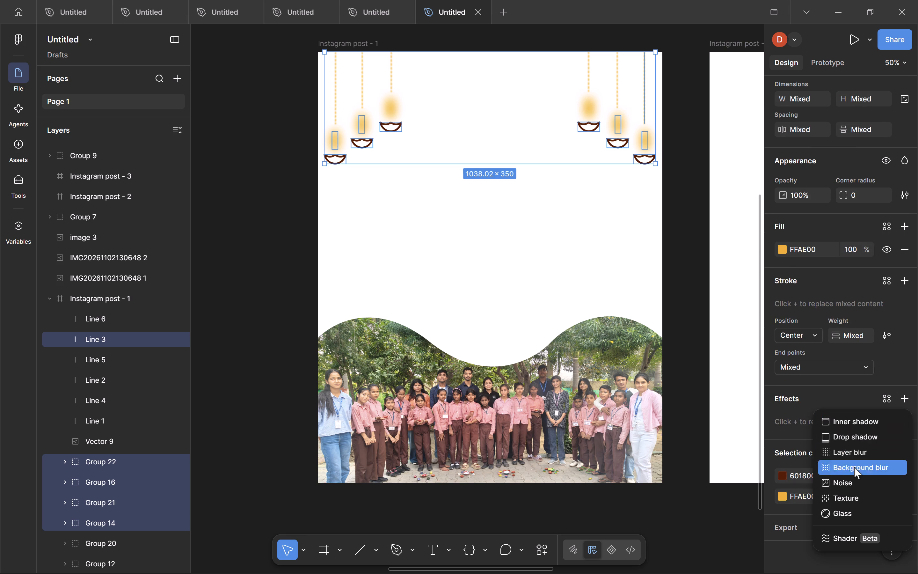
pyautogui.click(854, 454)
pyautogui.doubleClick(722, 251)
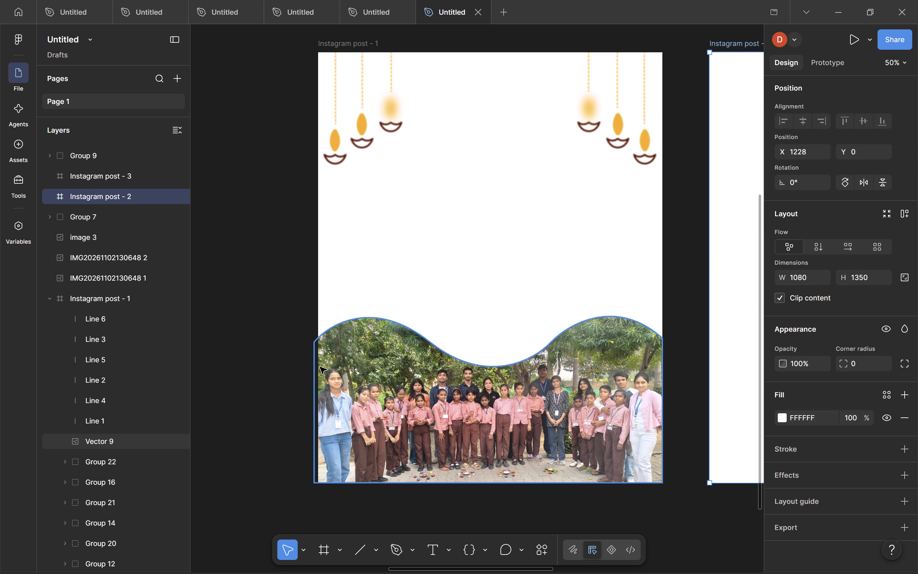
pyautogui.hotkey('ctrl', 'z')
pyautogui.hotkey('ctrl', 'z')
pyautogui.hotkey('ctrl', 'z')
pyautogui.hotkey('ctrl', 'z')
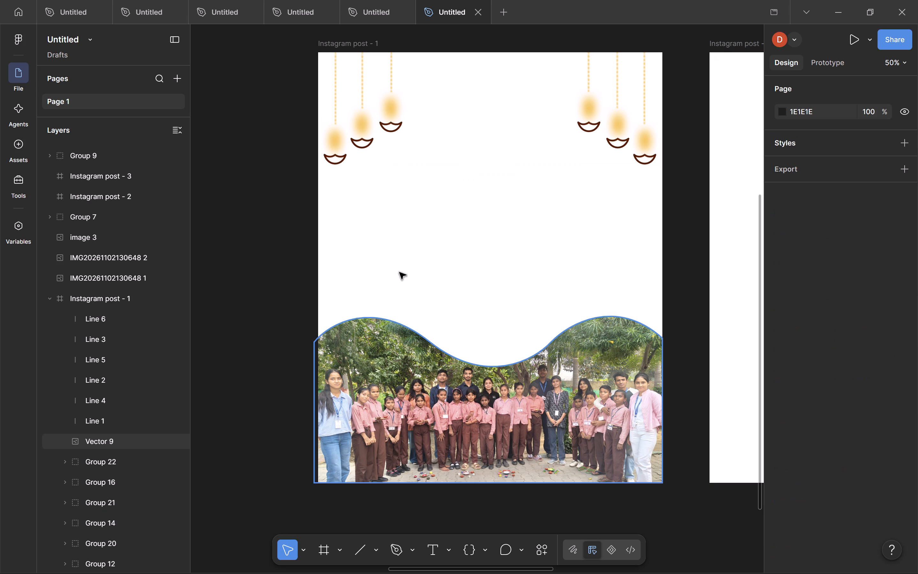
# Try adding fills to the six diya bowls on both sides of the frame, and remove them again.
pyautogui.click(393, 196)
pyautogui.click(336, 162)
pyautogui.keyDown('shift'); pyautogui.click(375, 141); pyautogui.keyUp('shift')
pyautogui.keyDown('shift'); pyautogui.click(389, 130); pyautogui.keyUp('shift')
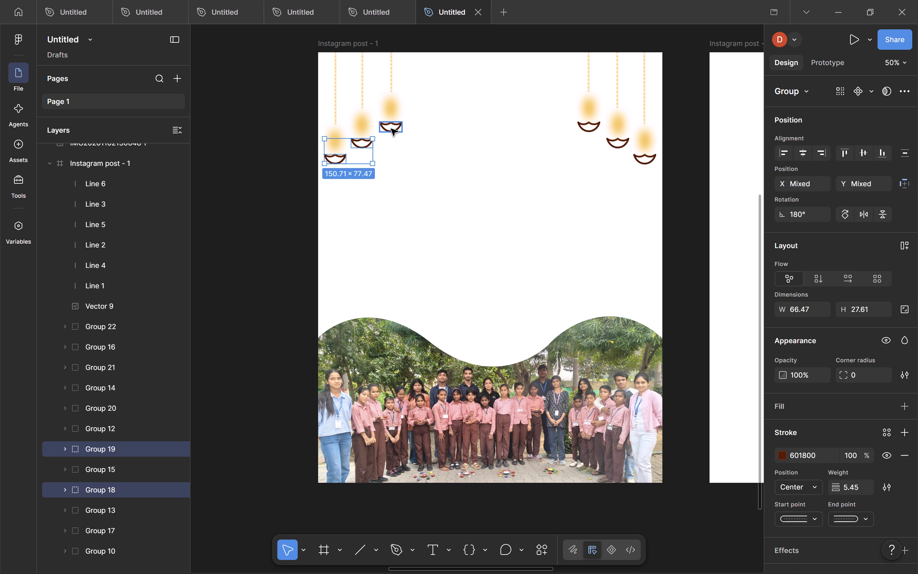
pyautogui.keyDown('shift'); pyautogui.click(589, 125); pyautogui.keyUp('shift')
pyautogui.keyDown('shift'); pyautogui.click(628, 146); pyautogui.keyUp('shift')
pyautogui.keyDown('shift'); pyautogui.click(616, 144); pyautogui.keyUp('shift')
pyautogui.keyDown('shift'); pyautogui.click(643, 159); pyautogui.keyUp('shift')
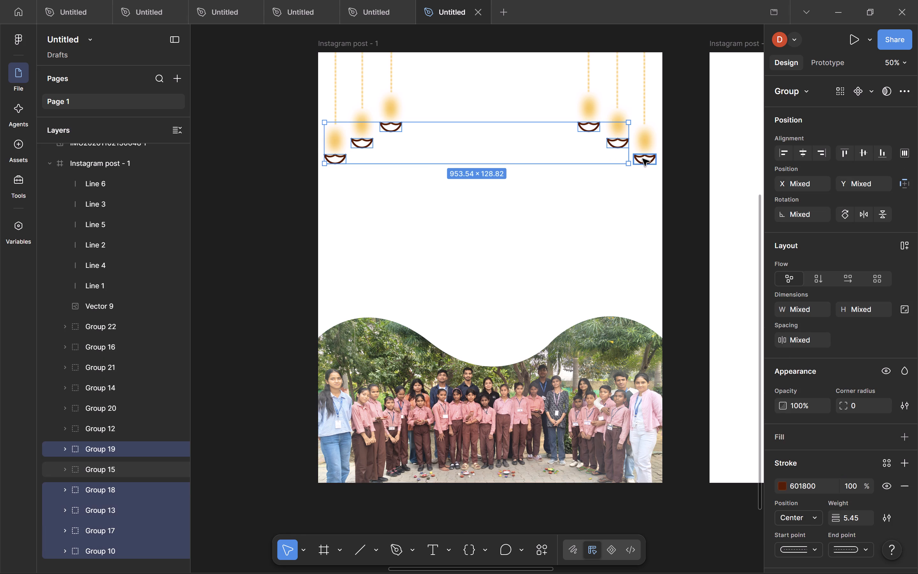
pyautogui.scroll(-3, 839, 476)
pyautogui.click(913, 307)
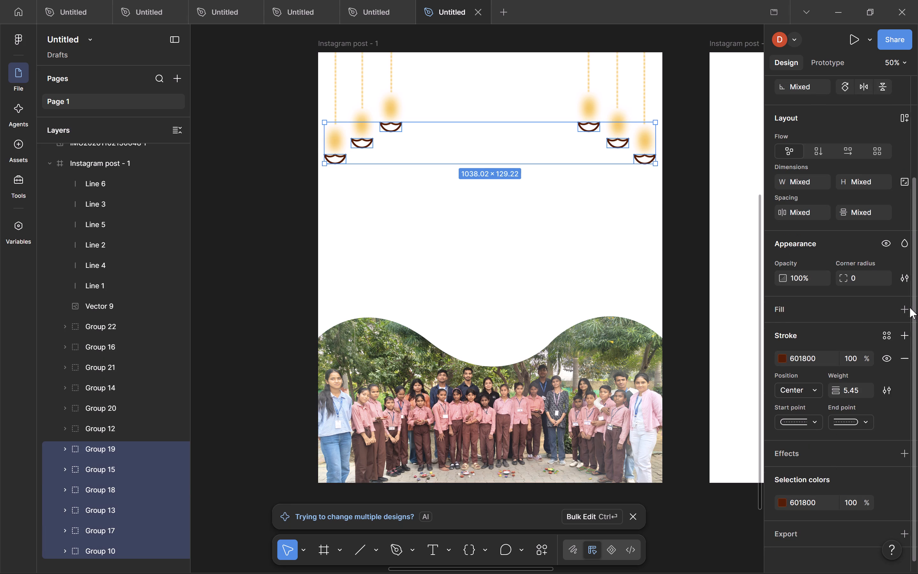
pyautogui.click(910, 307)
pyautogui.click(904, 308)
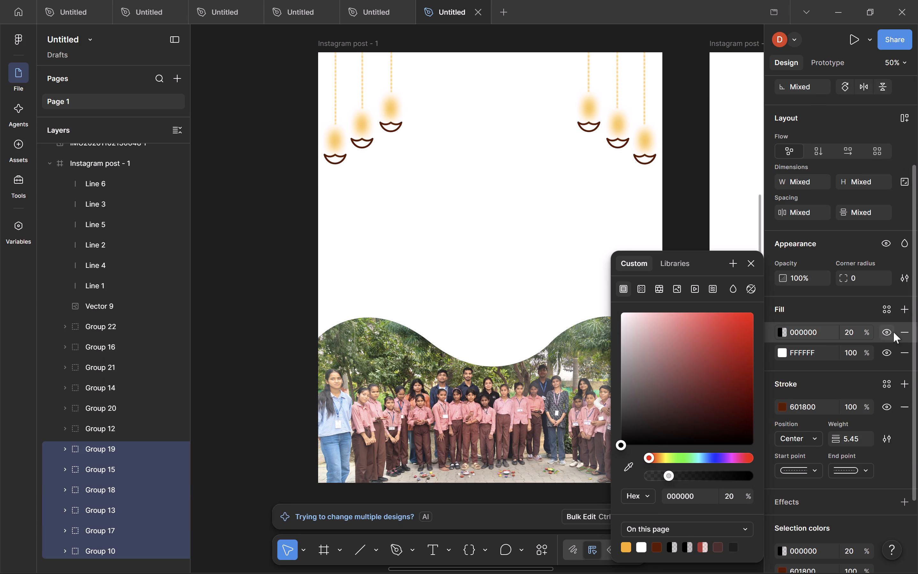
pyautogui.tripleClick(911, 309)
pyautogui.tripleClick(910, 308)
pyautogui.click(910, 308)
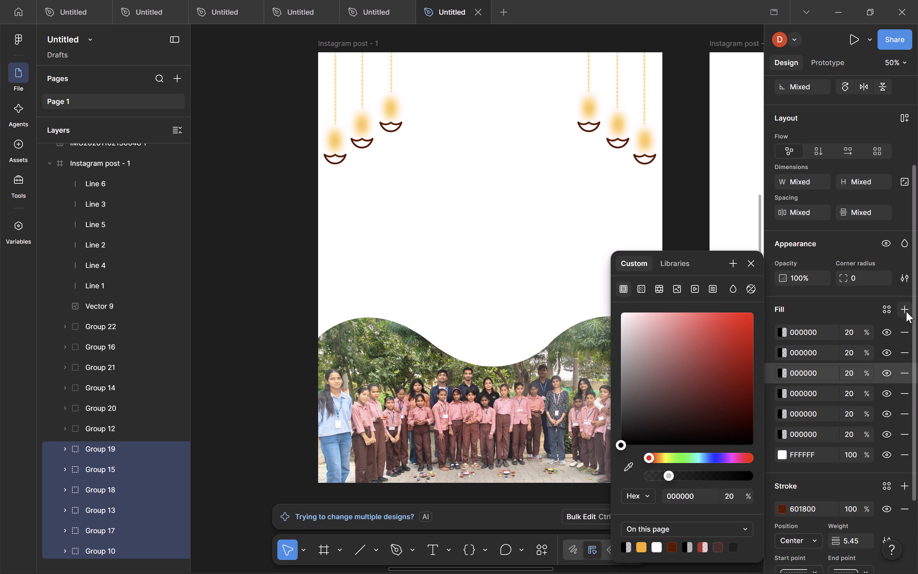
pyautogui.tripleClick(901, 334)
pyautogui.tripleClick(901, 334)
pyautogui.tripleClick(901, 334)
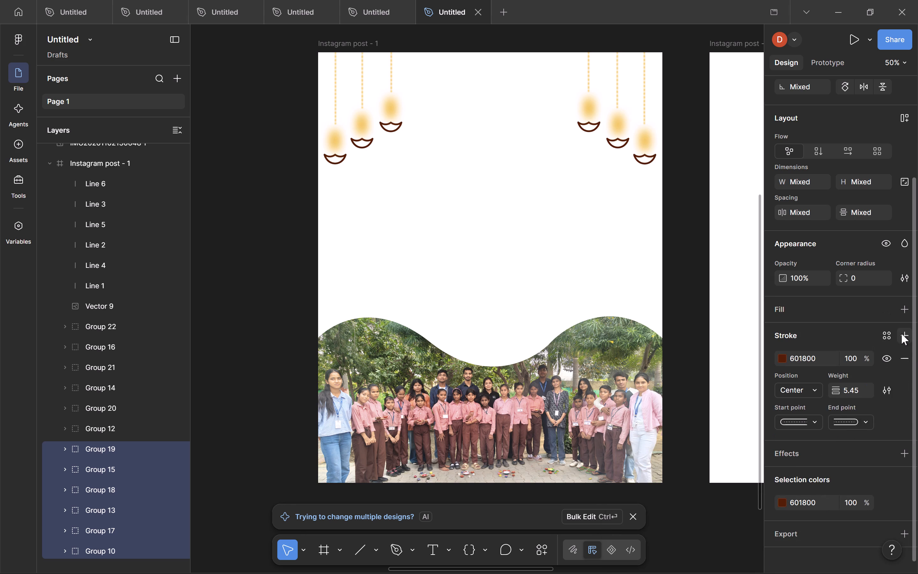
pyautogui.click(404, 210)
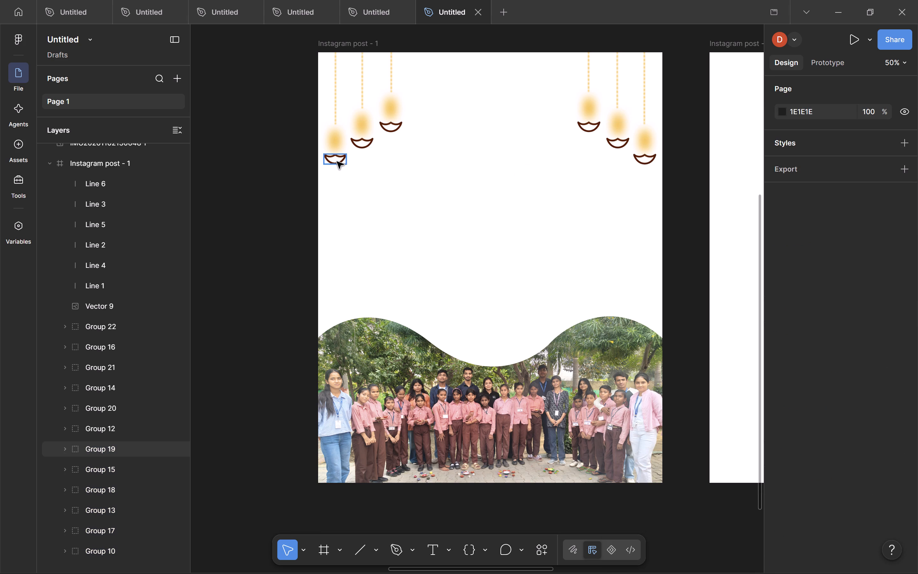
# Draw an ellipse about 22 × 23 in the middle of the leftmost diya's bowl.
pyautogui.hotkey('ctrl', '=')
pyautogui.hotkey('ctrl', '=')
pyautogui.press('space')
pyautogui.press('space')
pyautogui.press('space')
pyautogui.press('space')
pyautogui.press('space')
pyautogui.press('space')
pyautogui.press('space')
pyautogui.press('space')
pyautogui.press('space')
pyautogui.press('space')
pyautogui.press('space')
pyautogui.press('space')
pyautogui.press('space')
pyautogui.press('space')
pyautogui.press('space')
pyautogui.press('space')
pyautogui.press('space')
pyautogui.press('space')
pyautogui.press('space')
pyautogui.press('space')
pyautogui.moveTo(338, 162); pyautogui.dragTo(519, 282)
pyautogui.moveTo(158, 201); pyautogui.dragTo(180, 208)
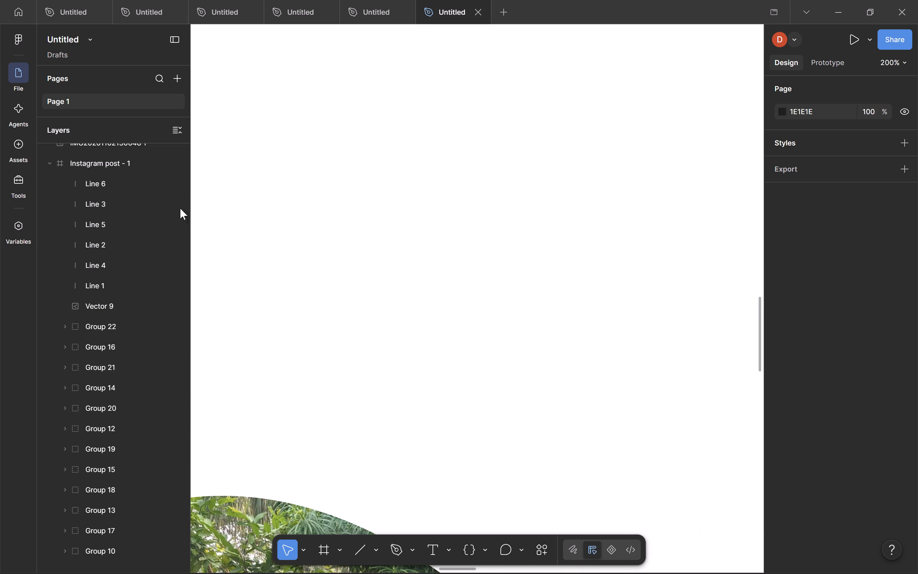
pyautogui.moveTo(180, 208); pyautogui.dragTo(499, 379)
pyautogui.moveTo(375, 236); pyautogui.dragTo(620, 382)
pyautogui.moveTo(356, 207); pyautogui.dragTo(554, 350)
pyautogui.moveTo(396, 152); pyautogui.dragTo(291, 224)
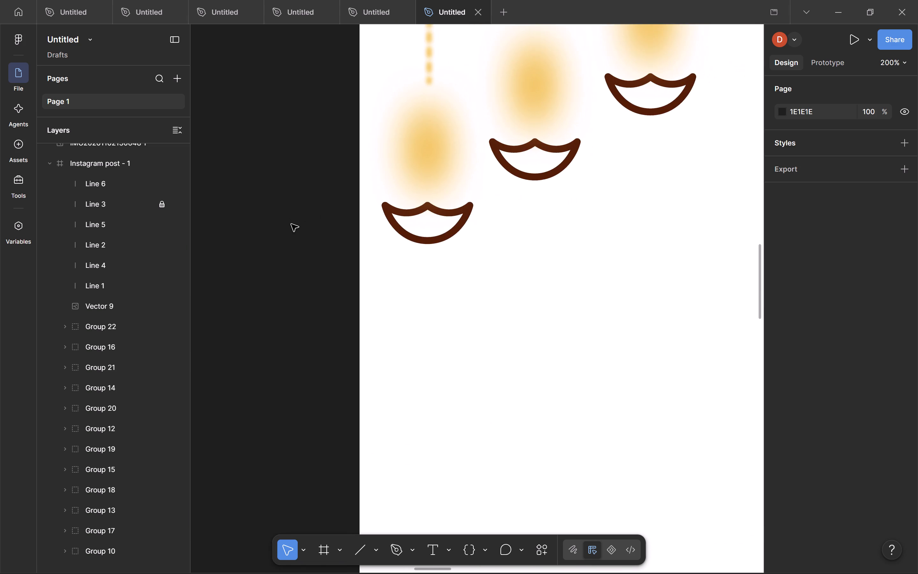
pyautogui.hotkey('ctrl', '=')
pyautogui.hotkey('ctrl', '=')
pyautogui.press('space')
pyautogui.press('space')
pyautogui.press('space')
pyautogui.press('space')
pyautogui.press('space')
pyautogui.press('space')
pyautogui.press('space')
pyautogui.press('space')
pyautogui.press('space')
pyautogui.press('space')
pyautogui.press('space')
pyautogui.press('space')
pyautogui.press('space')
pyautogui.press('space')
pyautogui.moveTo(291, 224); pyautogui.dragTo(455, 435)
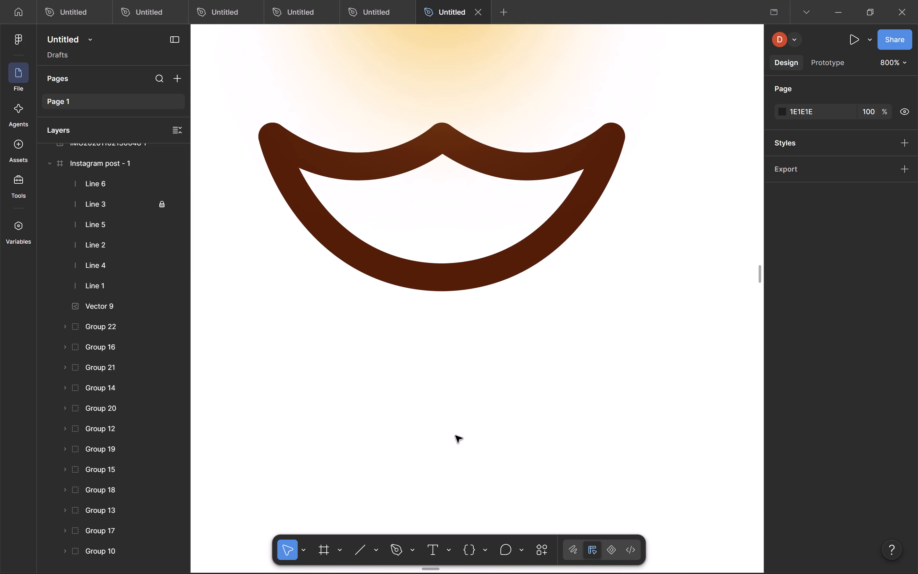
pyautogui.press('o')
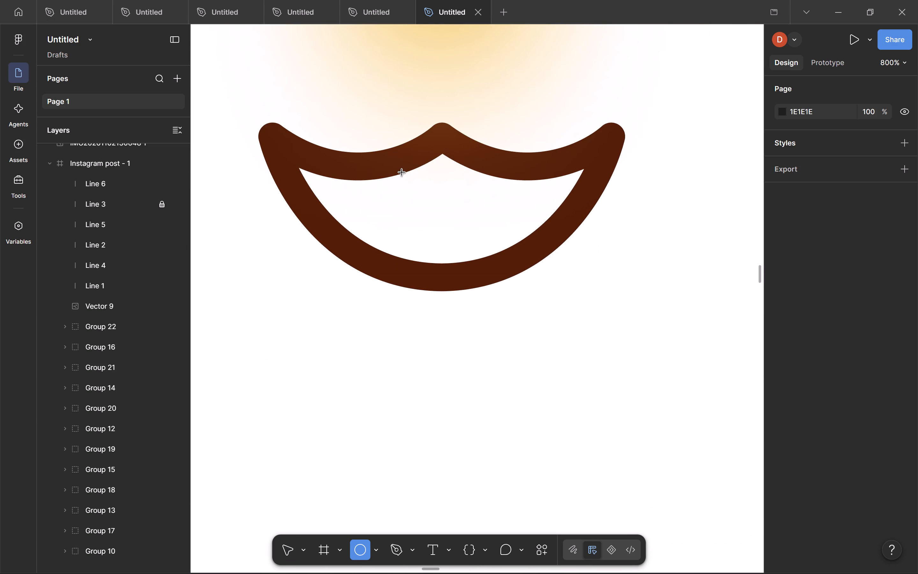
pyautogui.moveTo(402, 173); pyautogui.dragTo(499, 269)
pyautogui.moveTo(448, 228); pyautogui.dragTo(429, 207)
pyautogui.keyDown('shift'); pyautogui.moveTo(476, 247); pyautogui.dragTo(497, 266); pyautogui.keyUp('shift')
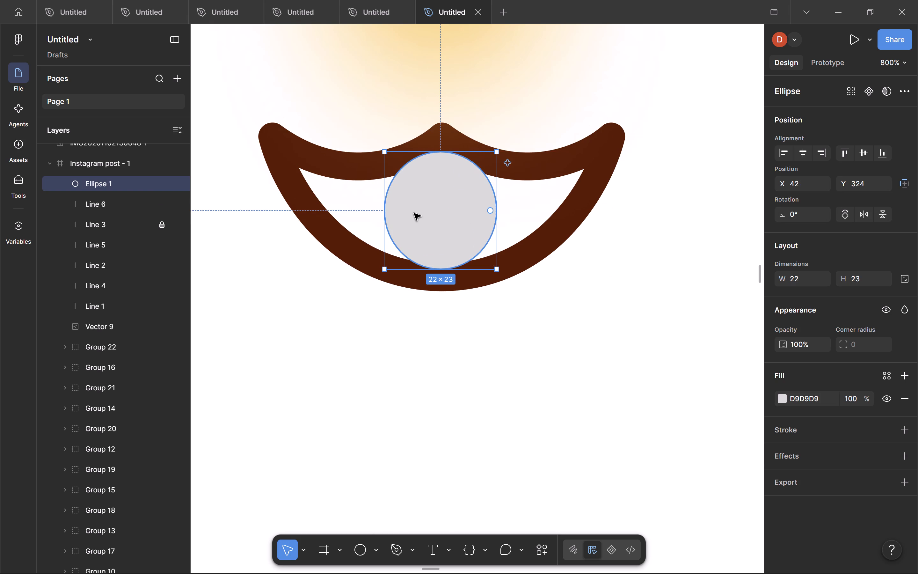
# Duplicate the ellipse and shrink the copy to about 10 × 11 in the bowl's upper-left corner.
pyautogui.keyDown('alt'); pyautogui.moveTo(414, 213); pyautogui.dragTo(341, 216); pyautogui.keyUp('alt')
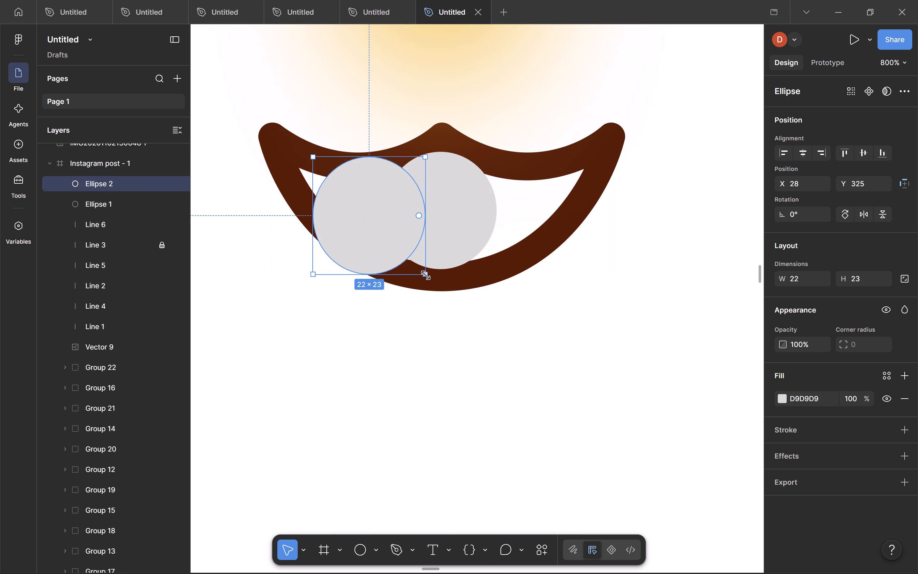
pyautogui.keyDown('shift'); pyautogui.moveTo(426, 276); pyautogui.dragTo(386, 242); pyautogui.keyUp('shift')
pyautogui.moveTo(375, 219); pyautogui.dragTo(350, 208)
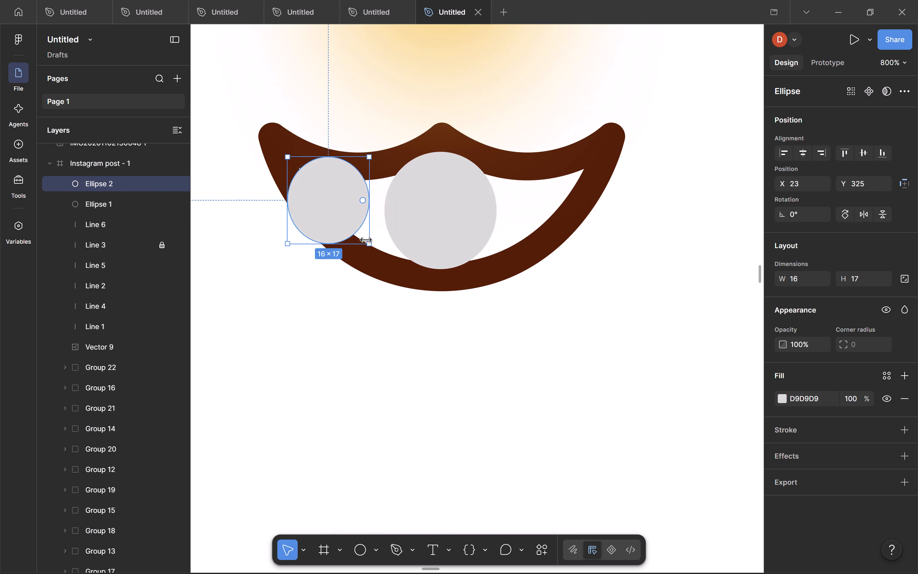
pyautogui.keyDown('shift'); pyautogui.moveTo(368, 245); pyautogui.dragTo(336, 204); pyautogui.keyUp('shift')
# Cover the left half of the bowl with five overlapping copies of the small ellipse.
pyautogui.keyDown('alt'); pyautogui.moveTo(326, 195); pyautogui.dragTo(344, 203); pyautogui.keyUp('alt')
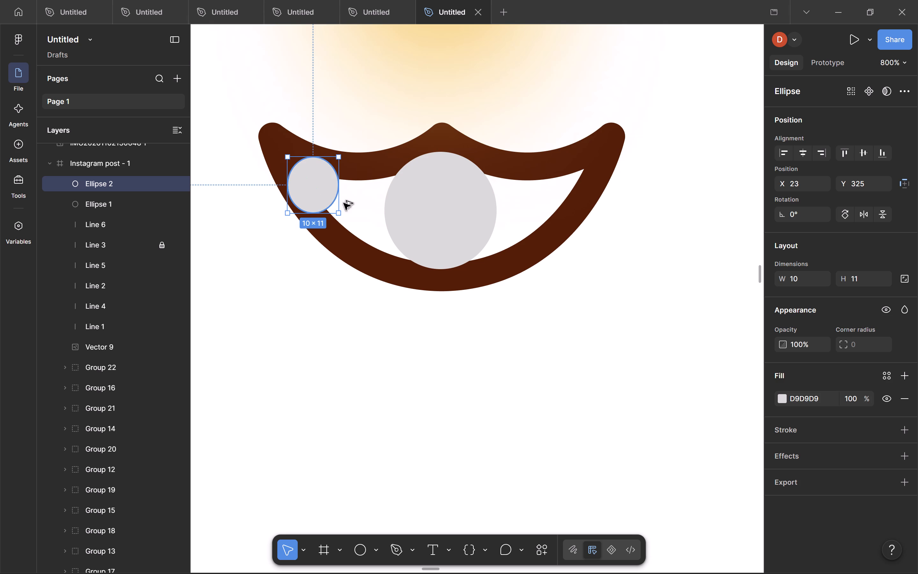
pyautogui.keyDown('alt'); pyautogui.moveTo(344, 203); pyautogui.dragTo(364, 205); pyautogui.keyUp('alt')
pyautogui.keyDown('alt'); pyautogui.moveTo(358, 203); pyautogui.dragTo(390, 198); pyautogui.keyUp('alt')
pyautogui.keyDown('alt'); pyautogui.moveTo(390, 198); pyautogui.dragTo(391, 245); pyautogui.keyUp('alt')
pyautogui.keyDown('alt'); pyautogui.moveTo(390, 244); pyautogui.dragTo(405, 253); pyautogui.keyUp('alt')
pyautogui.keyDown('alt'); pyautogui.moveTo(398, 246); pyautogui.dragTo(346, 217); pyautogui.keyUp('alt')
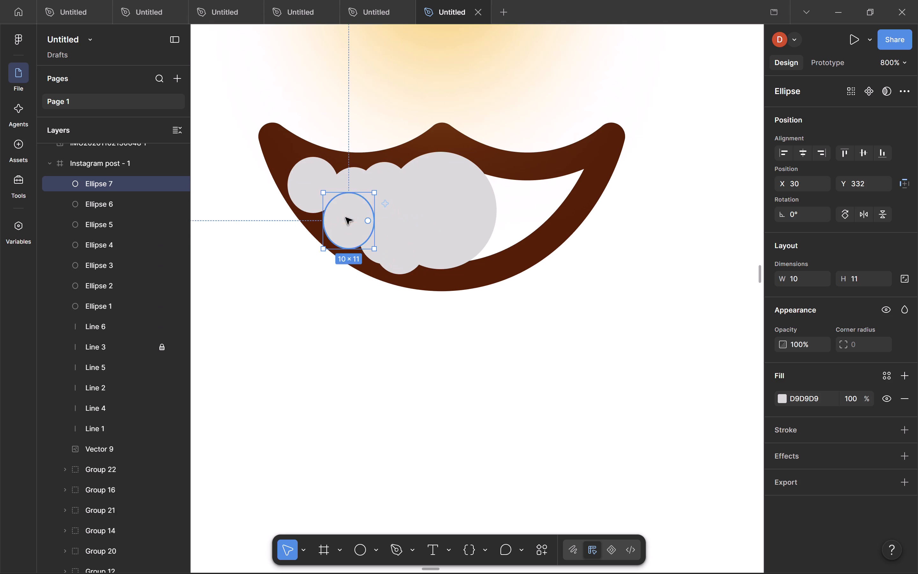
# Place two more copies of the small ellipse along the bowl's upper edge, right of the large ellipse.
pyautogui.keyDown('alt'); pyautogui.moveTo(347, 217); pyautogui.dragTo(489, 188); pyautogui.keyUp('alt')
pyautogui.keyDown('alt'); pyautogui.moveTo(489, 188); pyautogui.dragTo(528, 193); pyautogui.keyUp('alt')
pyautogui.keyDown('alt'); pyautogui.moveTo(527, 193); pyautogui.dragTo(537, 189); pyautogui.keyUp('alt')
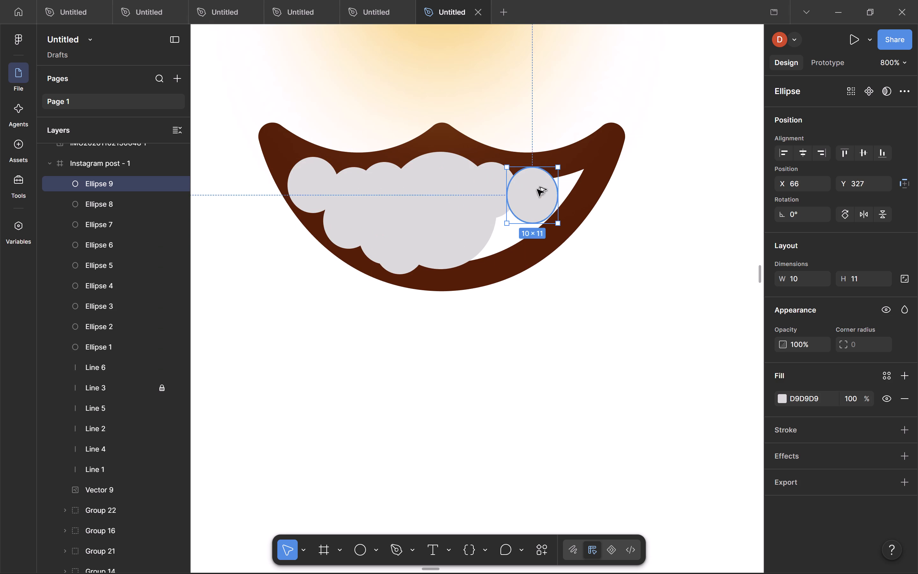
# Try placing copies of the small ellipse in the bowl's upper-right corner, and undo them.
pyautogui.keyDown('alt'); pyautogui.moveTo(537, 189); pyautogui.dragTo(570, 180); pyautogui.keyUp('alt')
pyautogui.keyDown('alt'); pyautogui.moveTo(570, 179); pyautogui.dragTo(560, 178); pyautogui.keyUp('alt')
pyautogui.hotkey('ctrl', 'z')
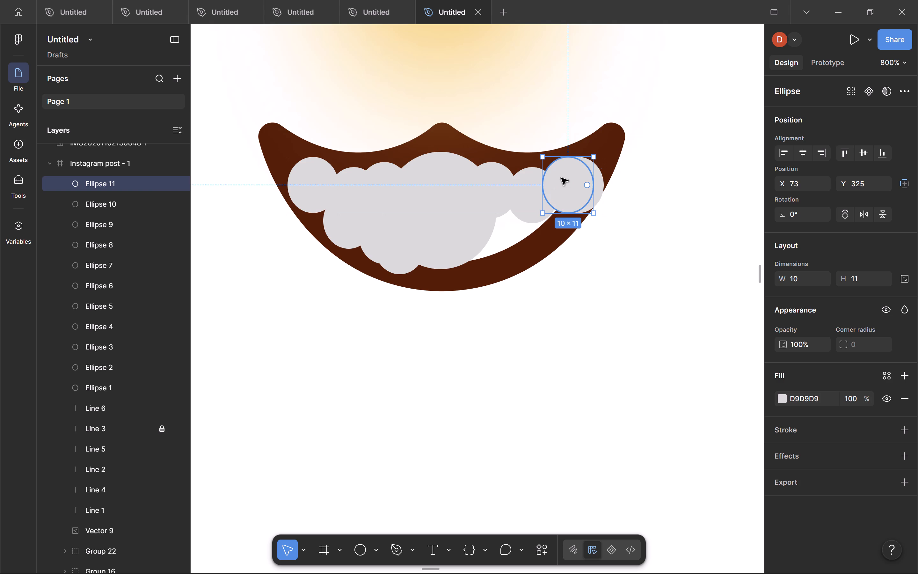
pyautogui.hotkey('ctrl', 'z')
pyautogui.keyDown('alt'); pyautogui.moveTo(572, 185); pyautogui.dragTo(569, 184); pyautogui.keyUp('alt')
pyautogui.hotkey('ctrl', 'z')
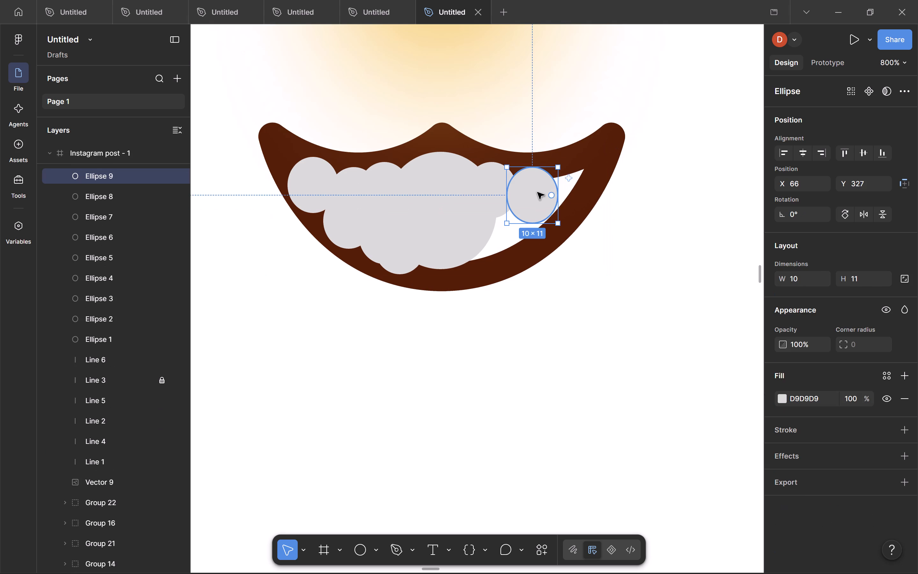
# Place one small ellipse copy in the bowl's upper-right corner and four more along its lower-right curve.
pyautogui.keyDown('alt'); pyautogui.moveTo(537, 192); pyautogui.dragTo(570, 181); pyautogui.keyUp('alt')
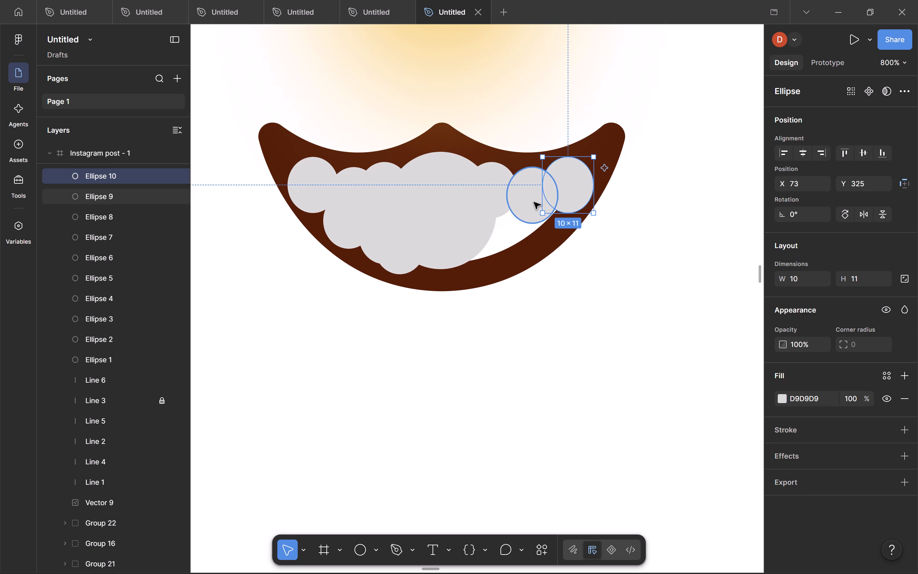
pyautogui.keyDown('alt'); pyautogui.moveTo(534, 202); pyautogui.dragTo(515, 220); pyautogui.keyUp('alt')
pyautogui.keyDown('alt'); pyautogui.moveTo(515, 221); pyautogui.dragTo(484, 249); pyautogui.keyUp('alt')
pyautogui.keyDown('alt'); pyautogui.moveTo(484, 249); pyautogui.dragTo(489, 249); pyautogui.keyUp('alt')
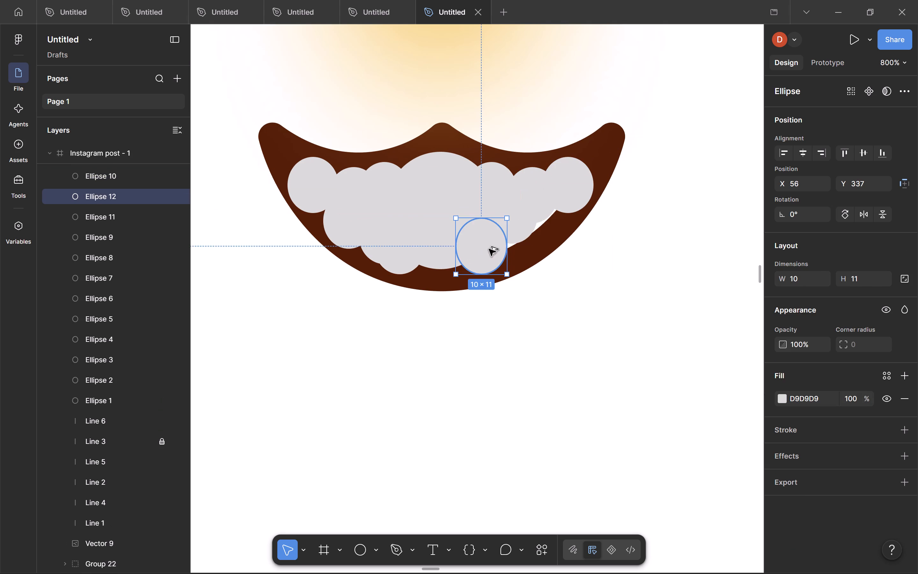
pyautogui.keyDown('alt'); pyautogui.moveTo(489, 249); pyautogui.dragTo(512, 235); pyautogui.keyUp('alt')
pyautogui.keyDown('alt'); pyautogui.moveTo(512, 234); pyautogui.dragTo(548, 210); pyautogui.keyUp('alt')
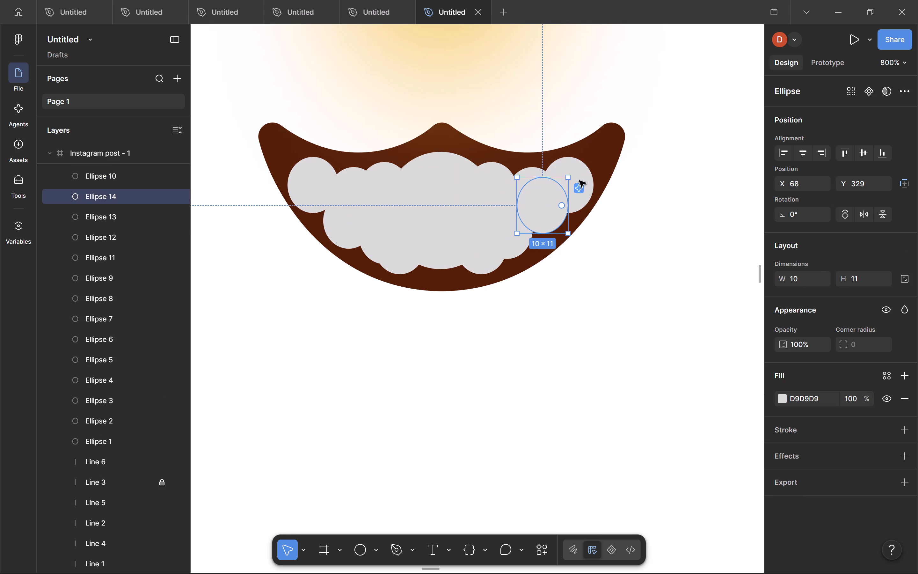
pyautogui.click(629, 196)
# Move the leftmost diya's bowl outline down, clear of the ellipses.
pyautogui.click(607, 158)
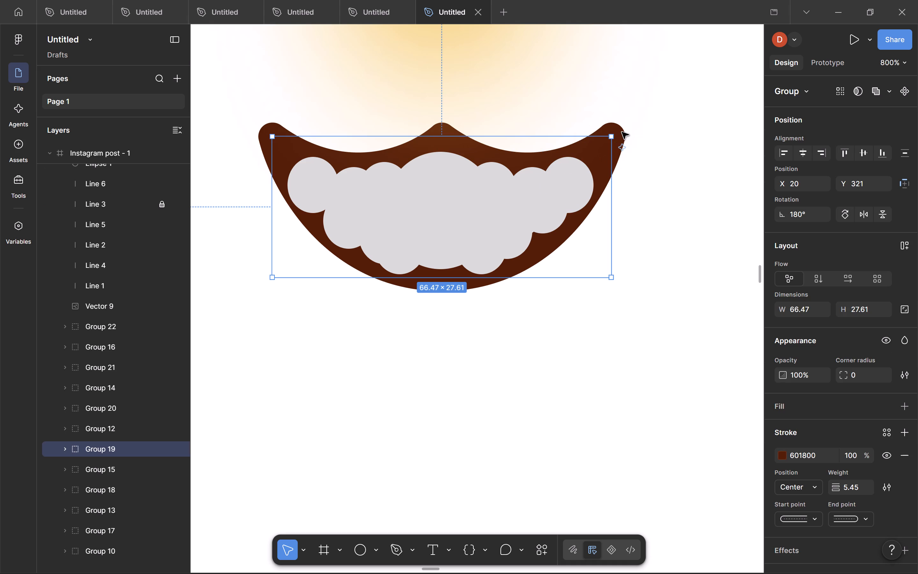
pyautogui.click(621, 131)
pyautogui.moveTo(608, 135); pyautogui.dragTo(648, 328)
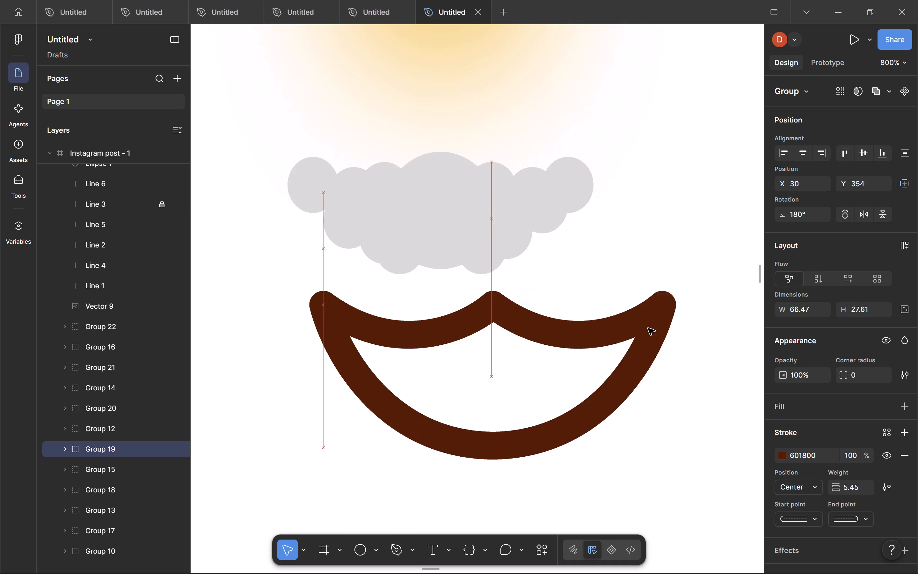
pyautogui.moveTo(648, 328); pyautogui.dragTo(537, 372)
# Group all 14 ellipses and position the group inside the moved bowl outline.
pyautogui.moveTo(251, 145); pyautogui.dragTo(480, 221)
pyautogui.click(251, 271)
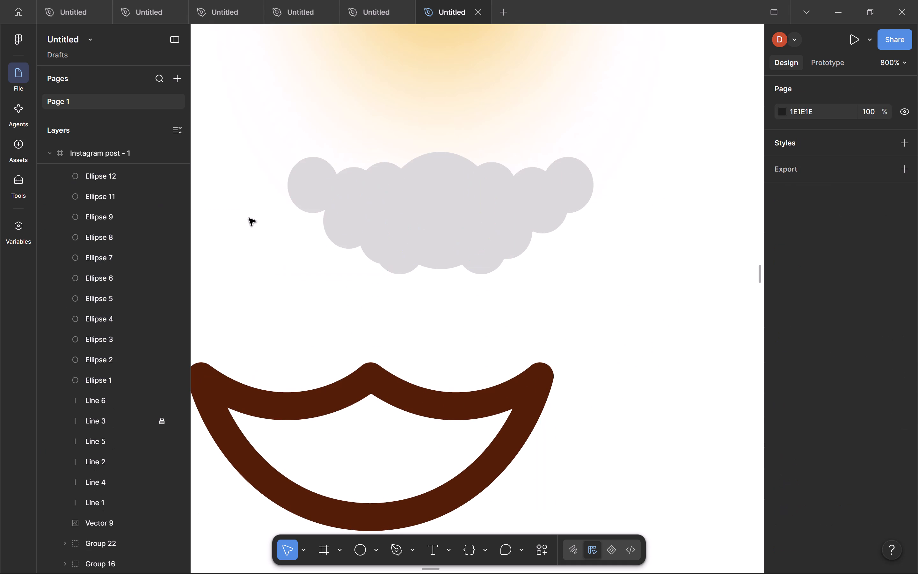
pyautogui.moveTo(244, 190); pyautogui.dragTo(676, 295)
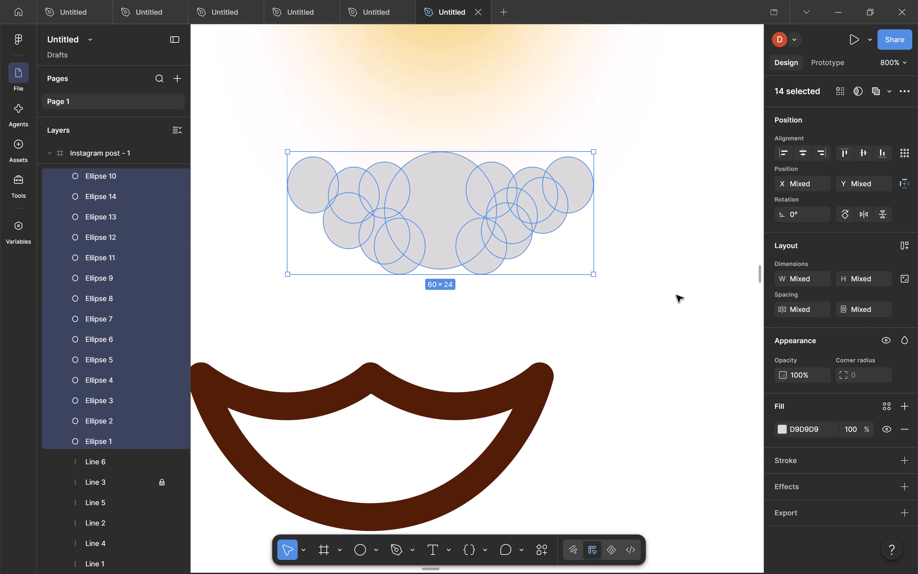
pyautogui.hotkey('ctrl', 'g')
pyautogui.moveTo(444, 185); pyautogui.dragTo(373, 416)
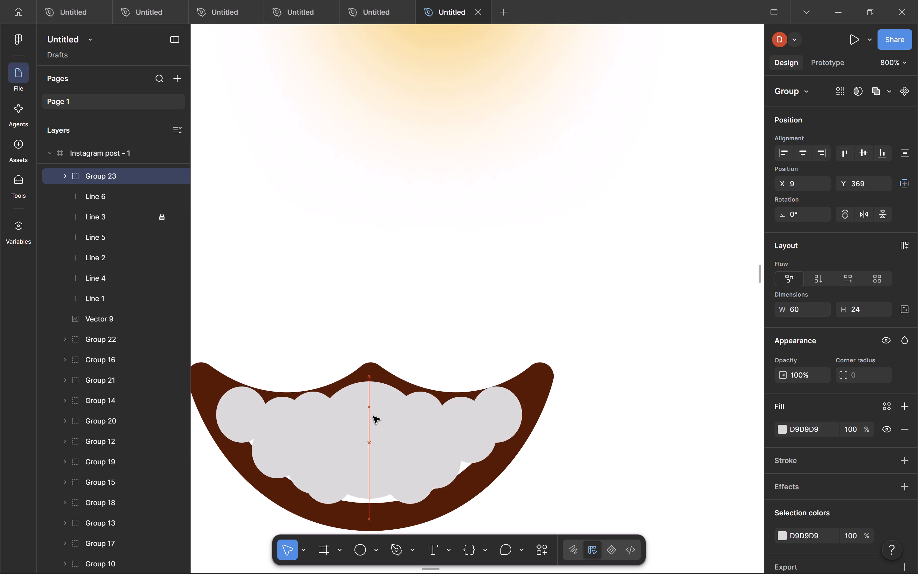
pyautogui.moveTo(373, 416); pyautogui.dragTo(374, 424)
# Add an inside stroke of weight 1 to the ellipse group and set both its stroke and fill to 601800.
pyautogui.scroll(-3, 907, 469)
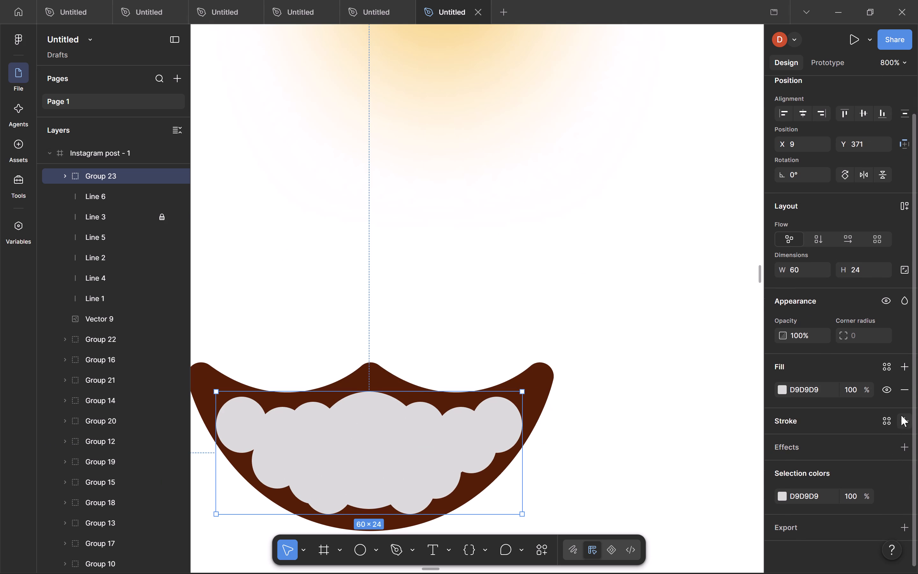
pyautogui.click(904, 415)
pyautogui.click(732, 547)
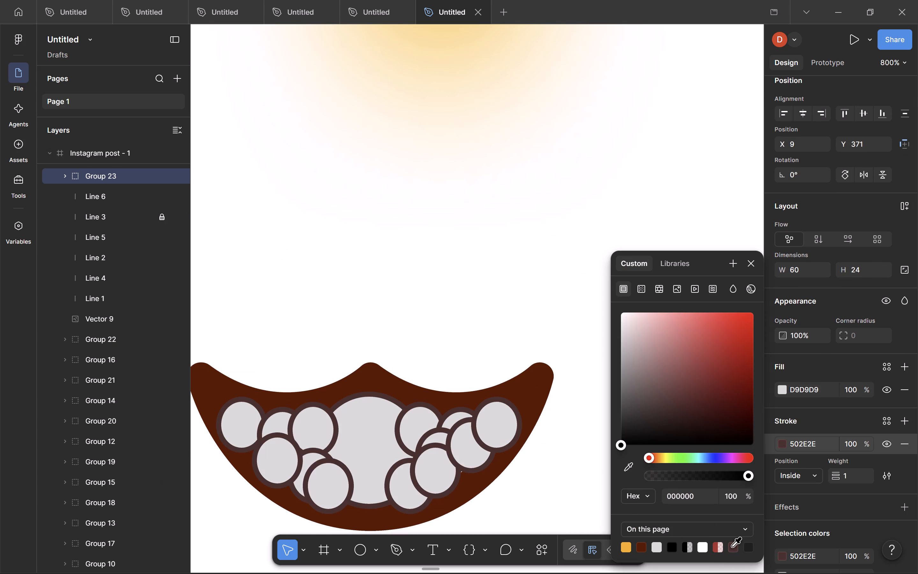
pyautogui.click(785, 390)
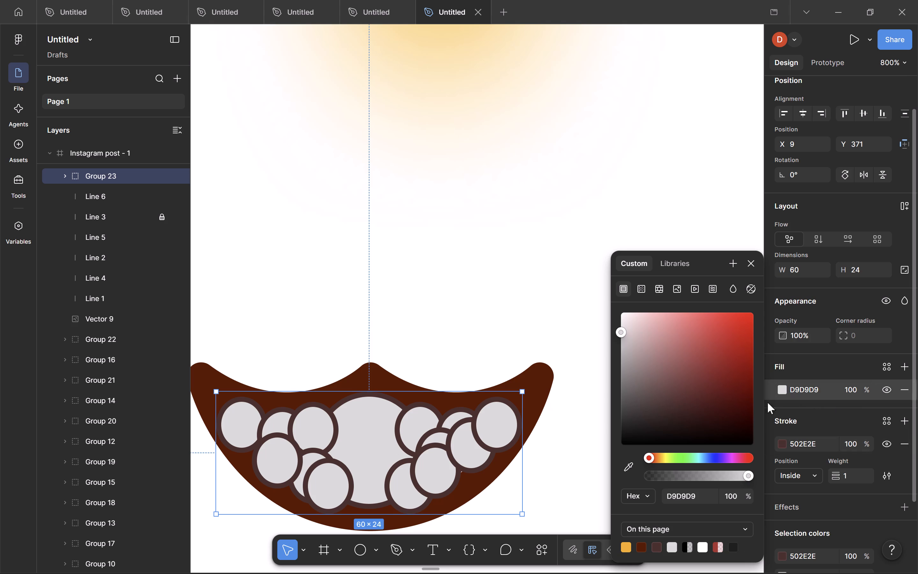
pyautogui.click(653, 548)
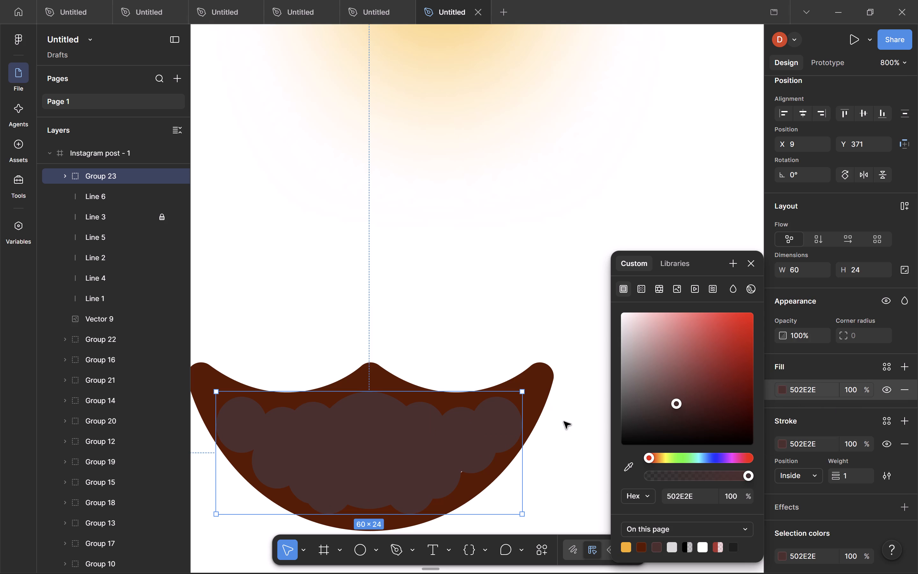
pyautogui.click(643, 548)
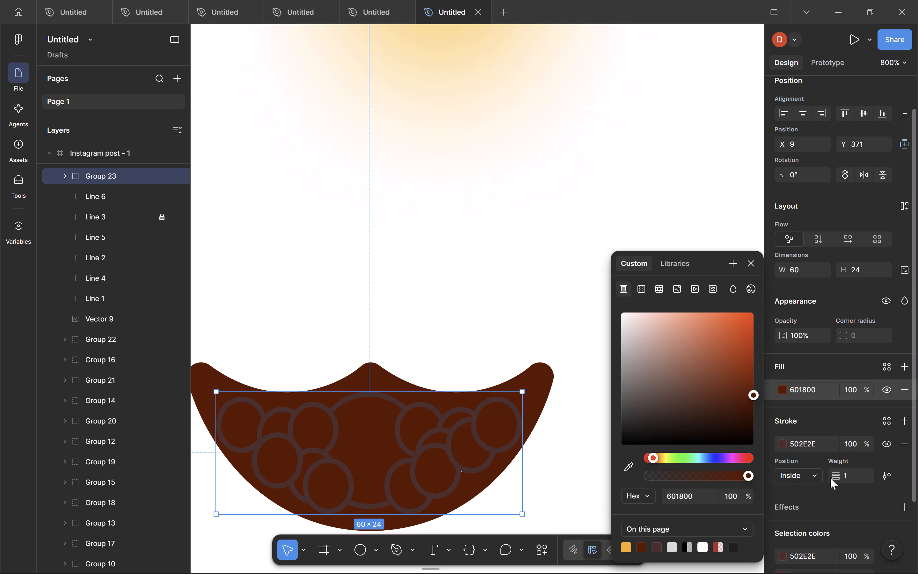
pyautogui.click(777, 442)
pyautogui.click(783, 443)
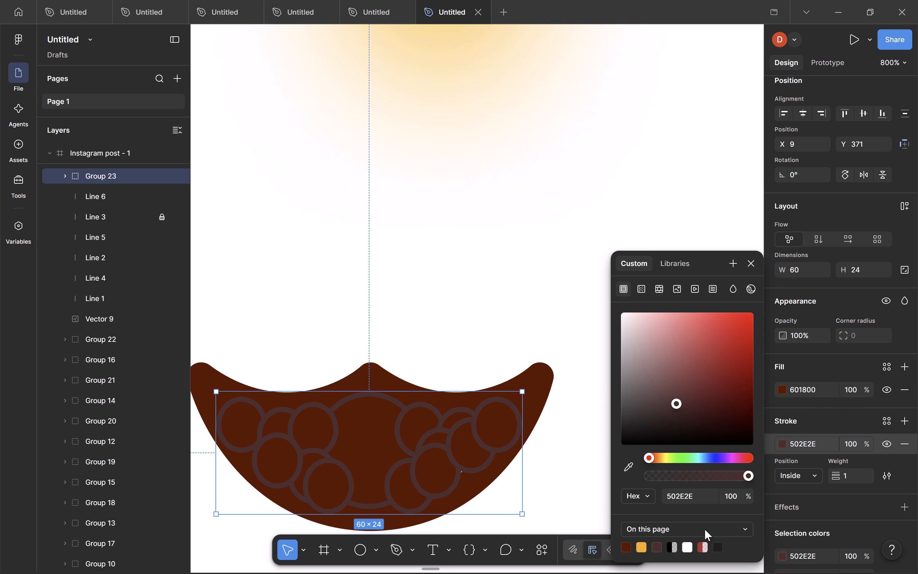
pyautogui.click(629, 546)
pyautogui.click(549, 318)
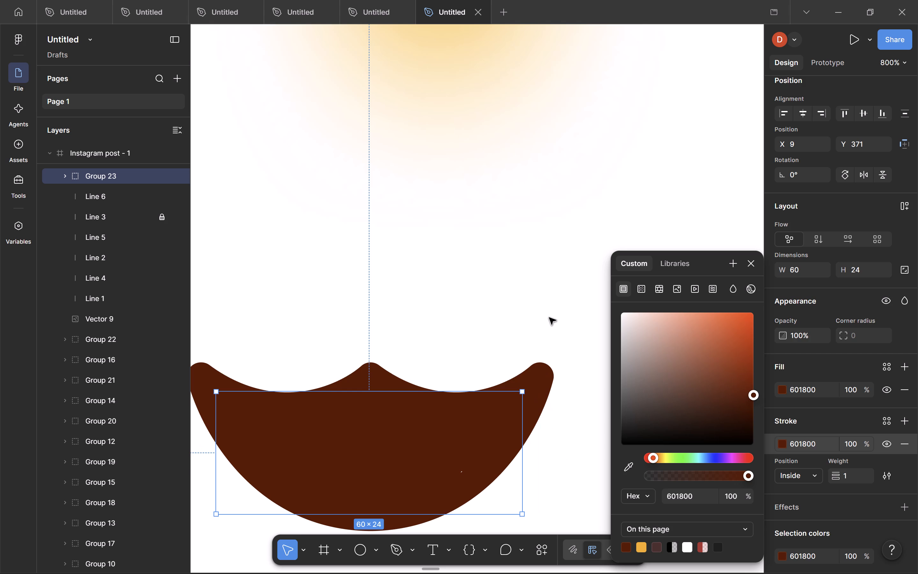
pyautogui.click(443, 437)
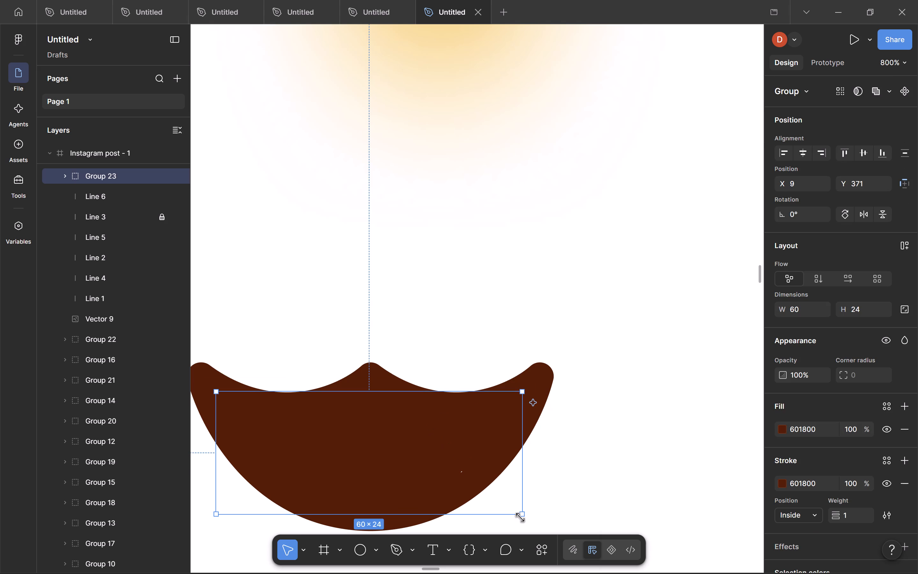
# Enlarge the ellipse group in the leftmost diya's bowl to 61 × 25.
pyautogui.moveTo(524, 516); pyautogui.dragTo(527, 517)
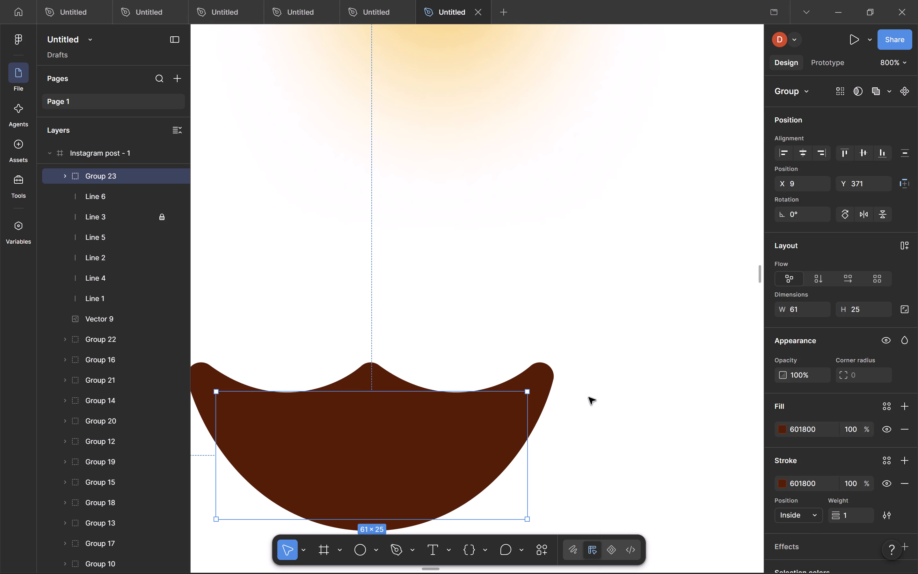
pyautogui.click(589, 397)
# Copy the ellipse group into the second diya from the left and position it to fill that bowl outline.
pyautogui.click(410, 423)
pyautogui.hotkey('ctrl', 'c')
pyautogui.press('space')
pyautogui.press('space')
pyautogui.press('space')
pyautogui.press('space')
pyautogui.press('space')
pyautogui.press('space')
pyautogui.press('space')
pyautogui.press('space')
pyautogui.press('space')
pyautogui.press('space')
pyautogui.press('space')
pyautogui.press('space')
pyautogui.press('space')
pyautogui.moveTo(600, 229); pyautogui.dragTo(297, 489)
pyautogui.moveTo(437, 270); pyautogui.dragTo(403, 335)
pyautogui.click(451, 239)
pyautogui.hotkey('ctrl', 'v')
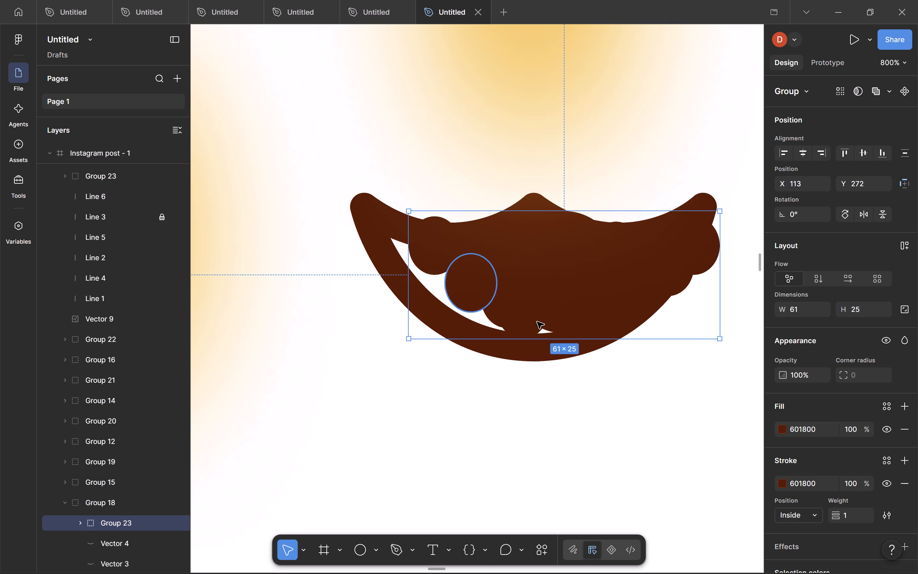
pyautogui.moveTo(565, 281); pyautogui.dragTo(531, 291)
pyautogui.click(663, 499)
# Paste the ellipse group into the third diya from the left and position it to fill the bowl outline.
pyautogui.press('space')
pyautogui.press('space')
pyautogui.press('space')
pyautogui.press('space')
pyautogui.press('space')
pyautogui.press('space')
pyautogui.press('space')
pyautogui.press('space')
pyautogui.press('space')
pyautogui.moveTo(685, 402); pyautogui.dragTo(249, 573)
pyautogui.moveTo(402, 383); pyautogui.dragTo(389, 407)
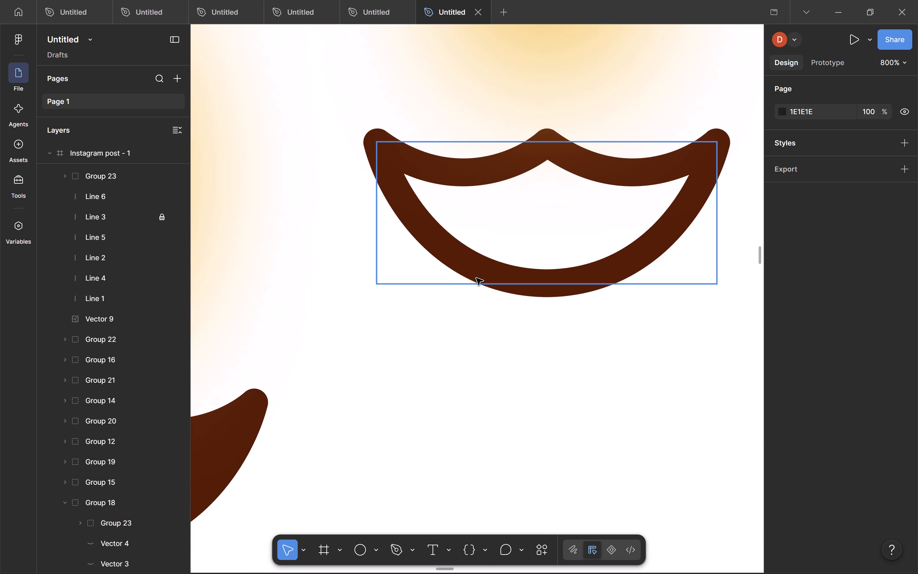
pyautogui.click(477, 273)
pyautogui.hotkey('ctrl', 'v')
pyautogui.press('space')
pyautogui.moveTo(610, 394); pyautogui.dragTo(509, 468)
pyautogui.moveTo(471, 274); pyautogui.dragTo(452, 284)
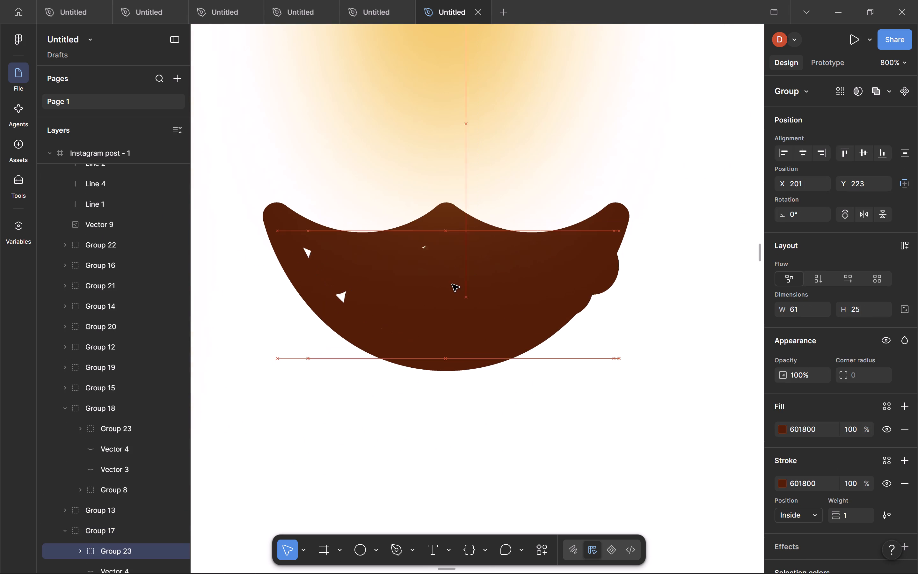
pyautogui.moveTo(452, 284); pyautogui.dragTo(439, 282)
pyautogui.click(520, 459)
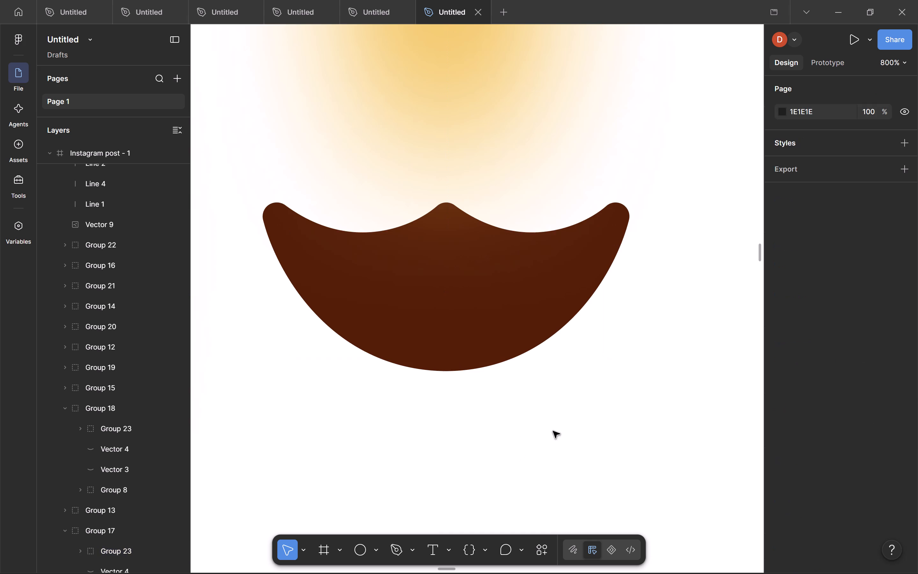
# Paste the ellipse group into the innermost diya of the right-hand set and fit it inside the bowl at about X 818, Y 223.
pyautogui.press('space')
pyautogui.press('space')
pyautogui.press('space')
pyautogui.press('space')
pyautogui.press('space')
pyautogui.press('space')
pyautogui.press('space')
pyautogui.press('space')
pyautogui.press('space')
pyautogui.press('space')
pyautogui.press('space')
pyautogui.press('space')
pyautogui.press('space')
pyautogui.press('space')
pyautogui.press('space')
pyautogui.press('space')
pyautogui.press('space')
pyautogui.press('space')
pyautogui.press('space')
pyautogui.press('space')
pyautogui.moveTo(667, 387); pyautogui.dragTo(241, 573)
pyautogui.moveTo(515, 371); pyautogui.dragTo(115, 402)
pyautogui.moveTo(669, 367); pyautogui.dragTo(394, 324)
pyautogui.moveTo(604, 262); pyautogui.dragTo(336, 230)
pyautogui.moveTo(500, 229); pyautogui.dragTo(225, 190)
pyautogui.moveTo(582, 210); pyautogui.dragTo(352, 210)
pyautogui.moveTo(525, 208); pyautogui.dragTo(236, 217)
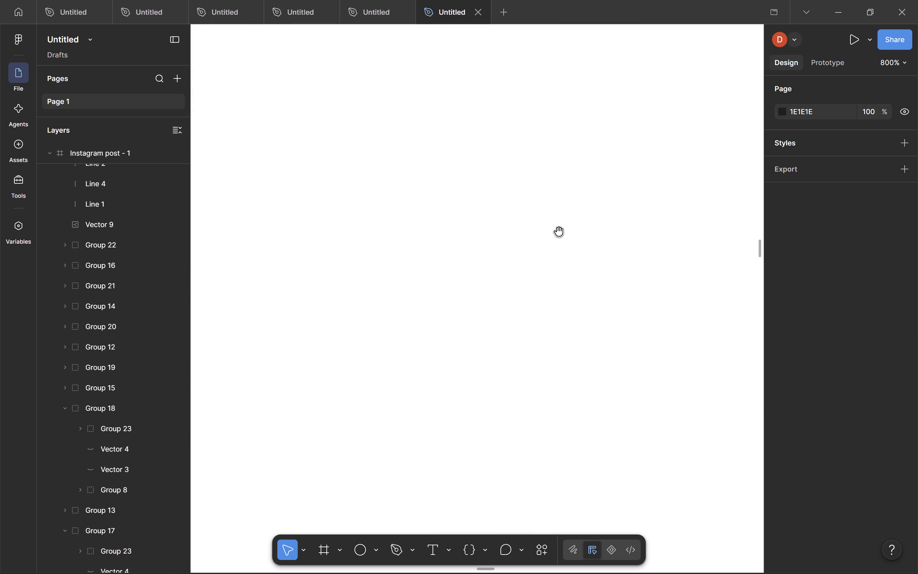
pyautogui.moveTo(572, 229); pyautogui.dragTo(313, 237)
pyautogui.moveTo(577, 231); pyautogui.dragTo(220, 261)
pyautogui.moveTo(521, 254); pyautogui.dragTo(212, 268)
pyautogui.moveTo(583, 290); pyautogui.dragTo(513, 208)
pyautogui.click(463, 310)
pyautogui.hotkey('ctrl', 'v')
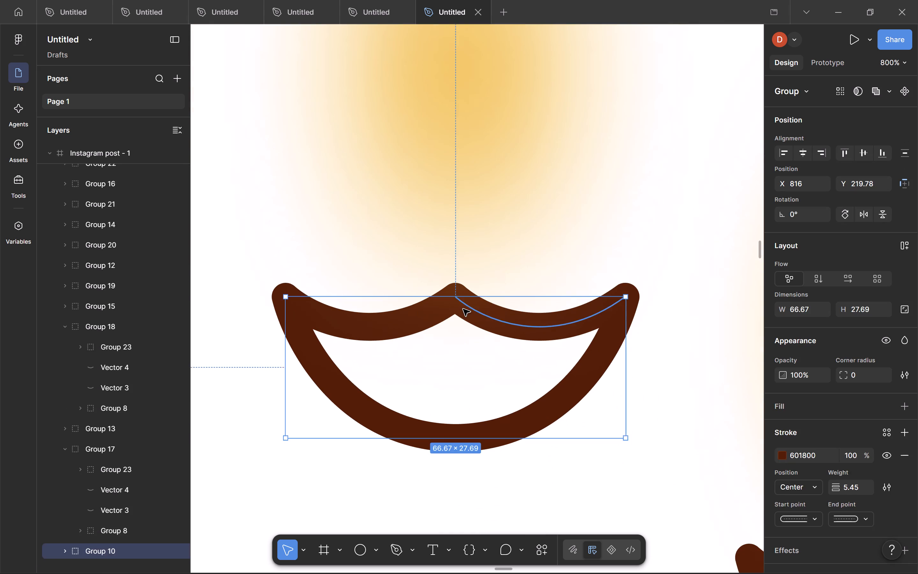
pyautogui.moveTo(492, 368); pyautogui.dragTo(455, 377)
pyautogui.click(762, 450)
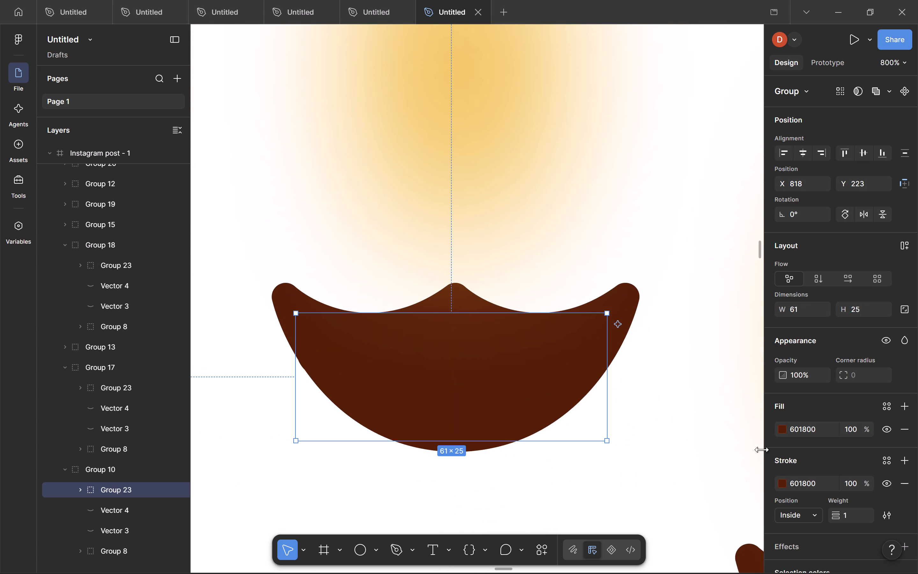
pyautogui.click(722, 438)
# Paste the ellipse group into the middle diya of the right-hand set and fit it inside the bowl at about X 910, Y 274.
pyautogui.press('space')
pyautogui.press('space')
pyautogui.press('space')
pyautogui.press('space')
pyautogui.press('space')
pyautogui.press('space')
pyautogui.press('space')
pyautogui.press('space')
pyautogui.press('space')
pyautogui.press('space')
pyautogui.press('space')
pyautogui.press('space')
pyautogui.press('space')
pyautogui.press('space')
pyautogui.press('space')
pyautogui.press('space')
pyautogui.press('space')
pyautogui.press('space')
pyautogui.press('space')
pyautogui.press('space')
pyautogui.moveTo(722, 438); pyautogui.dragTo(302, 301)
pyautogui.moveTo(376, 381); pyautogui.dragTo(322, 251)
pyautogui.click(398, 319)
pyautogui.hotkey('ctrl', 'v')
pyautogui.moveTo(532, 370); pyautogui.dragTo(513, 374)
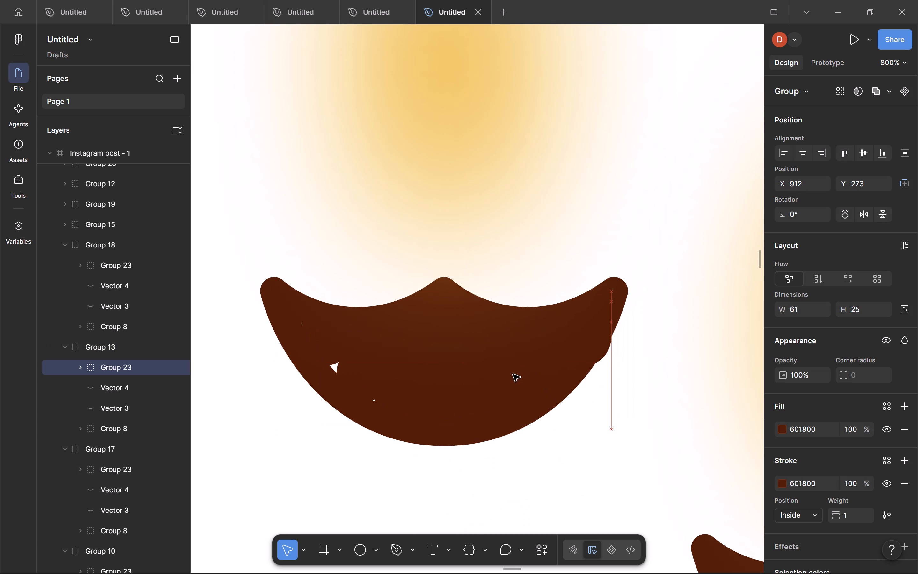
pyautogui.moveTo(513, 374); pyautogui.dragTo(497, 376)
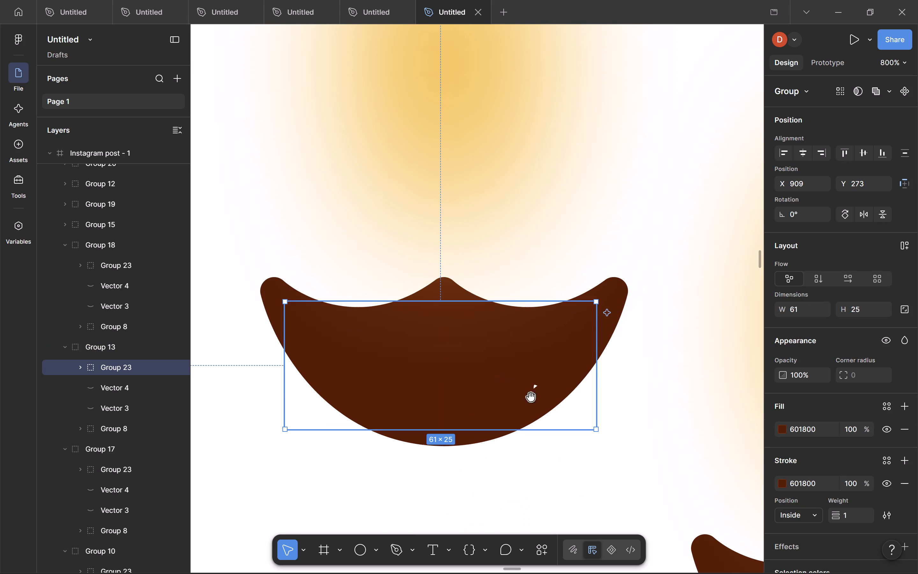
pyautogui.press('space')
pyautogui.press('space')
pyautogui.moveTo(637, 442); pyautogui.dragTo(508, 404)
pyautogui.moveTo(382, 335); pyautogui.dragTo(385, 337)
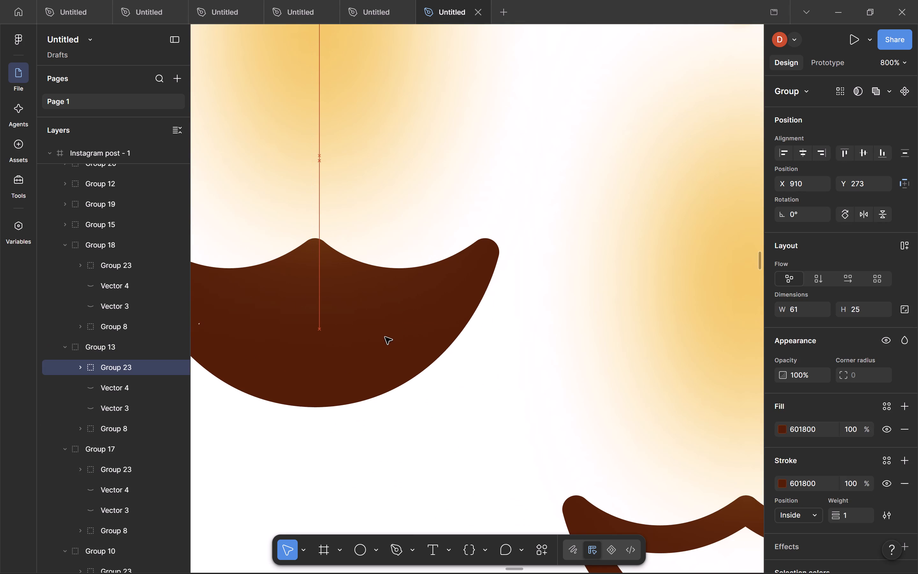
pyautogui.moveTo(385, 337); pyautogui.dragTo(385, 339)
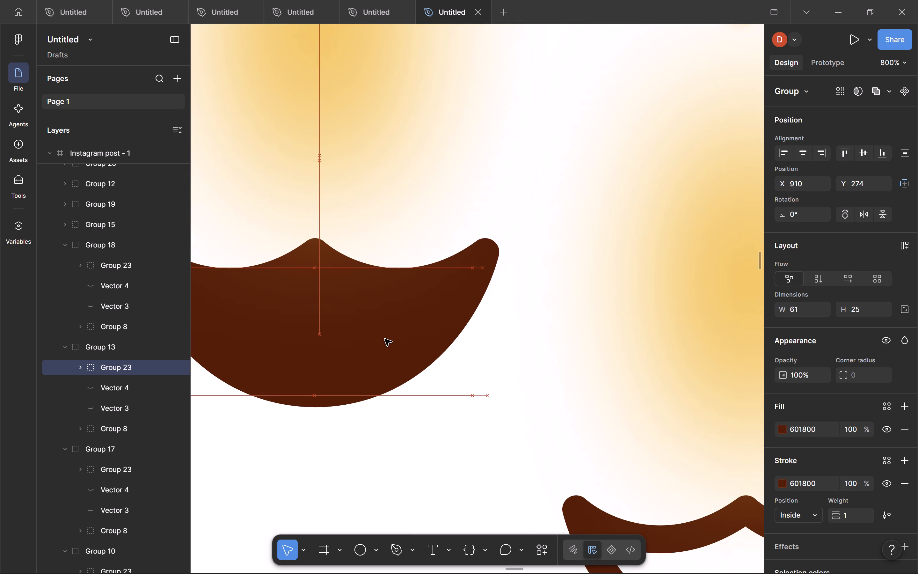
pyautogui.moveTo(385, 339); pyautogui.dragTo(384, 339)
pyautogui.click(515, 362)
# Paste the ellipse group into the rightmost diya and fit it inside the bowl at about X 994, Y 324.
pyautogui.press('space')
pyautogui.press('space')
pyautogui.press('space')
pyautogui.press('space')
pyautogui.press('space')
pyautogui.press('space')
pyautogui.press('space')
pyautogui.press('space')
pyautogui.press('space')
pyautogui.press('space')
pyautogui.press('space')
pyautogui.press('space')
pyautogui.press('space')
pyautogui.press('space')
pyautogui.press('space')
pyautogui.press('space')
pyautogui.moveTo(566, 468); pyautogui.dragTo(412, 213)
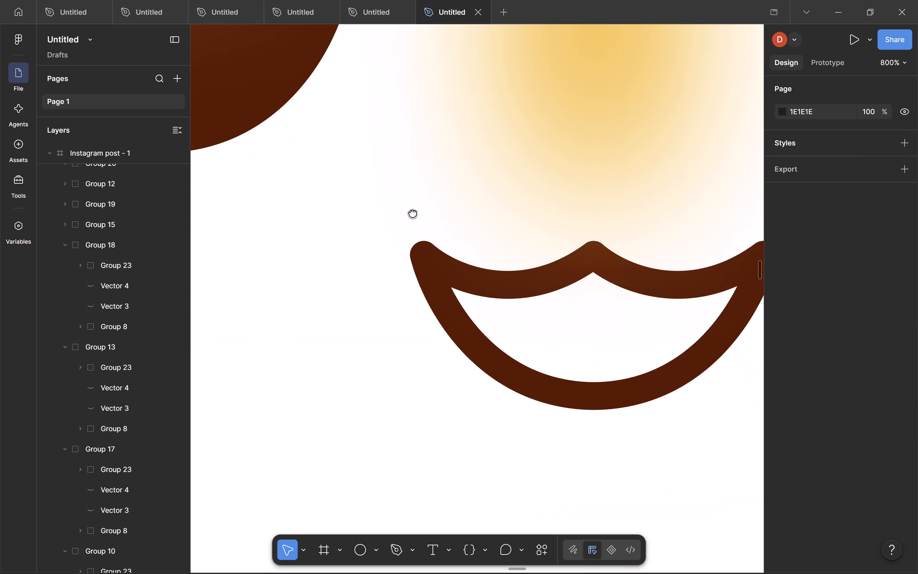
pyautogui.moveTo(412, 213); pyautogui.dragTo(414, 213)
pyautogui.click(516, 282)
pyautogui.hotkey('ctrl', 'v')
pyautogui.moveTo(595, 320); pyautogui.dragTo(559, 321)
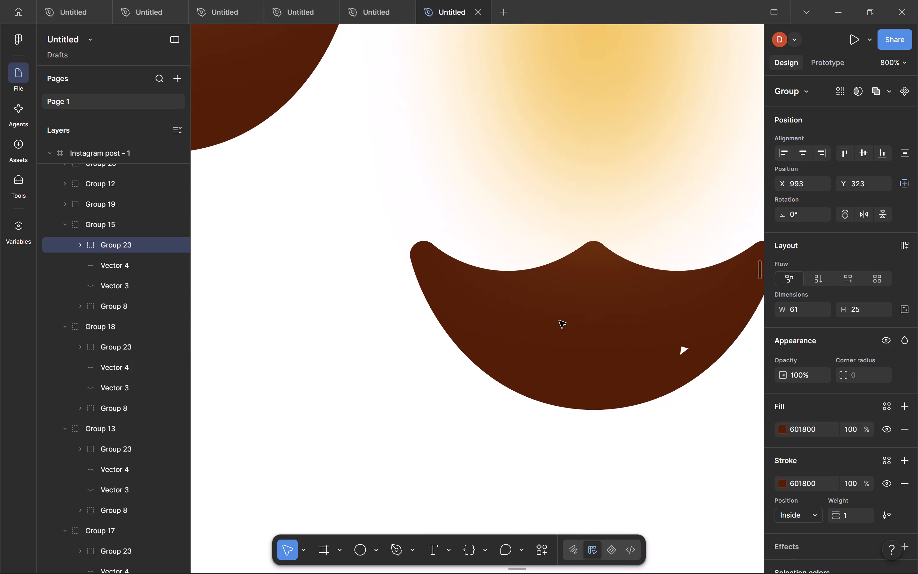
pyautogui.moveTo(559, 321); pyautogui.dragTo(565, 327)
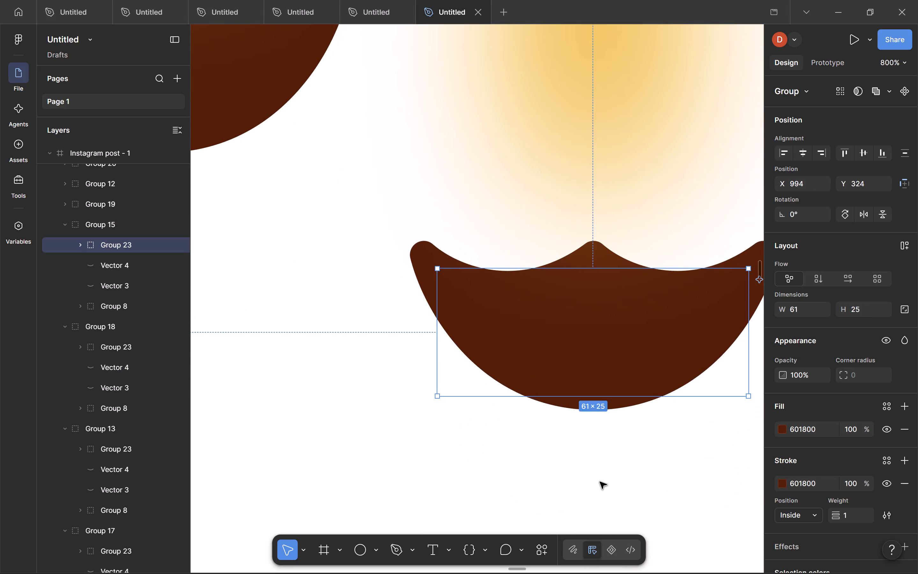
pyautogui.click(600, 482)
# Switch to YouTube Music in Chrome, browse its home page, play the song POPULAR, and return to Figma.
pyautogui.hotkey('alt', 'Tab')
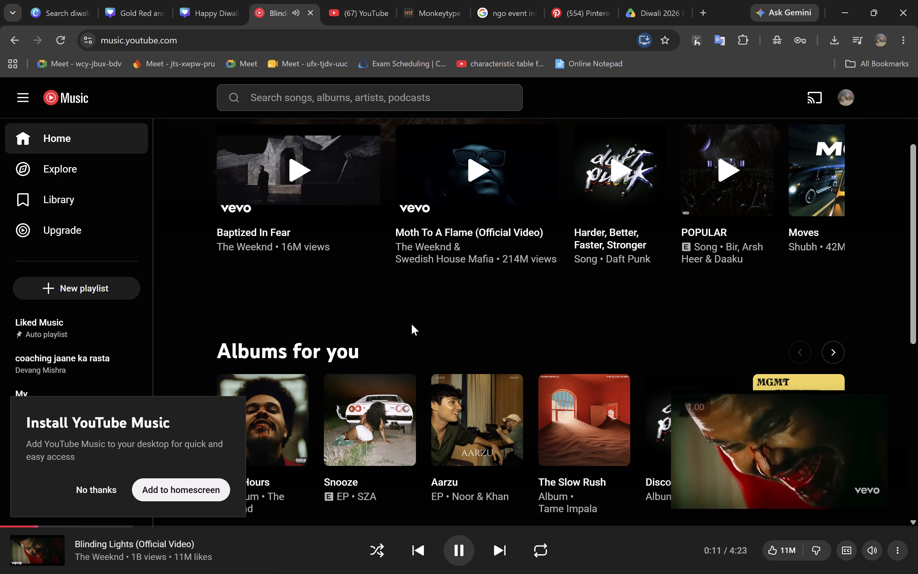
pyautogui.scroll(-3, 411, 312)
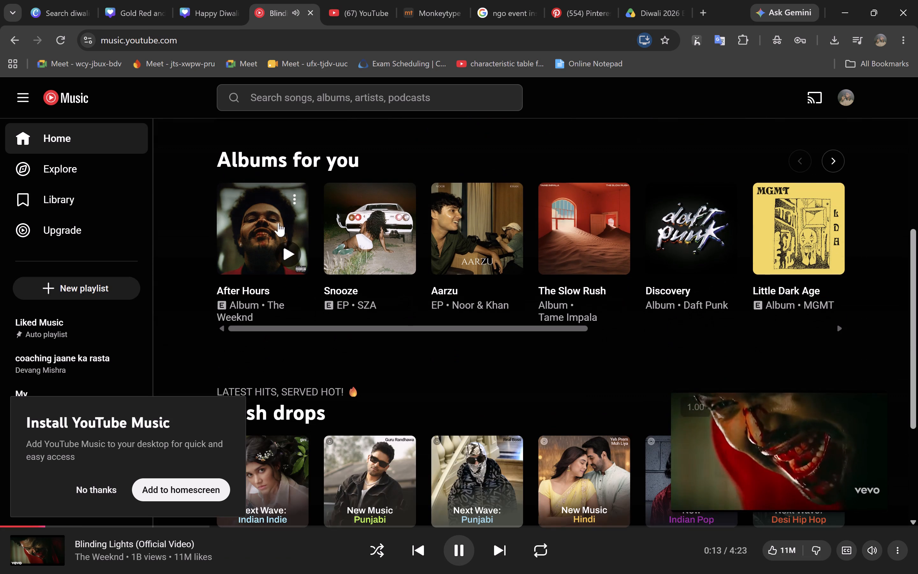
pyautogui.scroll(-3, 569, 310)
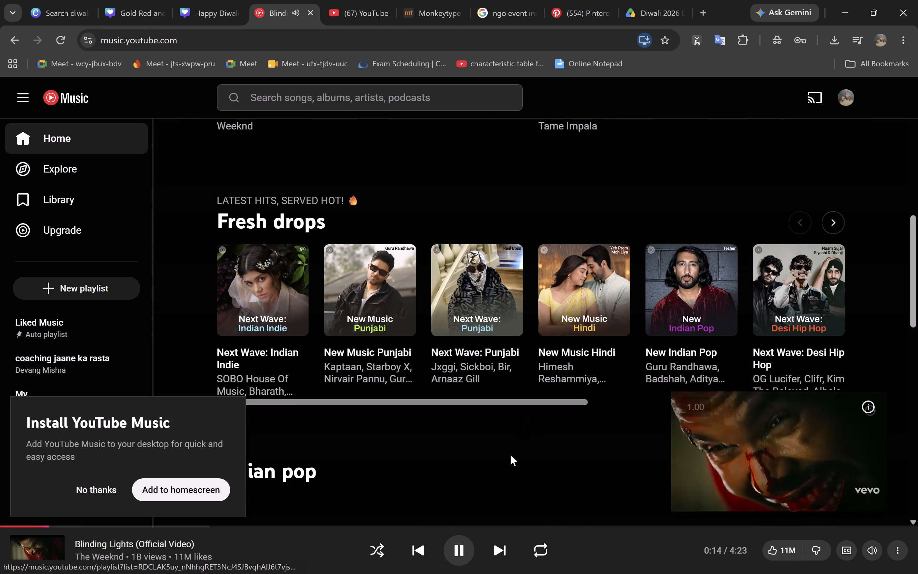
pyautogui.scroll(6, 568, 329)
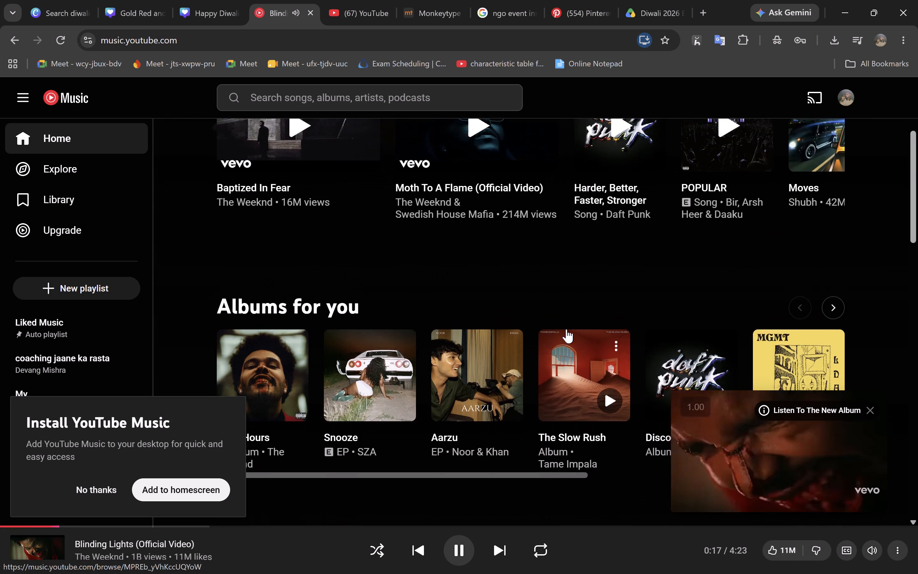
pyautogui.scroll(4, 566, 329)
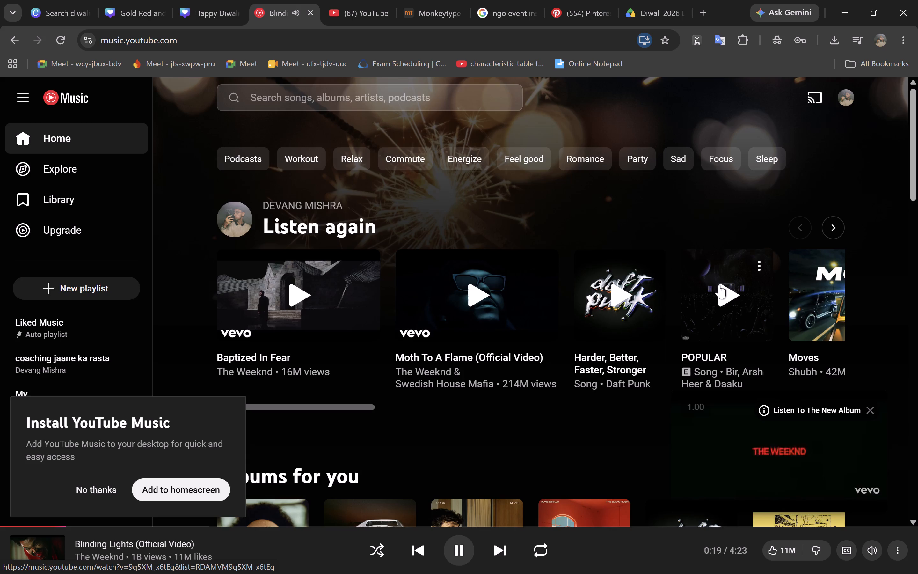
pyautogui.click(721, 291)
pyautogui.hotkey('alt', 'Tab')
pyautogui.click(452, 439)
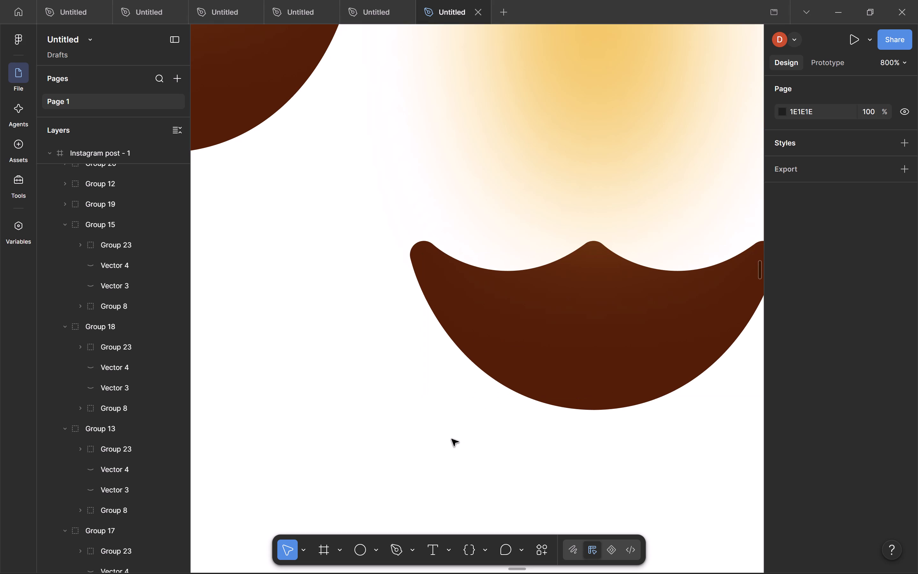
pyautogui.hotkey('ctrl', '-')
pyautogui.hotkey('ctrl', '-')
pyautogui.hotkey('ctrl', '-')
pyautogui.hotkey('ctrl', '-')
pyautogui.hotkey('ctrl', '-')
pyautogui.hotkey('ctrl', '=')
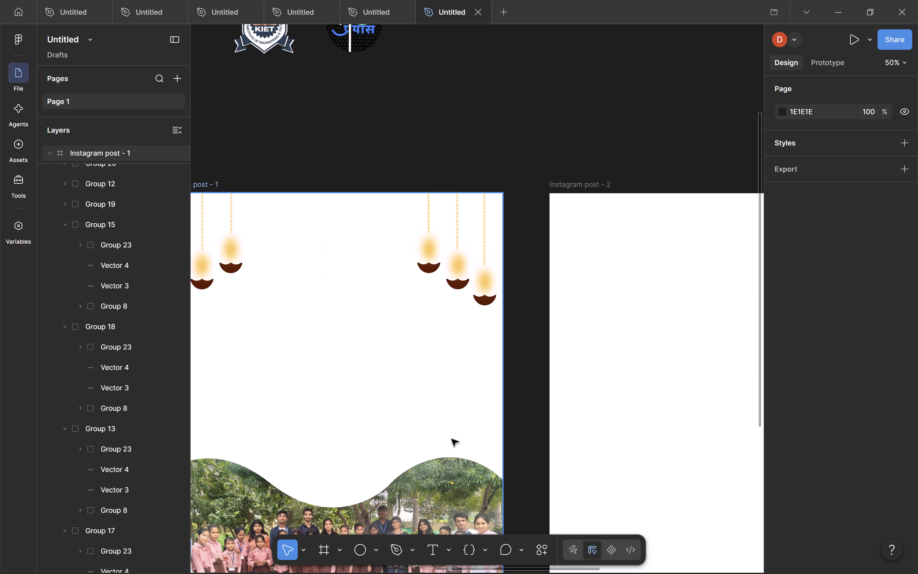
# Add an FFAE00 stroke with weight 16 to the wave-shaped group photo in Instagram post - 1.
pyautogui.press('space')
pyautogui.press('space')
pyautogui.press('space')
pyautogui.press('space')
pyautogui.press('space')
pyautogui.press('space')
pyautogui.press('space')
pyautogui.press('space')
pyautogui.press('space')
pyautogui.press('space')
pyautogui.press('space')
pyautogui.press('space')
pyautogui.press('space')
pyautogui.moveTo(417, 460); pyautogui.dragTo(536, 333)
pyautogui.click(468, 378)
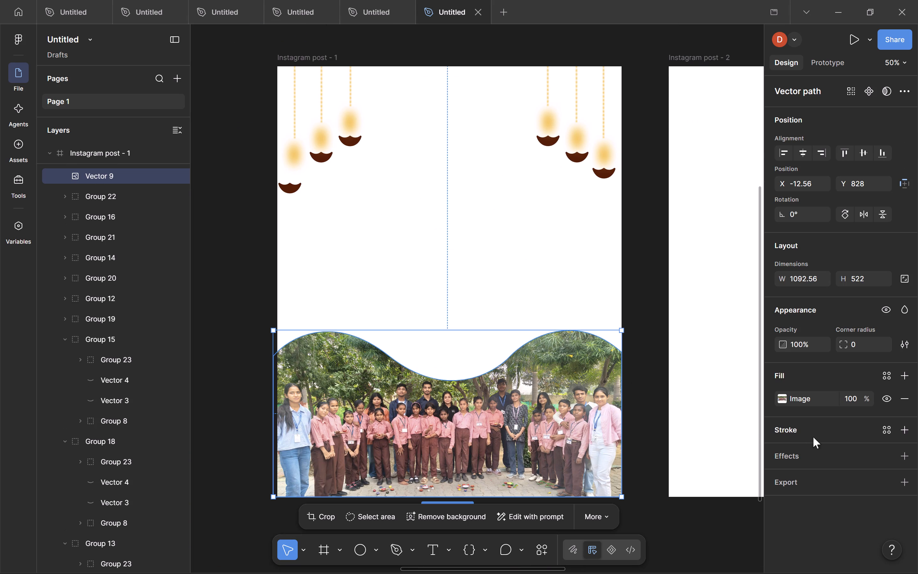
pyautogui.click(907, 428)
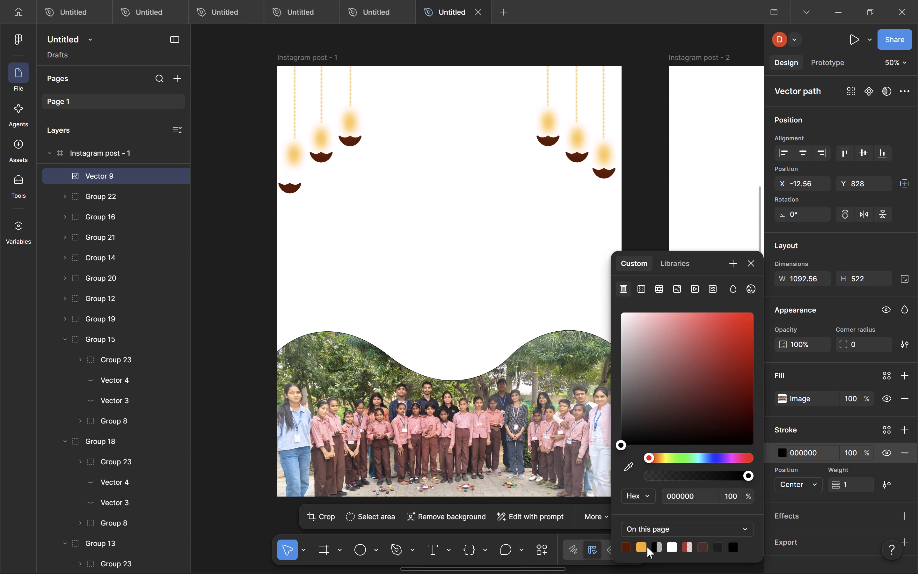
pyautogui.click(647, 547)
pyautogui.click(641, 544)
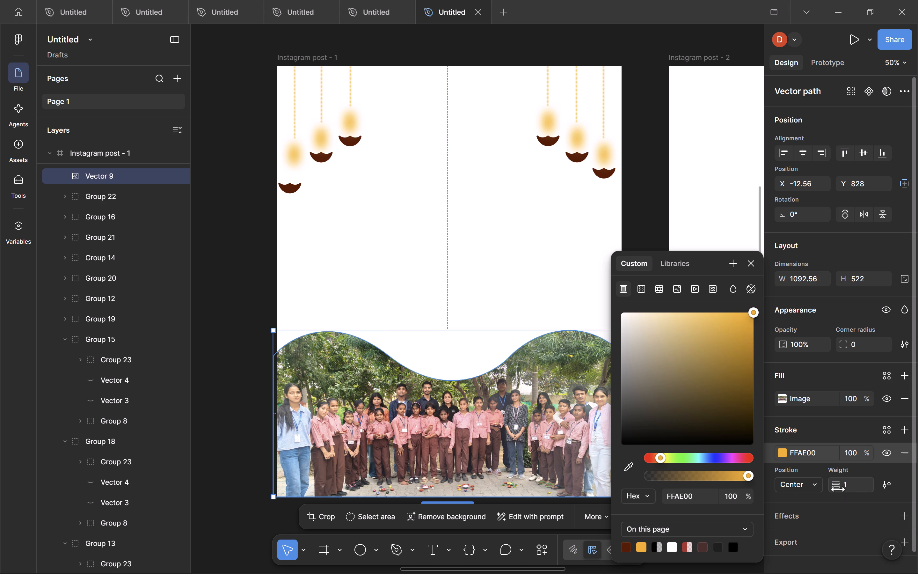
pyautogui.moveTo(838, 489); pyautogui.dragTo(478, 297)
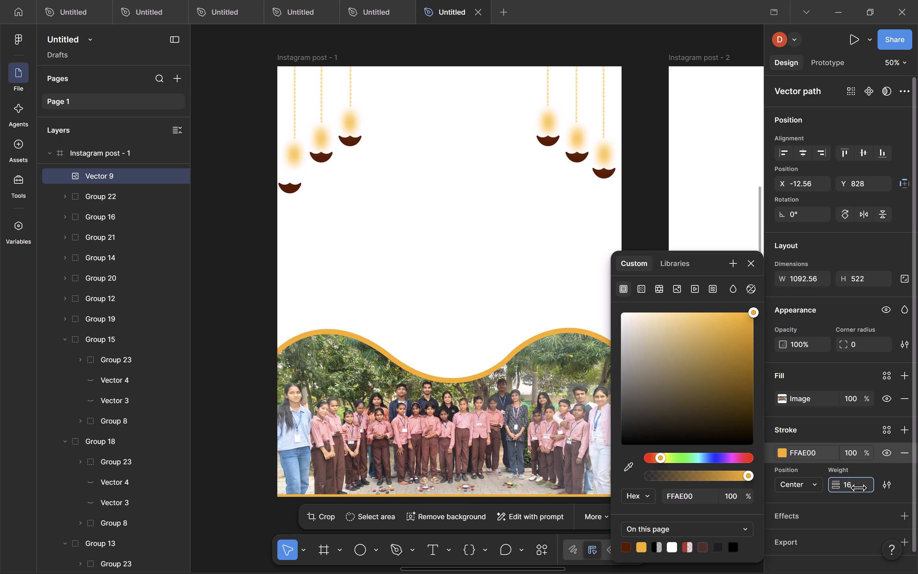
pyautogui.moveTo(478, 297); pyautogui.dragTo(478, 297)
# Stretch the wave photo's lower edge just past the bottom of the frame, to a height of about 536.
pyautogui.click(500, 445)
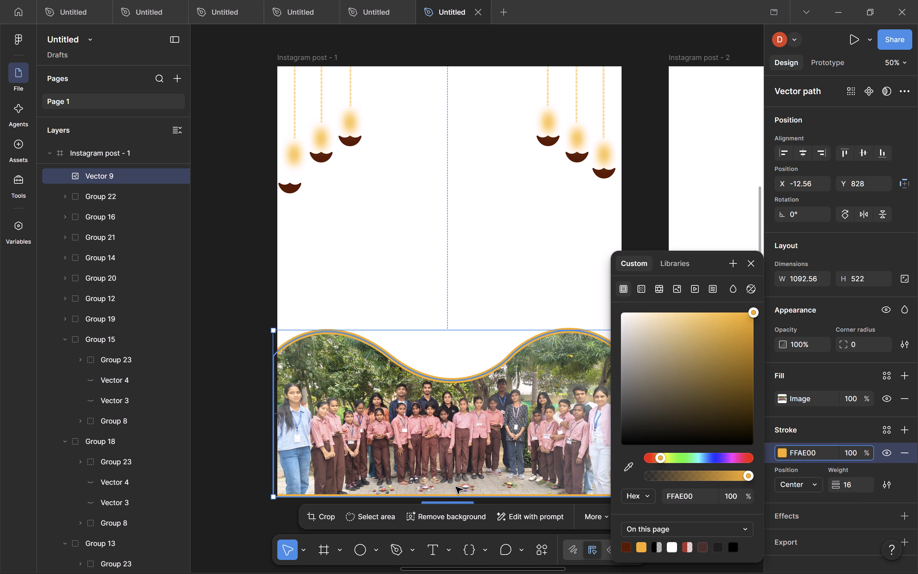
pyautogui.click(453, 470)
pyautogui.moveTo(456, 495); pyautogui.dragTo(459, 501)
# Readjust the weight of the wave photo's orange stroke by eye.
pyautogui.moveTo(840, 485); pyautogui.dragTo(472, 298)
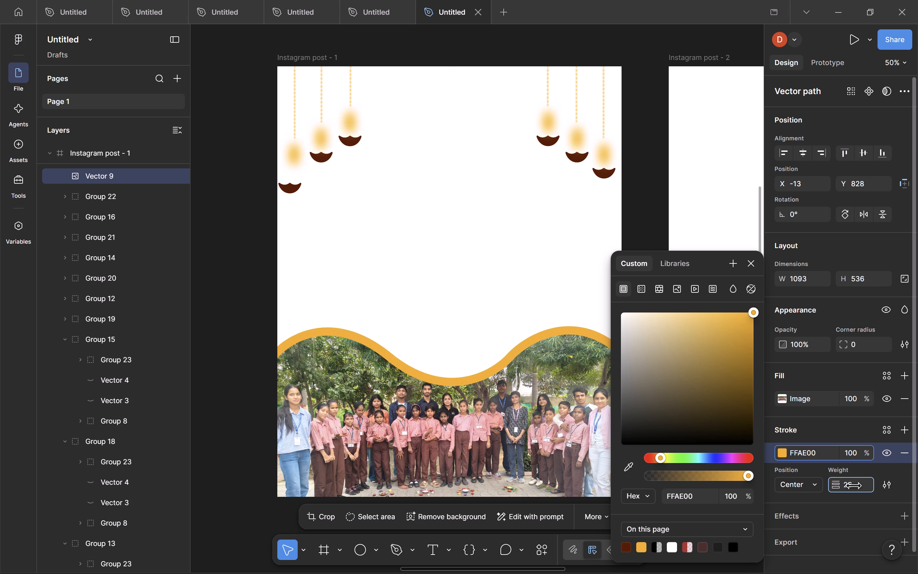
pyautogui.moveTo(472, 298); pyautogui.dragTo(469, 298)
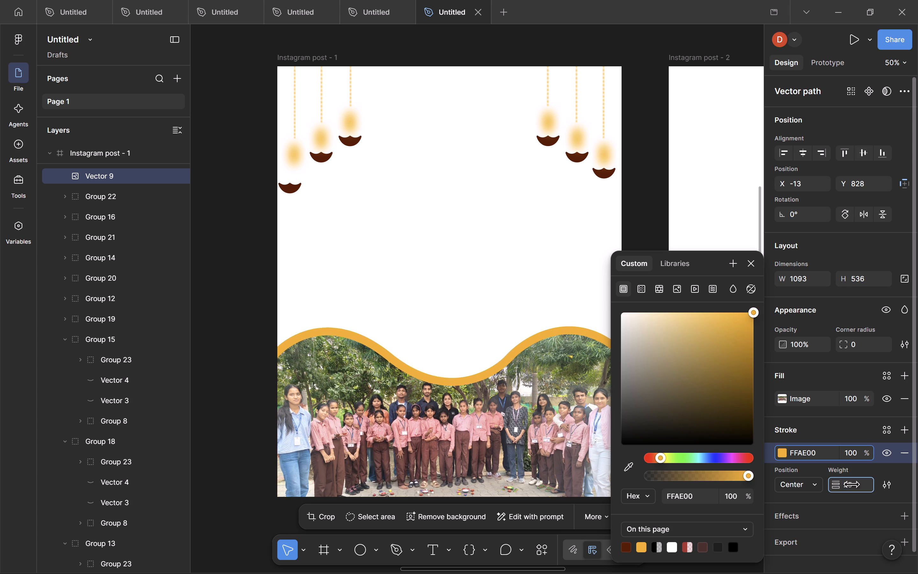
pyautogui.moveTo(469, 298); pyautogui.dragTo(464, 297)
pyautogui.click(229, 273)
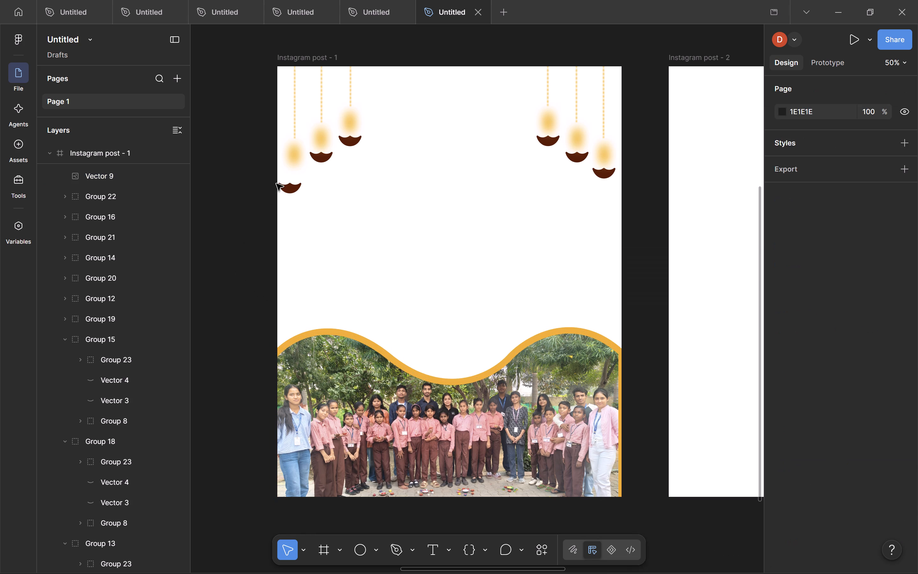
# Move the leftmost diya's bowl and its fill together so they hang centred beneath the glow and string.
pyautogui.moveTo(292, 189); pyautogui.dragTo(295, 177)
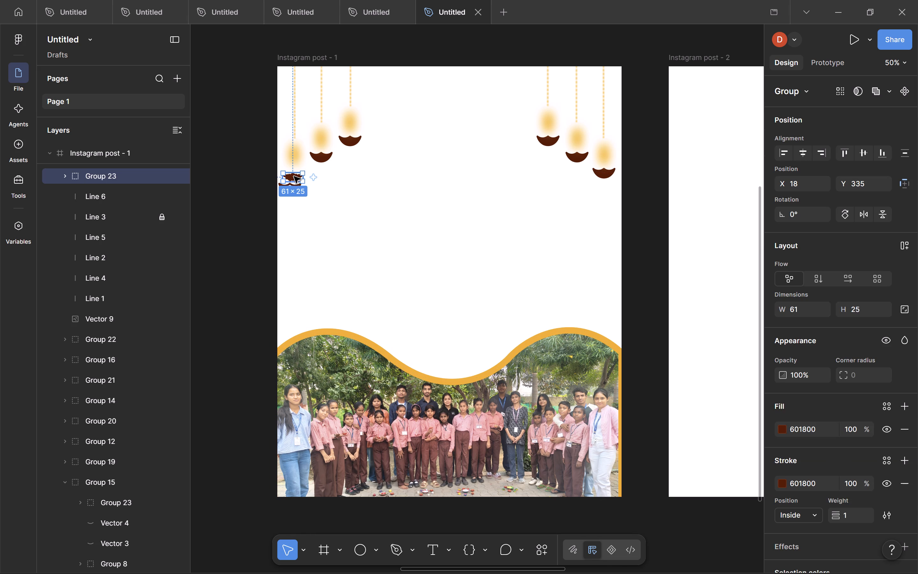
pyautogui.hotkey('ctrl', 'z')
pyautogui.moveTo(296, 208); pyautogui.dragTo(287, 181)
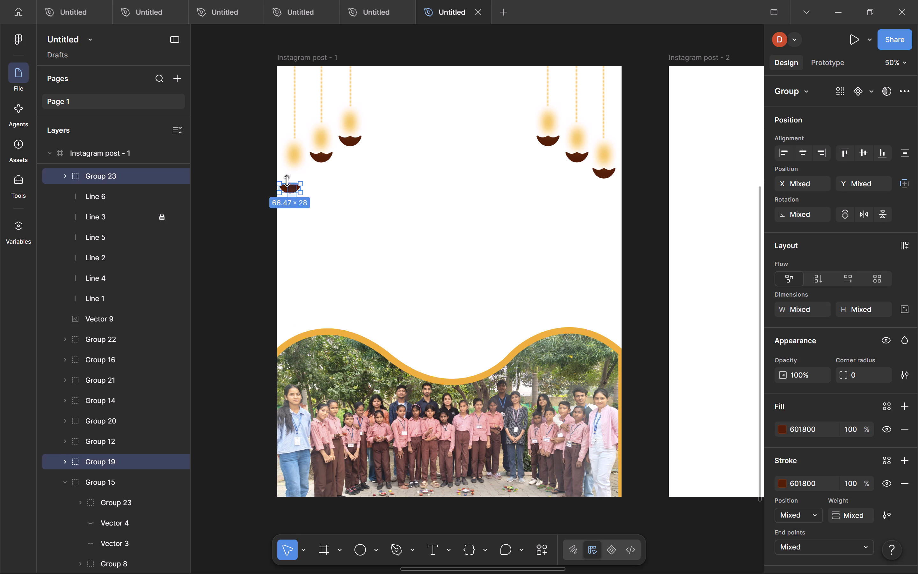
pyautogui.moveTo(289, 187); pyautogui.dragTo(293, 176)
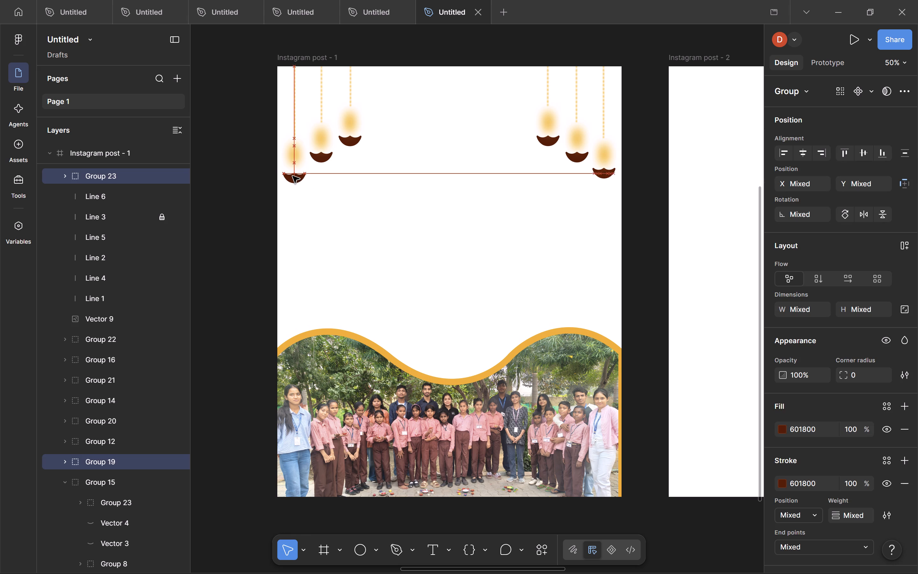
pyautogui.moveTo(293, 176); pyautogui.dragTo(294, 176)
pyautogui.click(343, 176)
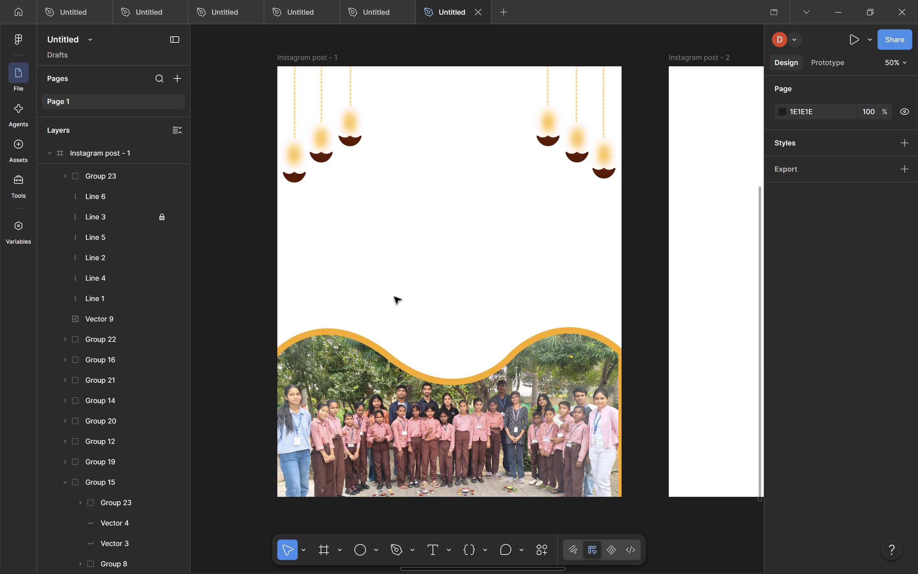
# Move the KIET and Ek Prayas logos together into the top of Instagram post - 1, between the diyas.
pyautogui.scroll(7, 412, 319)
pyautogui.click(327, 116)
pyautogui.moveTo(338, 111); pyautogui.dragTo(517, 221)
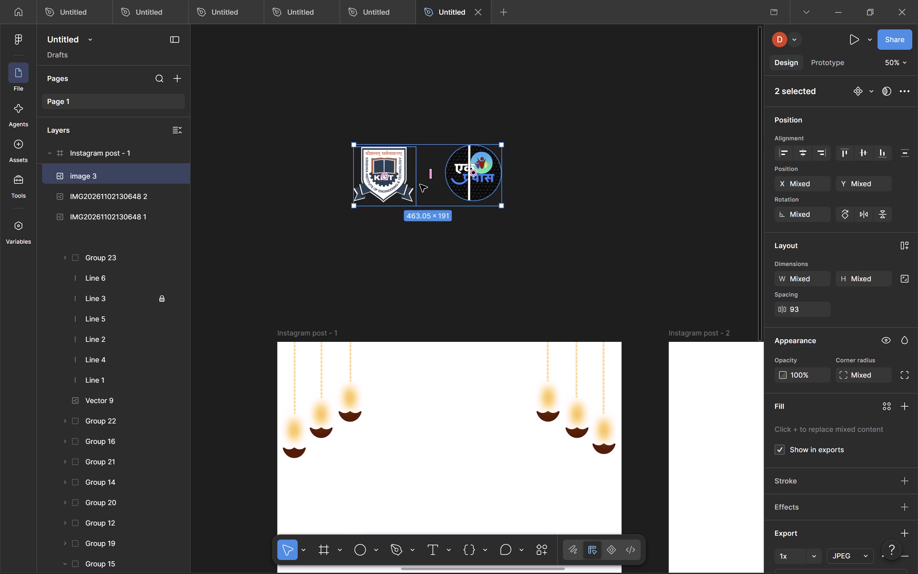
pyautogui.moveTo(449, 173); pyautogui.dragTo(466, 382)
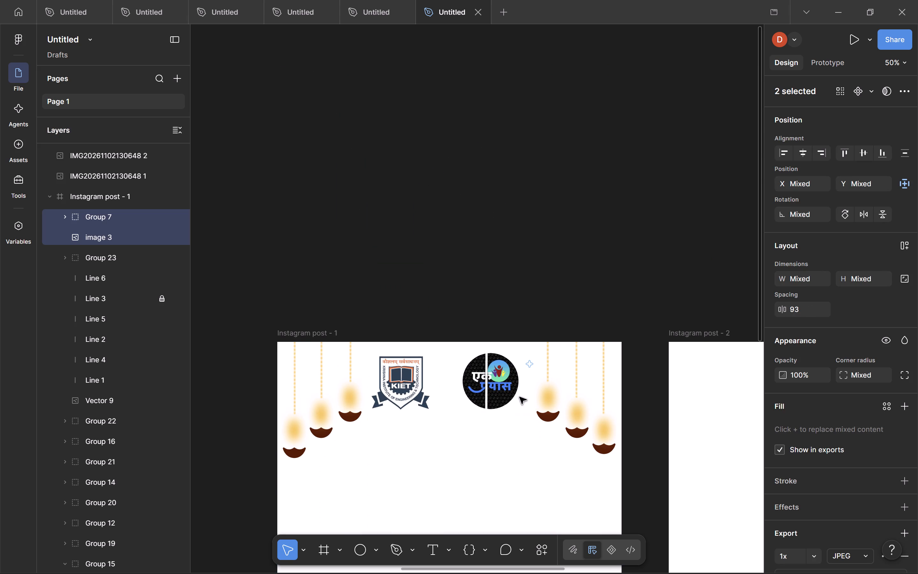
# Scale both logos down to a spacing of 82 and centre them between the diya sets, 103 from each side.
pyautogui.keyDown('shift'); pyautogui.moveTo(524, 415); pyautogui.dragTo(521, 414); pyautogui.keyUp('shift')
pyautogui.keyDown('shift'); pyautogui.moveTo(521, 414); pyautogui.dragTo(521, 414); pyautogui.keyUp('shift')
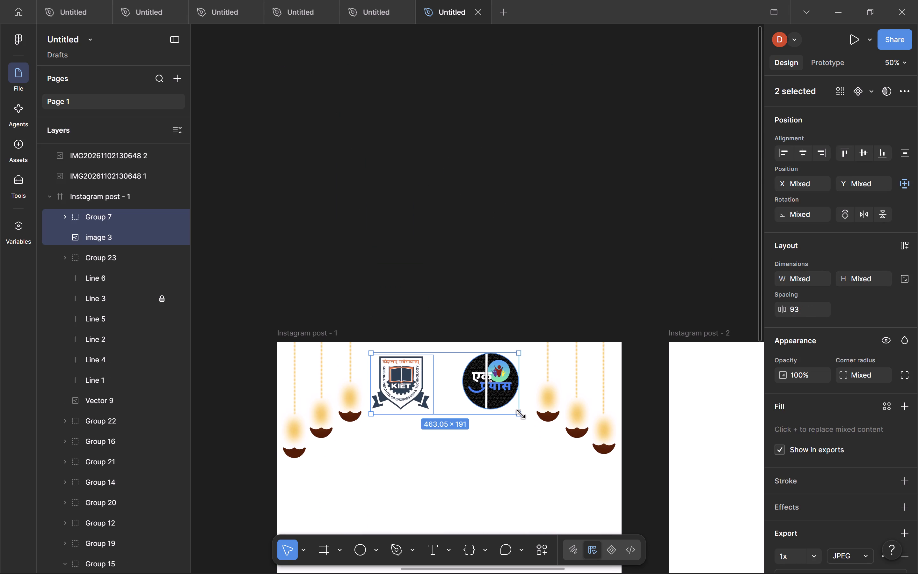
pyautogui.keyDown('shift'); pyautogui.moveTo(521, 414); pyautogui.dragTo(501, 404); pyautogui.keyUp('shift')
pyautogui.moveTo(473, 382); pyautogui.dragTo(492, 384)
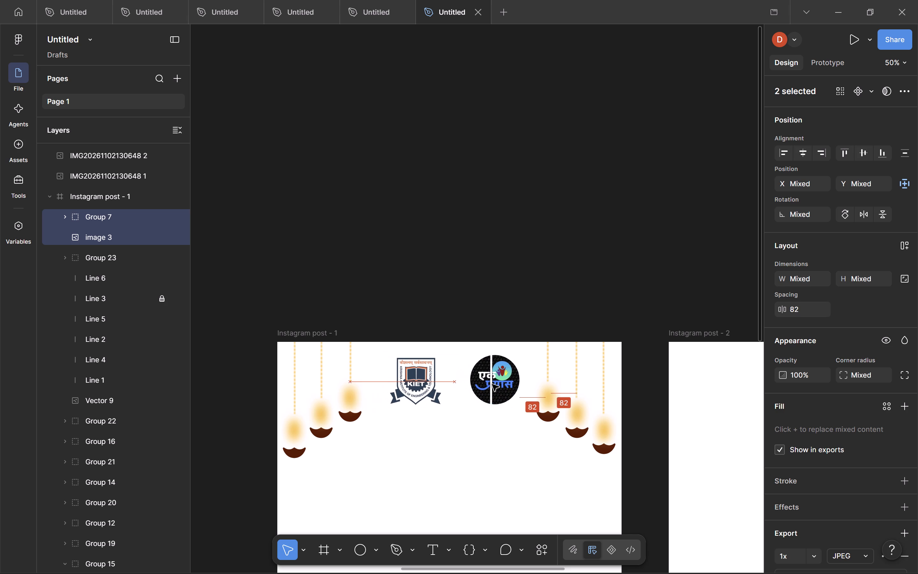
pyautogui.moveTo(492, 384); pyautogui.dragTo(487, 385)
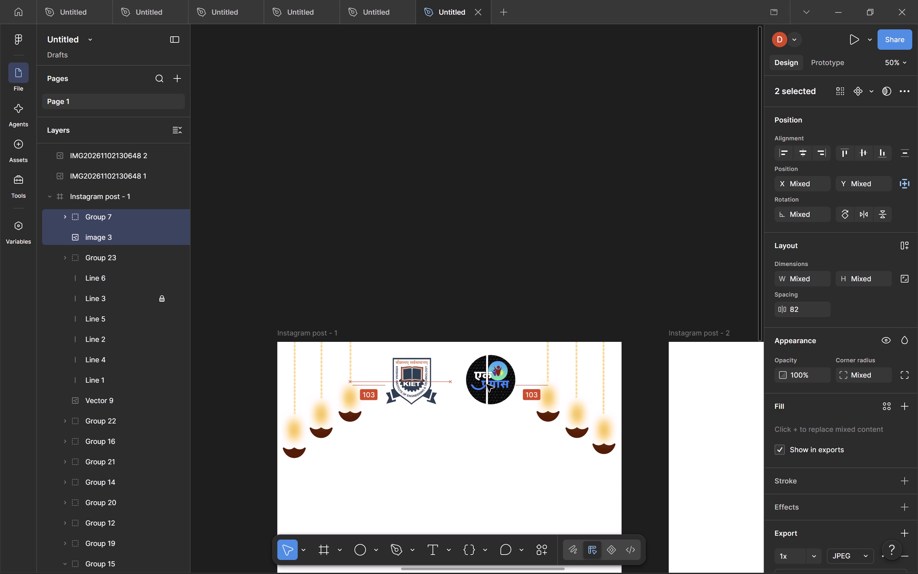
pyautogui.moveTo(487, 385); pyautogui.dragTo(487, 382)
pyautogui.click(494, 267)
# Open the search for assets, plugins and widgets.
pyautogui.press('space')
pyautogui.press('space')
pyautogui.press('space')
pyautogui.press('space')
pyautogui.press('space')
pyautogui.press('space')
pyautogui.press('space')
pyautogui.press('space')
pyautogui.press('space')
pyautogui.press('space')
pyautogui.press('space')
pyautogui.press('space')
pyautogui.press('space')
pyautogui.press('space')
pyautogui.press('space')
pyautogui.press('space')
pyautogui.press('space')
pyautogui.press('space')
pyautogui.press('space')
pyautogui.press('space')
pyautogui.moveTo(555, 440); pyautogui.dragTo(576, 177)
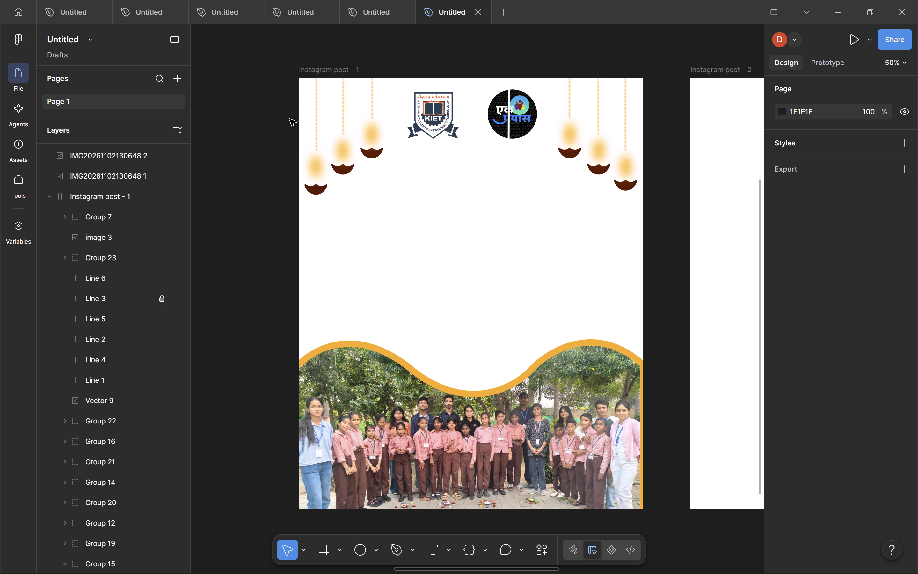
pyautogui.click(543, 545)
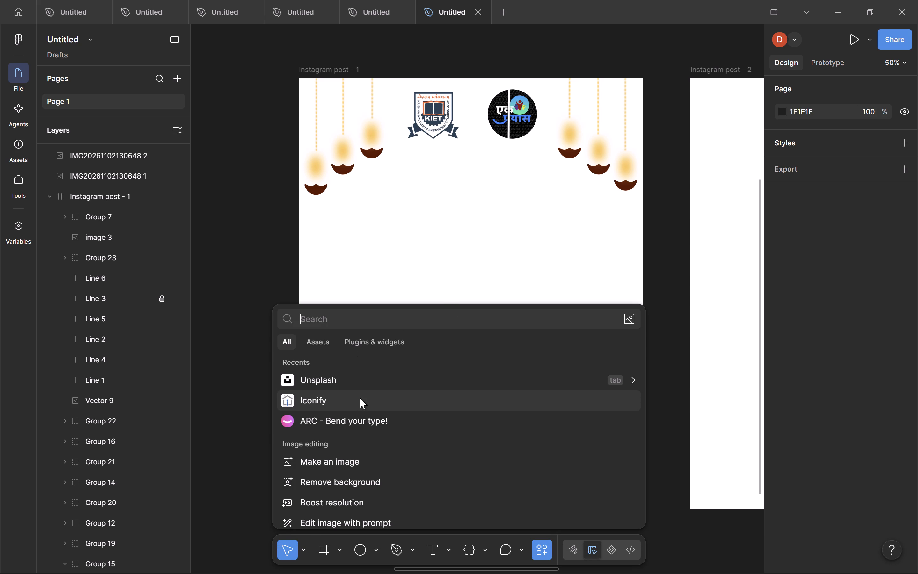
# Search plugins for "elements", run Streamline: Icons, Illustrations, Emoji, Elements, and dismiss its welcome screen.
pyautogui.write('elements')
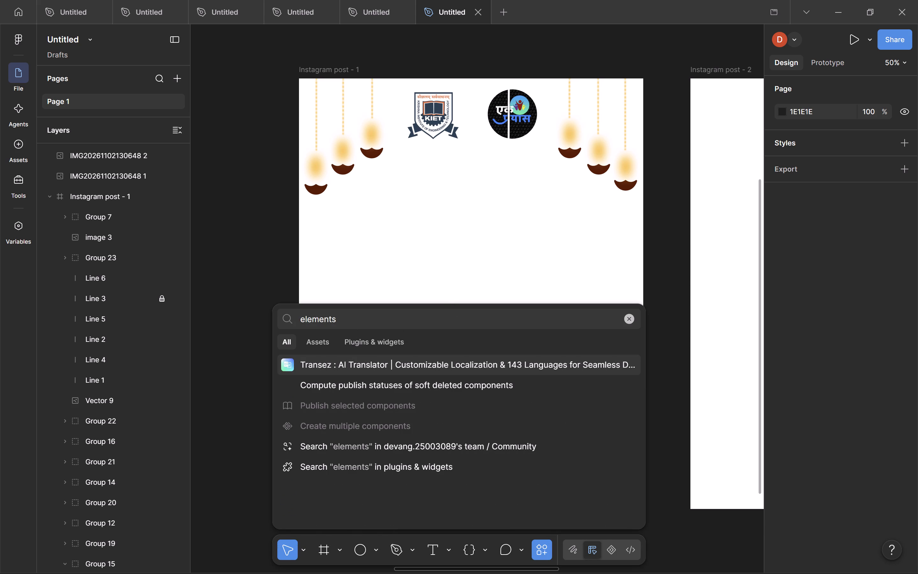
pyautogui.click(361, 333)
pyautogui.click(363, 339)
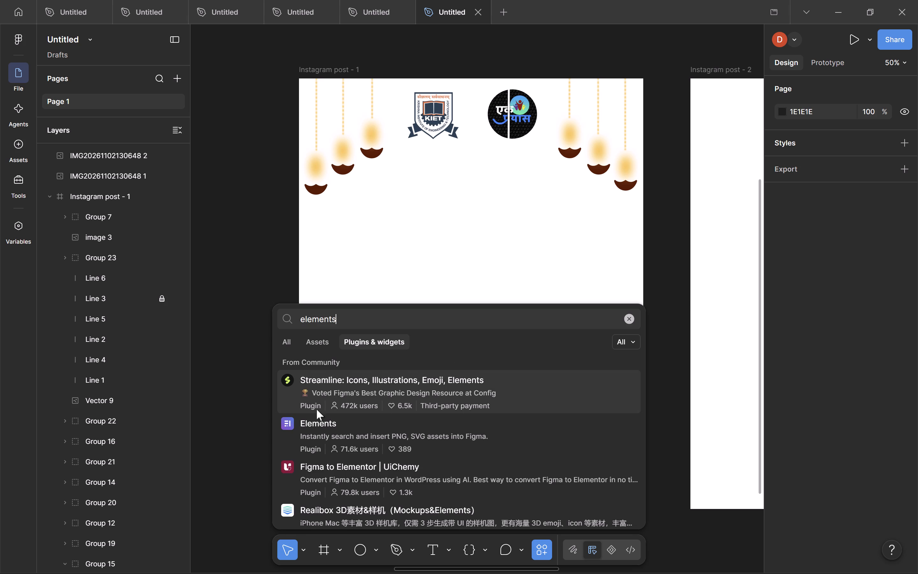
pyautogui.click(369, 372)
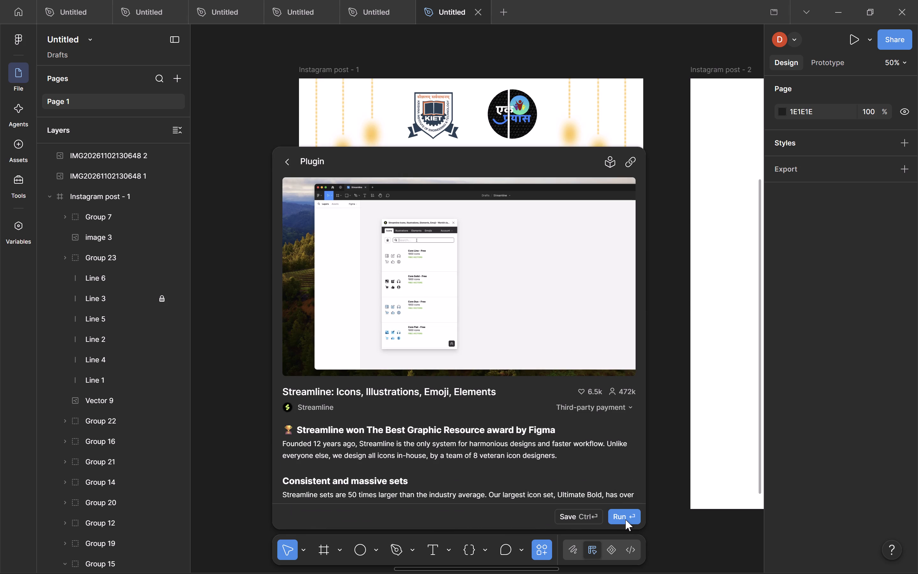
pyautogui.click(625, 519)
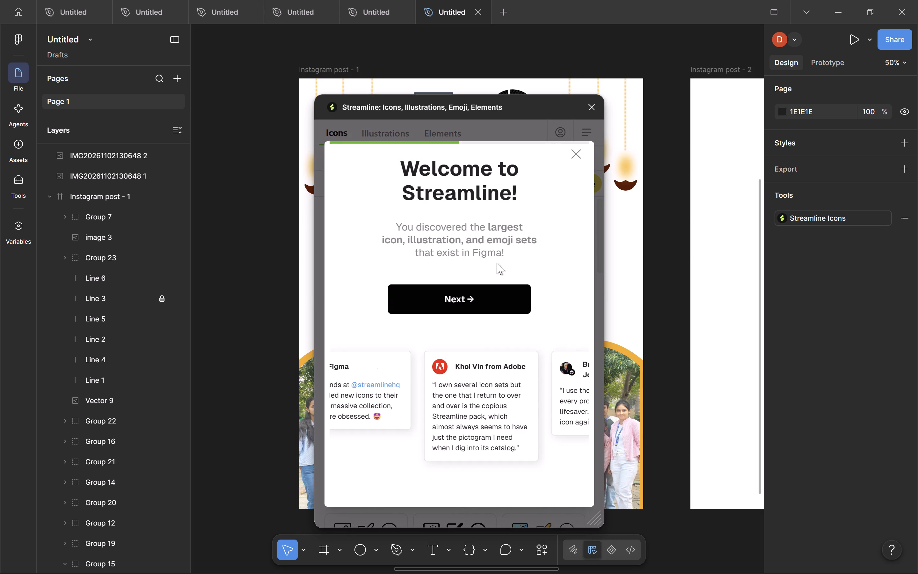
pyautogui.click(572, 156)
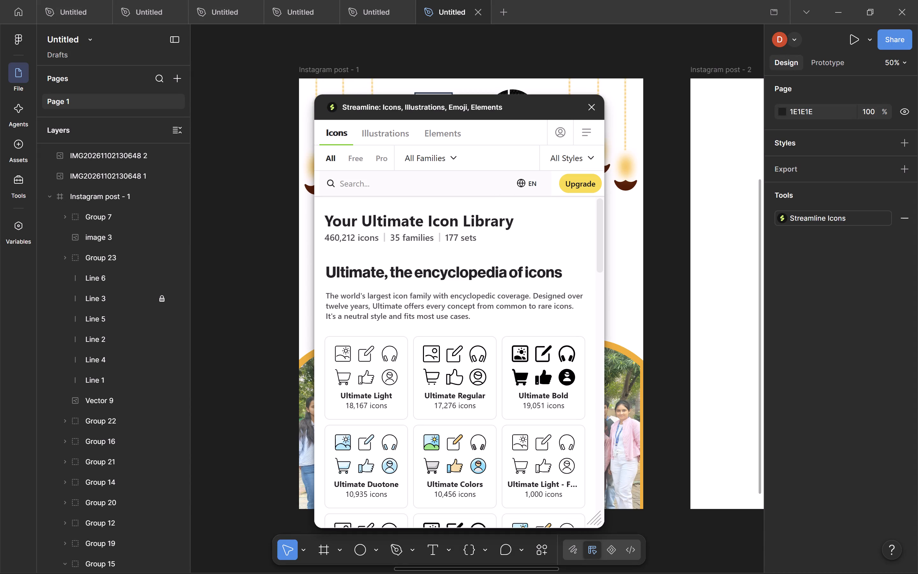
# Search the plugin's illustrations for "diwali", then clear the search and switch to its elements library.
pyautogui.click(388, 125)
pyautogui.click(370, 180)
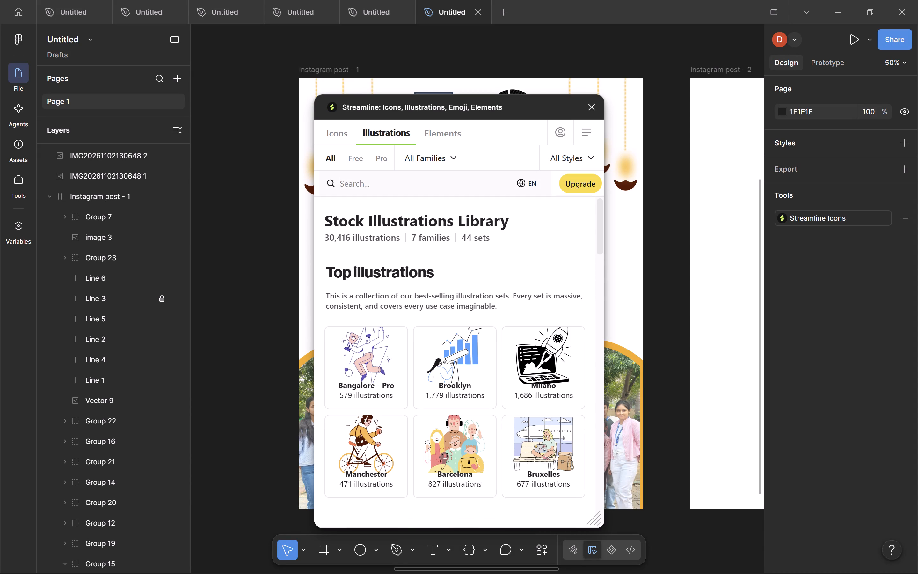
pyautogui.write('diwali')
pyautogui.press('Return')
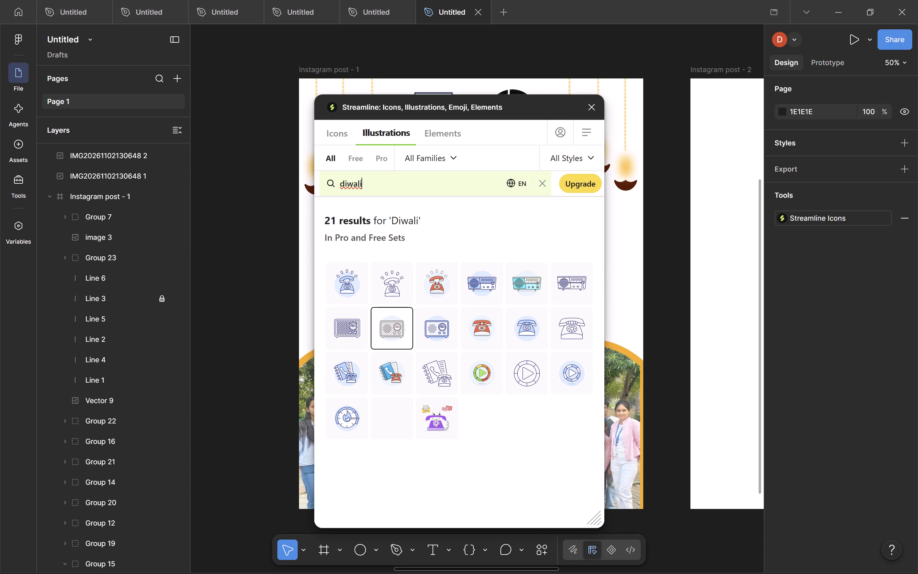
pyautogui.scroll(-5, 458, 312)
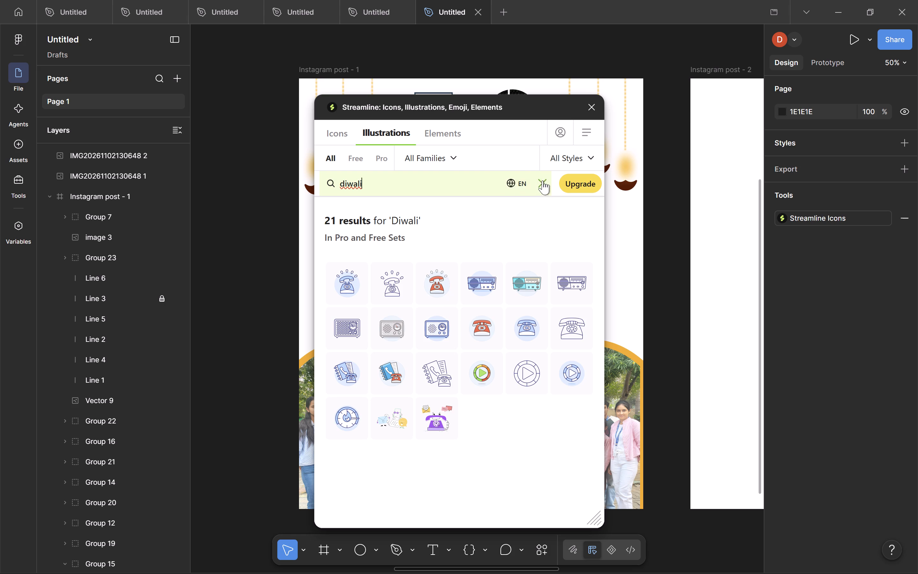
pyautogui.click(543, 180)
pyautogui.click(437, 137)
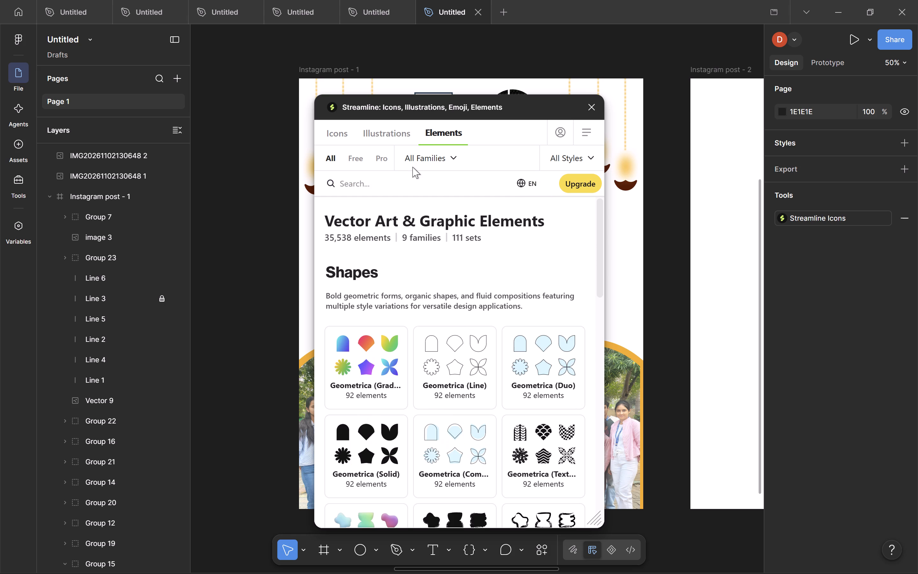
# Search the plugin's elements library for "diwali".
pyautogui.click(399, 179)
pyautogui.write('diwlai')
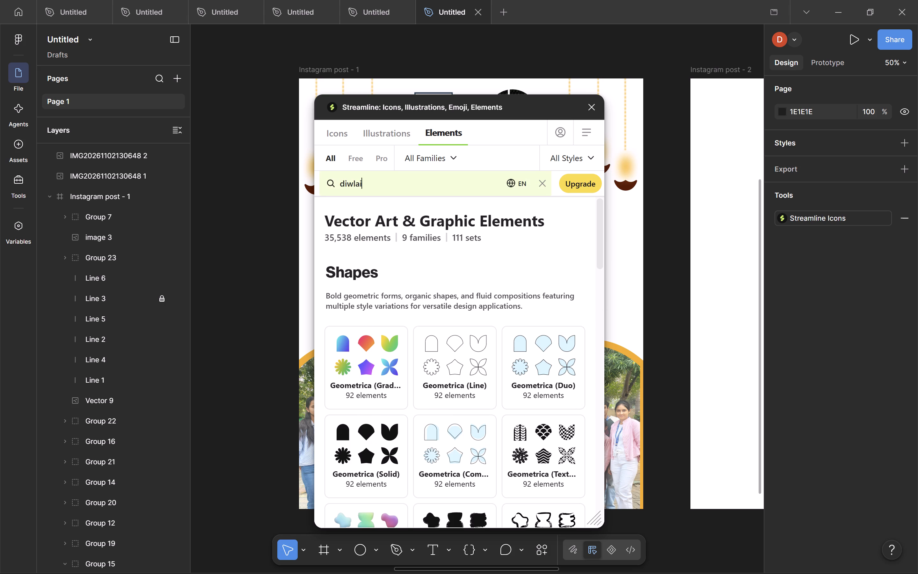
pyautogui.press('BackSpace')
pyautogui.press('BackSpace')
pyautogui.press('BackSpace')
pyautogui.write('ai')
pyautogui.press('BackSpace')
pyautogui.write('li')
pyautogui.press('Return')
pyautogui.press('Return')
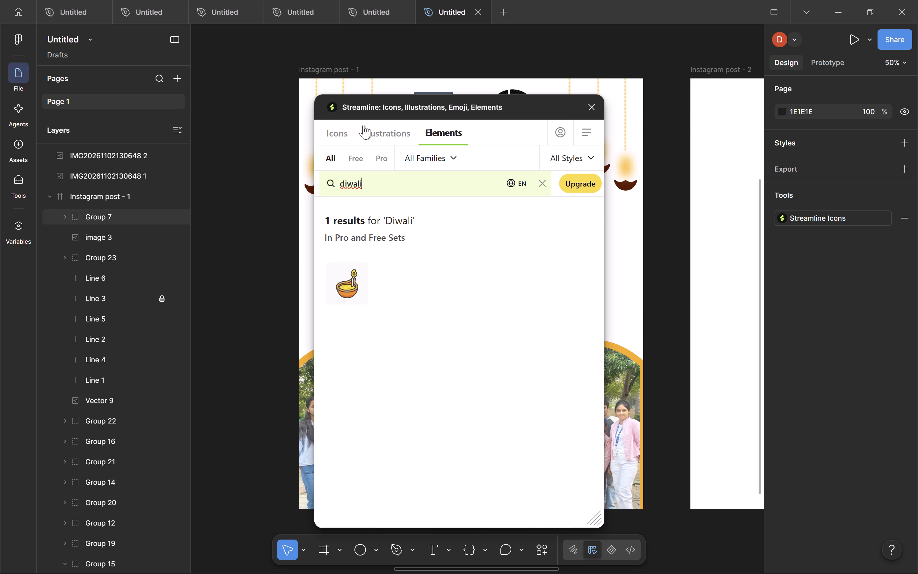
# Search the plugin's free icons for "diwali", look through the results and close the plugin.
pyautogui.click(340, 134)
pyautogui.click(374, 183)
pyautogui.press('Return')
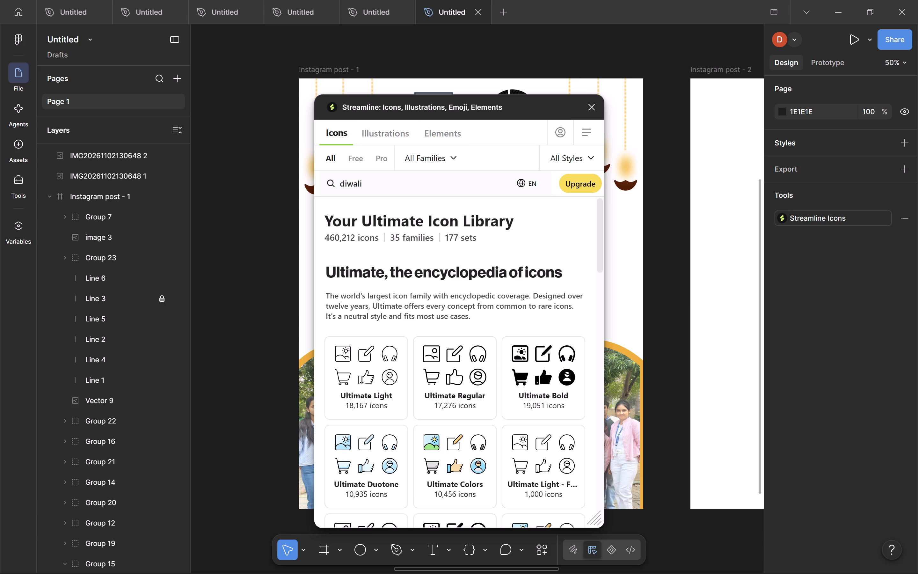
pyautogui.click(372, 181)
pyautogui.press('Return')
pyautogui.click(350, 150)
pyautogui.click(389, 184)
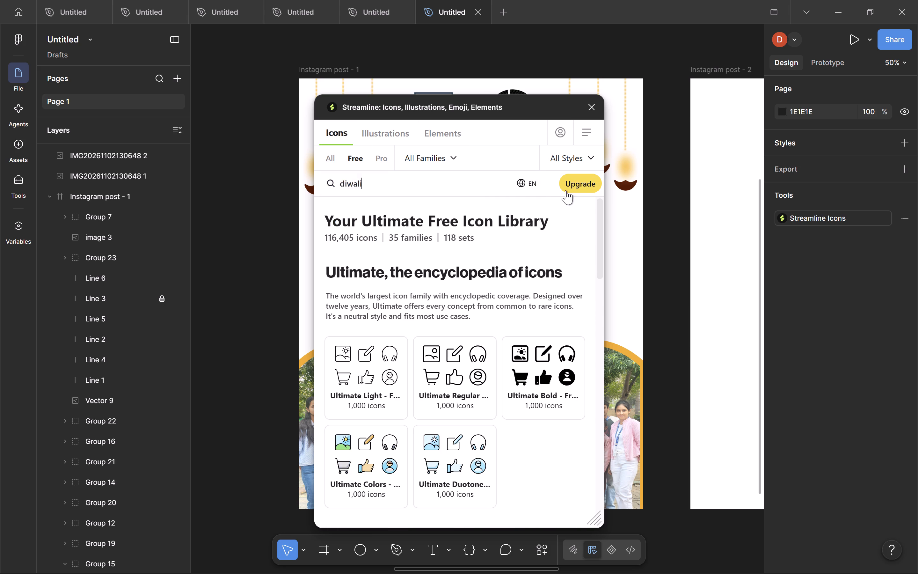
pyautogui.click(470, 188)
pyautogui.press('BackSpace')
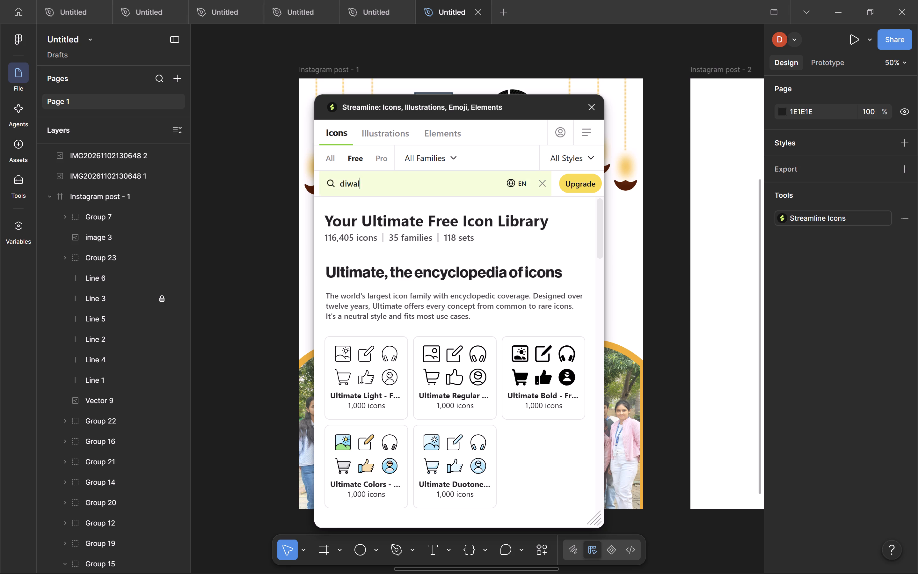
pyautogui.press('BackSpace')
pyautogui.press('BackSpace')
pyautogui.press('BackSpace')
pyautogui.press('BackSpace')
pyautogui.press('BackSpace')
pyautogui.press('BackSpace')
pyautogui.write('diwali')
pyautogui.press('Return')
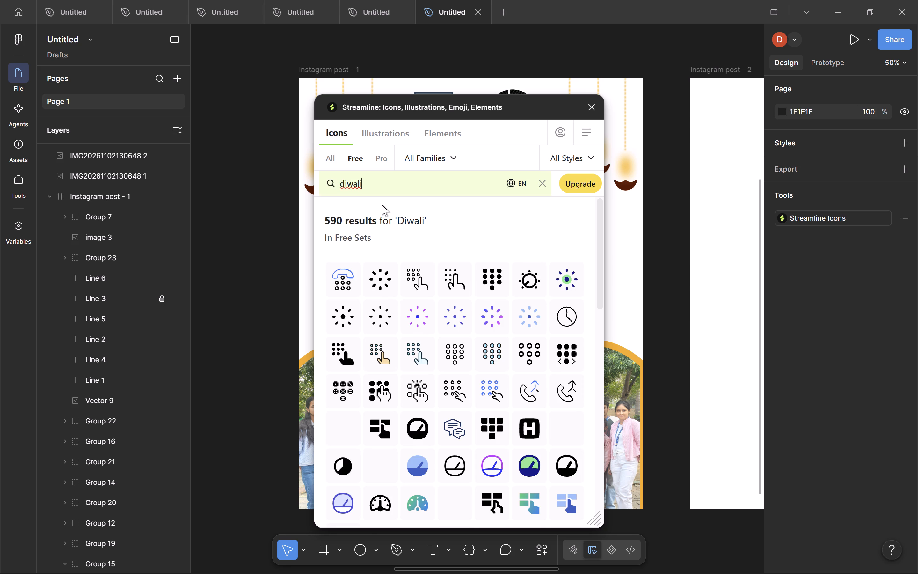
pyautogui.scroll(-2, 396, 198)
pyautogui.scroll(-10, 404, 261)
pyautogui.click(590, 104)
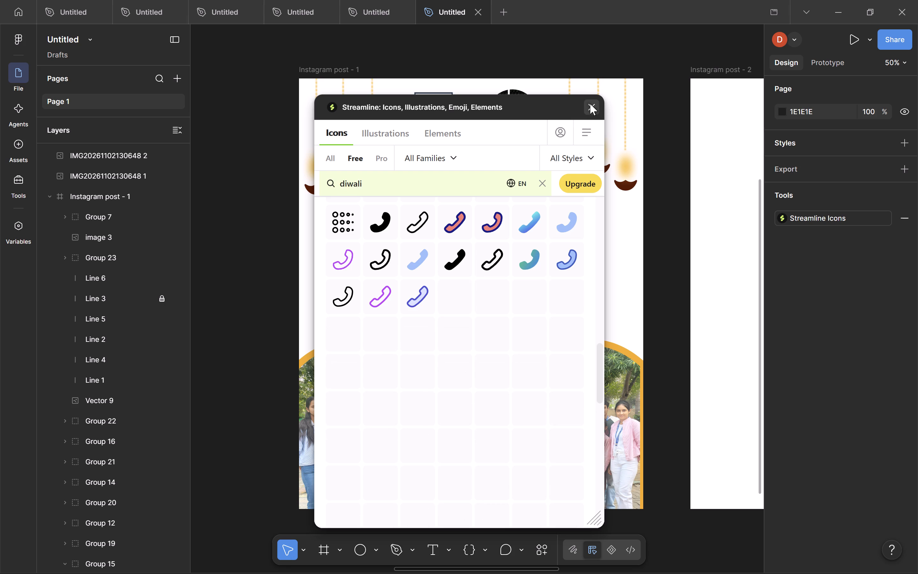
# Switch to Chrome and search Google Images for "diwali border illustrations" in a new tab.
pyautogui.click(584, 565)
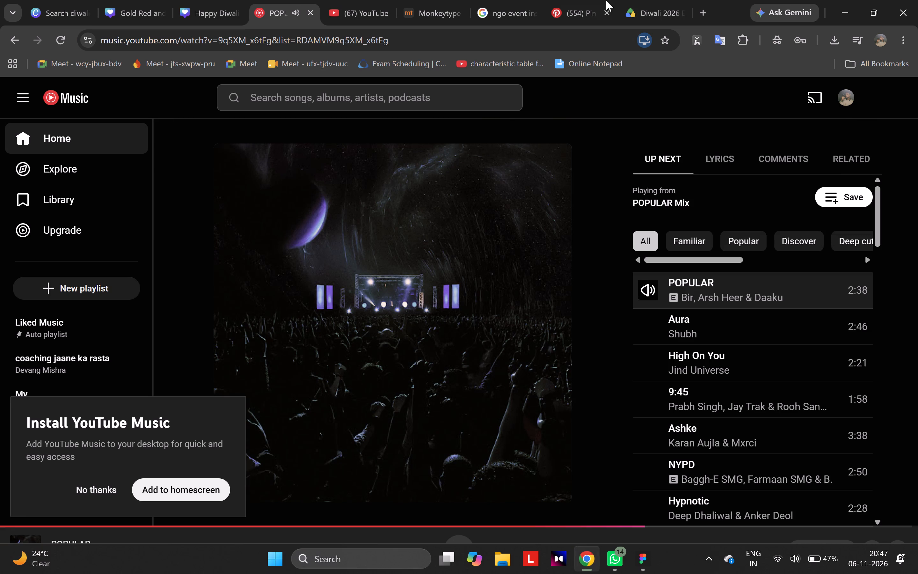
pyautogui.click(707, 14)
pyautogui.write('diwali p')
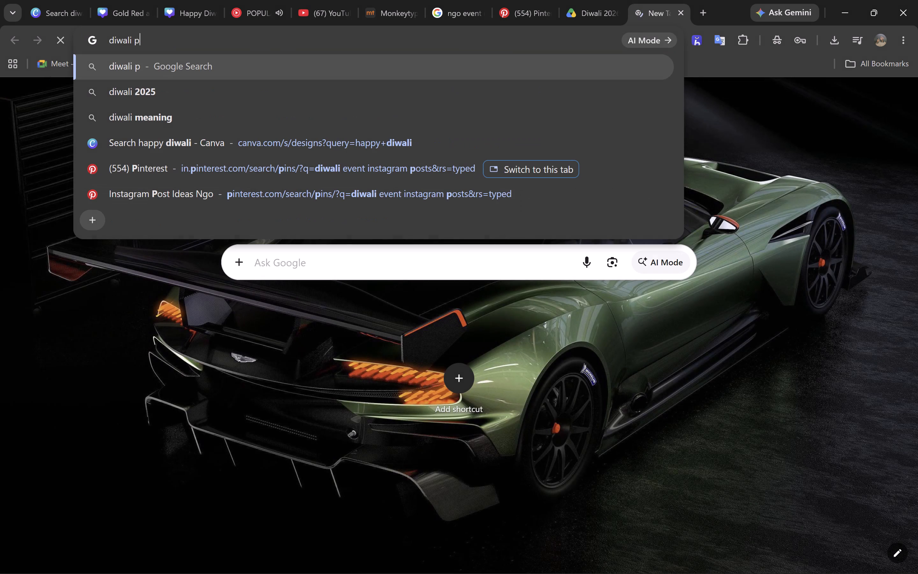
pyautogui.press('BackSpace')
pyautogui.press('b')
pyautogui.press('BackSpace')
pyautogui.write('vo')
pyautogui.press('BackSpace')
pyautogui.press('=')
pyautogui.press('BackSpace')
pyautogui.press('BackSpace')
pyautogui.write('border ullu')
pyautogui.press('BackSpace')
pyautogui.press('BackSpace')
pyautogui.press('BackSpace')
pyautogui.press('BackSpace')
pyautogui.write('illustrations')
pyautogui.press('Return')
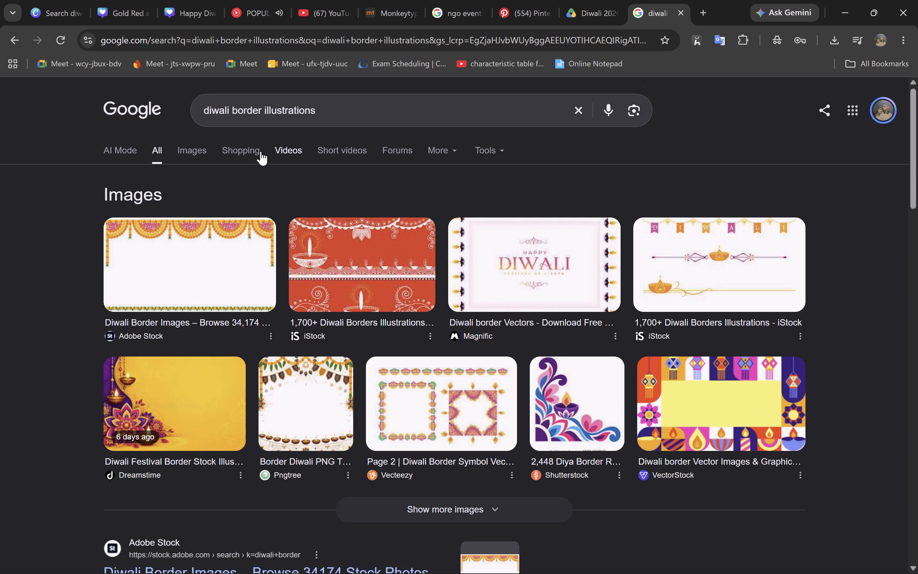
pyautogui.click(195, 159)
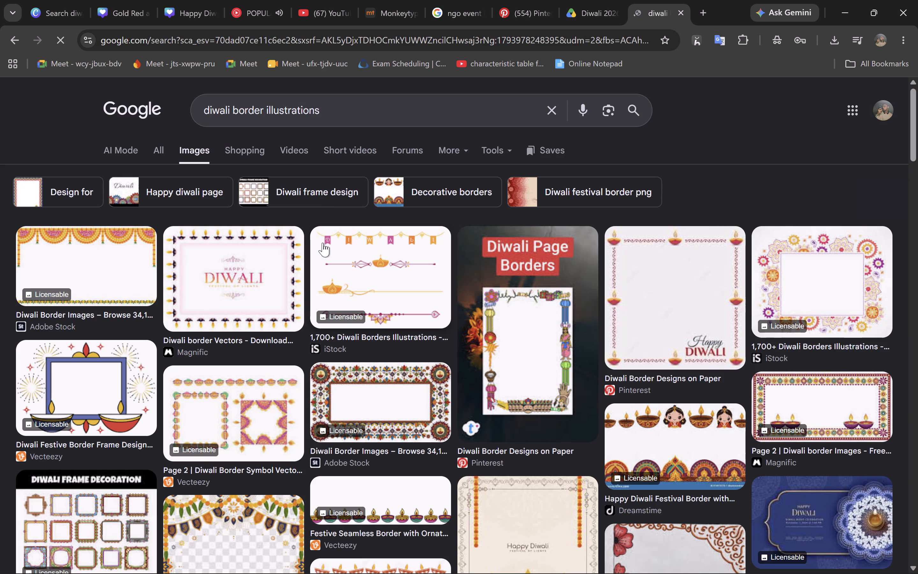
# Look through the image results for a Diwali border illustration suited to the posts.
pyautogui.scroll(-3, 523, 222)
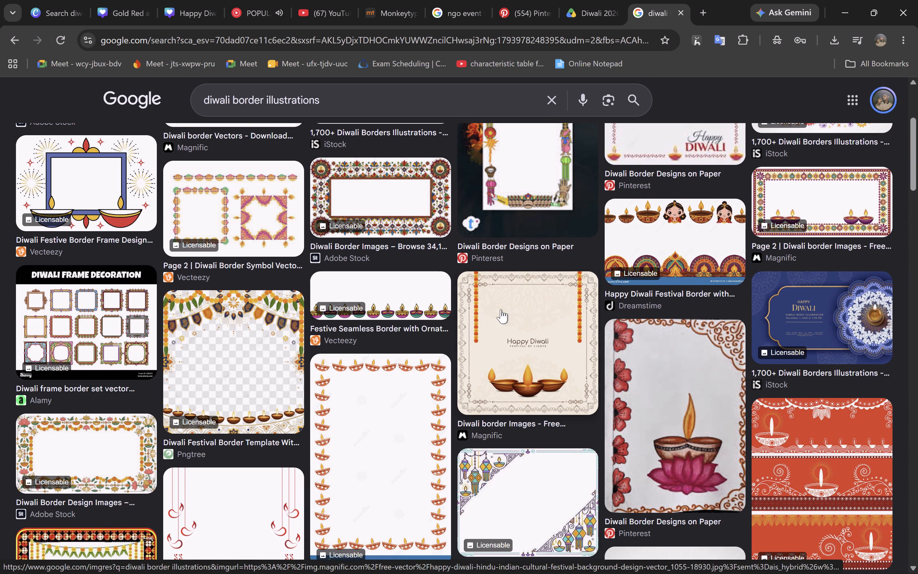
pyautogui.scroll(-8, 462, 321)
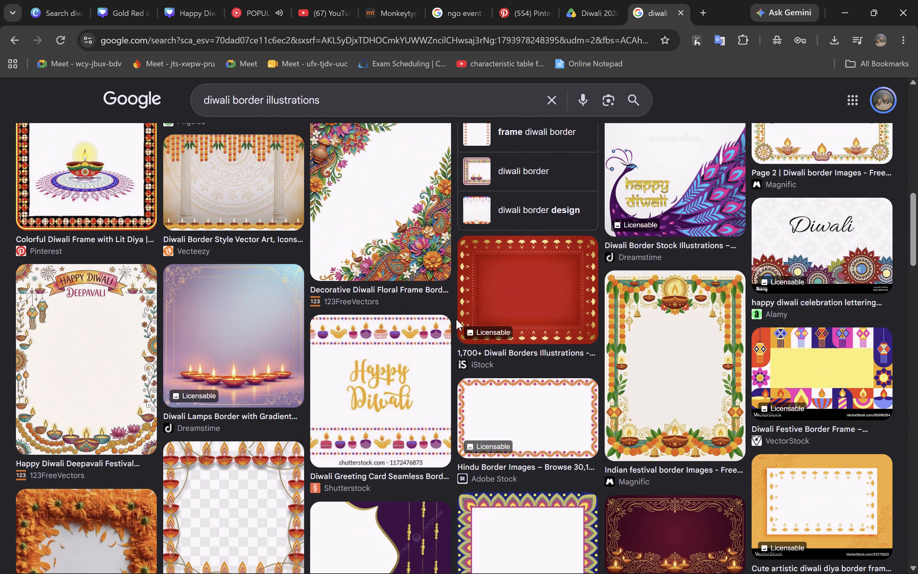
pyautogui.scroll(3, 452, 324)
pyautogui.scroll(-6, 450, 328)
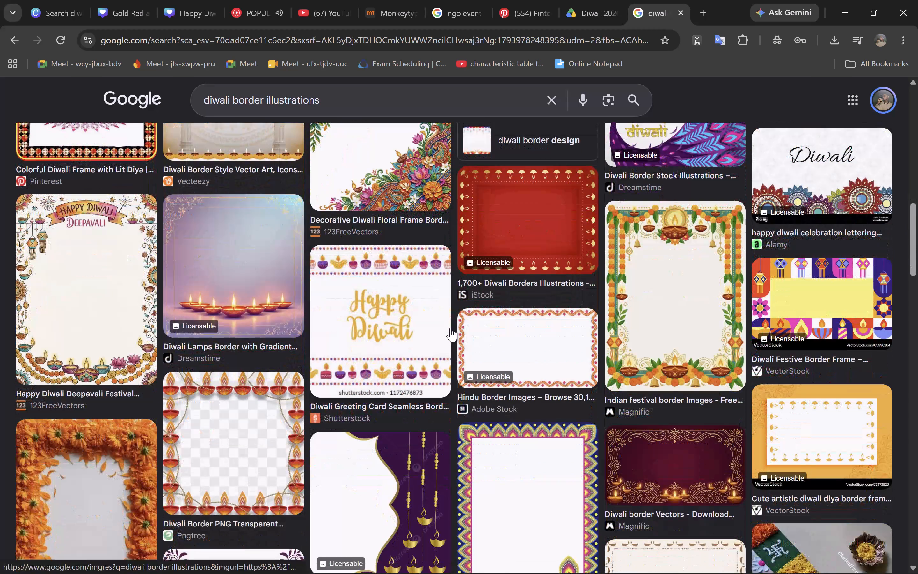
pyautogui.scroll(-4, 450, 328)
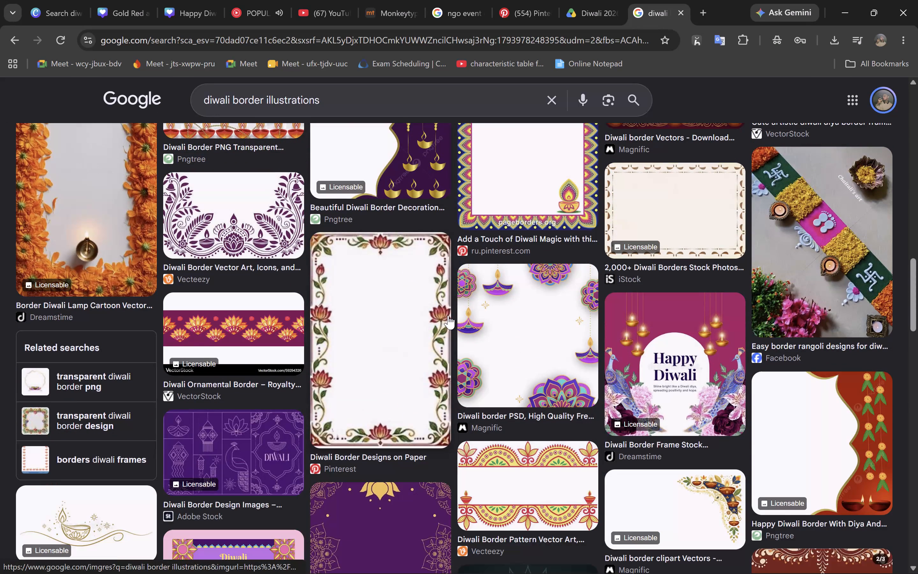
pyautogui.scroll(6, 552, 222)
# Go to all projects in Canva, open the recent blue and yellow Dusshera design, and return to the projects list.
pyautogui.click(573, 0)
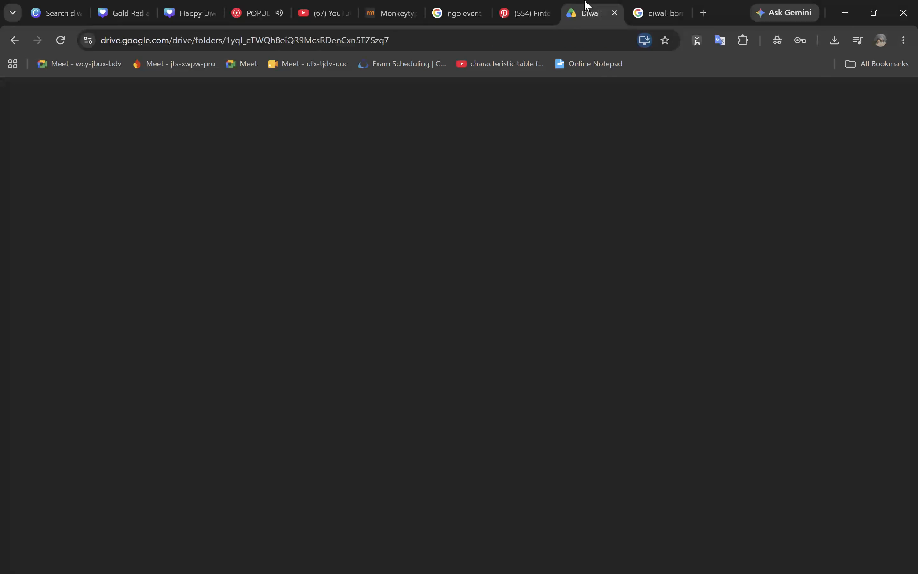
pyautogui.click(138, 0)
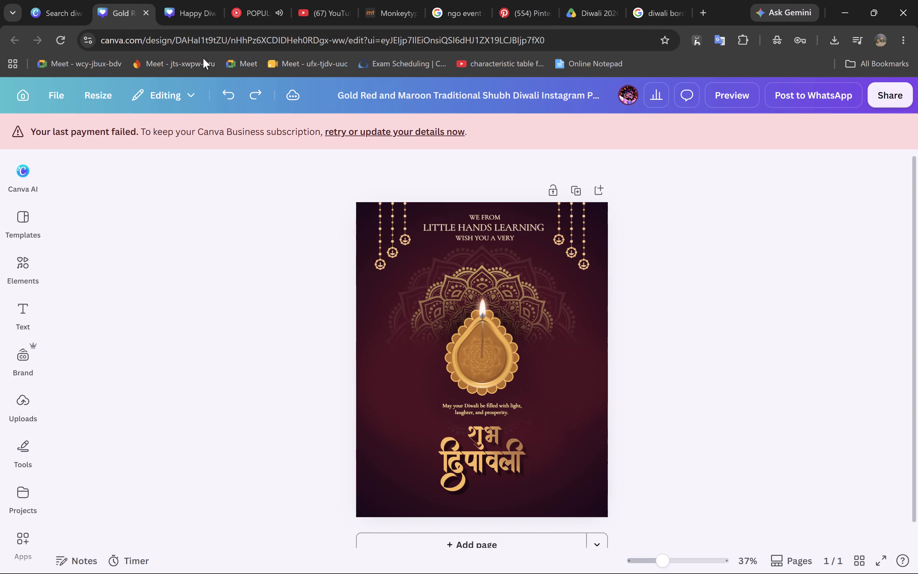
pyautogui.click(30, 0)
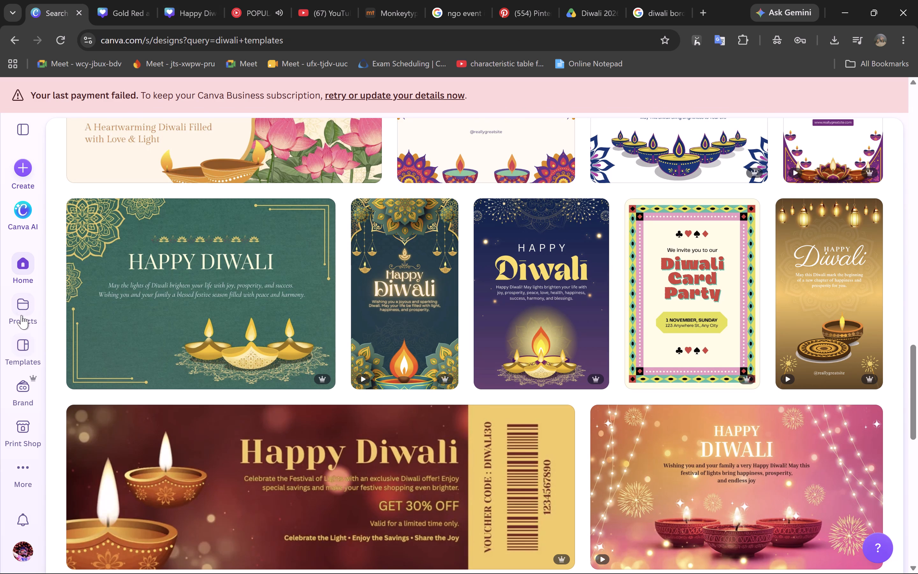
pyautogui.click(21, 314)
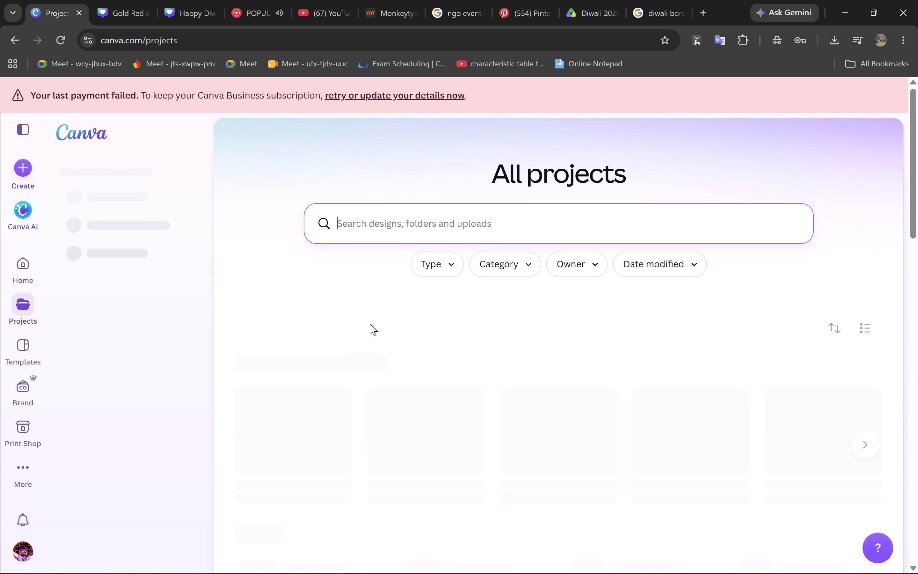
pyautogui.scroll(-3, 449, 385)
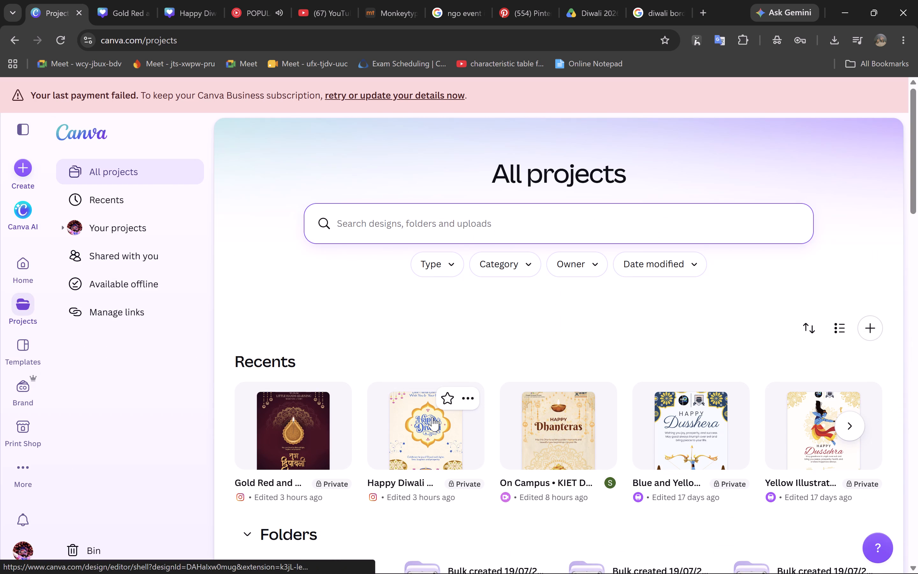
pyautogui.click(708, 434)
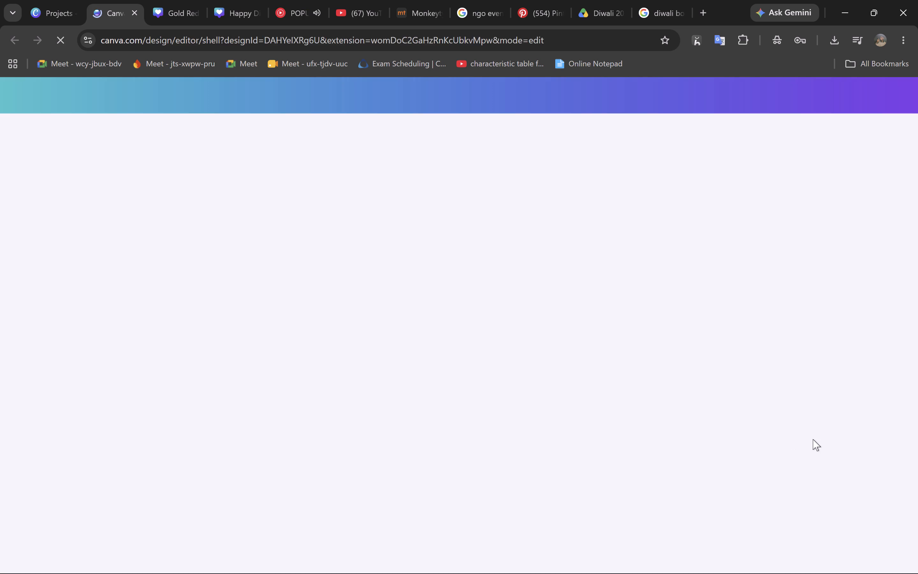
pyautogui.click(46, 0)
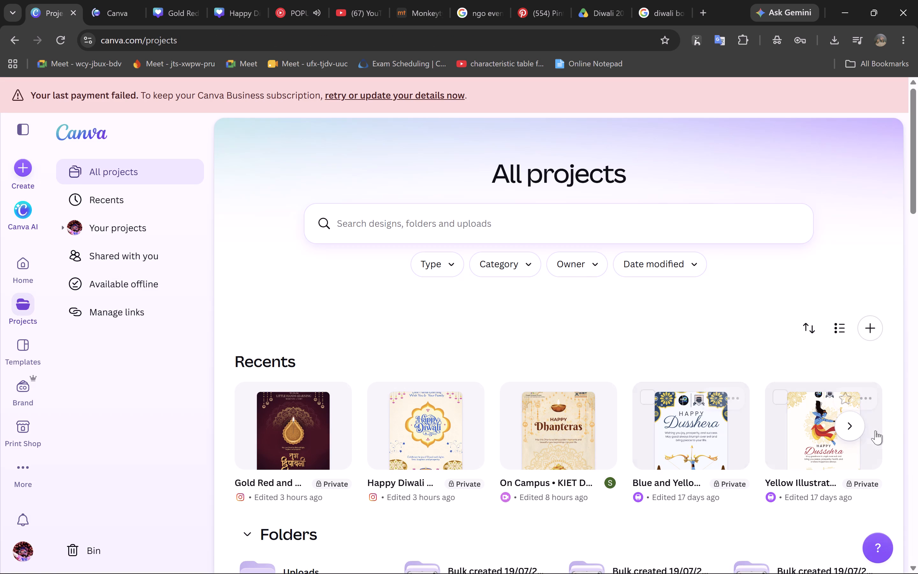
# Switch to Canva in Chrome and open the yellow illustrated Dussehra flyer from the recent designs.
pyautogui.click(824, 431)
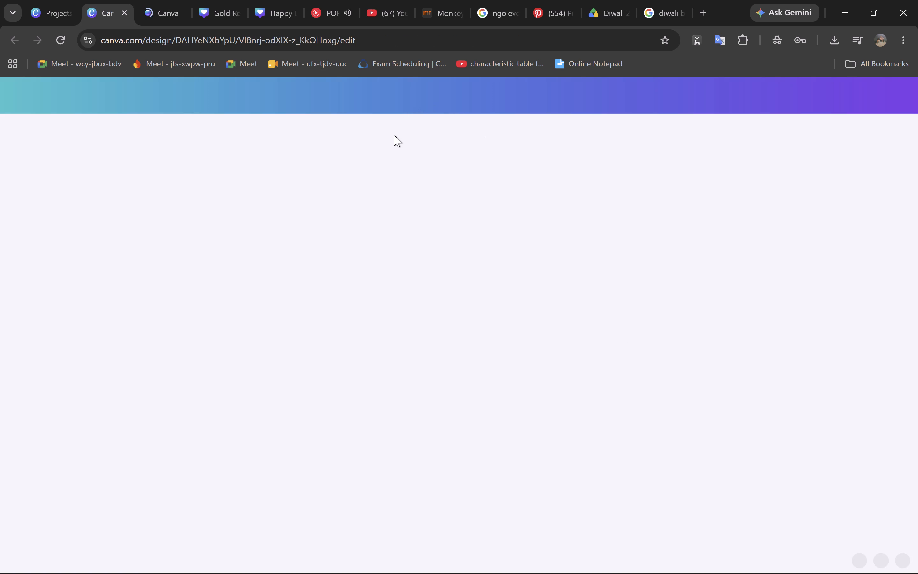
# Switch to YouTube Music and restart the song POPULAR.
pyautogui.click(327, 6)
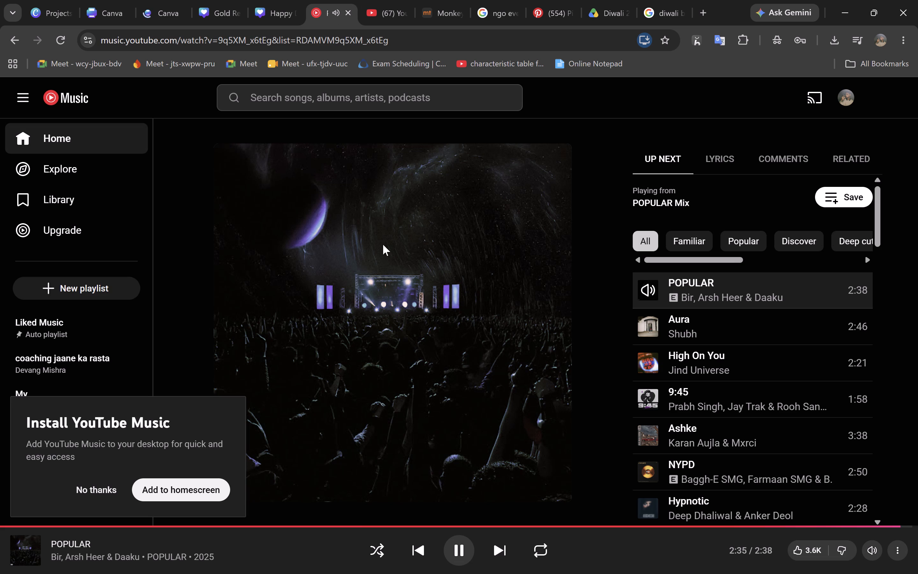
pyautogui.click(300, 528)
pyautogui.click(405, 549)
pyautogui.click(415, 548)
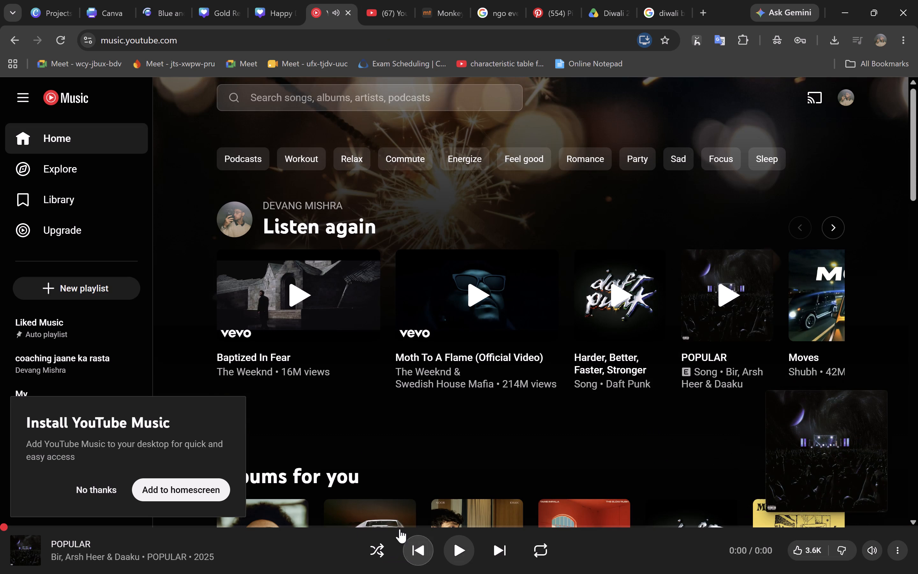
# Return to the yellow Dussehra flyer in Canva and move the golden corner mandala down to the right-hand middle of the page.
pyautogui.click(169, 0)
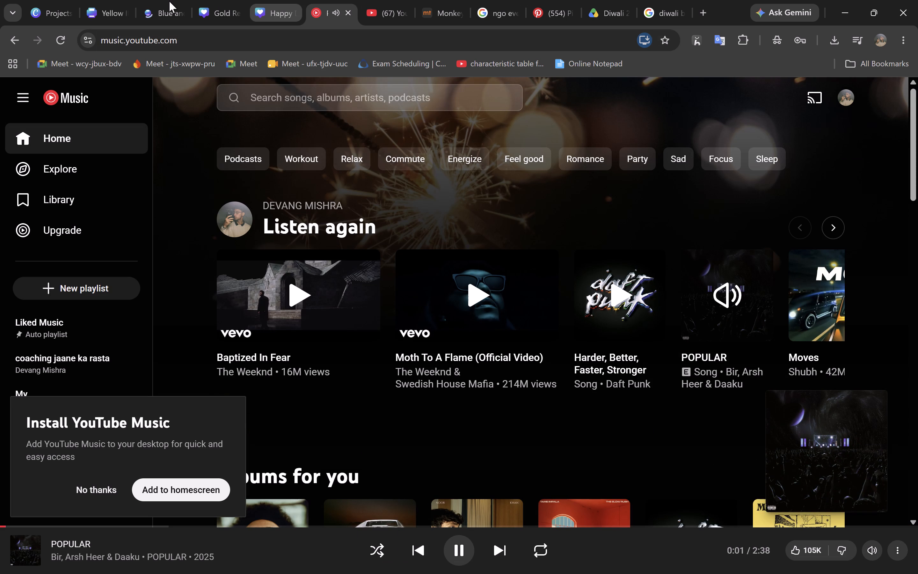
pyautogui.click(179, 13)
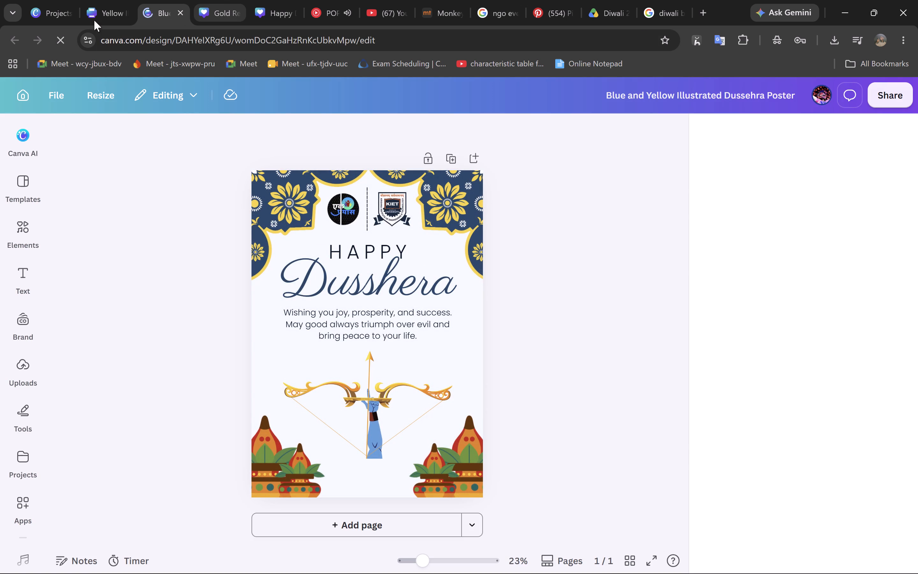
pyautogui.click(113, 10)
pyautogui.moveTo(273, 193); pyautogui.dragTo(307, 220)
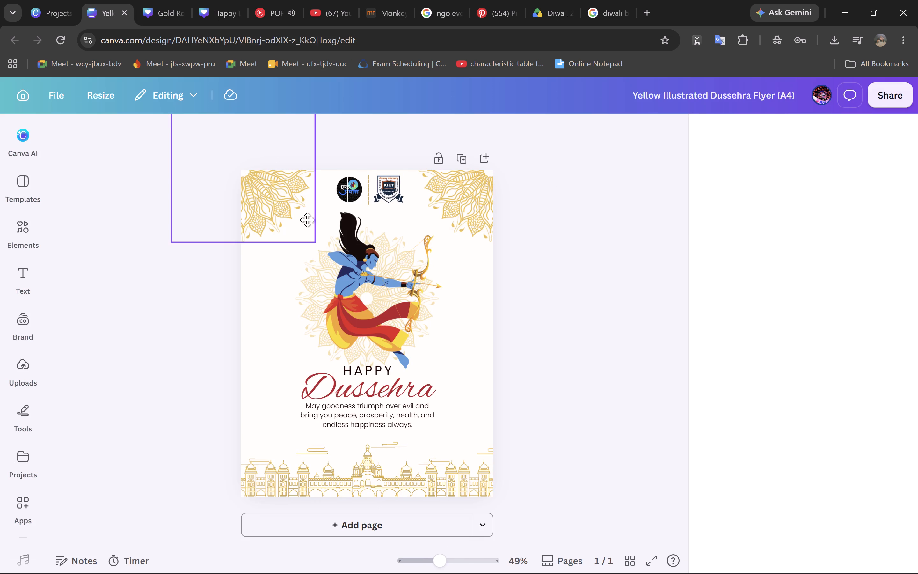
pyautogui.moveTo(307, 220); pyautogui.dragTo(480, 368)
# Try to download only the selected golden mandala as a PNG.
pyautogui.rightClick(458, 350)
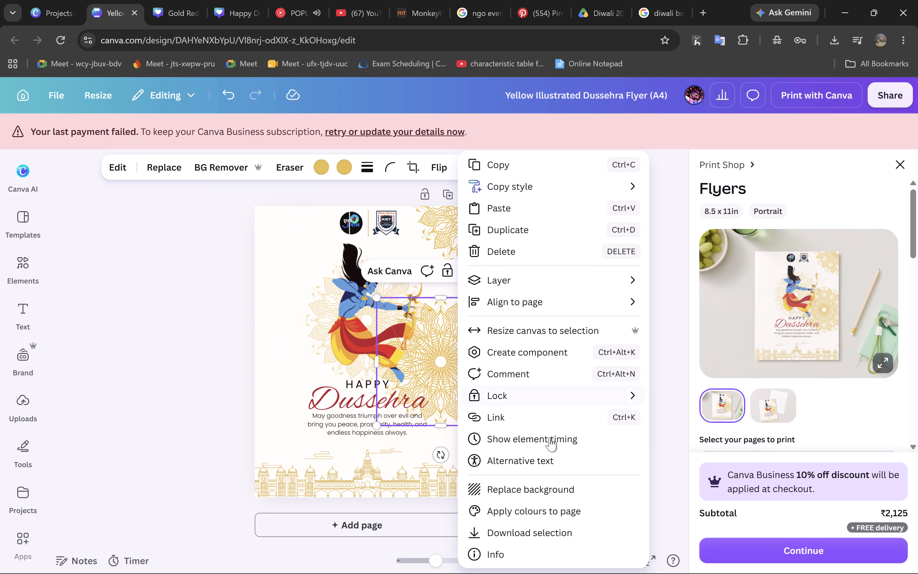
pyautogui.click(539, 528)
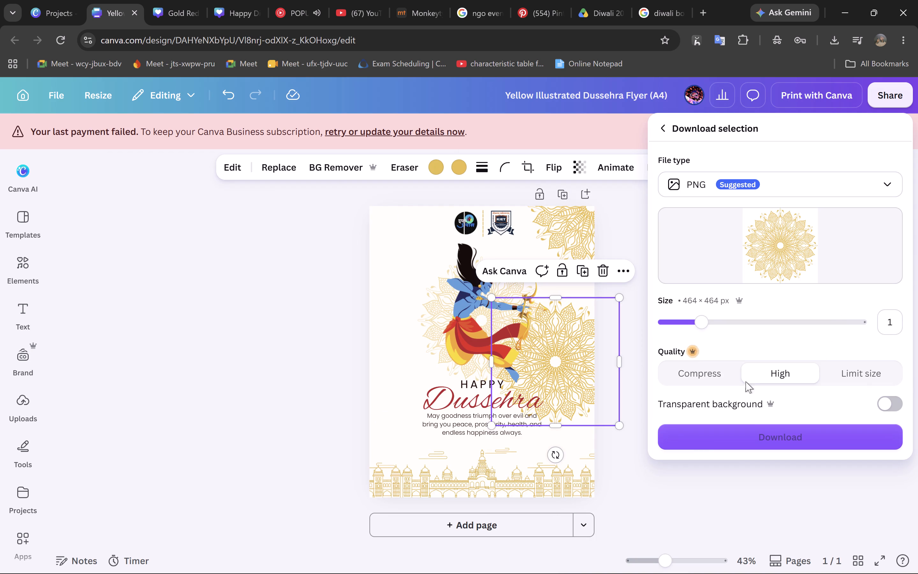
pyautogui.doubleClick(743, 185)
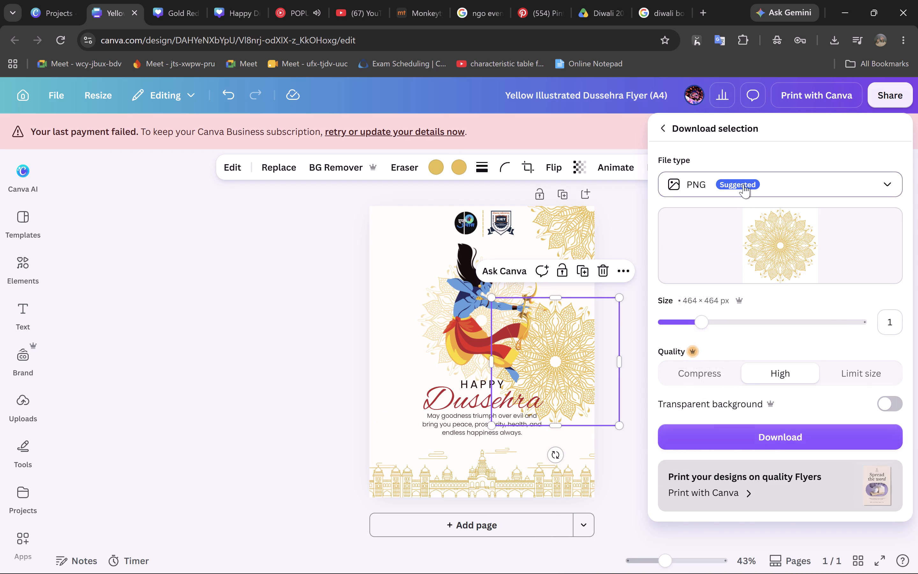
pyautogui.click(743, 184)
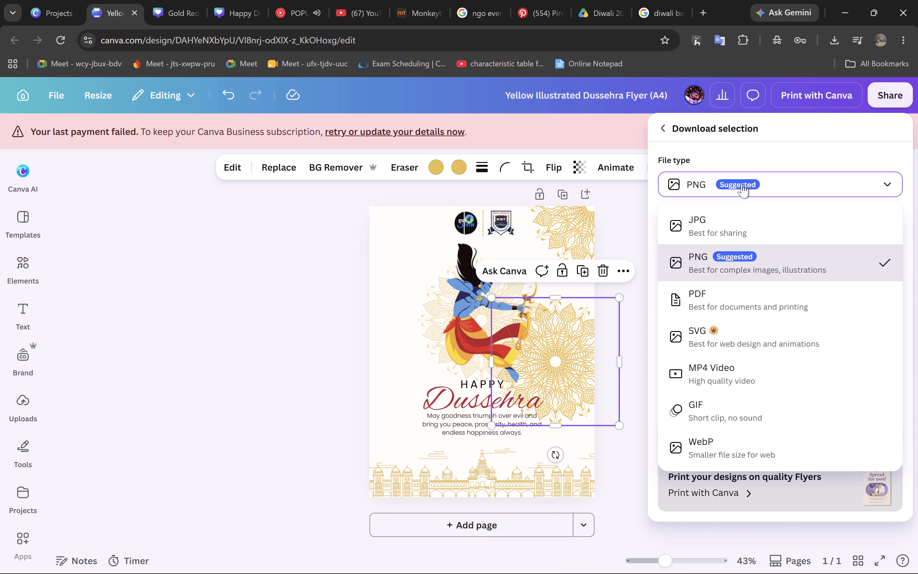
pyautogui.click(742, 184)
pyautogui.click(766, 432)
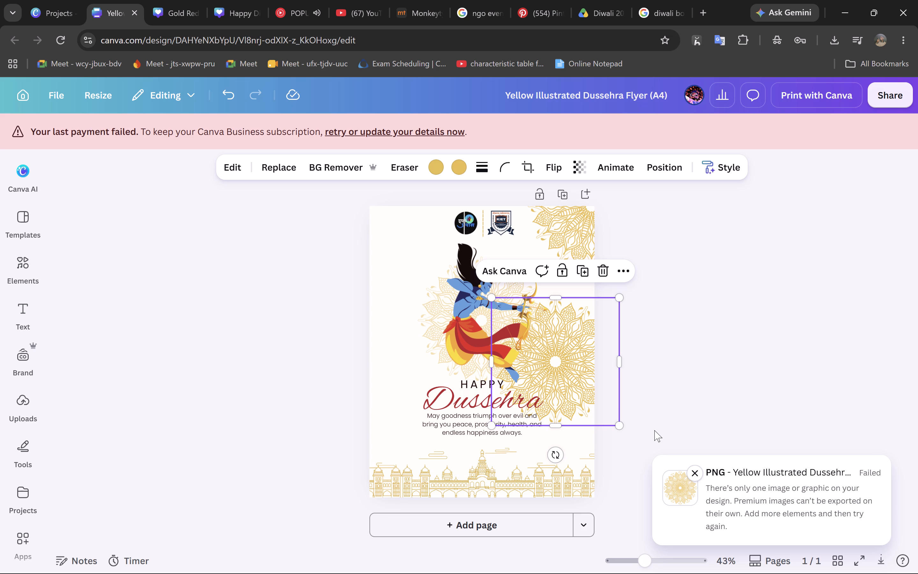
# Copy the golden mandala from the flyer and go back to the Canva home page.
pyautogui.rightClick(576, 367)
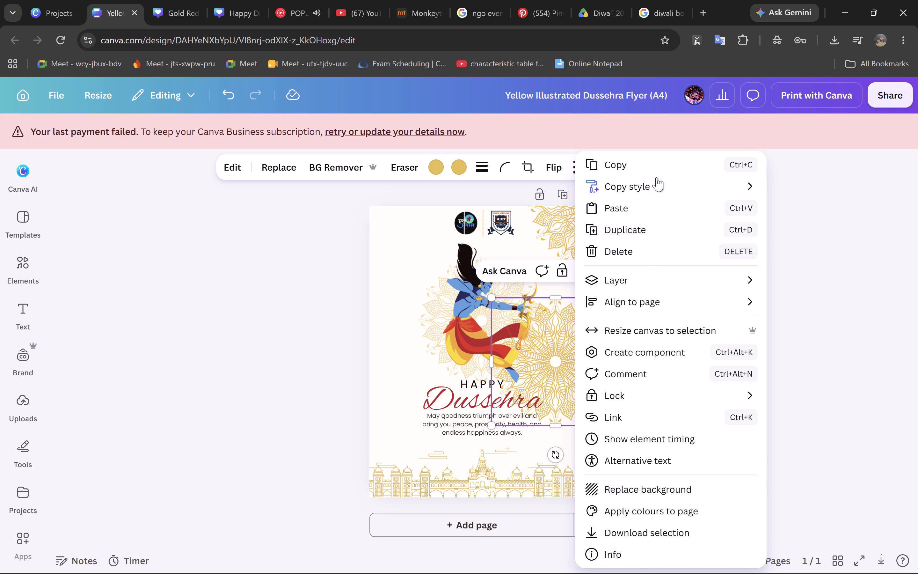
pyautogui.click(636, 172)
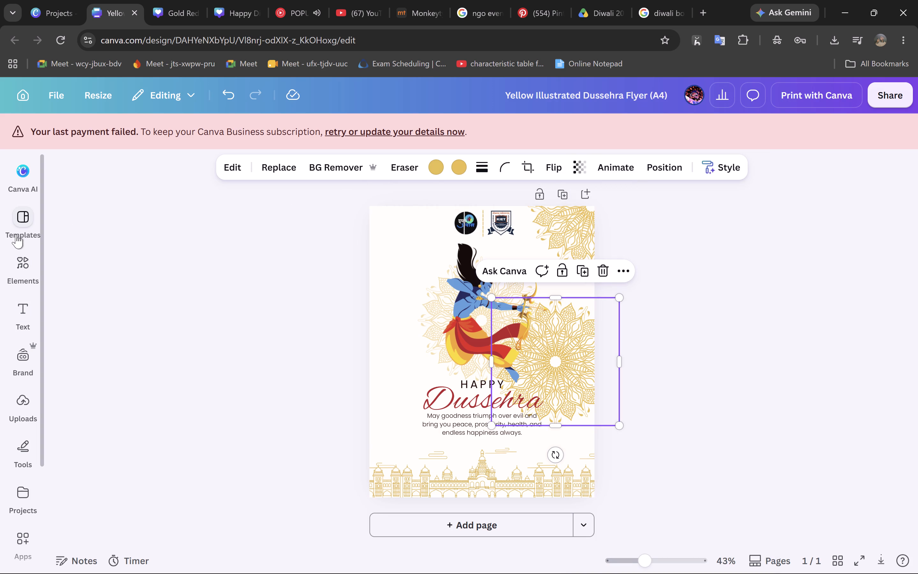
pyautogui.click(18, 224)
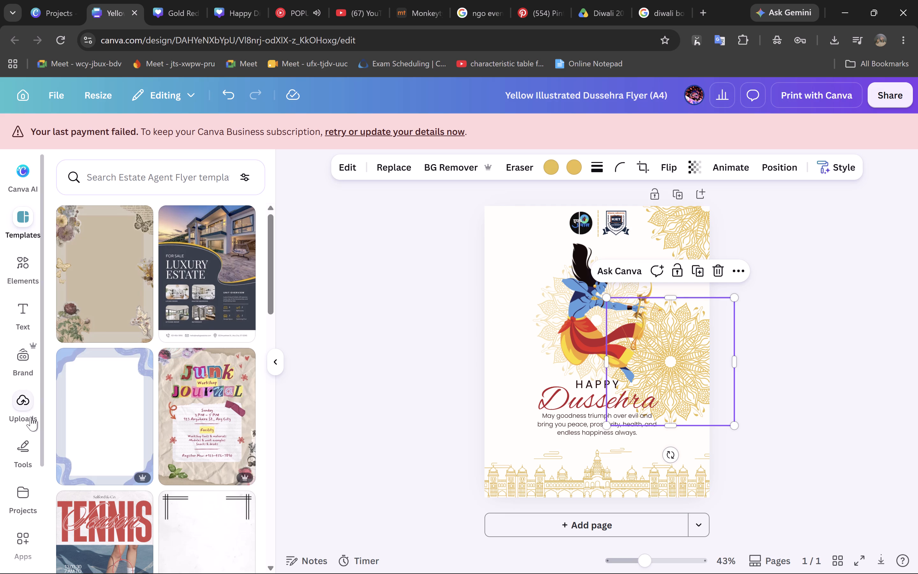
pyautogui.click(177, 90)
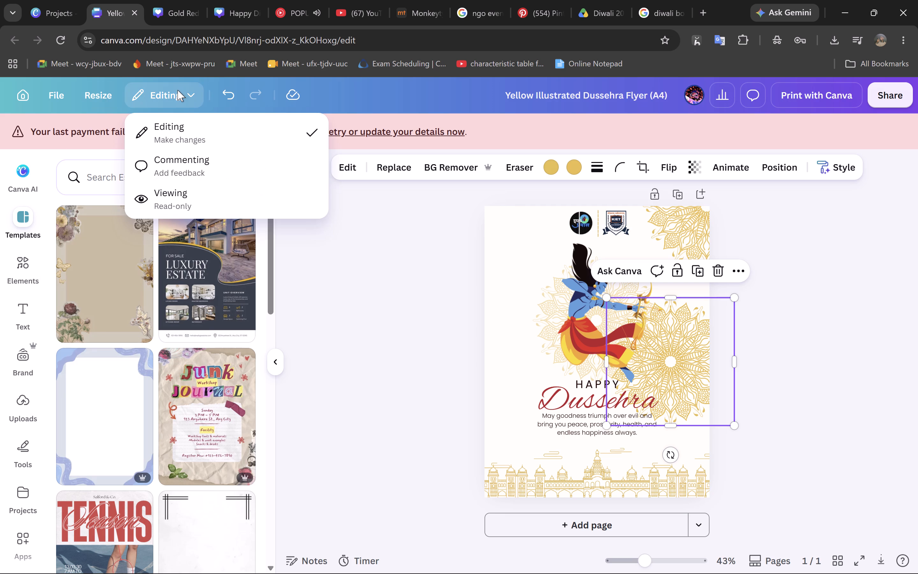
pyautogui.doubleClick(26, 94)
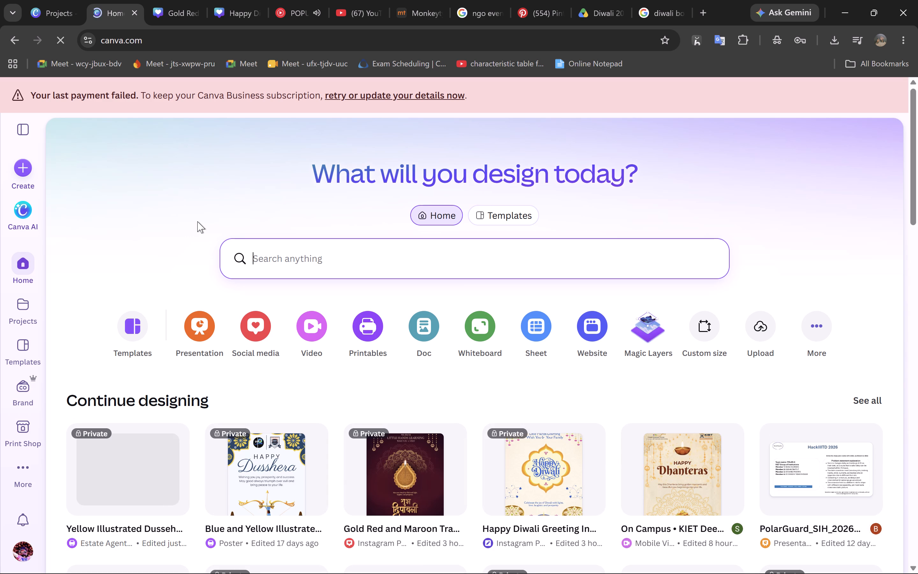
pyautogui.scroll(1, 208, 229)
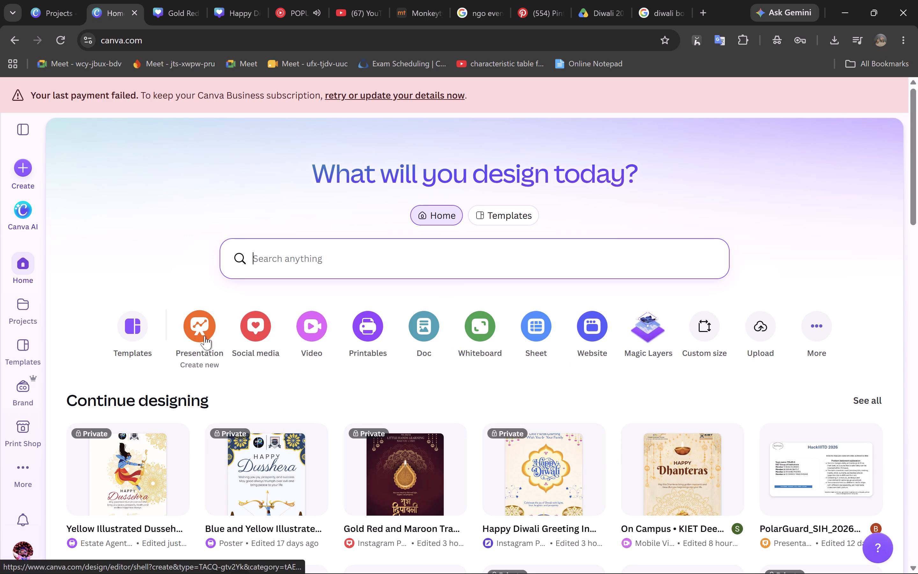
# Create a new blank Instagram Story design and paste the copied golden mandala onto its page.
pyautogui.click(255, 325)
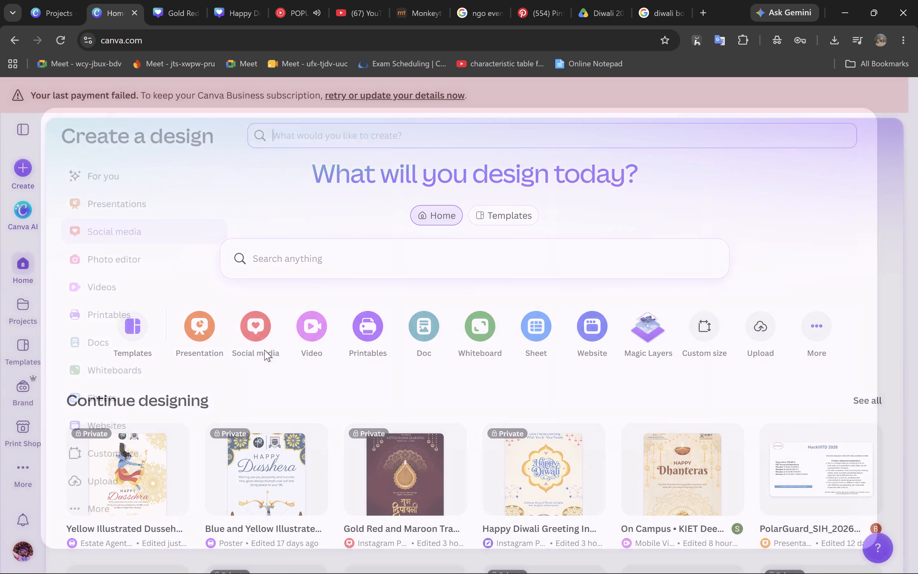
pyautogui.click(303, 279)
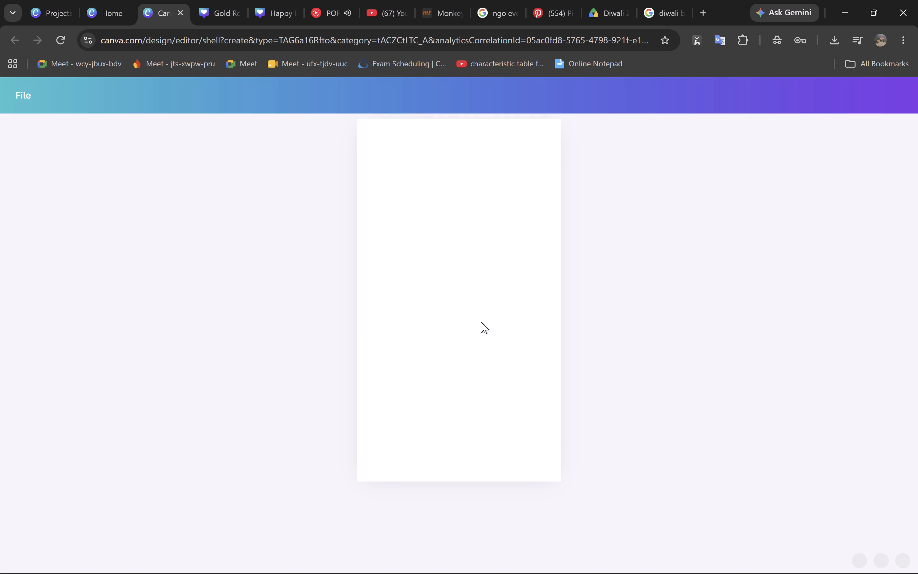
pyautogui.click(479, 320)
pyautogui.hotkey('ctrl', 'v')
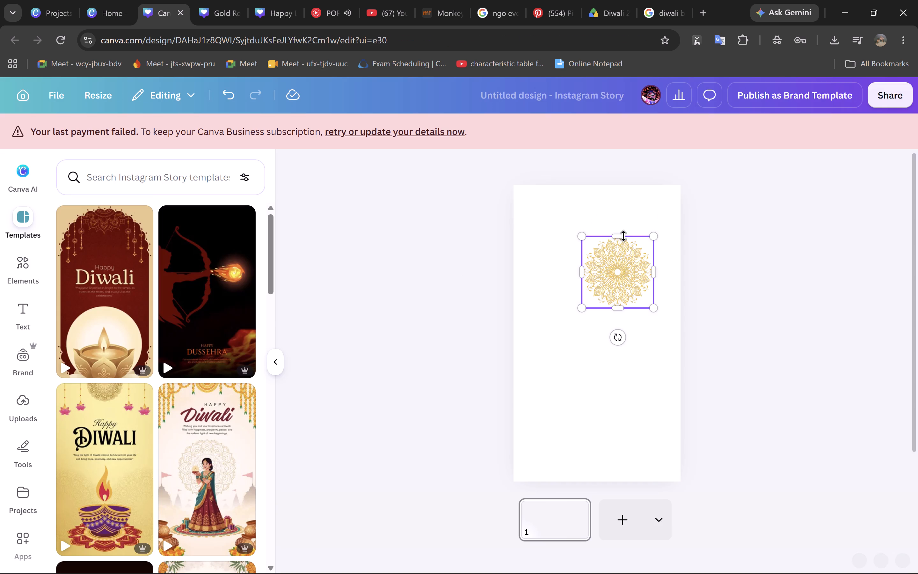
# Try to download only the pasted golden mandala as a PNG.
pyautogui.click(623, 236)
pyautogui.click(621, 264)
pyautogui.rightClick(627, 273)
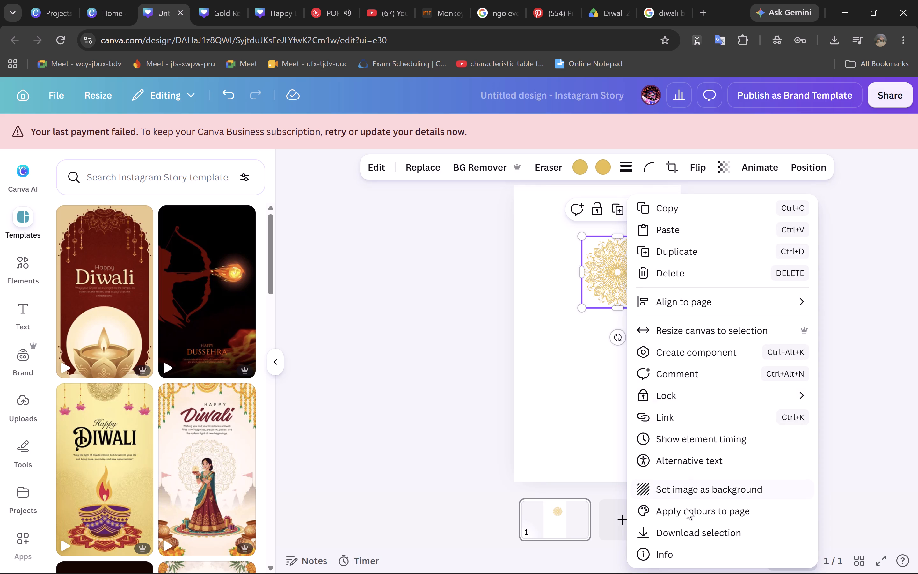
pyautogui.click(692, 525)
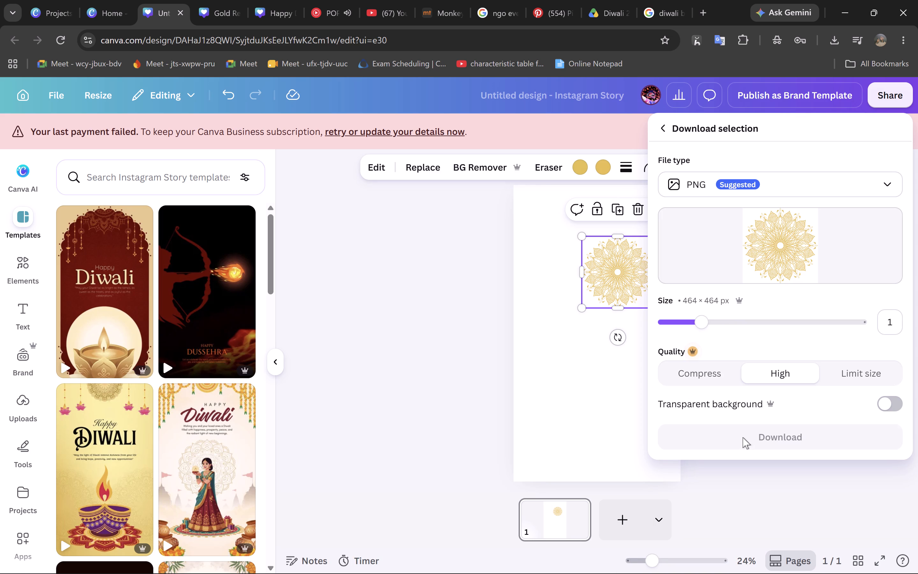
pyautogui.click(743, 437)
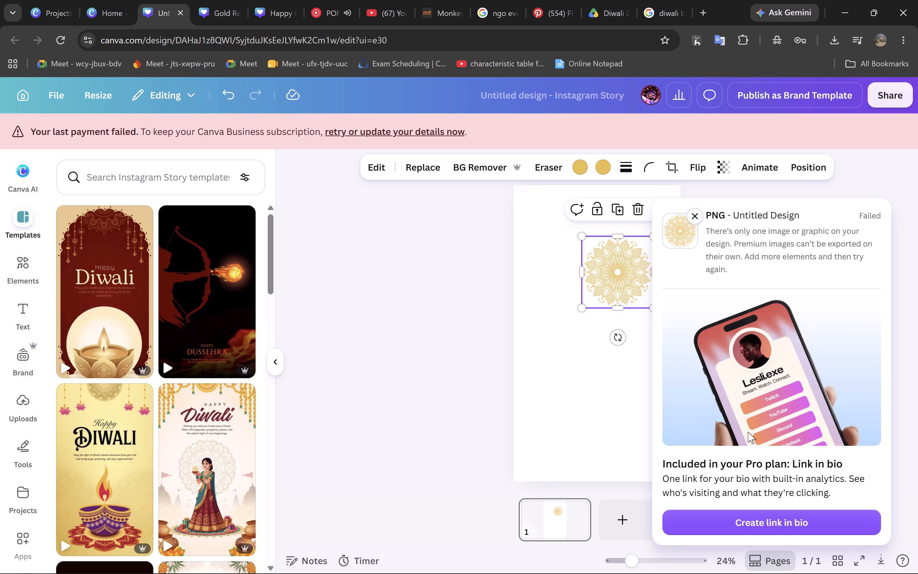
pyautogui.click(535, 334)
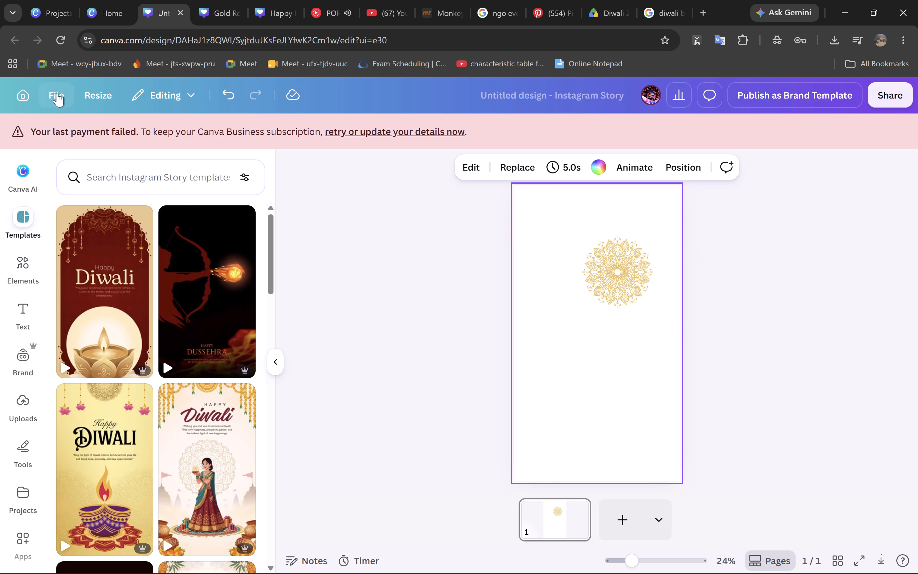
# Browse the Instagram Story templates and apply the cream-and-red Happy Diwali template with the mandala below the diya.
pyautogui.scroll(-2, 228, 428)
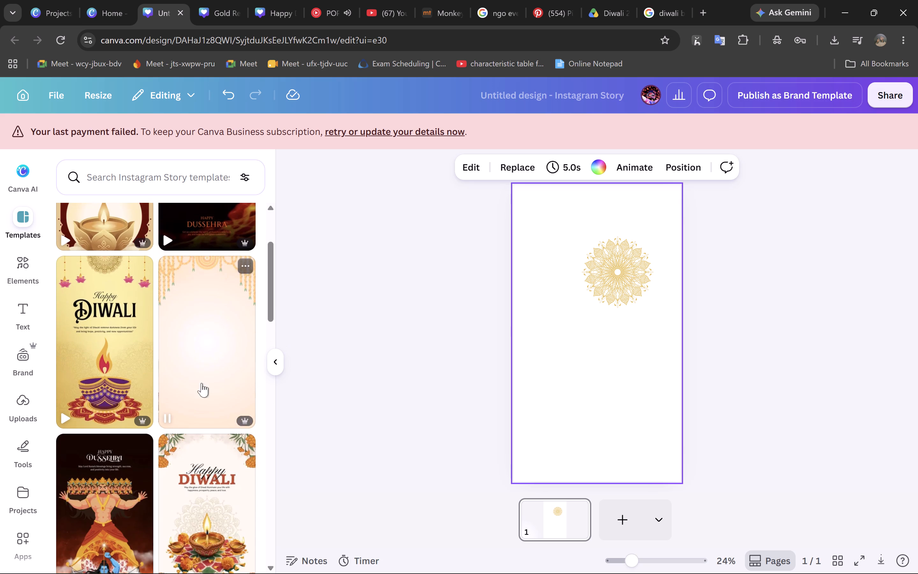
pyautogui.scroll(-2, 200, 331)
pyautogui.scroll(-3, 407, 381)
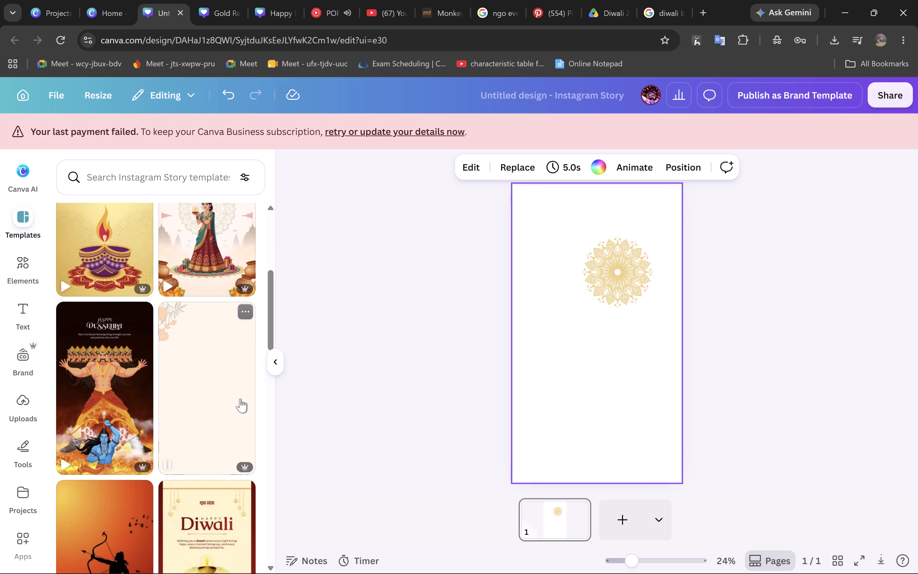
pyautogui.scroll(-2, 240, 399)
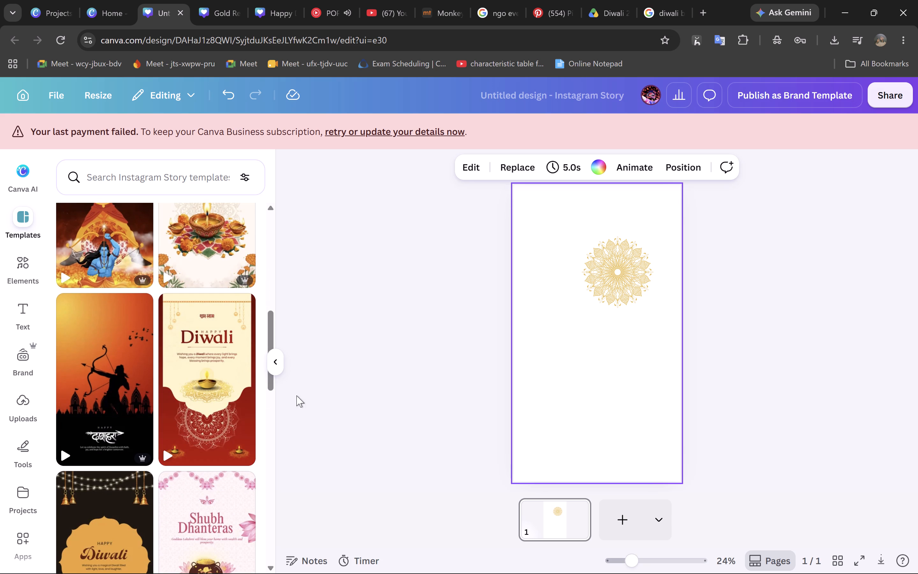
pyautogui.click(241, 391)
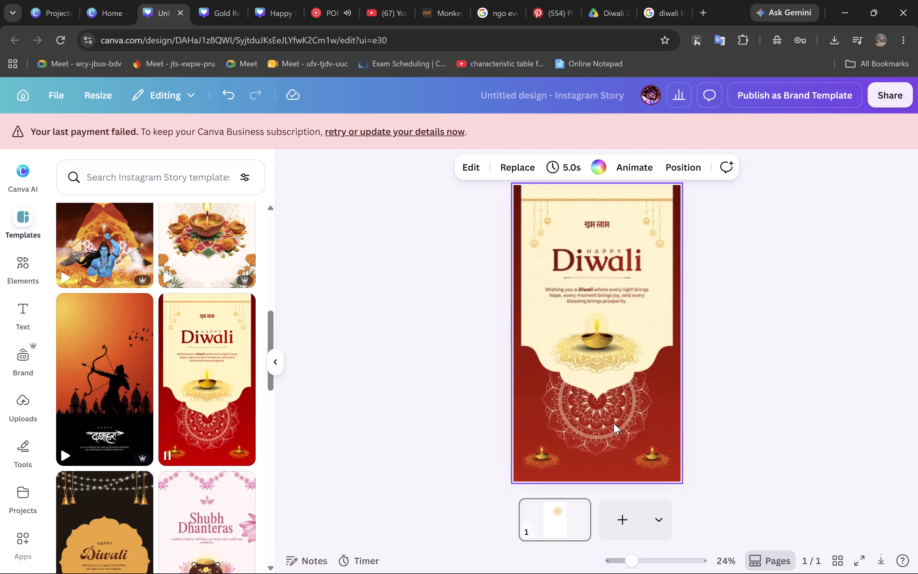
# Shift the template's lower mandala down toward the page bottom and download only that mandala as a PNG.
pyautogui.click(608, 400)
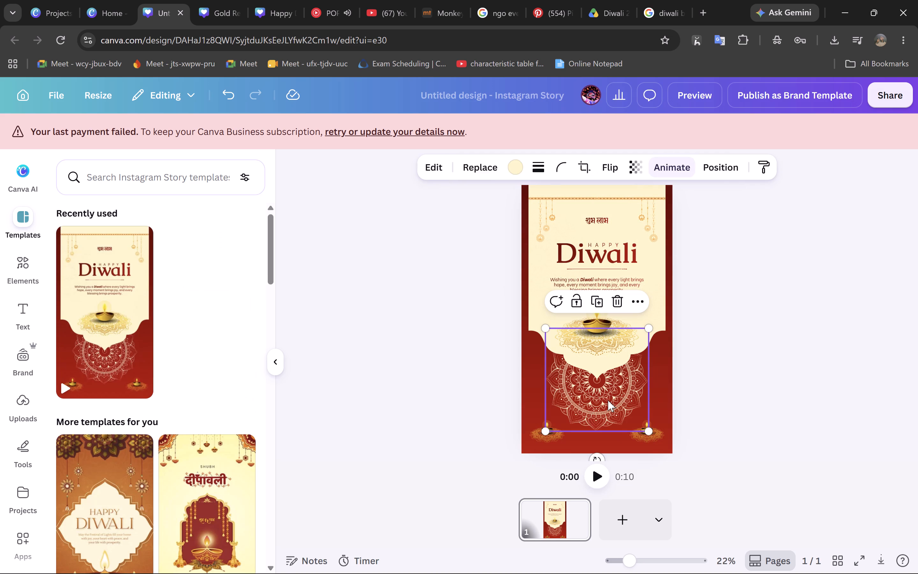
pyautogui.rightClick(608, 400)
pyautogui.click(576, 401)
pyautogui.moveTo(580, 399); pyautogui.dragTo(569, 398)
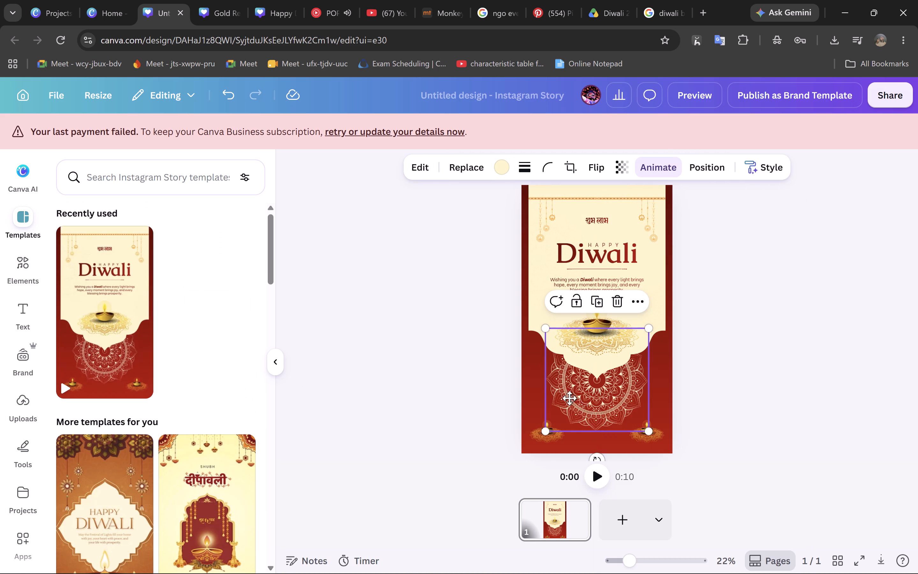
pyautogui.moveTo(569, 398); pyautogui.dragTo(585, 437)
pyautogui.rightClick(582, 420)
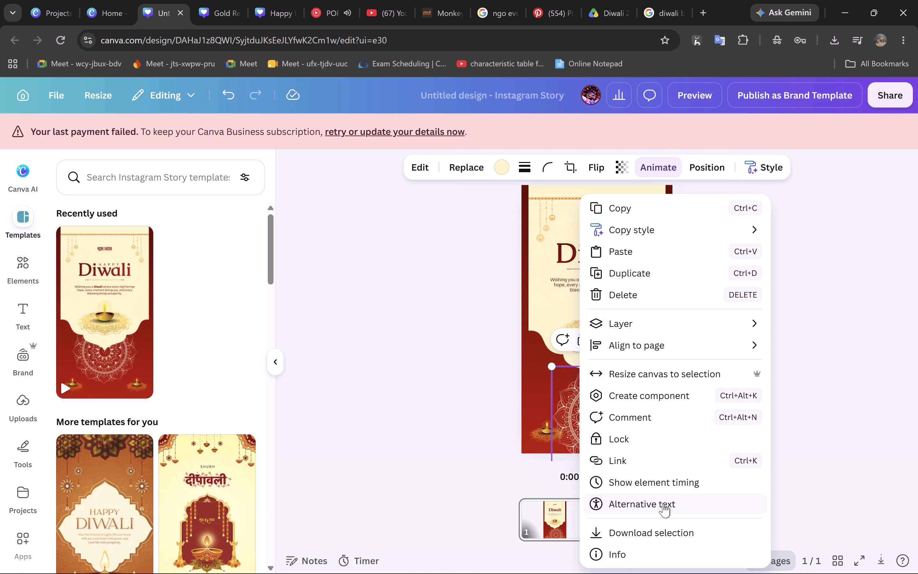
pyautogui.click(660, 525)
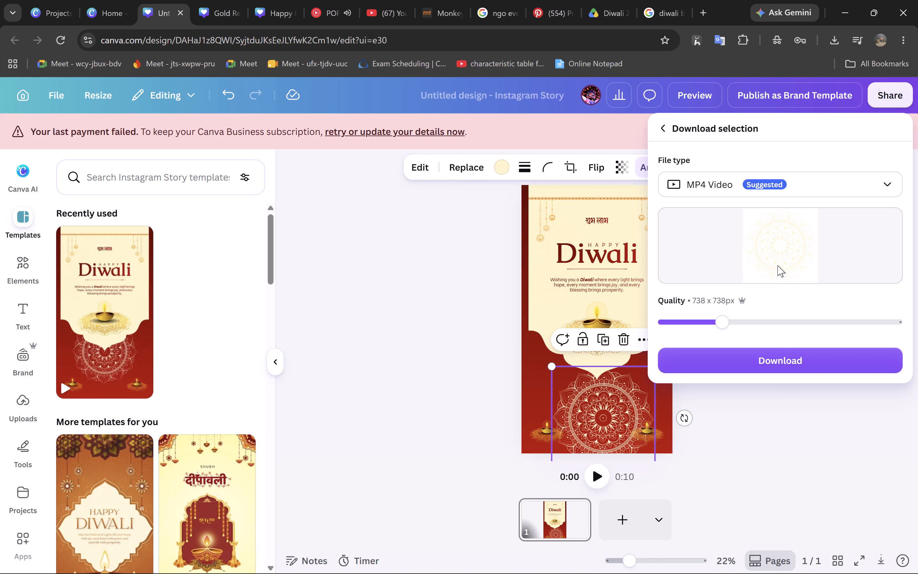
pyautogui.click(799, 180)
pyautogui.click(747, 263)
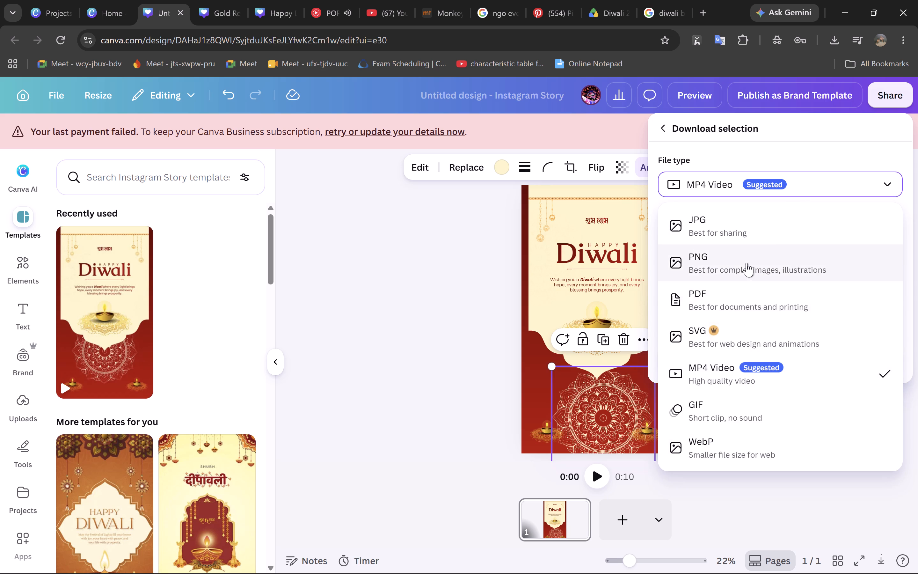
pyautogui.click(742, 491)
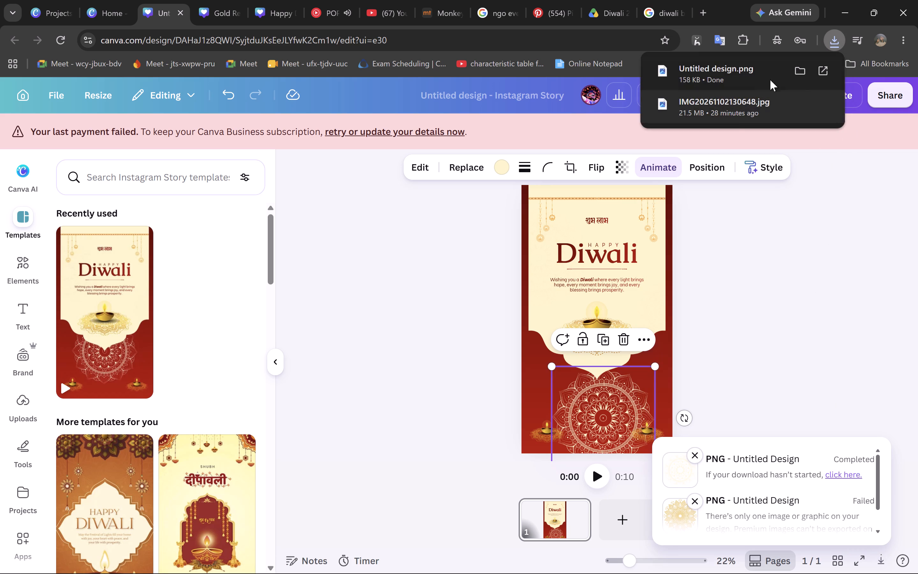
# Bring the downloaded Untitled design.png into Figma and place it on the empty canvas beside Instagram post - 1.
pyautogui.moveTo(765, 78); pyautogui.dragTo(643, 557)
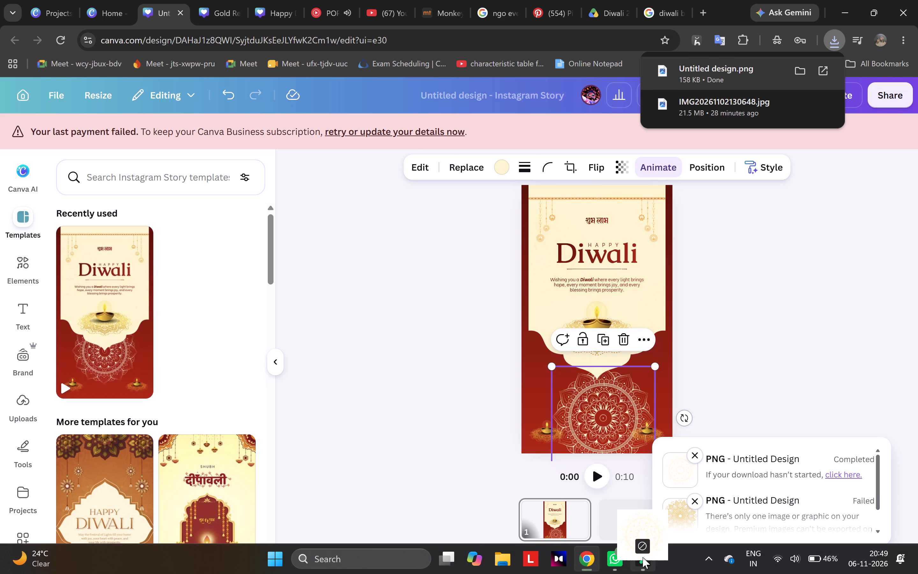
pyautogui.moveTo(643, 557); pyautogui.dragTo(416, 226)
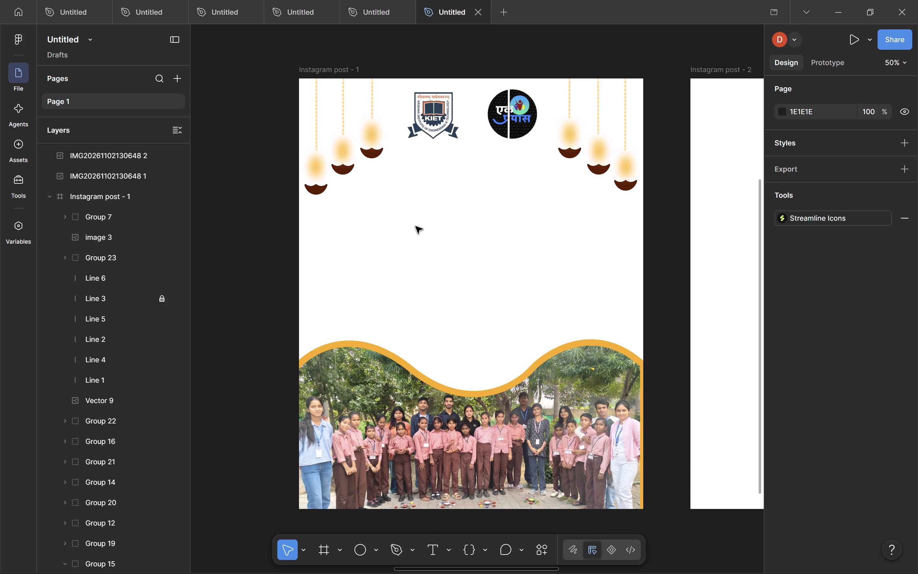
pyautogui.moveTo(415, 242); pyautogui.dragTo(303, 142)
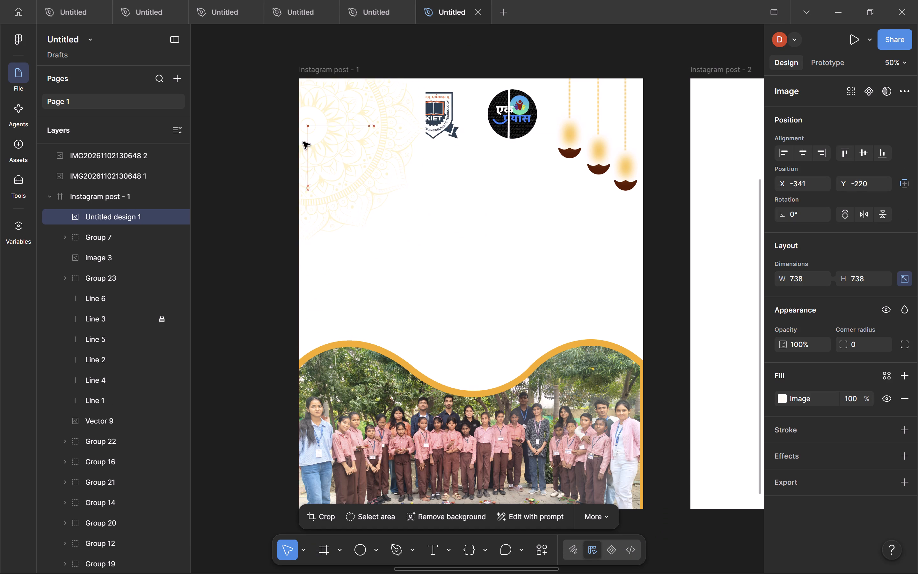
pyautogui.moveTo(303, 142); pyautogui.dragTo(432, 229)
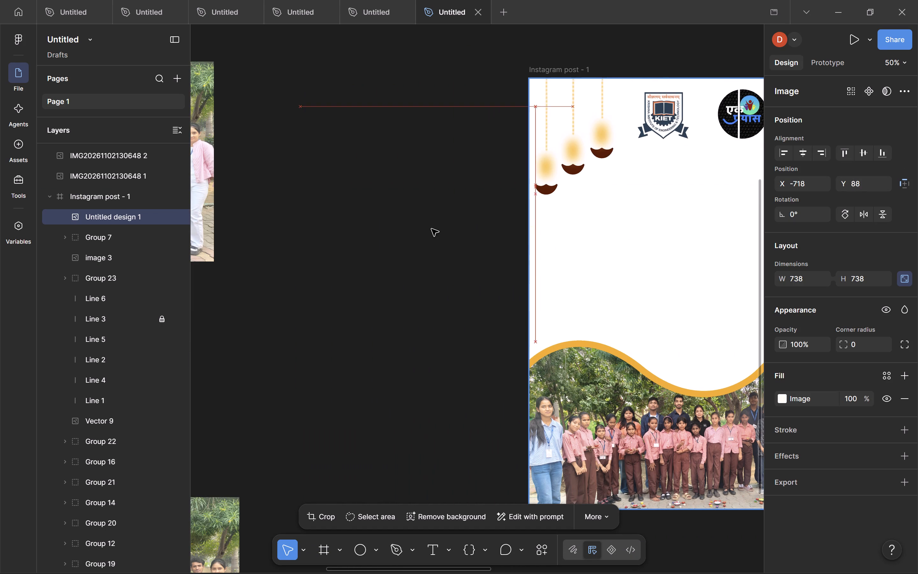
pyautogui.moveTo(432, 229); pyautogui.dragTo(390, 270)
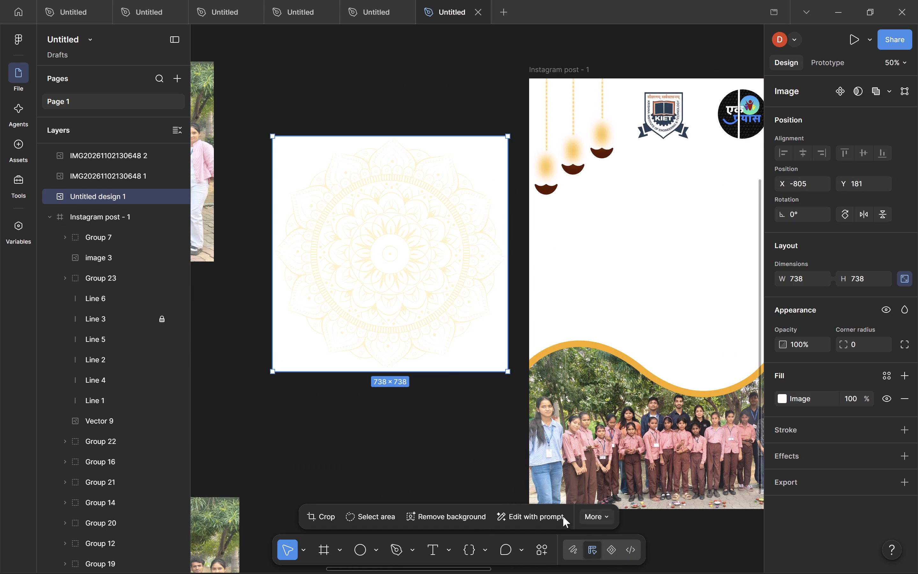
# Remove the background of the imported mandala image.
pyautogui.click(464, 519)
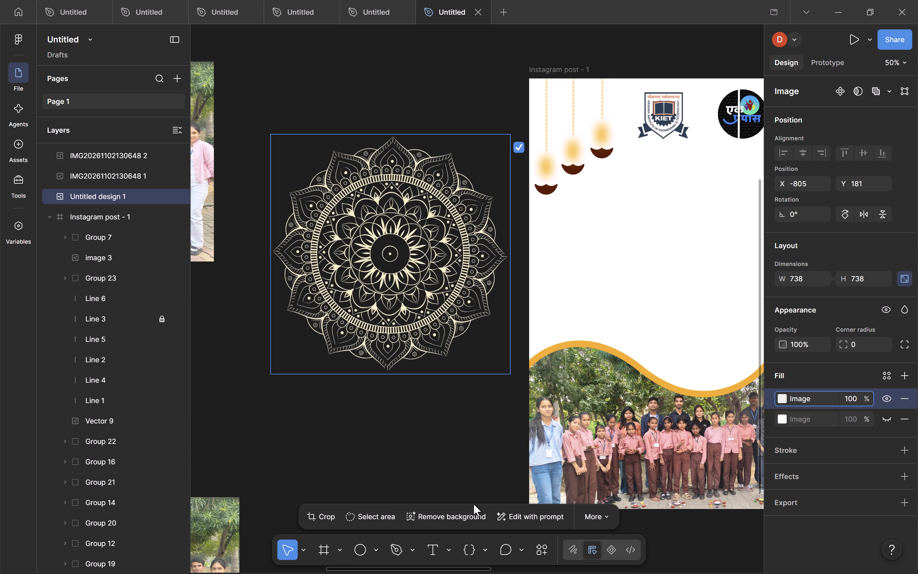
# Move the mandala into Instagram post - 1, placing it between the logos and the wave at about X 65, Y 149.
pyautogui.moveTo(409, 324); pyautogui.dragTo(579, 223)
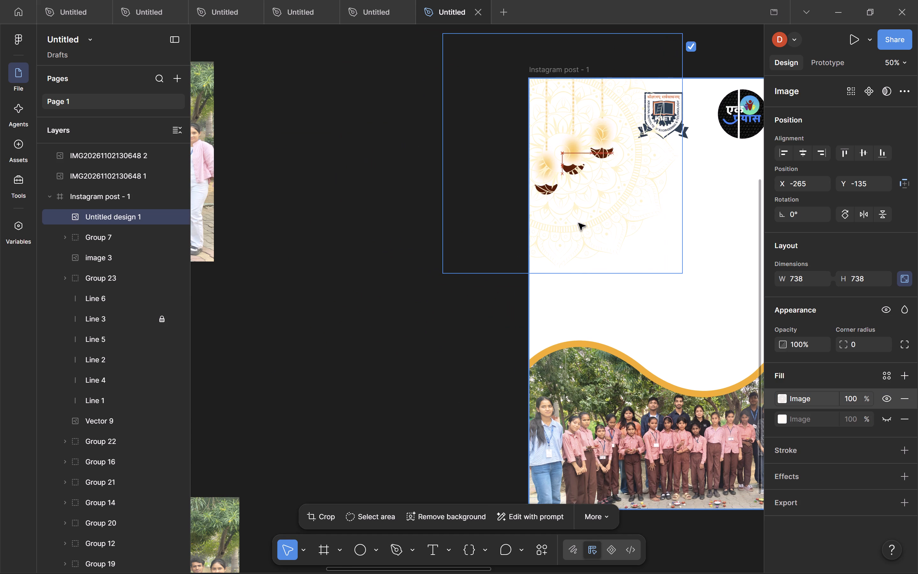
pyautogui.moveTo(579, 223); pyautogui.dragTo(583, 223)
pyautogui.rightClick(589, 220)
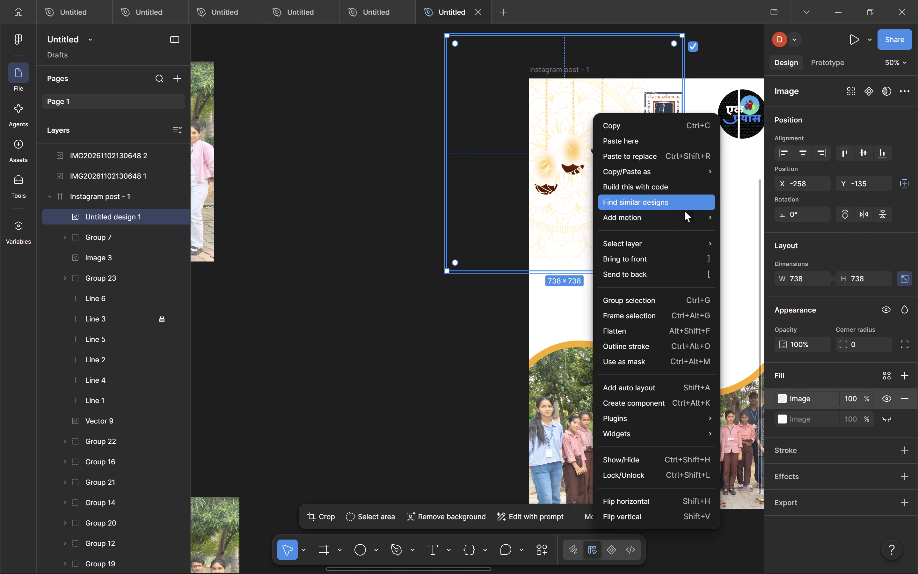
pyautogui.click(554, 308)
pyautogui.moveTo(565, 255); pyautogui.dragTo(299, 322)
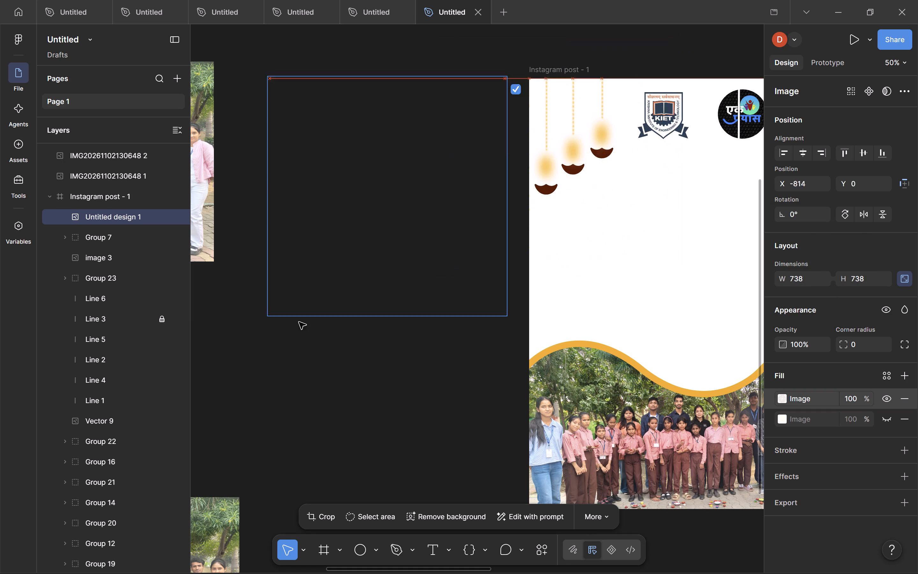
pyautogui.moveTo(299, 322); pyautogui.dragTo(654, 346)
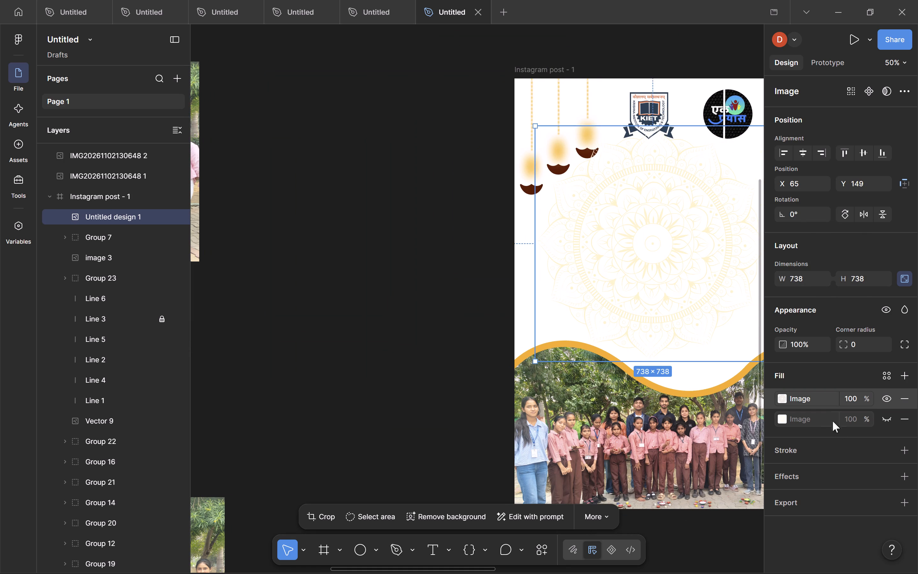
# Lower the exposure of the mandala's image fill well below the midpoint to darken its lines.
pyautogui.click(792, 397)
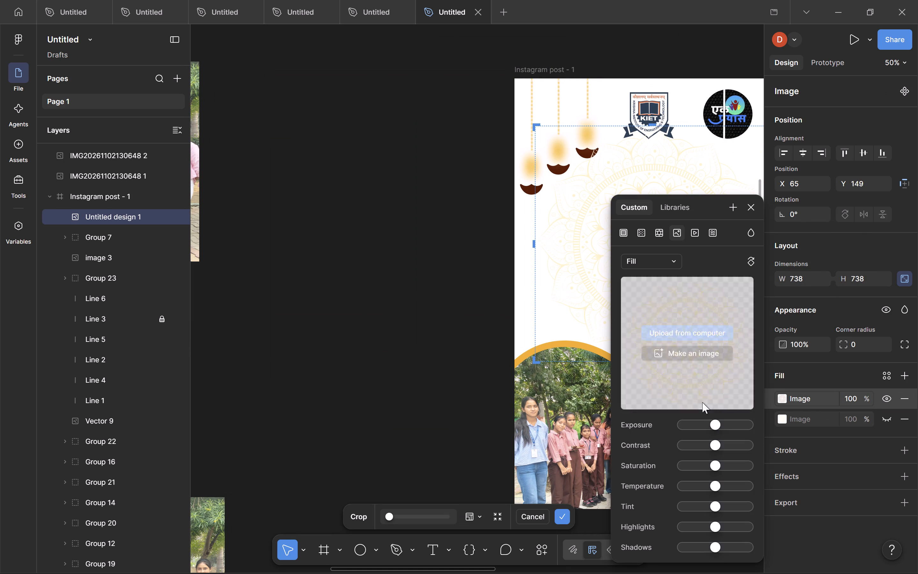
pyautogui.moveTo(715, 421); pyautogui.dragTo(693, 423)
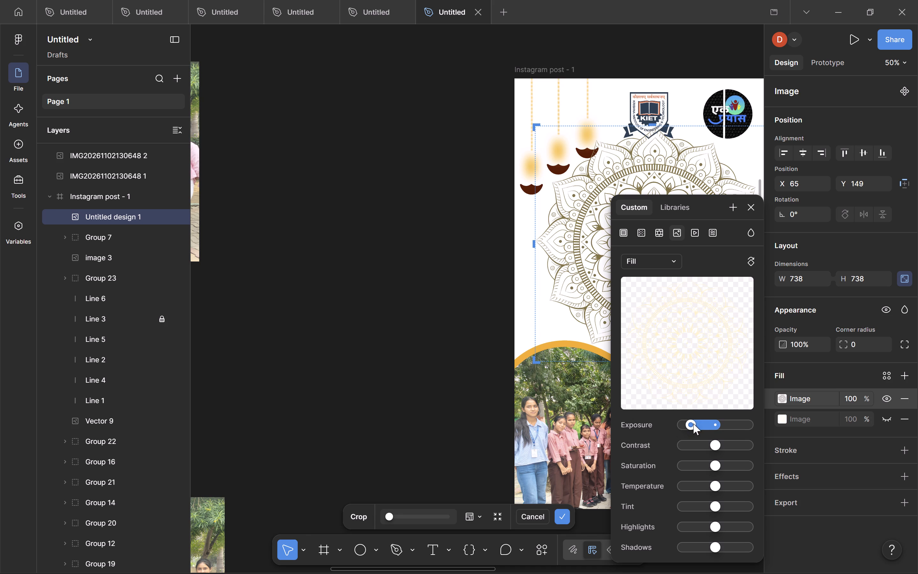
pyautogui.moveTo(693, 423); pyautogui.dragTo(692, 423)
pyautogui.moveTo(324, 306); pyautogui.dragTo(314, 304)
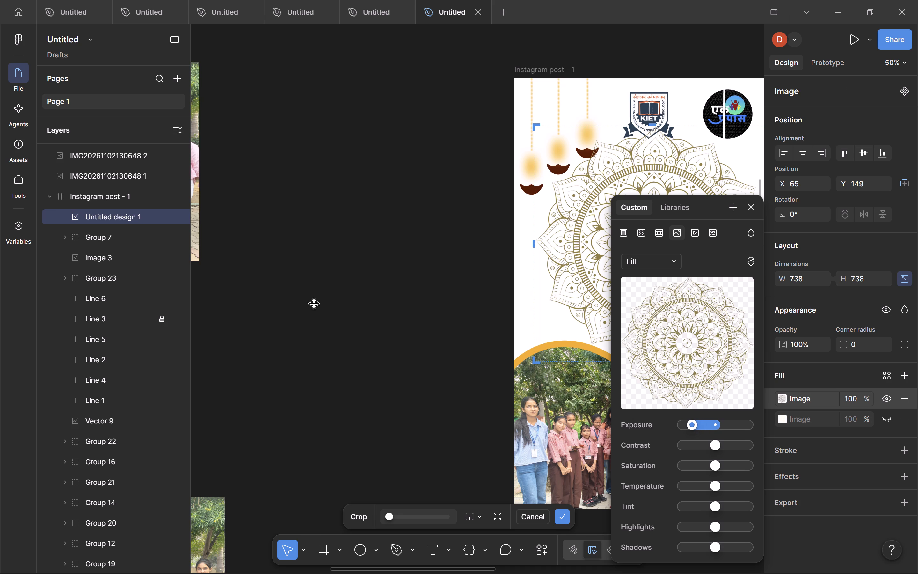
pyautogui.moveTo(314, 304); pyautogui.dragTo(274, 301)
pyautogui.click(390, 286)
# Raise the mandala image fill's contrast, saturation and temperature to maximum, and nudge its exposure slightly.
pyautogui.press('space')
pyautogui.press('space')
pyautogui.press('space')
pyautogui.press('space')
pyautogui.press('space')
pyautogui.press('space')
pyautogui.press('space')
pyautogui.moveTo(643, 264); pyautogui.dragTo(358, 266)
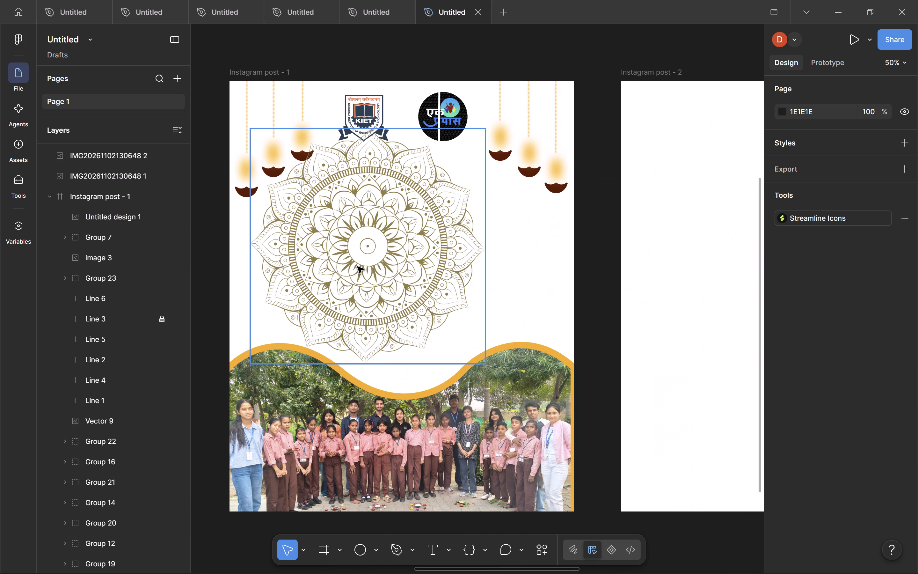
pyautogui.click(373, 268)
pyautogui.click(781, 399)
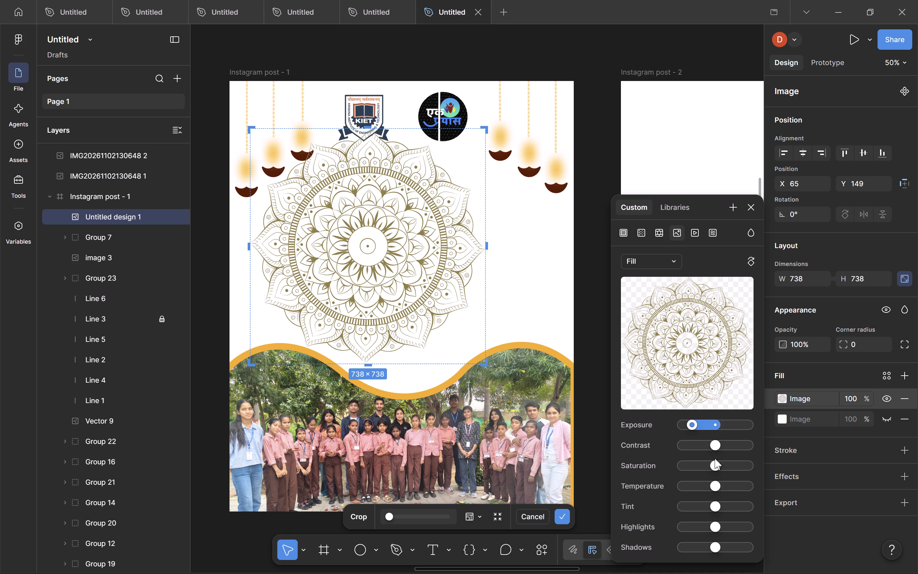
pyautogui.moveTo(714, 442); pyautogui.dragTo(749, 438)
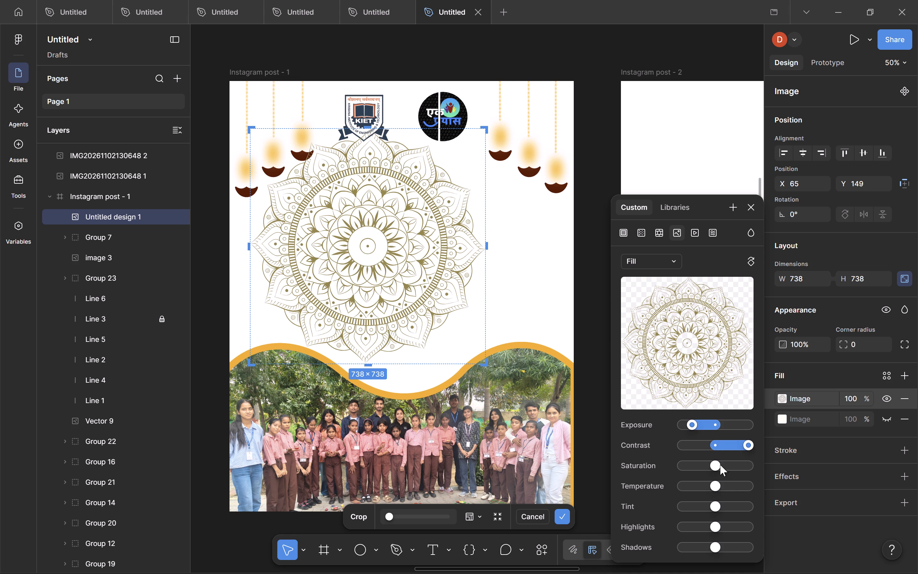
pyautogui.moveTo(720, 464); pyautogui.dragTo(808, 459)
pyautogui.click(692, 423)
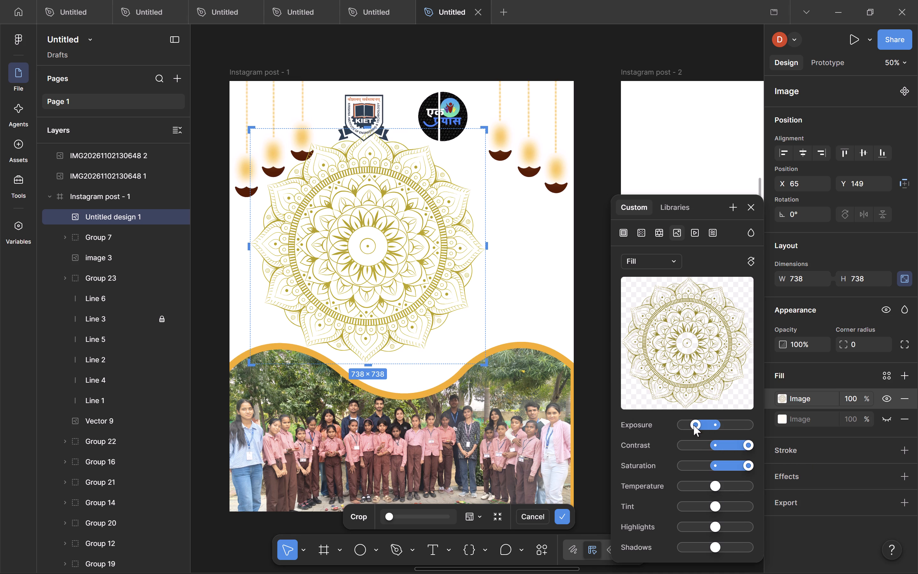
pyautogui.moveTo(717, 489); pyautogui.dragTo(749, 487)
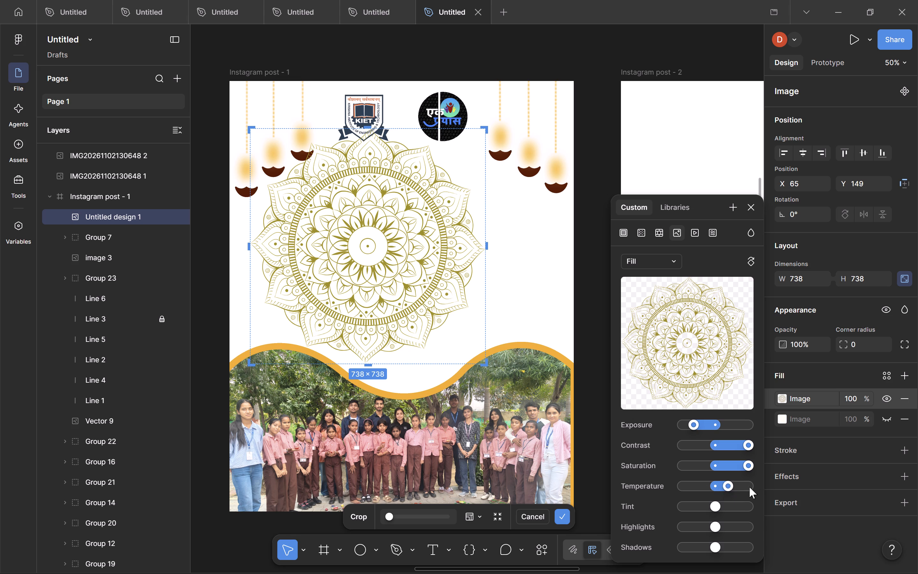
pyautogui.moveTo(749, 487); pyautogui.dragTo(790, 468)
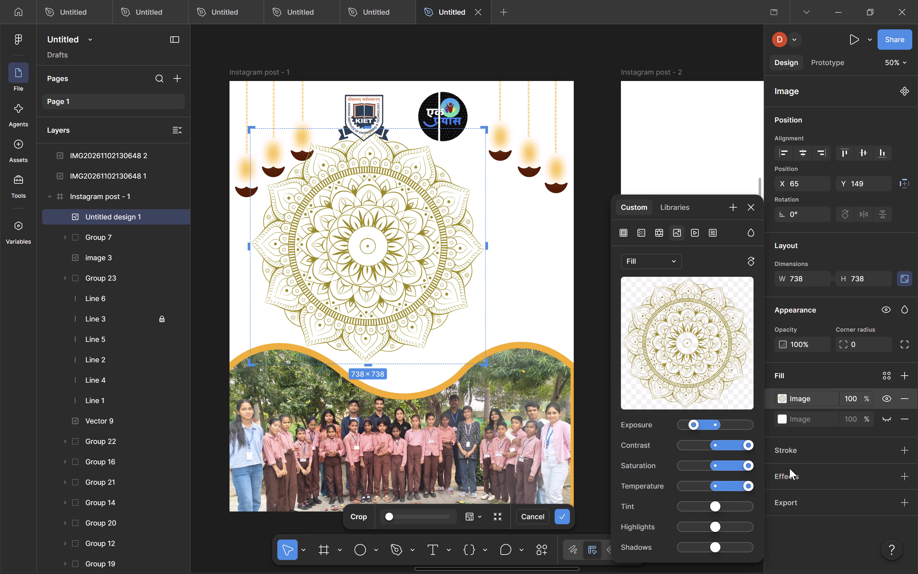
pyautogui.moveTo(790, 468); pyautogui.dragTo(790, 468)
# Refine the mandala fill with moderate saturation, slight contrast and a less reduced exposure, and try different tints.
pyautogui.moveTo(746, 467); pyautogui.dragTo(712, 464)
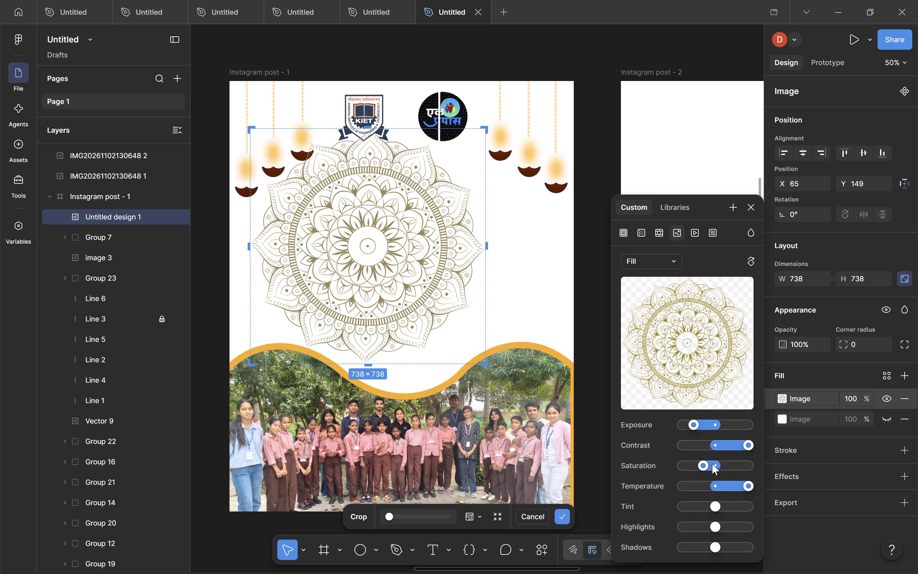
pyautogui.moveTo(712, 464); pyautogui.dragTo(732, 466)
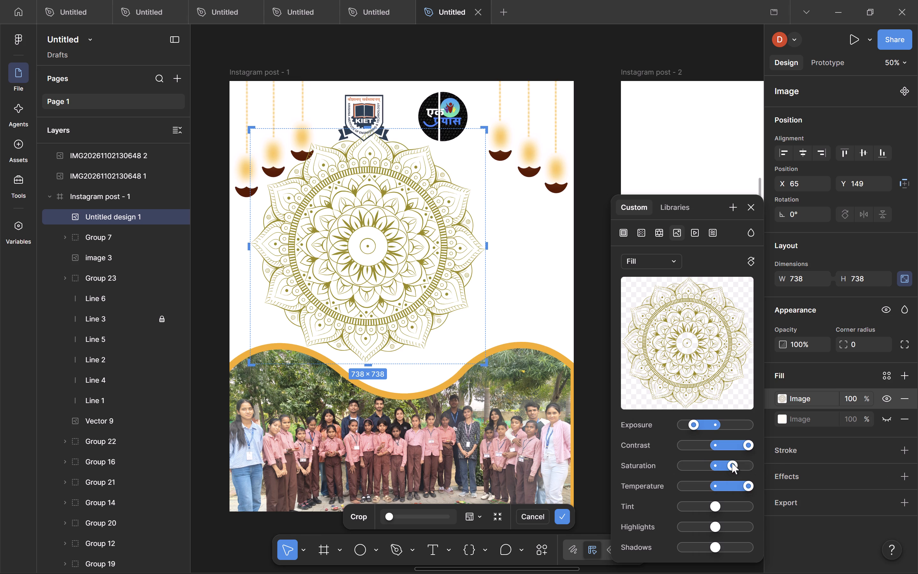
pyautogui.moveTo(744, 449); pyautogui.dragTo(721, 444)
pyautogui.moveTo(691, 424); pyautogui.dragTo(703, 423)
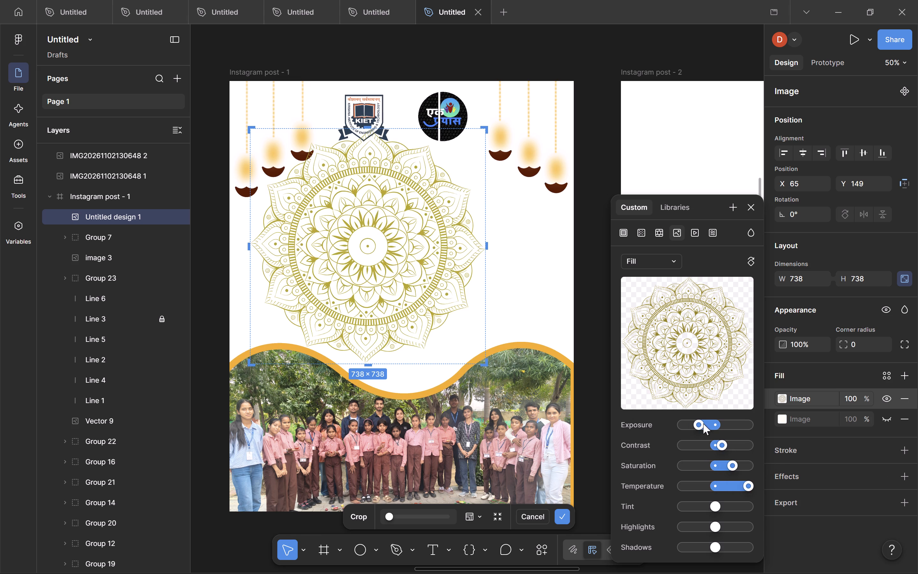
pyautogui.moveTo(703, 423); pyautogui.dragTo(703, 425)
pyautogui.moveTo(718, 507); pyautogui.dragTo(714, 504)
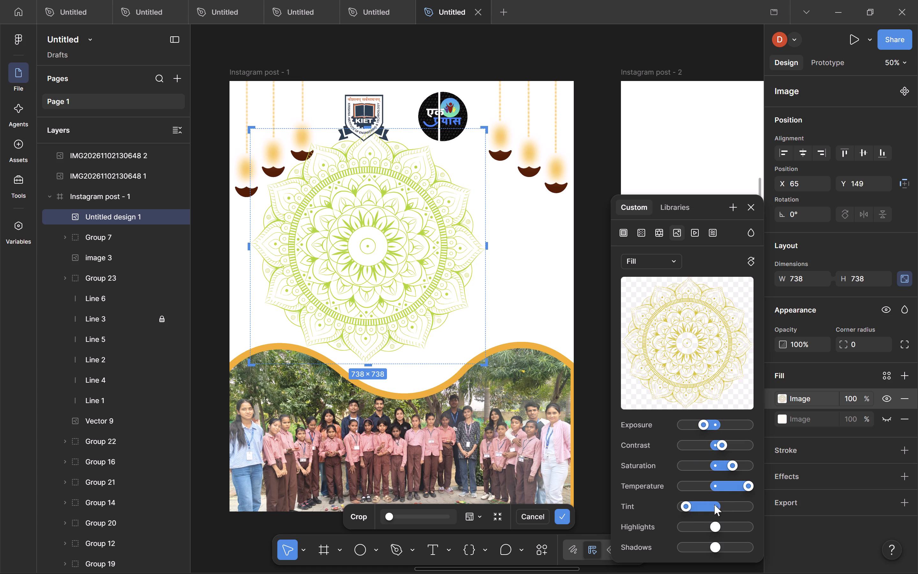
# Adjust the mandala image fill in Figma: tint and highlights slightly below neutral, shadows slightly above neutral.
pyautogui.moveTo(714, 504); pyautogui.dragTo(730, 501)
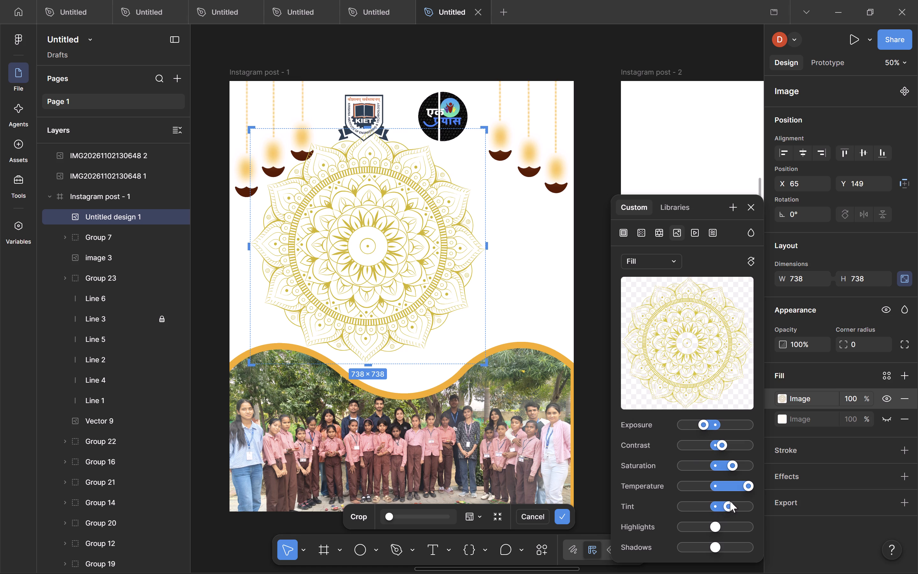
pyautogui.moveTo(730, 501); pyautogui.dragTo(698, 504)
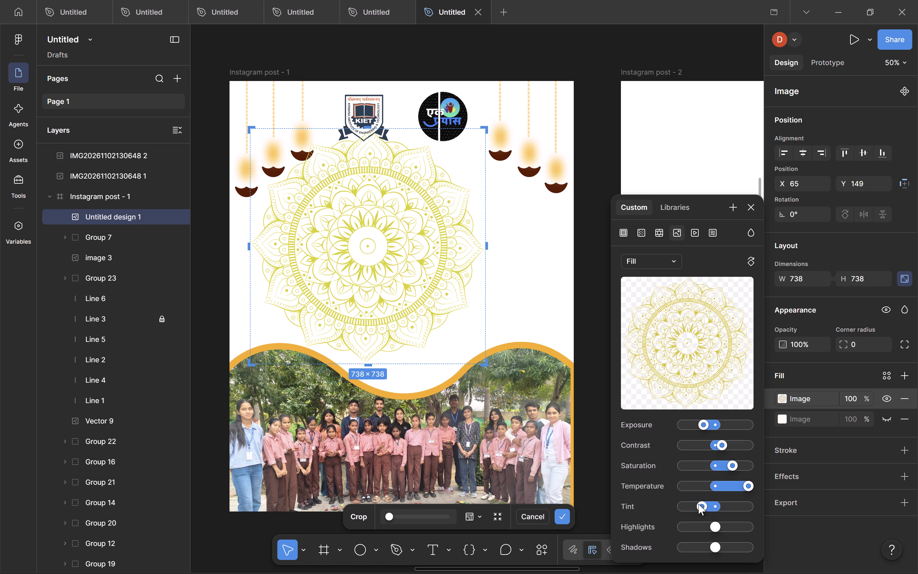
pyautogui.moveTo(698, 504); pyautogui.dragTo(709, 501)
pyautogui.moveTo(709, 501); pyautogui.dragTo(710, 501)
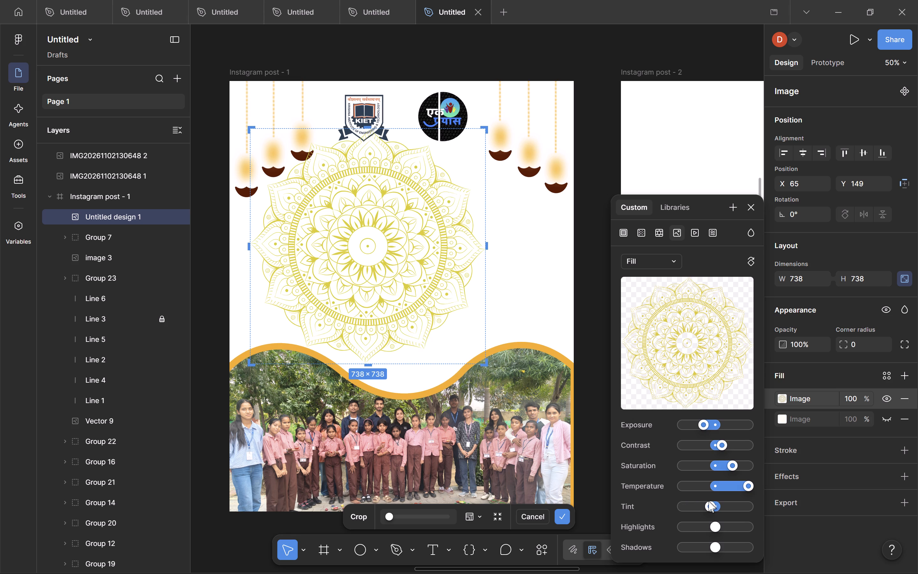
pyautogui.moveTo(717, 527); pyautogui.dragTo(680, 526)
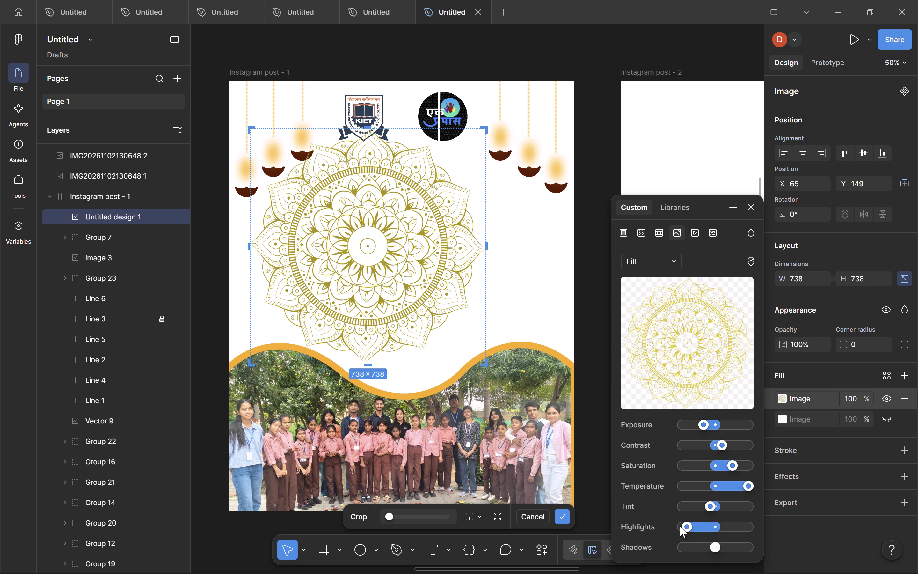
pyautogui.moveTo(680, 526); pyautogui.dragTo(713, 527)
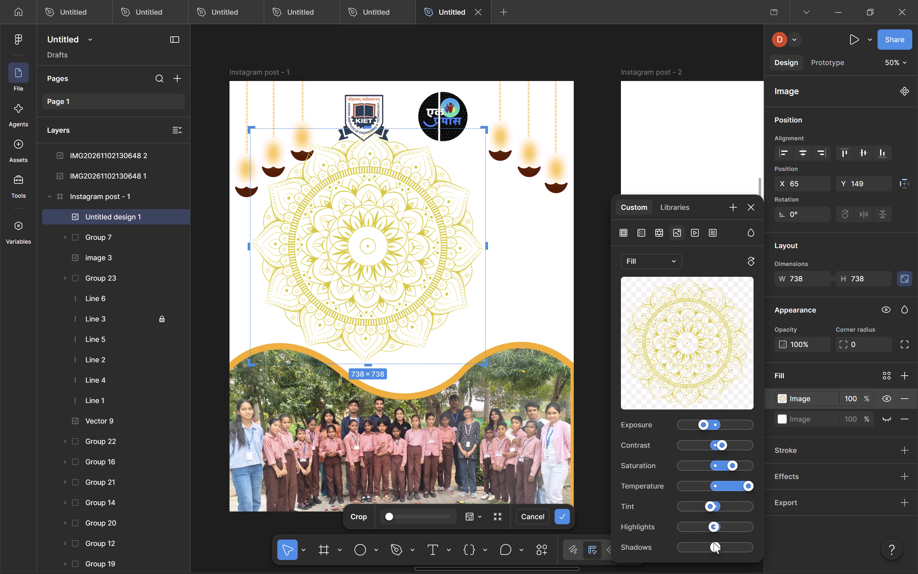
pyautogui.moveTo(718, 548); pyautogui.dragTo(725, 549)
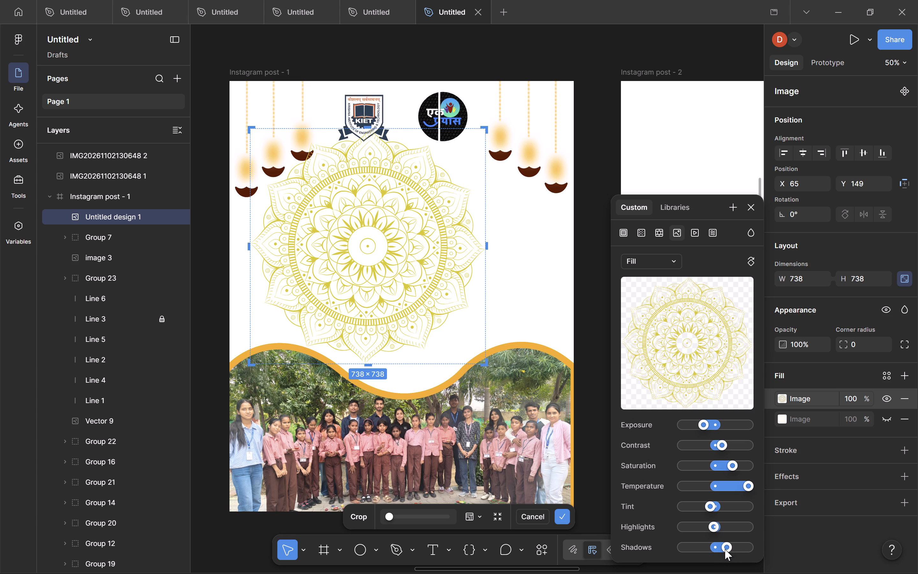
pyautogui.moveTo(725, 549); pyautogui.dragTo(722, 549)
# Shift the mandala image slightly up and to the left within its crop frame, then leave image editing.
pyautogui.click(412, 253)
pyautogui.moveTo(400, 279); pyautogui.dragTo(393, 273)
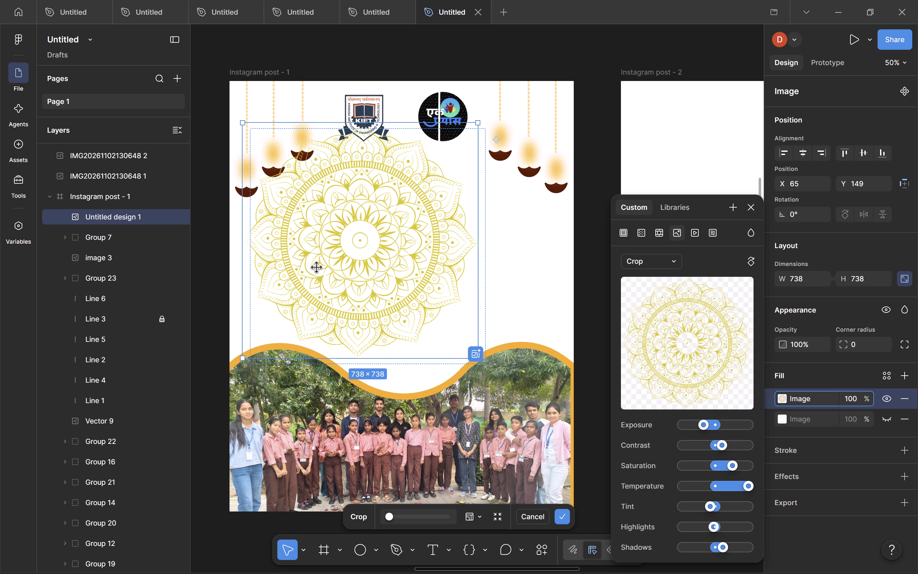
pyautogui.moveTo(411, 240); pyautogui.dragTo(406, 240, button='right')
pyautogui.doubleClick(495, 239)
pyautogui.click(395, 243)
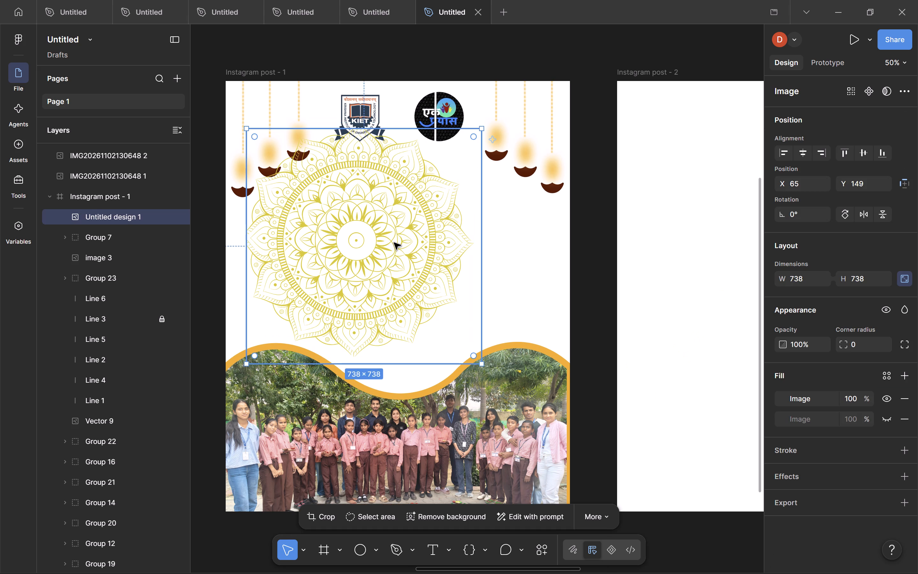
# Send the mandala behind the other artwork on Instagram post - 1 and move it to the post's upper-left corner, about X -349, Y -180.
pyautogui.press('[')
pyautogui.moveTo(394, 243); pyautogui.dragTo(254, 134)
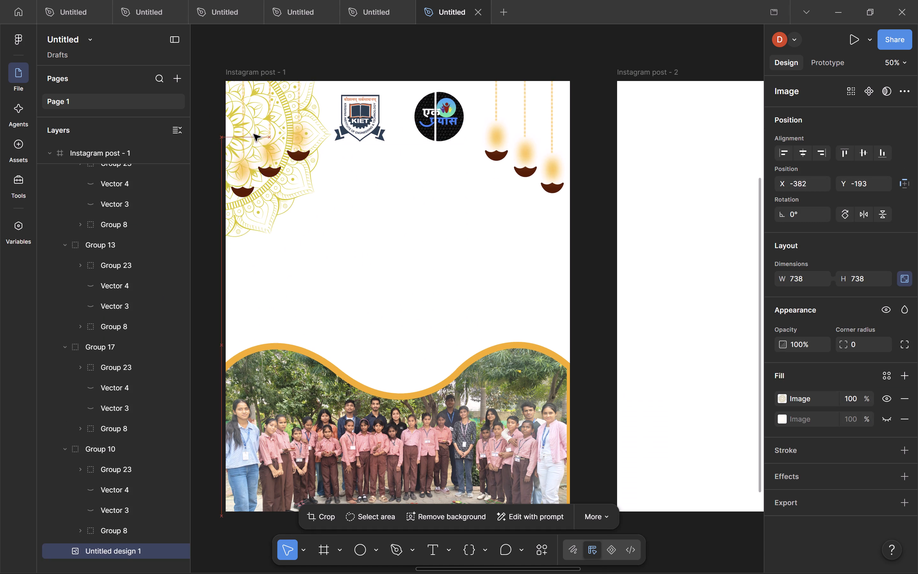
pyautogui.moveTo(254, 134); pyautogui.dragTo(262, 138)
# Rotate the mandala to about -23.76° and reposition it in the post's upper-left corner at about X -490, Y -348.
pyautogui.moveTo(354, 264); pyautogui.dragTo(351, 264)
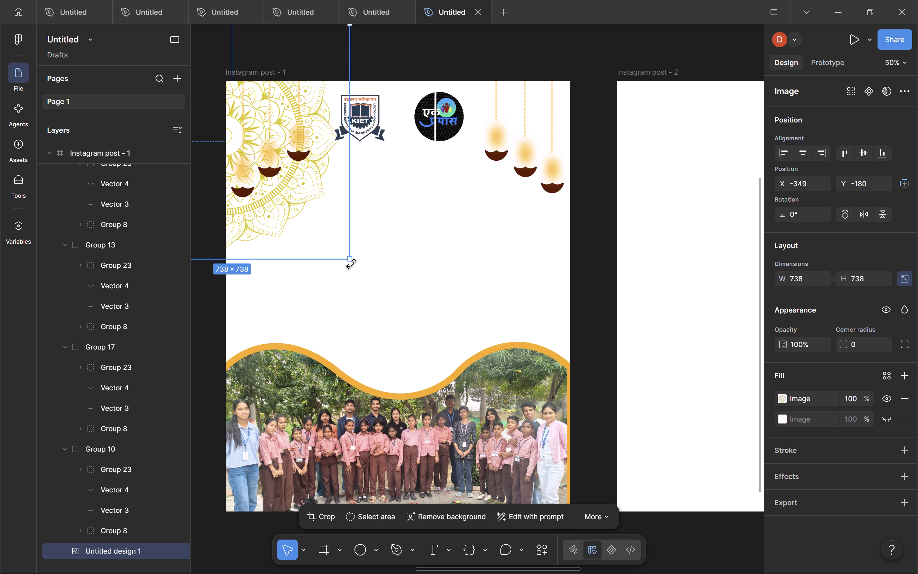
pyautogui.moveTo(351, 264); pyautogui.dragTo(286, 281)
pyautogui.moveTo(294, 256); pyautogui.dragTo(283, 237)
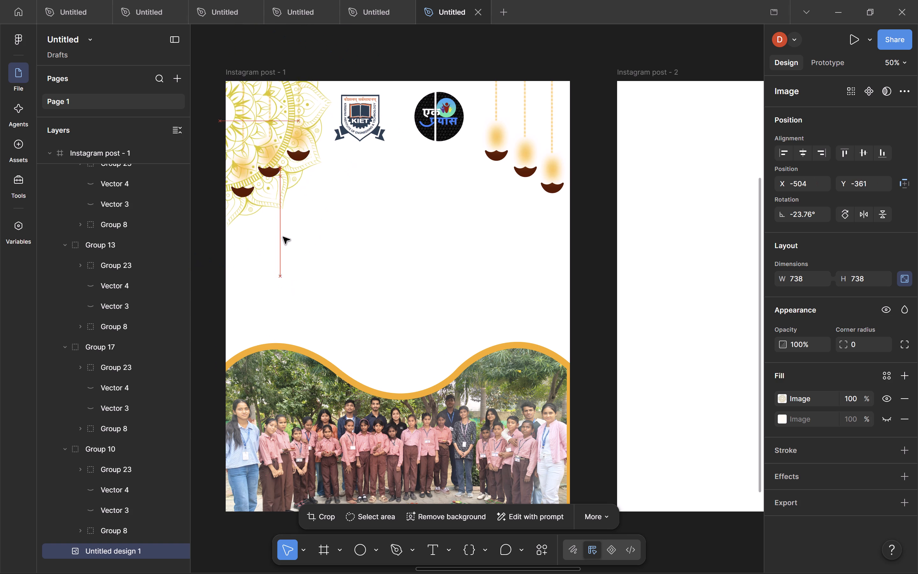
pyautogui.moveTo(283, 237); pyautogui.dragTo(286, 240)
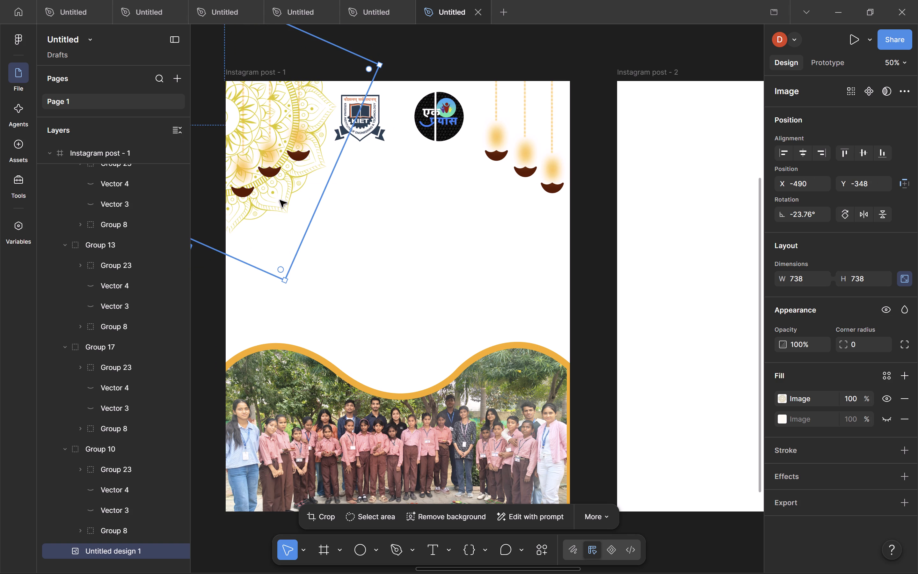
# Lower the opacity of the mandala's visible image fill to 14%.
pyautogui.moveTo(870, 400); pyautogui.dragTo(440, 295)
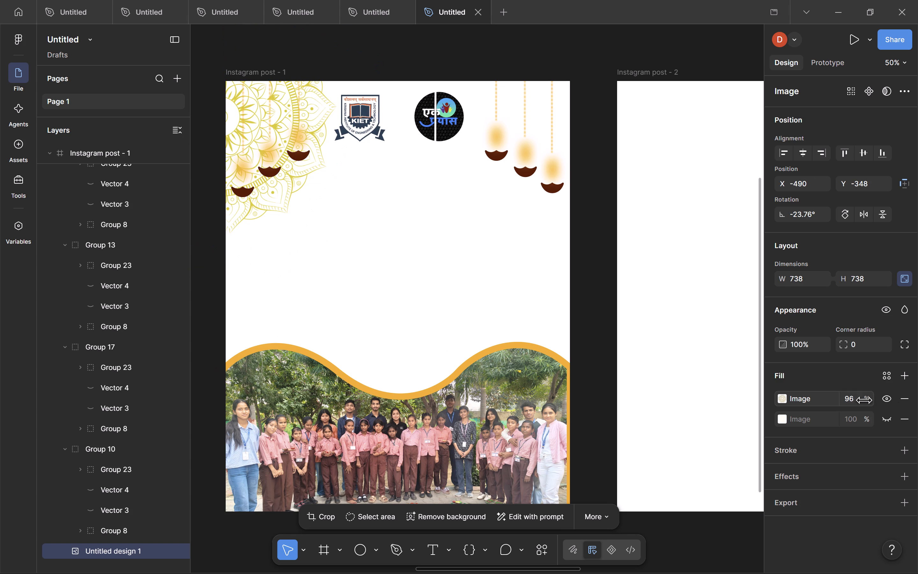
pyautogui.moveTo(440, 295); pyautogui.dragTo(329, 279)
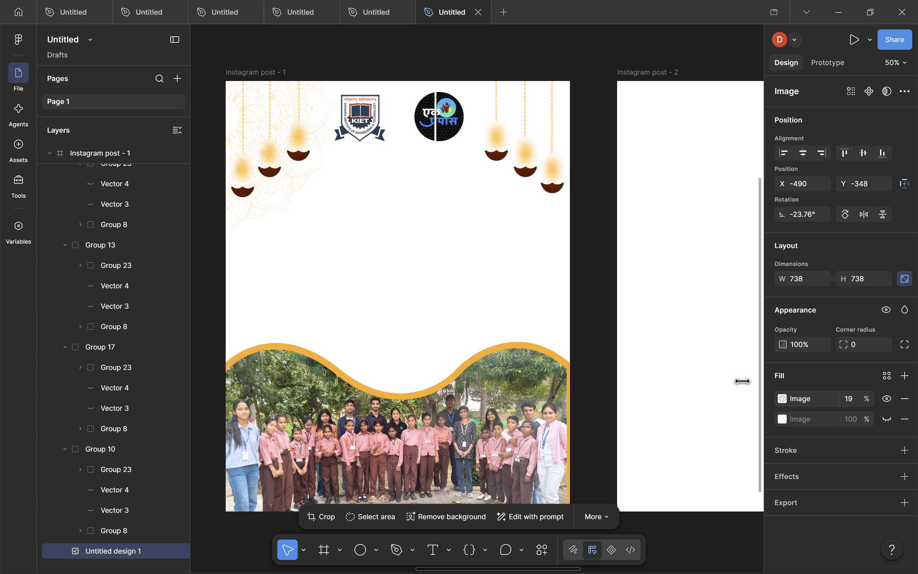
pyautogui.moveTo(329, 279); pyautogui.dragTo(320, 280)
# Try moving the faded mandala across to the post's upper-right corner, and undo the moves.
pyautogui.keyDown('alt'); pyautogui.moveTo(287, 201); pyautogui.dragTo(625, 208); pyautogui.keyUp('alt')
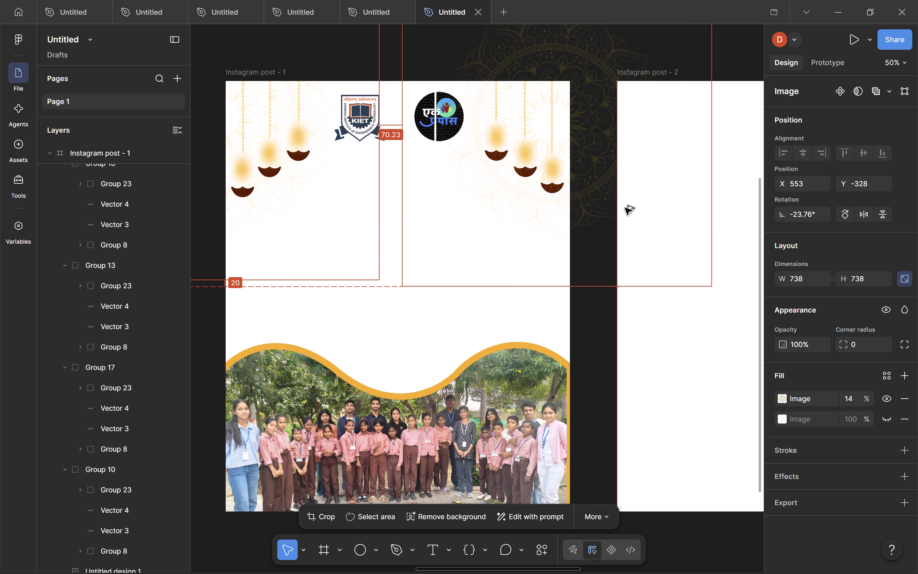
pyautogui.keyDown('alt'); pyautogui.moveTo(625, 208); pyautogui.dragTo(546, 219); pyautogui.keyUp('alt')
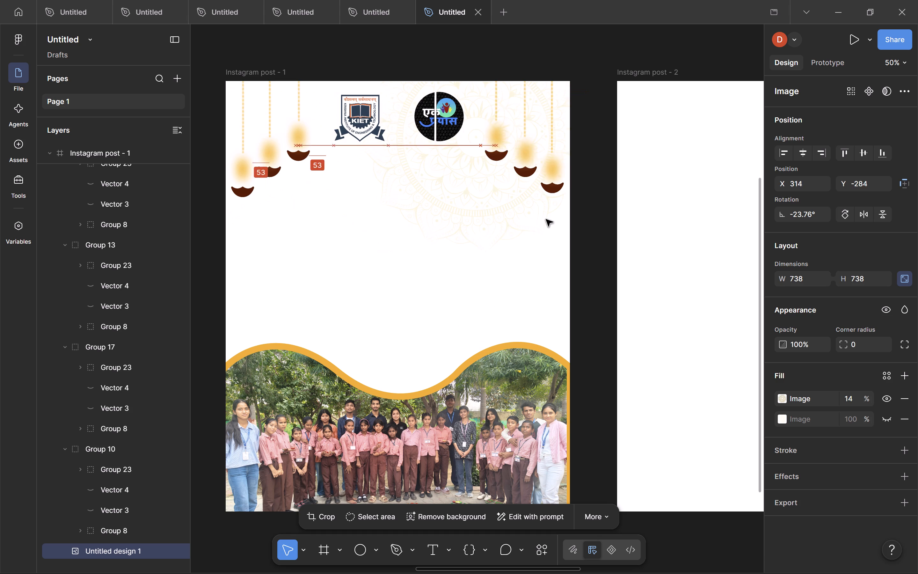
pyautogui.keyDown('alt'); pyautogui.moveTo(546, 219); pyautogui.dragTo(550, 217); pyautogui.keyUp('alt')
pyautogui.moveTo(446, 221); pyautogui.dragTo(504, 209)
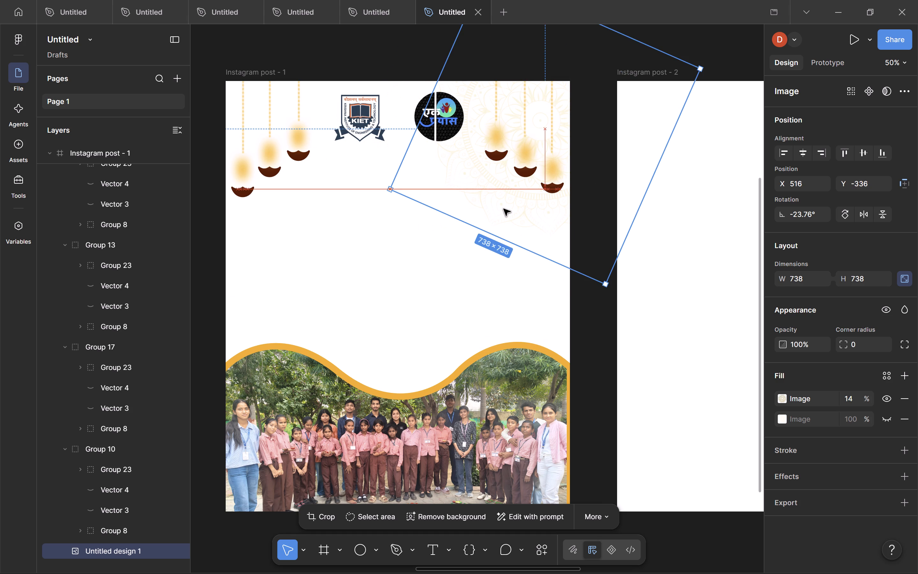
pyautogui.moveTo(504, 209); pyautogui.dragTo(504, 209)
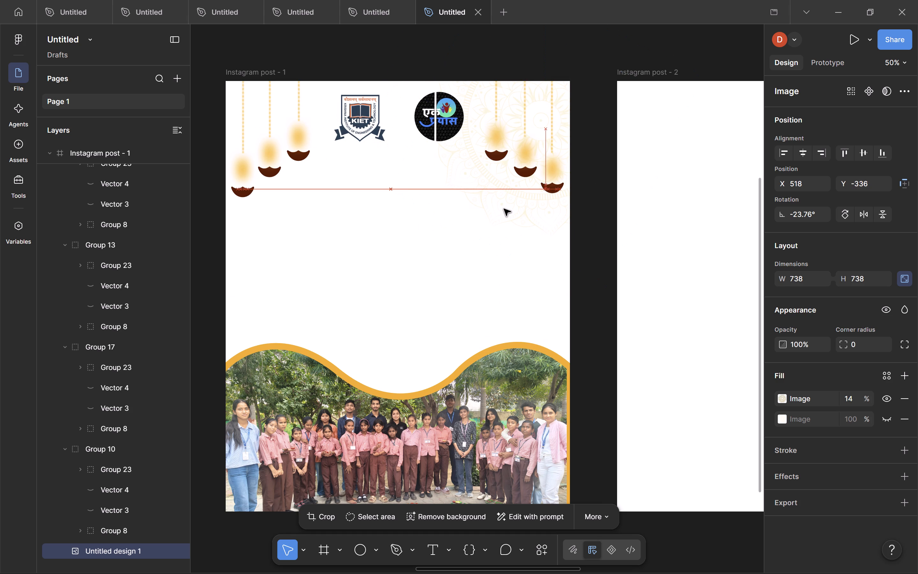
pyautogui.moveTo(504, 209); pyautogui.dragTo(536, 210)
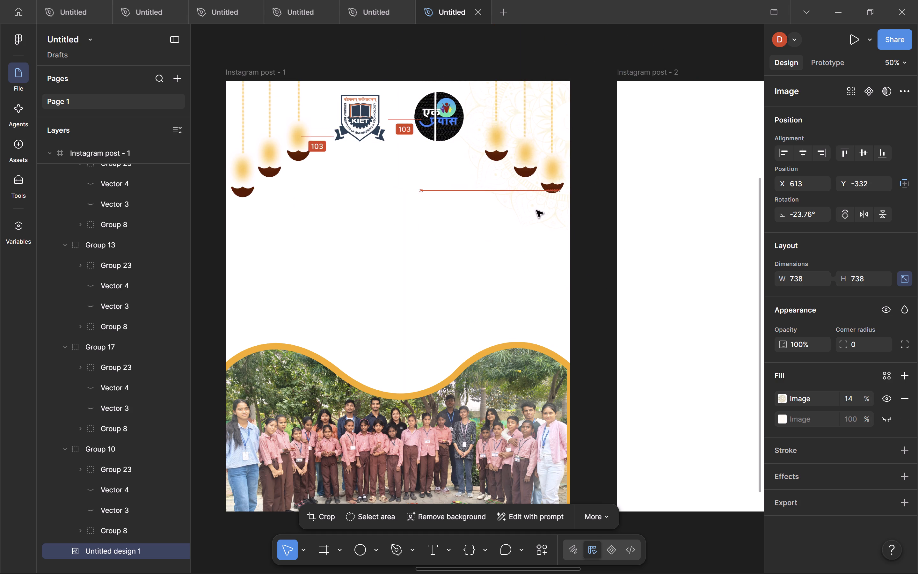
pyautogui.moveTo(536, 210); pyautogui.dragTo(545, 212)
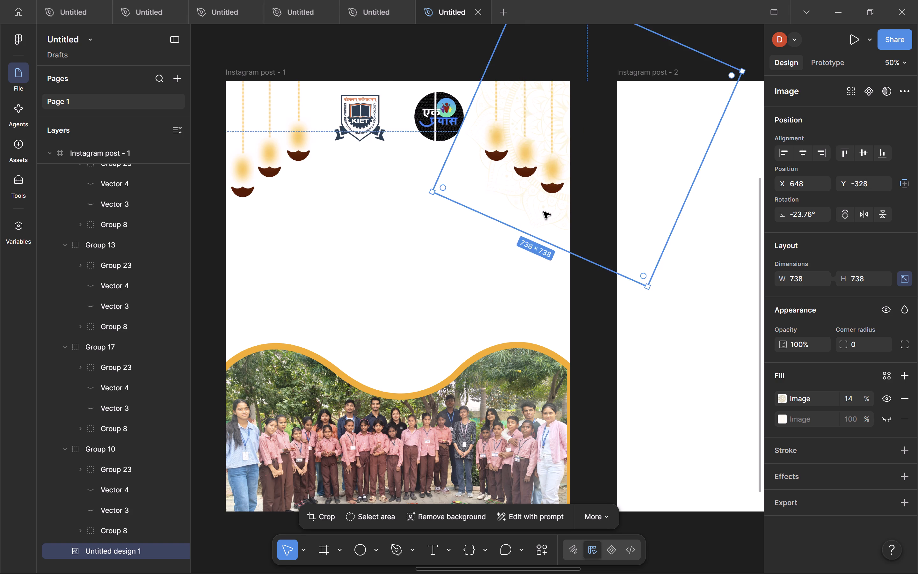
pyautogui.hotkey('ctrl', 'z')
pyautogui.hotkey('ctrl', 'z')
# Duplicate the faded mandala and position the copy behind the hanging diyas in the upper-right corner of Instagram post - 1.
pyautogui.keyDown('alt'); pyautogui.moveTo(281, 193); pyautogui.dragTo(293, 194); pyautogui.keyUp('alt')
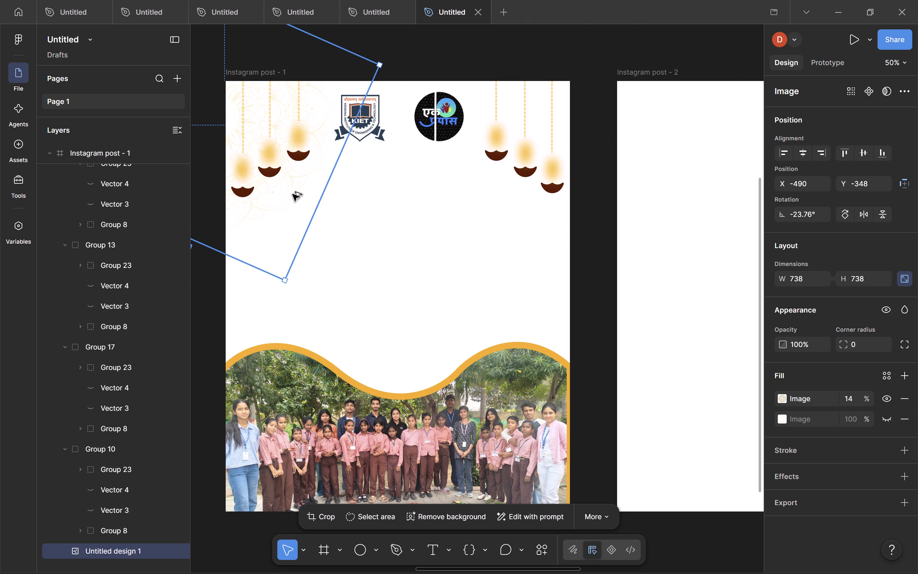
pyautogui.keyDown('alt'); pyautogui.moveTo(293, 194); pyautogui.dragTo(521, 195); pyautogui.keyUp('alt')
pyautogui.moveTo(433, 189); pyautogui.dragTo(509, 193)
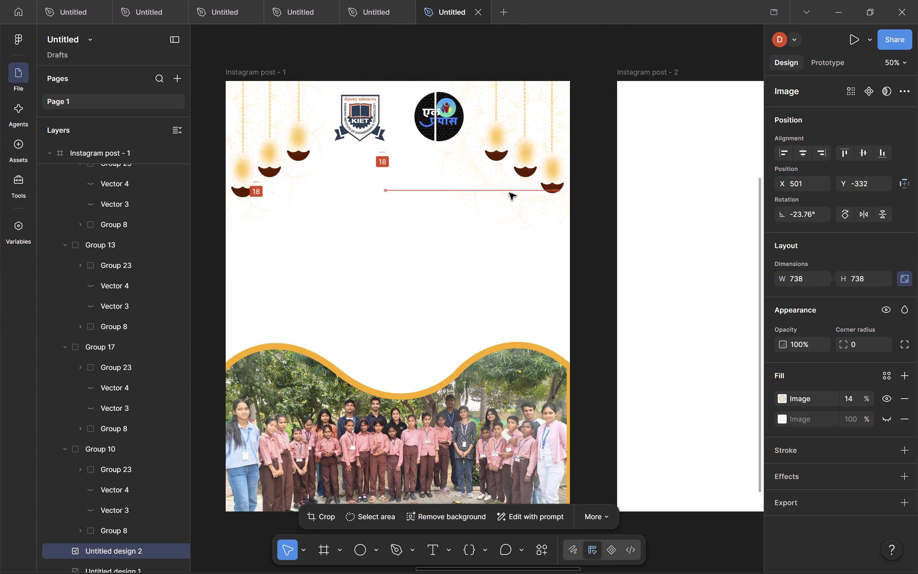
pyautogui.moveTo(509, 193); pyautogui.dragTo(530, 193)
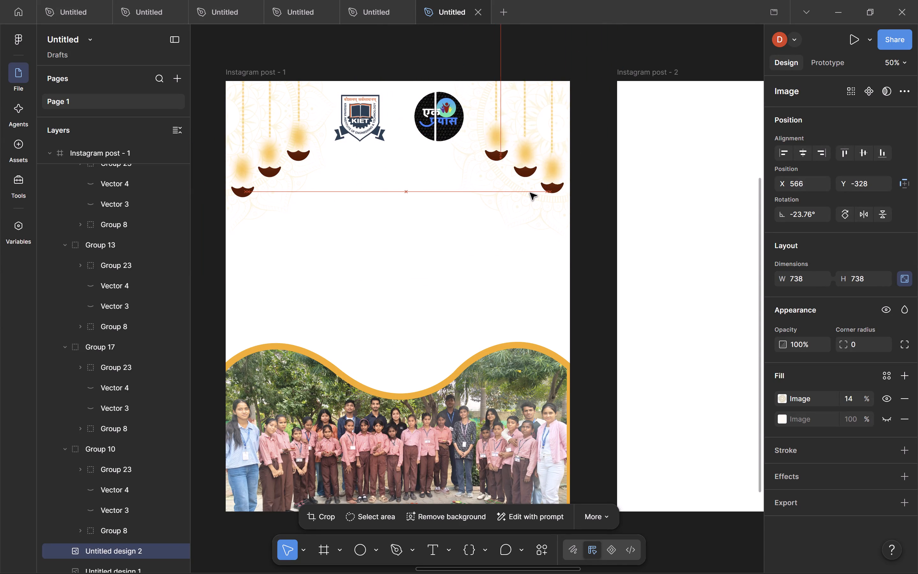
pyautogui.moveTo(530, 193); pyautogui.dragTo(544, 194)
pyautogui.moveTo(521, 193); pyautogui.dragTo(535, 191)
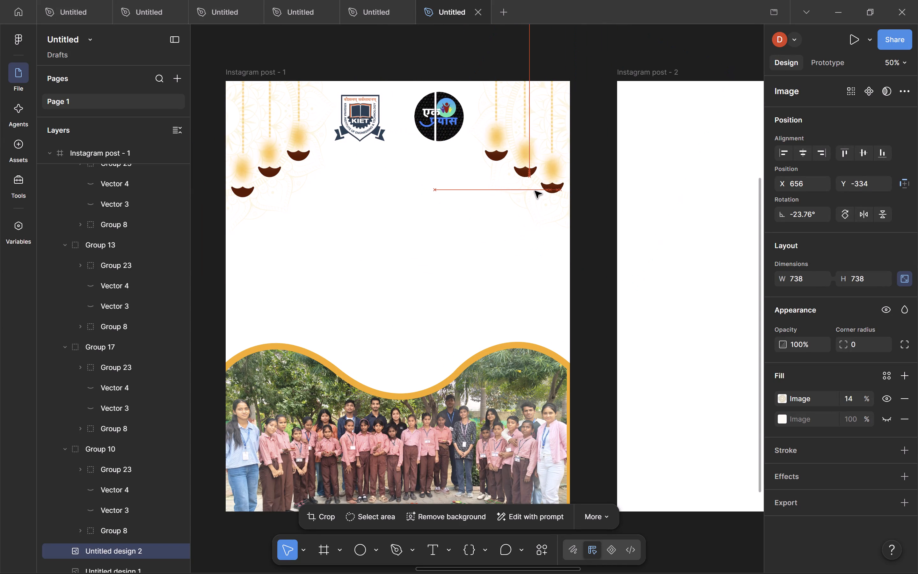
pyautogui.moveTo(535, 191); pyautogui.dragTo(532, 191)
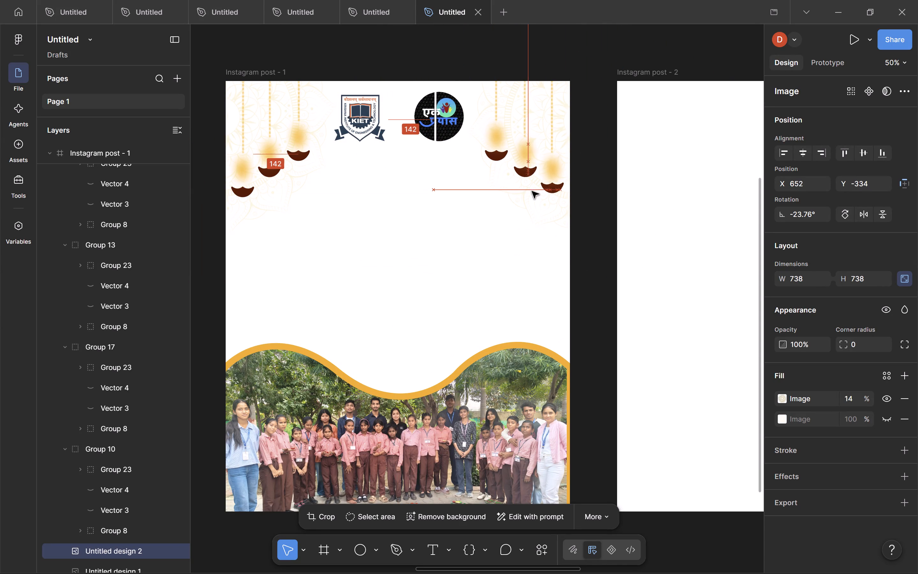
pyautogui.moveTo(532, 191); pyautogui.dragTo(517, 179)
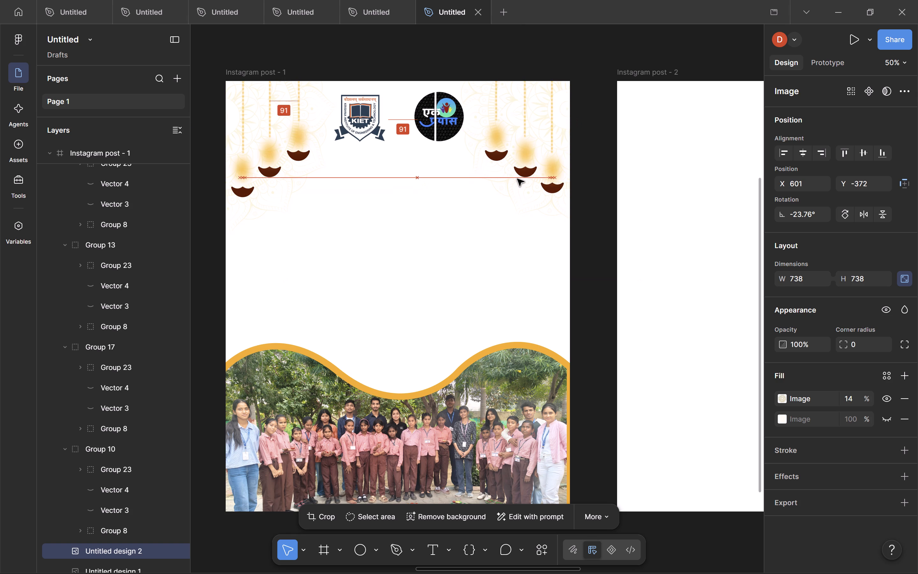
pyautogui.moveTo(517, 179); pyautogui.dragTo(514, 185)
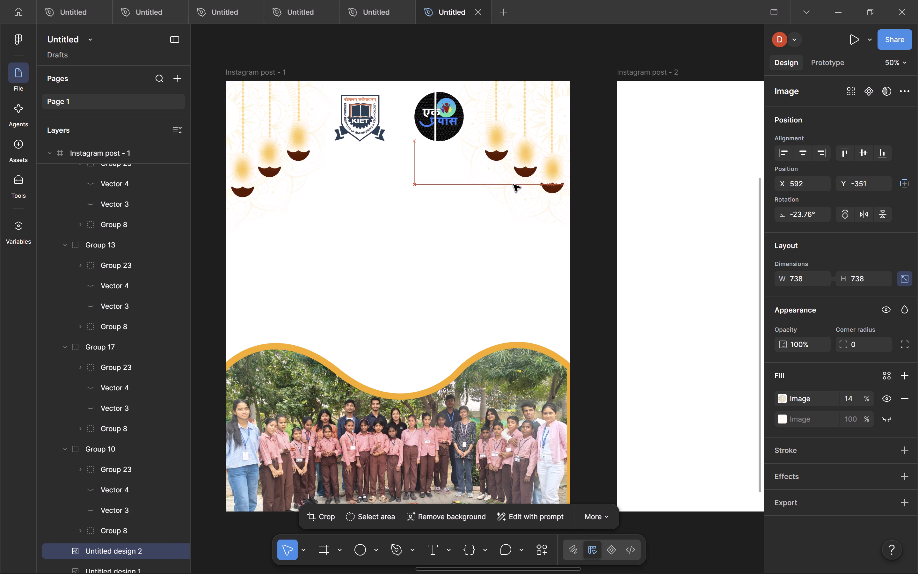
pyautogui.moveTo(514, 185); pyautogui.dragTo(522, 186)
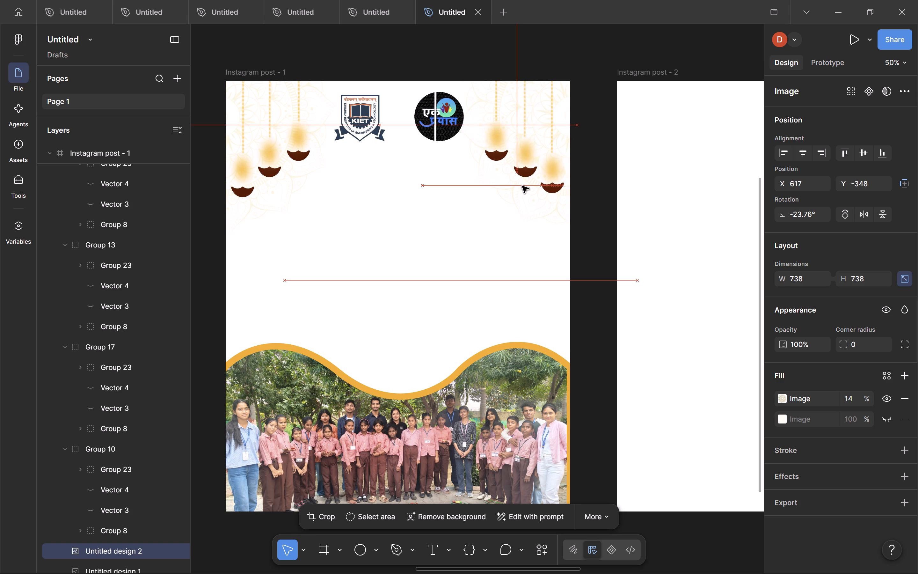
pyautogui.moveTo(522, 186); pyautogui.dragTo(537, 172)
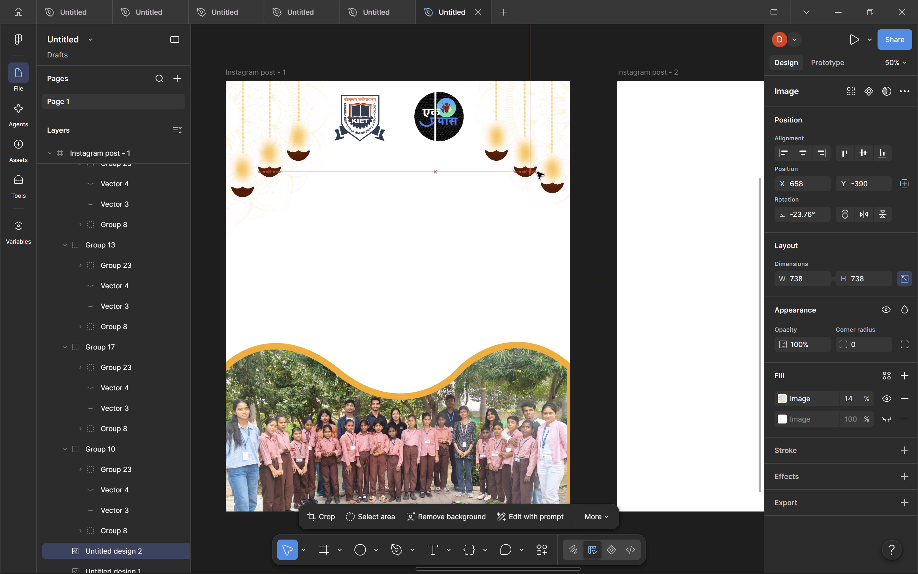
pyautogui.moveTo(537, 172); pyautogui.dragTo(532, 170)
# Enlarge the upper-right mandala copy proportionally to about 760 × 760.
pyautogui.moveTo(525, 211); pyautogui.dragTo(527, 219)
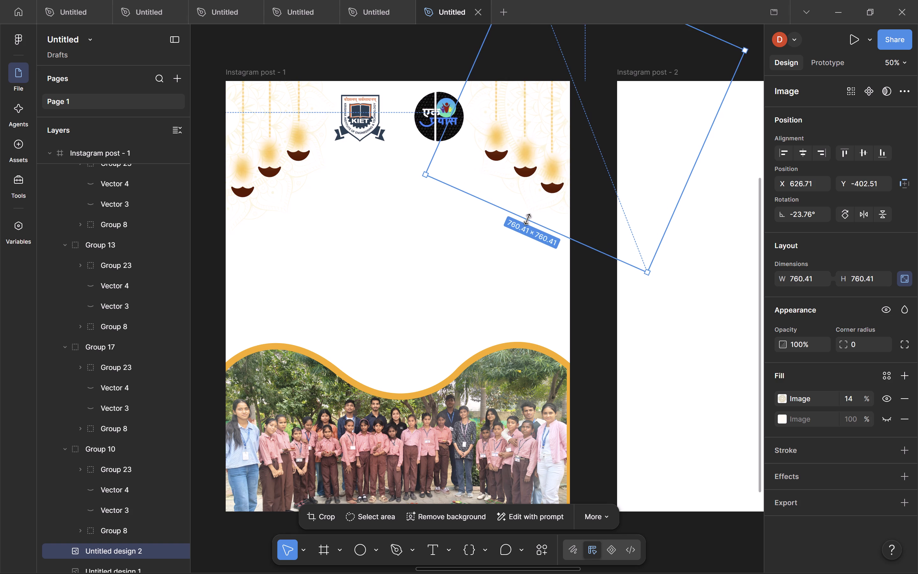
# Undo the mandala copy placed at the post's upper-right corner, keeping the original upper-left mandala at 14% fill opacity.
pyautogui.moveTo(527, 219); pyautogui.dragTo(528, 218)
pyautogui.hotkey('ctrl', 'z')
pyautogui.hotkey('ctrl', 'z')
pyautogui.hotkey('ctrl', 'z')
pyautogui.hotkey('ctrl', 'z')
pyautogui.hotkey('ctrl', 'z')
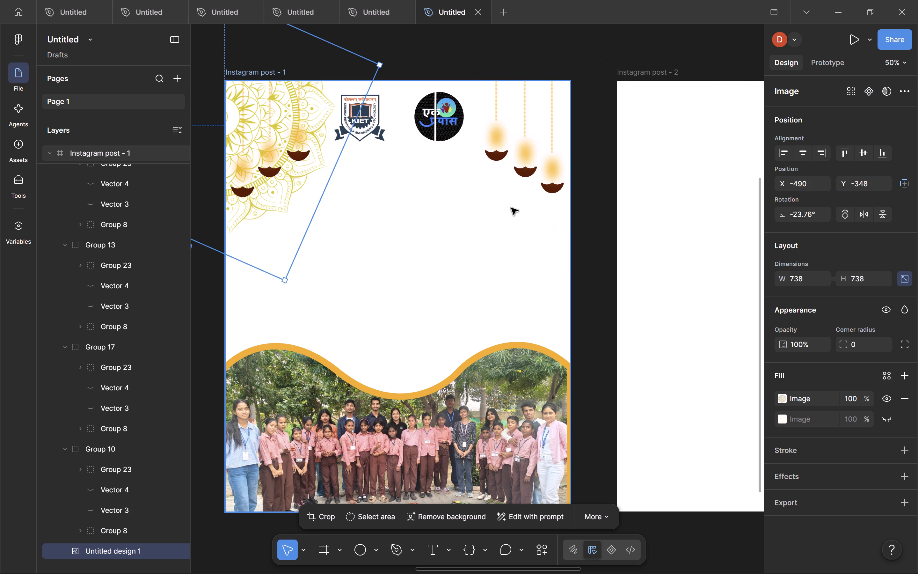
pyautogui.hotkey('ctrl', 'y')
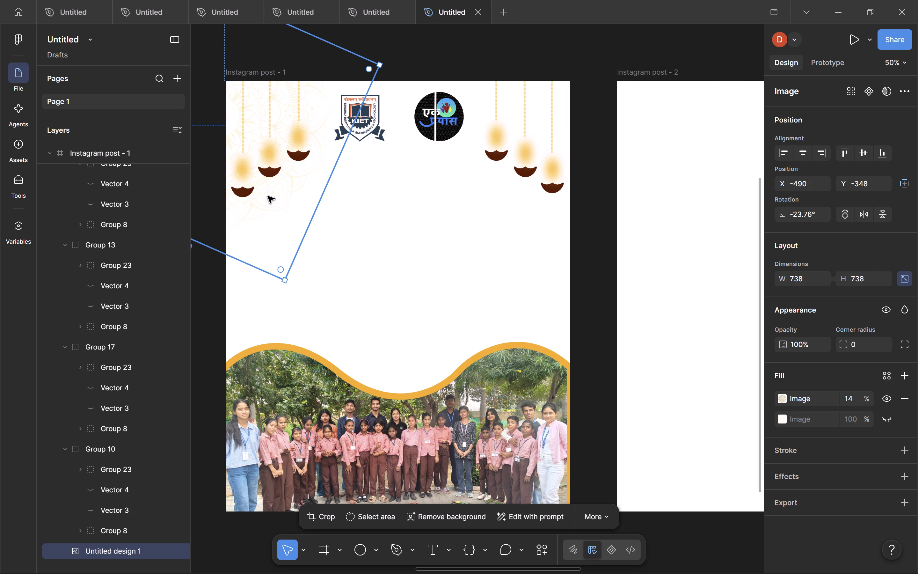
# Copy the three hanging diyas in the first post's upper-left corner, including their bowls, glows and strings.
pyautogui.click(356, 261)
pyautogui.click(247, 195)
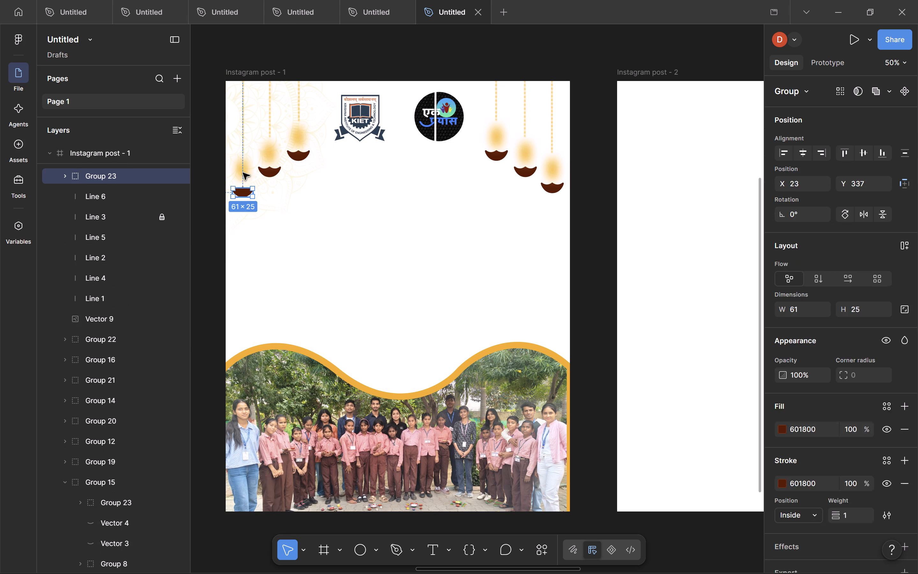
pyautogui.keyDown('shift'); pyautogui.click(243, 173); pyautogui.keyUp('shift')
pyautogui.keyDown('shift'); pyautogui.click(245, 140); pyautogui.keyUp('shift')
pyautogui.keyDown('shift'); pyautogui.click(269, 124); pyautogui.keyUp('shift')
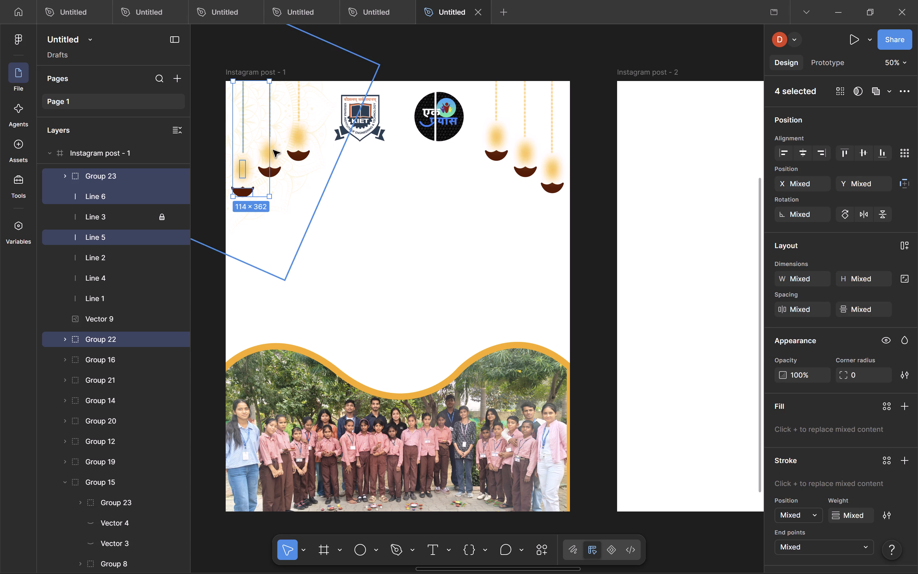
pyautogui.keyDown('shift'); pyautogui.click(274, 175); pyautogui.keyUp('shift')
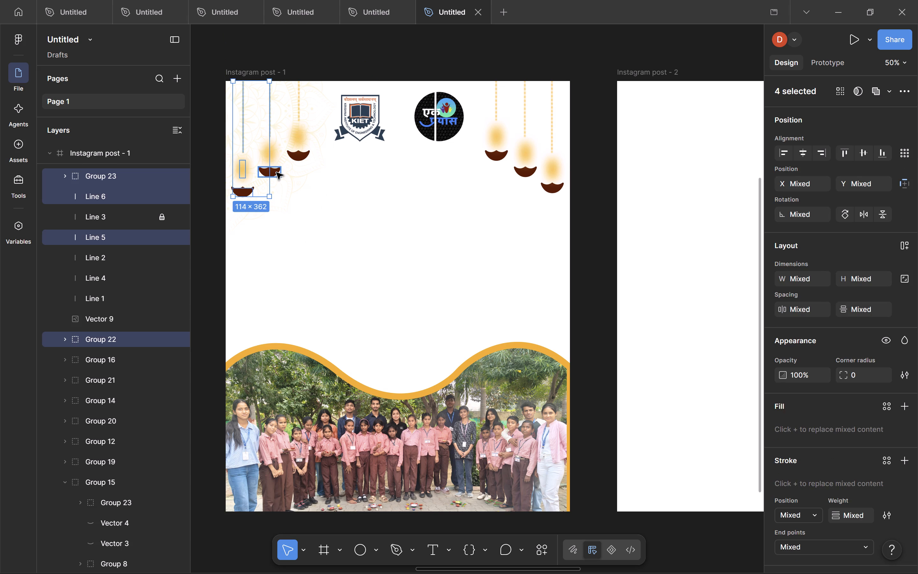
pyautogui.keyDown('shift'); pyautogui.click(276, 173); pyautogui.keyUp('shift')
pyautogui.keyDown('shift'); pyautogui.click(272, 157); pyautogui.keyUp('shift')
pyautogui.keyDown('shift'); pyautogui.click(295, 143); pyautogui.keyUp('shift')
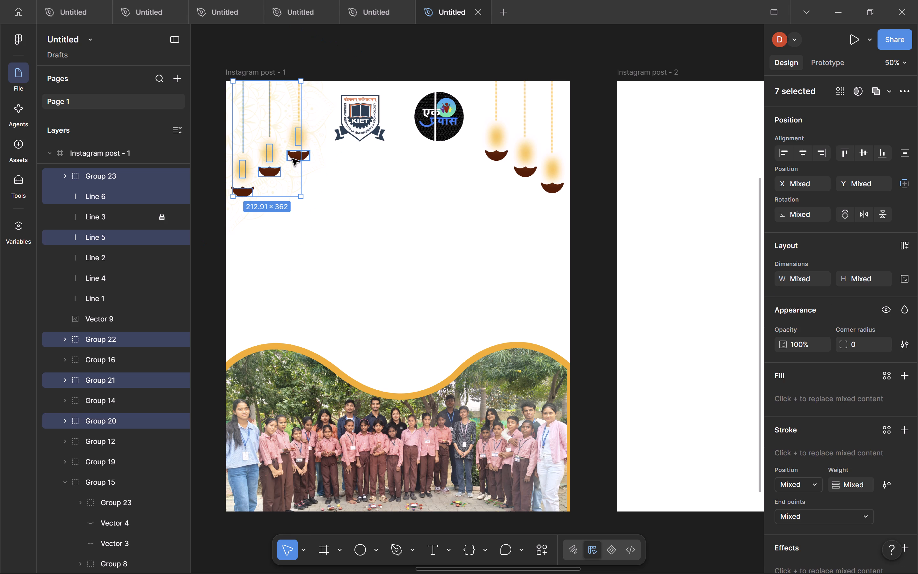
pyautogui.keyDown('shift'); pyautogui.click(291, 152); pyautogui.keyUp('shift')
pyautogui.keyDown('shift'); pyautogui.click(300, 117); pyautogui.keyUp('shift')
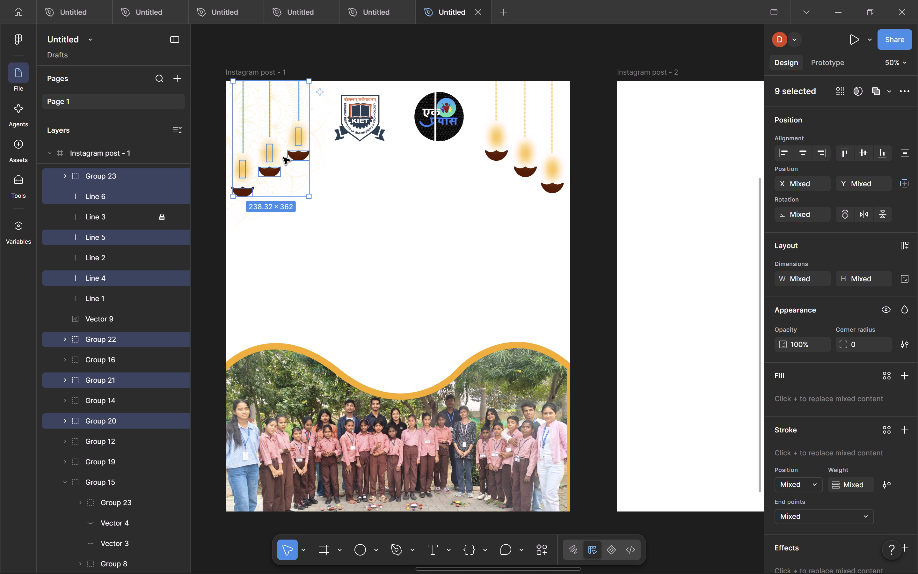
pyautogui.hotkey('ctrl', 'c')
# Delete the old hanging diyas in the first post's upper-right corner.
pyautogui.moveTo(484, 95); pyautogui.dragTo(580, 210)
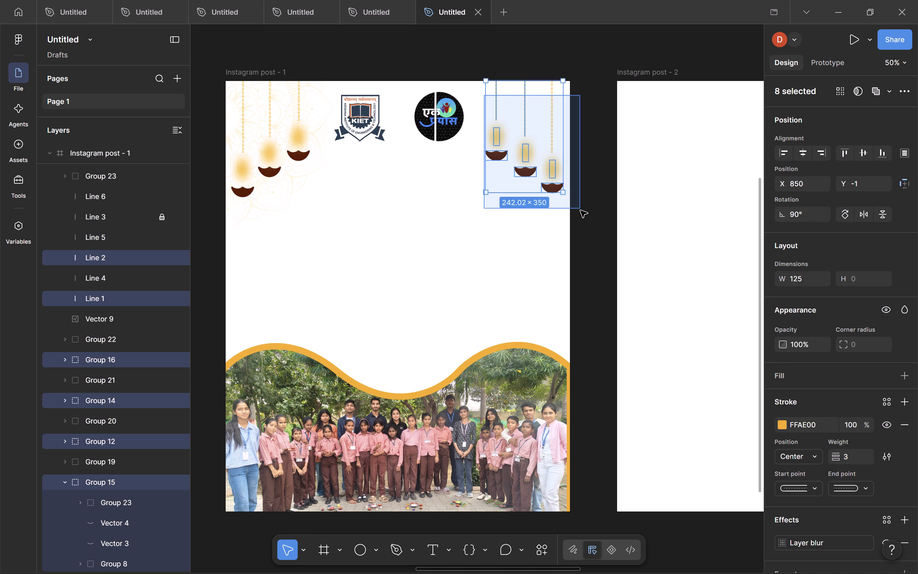
pyautogui.moveTo(580, 210); pyautogui.dragTo(580, 211)
pyautogui.press('Delete')
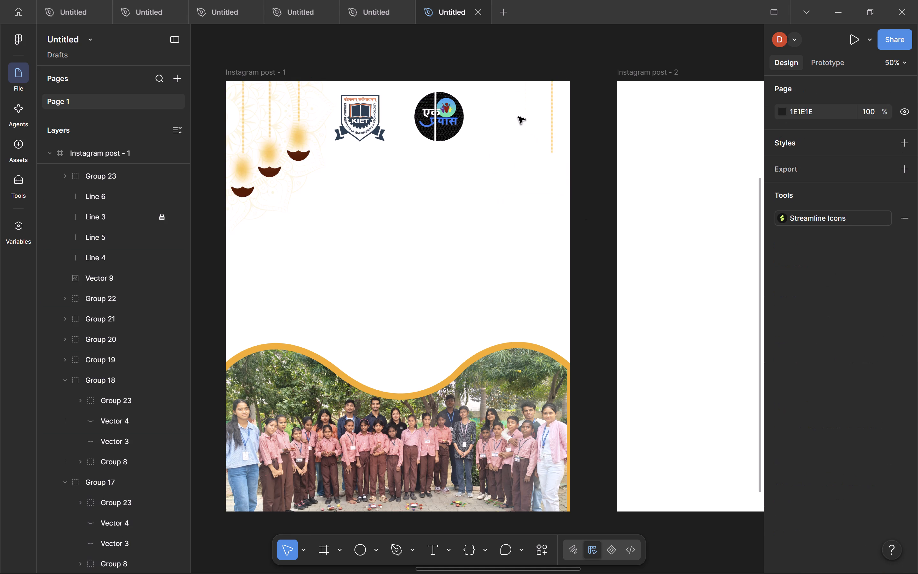
# Unlock and delete the leftover locked string near the first post's upper-right corner.
pyautogui.moveTo(521, 114); pyautogui.dragTo(578, 122)
pyautogui.doubleClick(557, 112)
pyautogui.click(546, 100)
pyautogui.tripleClick(554, 93)
pyautogui.click(551, 90)
pyautogui.moveTo(547, 61); pyautogui.dragTo(582, 217)
pyautogui.doubleClick(557, 128)
pyautogui.moveTo(557, 126); pyautogui.dragTo(532, 124)
pyautogui.click(163, 219)
pyautogui.moveTo(546, 95); pyautogui.dragTo(564, 97)
pyautogui.press('Delete')
# Paste the copied diyas, flip them horizontally and place them in the first post's upper-right corner, mirroring the left set.
pyautogui.hotkey('ctrl', 'v')
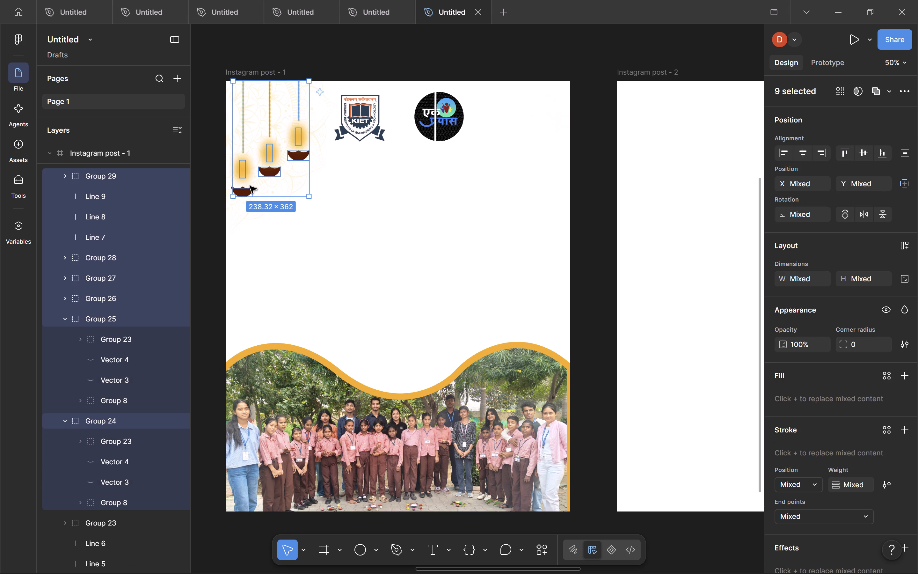
pyautogui.moveTo(273, 120); pyautogui.dragTo(485, 121)
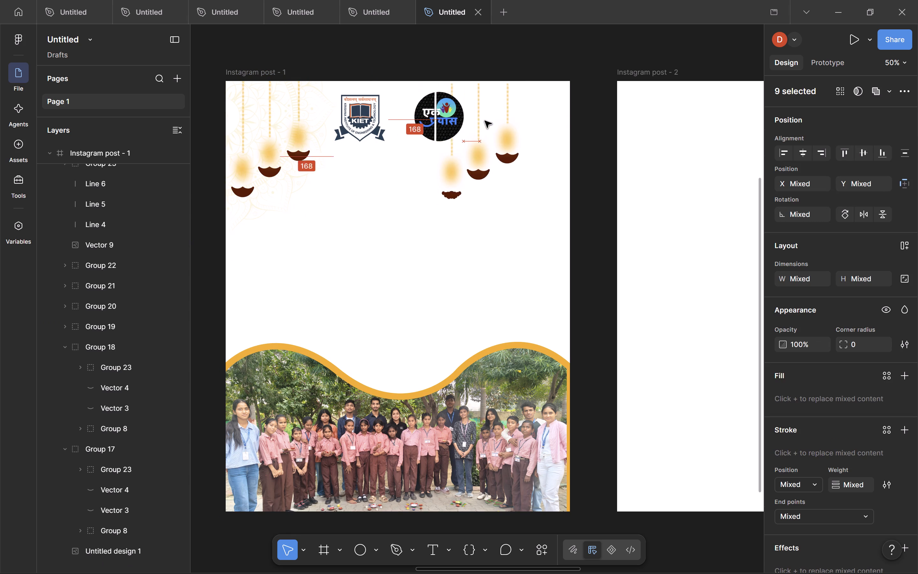
pyautogui.moveTo(485, 121); pyautogui.dragTo(516, 120)
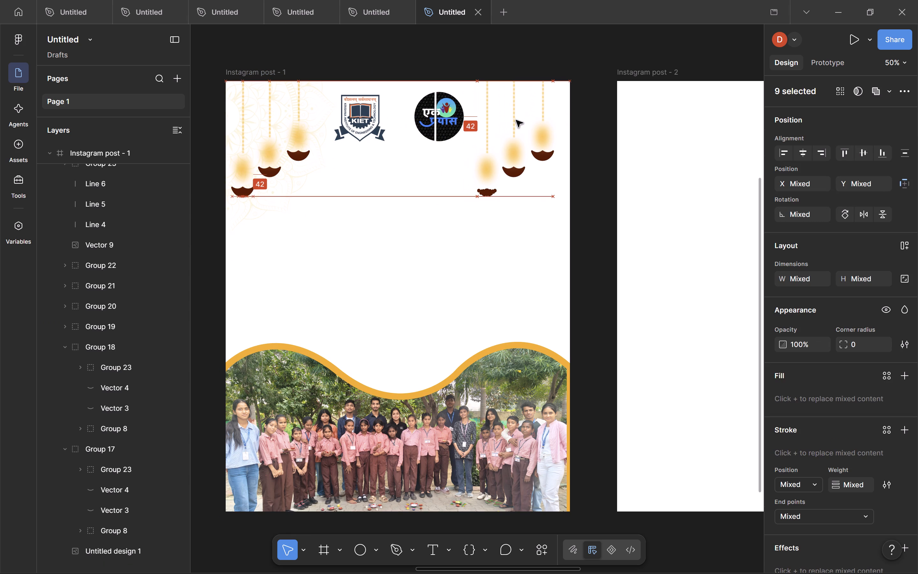
pyautogui.moveTo(516, 120); pyautogui.dragTo(516, 120)
pyautogui.click(868, 211)
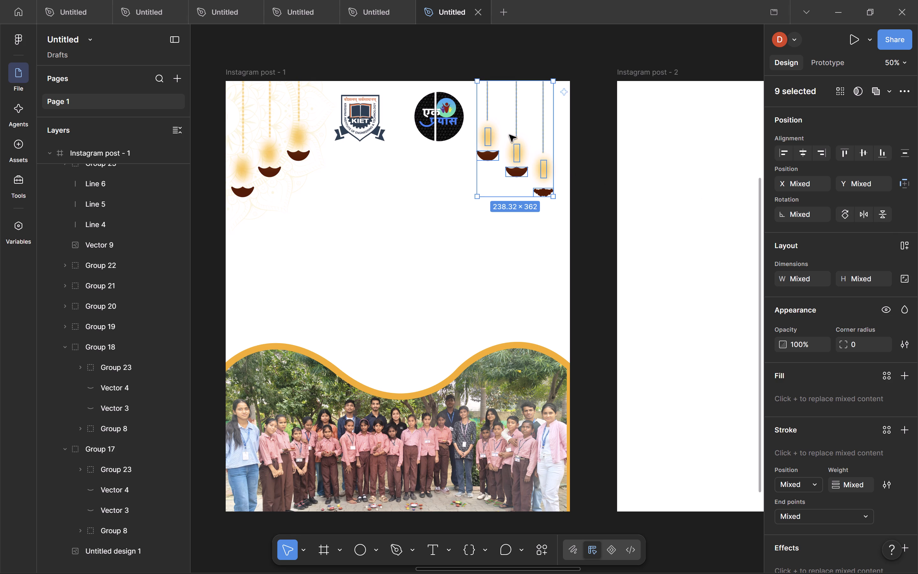
pyautogui.moveTo(514, 133); pyautogui.dragTo(526, 135)
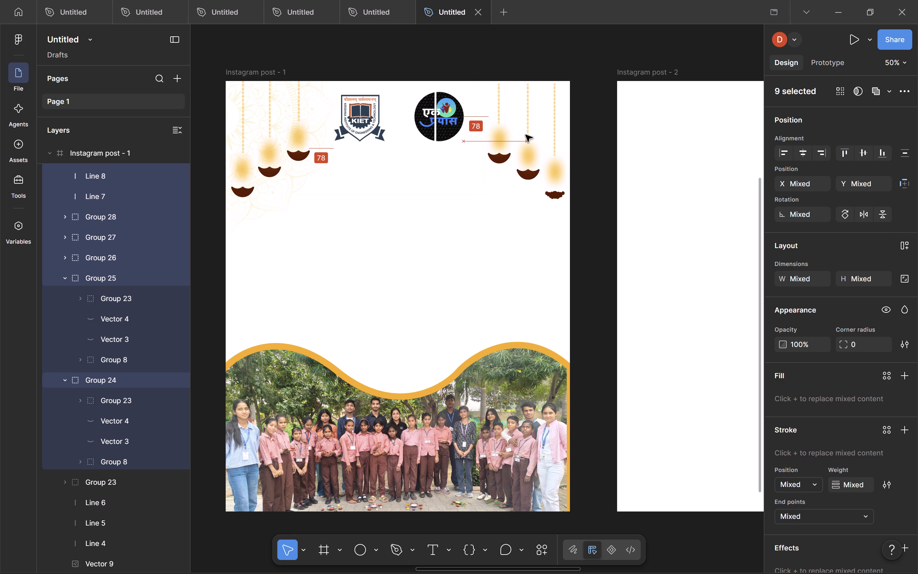
pyautogui.moveTo(526, 135); pyautogui.dragTo(524, 133)
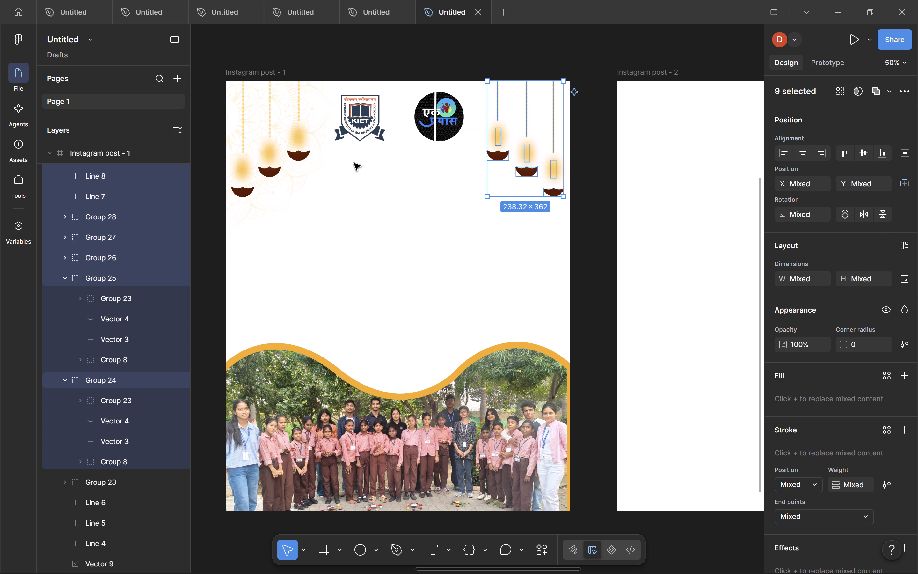
# Duplicate the bowl outline of the lowest upper-left diya and place the copy over the lowest upper-right diya.
pyautogui.click(230, 186)
pyautogui.keyDown('alt'); pyautogui.moveTo(237, 189); pyautogui.dragTo(502, 180); pyautogui.keyUp('alt')
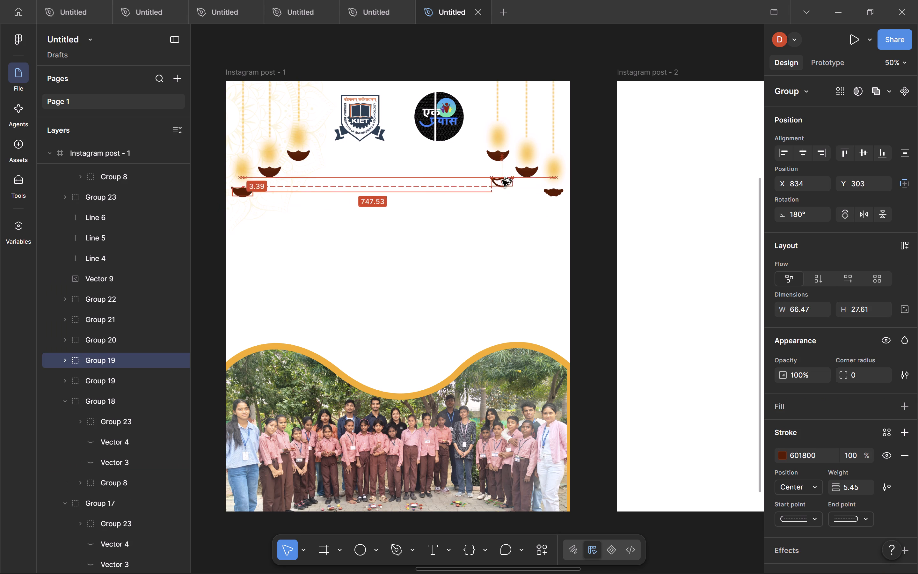
pyautogui.keyDown('alt'); pyautogui.moveTo(502, 180); pyautogui.dragTo(547, 189); pyautogui.keyUp('alt')
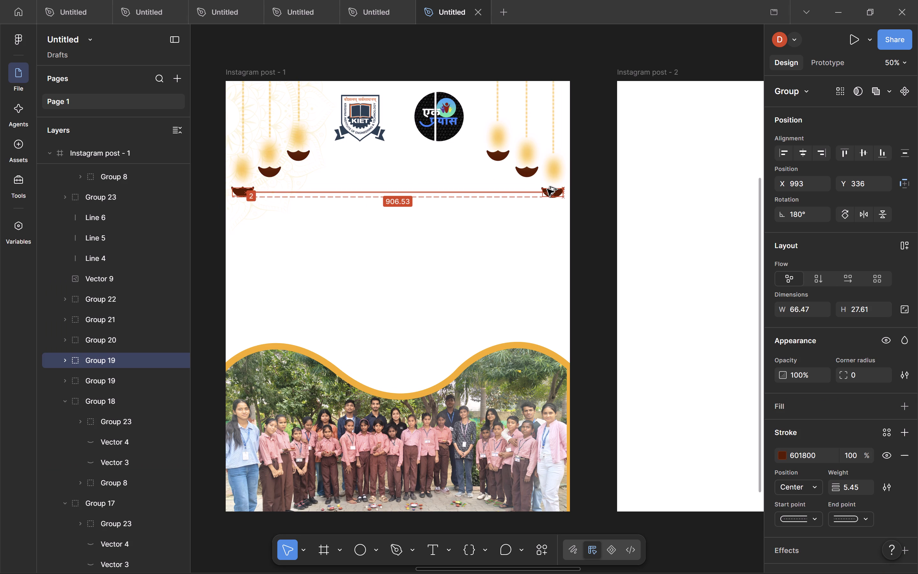
pyautogui.keyDown('alt'); pyautogui.moveTo(547, 189); pyautogui.dragTo(550, 188); pyautogui.keyUp('alt')
# Align the copied outline with the bowl of the lowest upper-right diya, centred under its flame at X 996.
pyautogui.hotkey('ctrl', '=')
pyautogui.hotkey('ctrl', '=')
pyautogui.press('space')
pyautogui.press('space')
pyautogui.press('space')
pyautogui.press('space')
pyautogui.press('space')
pyautogui.press('space')
pyautogui.press('space')
pyautogui.press('space')
pyautogui.press('space')
pyautogui.press('space')
pyautogui.press('space')
pyautogui.press('space')
pyautogui.press('space')
pyautogui.press('space')
pyautogui.press('space')
pyautogui.press('space')
pyautogui.press('space')
pyautogui.moveTo(548, 188); pyautogui.dragTo(404, 269)
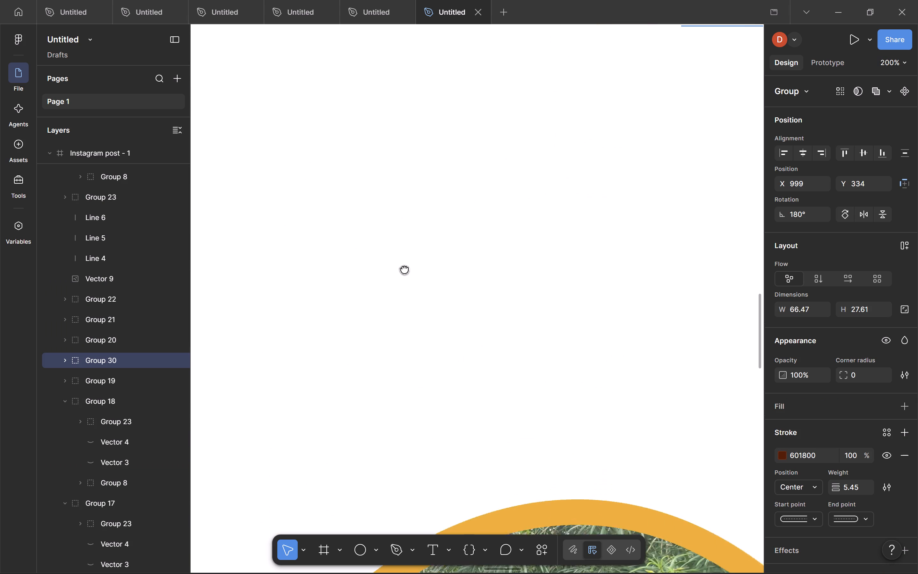
pyautogui.moveTo(404, 269); pyautogui.dragTo(268, 364)
pyautogui.moveTo(558, 237); pyautogui.dragTo(413, 333)
pyautogui.keyDown('ctrl'); pyautogui.moveTo(342, 245); pyautogui.dragTo(383, 329); pyautogui.keyUp('ctrl')
pyautogui.hotkey('ctrl', '=')
pyautogui.press('space')
pyautogui.press('space')
pyautogui.press('space')
pyautogui.press('space')
pyautogui.press('space')
pyautogui.press('space')
pyautogui.press('space')
pyautogui.press('space')
pyautogui.press('space')
pyautogui.press('space')
pyautogui.press('space')
pyautogui.press('space')
pyautogui.press('space')
pyautogui.press('space')
pyautogui.press('space')
pyautogui.press('space')
pyautogui.press('space')
pyautogui.press('space')
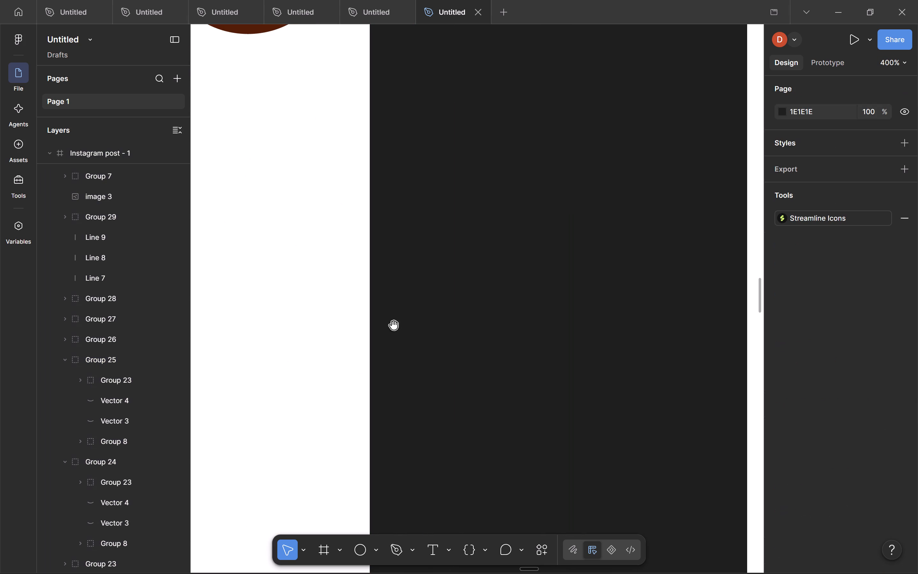
pyautogui.moveTo(272, 319); pyautogui.dragTo(474, 505)
pyautogui.moveTo(431, 338); pyautogui.dragTo(484, 392)
pyautogui.click(500, 269)
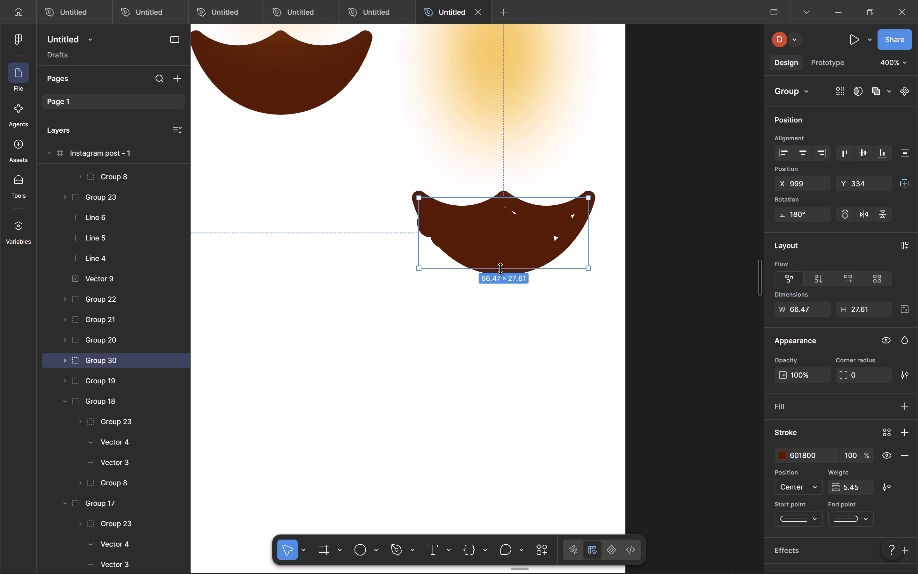
pyautogui.hotkey('ctrl', 'z')
pyautogui.hotkey('ctrl', 'z')
pyautogui.hotkey('ctrl', 'z')
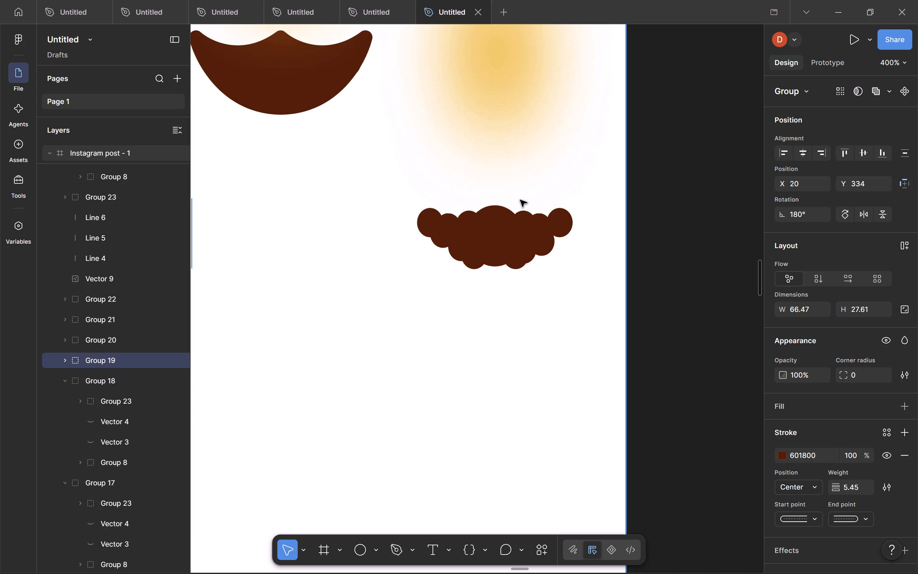
pyautogui.hotkey('ctrl', 'y')
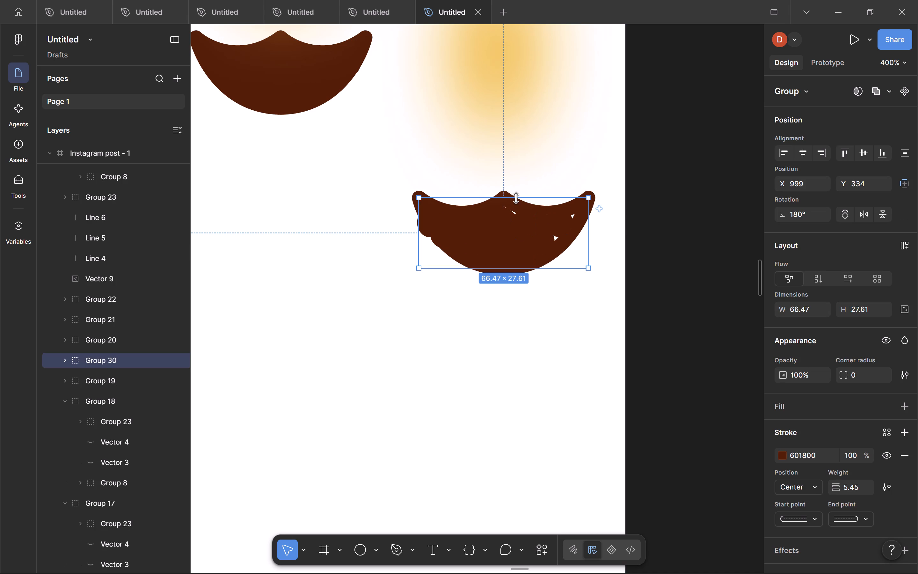
pyautogui.moveTo(519, 204); pyautogui.dragTo(513, 206)
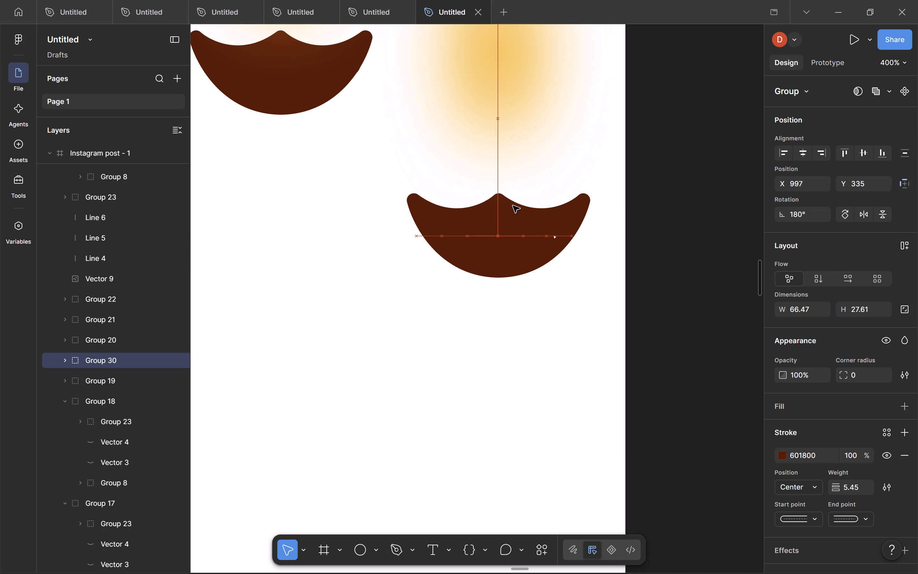
pyautogui.moveTo(513, 206); pyautogui.dragTo(507, 206)
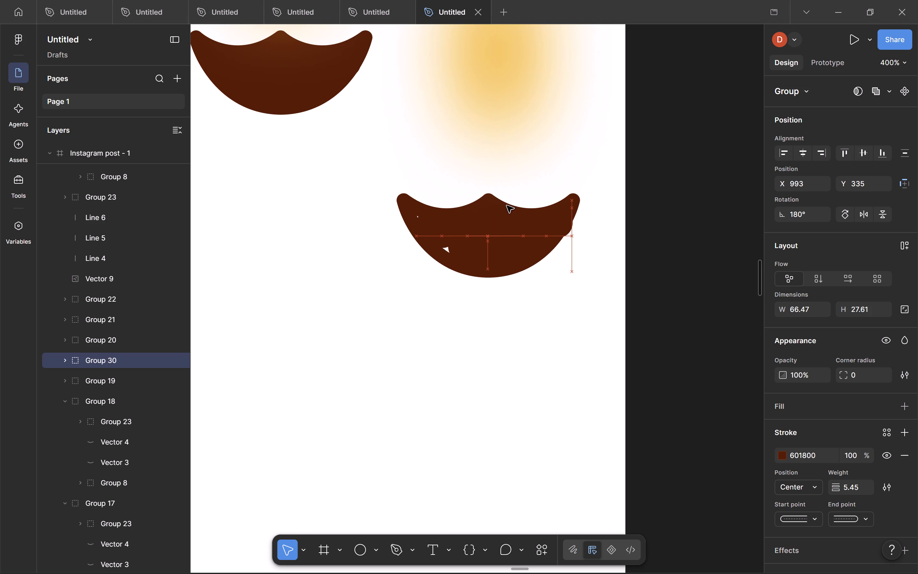
pyautogui.moveTo(507, 206); pyautogui.dragTo(511, 205)
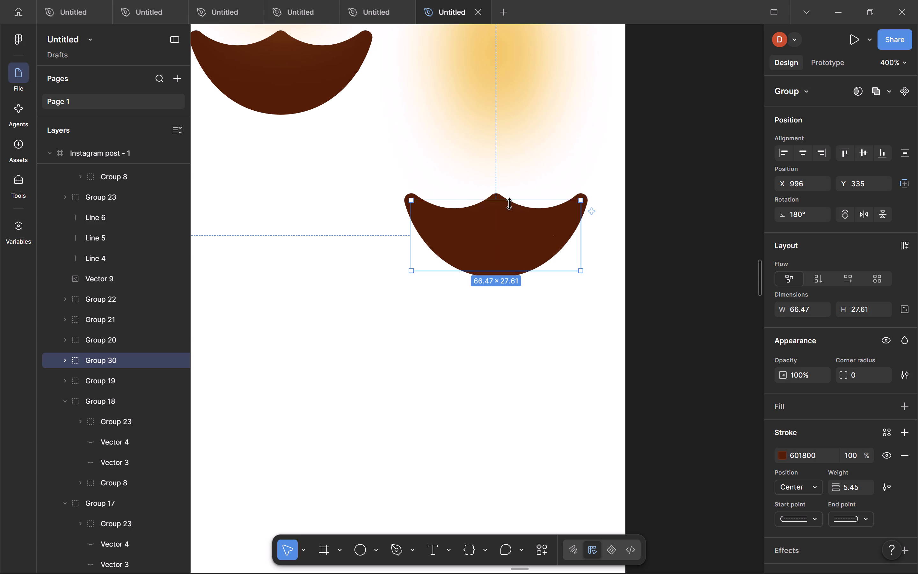
pyautogui.press('Up')
pyautogui.click(518, 391)
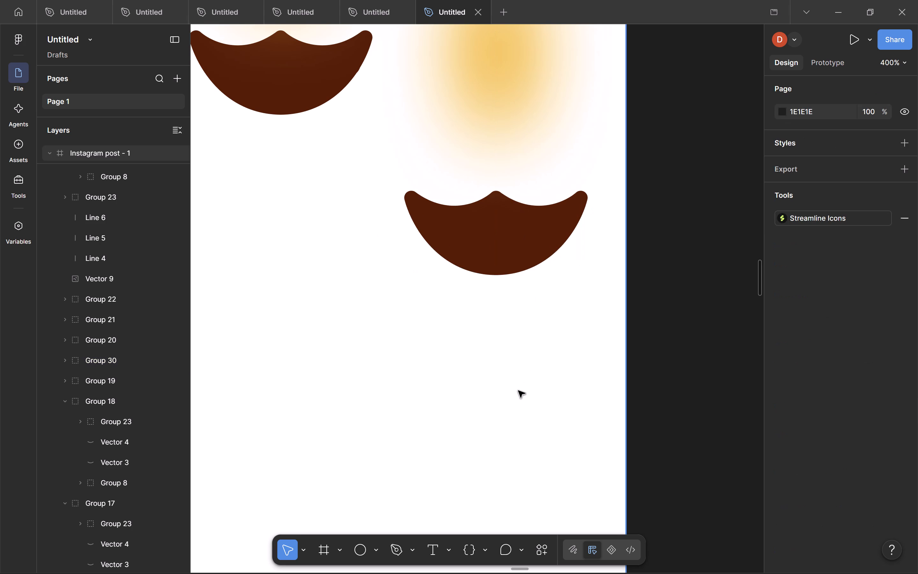
# Copy the faded mandala from the upper-left corner of Instagram post - 1 over to the post's upper-right area.
pyautogui.hotkey('ctrl', '-')
pyautogui.hotkey('ctrl', '-')
pyautogui.hotkey('ctrl', '-')
pyautogui.hotkey('ctrl', '-')
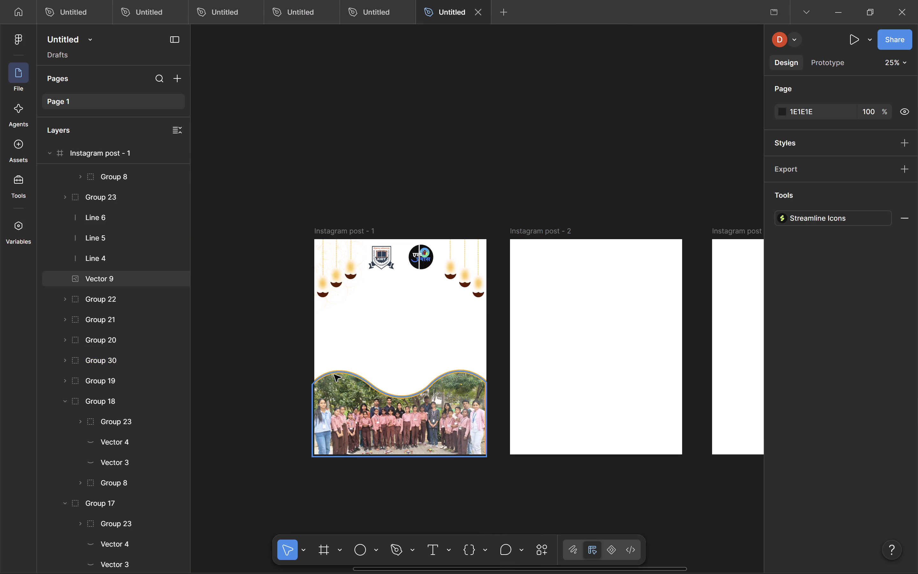
pyautogui.hotkey('ctrl', '=')
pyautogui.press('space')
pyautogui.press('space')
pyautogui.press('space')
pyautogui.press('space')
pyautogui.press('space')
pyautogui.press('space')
pyautogui.moveTo(365, 318); pyautogui.dragTo(448, 285)
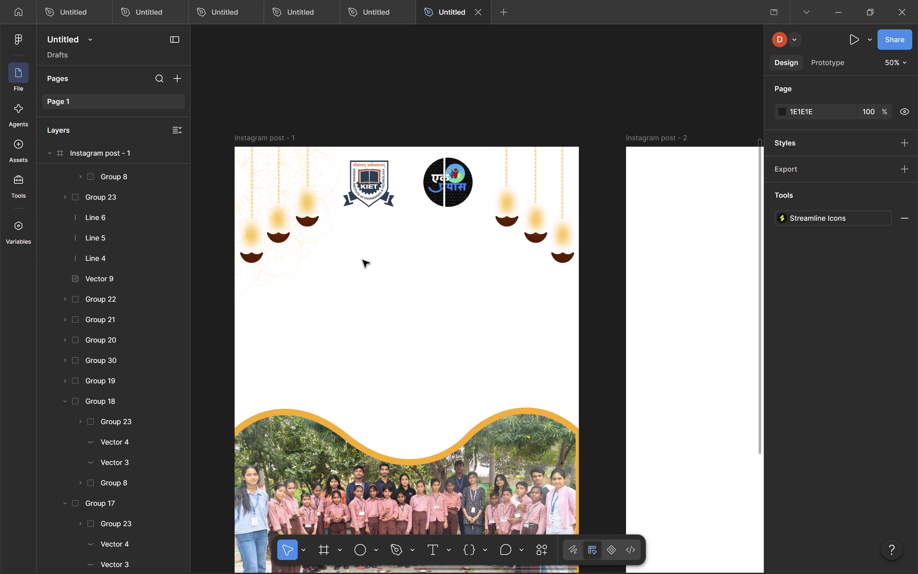
pyautogui.keyDown('alt'); pyautogui.moveTo(286, 250); pyautogui.dragTo(559, 254); pyautogui.keyUp('alt')
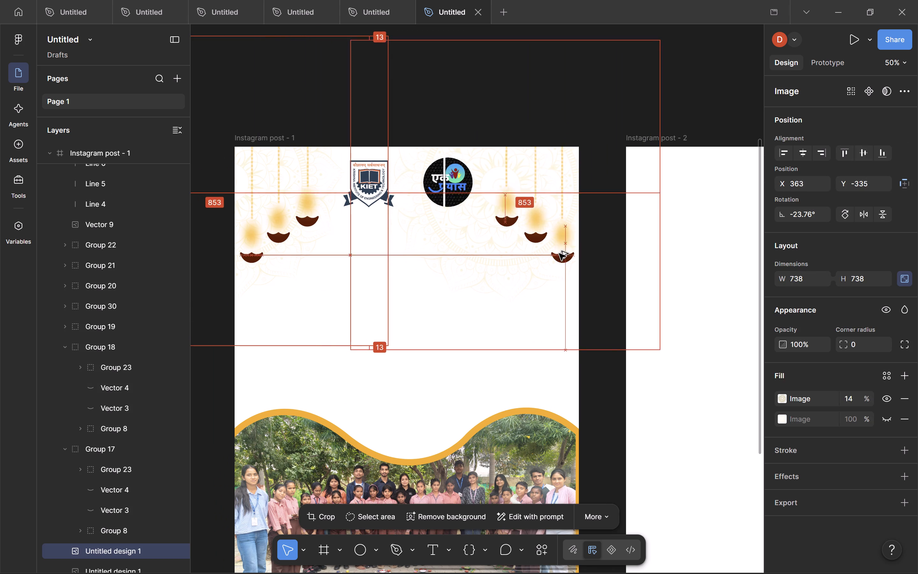
pyautogui.keyDown('alt'); pyautogui.moveTo(559, 254); pyautogui.dragTo(588, 251); pyautogui.keyUp('alt')
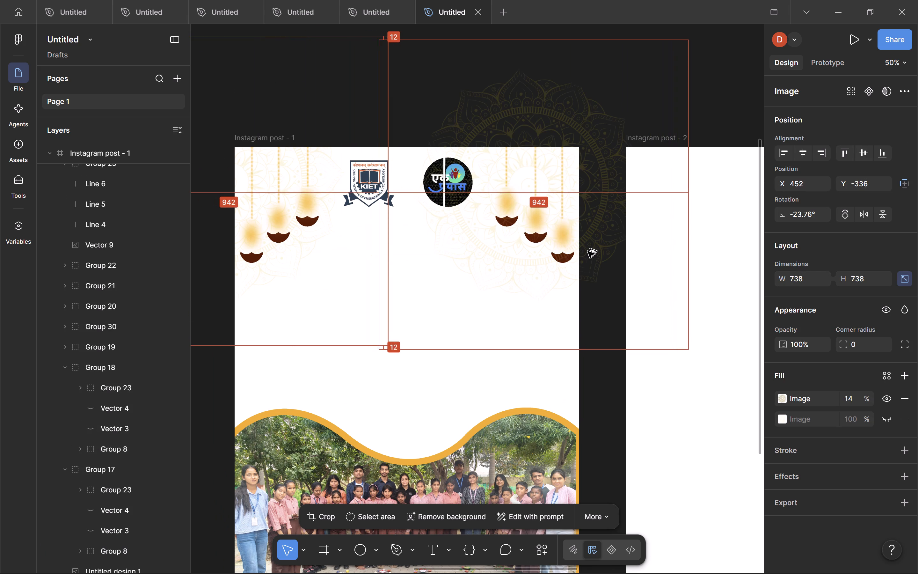
pyautogui.keyDown('alt'); pyautogui.moveTo(588, 251); pyautogui.dragTo(594, 250); pyautogui.keyUp('alt')
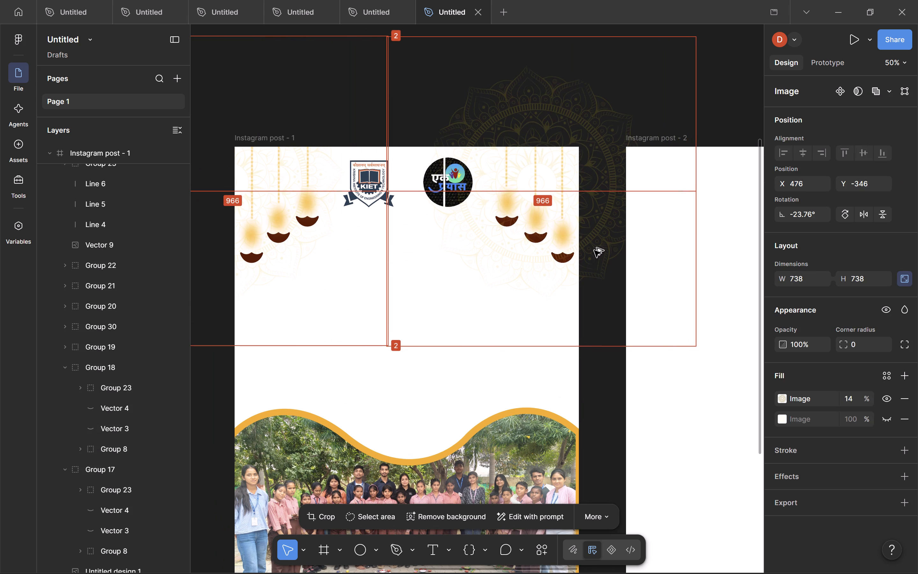
pyautogui.keyDown('alt'); pyautogui.moveTo(594, 250); pyautogui.dragTo(612, 249); pyautogui.keyUp('alt')
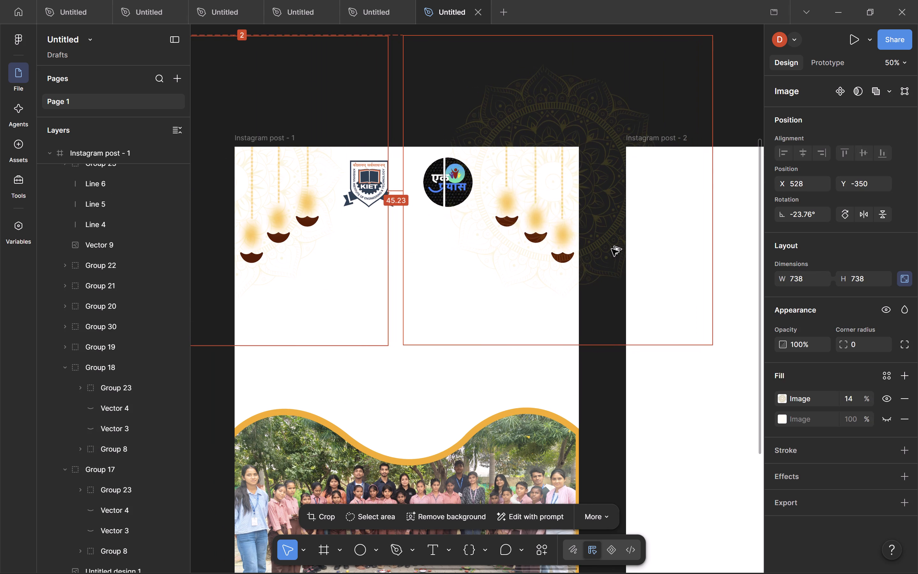
pyautogui.keyDown('alt'); pyautogui.moveTo(612, 249); pyautogui.dragTo(639, 251); pyautogui.keyUp('alt')
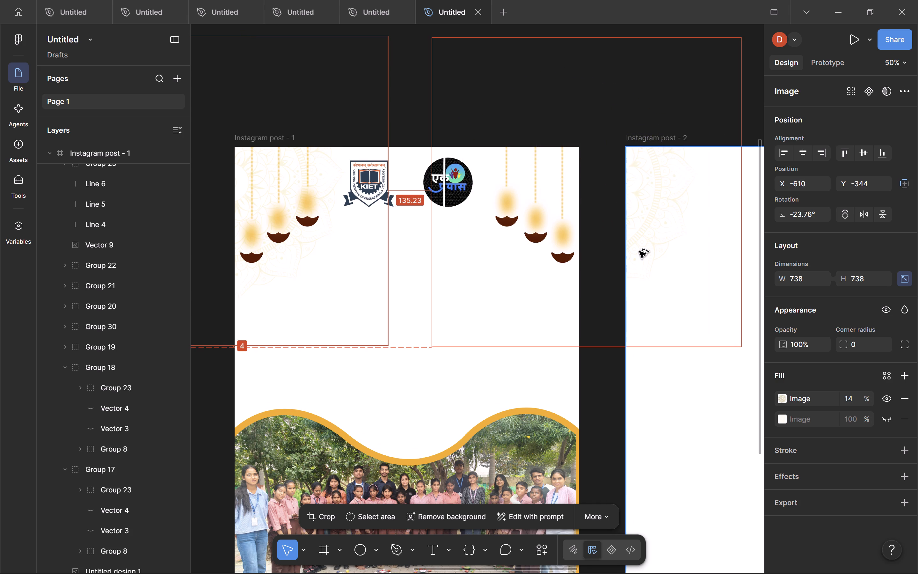
pyautogui.keyDown('alt'); pyautogui.moveTo(639, 251); pyautogui.dragTo(627, 246); pyautogui.keyUp('alt')
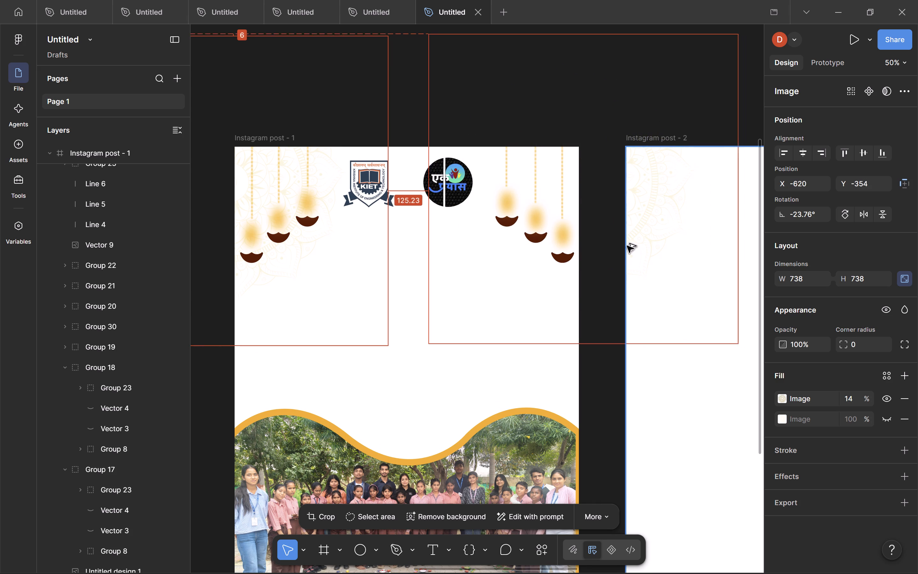
pyautogui.keyDown('alt'); pyautogui.moveTo(627, 246); pyautogui.dragTo(579, 254); pyautogui.keyUp('alt')
# Position the copied mandala behind the upper-right diyas at about X 630, Y -377, mirroring the one in the upper-left corner.
pyautogui.moveTo(499, 261); pyautogui.dragTo(515, 261)
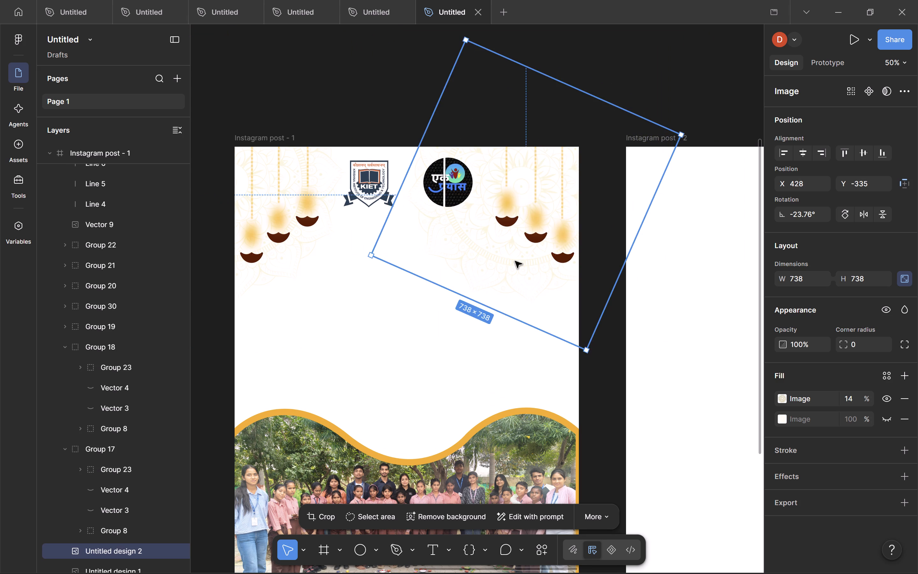
pyautogui.moveTo(515, 261); pyautogui.dragTo(571, 258)
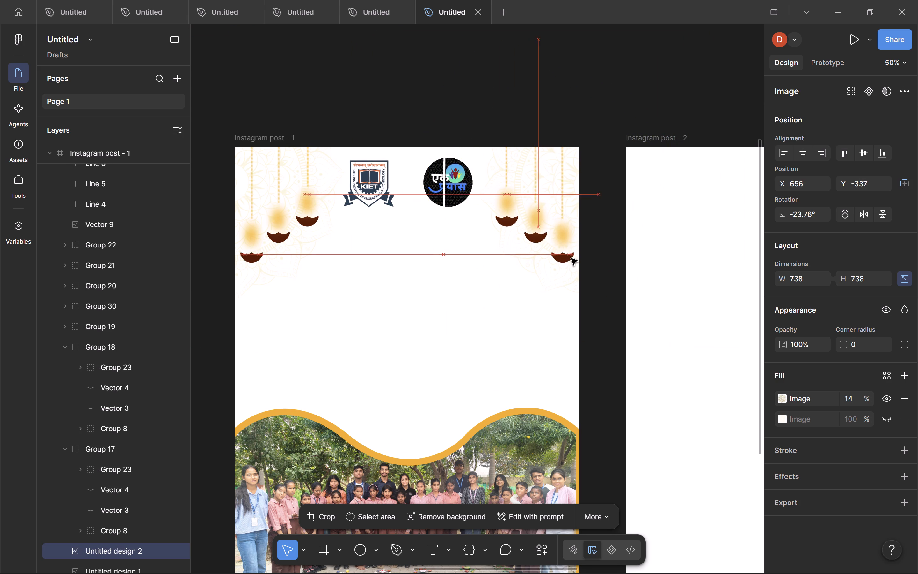
pyautogui.moveTo(571, 258); pyautogui.dragTo(564, 251)
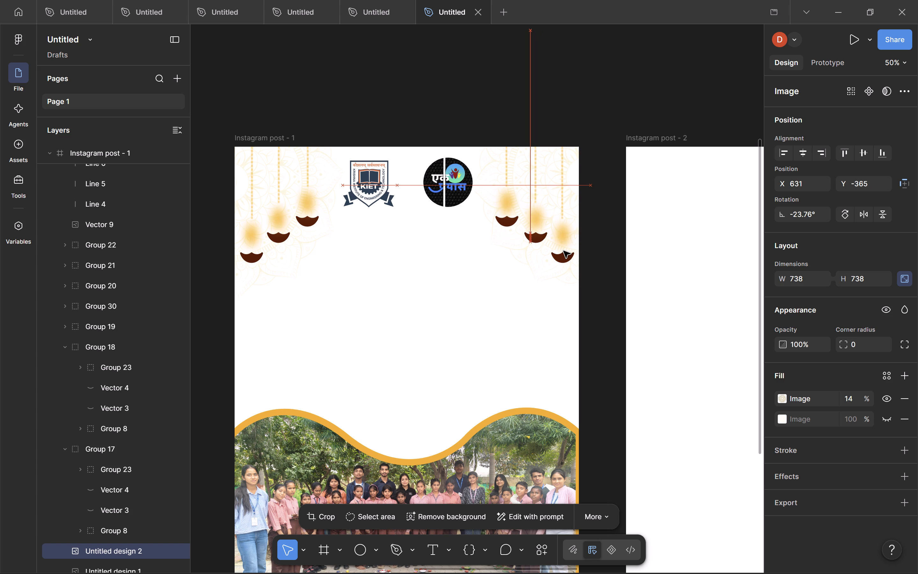
pyautogui.moveTo(564, 251); pyautogui.dragTo(564, 252)
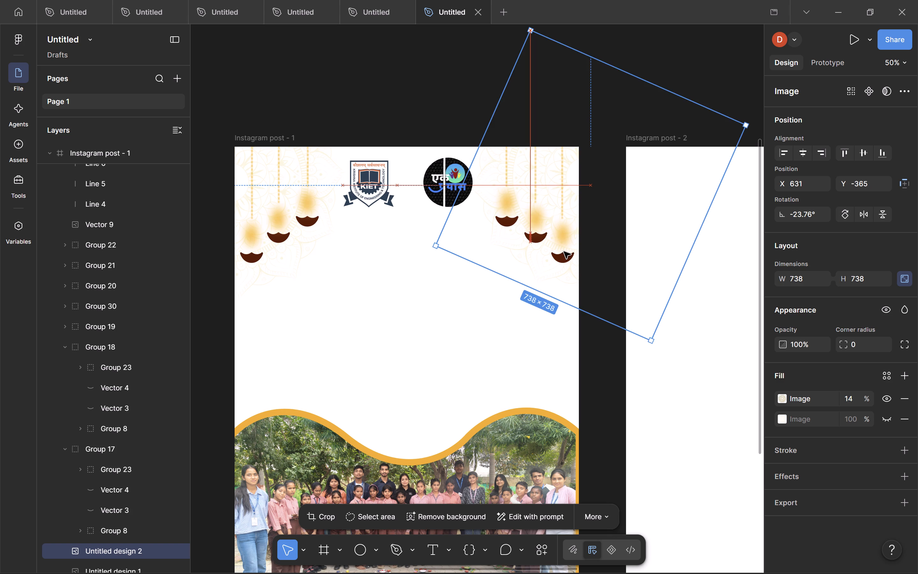
pyautogui.moveTo(564, 252); pyautogui.dragTo(563, 252)
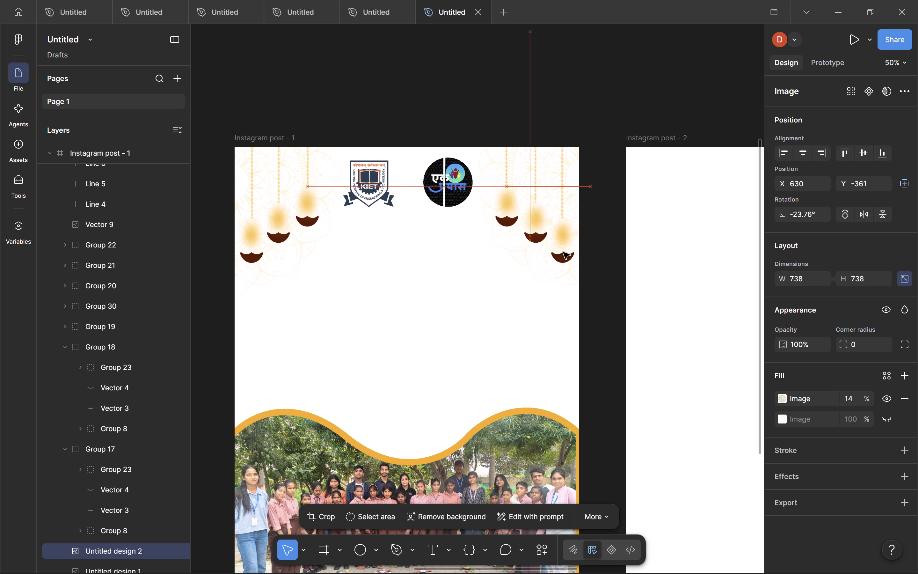
pyautogui.moveTo(563, 252); pyautogui.dragTo(563, 248)
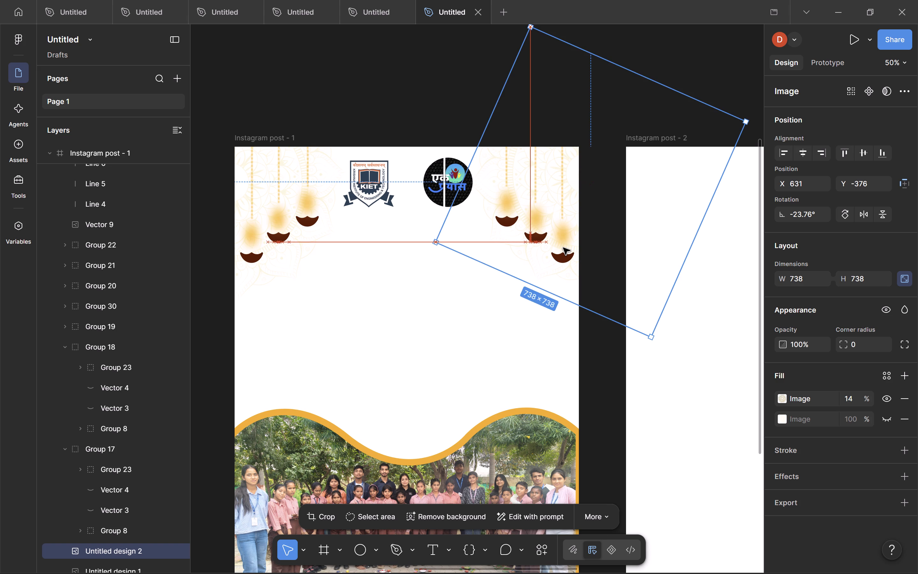
pyautogui.moveTo(563, 248); pyautogui.dragTo(563, 247)
pyautogui.click(581, 80)
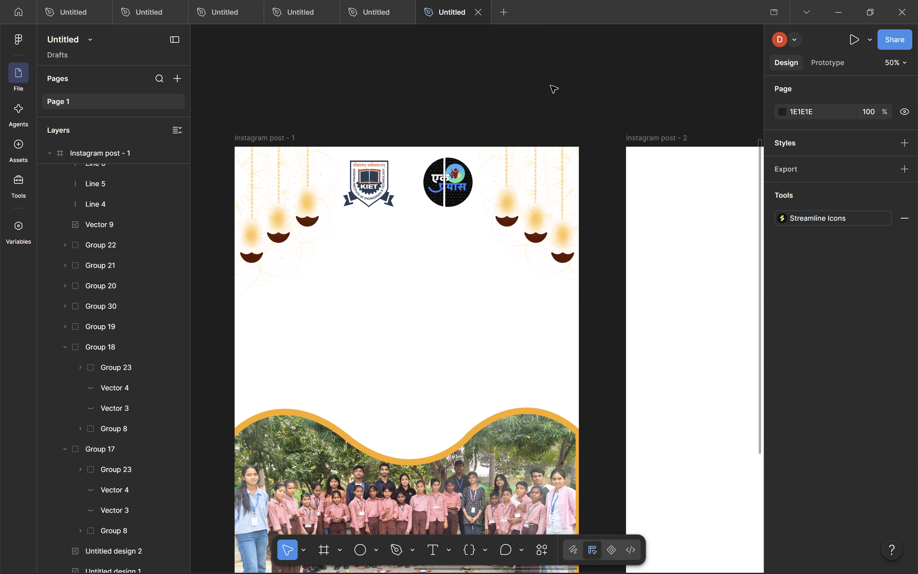
# Raise the round logo slightly and shift the KIET logo closer to it at about X 364, with both logos level.
pyautogui.moveTo(453, 173); pyautogui.dragTo(452, 170)
pyautogui.moveTo(374, 180); pyautogui.dragTo(382, 177)
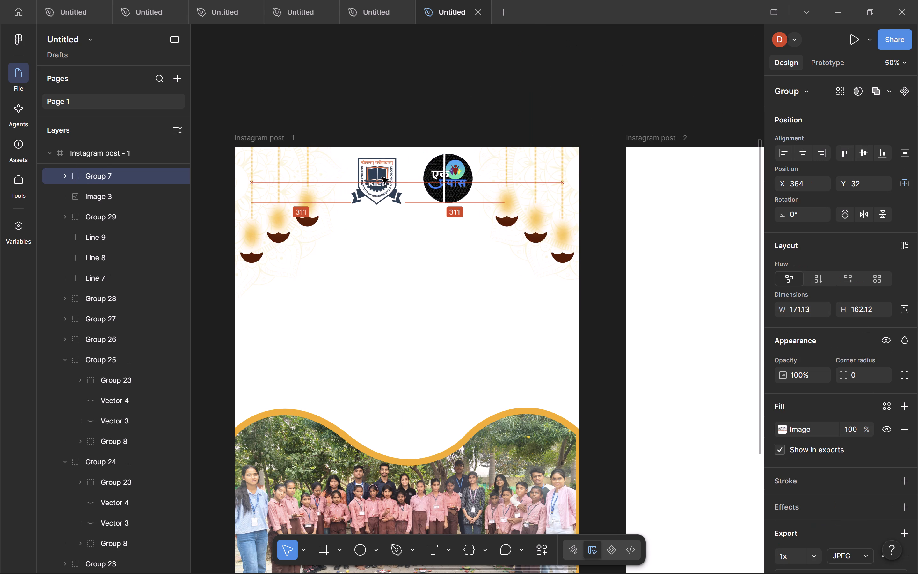
pyautogui.moveTo(382, 177); pyautogui.dragTo(382, 177)
pyautogui.click(434, 90)
pyautogui.keyDown('alt'); pyautogui.moveTo(393, 287); pyautogui.dragTo(459, 238); pyautogui.keyUp('alt')
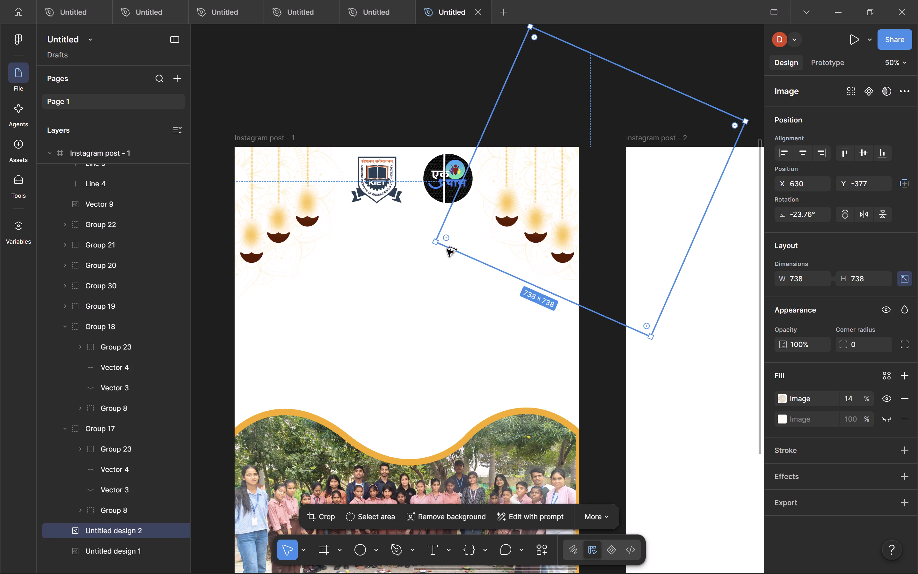
pyautogui.click(411, 283)
# Copy the upper-left mandala into the blank middle of the post at about X 70, Y 125.
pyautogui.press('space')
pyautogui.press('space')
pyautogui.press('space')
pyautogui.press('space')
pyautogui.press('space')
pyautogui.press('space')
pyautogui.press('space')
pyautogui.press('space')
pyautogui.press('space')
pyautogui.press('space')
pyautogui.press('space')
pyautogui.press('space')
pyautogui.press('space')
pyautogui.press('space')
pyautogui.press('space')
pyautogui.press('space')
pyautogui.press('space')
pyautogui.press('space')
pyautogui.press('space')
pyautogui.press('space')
pyautogui.moveTo(305, 71); pyautogui.dragTo(394, 18)
pyautogui.moveTo(265, 225); pyautogui.dragTo(271, 217)
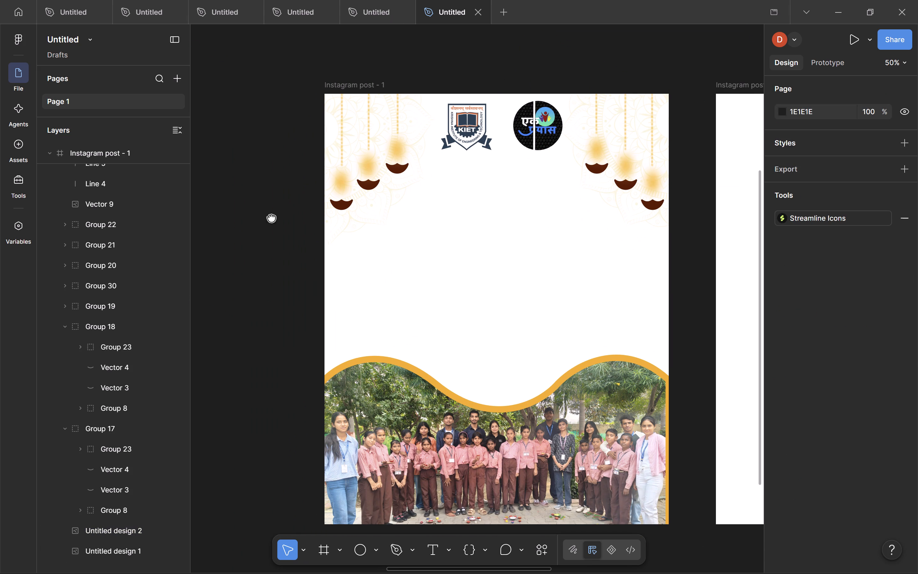
pyautogui.moveTo(271, 217); pyautogui.dragTo(305, 194)
pyautogui.keyDown('alt'); pyautogui.moveTo(413, 184); pyautogui.dragTo(548, 262); pyautogui.keyUp('alt')
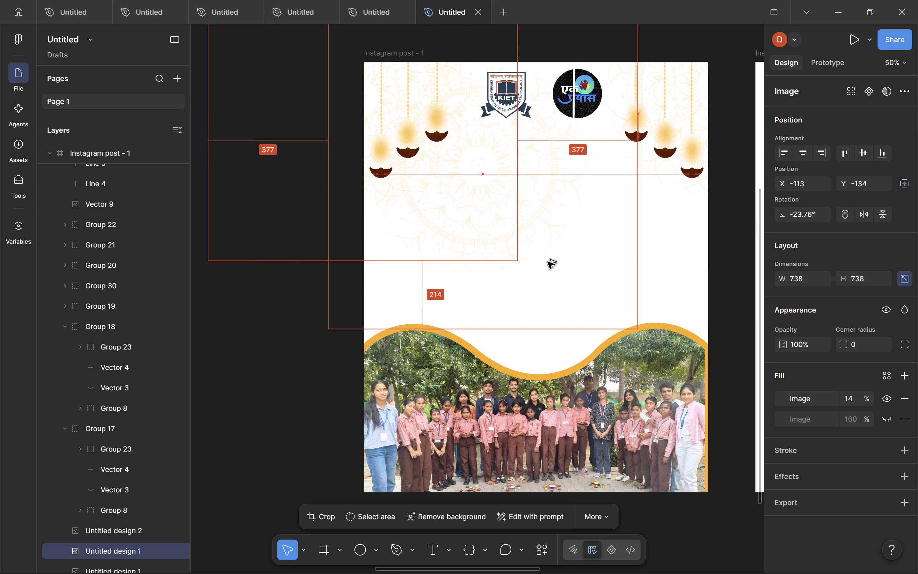
pyautogui.keyDown('alt'); pyautogui.moveTo(548, 262); pyautogui.dragTo(592, 336); pyautogui.keyUp('alt')
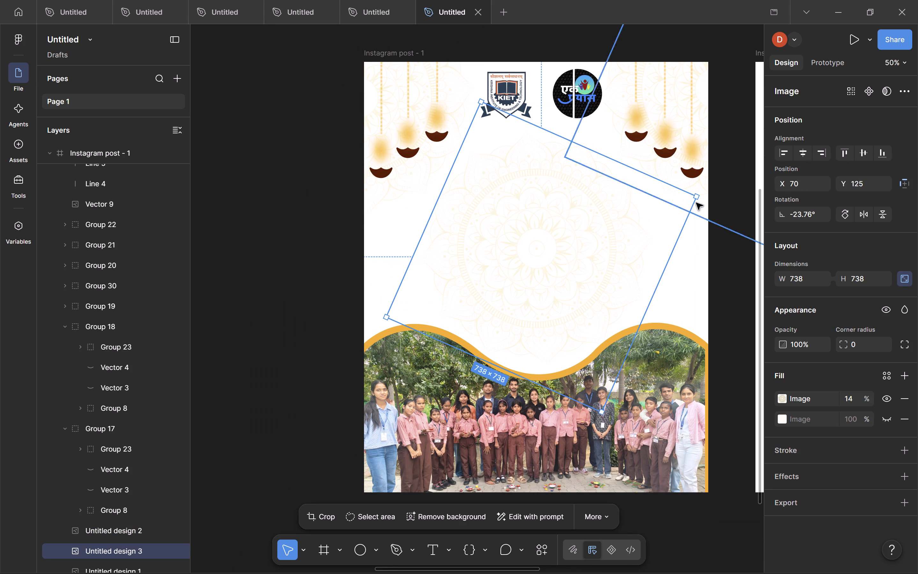
# Scale the middle mandala down to about 434 × 434 and place it at about X 256, Y 294.
pyautogui.keyDown('shift'); pyautogui.moveTo(698, 197); pyautogui.dragTo(558, 271); pyautogui.keyUp('shift')
pyautogui.moveTo(532, 269); pyautogui.dragTo(584, 239)
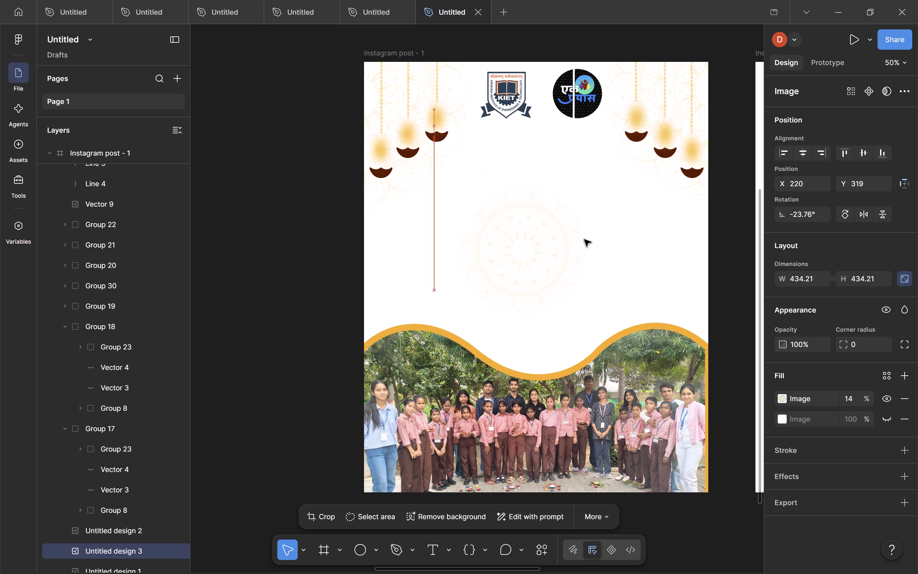
pyautogui.moveTo(584, 239); pyautogui.dragTo(592, 234)
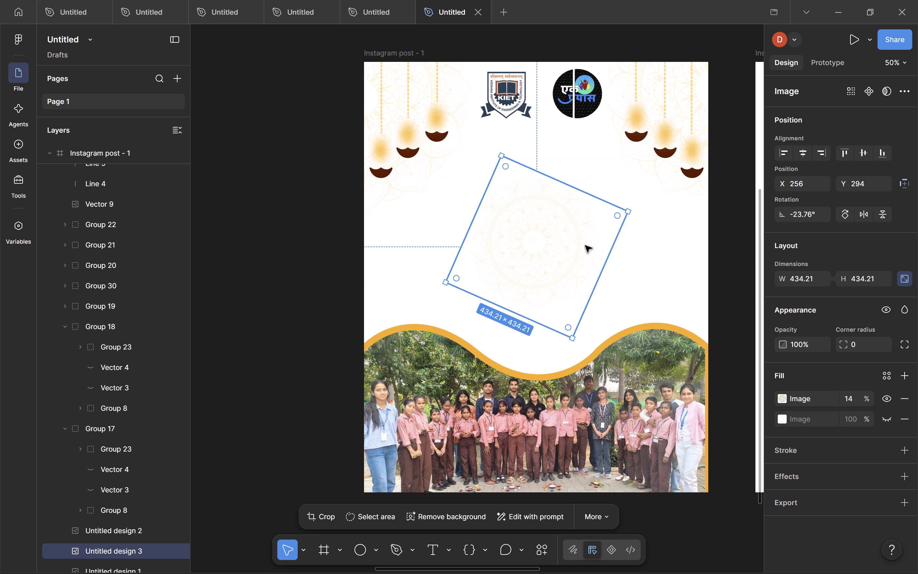
pyautogui.click(655, 260)
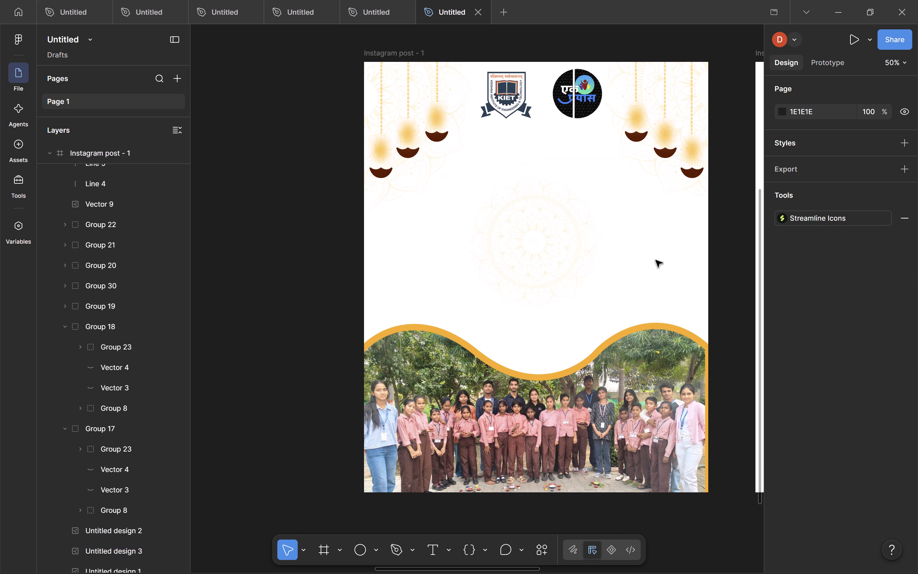
# Shift the small mandala slightly right and down to centre it between the logos and the photo's wave.
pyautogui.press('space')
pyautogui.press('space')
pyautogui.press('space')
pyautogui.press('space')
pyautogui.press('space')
pyautogui.moveTo(642, 268); pyautogui.dragTo(562, 259)
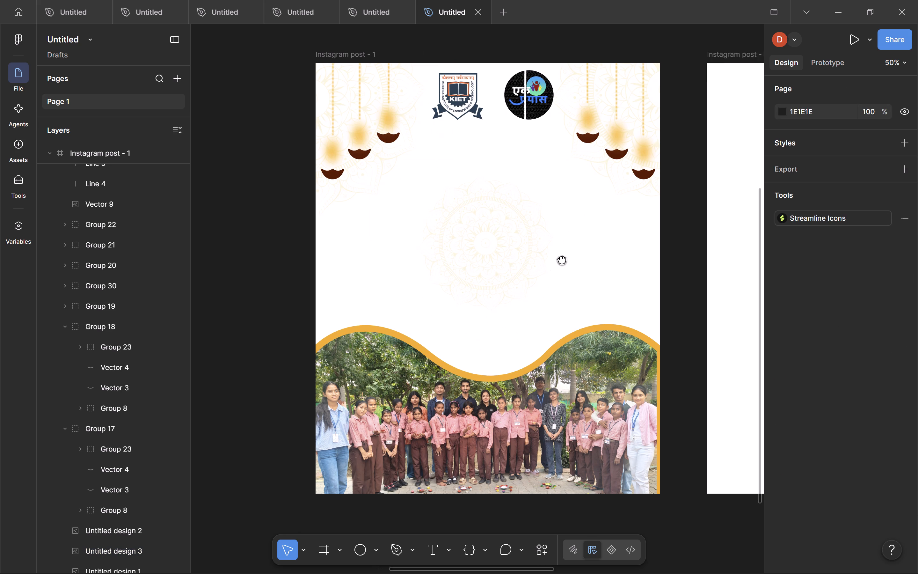
pyautogui.moveTo(562, 259); pyautogui.dragTo(560, 259)
pyautogui.moveTo(462, 229); pyautogui.dragTo(469, 227)
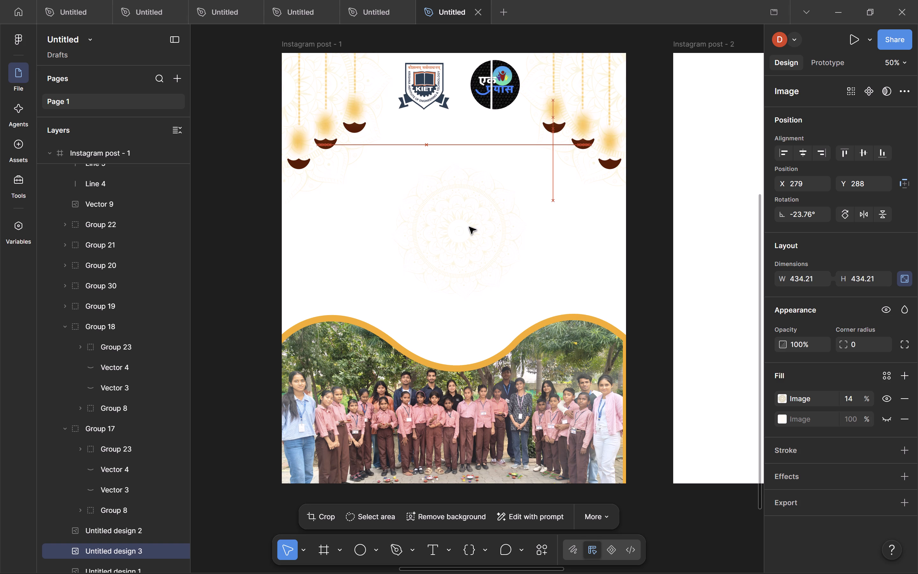
pyautogui.moveTo(469, 227); pyautogui.dragTo(467, 237)
# Nudge the upper-left corner mandala left to X -496.
pyautogui.click(362, 158)
pyautogui.press('Left')
pyautogui.press('Left')
pyautogui.press('Left')
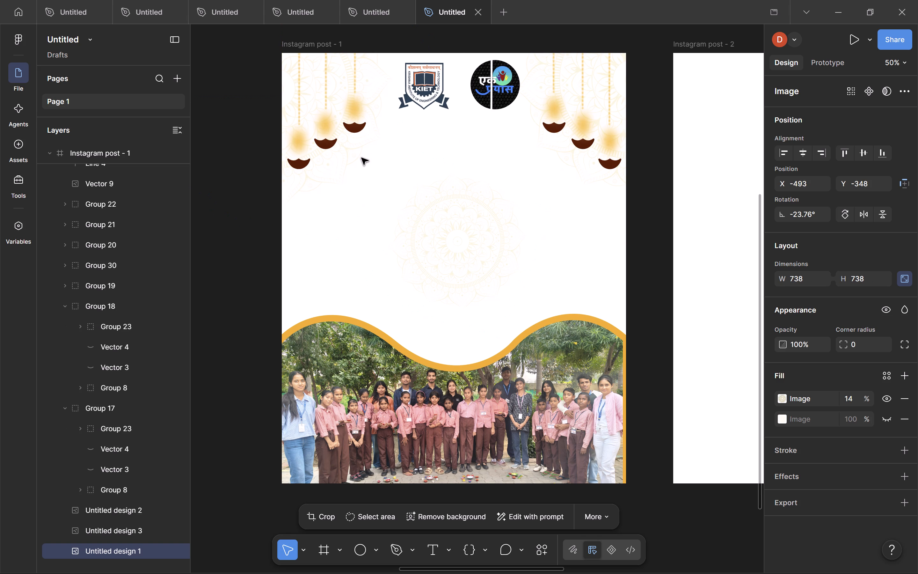
pyautogui.press('Left')
pyautogui.press('Left')
pyautogui.press('Left')
pyautogui.click(246, 276)
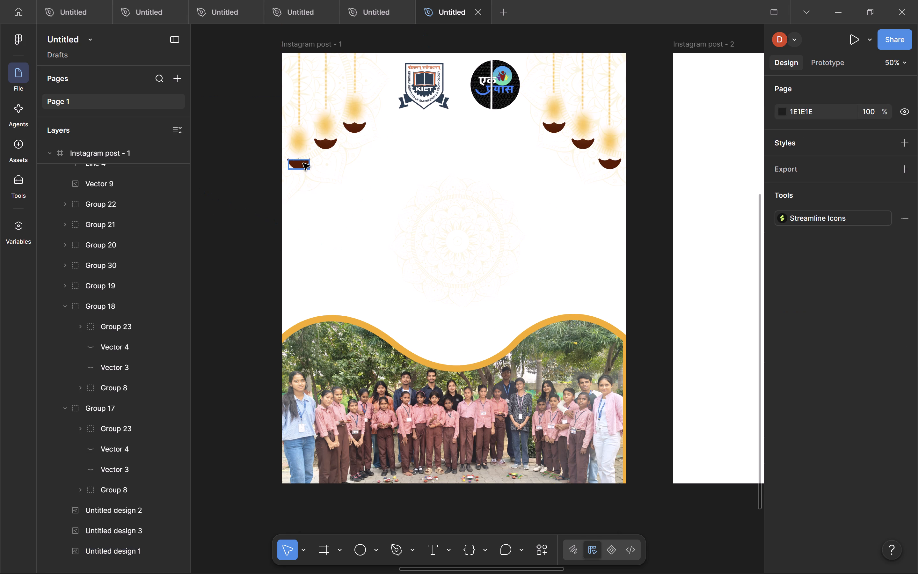
# Set the layer blur of all six diya flames in both upper corners to 3.5.
pyautogui.click(297, 138)
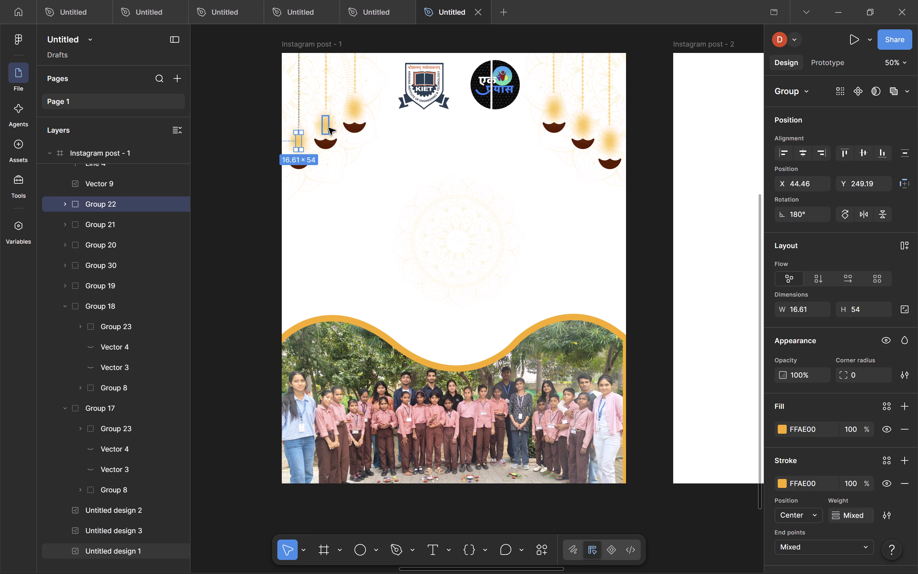
pyautogui.keyDown('shift'); pyautogui.click(327, 127); pyautogui.keyUp('shift')
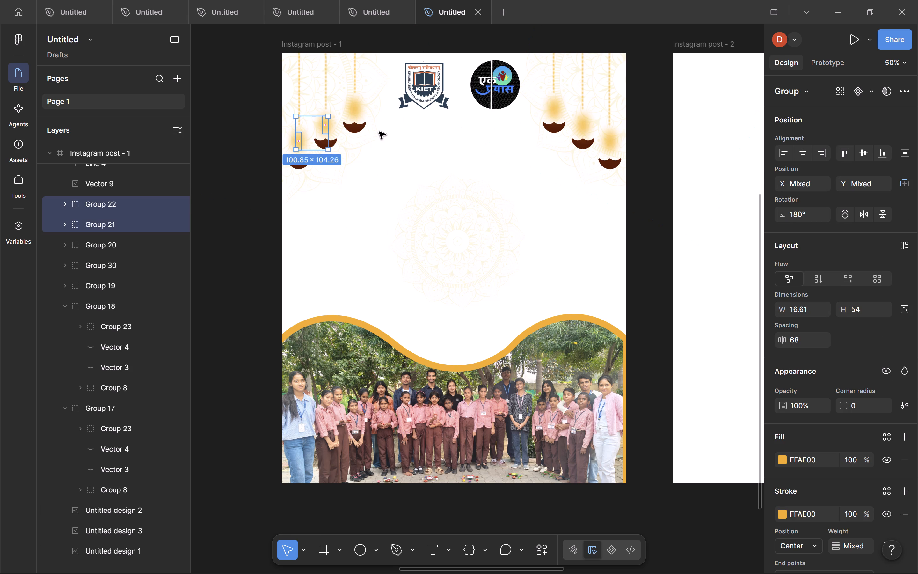
pyautogui.keyDown('shift'); pyautogui.click(358, 107); pyautogui.keyUp('shift')
pyautogui.keyDown('shift'); pyautogui.click(552, 105); pyautogui.keyUp('shift')
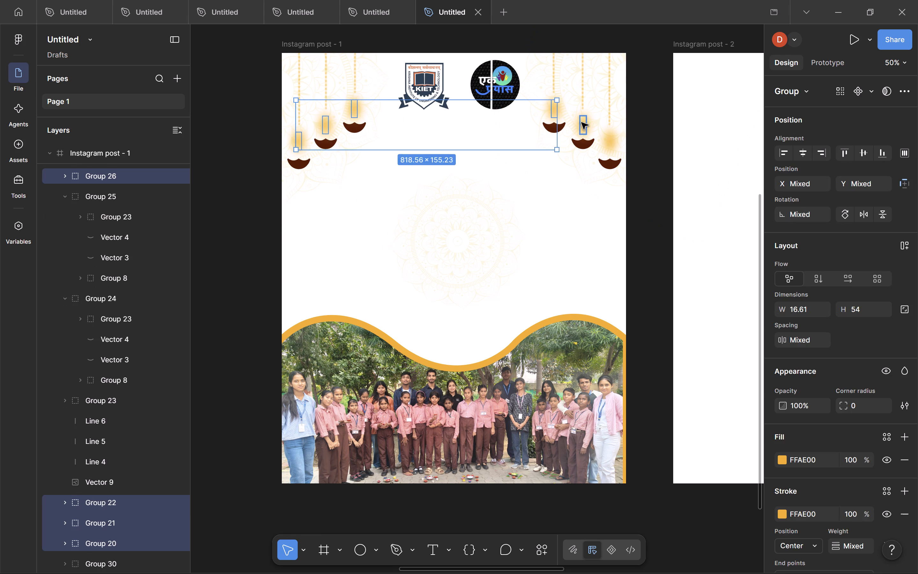
pyautogui.keyDown('shift'); pyautogui.click(581, 122); pyautogui.keyUp('shift')
pyautogui.keyDown('shift'); pyautogui.click(610, 142); pyautogui.keyUp('shift')
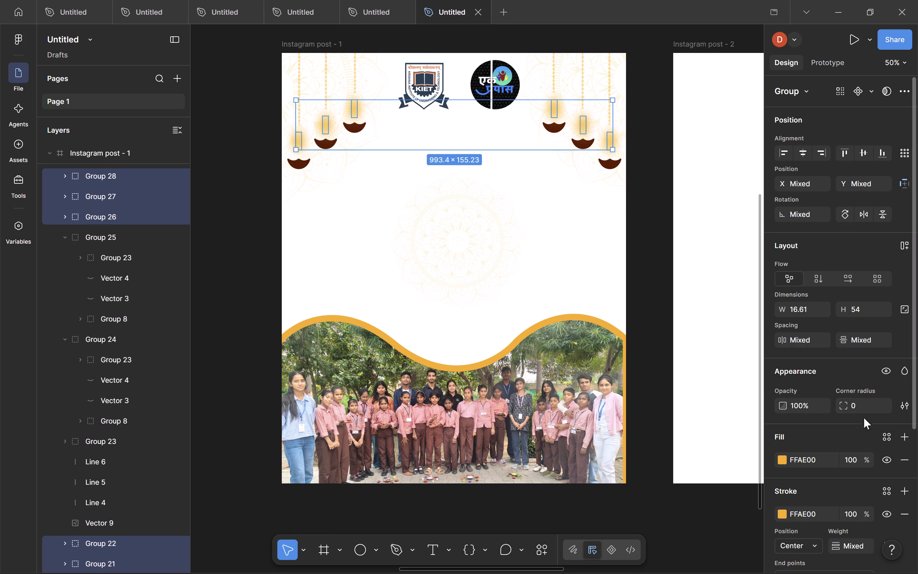
pyautogui.scroll(-4, 812, 515)
pyautogui.click(828, 445)
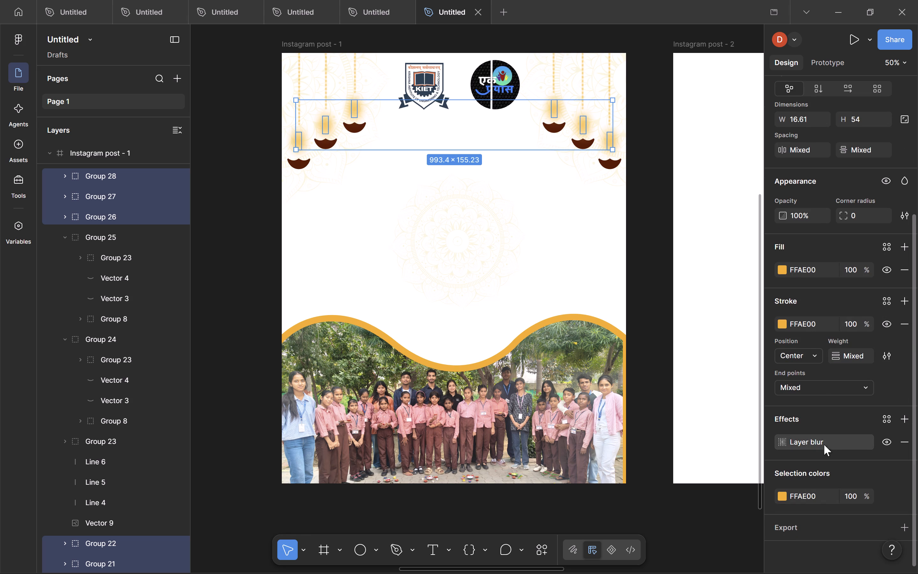
pyautogui.moveTo(677, 491); pyautogui.dragTo(249, 249)
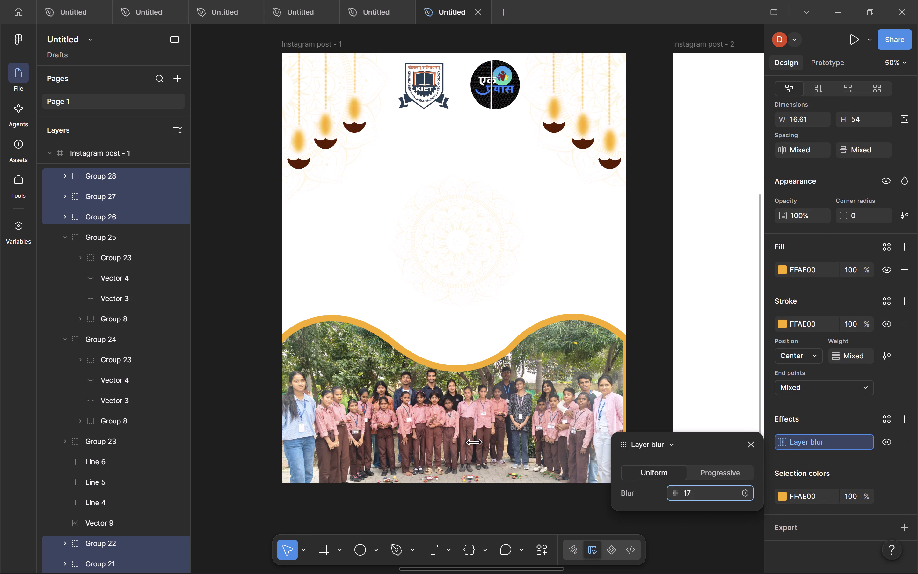
pyautogui.moveTo(249, 249); pyautogui.dragTo(171, 238)
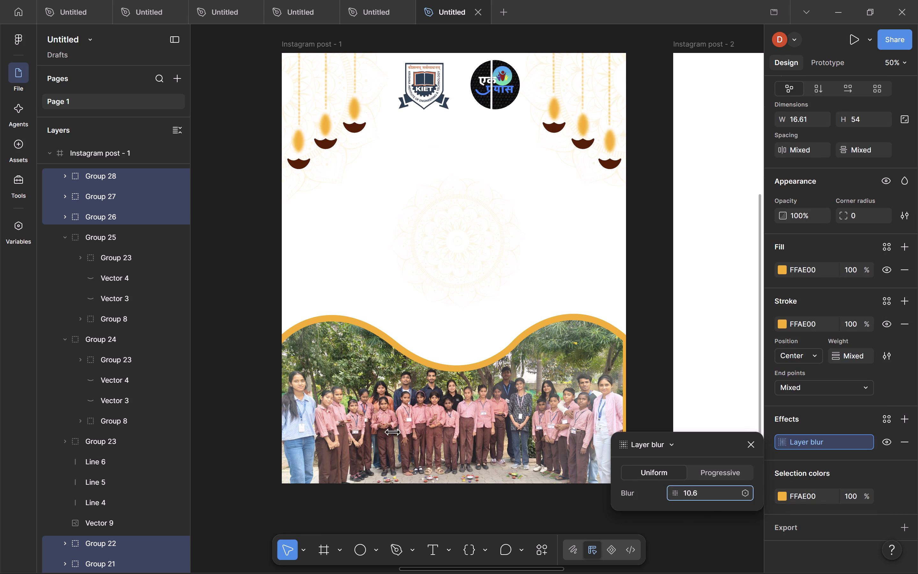
pyautogui.moveTo(171, 238); pyautogui.dragTo(482, 286)
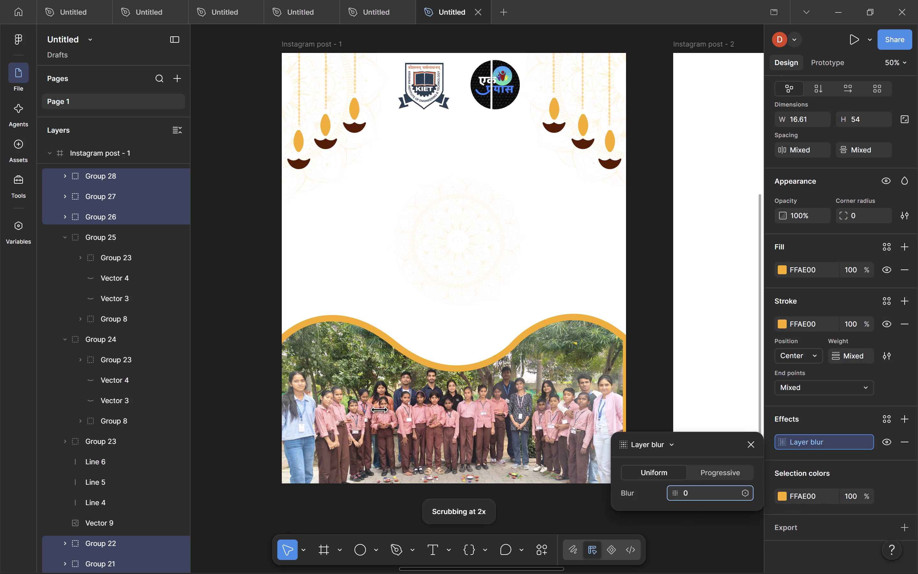
pyautogui.moveTo(482, 286); pyautogui.dragTo(607, 292)
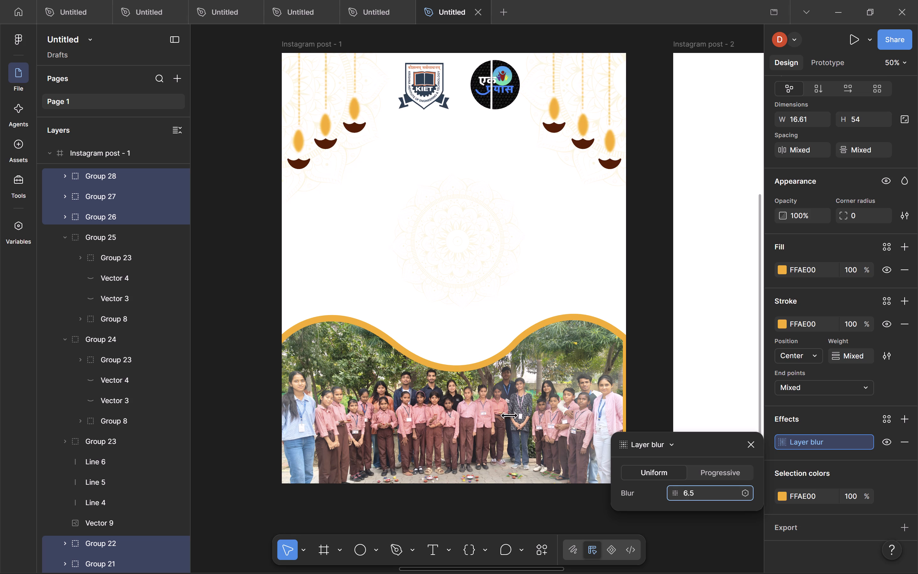
pyautogui.moveTo(607, 292); pyautogui.dragTo(592, 292)
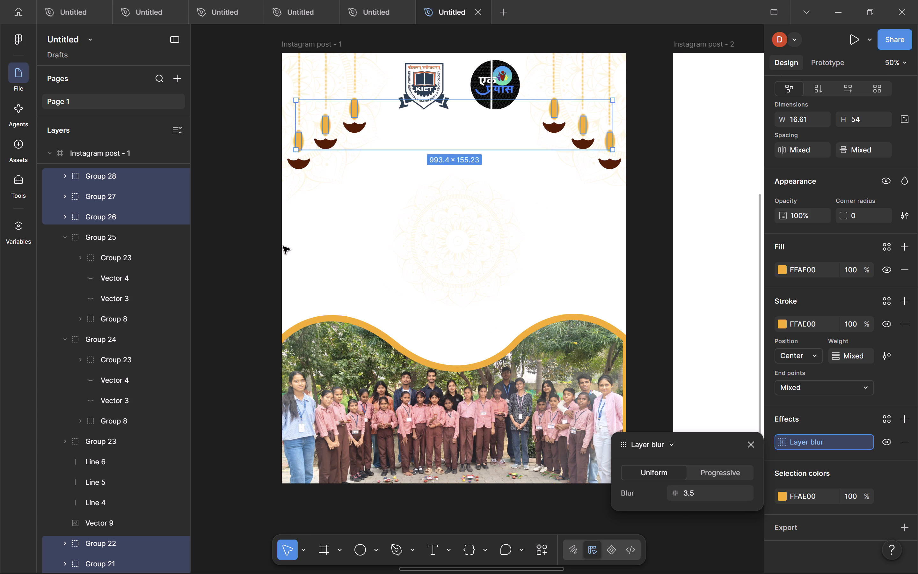
pyautogui.click(283, 247)
# Nudge the bowl of the lowest upper-left diya, together with its outline, upward toward its flame.
pyautogui.click(301, 165)
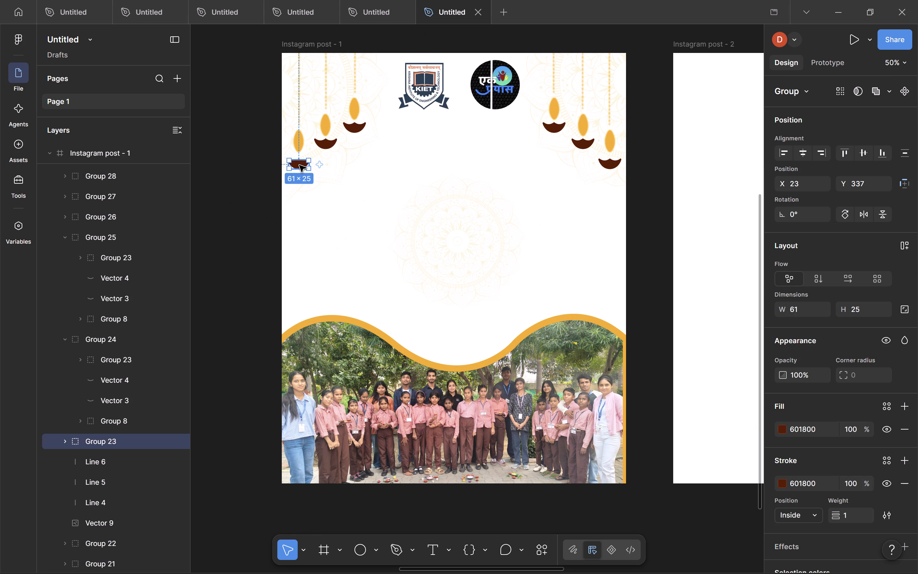
pyautogui.hotkey('ctrl', '=')
pyautogui.hotkey('ctrl', '=')
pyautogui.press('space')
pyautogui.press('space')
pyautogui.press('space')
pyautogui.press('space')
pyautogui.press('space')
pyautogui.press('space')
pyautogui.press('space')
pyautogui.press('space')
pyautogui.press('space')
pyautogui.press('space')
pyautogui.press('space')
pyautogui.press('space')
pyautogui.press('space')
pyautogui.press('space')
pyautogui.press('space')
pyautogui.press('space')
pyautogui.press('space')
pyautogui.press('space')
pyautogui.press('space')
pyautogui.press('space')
pyautogui.moveTo(299, 165); pyautogui.dragTo(566, 327)
pyautogui.moveTo(308, 163); pyautogui.dragTo(538, 336)
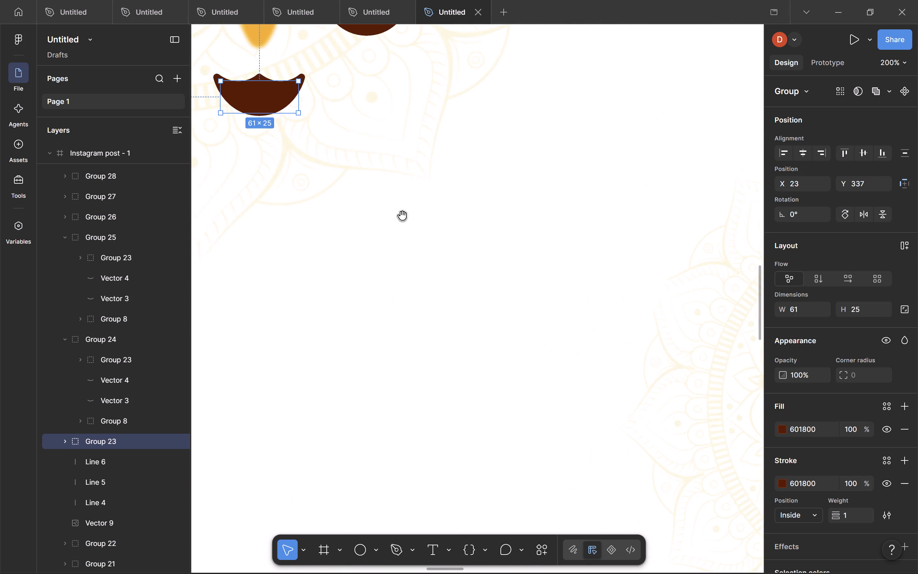
pyautogui.moveTo(402, 215); pyautogui.dragTo(559, 351)
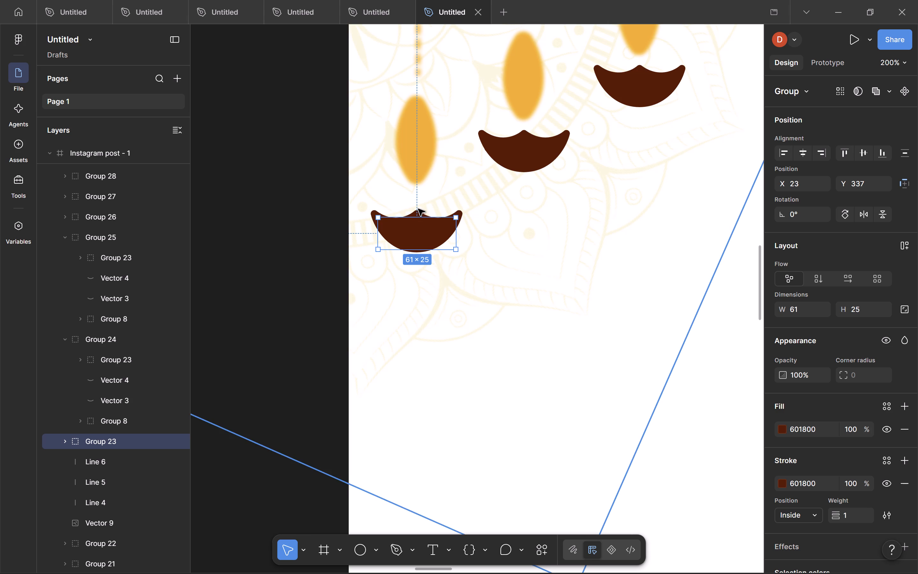
pyautogui.keyDown('shift'); pyautogui.click(416, 212); pyautogui.keyUp('shift')
pyautogui.press('Up')
pyautogui.press('Up')
pyautogui.press('Up')
pyautogui.press('Up')
pyautogui.press('Up')
pyautogui.press('Up')
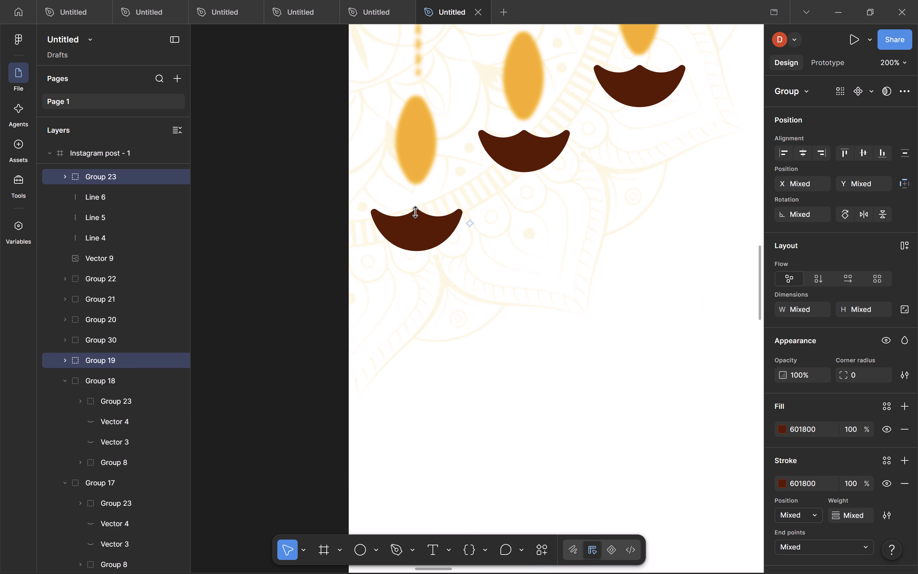
# Raise the bowl of the lowest upper-left diya by 8 px so it sits closer to its flame.
pyautogui.press('Up')
pyautogui.press('Up')
pyautogui.press('Up')
pyautogui.press('Up')
pyautogui.press('Up')
pyautogui.press('Up')
pyautogui.press('Up')
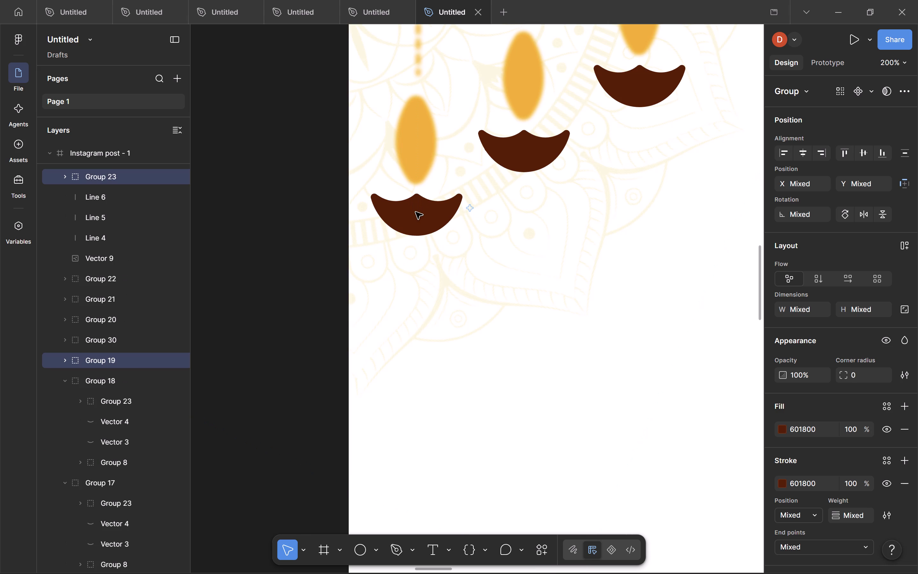
pyautogui.press('Up')
# Raise the bowl of the lowest upper-right diya closer to its flame.
pyautogui.hotkey('ctrl', '-')
pyautogui.hotkey('ctrl', '-')
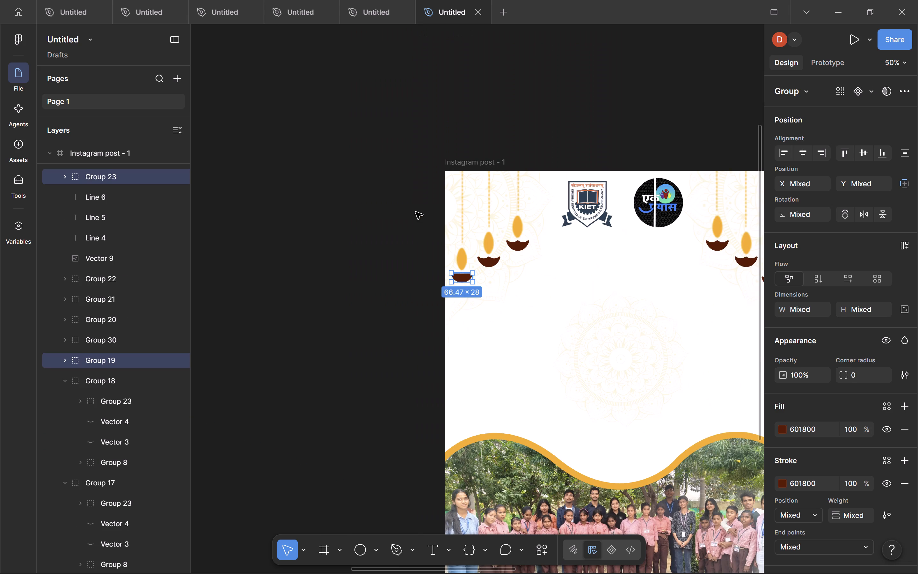
pyautogui.press('space')
pyautogui.click(416, 212)
pyautogui.press('space')
pyautogui.press('space')
pyautogui.press('space')
pyautogui.press('space')
pyautogui.press('space')
pyautogui.press('space')
pyautogui.press('space')
pyautogui.press('space')
pyautogui.press('space')
pyautogui.press('space')
pyautogui.press('space')
pyautogui.press('space')
pyautogui.press('space')
pyautogui.press('space')
pyautogui.press('space')
pyautogui.press('space')
pyautogui.press('space')
pyautogui.press('space')
pyautogui.press('space')
pyautogui.press('space')
pyautogui.moveTo(404, 227); pyautogui.dragTo(229, 192)
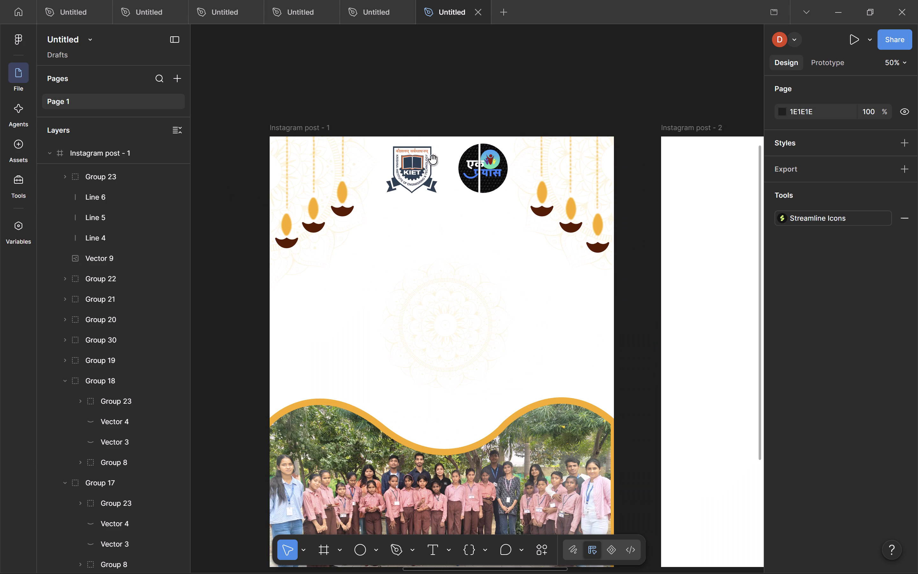
pyautogui.hotkey('ctrl', '=')
pyautogui.hotkey('ctrl', '=')
pyautogui.press('space')
pyautogui.press('space')
pyautogui.press('space')
pyautogui.press('space')
pyautogui.press('space')
pyautogui.press('space')
pyautogui.press('space')
pyautogui.press('space')
pyautogui.press('space')
pyautogui.press('space')
pyautogui.press('space')
pyautogui.press('space')
pyautogui.press('space')
pyautogui.press('space')
pyautogui.press('space')
pyautogui.press('space')
pyautogui.press('space')
pyautogui.press('space')
pyautogui.press('space')
pyautogui.press('space')
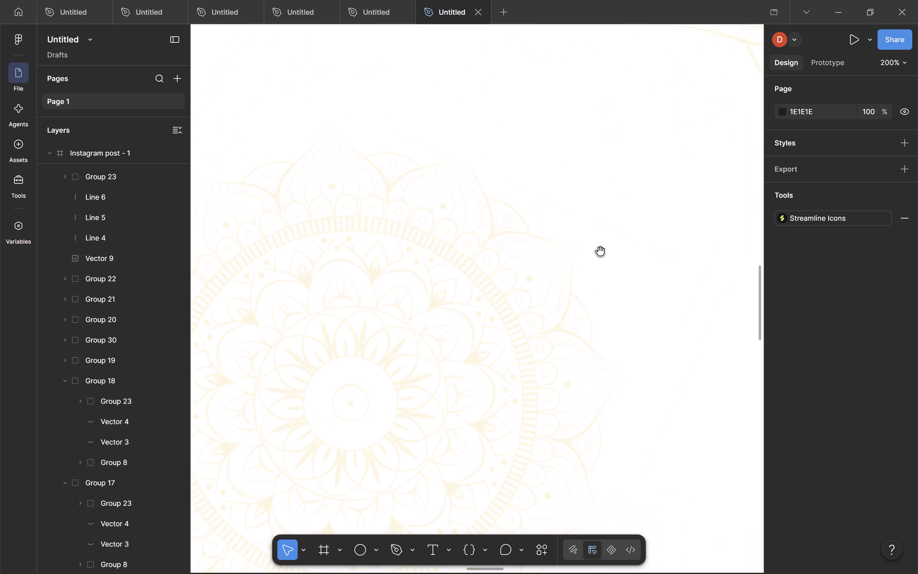
pyautogui.moveTo(600, 251); pyautogui.dragTo(170, 282)
pyautogui.moveTo(542, 189); pyautogui.dragTo(457, 246)
pyautogui.click(451, 174)
pyautogui.keyDown('shift'); pyautogui.click(447, 161); pyautogui.keyUp('shift')
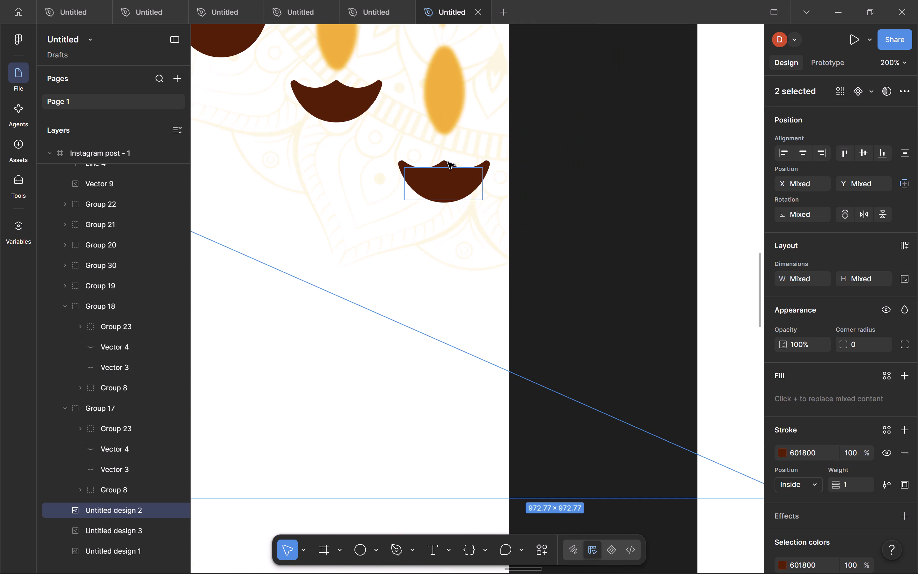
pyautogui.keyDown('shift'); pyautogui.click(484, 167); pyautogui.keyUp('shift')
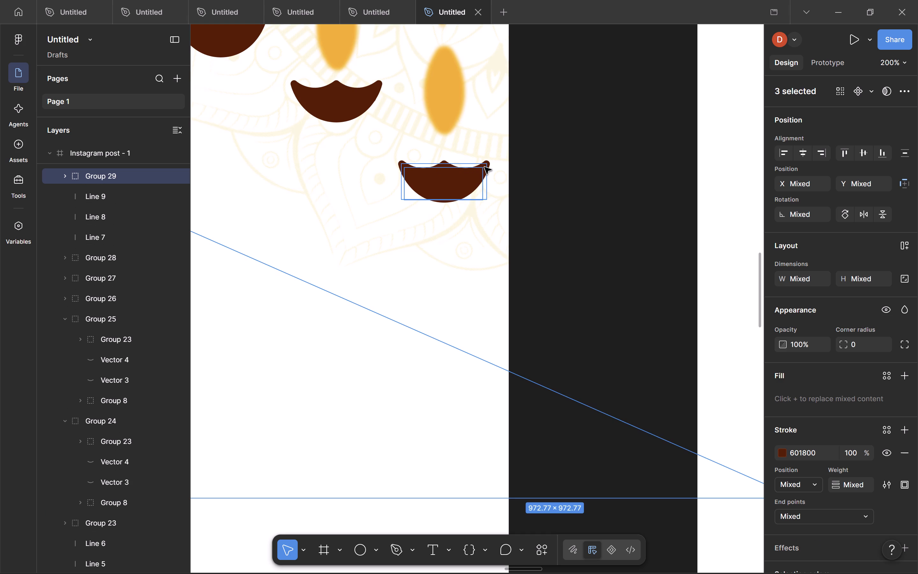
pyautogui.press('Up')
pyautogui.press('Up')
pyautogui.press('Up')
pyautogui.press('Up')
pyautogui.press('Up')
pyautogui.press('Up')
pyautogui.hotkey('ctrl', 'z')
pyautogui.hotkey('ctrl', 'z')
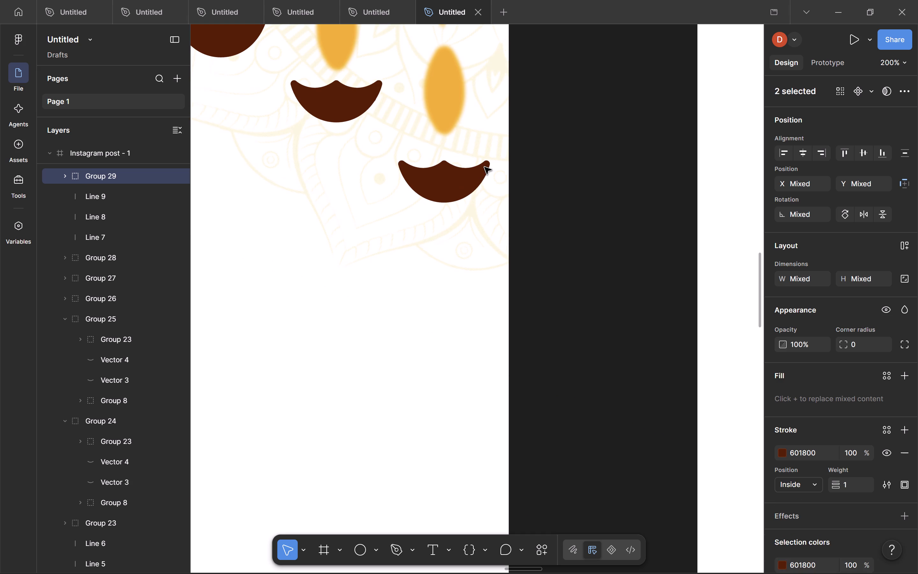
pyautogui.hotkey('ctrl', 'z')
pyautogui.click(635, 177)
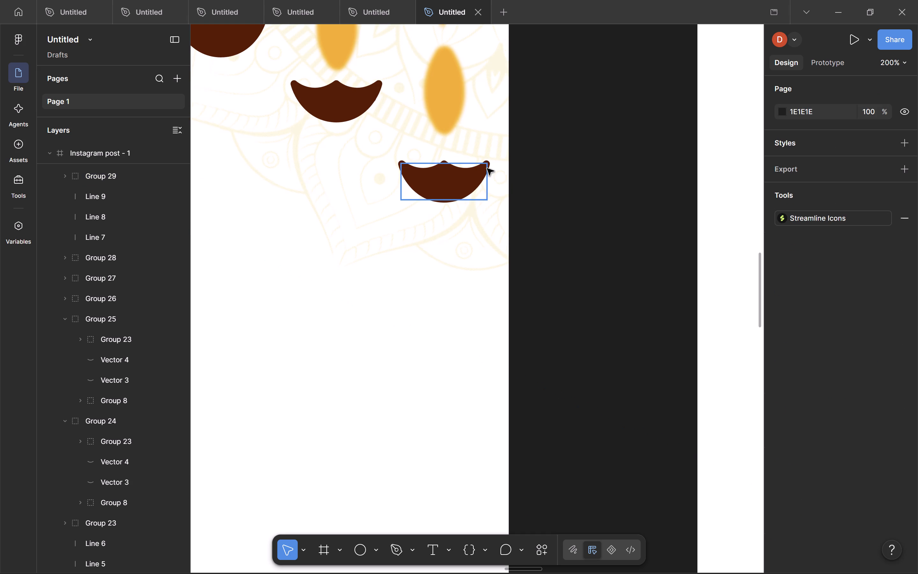
# Raise the complete bowl of the lowest upper-right diya by 13 px so it sits just beneath its flame.
pyautogui.click(484, 164)
pyautogui.keyDown('shift'); pyautogui.click(457, 182); pyautogui.keyUp('shift')
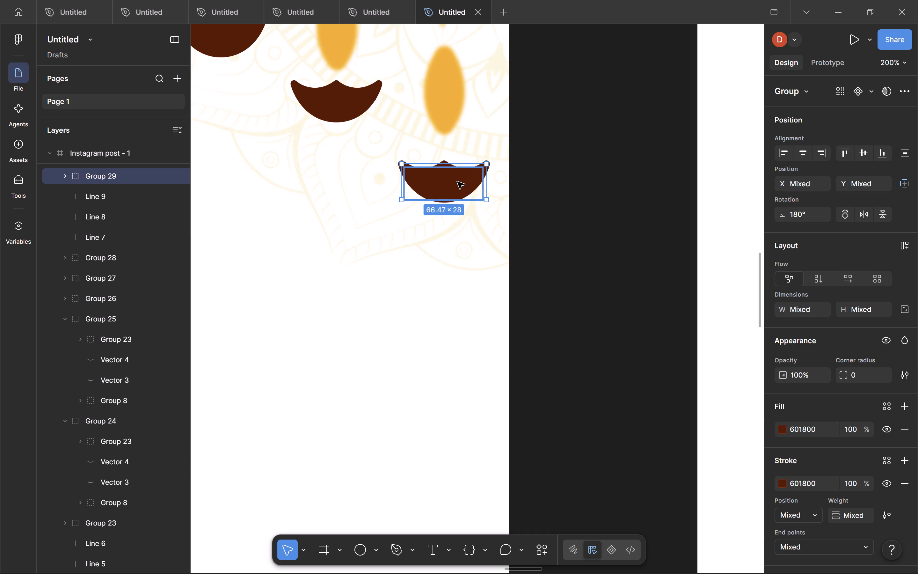
pyautogui.press('Up')
pyautogui.press('Up')
pyautogui.press('Up')
pyautogui.press('Up')
pyautogui.press('Up')
pyautogui.press('Up')
pyautogui.press('Up')
pyautogui.press('Up')
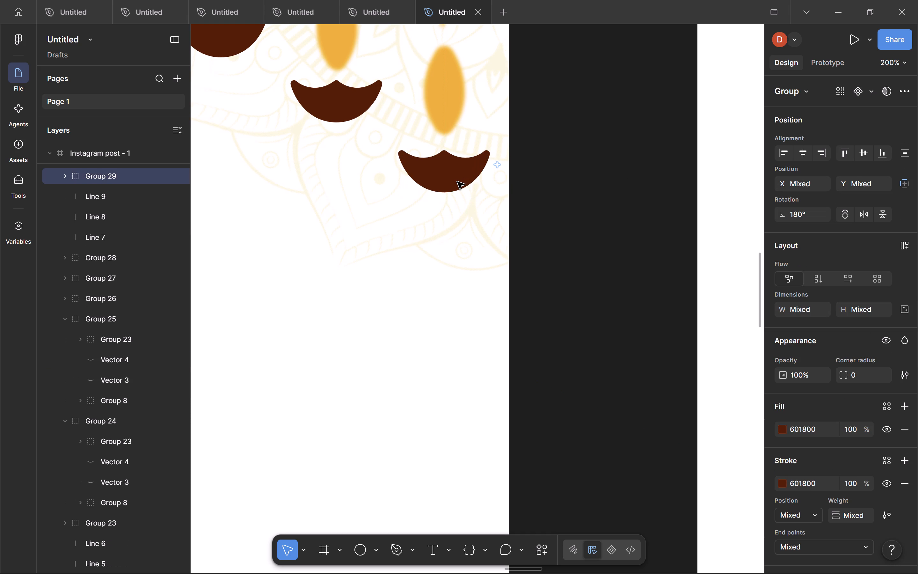
pyautogui.press('Up')
pyautogui.press('Up')
pyautogui.press('Up')
pyautogui.press('Up')
pyautogui.press('Up')
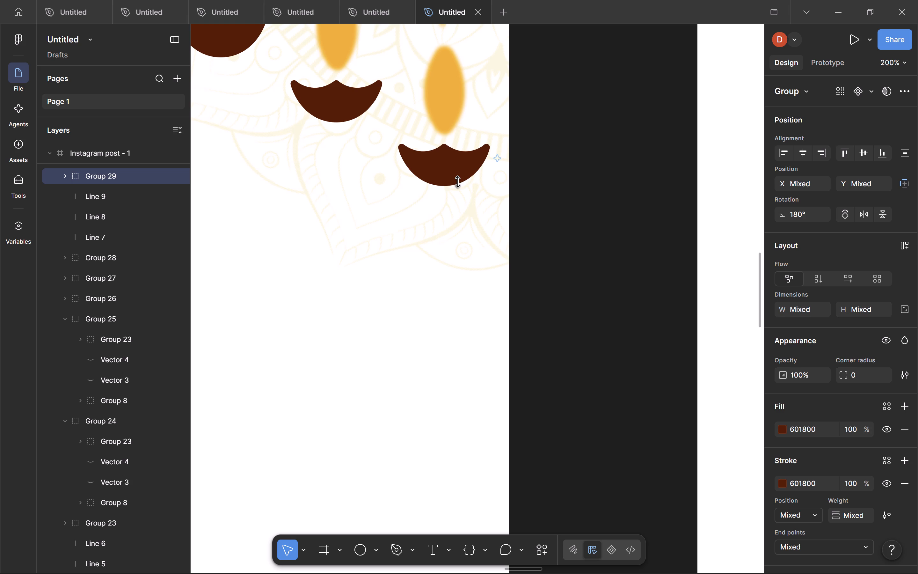
pyautogui.click(623, 199)
pyautogui.hotkey('ctrl', '-')
pyautogui.hotkey('ctrl', '-')
pyautogui.hotkey('ctrl', '-')
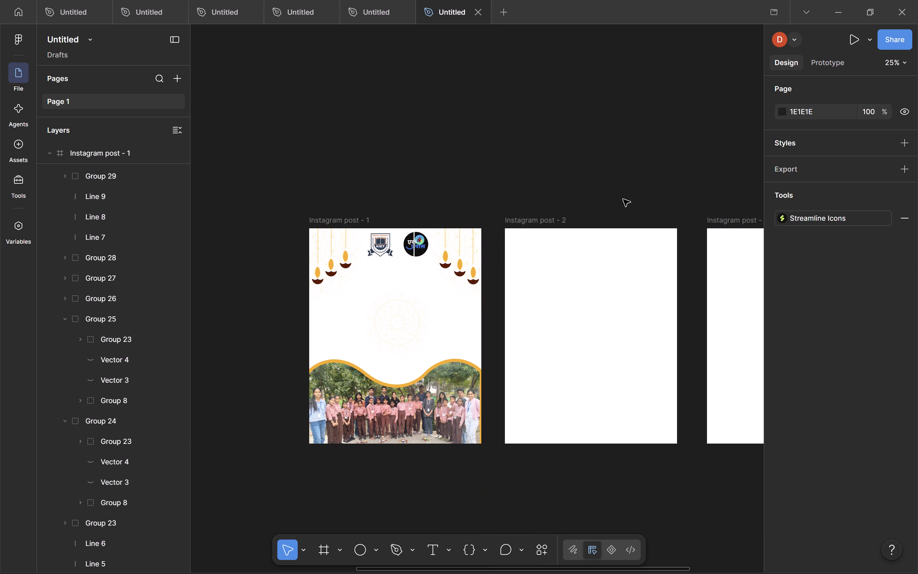
pyautogui.click(560, 147)
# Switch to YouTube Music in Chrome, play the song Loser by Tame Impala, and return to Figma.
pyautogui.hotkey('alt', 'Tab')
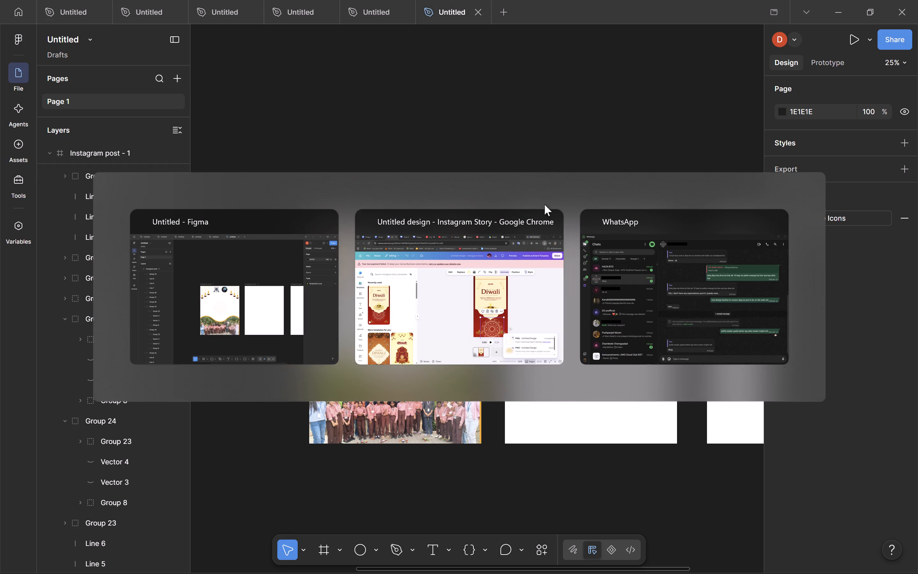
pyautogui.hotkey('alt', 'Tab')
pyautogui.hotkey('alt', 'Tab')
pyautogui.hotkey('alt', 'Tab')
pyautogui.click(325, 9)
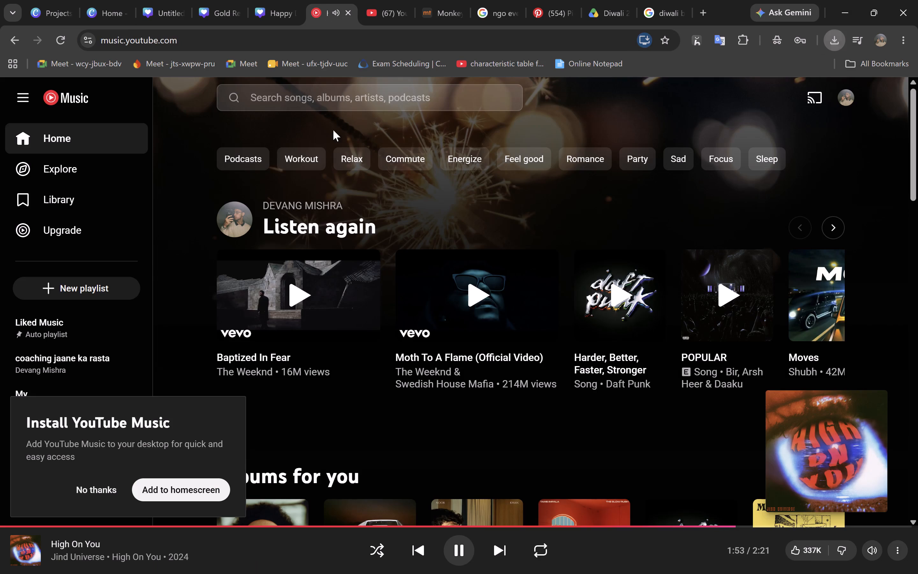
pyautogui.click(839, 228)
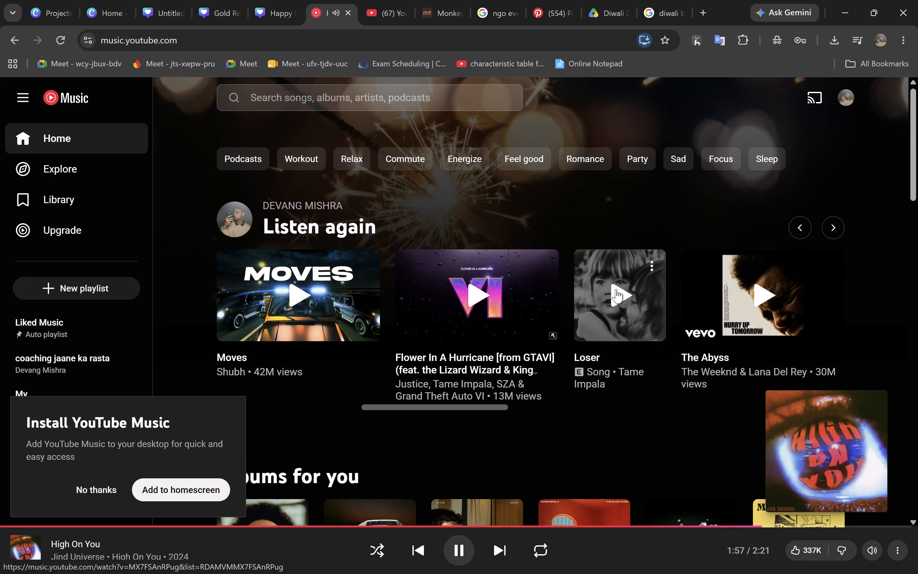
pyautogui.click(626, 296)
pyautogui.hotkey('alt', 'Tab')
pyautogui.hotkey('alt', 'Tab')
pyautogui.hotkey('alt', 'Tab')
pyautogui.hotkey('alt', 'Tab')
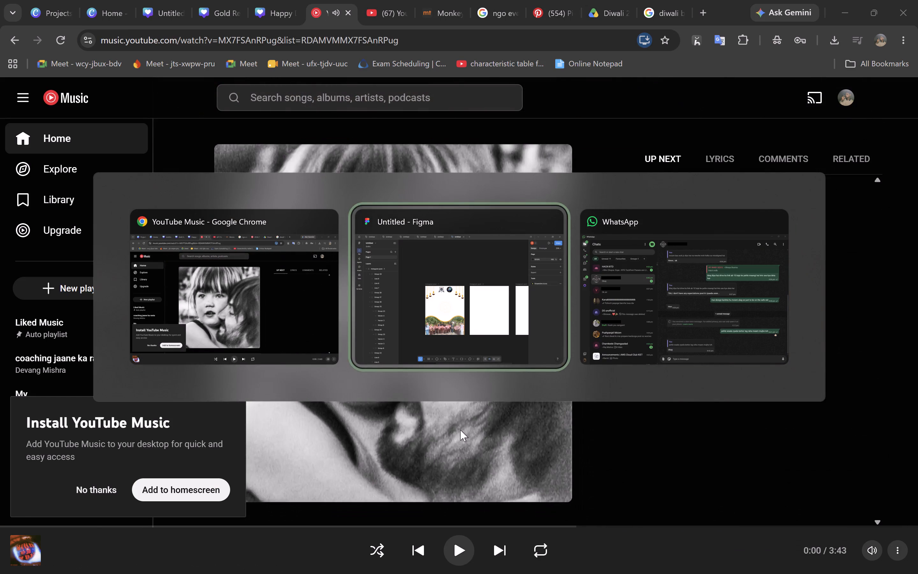
# Set the image fill opacity of the small central mandala to 42%.
pyautogui.click(399, 313)
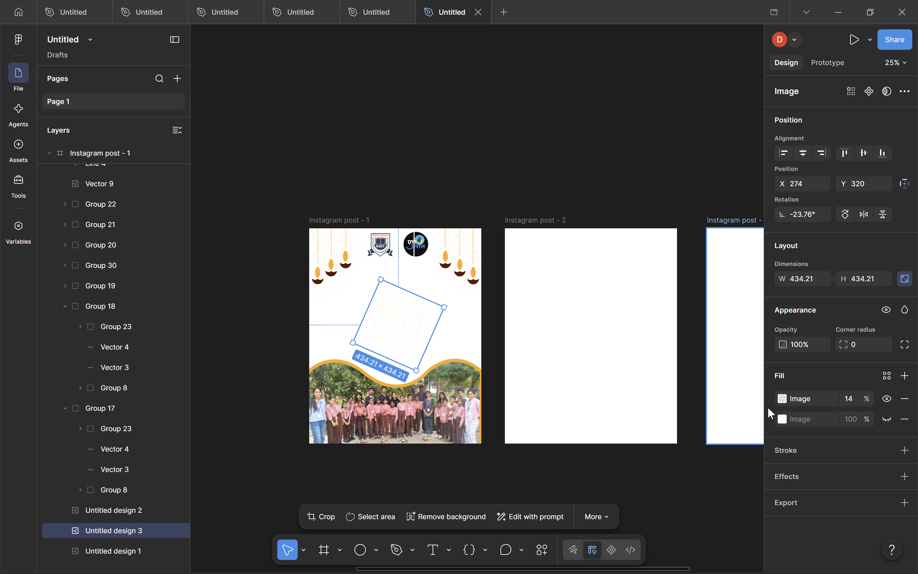
pyautogui.moveTo(871, 402); pyautogui.dragTo(506, 288)
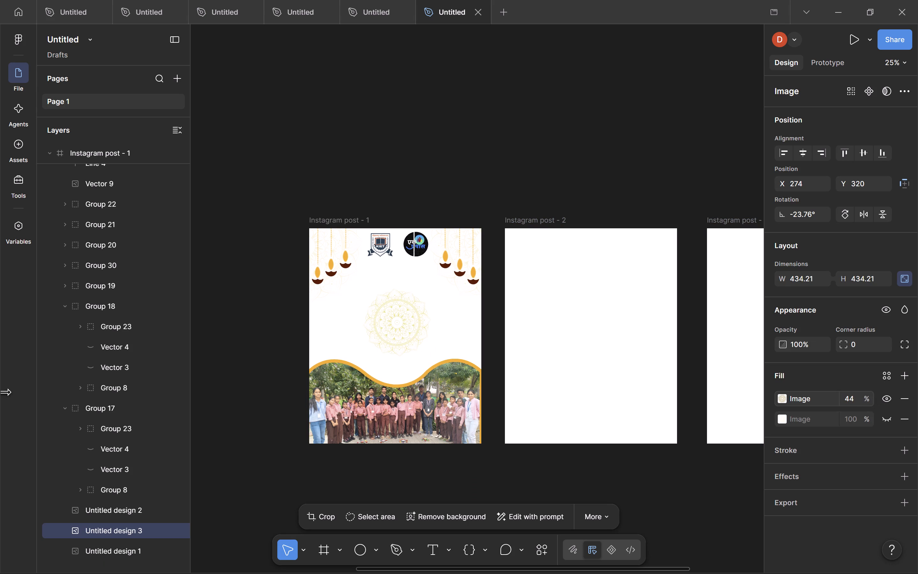
pyautogui.moveTo(506, 288); pyautogui.dragTo(505, 288)
# Move the central mandala slightly down to X 274, Y 328.
pyautogui.click(397, 330)
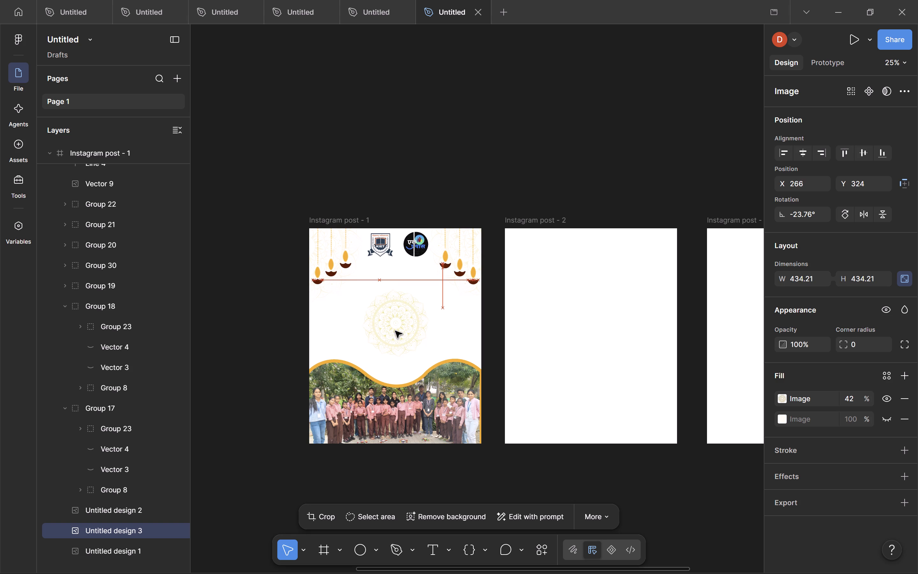
pyautogui.click(452, 154)
# Rotate the central mandala to a new angle by adjusting its rotation value.
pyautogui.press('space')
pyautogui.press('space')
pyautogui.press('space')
pyautogui.moveTo(427, 310); pyautogui.dragTo(431, 230)
pyautogui.click(410, 231)
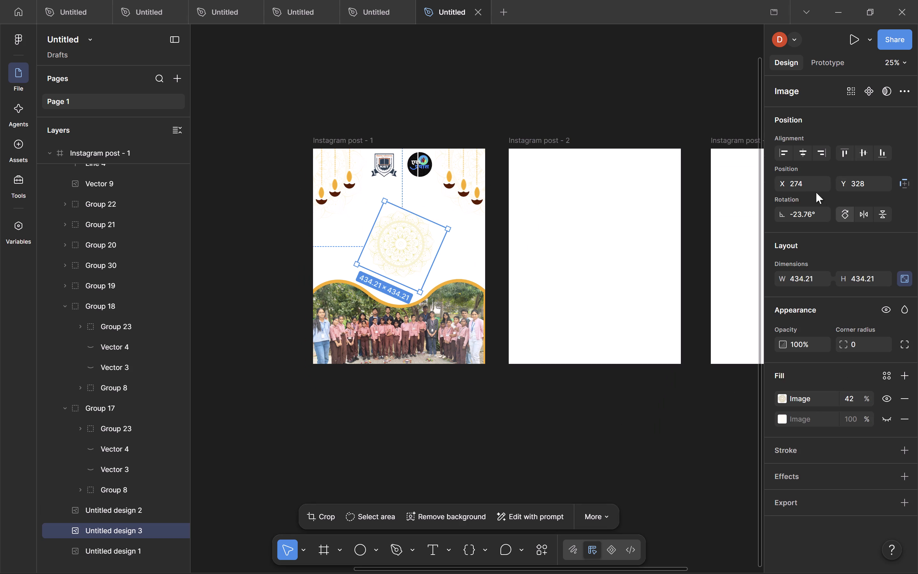
pyautogui.moveTo(782, 212); pyautogui.dragTo(432, 298)
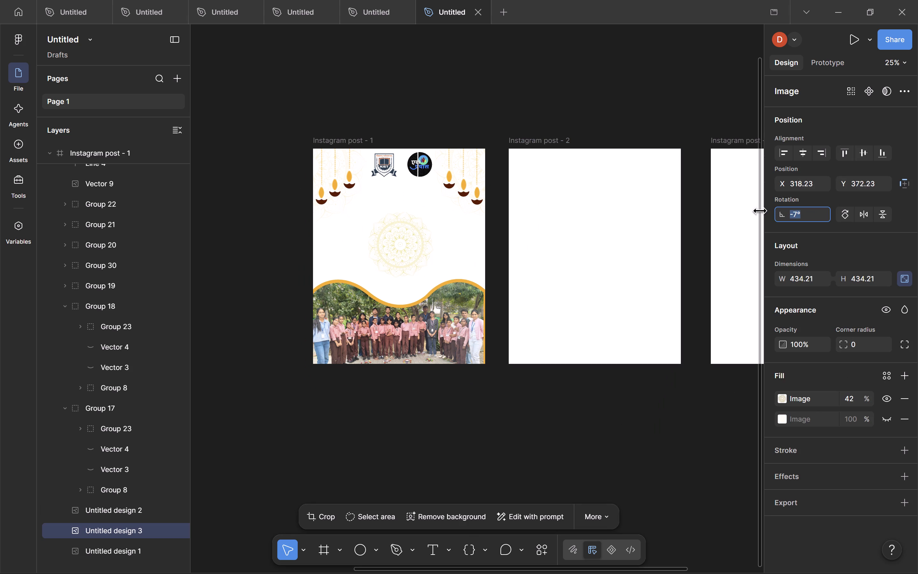
# Set the central mandala's rotation to 0°.
pyautogui.moveTo(432, 298); pyautogui.dragTo(429, 298)
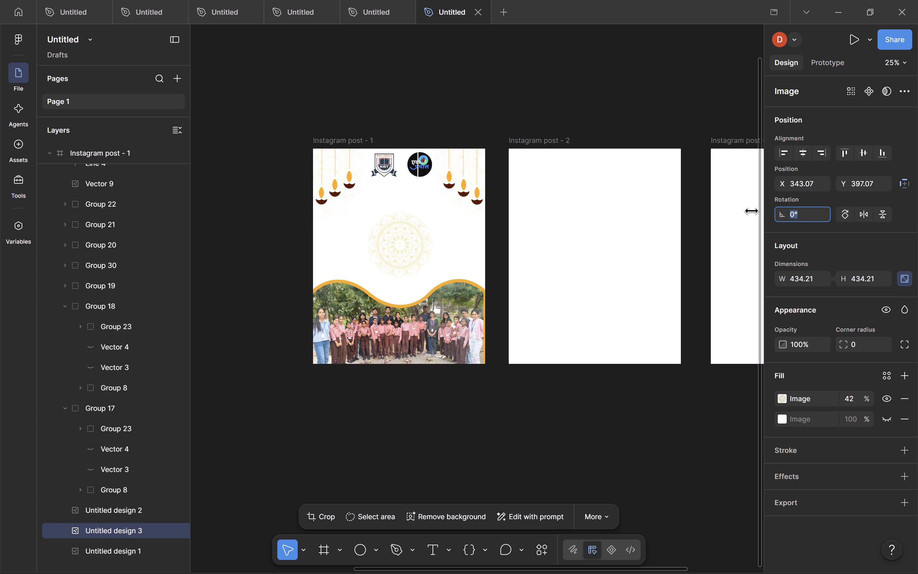
pyautogui.moveTo(429, 298); pyautogui.dragTo(429, 298)
pyautogui.click(568, 84)
# Reposition the central mandala between the logos and the group photo at X 359, Y 341.
pyautogui.moveTo(388, 243); pyautogui.dragTo(389, 237)
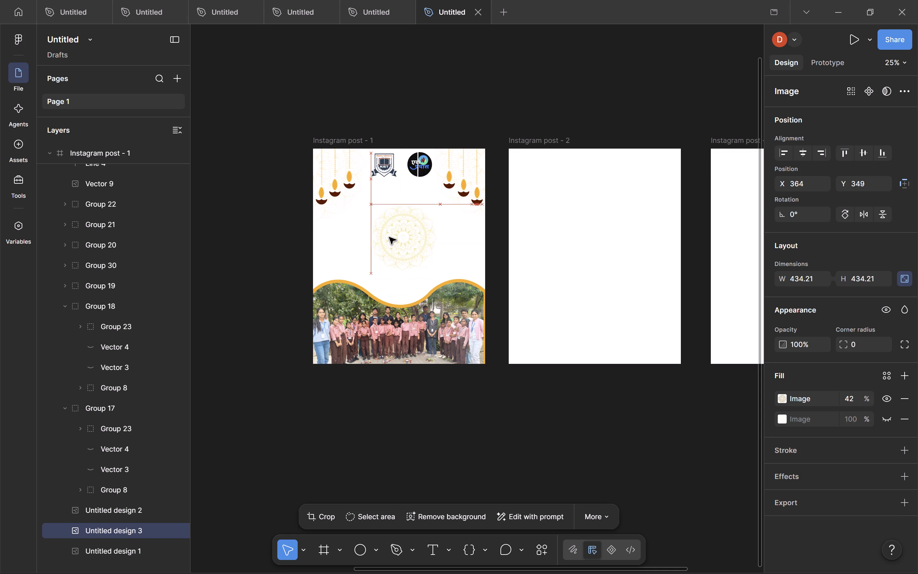
pyautogui.moveTo(389, 237); pyautogui.dragTo(385, 236)
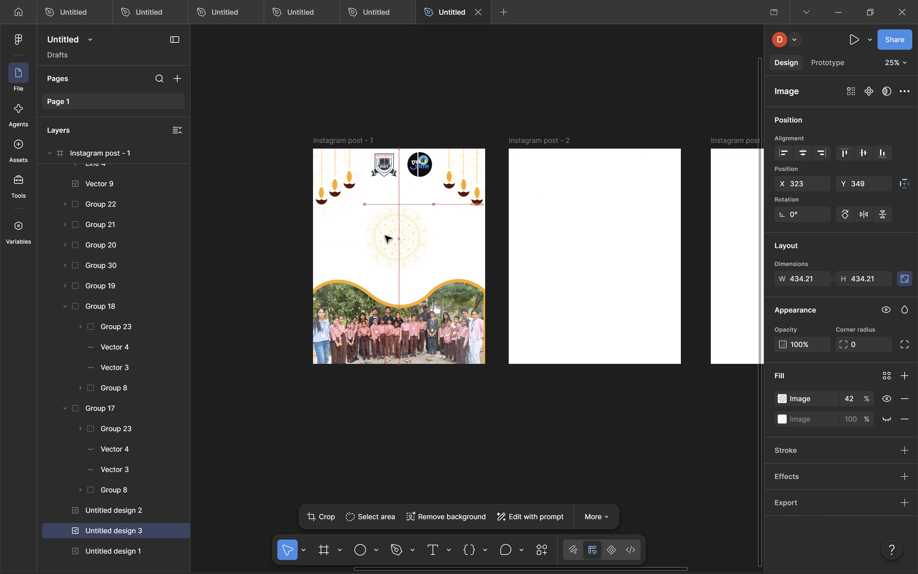
pyautogui.moveTo(385, 236); pyautogui.dragTo(389, 240)
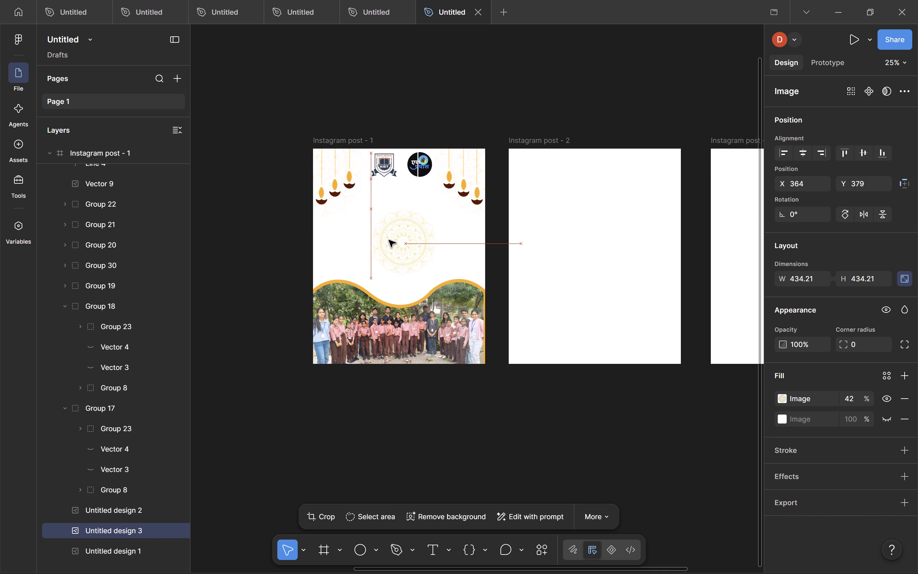
pyautogui.moveTo(389, 240); pyautogui.dragTo(390, 235)
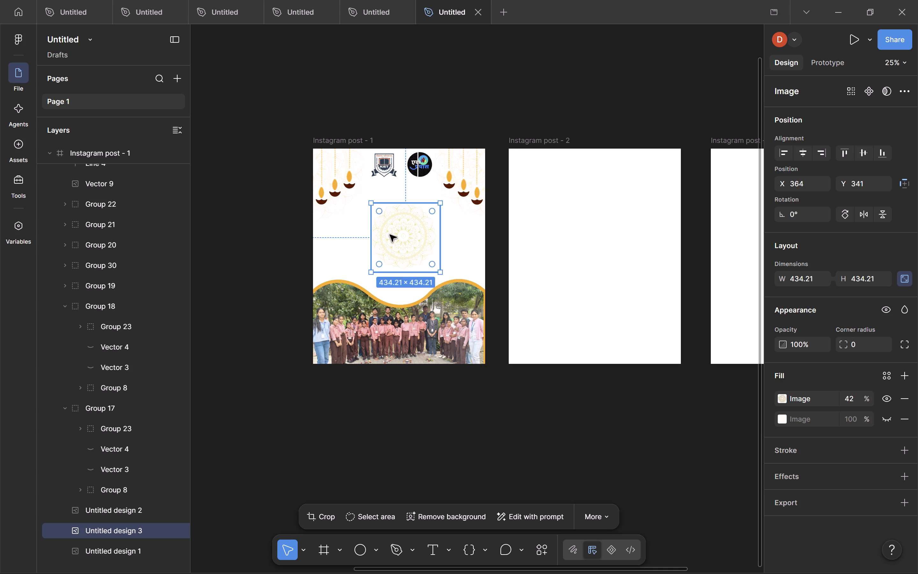
pyautogui.press('Left')
pyautogui.press('Left')
pyautogui.press('Left')
pyautogui.press('Left')
pyautogui.press('Left')
pyautogui.press('Left')
pyautogui.press('Left')
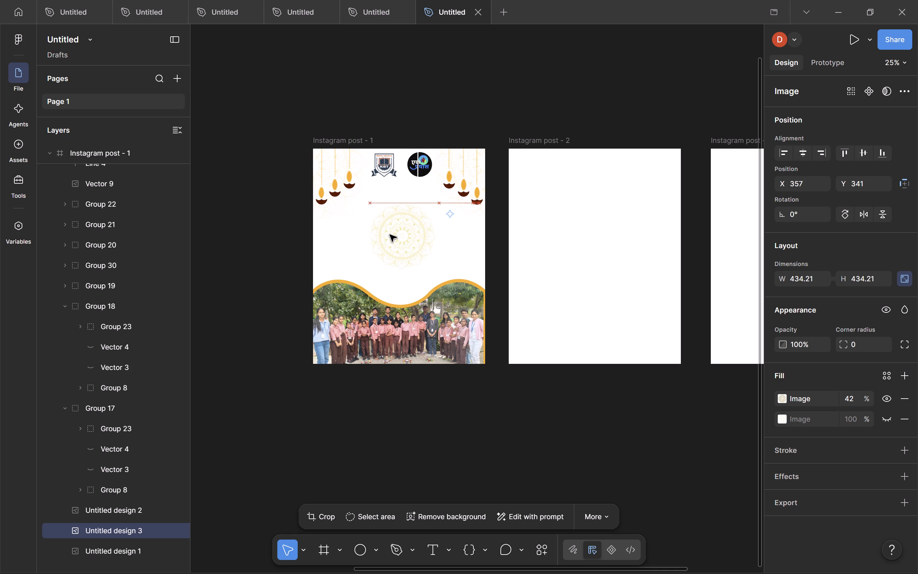
pyautogui.press('Right')
pyautogui.press('Right')
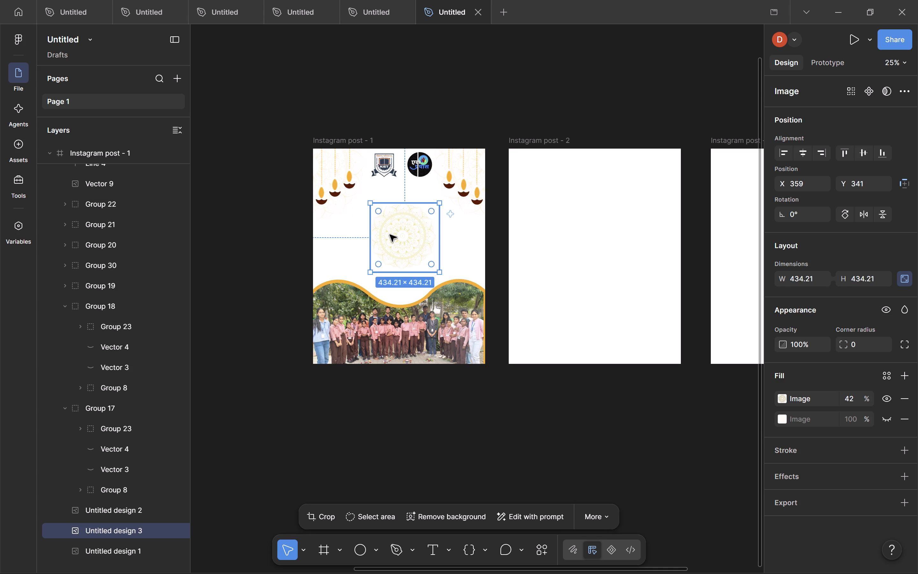
# Examine the wavy photo border, the group photo and the central mandala of the first post up close.
pyautogui.click(462, 327)
pyautogui.click(489, 330)
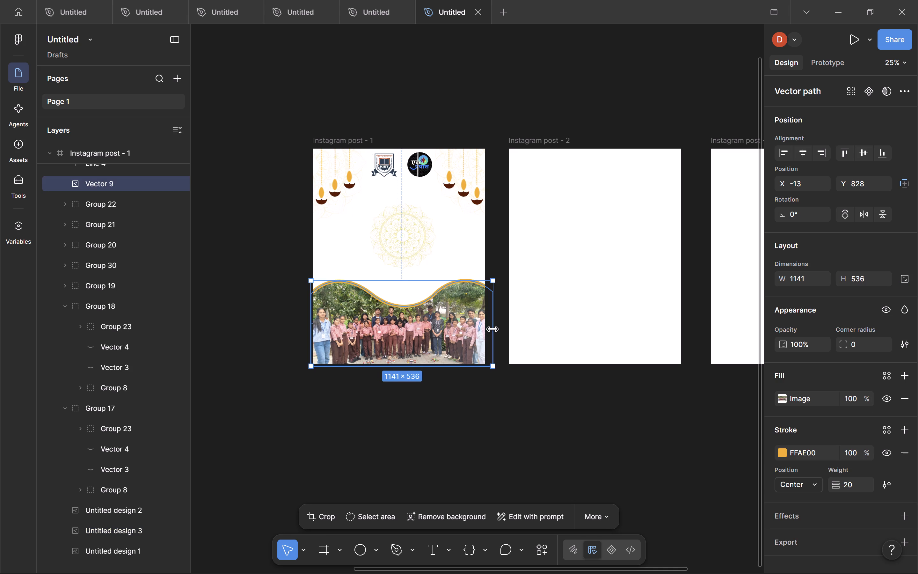
pyautogui.click(487, 399)
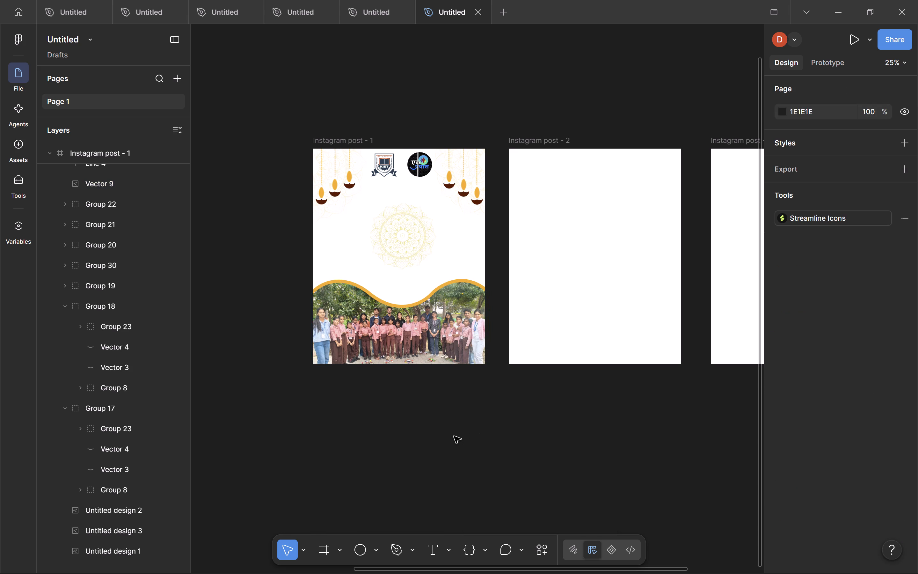
pyautogui.hotkey('ctrl', '=')
pyautogui.hotkey('ctrl', '=')
pyautogui.press('space')
pyautogui.press('space')
pyautogui.press('space')
pyautogui.press('space')
pyautogui.press('space')
pyautogui.press('space')
pyautogui.press('space')
pyautogui.press('space')
pyautogui.press('space')
pyautogui.press('space')
pyautogui.press('space')
pyautogui.press('space')
pyautogui.press('space')
pyautogui.press('space')
pyautogui.press('space')
pyautogui.press('space')
pyautogui.press('space')
pyautogui.press('space')
pyautogui.press('space')
pyautogui.press('space')
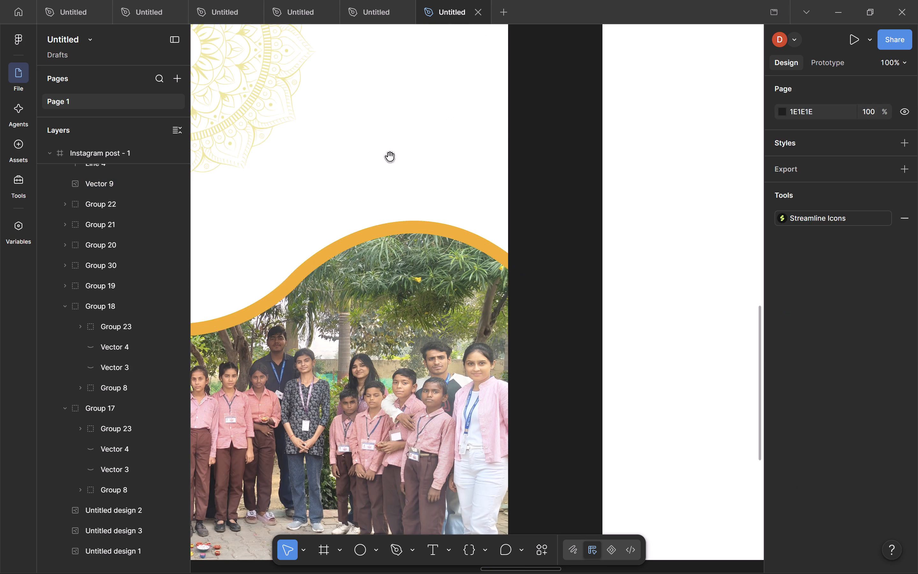
pyautogui.moveTo(374, 139); pyautogui.dragTo(721, 203)
pyautogui.moveTo(525, 206); pyautogui.dragTo(510, 153)
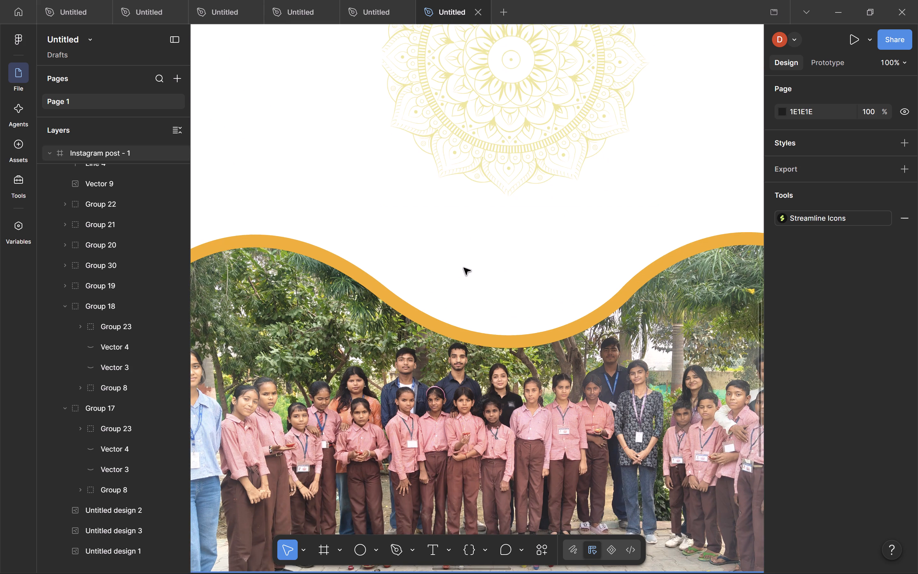
pyautogui.hotkey('ctrl', '-')
pyautogui.press('space')
pyautogui.press('space')
pyautogui.press('space')
pyautogui.press('space')
pyautogui.press('space')
pyautogui.press('space')
pyautogui.press('space')
pyautogui.press('space')
pyautogui.press('space')
pyautogui.press('space')
pyautogui.press('space')
pyautogui.press('space')
pyautogui.press('space')
pyautogui.press('space')
pyautogui.press('space')
pyautogui.press('space')
pyautogui.moveTo(468, 269); pyautogui.dragTo(440, 324)
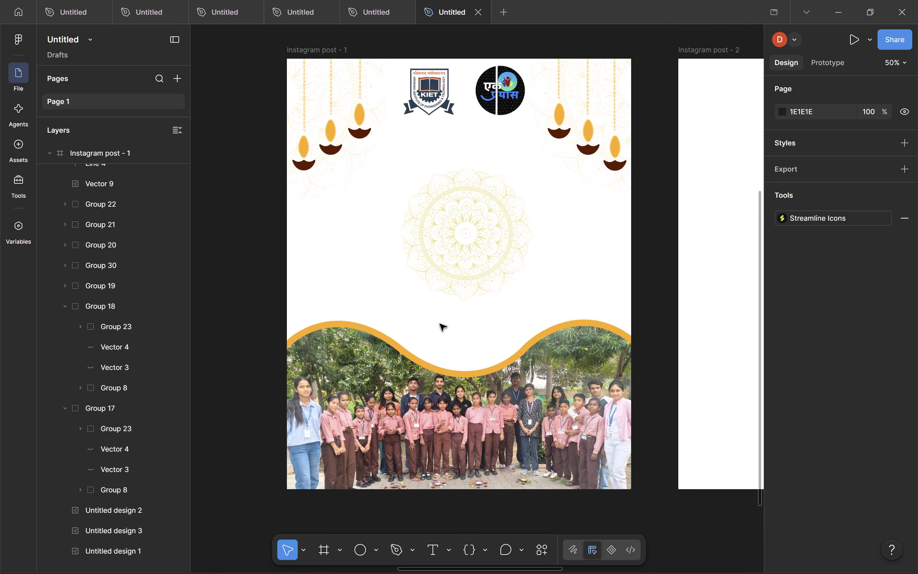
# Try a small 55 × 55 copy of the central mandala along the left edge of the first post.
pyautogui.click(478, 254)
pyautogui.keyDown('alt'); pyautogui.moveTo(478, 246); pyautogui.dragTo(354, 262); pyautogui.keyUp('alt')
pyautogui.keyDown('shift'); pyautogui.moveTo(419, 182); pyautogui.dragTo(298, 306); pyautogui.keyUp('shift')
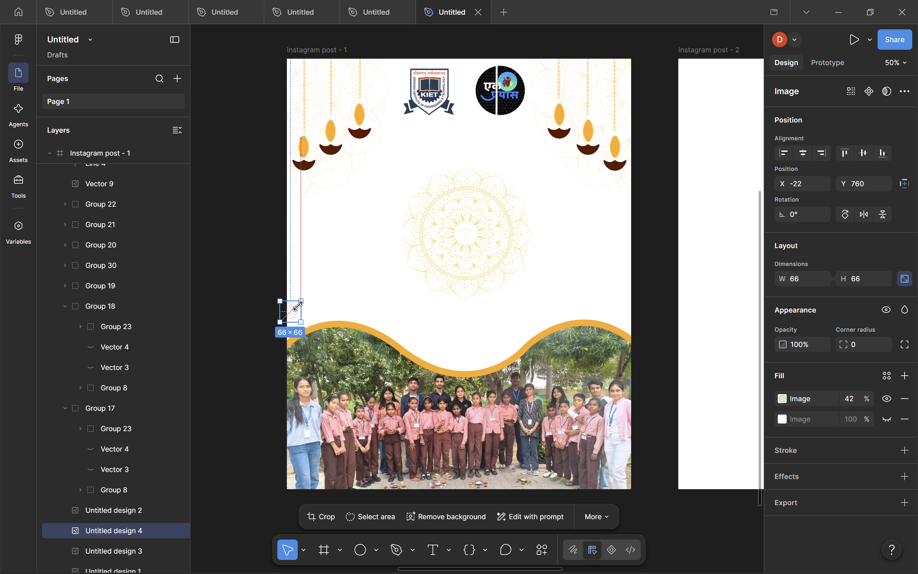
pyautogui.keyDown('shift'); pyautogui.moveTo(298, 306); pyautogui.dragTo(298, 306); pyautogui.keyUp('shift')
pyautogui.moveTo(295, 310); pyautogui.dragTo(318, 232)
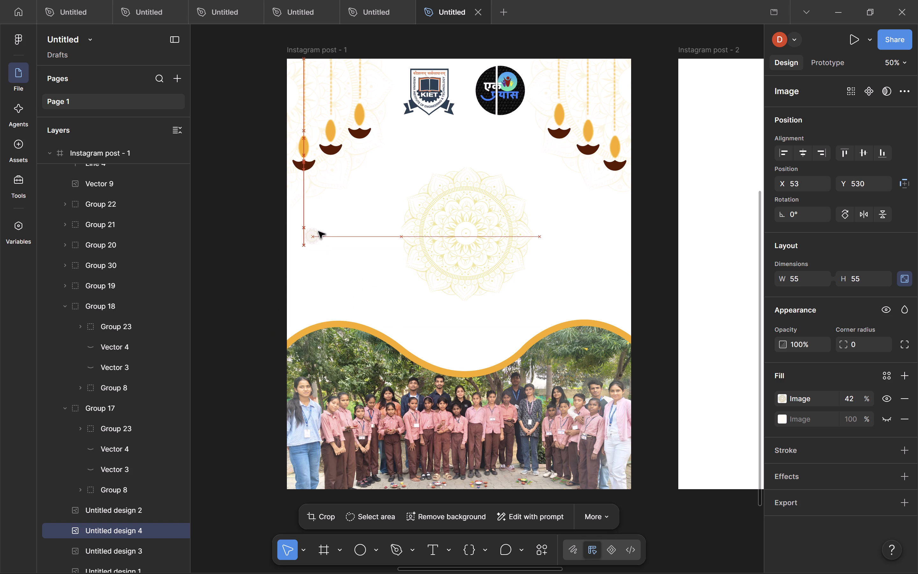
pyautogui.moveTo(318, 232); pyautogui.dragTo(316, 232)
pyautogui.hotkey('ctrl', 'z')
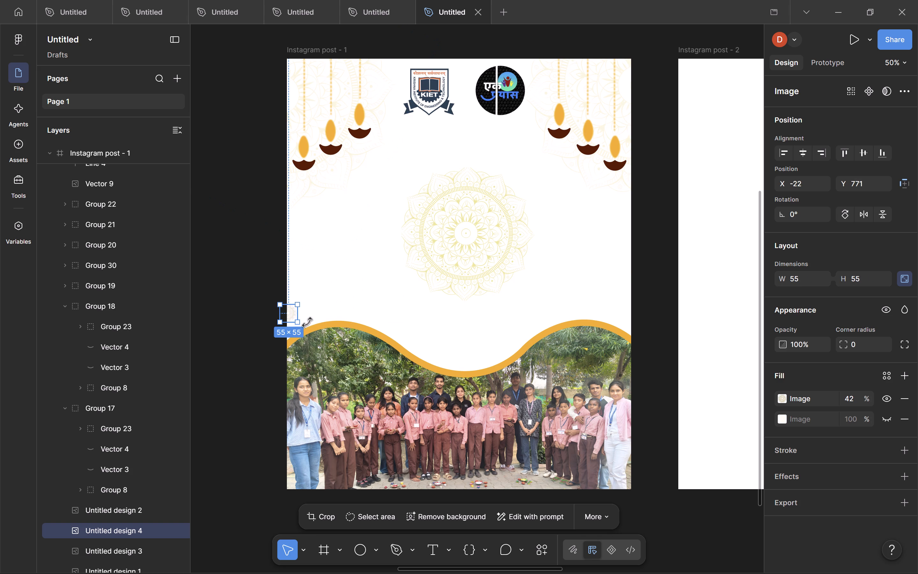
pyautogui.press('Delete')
# Nudge the central mandala to X 351, Y 337.
pyautogui.click(494, 235)
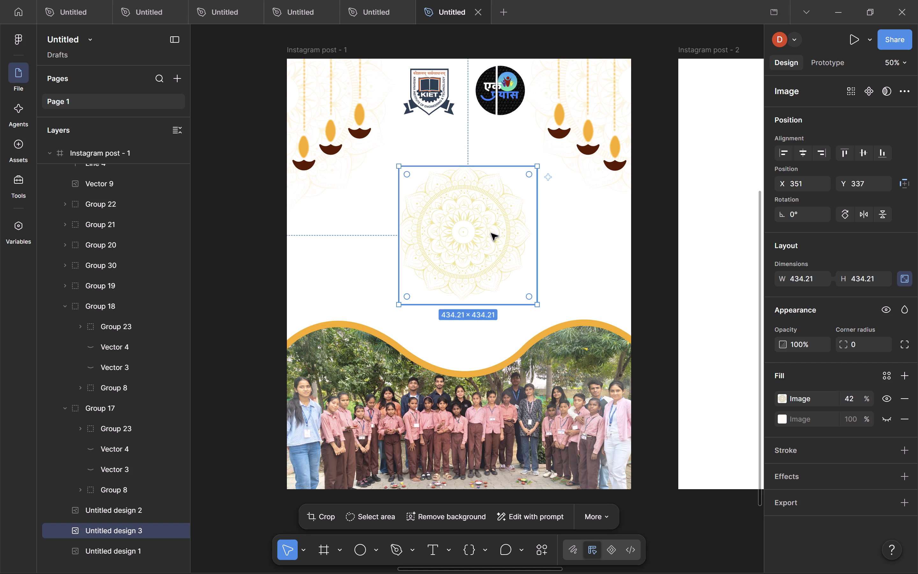
# Add a three-line heading beside the central mandala reading "Ek-Prayass", "Diwali Celebration" and "Saitli".
pyautogui.press('t')
pyautogui.click(354, 198)
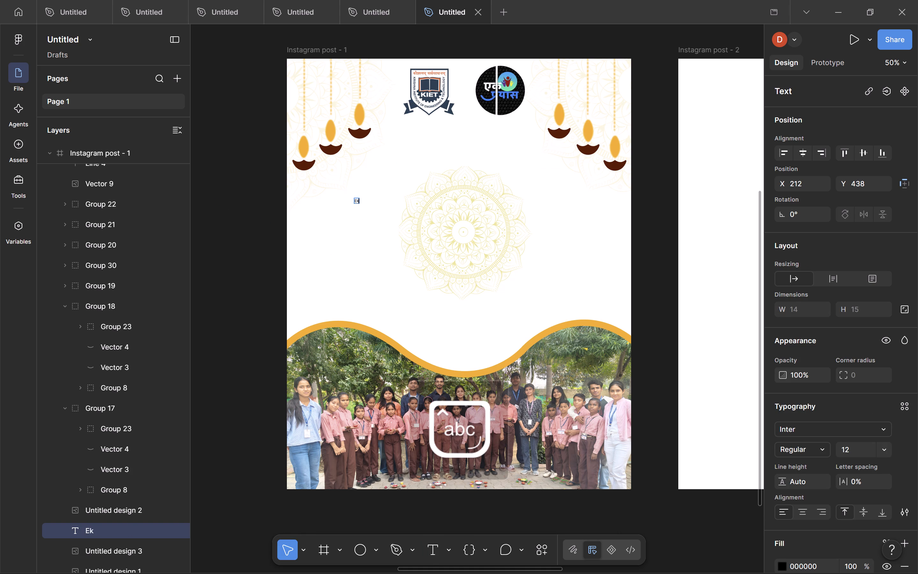
pyautogui.press('-')
pyautogui.press('BackSpace')
pyautogui.press('p')
pyautogui.press('Return')
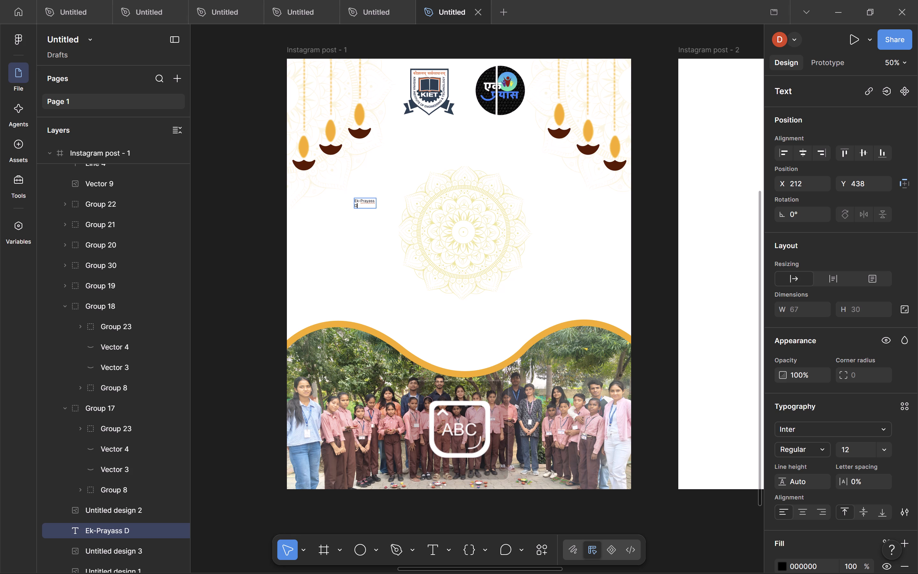
pyautogui.press('BackSpace')
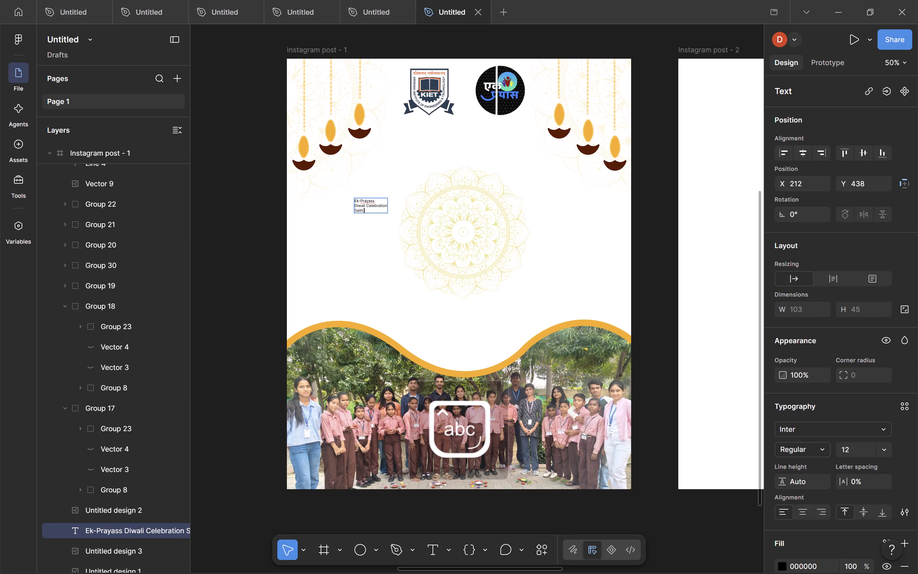
pyautogui.press('BackSpace')
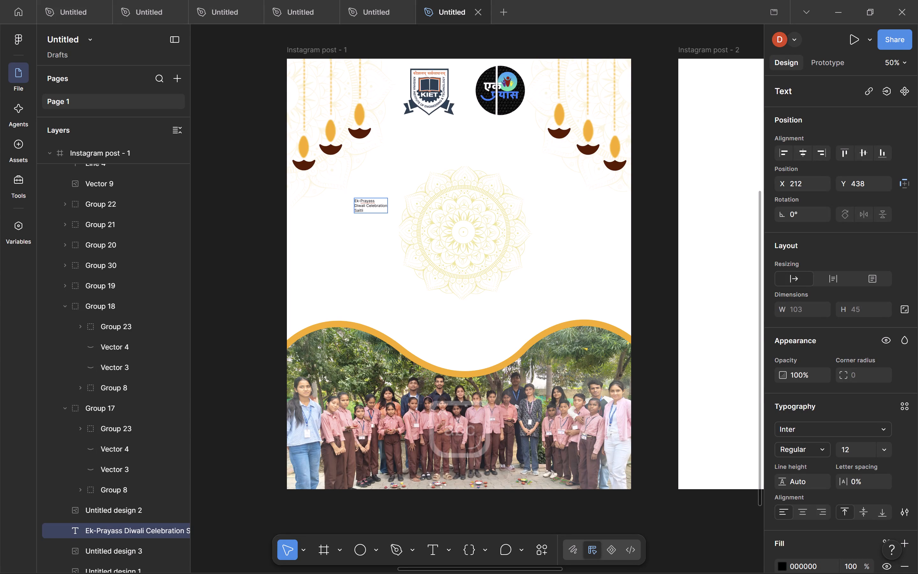
pyautogui.write(',')
pyautogui.press('space')
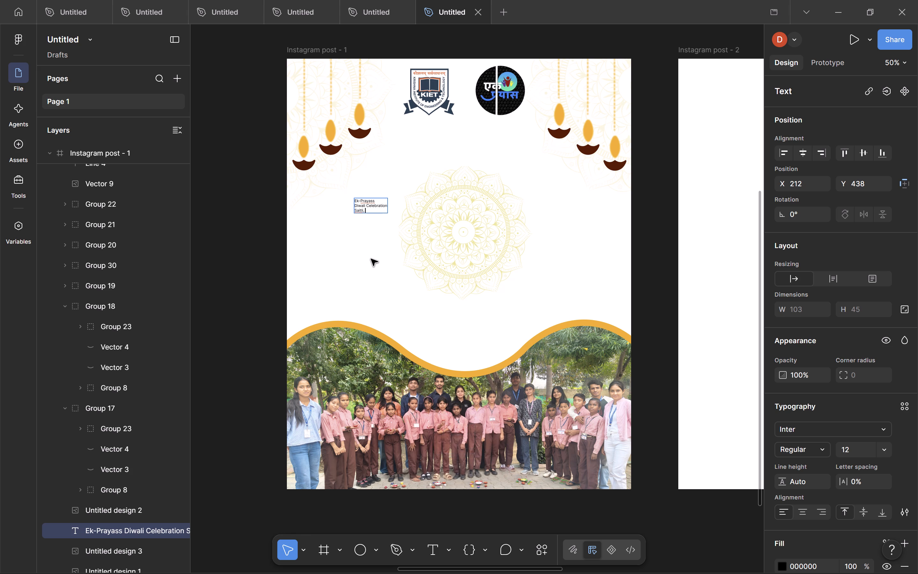
pyautogui.press('u')
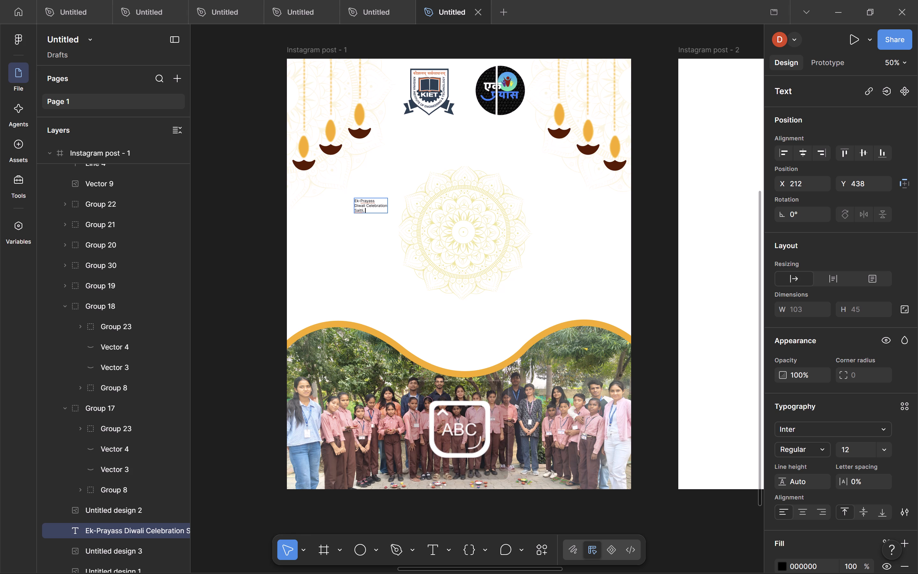
pyautogui.press('BackSpace')
pyautogui.press('BackSpace')
pyautogui.press('BackSpace')
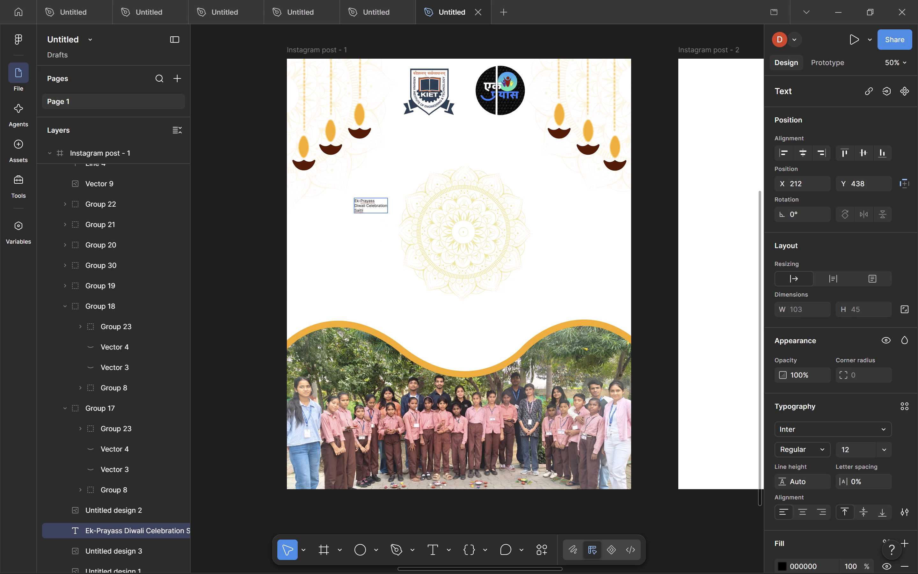
# Change the heading's third line to "At Saitli" and centre the heading over the mandala at font size 74.67.
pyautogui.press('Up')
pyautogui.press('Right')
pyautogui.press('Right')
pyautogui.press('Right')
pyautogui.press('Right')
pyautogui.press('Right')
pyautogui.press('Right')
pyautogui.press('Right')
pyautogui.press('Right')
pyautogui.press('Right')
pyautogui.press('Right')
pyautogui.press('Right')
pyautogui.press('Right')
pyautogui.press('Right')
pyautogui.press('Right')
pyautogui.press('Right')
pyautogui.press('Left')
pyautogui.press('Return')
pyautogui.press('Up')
# Change the heading's third line to "At Saitli" and centre-align the heading text.
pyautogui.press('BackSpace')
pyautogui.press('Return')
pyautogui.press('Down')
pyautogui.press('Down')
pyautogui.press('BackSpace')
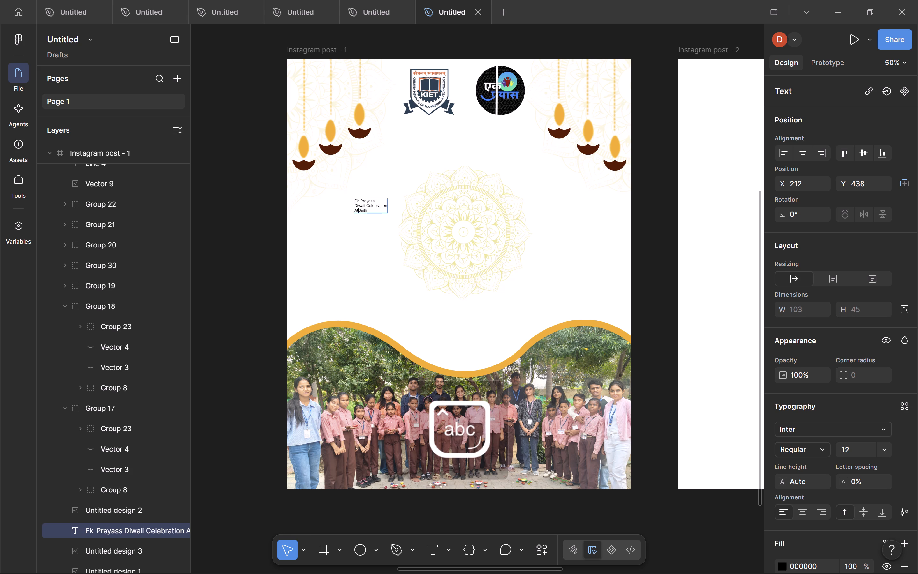
pyautogui.click(802, 514)
pyautogui.click(328, 217)
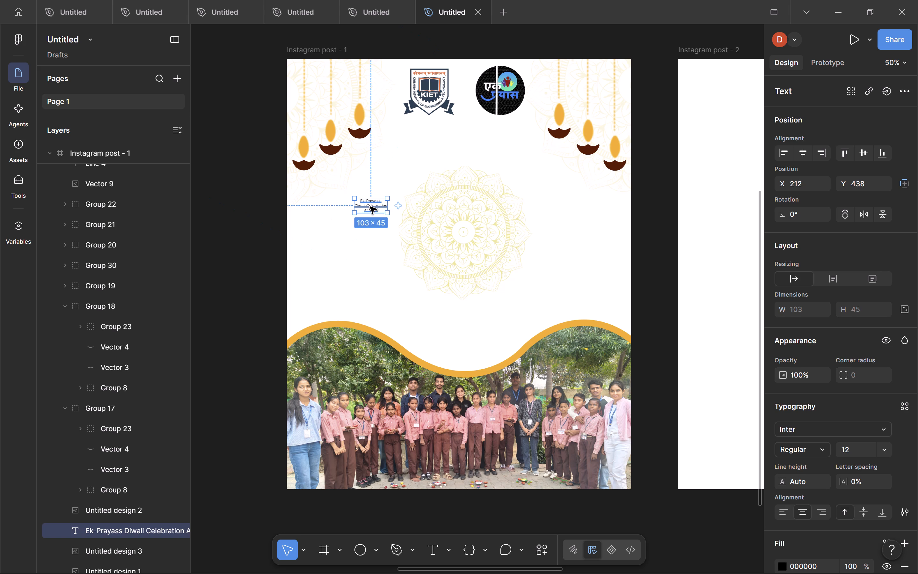
# Scale the heading proportionally to 639 × 270 and place it over the central mandala at X 252, Y 419.
pyautogui.moveTo(370, 207); pyautogui.dragTo(439, 210)
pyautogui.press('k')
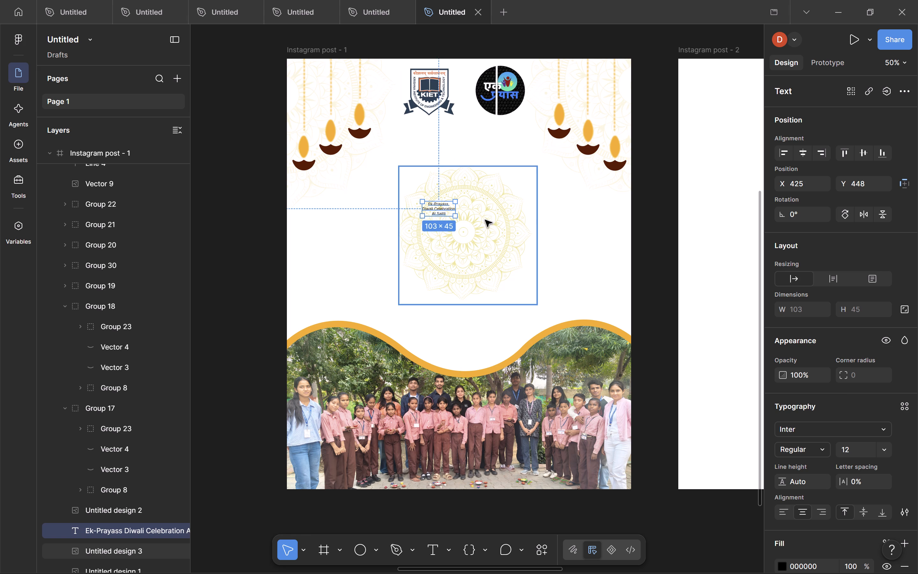
pyautogui.moveTo(457, 217); pyautogui.dragTo(561, 291)
pyautogui.moveTo(541, 255); pyautogui.dragTo(483, 248)
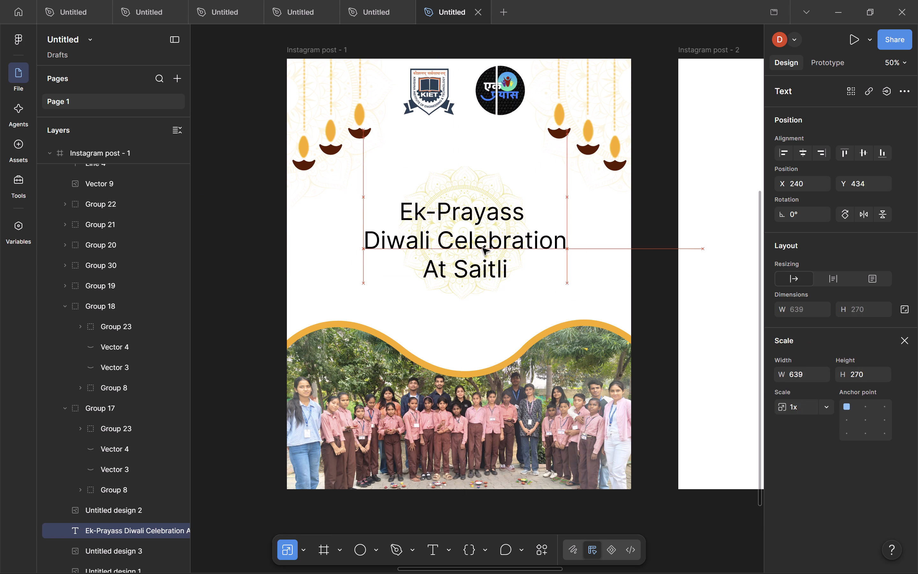
pyautogui.moveTo(483, 248); pyautogui.dragTo(486, 246)
pyautogui.click(907, 346)
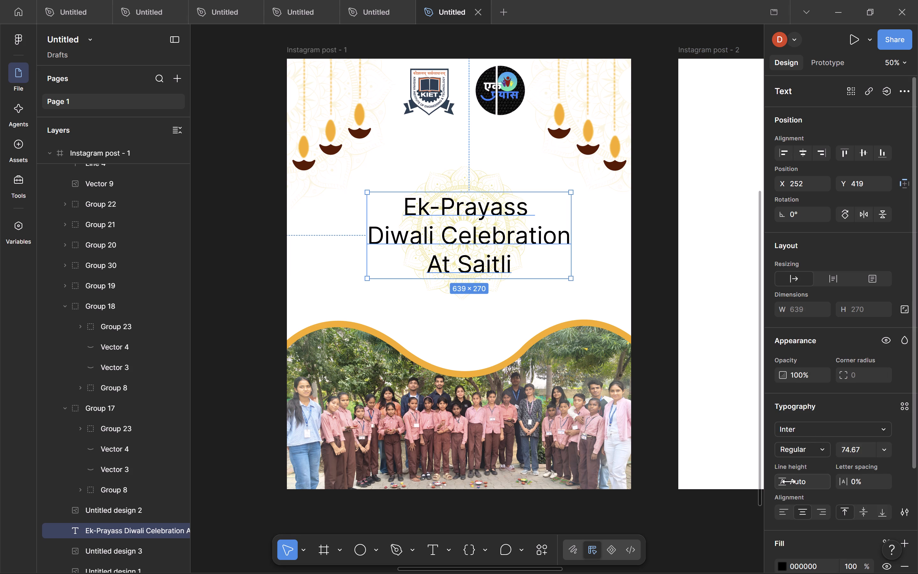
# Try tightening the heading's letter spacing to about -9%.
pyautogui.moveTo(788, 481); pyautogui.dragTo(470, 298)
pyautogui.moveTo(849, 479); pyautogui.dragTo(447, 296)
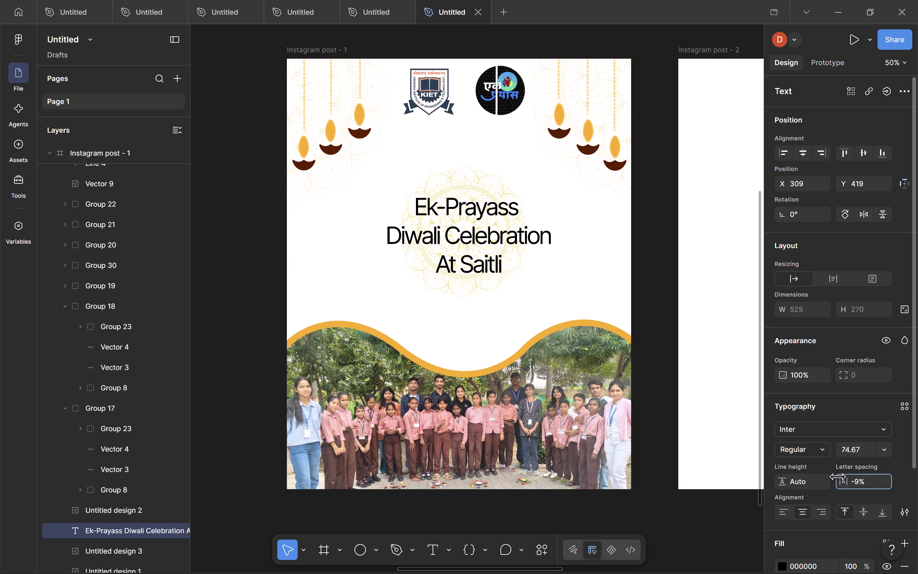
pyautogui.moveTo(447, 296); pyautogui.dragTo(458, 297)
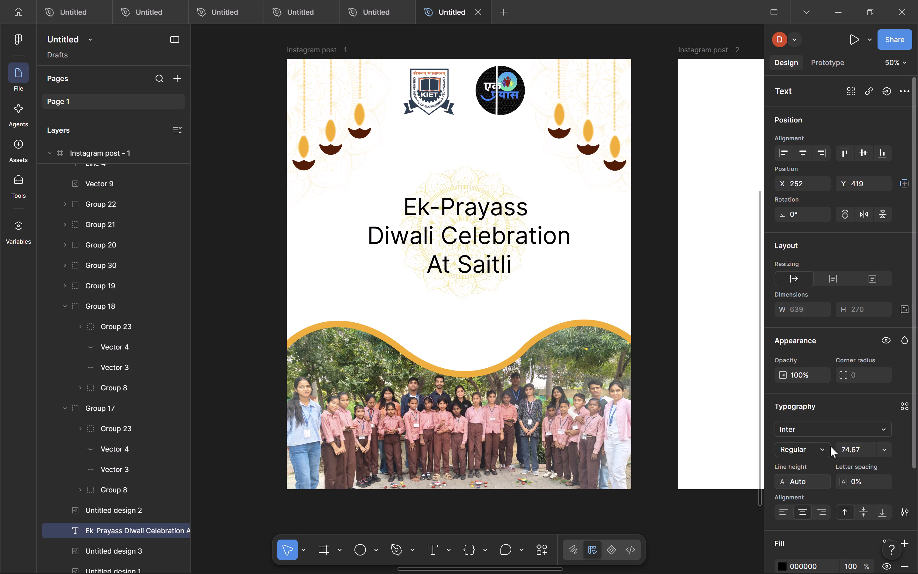
# Preview the popular fonts on the heading, such as Caveat.
pyautogui.click(830, 428)
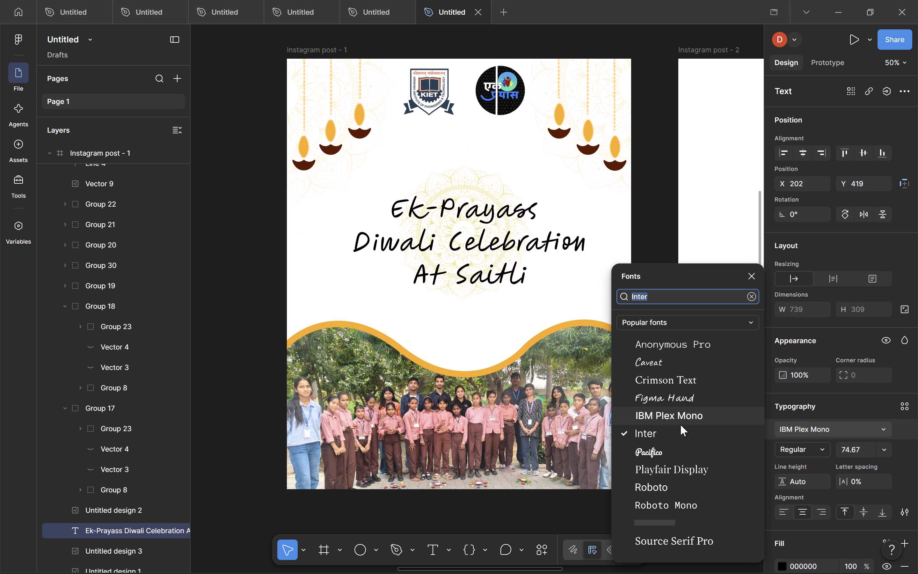
pyautogui.scroll(11, 680, 389)
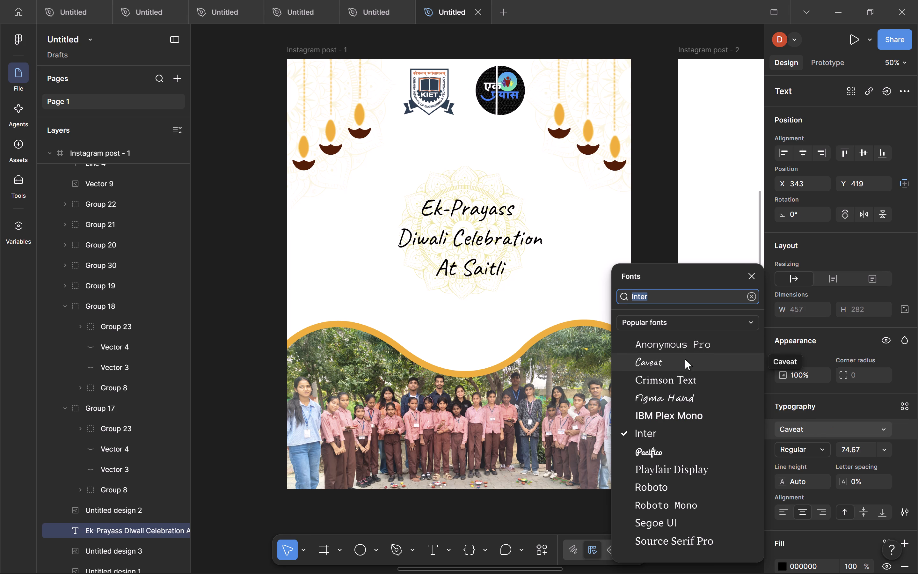
# Preview the popular fonts after Caveat on the heading, through Pacifico and Roboto down to Source Serif Pro.
pyautogui.press('Down')
pyautogui.press('Down')
pyautogui.press('Down')
pyautogui.press('Down')
pyautogui.press('Down')
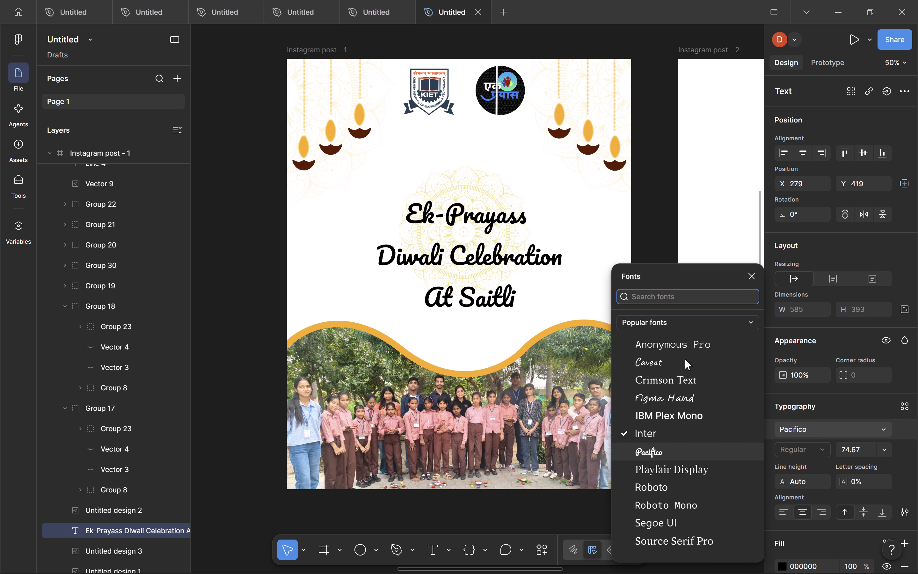
pyautogui.press('Down')
pyautogui.press('Down')
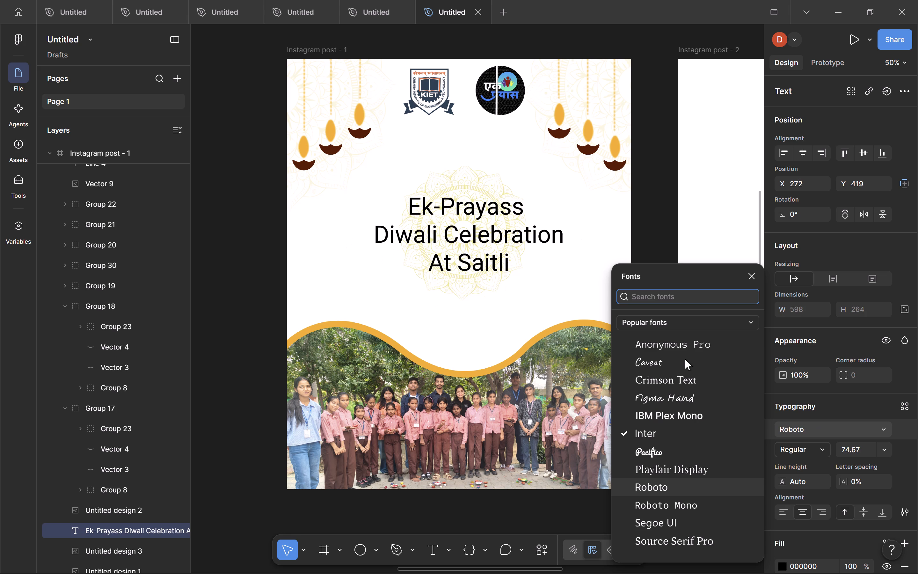
pyautogui.press('Down')
pyautogui.press('Down')
pyautogui.press('Down')
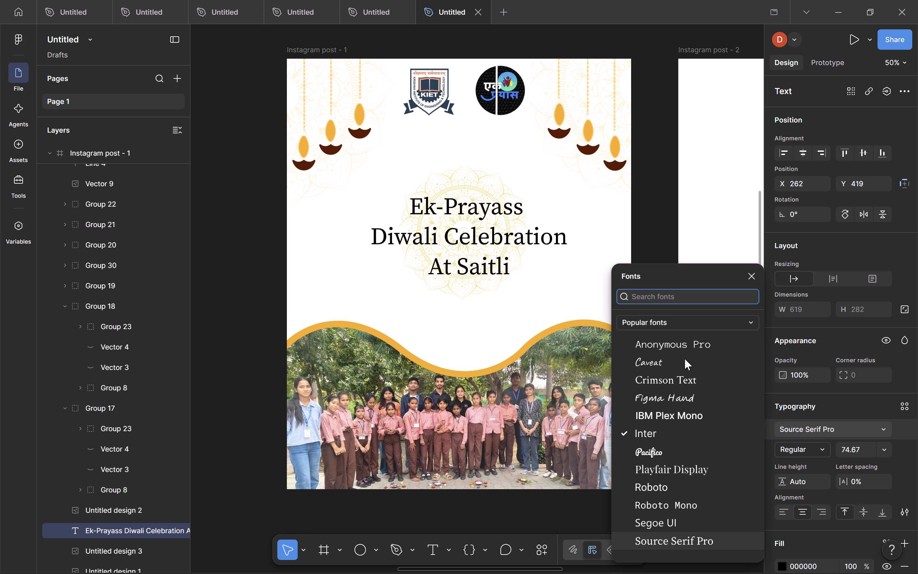
pyautogui.press('Down')
pyautogui.press('Down')
pyautogui.press('Down')
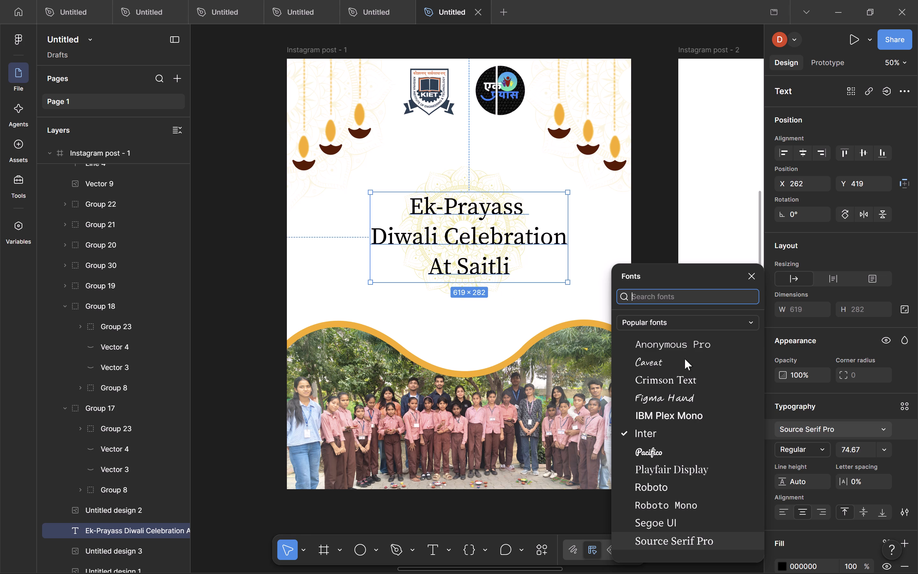
pyautogui.scroll(-2, 685, 359)
pyautogui.click(693, 429)
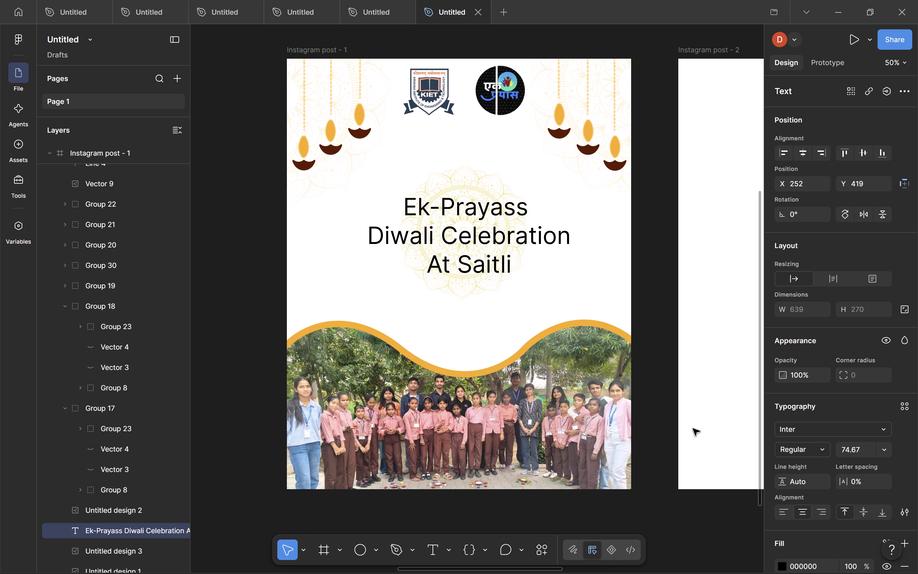
# Set the heading's font to 42dot Sans from the Google fonts.
pyautogui.scroll(-1, 693, 429)
pyautogui.click(795, 431)
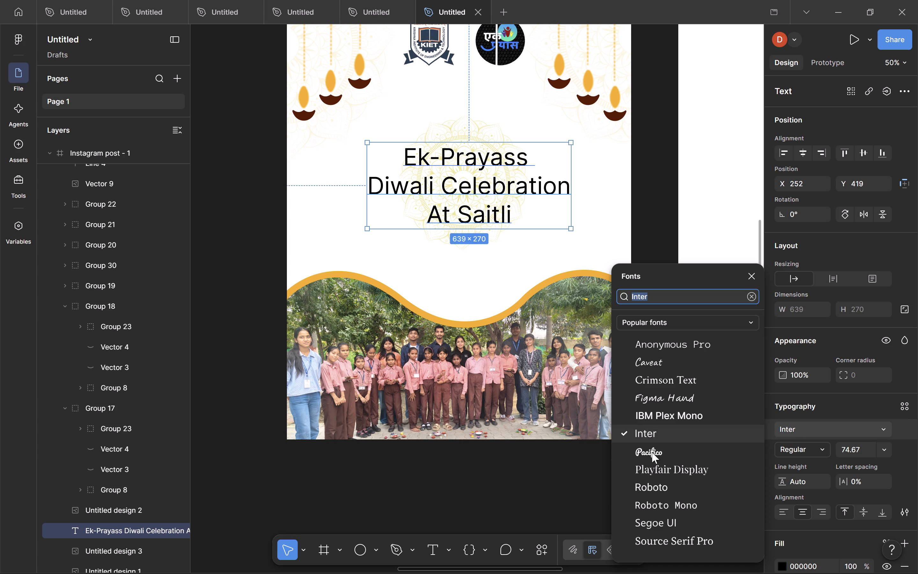
pyautogui.scroll(-2, 652, 452)
pyautogui.click(657, 318)
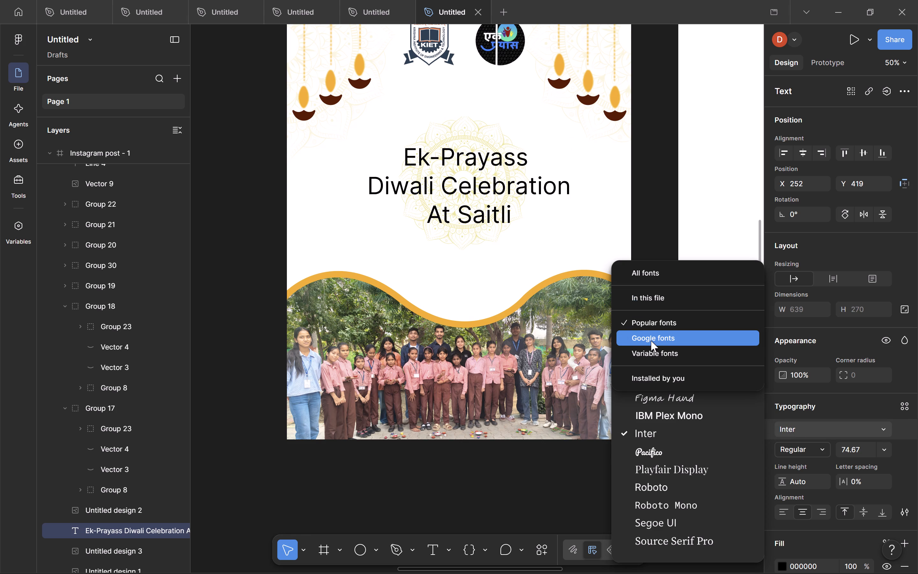
pyautogui.click(651, 341)
pyautogui.scroll(20, 660, 365)
pyautogui.scroll(7, 660, 365)
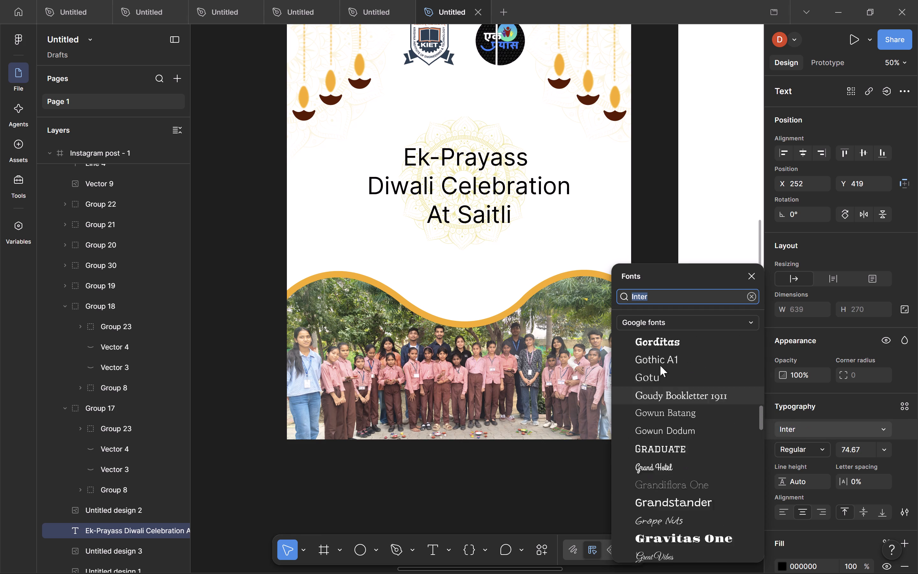
pyautogui.scroll(20, 660, 365)
pyautogui.scroll(19, 660, 365)
pyautogui.click(658, 351)
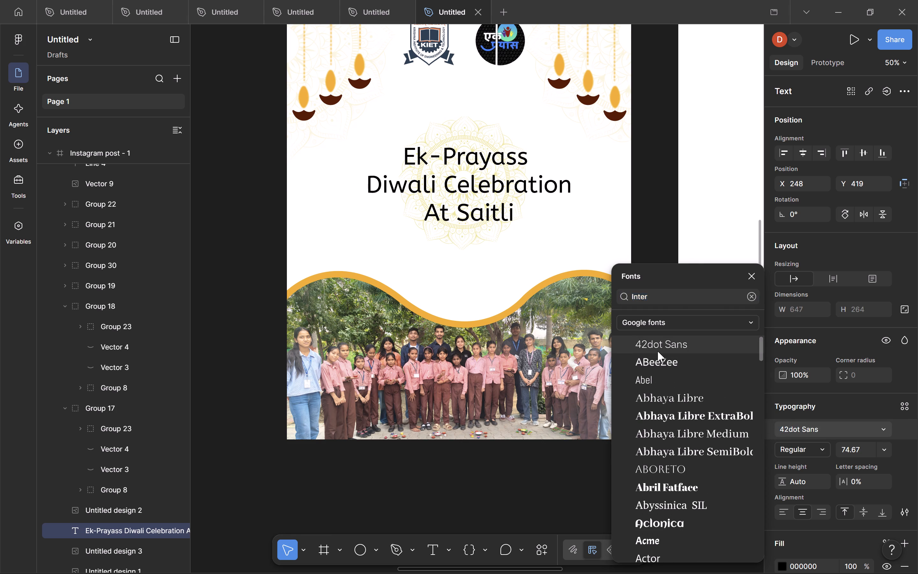
# Preview the Google fonts after 42dot Sans on the heading, from ABeeZee through Aboreto and Aclonica to ADLaM Display.
pyautogui.click(789, 422)
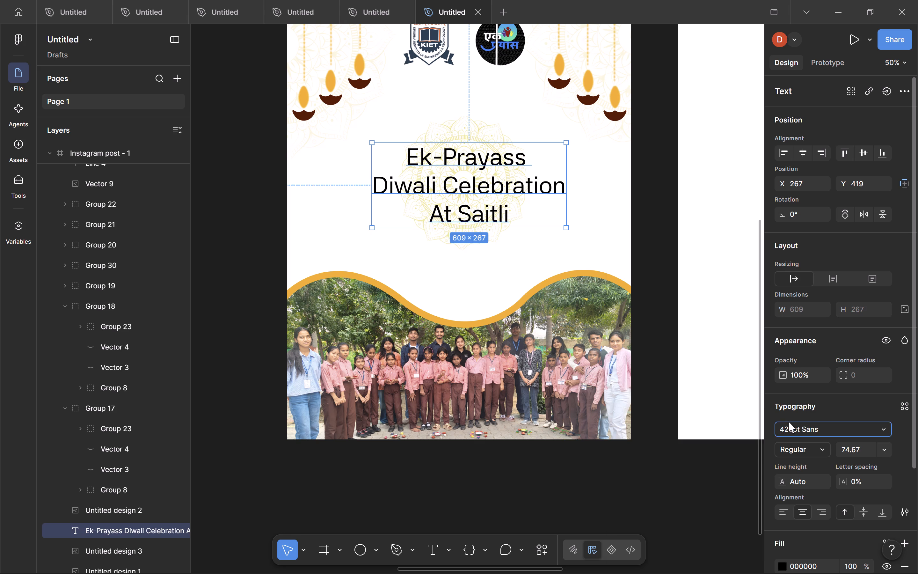
pyautogui.press('Down')
pyautogui.press('Down')
pyautogui.press('Down')
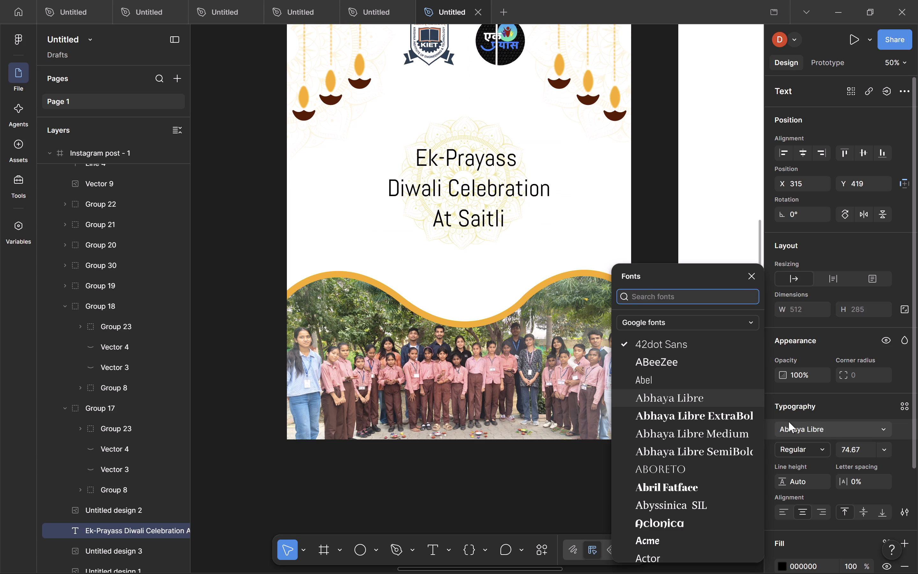
pyautogui.press('Down')
pyautogui.press('Down')
pyautogui.press('Down')
pyautogui.press('Down')
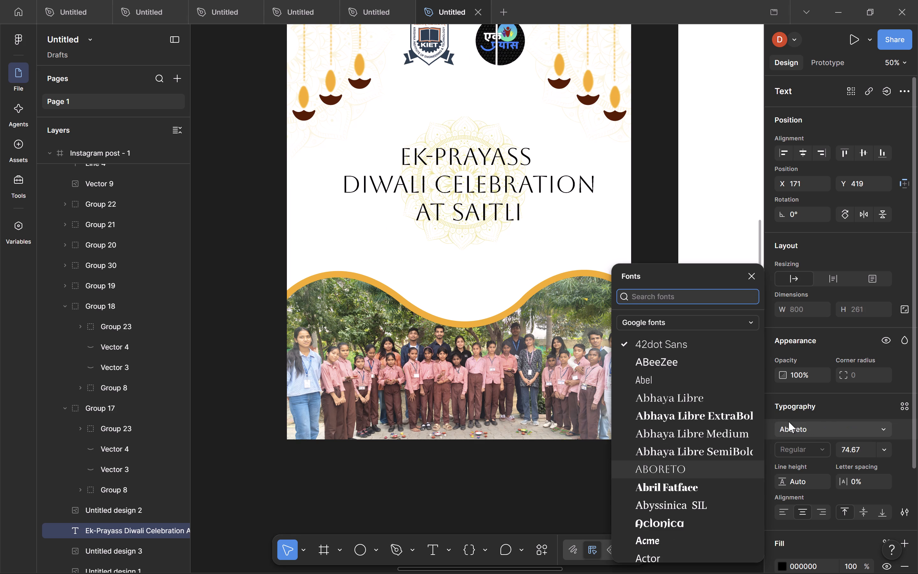
pyautogui.press('Down')
pyautogui.press('Up')
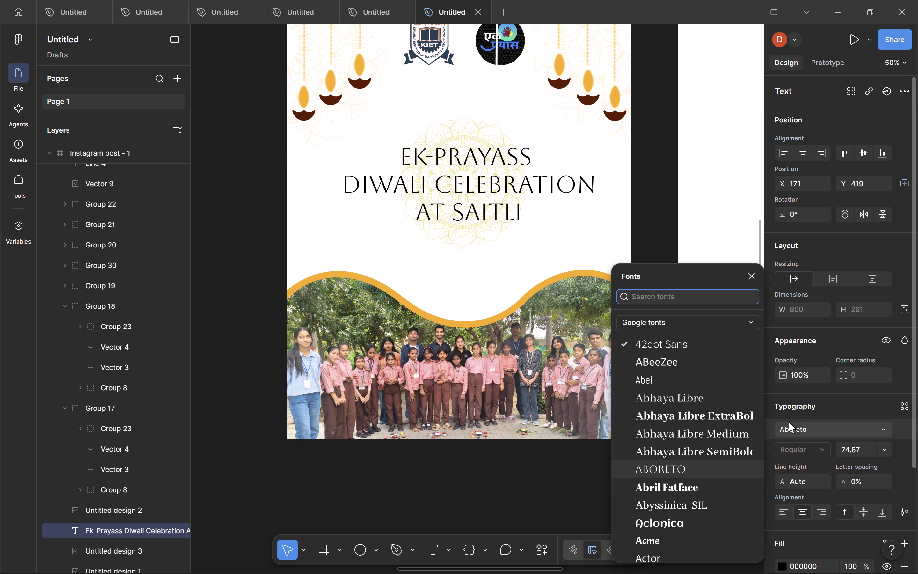
pyautogui.press('Down')
pyautogui.press('Down')
pyautogui.press('Down')
pyautogui.press('Down')
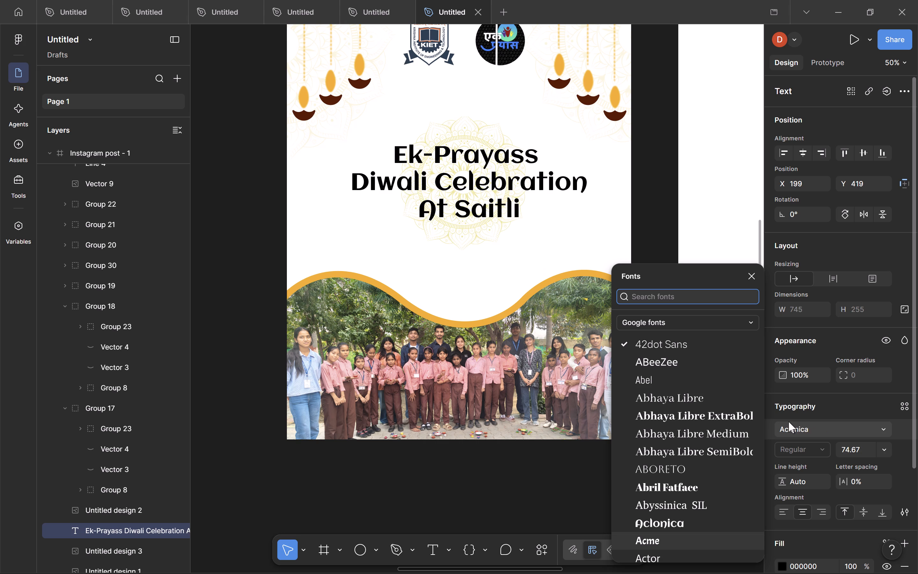
pyautogui.press('Down')
pyautogui.press('Down')
pyautogui.press('Down')
pyautogui.press('Down')
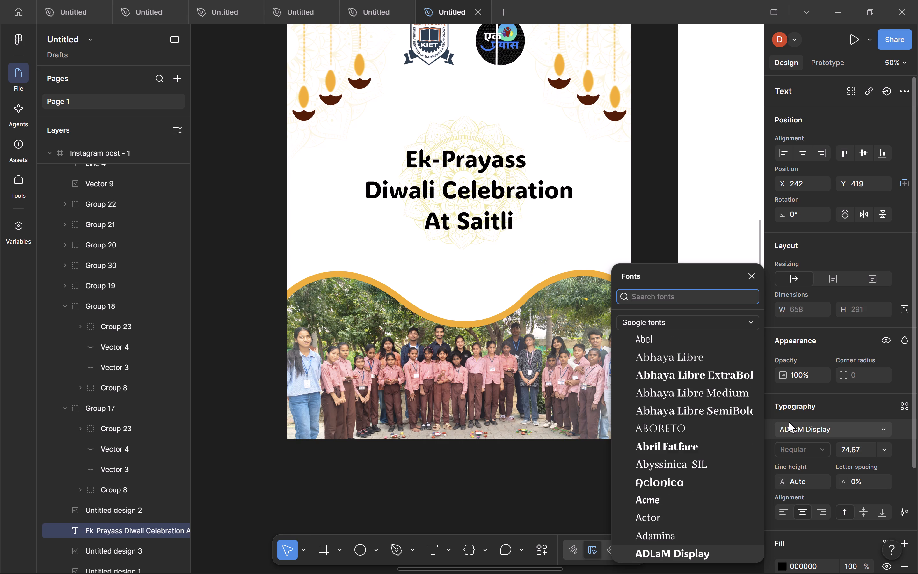
# Preview the Google fonts after ADLaM Display on the heading, through Agbalumo, Aguafina Script and Akronim down to Albert Sans.
pyautogui.press('Down')
pyautogui.press('Down')
pyautogui.press('Down')
pyautogui.press('Down')
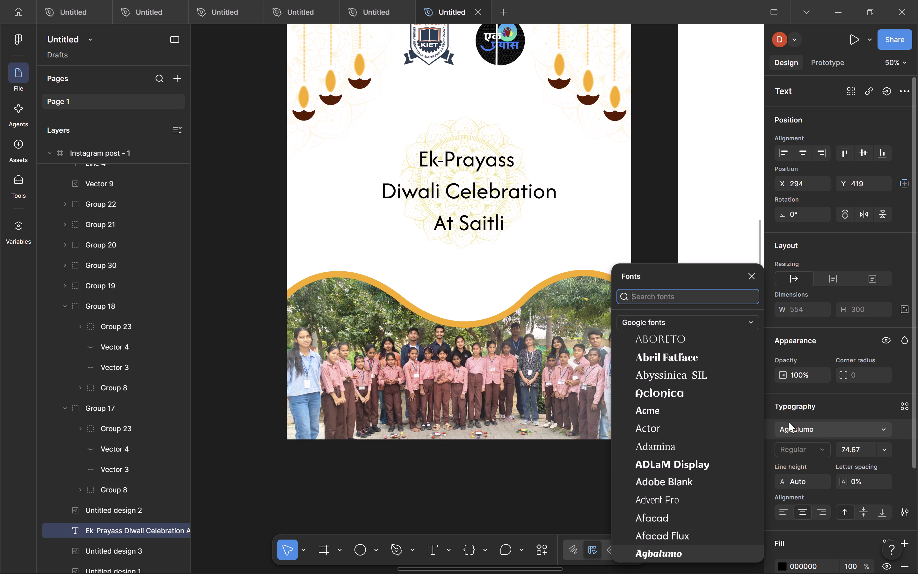
pyautogui.press('Down')
pyautogui.press('Down')
pyautogui.press('Down')
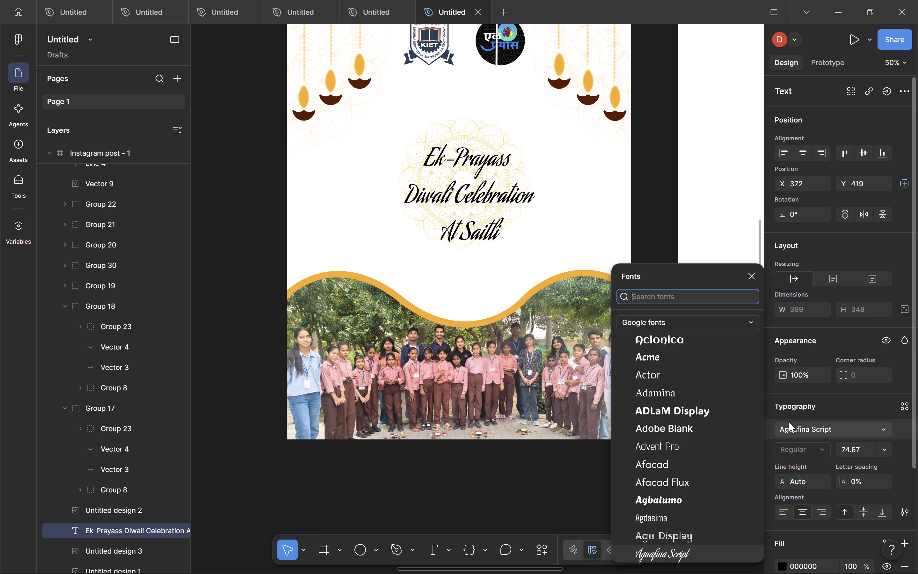
pyautogui.press('Down')
pyautogui.press('Down')
pyautogui.press('Down')
pyautogui.press('Down')
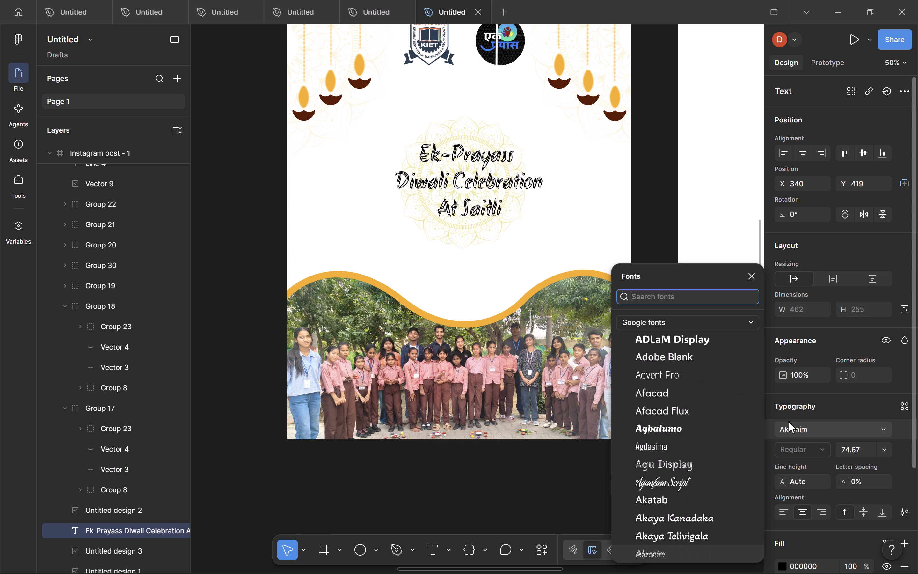
pyautogui.press('Down')
pyautogui.press('Down')
pyautogui.press('Down')
pyautogui.press('Down')
pyautogui.press('Down')
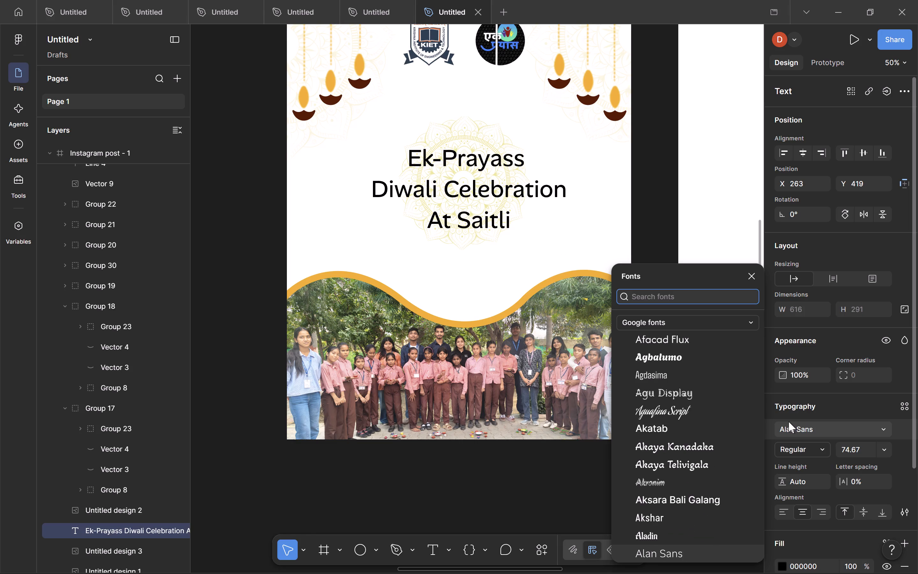
pyautogui.press('Down')
pyautogui.press('Down')
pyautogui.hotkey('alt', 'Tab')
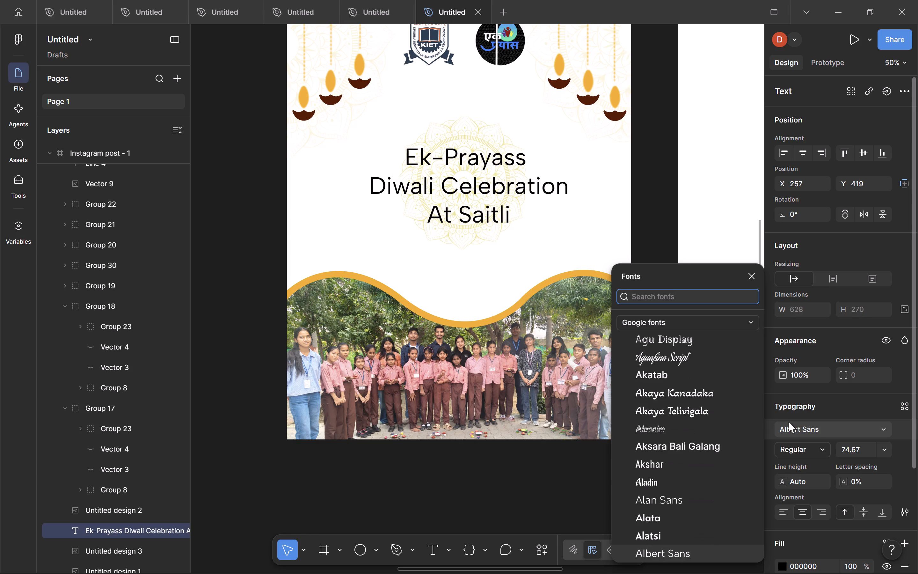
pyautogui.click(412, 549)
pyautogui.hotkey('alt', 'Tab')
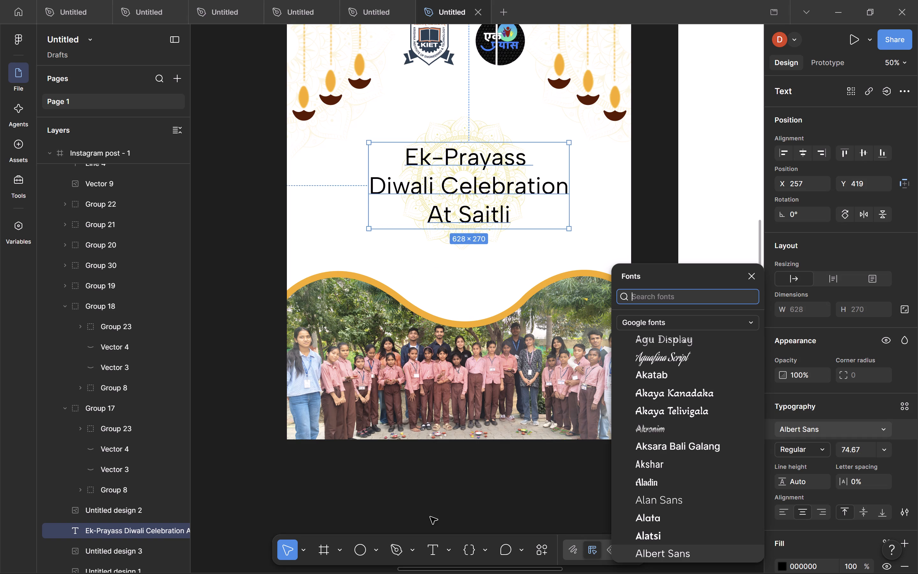
# Preview the Google fonts from Aldrich through Alegreya Sans SC, Alfa Slab One and Alkalami to Allerta Stencil on the heading.
pyautogui.press('Down')
pyautogui.press('Down')
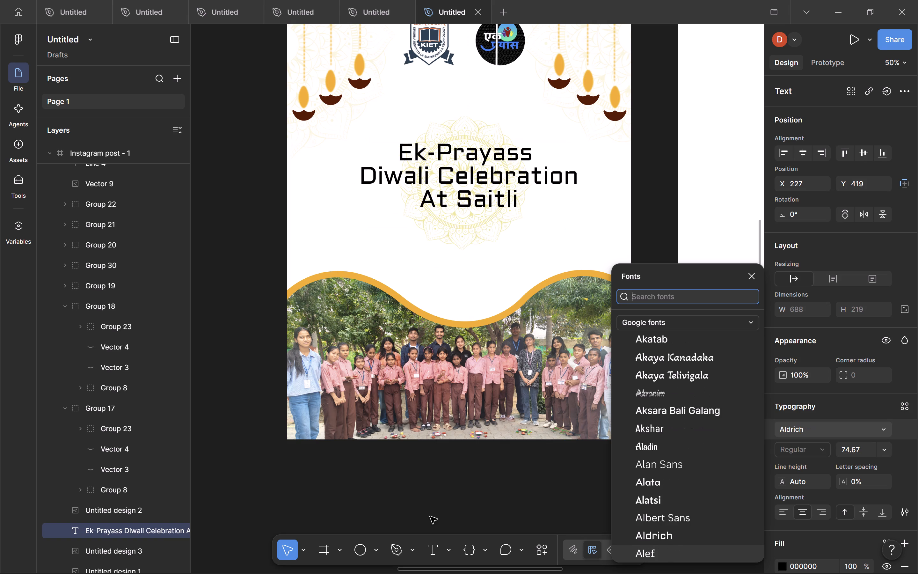
pyautogui.press('Down')
pyautogui.press('Down')
pyautogui.press('Down')
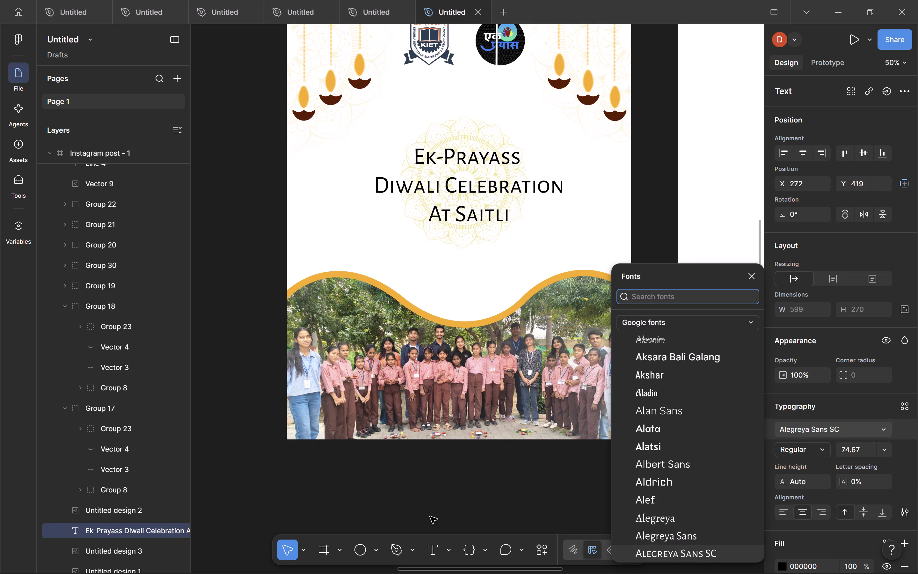
pyautogui.press('Down')
pyautogui.press('Down')
pyautogui.press('Down')
pyautogui.press('Down')
pyautogui.press('Down')
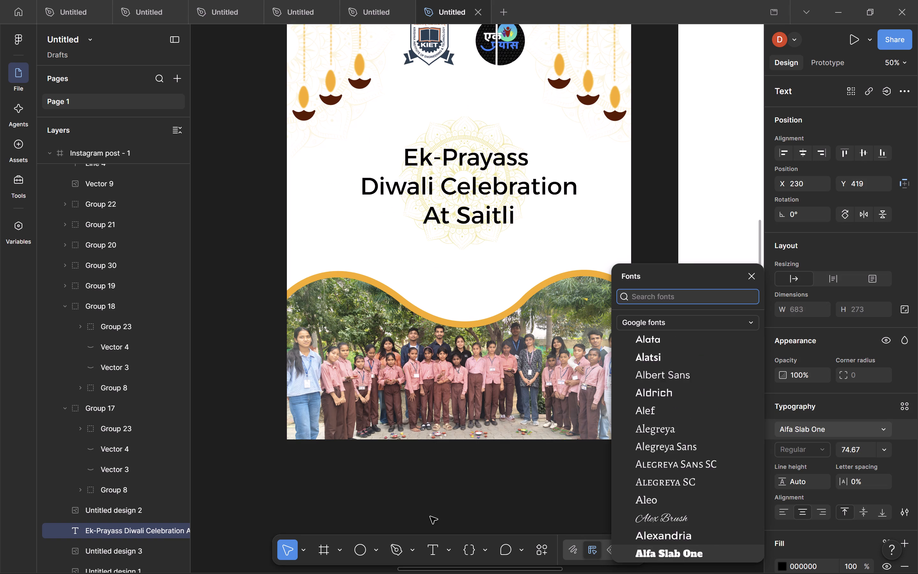
pyautogui.press('Down')
pyautogui.press('Down')
pyautogui.press('Down')
pyautogui.press('Down')
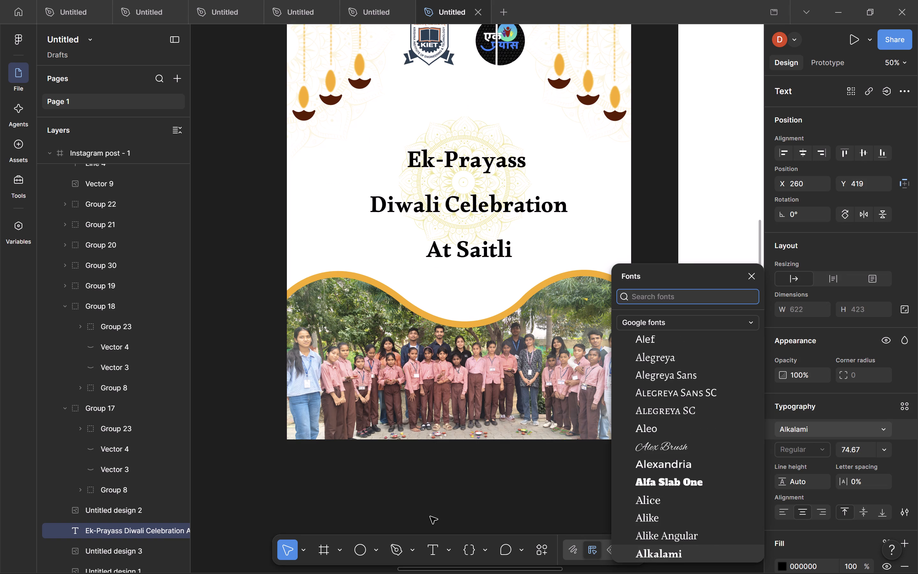
pyautogui.press('Down')
pyautogui.press('Down')
pyautogui.press('Down')
pyautogui.press('Down')
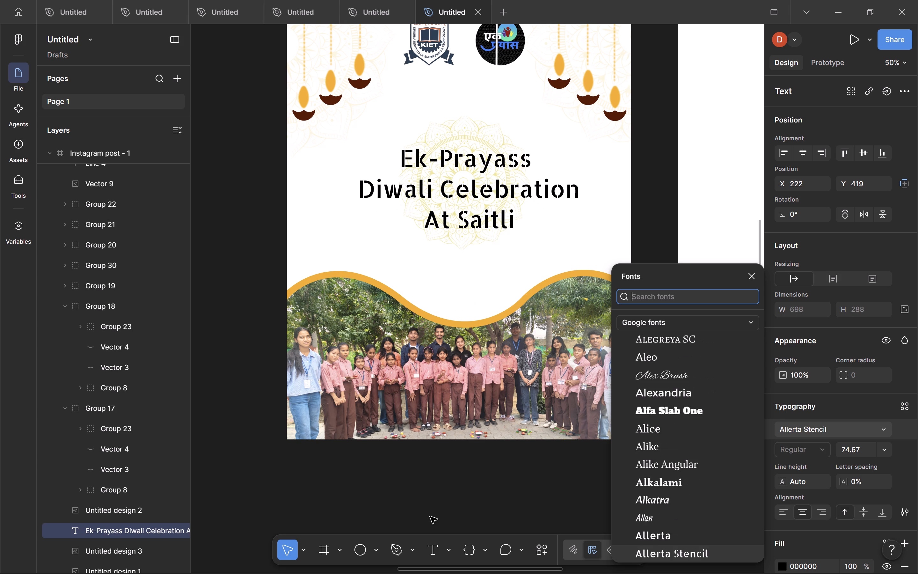
# Preview the Google fonts after Allerta Stencil on the heading, through Almarai and the Alumni Sans family down to Amarna.
pyautogui.press('Down')
pyautogui.press('Down')
pyautogui.press('Down')
pyautogui.press('Down')
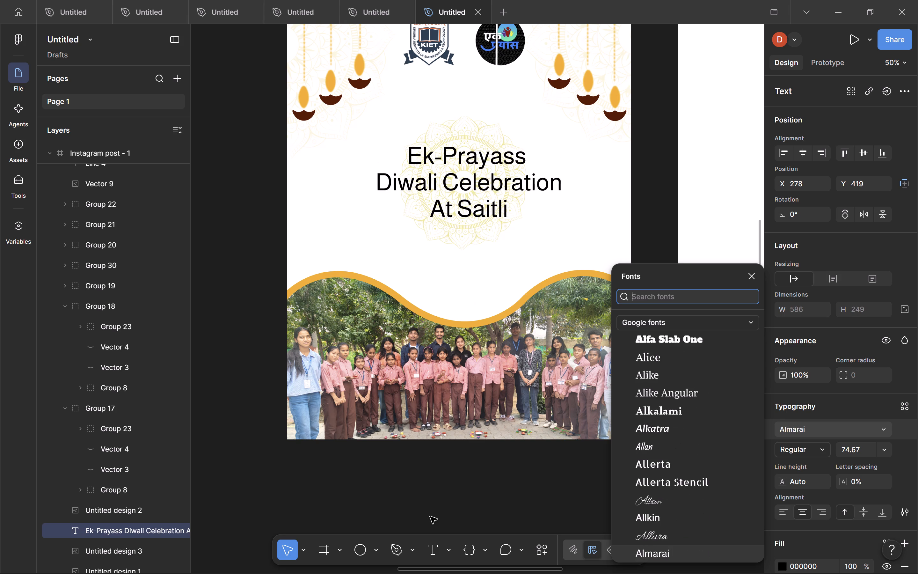
pyautogui.press('Down')
pyautogui.press('Down')
pyautogui.press('Down')
pyautogui.press('Down')
pyautogui.press('Down')
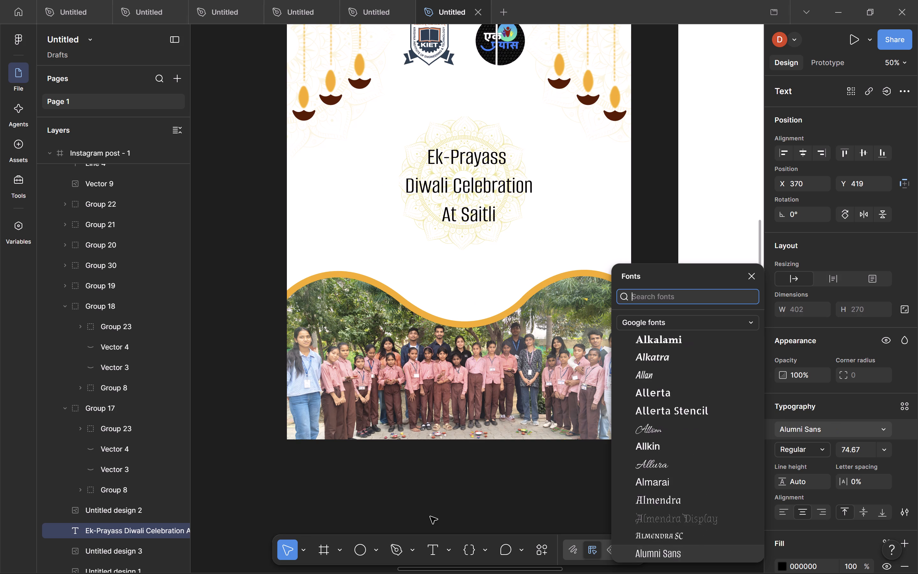
pyautogui.press('Down')
pyautogui.press('Down')
pyautogui.press('Down')
pyautogui.press('Down')
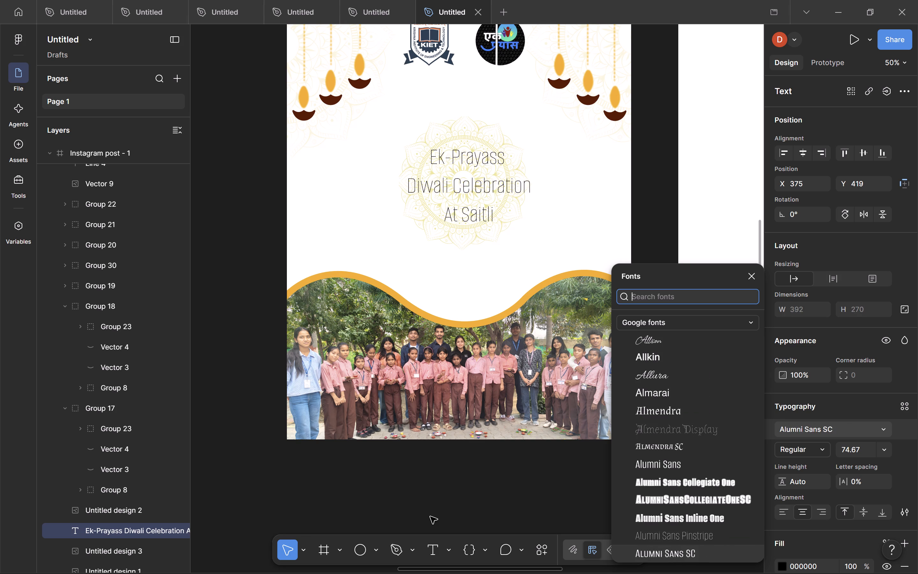
pyautogui.press('Down')
pyautogui.press('Down')
pyautogui.press('Down')
pyautogui.press('Down')
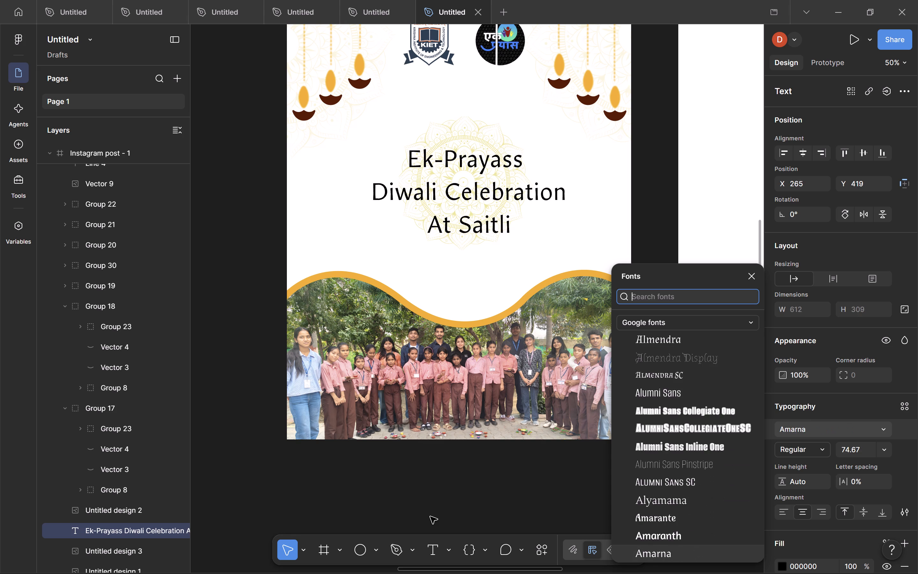
# Compare the Amatic SC, Amatica SC, Amethysta and Amarna fonts on the heading.
pyautogui.press('Down')
pyautogui.press('Down')
pyautogui.press('Up')
pyautogui.press('Down')
pyautogui.press('Down')
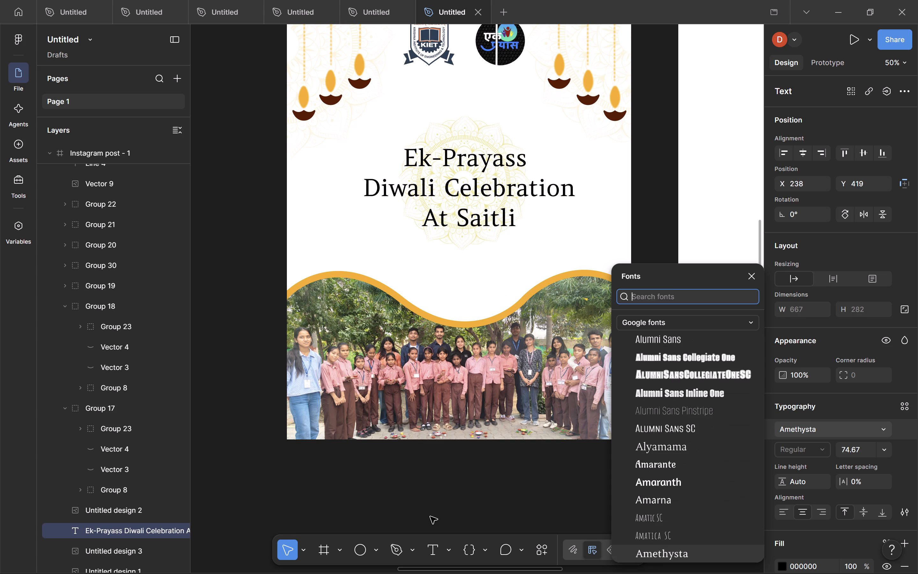
pyautogui.press('Up')
pyautogui.press('Up')
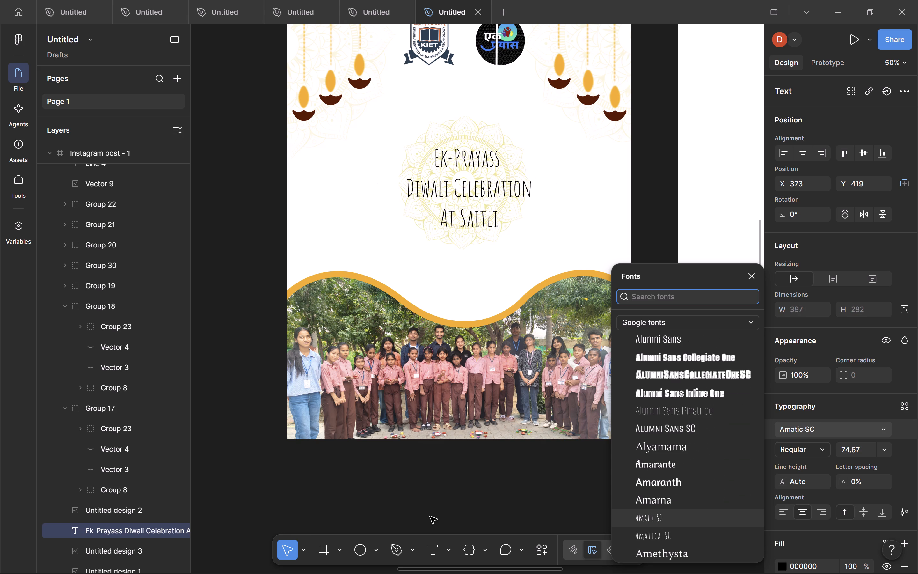
pyautogui.press('Down')
pyautogui.press('Up')
pyautogui.press('Up')
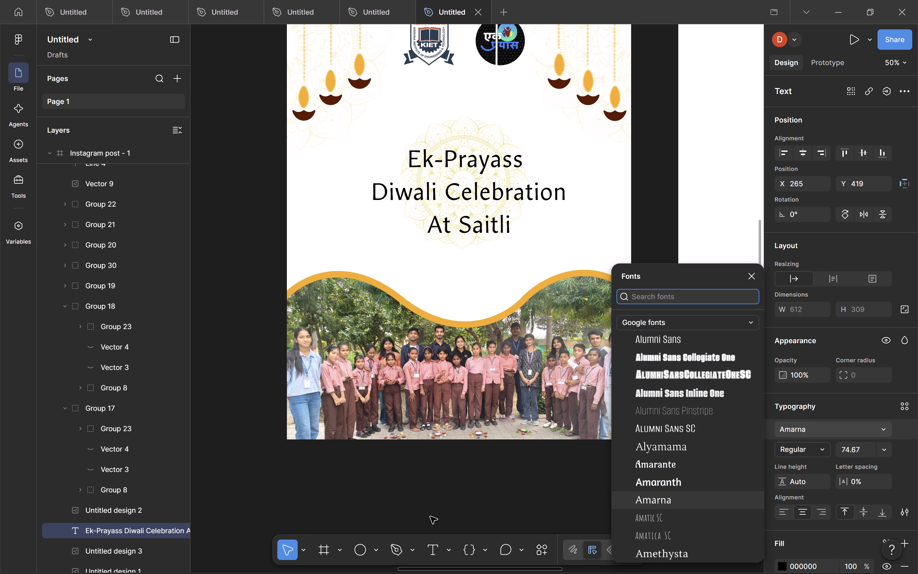
# Preview the Google fonts from Amiri Quran through AmstelvarAlpha and Anaheim to Ancizar Sans and Ancizar Serif on the heading.
pyautogui.press('Down')
pyautogui.press('Down')
pyautogui.press('Down')
pyautogui.press('Down')
pyautogui.press('Down')
pyautogui.press('Down')
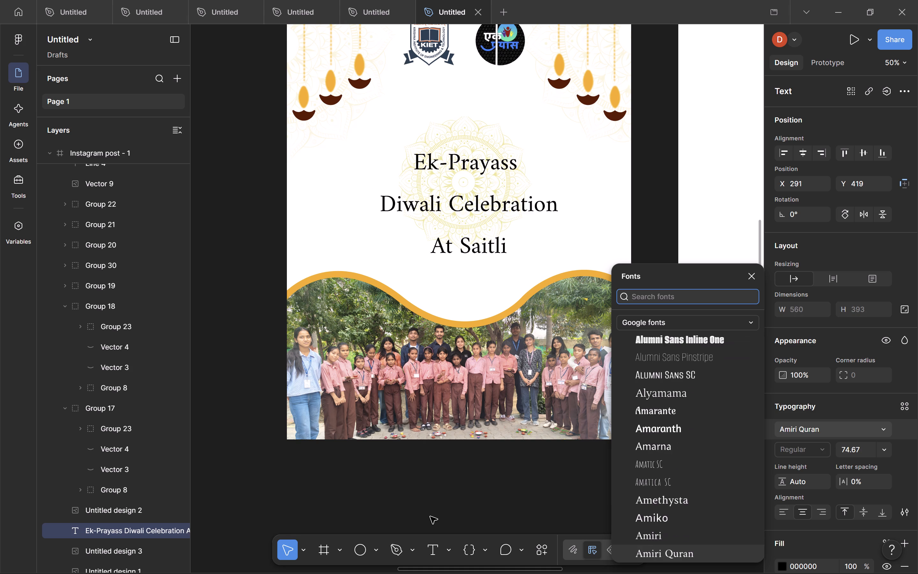
pyautogui.press('Down')
pyautogui.press('Up')
pyautogui.press('Down')
pyautogui.press('Down')
pyautogui.press('Down')
pyautogui.press('Down')
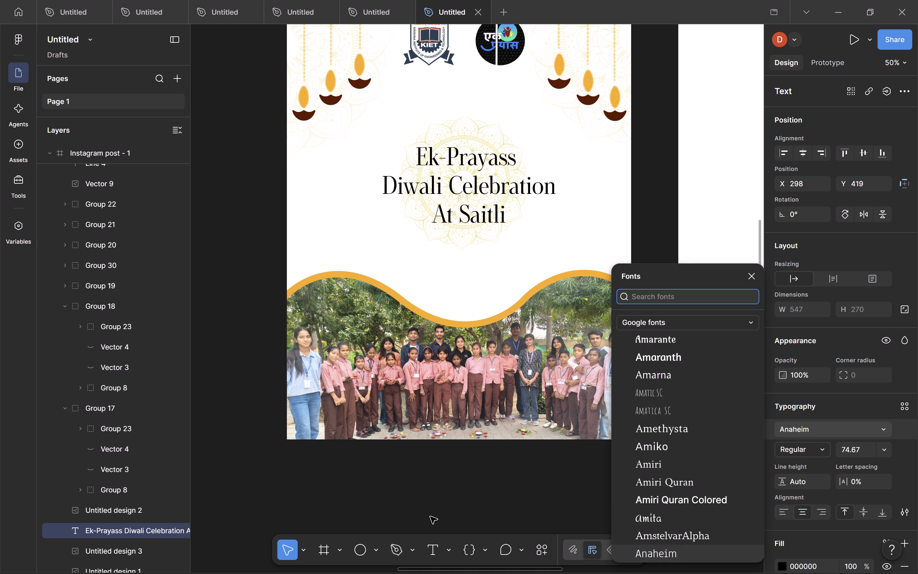
pyautogui.press('Up')
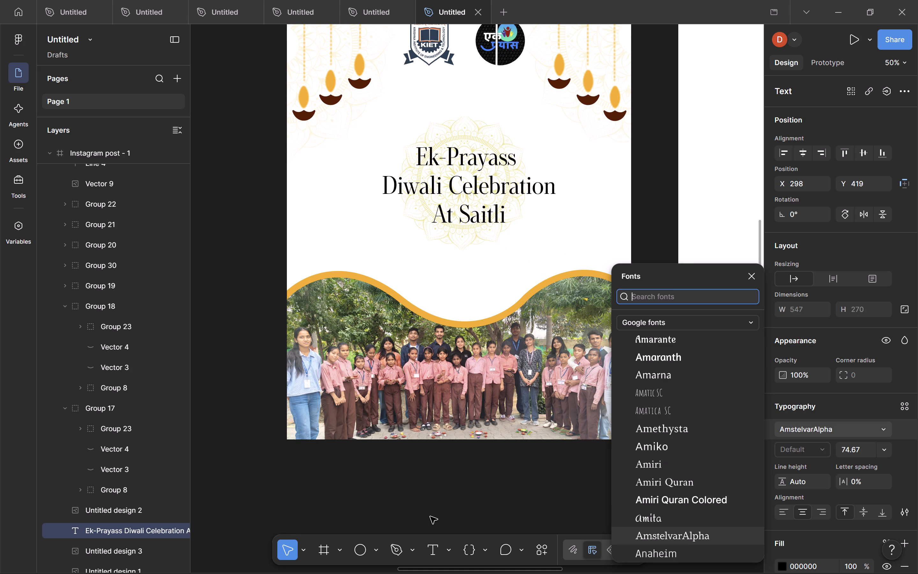
pyautogui.press('Down')
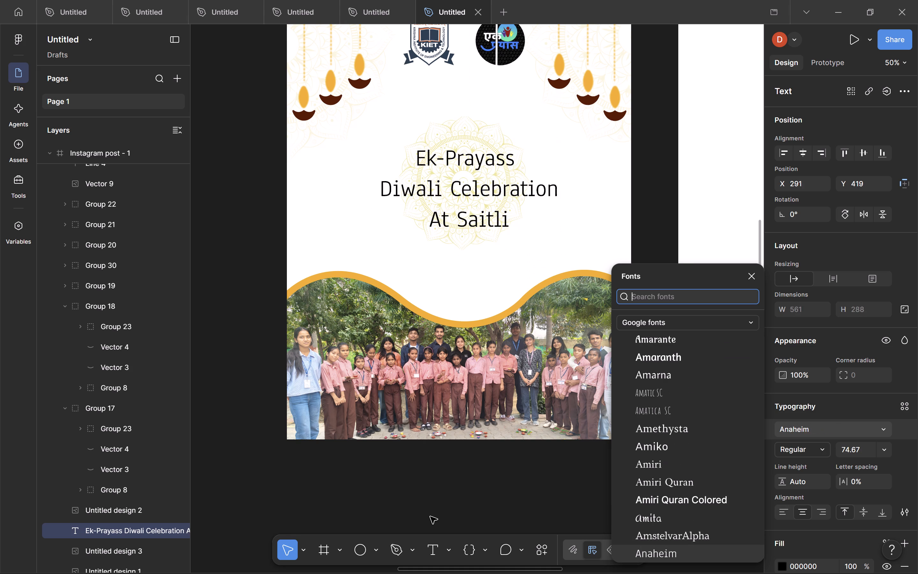
pyautogui.press('Down')
pyautogui.press('Down')
pyautogui.press('Up')
pyautogui.press('Up')
pyautogui.press('Down')
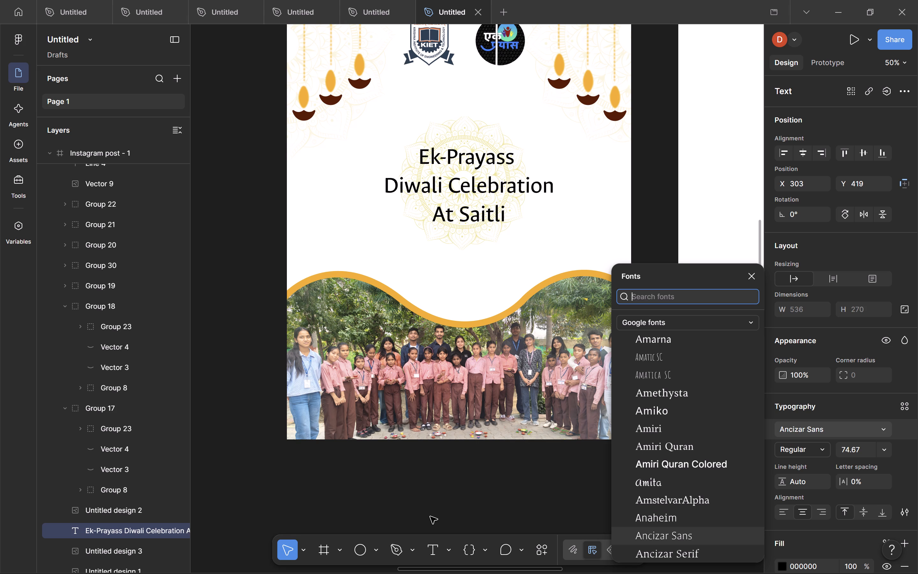
# Preview the Google fonts after Ancizar Sans on the heading, through Andada Pro and the Anek family down to Antic Didone.
pyautogui.press('Down')
pyautogui.press('Down')
pyautogui.press('Down')
pyautogui.press('Down')
pyautogui.press('Down')
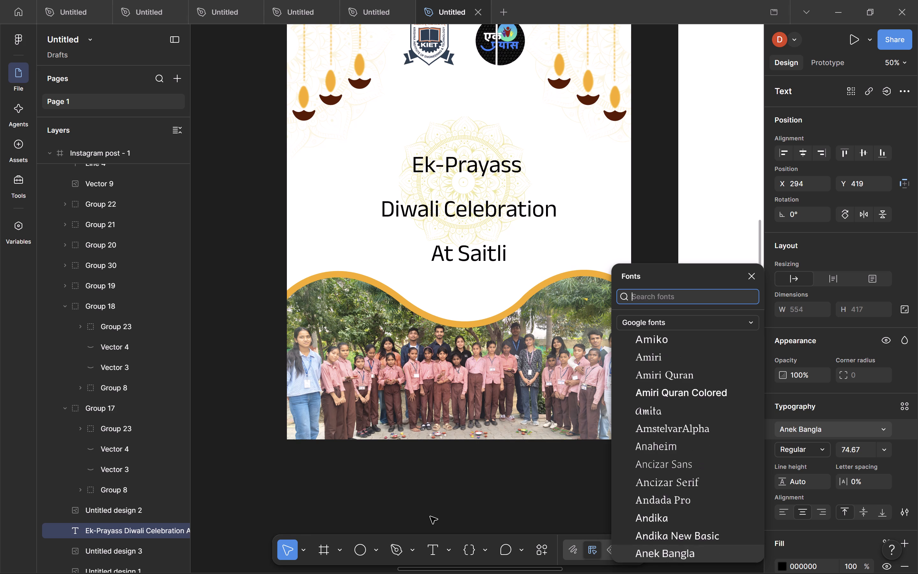
pyautogui.press('Down')
pyautogui.press('Down')
pyautogui.press('Down')
pyautogui.press('Down')
pyautogui.press('Down')
pyautogui.press('Down')
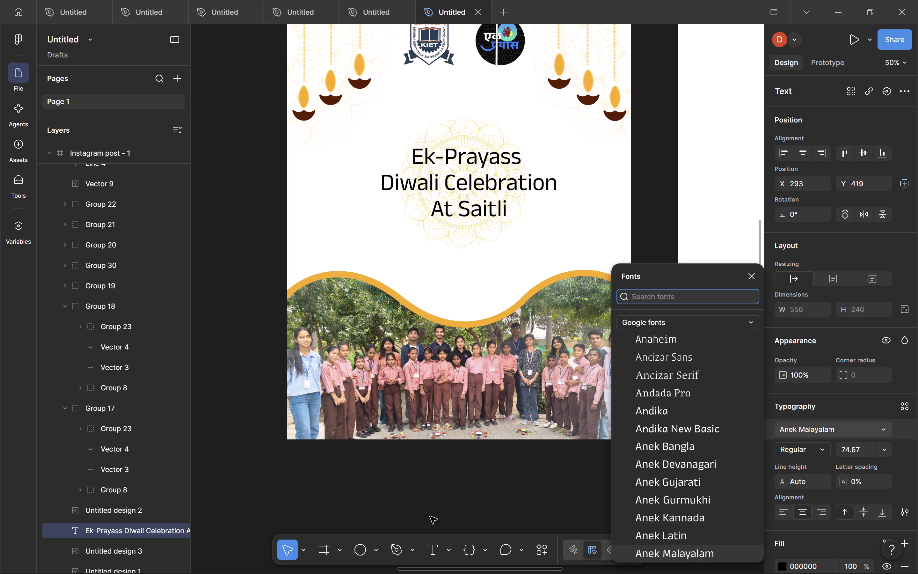
pyautogui.press('Down')
pyautogui.press('Down')
pyautogui.press('Down')
pyautogui.press('Down')
pyautogui.press('Down')
pyautogui.press('Down')
pyautogui.press('Down')
pyautogui.press('Down')
pyautogui.press('Down')
pyautogui.press('Down')
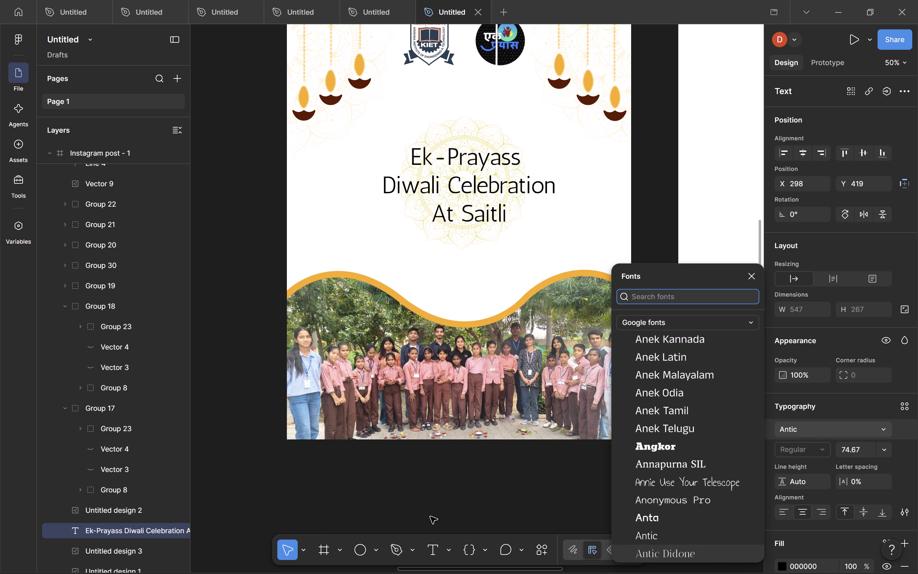
# Preview the Google fonts around Annie Use Your Telescope and Antic Didone on the heading, through Anton SC and Anuphan to Aoboshi One.
pyautogui.press('Down')
pyautogui.press('Down')
pyautogui.press('Up')
pyautogui.press('Up')
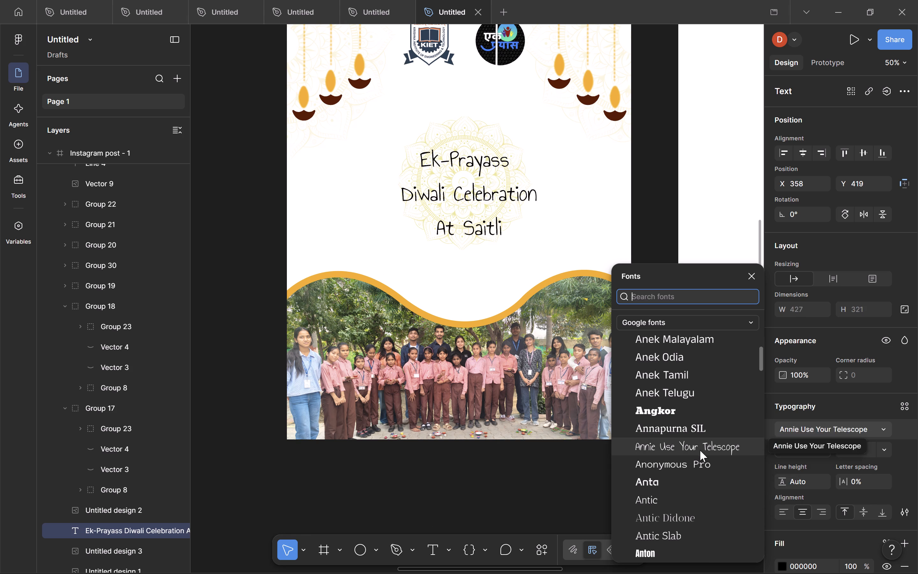
pyautogui.press('Down')
pyautogui.press('Down')
pyautogui.press('Down')
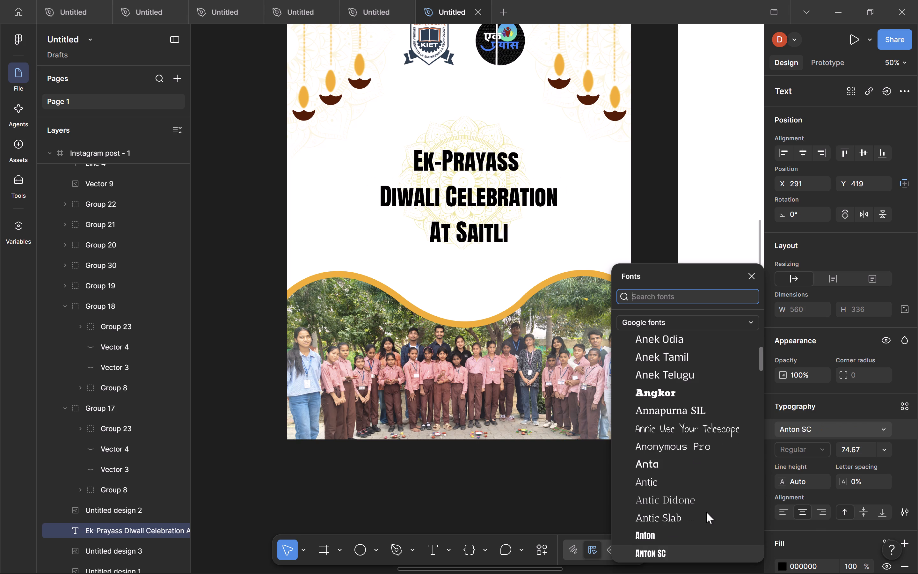
pyautogui.press('Up')
pyautogui.press('Down')
pyautogui.press('Down')
pyautogui.press('Down')
pyautogui.press('Up')
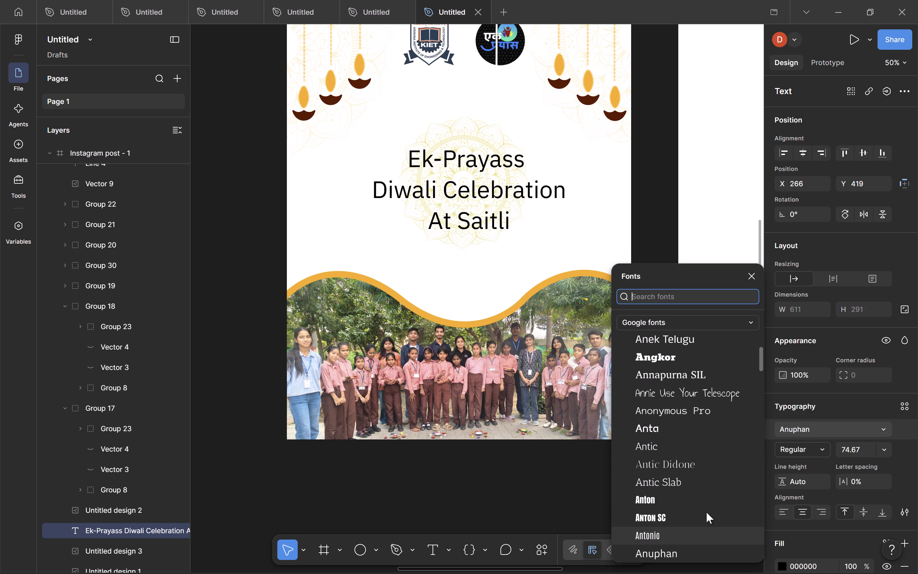
pyautogui.press('Down')
pyautogui.press('Down')
pyautogui.press('Down')
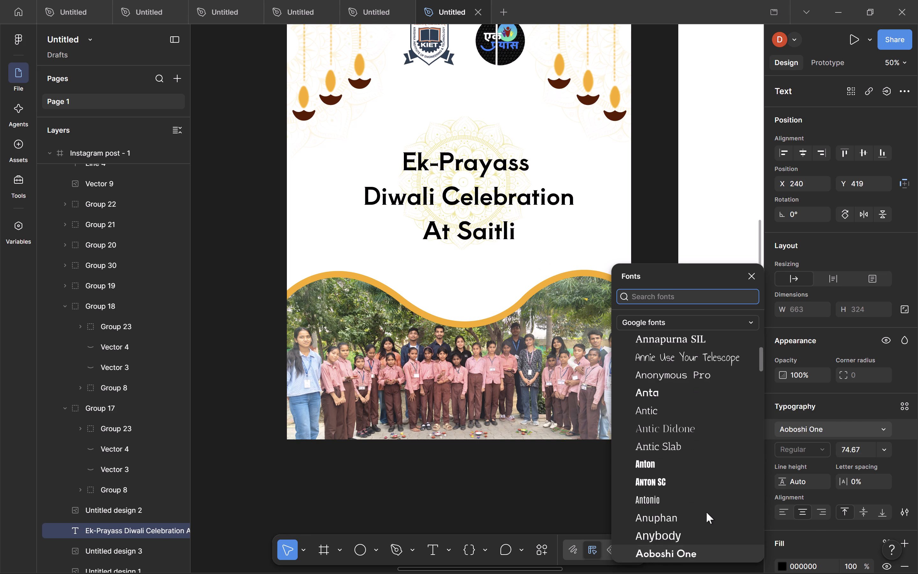
# Set the font of the "Ek-Prayass Diwali Celebration At Saitli" heading to Arapey.
pyautogui.press('Down')
pyautogui.press('Down')
pyautogui.press('Down')
pyautogui.press('Down')
pyautogui.press('Up')
pyautogui.press('Up')
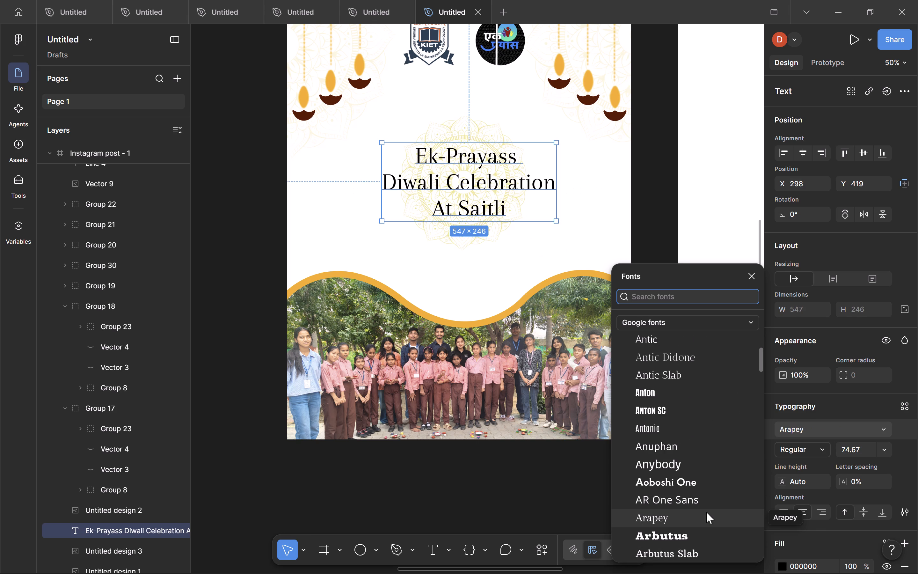
pyautogui.click(710, 518)
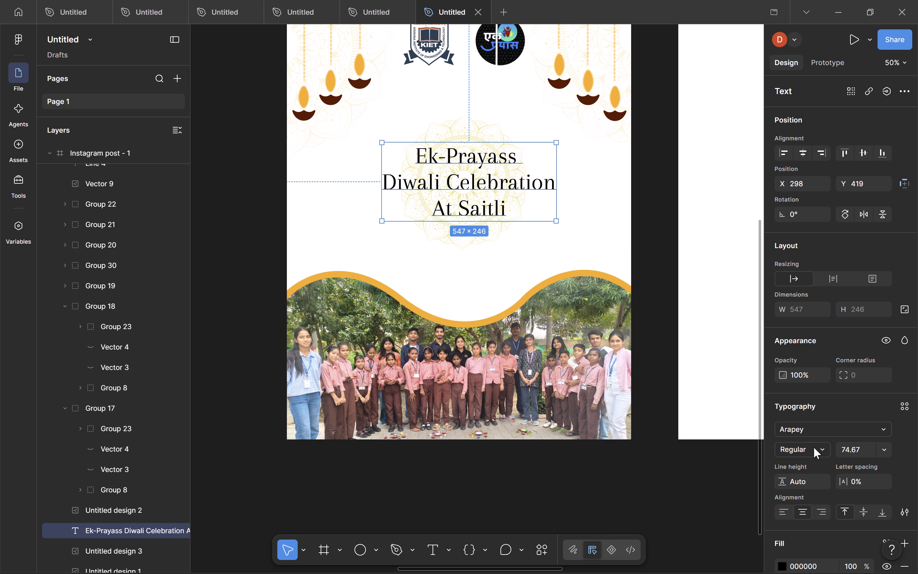
# Preview the Google fonts after Arapey on the heading, from Arbutus and Arbutus Slab through the Archivo family to Aref Ruqaa.
pyautogui.click(814, 447)
pyautogui.click(800, 447)
pyautogui.click(802, 426)
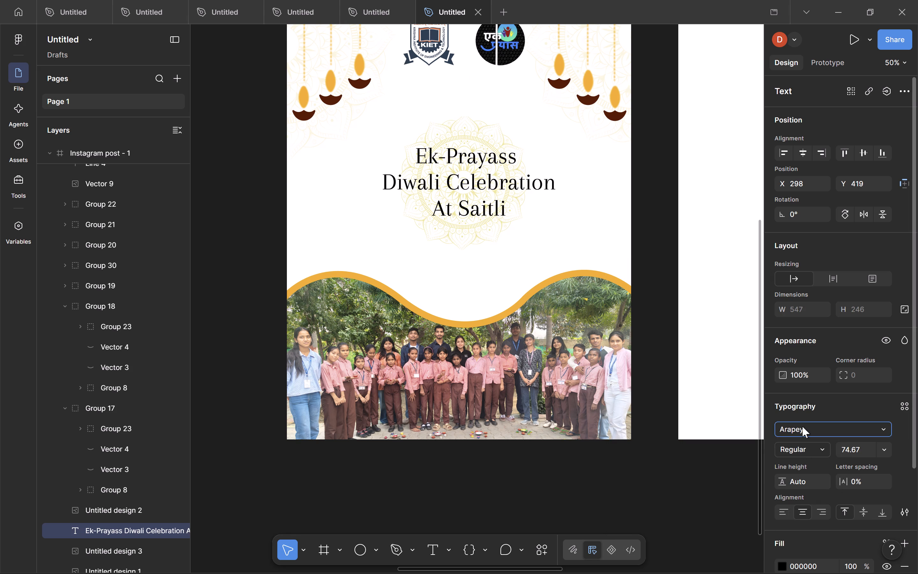
pyautogui.press('Down')
pyautogui.press('Down')
pyautogui.press('Down')
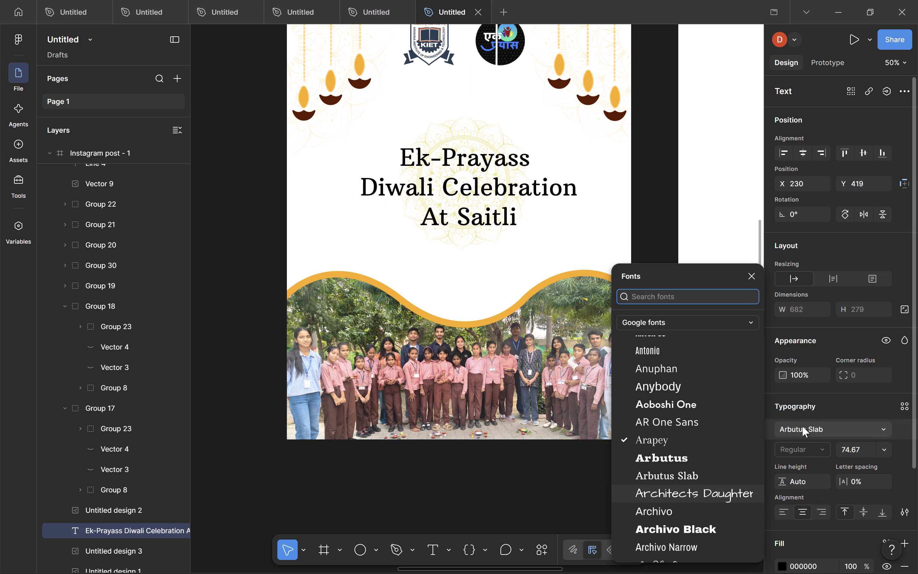
pyautogui.press('Down')
pyautogui.press('Down')
pyautogui.press('Down')
pyautogui.press('Down')
pyautogui.press('Down')
pyautogui.press('Down')
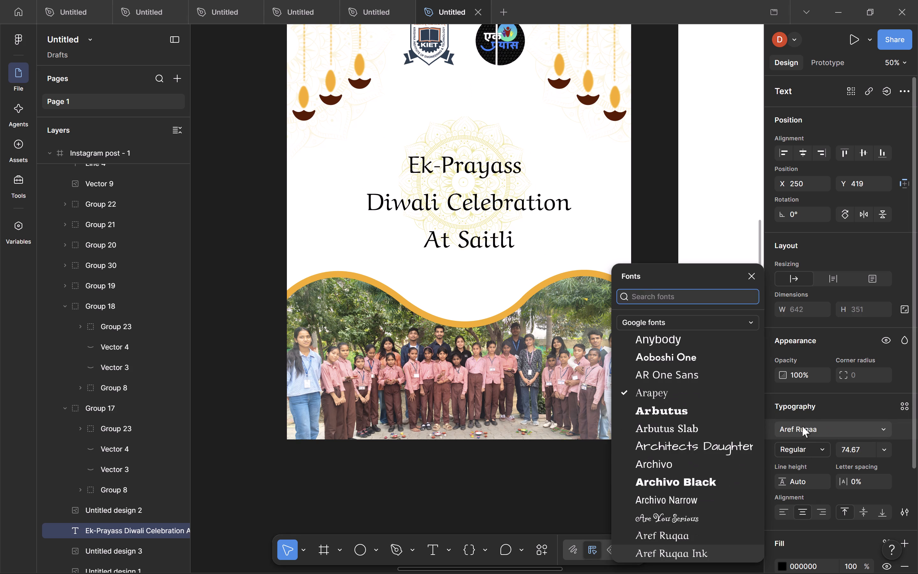
# Preview the Google fonts from Arima through the Arimo family, Arizonia and Arsenal to Arvo on the heading.
pyautogui.press('Down')
pyautogui.press('Down')
pyautogui.press('Down')
pyautogui.press('Down')
pyautogui.press('Down')
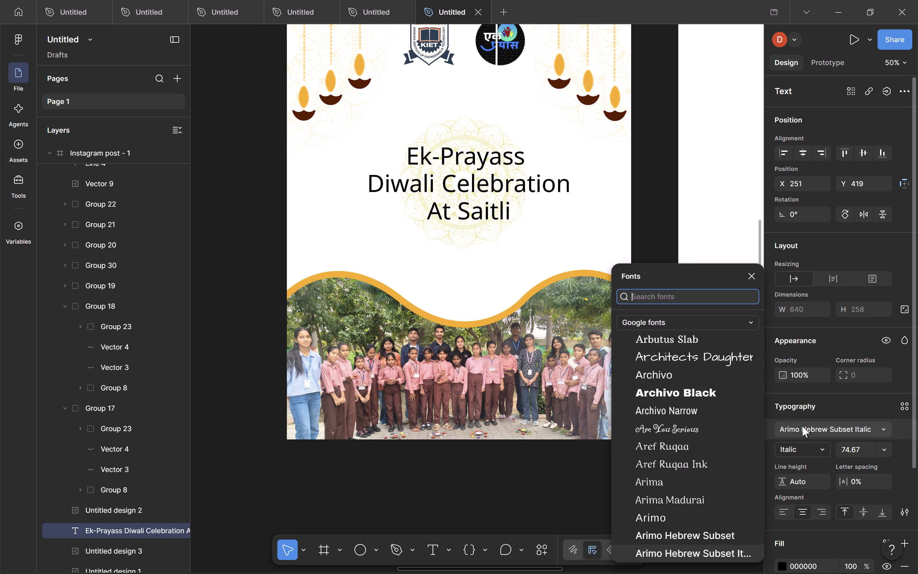
pyautogui.press('Down')
pyautogui.press('Down')
pyautogui.press('Down')
pyautogui.press('Down')
pyautogui.press('Down')
pyautogui.press('Down')
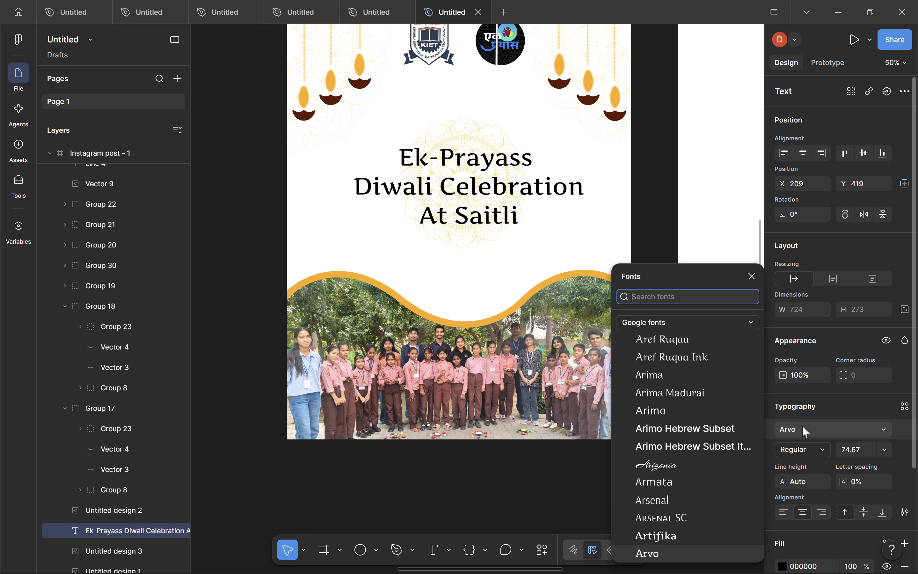
# Compare the Google fonts from Arya through Asap, Asar and Asimovian to Asset on the heading.
pyautogui.press('Down')
pyautogui.press('Down')
pyautogui.press('Down')
pyautogui.press('Down')
pyautogui.press('Down')
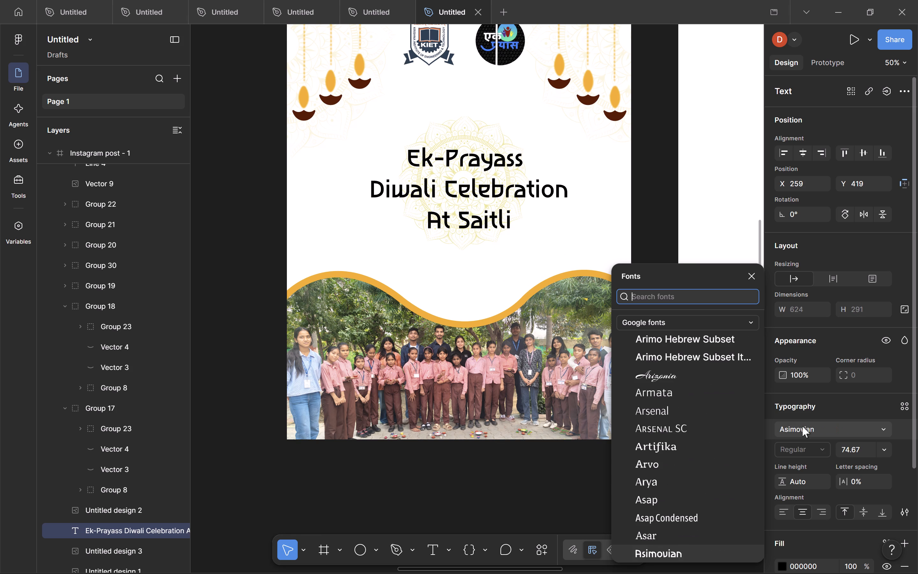
pyautogui.press('Up')
pyautogui.press('Up')
pyautogui.press('Down')
pyautogui.press('Down')
pyautogui.press('Down')
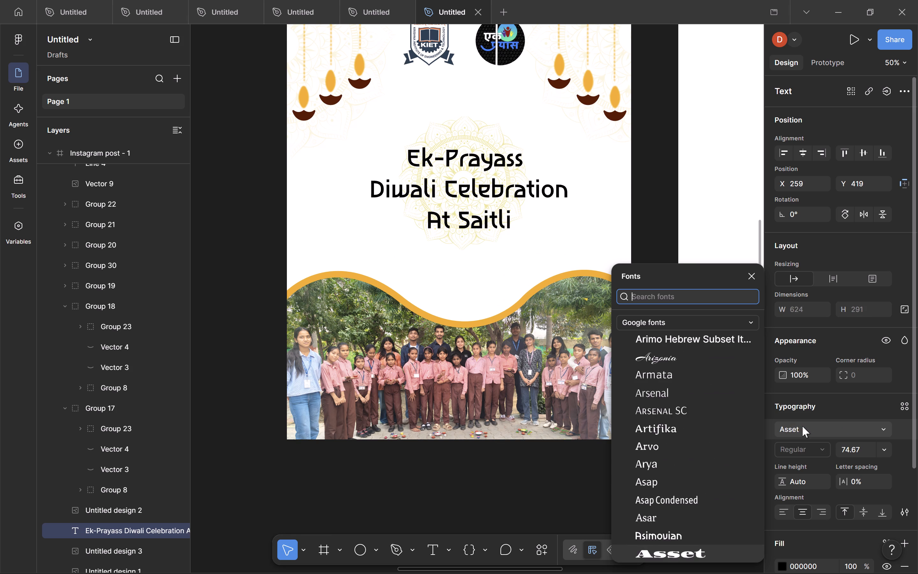
# Preview the Google fonts from Assistant through Athiti and the Atkinson Hyperlegible family to Audiowide on the heading.
pyautogui.press('Down')
pyautogui.press('Down')
pyautogui.press('Down')
pyautogui.press('Down')
pyautogui.press('Down')
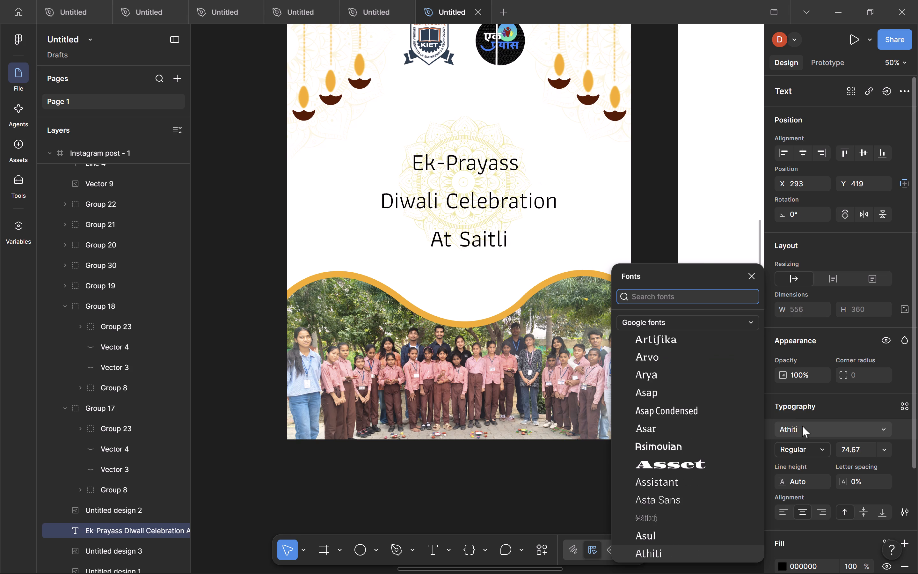
pyautogui.press('Down')
pyautogui.press('Down')
pyautogui.press('Down')
pyautogui.press('Down')
pyautogui.press('Down')
pyautogui.press('Down')
pyautogui.press('Down')
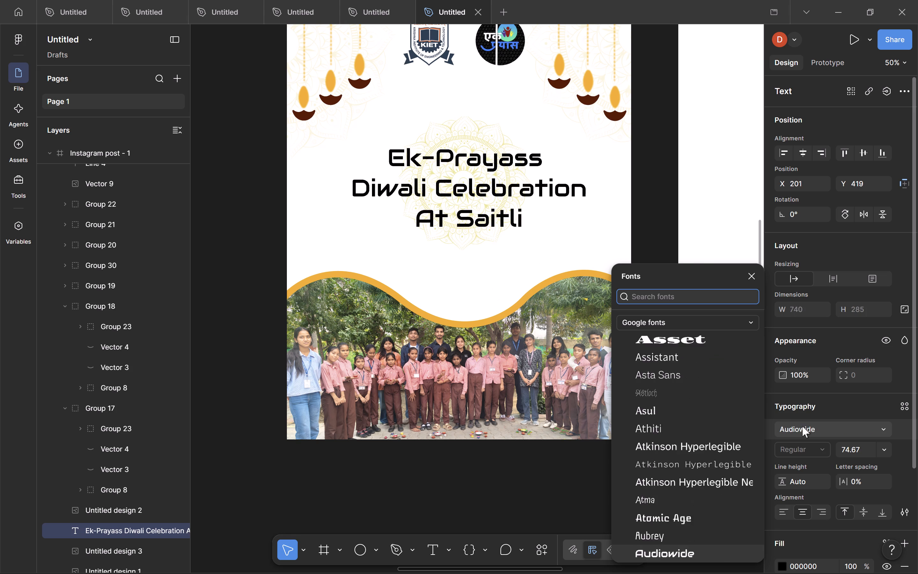
# Preview the Google fonts from Autour One through Average and the Averia family to B612 on the heading.
pyautogui.press('Down')
pyautogui.press('Down')
pyautogui.press('Down')
pyautogui.press('Down')
pyautogui.press('Down')
pyautogui.press('Down')
pyautogui.press('Down')
pyautogui.press('Down')
pyautogui.press('Down')
pyautogui.press('Down')
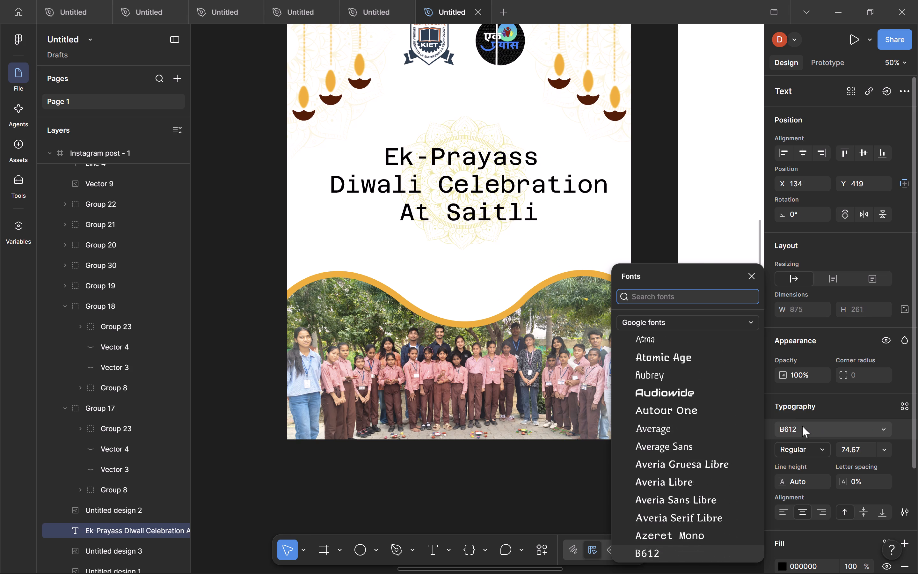
# Compare the Google fonts after B612 on the heading, including Bacasime Antique, Bad Script and Badeen Display.
pyautogui.press('Down')
pyautogui.press('Down')
pyautogui.press('Down')
pyautogui.press('Down')
pyautogui.press('Down')
pyautogui.press('Up')
pyautogui.press('Up')
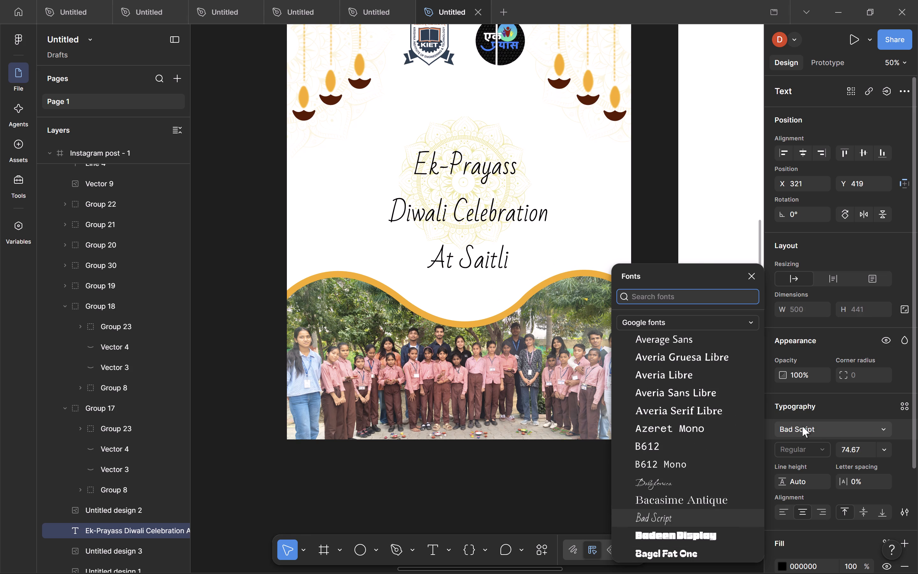
pyautogui.press('Up')
pyautogui.press('Down')
pyautogui.press('Down')
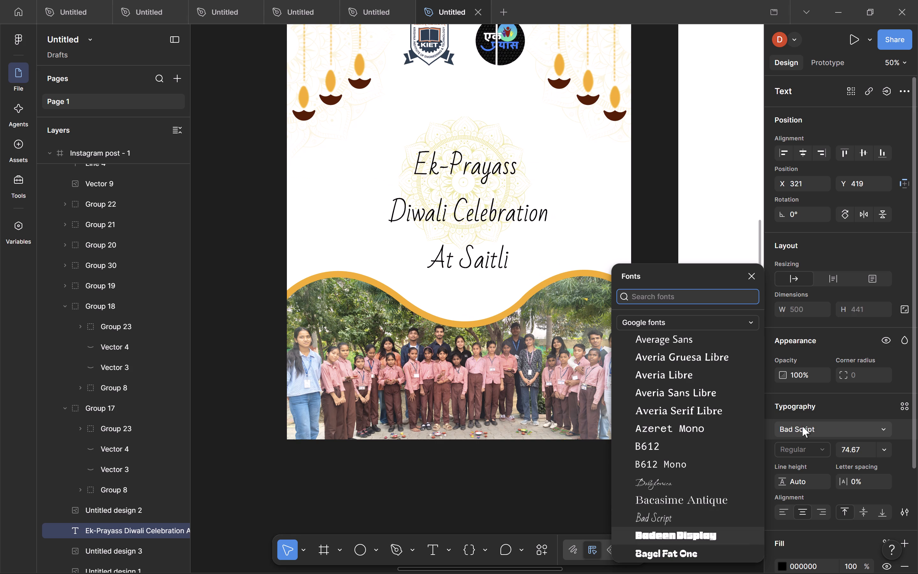
# Preview the Google fonts from Bagel Fat One through Bai Jamjuree and Bakbak One to Baloo Bhaijaan 2 on the heading.
pyautogui.press('Down')
pyautogui.press('Down')
pyautogui.press('Down')
pyautogui.press('Down')
pyautogui.press('Down')
pyautogui.press('Up')
pyautogui.press('Down')
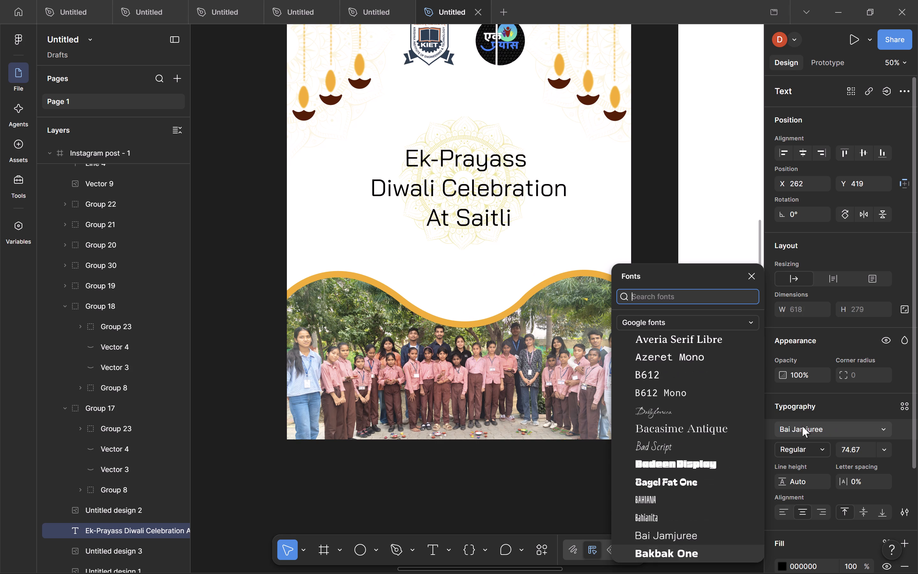
pyautogui.press('Down')
pyautogui.press('Down')
pyautogui.press('Down')
pyautogui.press('Down')
pyautogui.press('Down')
pyautogui.press('Down')
pyautogui.press('Down')
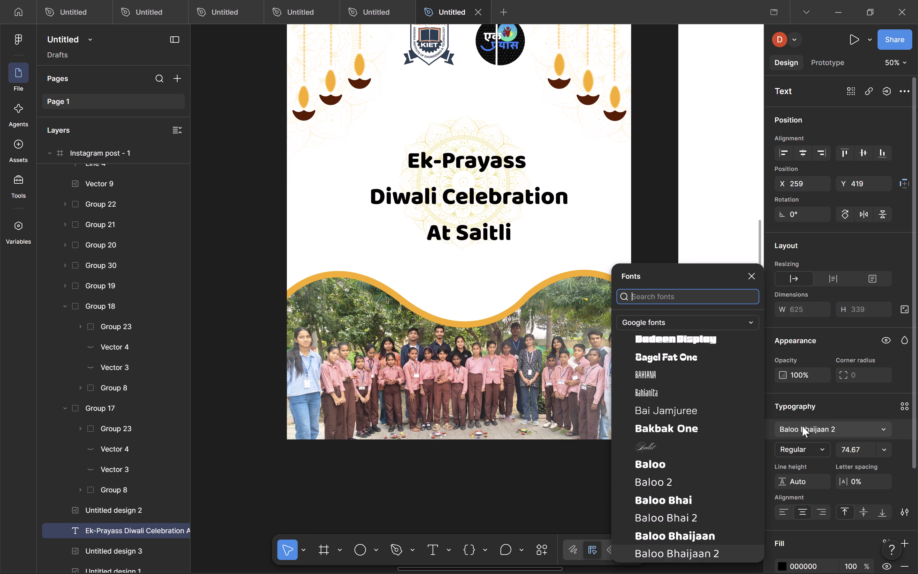
# Preview the rest of the Baloo family on the heading, from Baloo Bhaina to Baloo Tammudu.
pyautogui.press('Down')
pyautogui.press('Down')
pyautogui.press('Down')
pyautogui.press('Down')
pyautogui.press('Down')
pyautogui.press('Down')
pyautogui.press('Down')
pyautogui.press('Down')
pyautogui.press('Down')
pyautogui.press('Down')
pyautogui.press('Down')
pyautogui.press('Down')
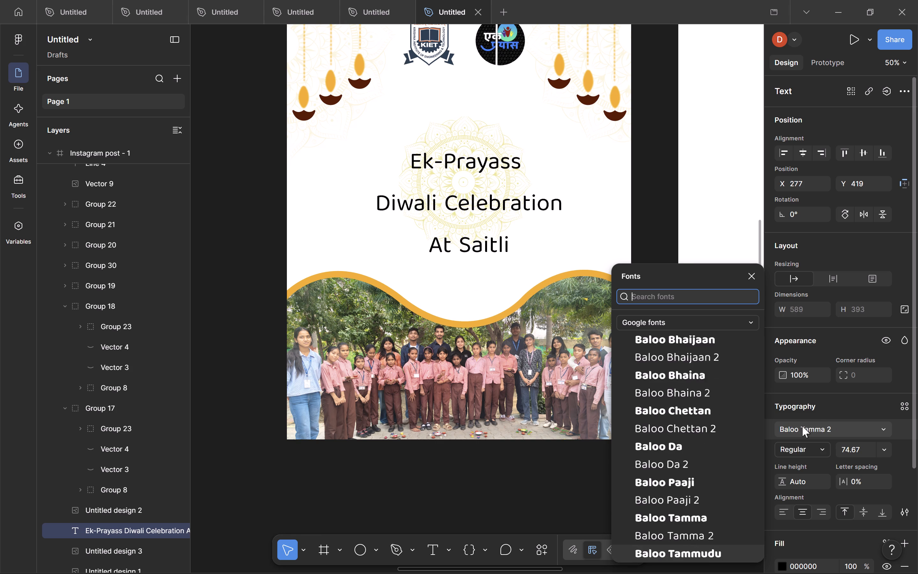
# Preview the Google fonts from Baloo Tammudu 2 through Balthazar, Bangers and the Barlow family to Basic on the heading.
pyautogui.press('Down')
pyautogui.press('Down')
pyautogui.press('Down')
pyautogui.press('Down')
pyautogui.press('Down')
pyautogui.press('Down')
pyautogui.press('Down')
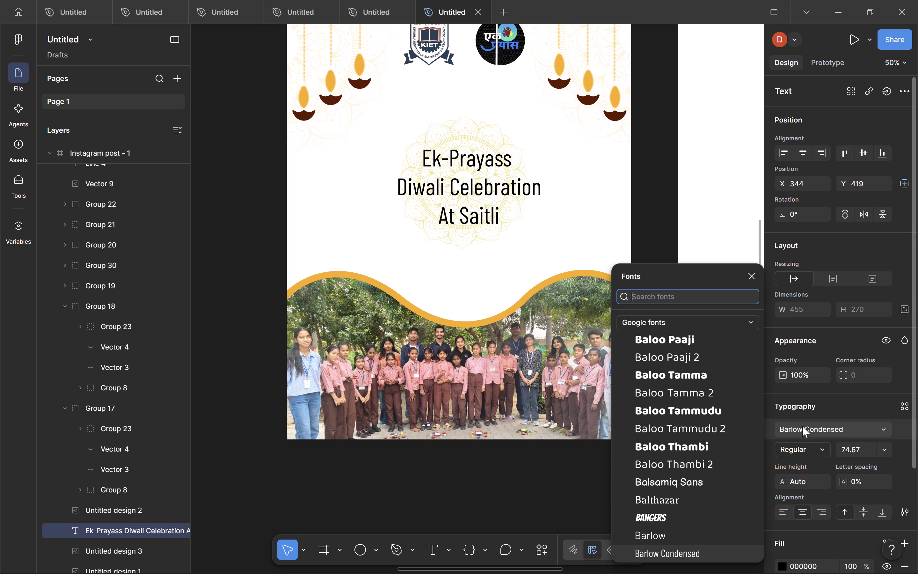
pyautogui.press('Down')
pyautogui.press('Down')
pyautogui.press('Down')
pyautogui.press('Down')
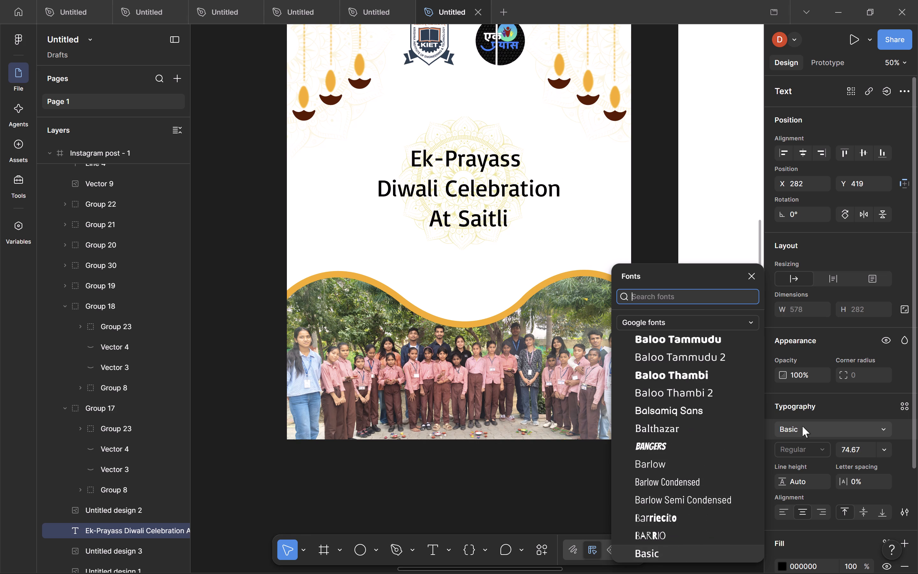
pyautogui.press('Up')
pyautogui.press('Up')
pyautogui.press('Up')
# Compare the Baskervville, Baskervville SC, Batang, BatangChe and Battambang fonts on the heading.
pyautogui.press('Down')
pyautogui.press('Down')
pyautogui.press('Down')
pyautogui.press('Down')
pyautogui.press('Down')
pyautogui.press('Down')
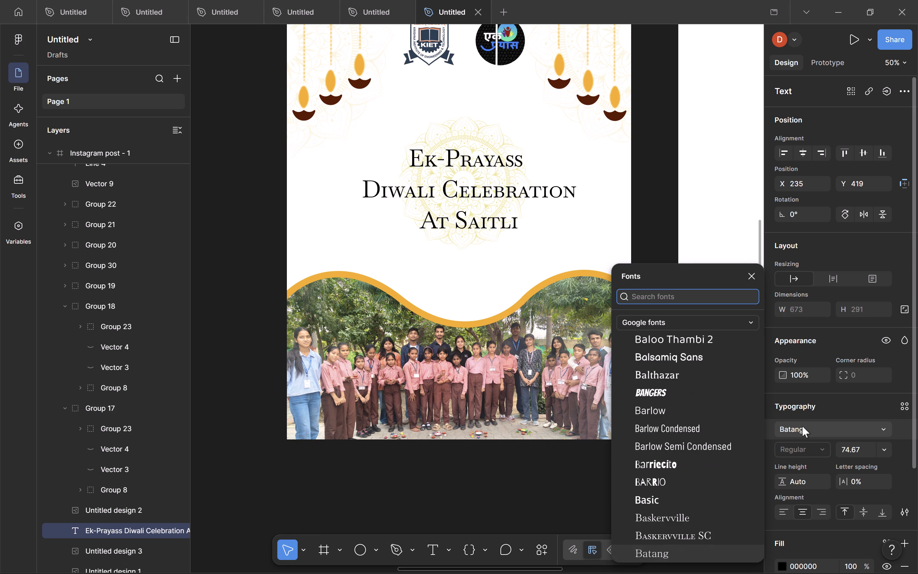
pyautogui.press('Up')
pyautogui.press('Up')
pyautogui.press('Down')
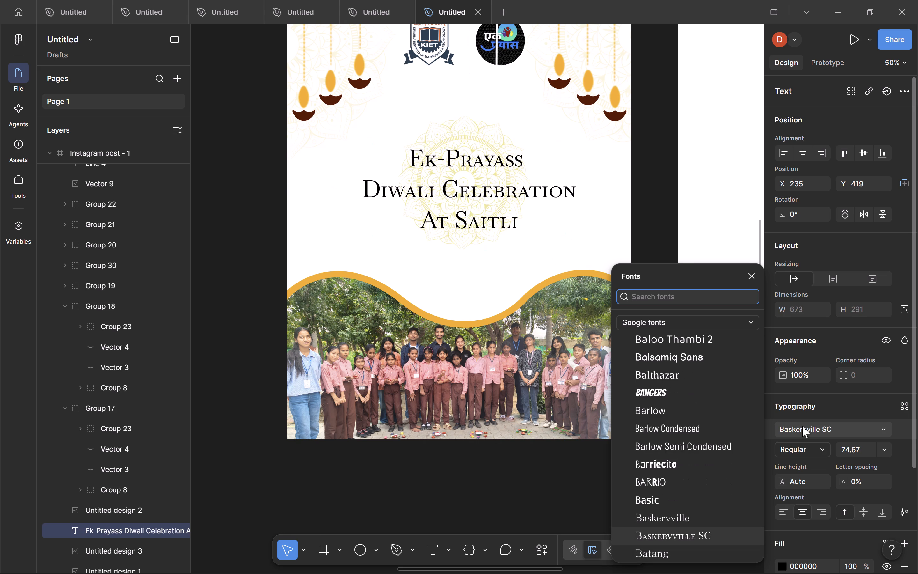
pyautogui.press('Down')
pyautogui.press('Down')
pyautogui.press('Down')
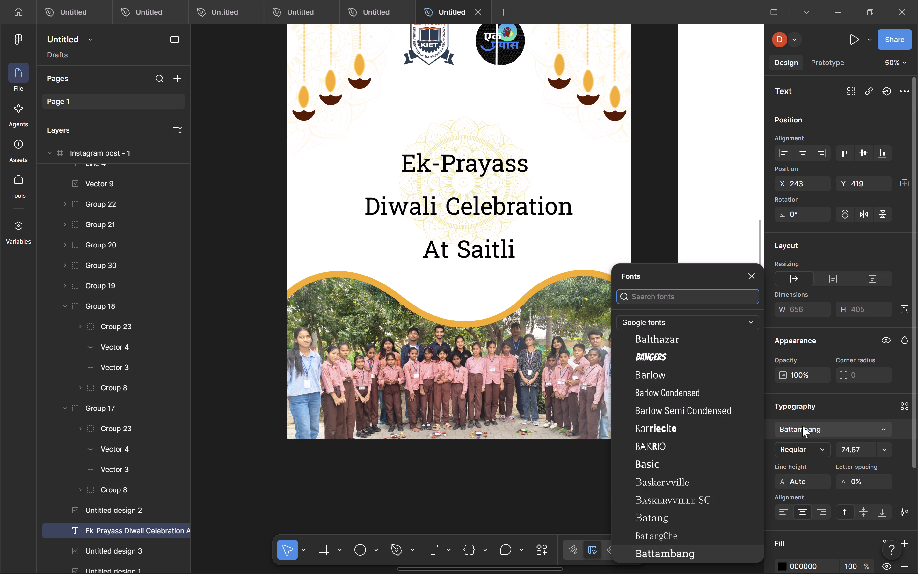
# Preview the Google fonts from Baumans through the BBH and Be Vietnam families to Bebas Neue on the heading.
pyautogui.press('Down')
pyautogui.press('Down')
pyautogui.press('Down')
pyautogui.press('Down')
pyautogui.press('Down')
pyautogui.press('Down')
pyautogui.press('Down')
pyautogui.press('Down')
pyautogui.press('Down')
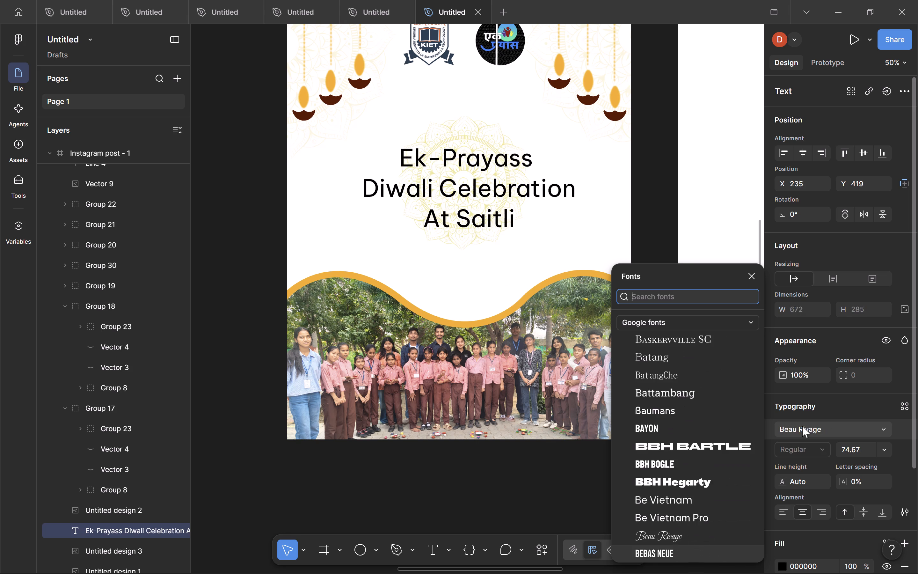
# Preview the Google fonts from Beiruti through Bellefair, Bellota and Bentham to Berkshire Swash on the heading.
pyautogui.press('Down')
pyautogui.press('Down')
pyautogui.press('Down')
pyautogui.press('Down')
pyautogui.press('Down')
pyautogui.press('Up')
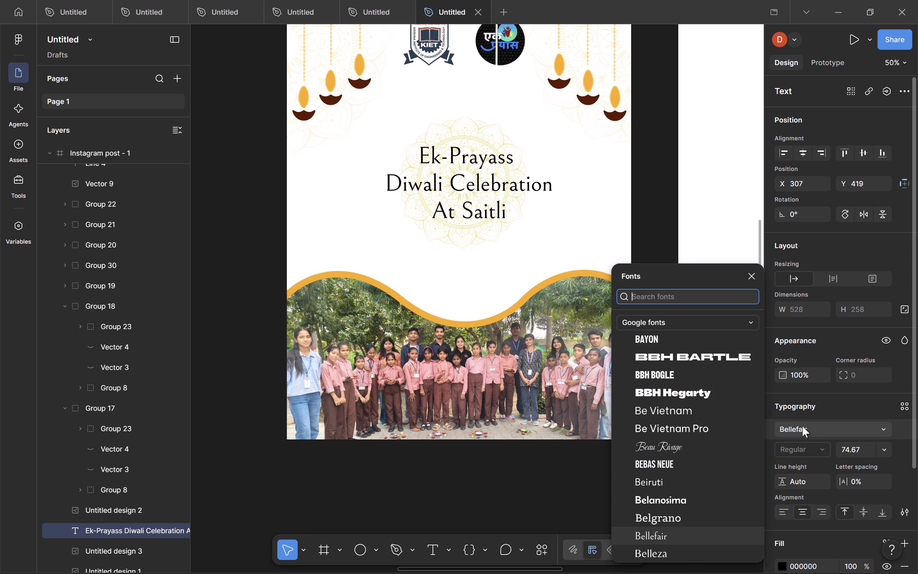
pyautogui.press('Down')
pyautogui.press('Down')
pyautogui.press('Down')
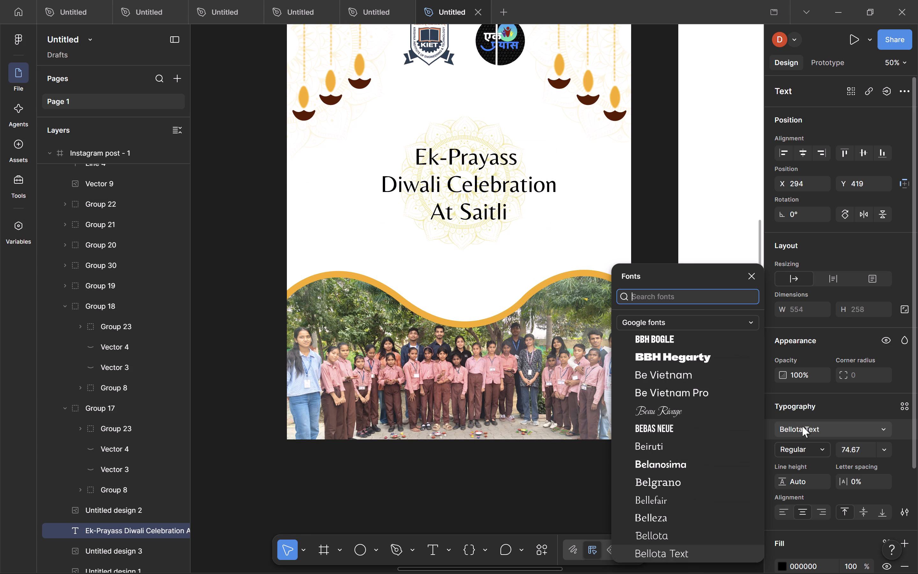
pyautogui.press('Down')
pyautogui.press('Down')
pyautogui.press('Down')
pyautogui.press('Down')
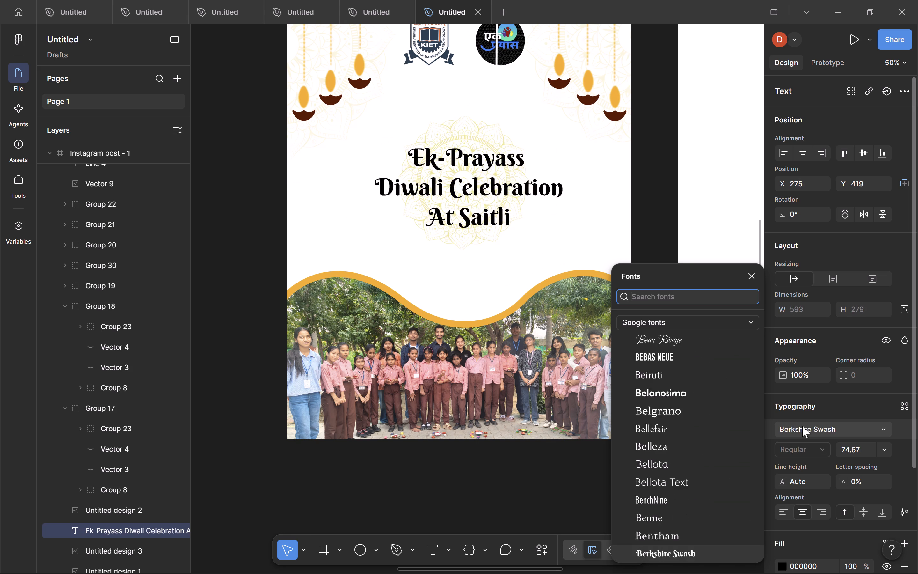
# Preview the Google fonts from Besley through the Betania Patmos family and Beth Ellen to Bevan on the heading.
pyautogui.press('Down')
pyautogui.press('Up')
pyautogui.press('Down')
pyautogui.press('Down')
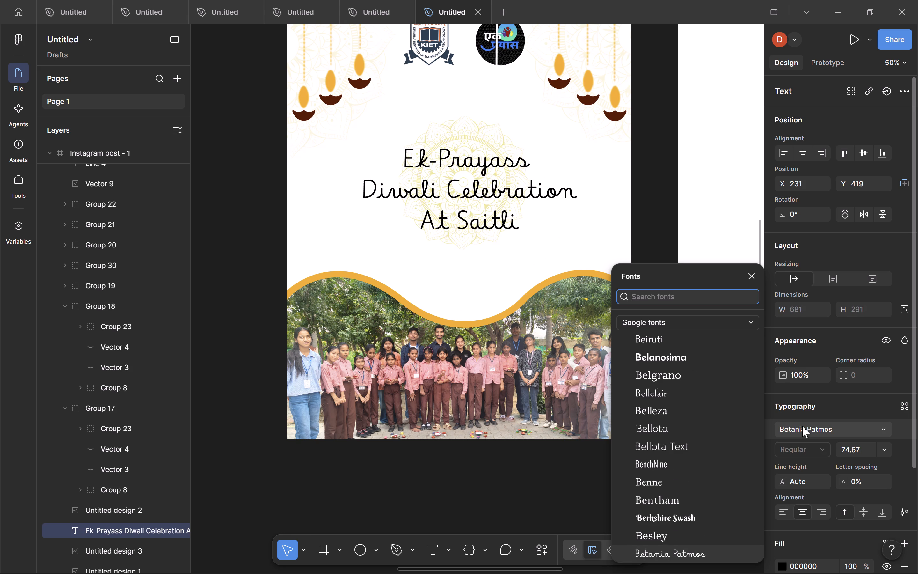
pyautogui.press('Down')
pyautogui.press('Down')
pyautogui.press('Down')
pyautogui.press('Down')
pyautogui.press('Down')
pyautogui.press('Down')
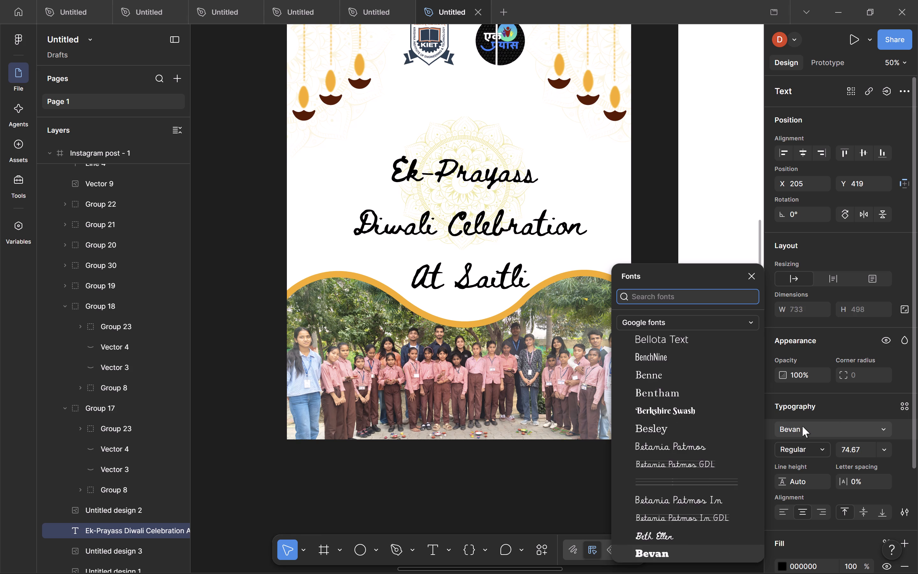
# Preview Bhavuka, BhuTuka and the Big Shoulders Display, Inline and Stencil fonts on the heading.
pyautogui.press('Down')
pyautogui.press('Down')
pyautogui.press('Down')
pyautogui.press('Down')
pyautogui.press('Down')
pyautogui.press('Down')
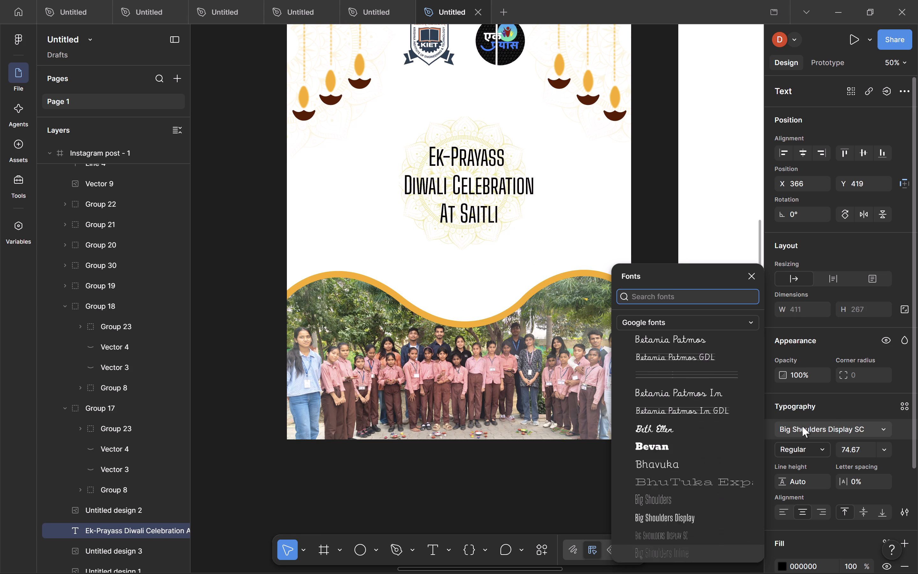
pyautogui.press('Down')
pyautogui.press('Down')
pyautogui.press('Down')
pyautogui.press('Down')
pyautogui.press('Down')
pyautogui.press('Down')
pyautogui.press('Down')
pyautogui.press('Down')
pyautogui.press('Down')
pyautogui.press('Down')
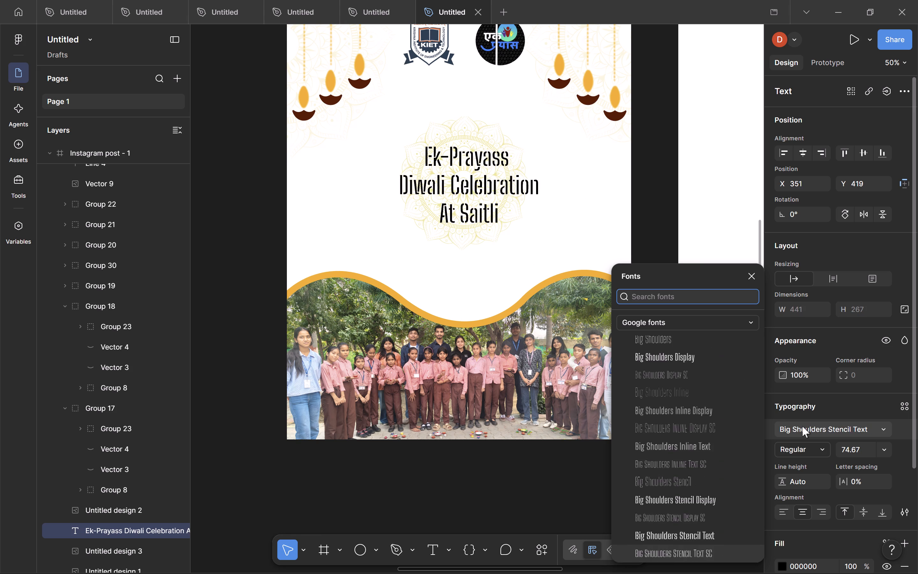
# Preview the Google fonts from Big Shoulders Text SC through Bigshot One, Bilbo, BioRhyme and Birthstone to Biryani on the heading.
pyautogui.press('Down')
pyautogui.press('Down')
pyautogui.press('Down')
pyautogui.press('Down')
pyautogui.press('Down')
pyautogui.press('Down')
pyautogui.press('Down')
pyautogui.press('Down')
pyautogui.press('Down')
pyautogui.press('Down')
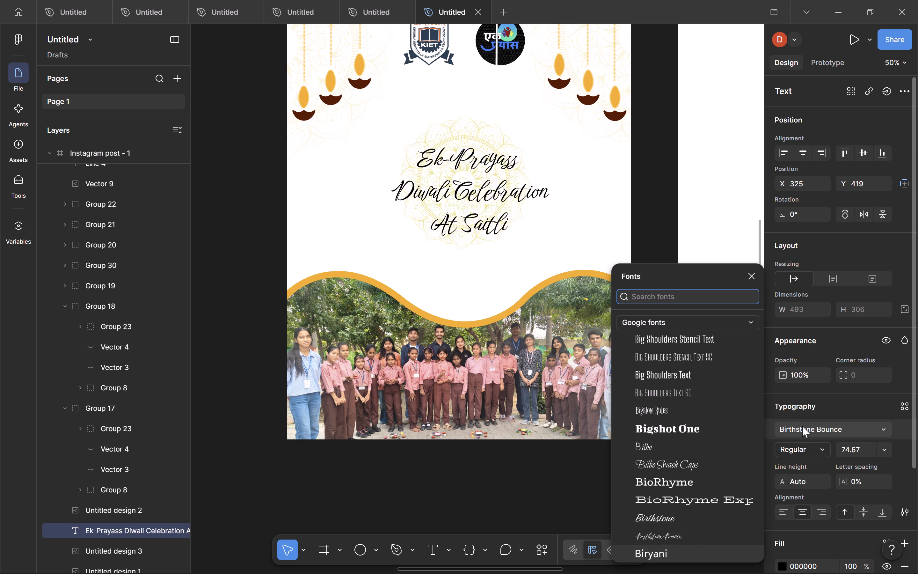
# Preview the Bitcount family, Bitter and the BIZ UD fonts up to BIZ UDPGothic on the heading.
pyautogui.press('Down')
pyautogui.press('Down')
pyautogui.press('Down')
pyautogui.press('Down')
pyautogui.press('Down')
pyautogui.press('Down')
pyautogui.press('Down')
pyautogui.press('Down')
pyautogui.press('Down')
pyautogui.press('Down')
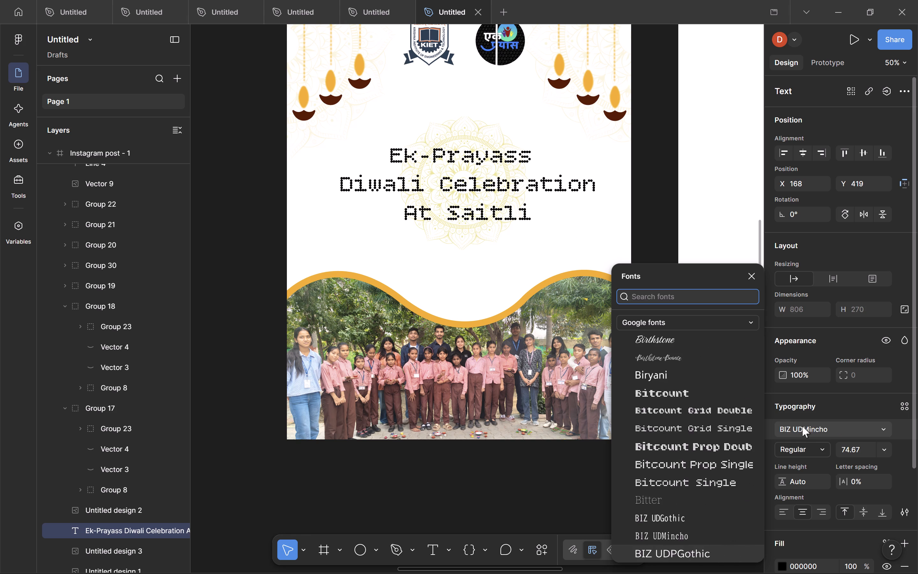
# Preview the Google fonts from BIZ UDPMincho through Black Ops One and Blinker to Bokor on the heading, returning to Bodoni Moda.
pyautogui.press('Down')
pyautogui.press('Down')
pyautogui.press('Down')
pyautogui.press('Down')
pyautogui.press('Down')
pyautogui.press('Down')
pyautogui.press('Down')
pyautogui.press('Down')
pyautogui.press('Down')
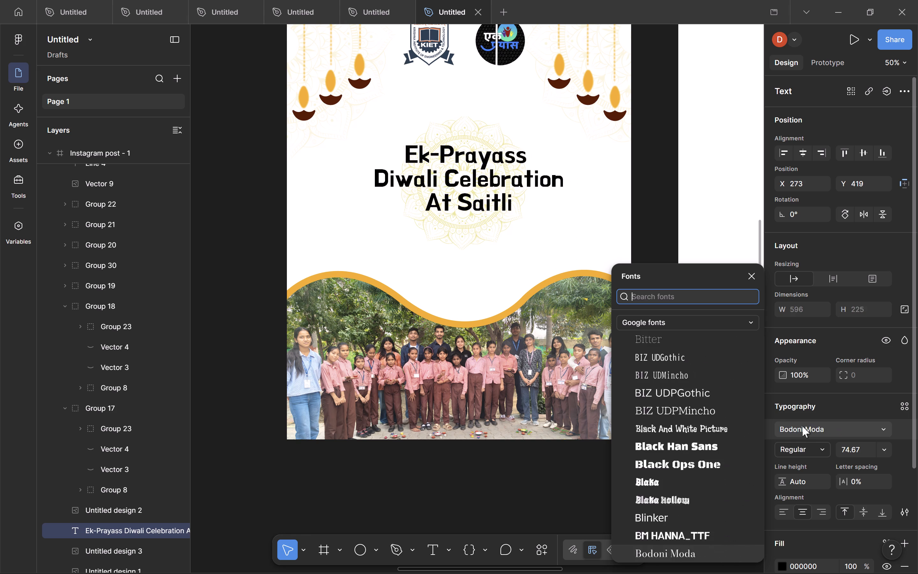
pyautogui.press('Down')
pyautogui.press('Down')
pyautogui.press('Up')
pyautogui.press('Up')
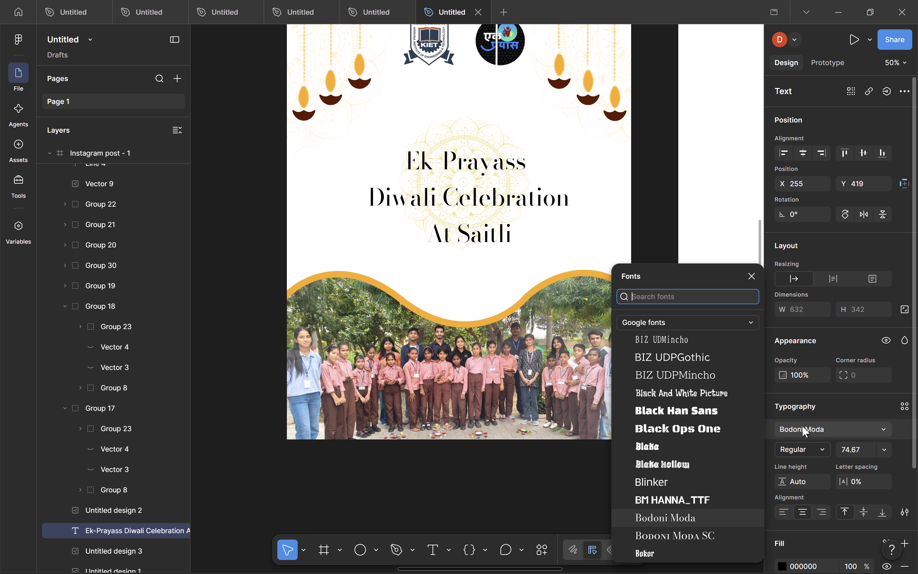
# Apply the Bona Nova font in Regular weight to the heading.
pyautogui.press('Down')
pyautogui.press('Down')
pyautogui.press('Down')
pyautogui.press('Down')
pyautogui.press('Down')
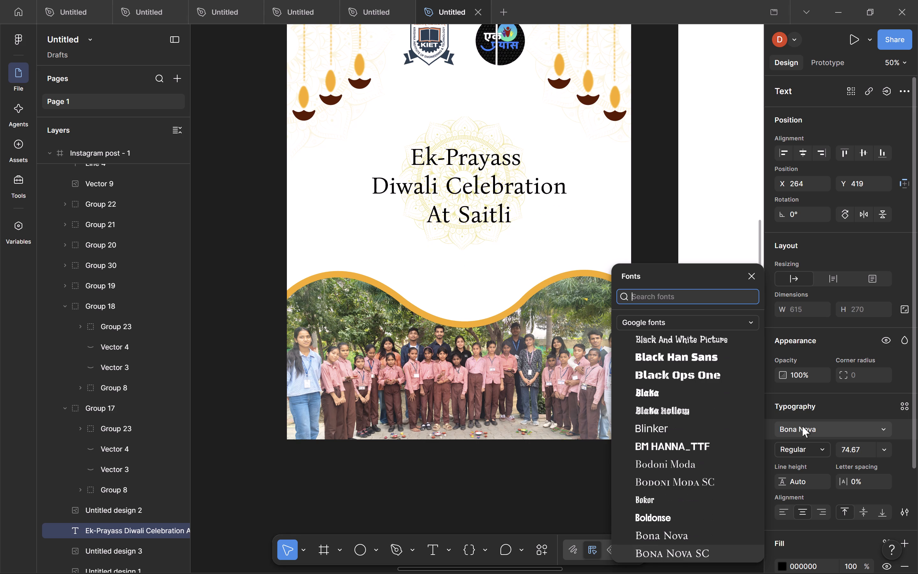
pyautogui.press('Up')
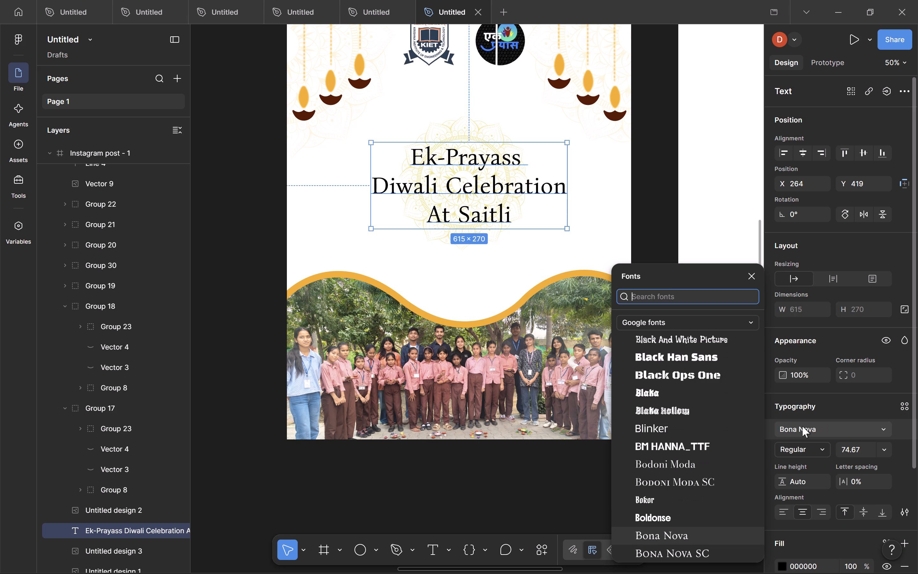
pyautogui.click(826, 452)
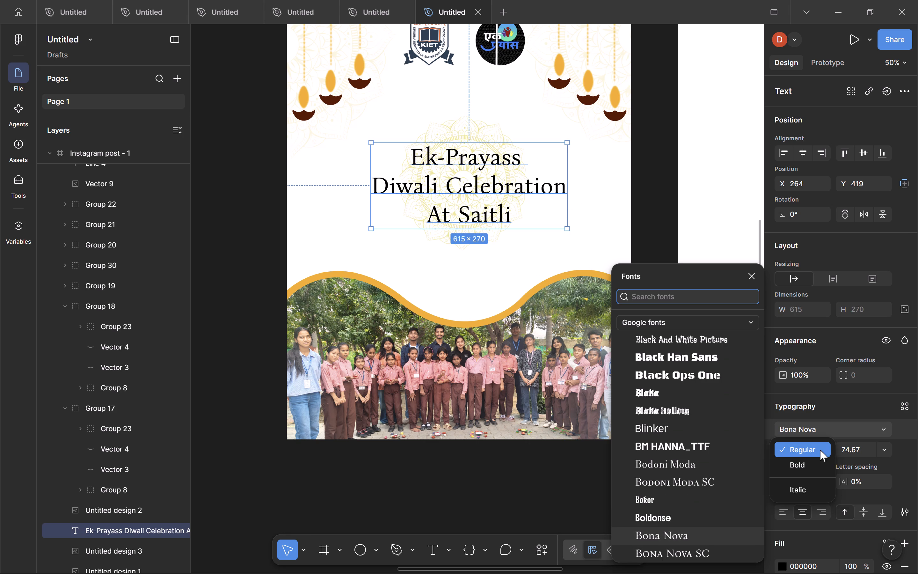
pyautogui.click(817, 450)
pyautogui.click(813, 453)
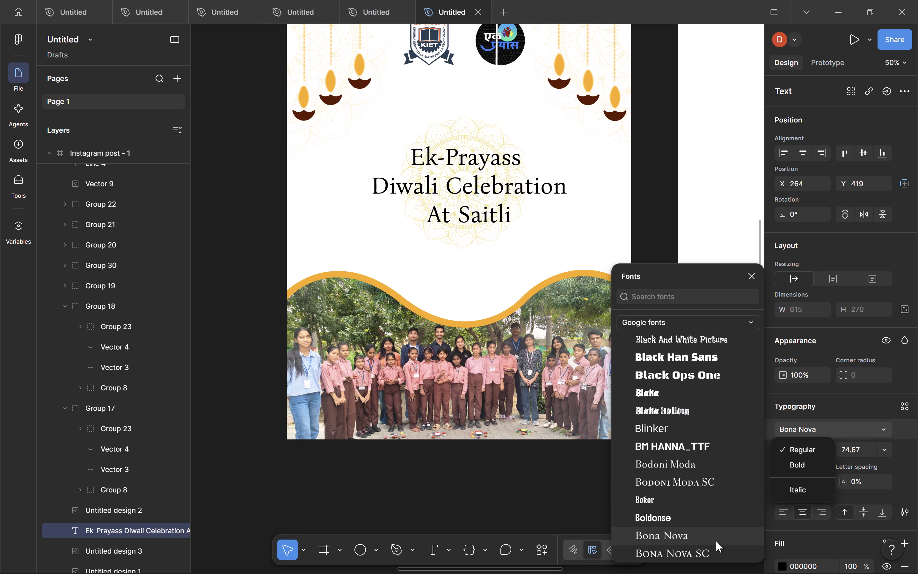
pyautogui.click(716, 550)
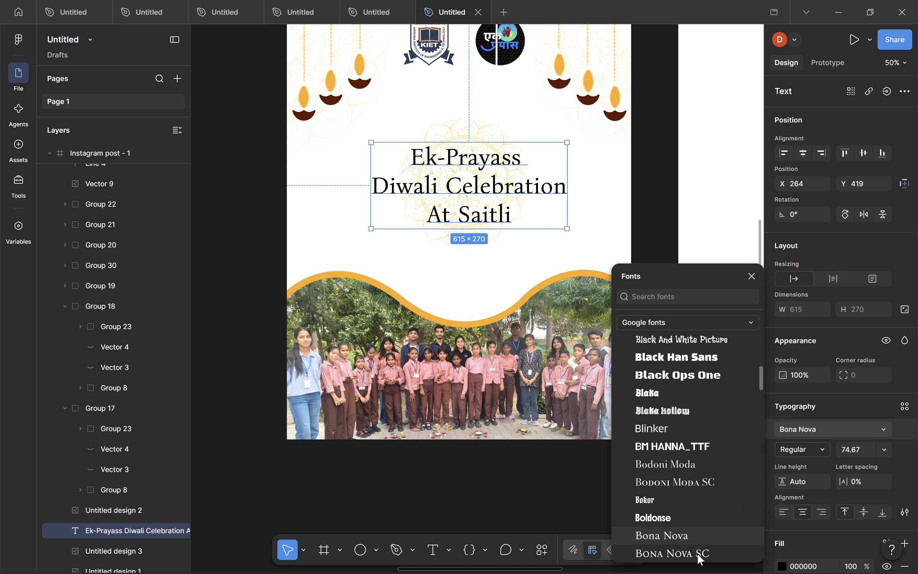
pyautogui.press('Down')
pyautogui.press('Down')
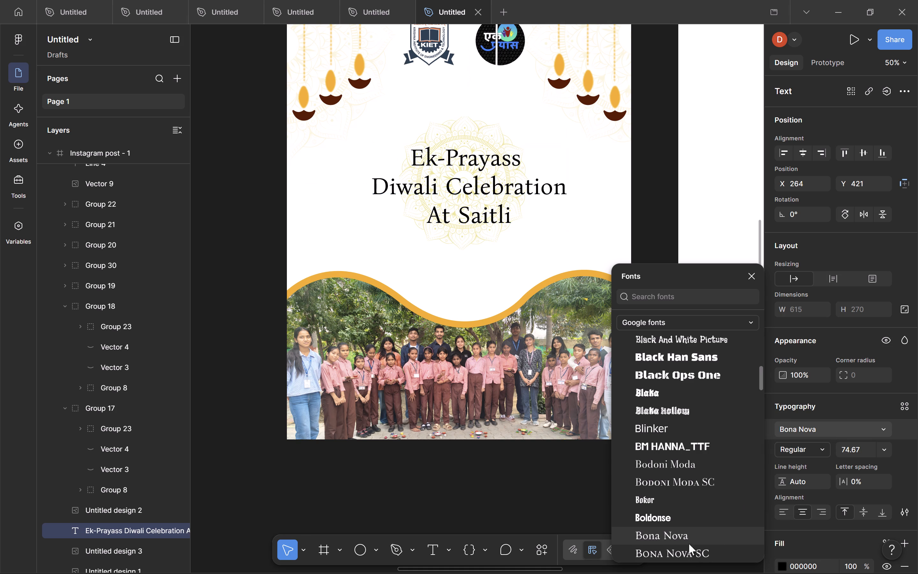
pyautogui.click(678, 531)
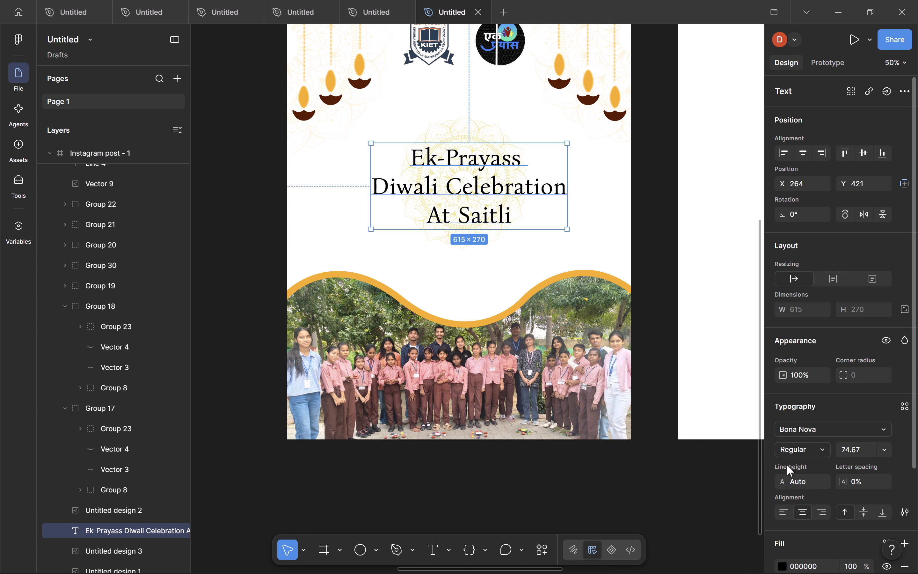
# Preview the Google fonts from Boogaloo through Borel, Bowlby One and the Bpmf family to Braah One on the heading.
pyautogui.click(816, 432)
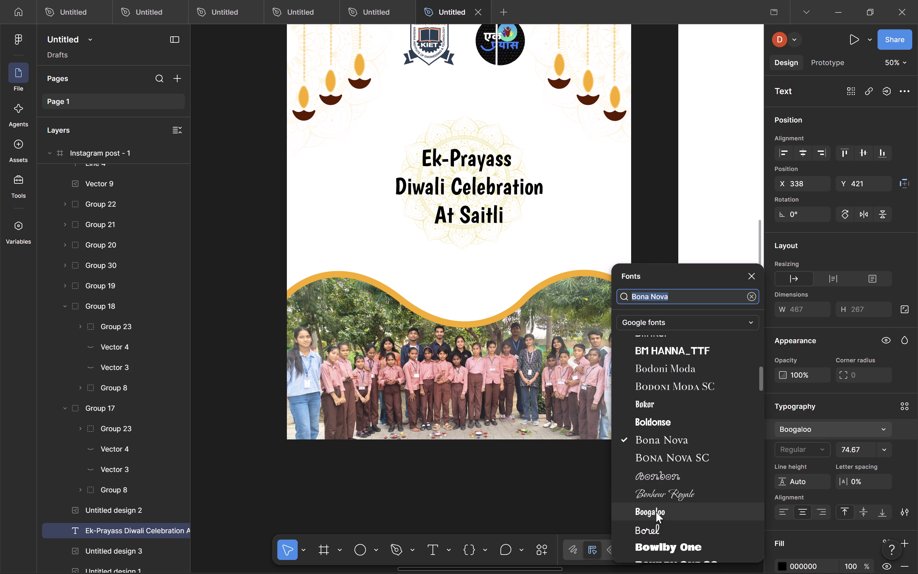
pyautogui.press('Down')
pyautogui.press('Down')
pyautogui.press('Down')
pyautogui.press('Down')
pyautogui.press('Down')
pyautogui.press('Down')
pyautogui.press('Down')
pyautogui.press('Down')
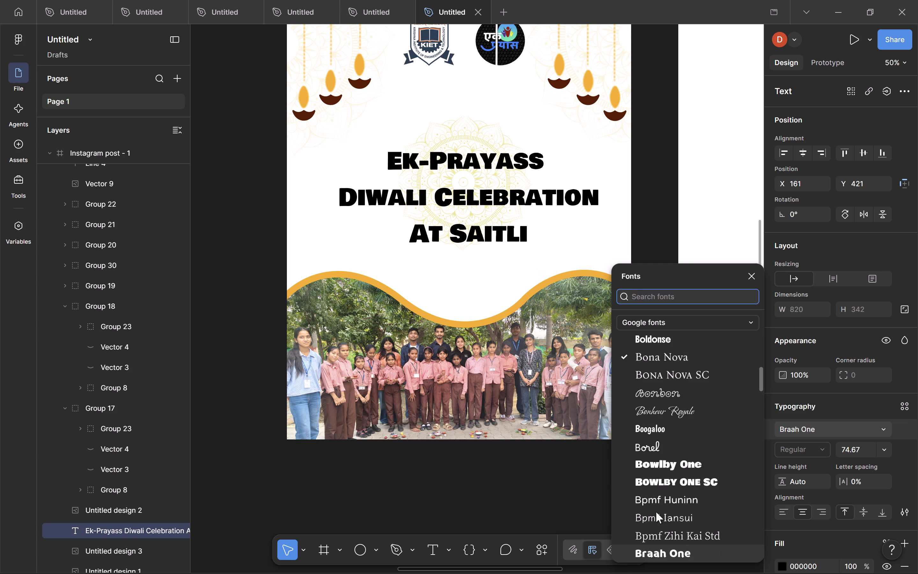
# Preview the Google fonts from Brawler through Bricolage Grotesque, Bruno Ace and Bubblegum Sans to Buenard on the heading.
pyautogui.press('Down')
pyautogui.press('Down')
pyautogui.press('Down')
pyautogui.press('Down')
pyautogui.press('Down')
pyautogui.press('Down')
pyautogui.press('Down')
pyautogui.press('Down')
pyautogui.press('Down')
pyautogui.press('Up')
pyautogui.press('Up')
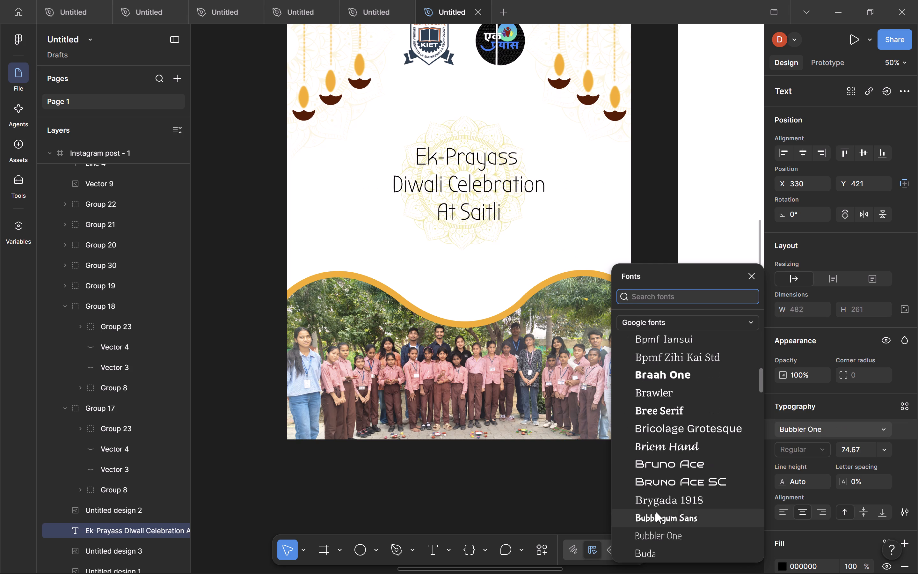
pyautogui.press('Up')
pyautogui.press('Down')
pyautogui.press('Down')
pyautogui.press('Down')
pyautogui.press('Down')
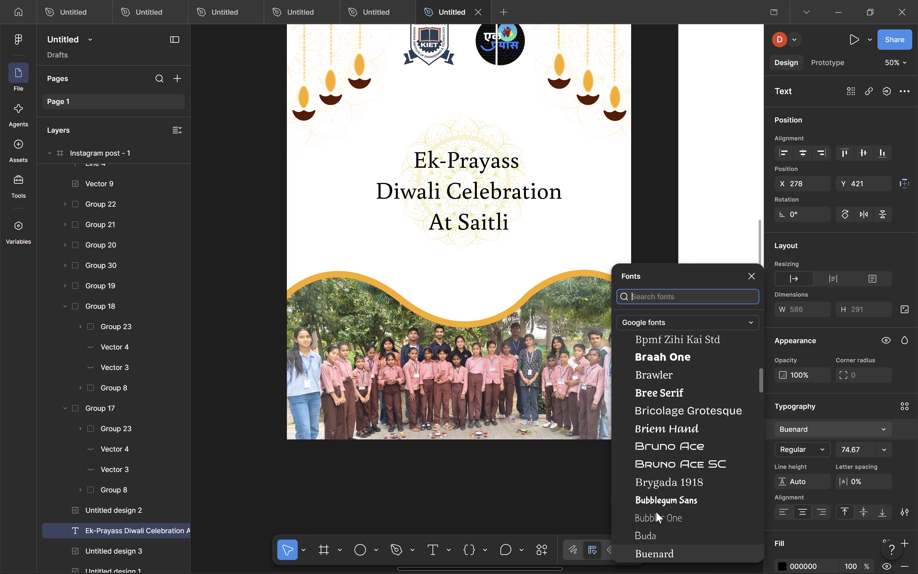
# Compare the Bungee family and Butcherman on the heading and apply Bungee Shade.
pyautogui.press('Down')
pyautogui.press('Down')
pyautogui.press('Down')
pyautogui.press('Down')
pyautogui.press('Down')
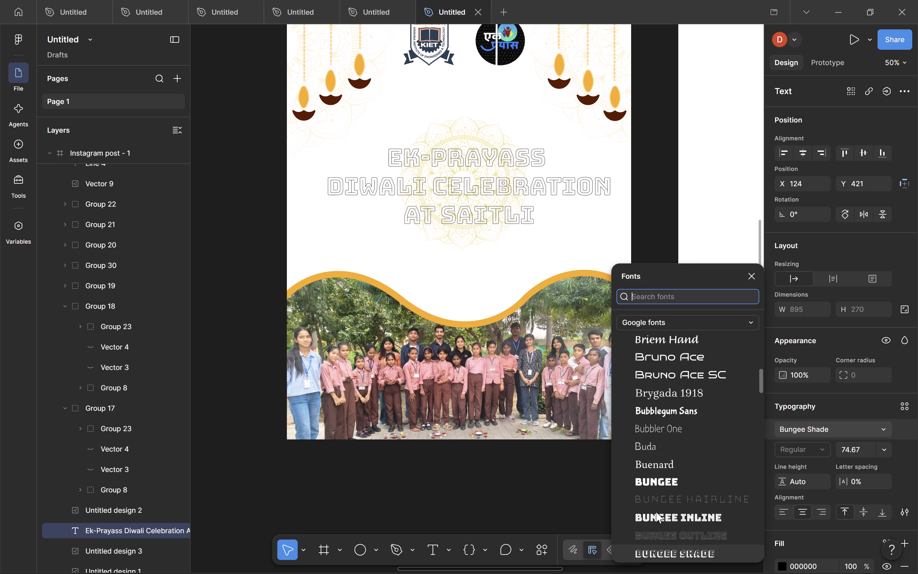
pyautogui.press('Down')
pyautogui.press('Up')
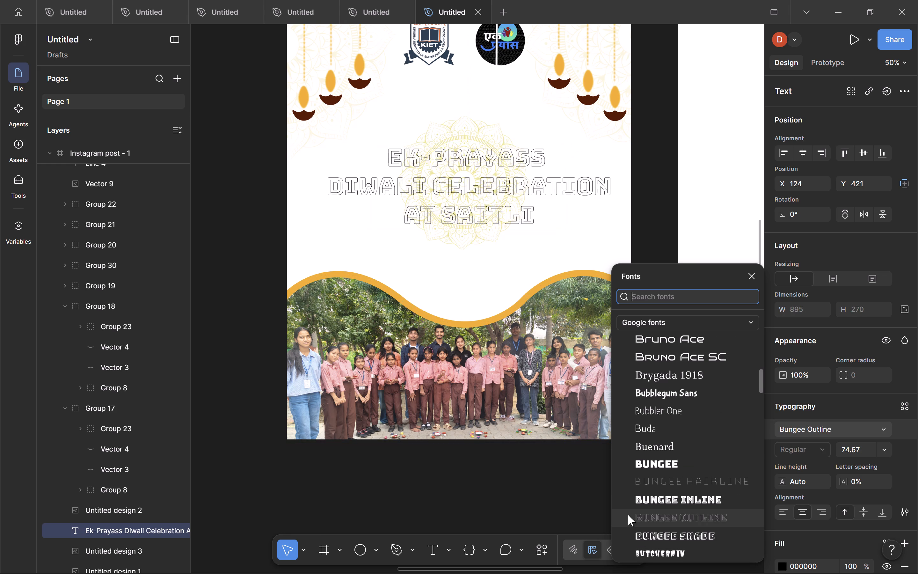
pyautogui.click(658, 536)
# Narrow the heading's text box to about 927 wide so it wraps, and place it at about X 107, Y 367.
pyautogui.moveTo(491, 207); pyautogui.dragTo(482, 198)
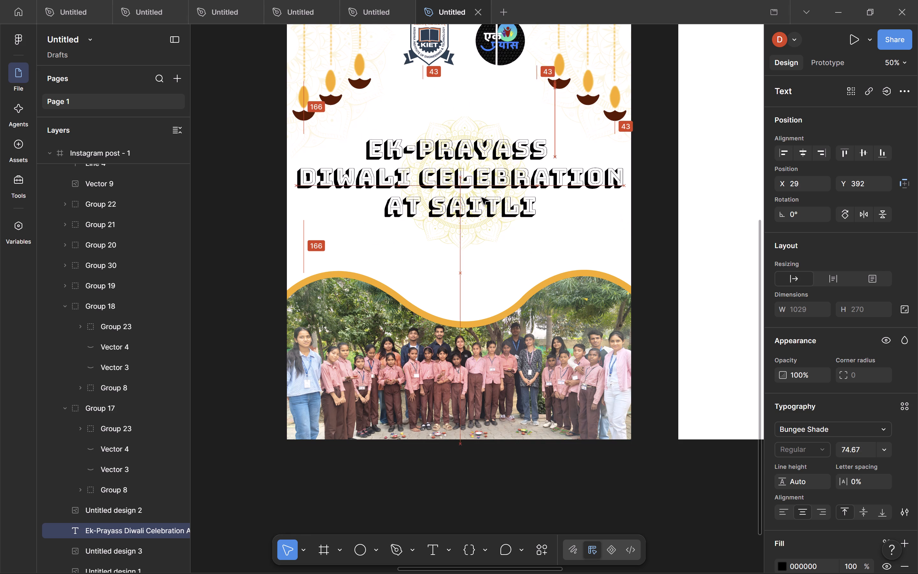
pyautogui.moveTo(482, 198); pyautogui.dragTo(482, 198)
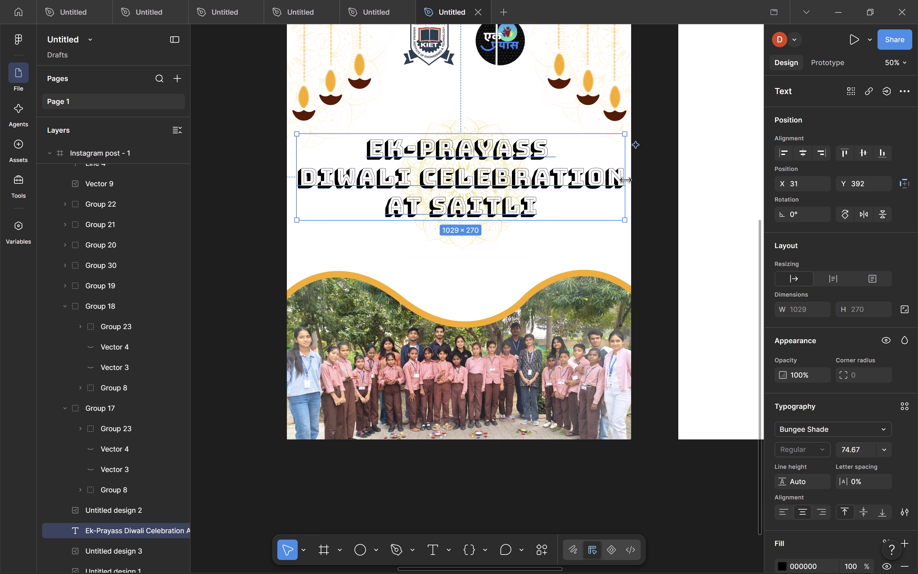
pyautogui.moveTo(626, 180); pyautogui.dragTo(592, 179)
pyautogui.moveTo(470, 187); pyautogui.dragTo(497, 185)
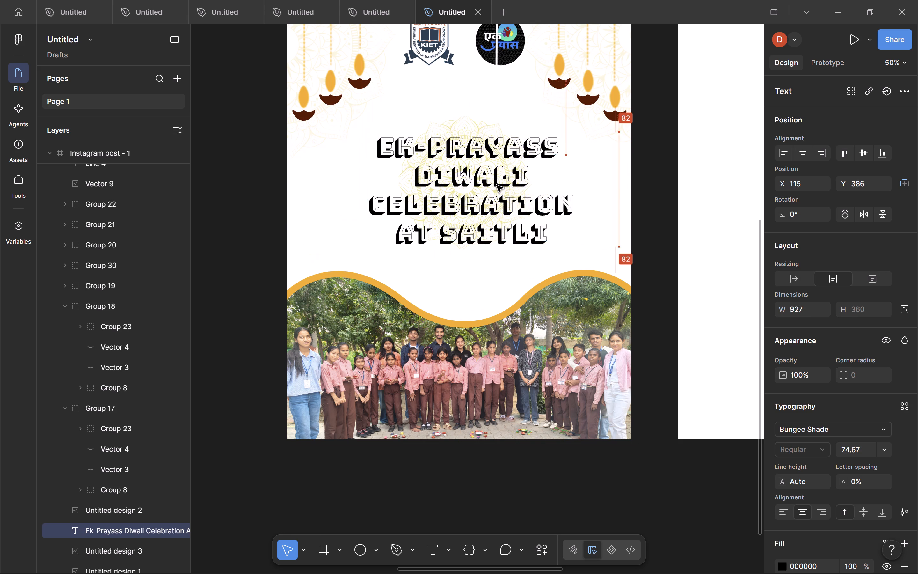
pyautogui.moveTo(497, 185); pyautogui.dragTo(494, 179)
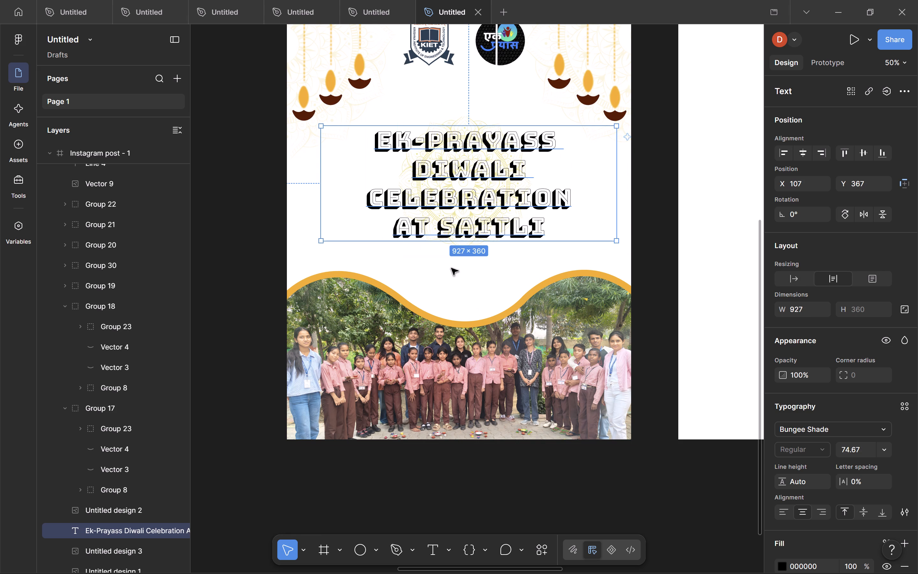
# Move the mandala from behind the heading down to the left crest of the photo's wavy border.
pyautogui.moveTo(463, 253); pyautogui.dragTo(463, 386)
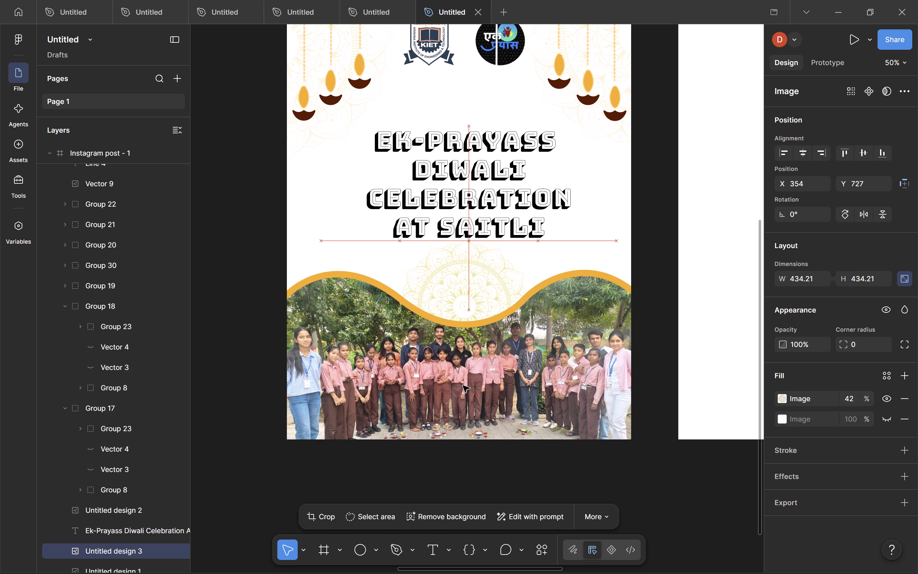
pyautogui.moveTo(463, 386); pyautogui.dragTo(459, 411)
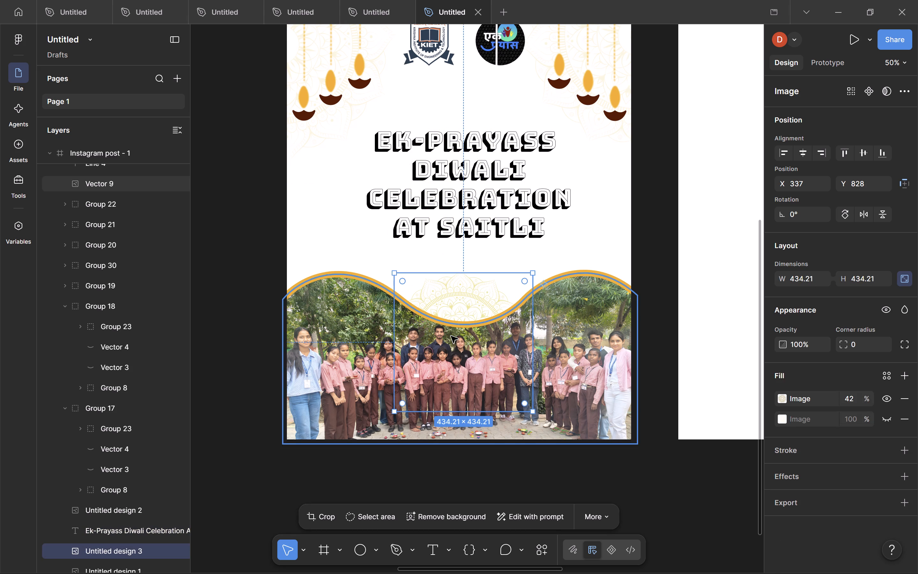
pyautogui.keyDown('alt'); pyautogui.moveTo(447, 303); pyautogui.dragTo(337, 270); pyautogui.keyUp('alt')
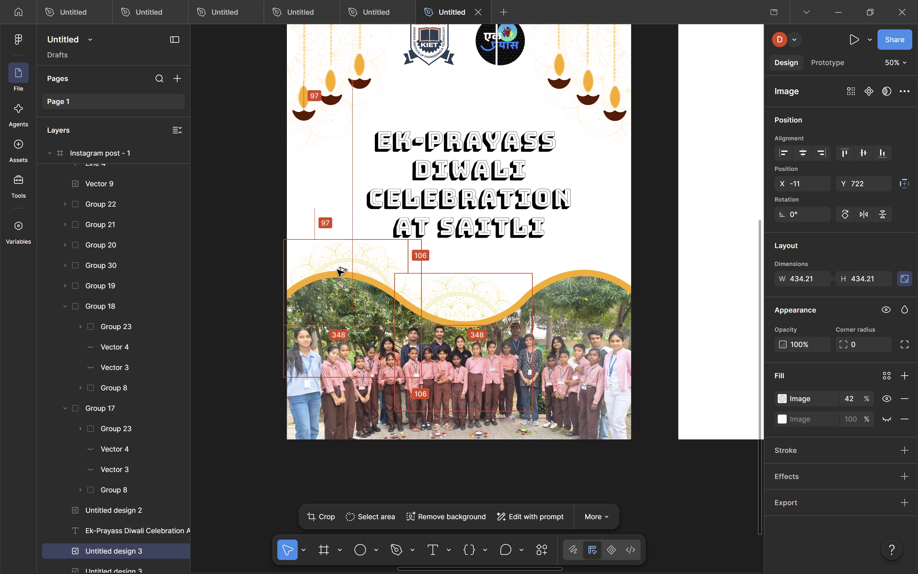
# Place a mandala copy on the photo border's left crest at about X -14, Y 751, and another on its right crest.
pyautogui.keyDown('alt'); pyautogui.moveTo(337, 270); pyautogui.dragTo(335, 280); pyautogui.keyUp('alt')
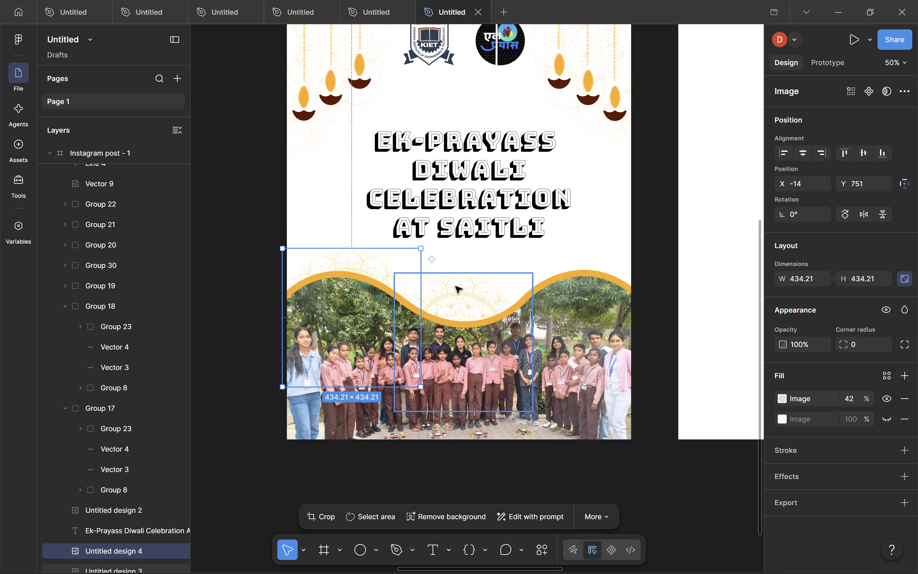
pyautogui.keyDown('alt'); pyautogui.moveTo(458, 296); pyautogui.dragTo(574, 269); pyautogui.keyUp('alt')
pyautogui.click(670, 189)
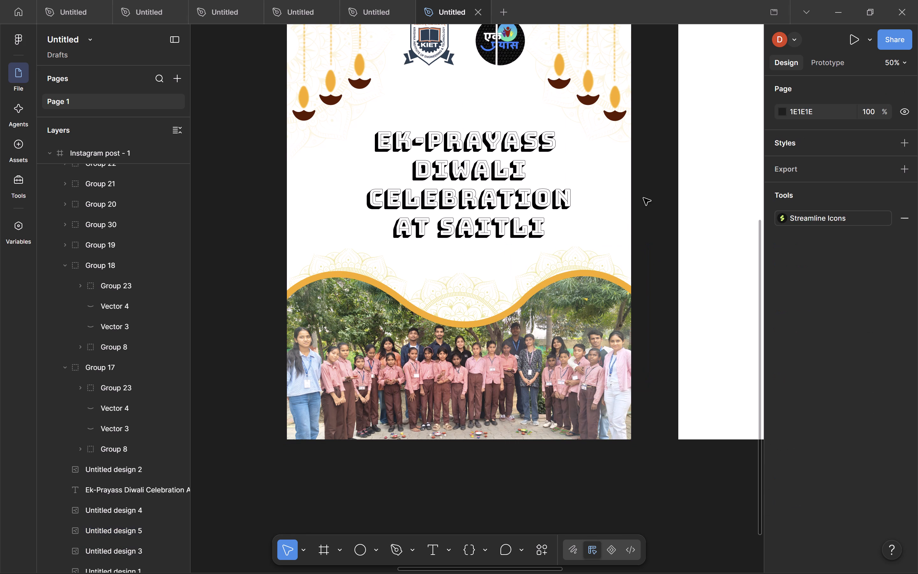
# Move the Ek-Prayass Diwali Celebration heading slightly up and to the left, to about X 99, Y 358.
pyautogui.scroll(1, 644, 198)
pyautogui.moveTo(507, 253); pyautogui.dragTo(507, 253)
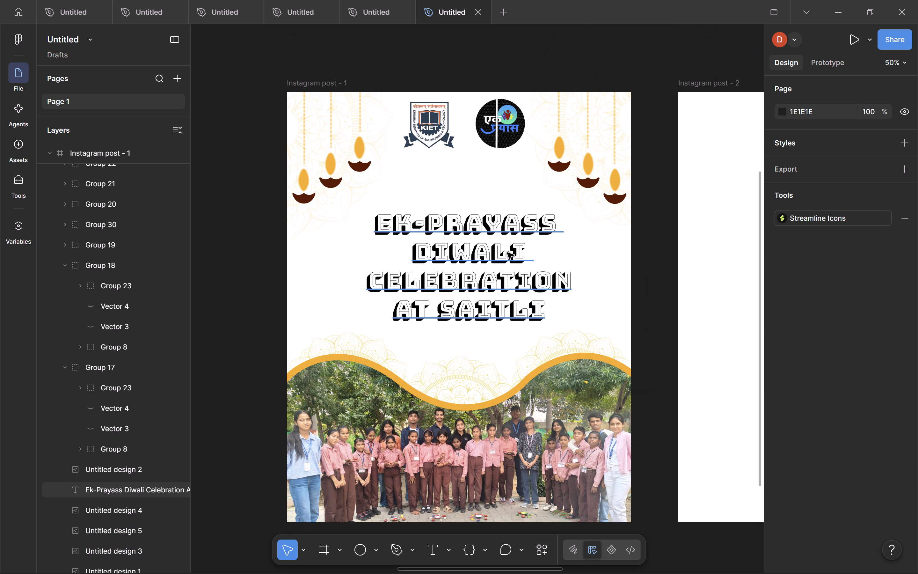
pyautogui.moveTo(507, 253); pyautogui.dragTo(505, 248)
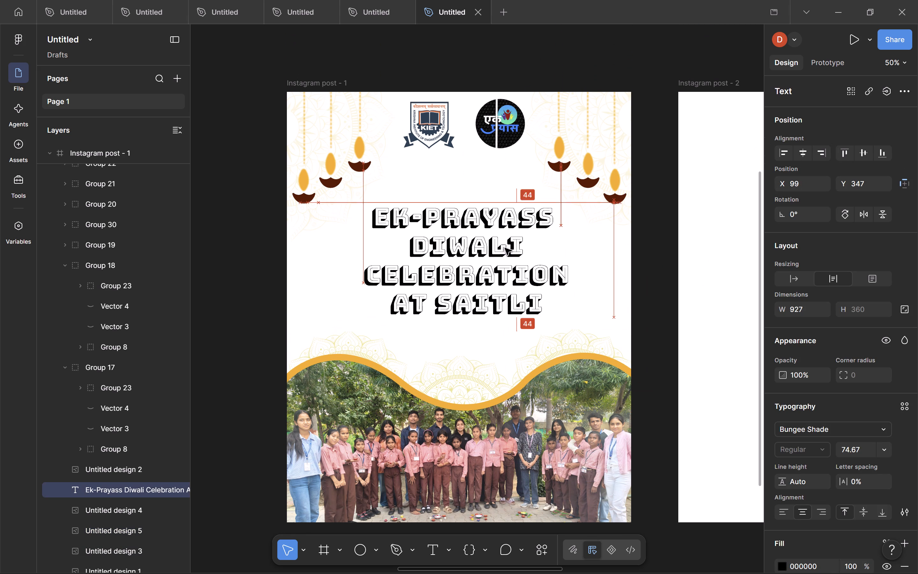
pyautogui.moveTo(505, 248); pyautogui.dragTo(505, 249)
# Change the Instagram post - 1 frame's fill to an image fill and open the file chooser for its picture.
pyautogui.click(315, 79)
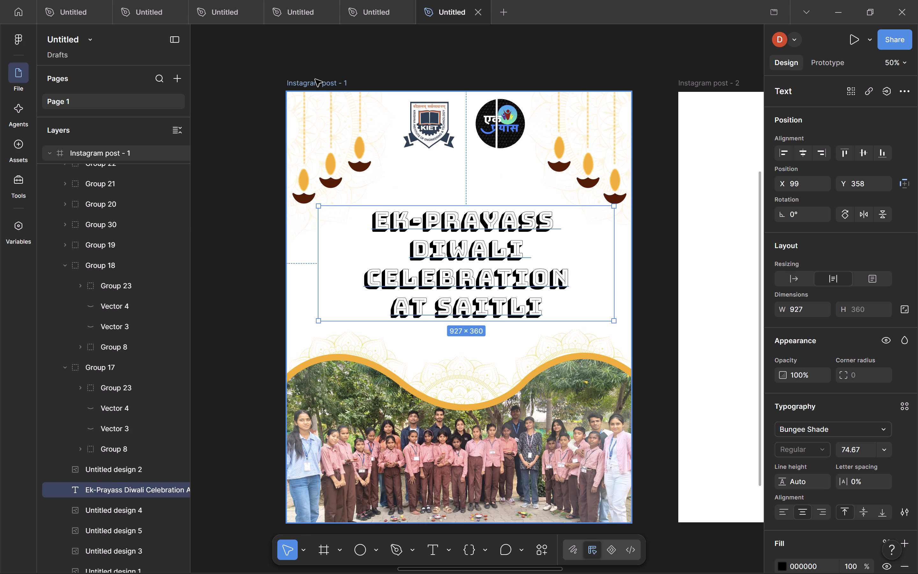
pyautogui.click(785, 451)
pyautogui.scroll(1, 785, 451)
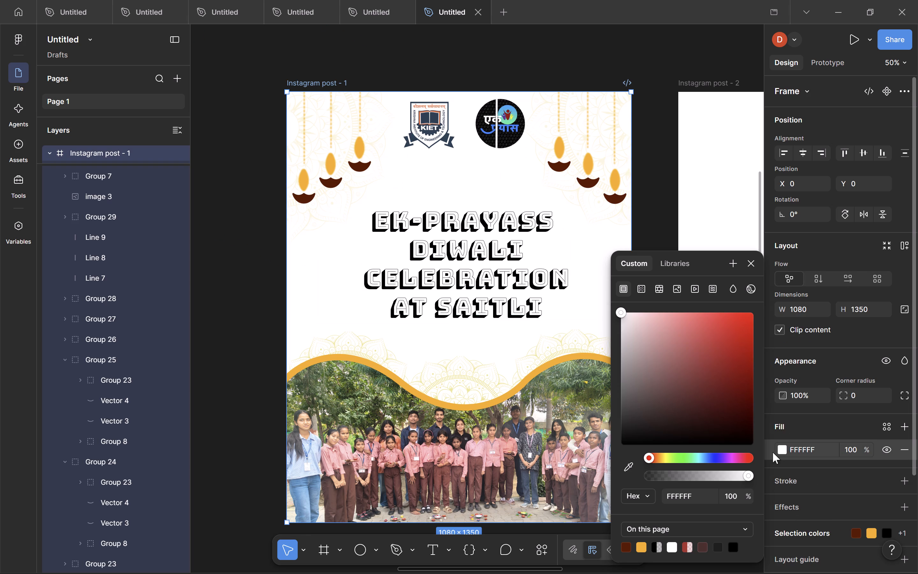
pyautogui.click(678, 286)
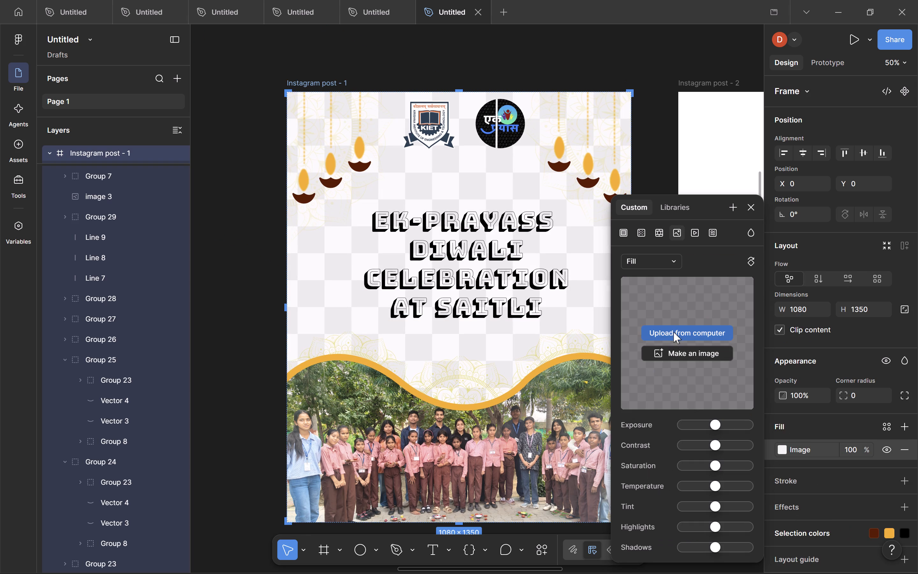
pyautogui.click(674, 331)
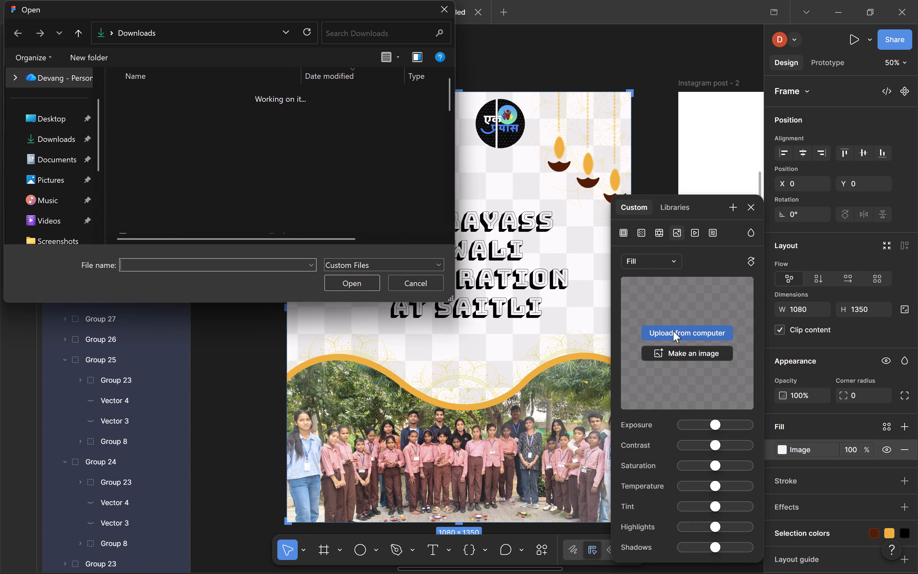
pyautogui.click(448, 6)
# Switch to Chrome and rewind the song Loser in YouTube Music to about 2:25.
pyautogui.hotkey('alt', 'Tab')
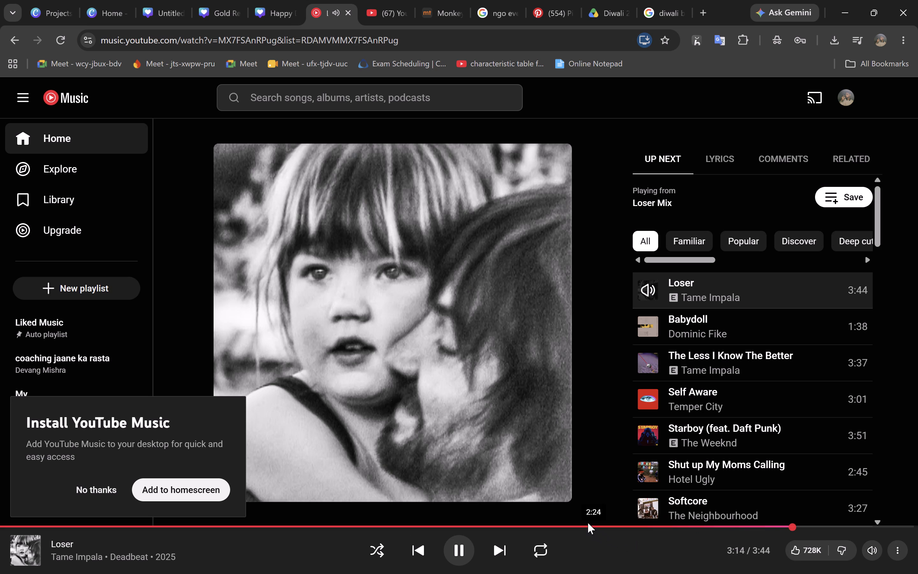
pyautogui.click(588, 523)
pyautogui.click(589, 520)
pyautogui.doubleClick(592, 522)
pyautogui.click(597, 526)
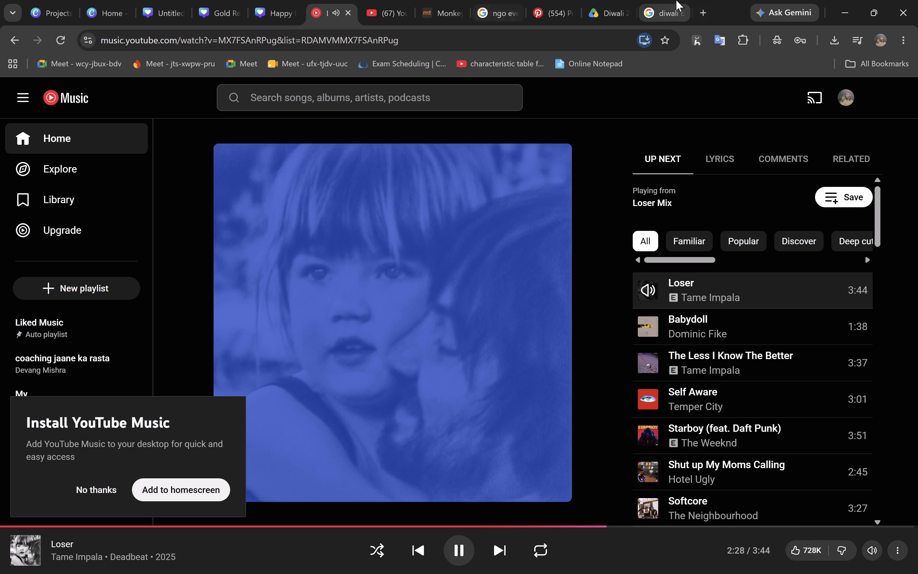
# Open a new browser tab, check the Diwali border illustrations image results, and return to Figma.
pyautogui.click(706, 8)
pyautogui.click(627, 0)
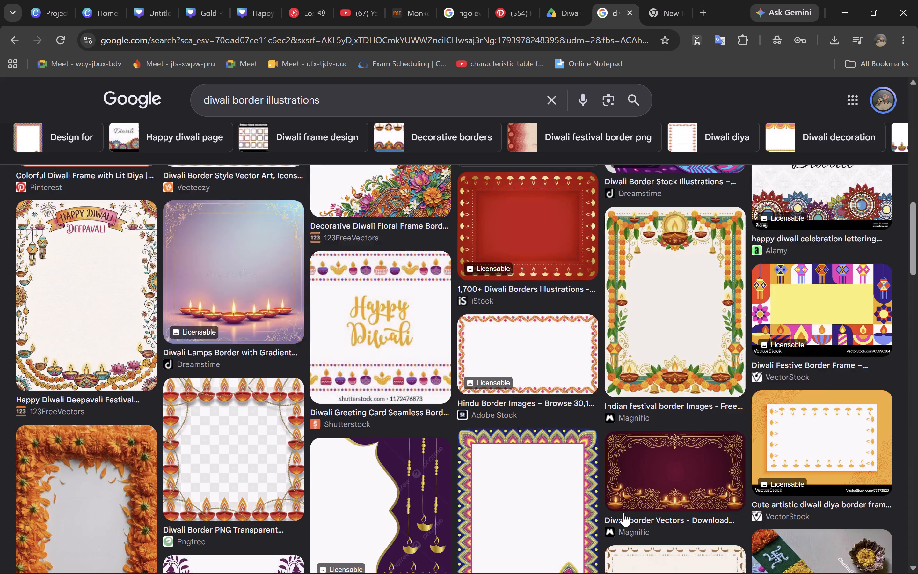
pyautogui.hotkey('alt', 'Tab')
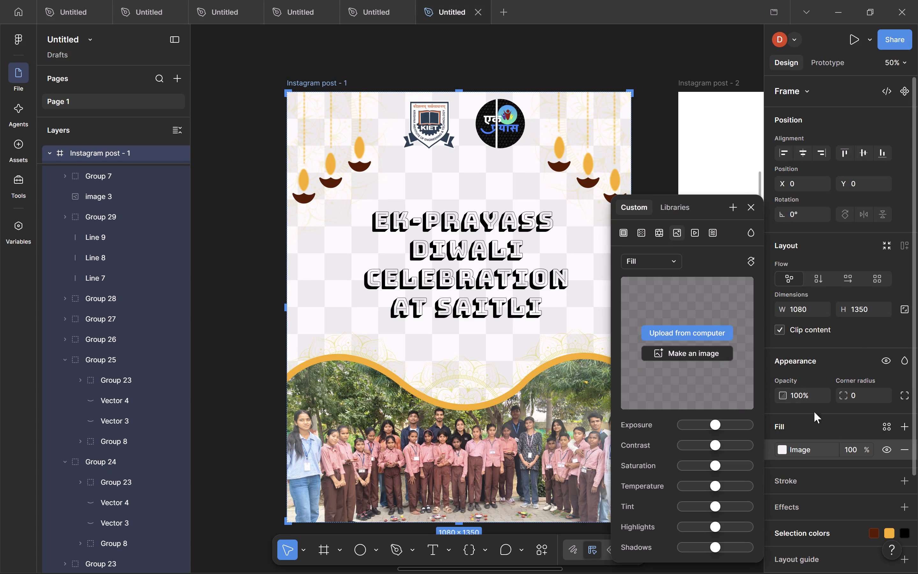
# Run the Unsplash plugin and search its photos for diwali.
pyautogui.click(545, 554)
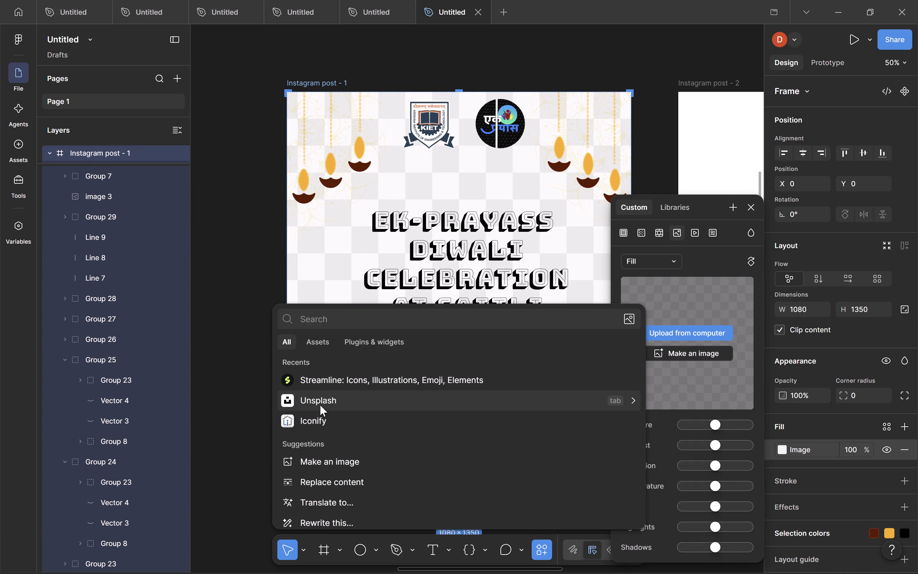
pyautogui.click(321, 404)
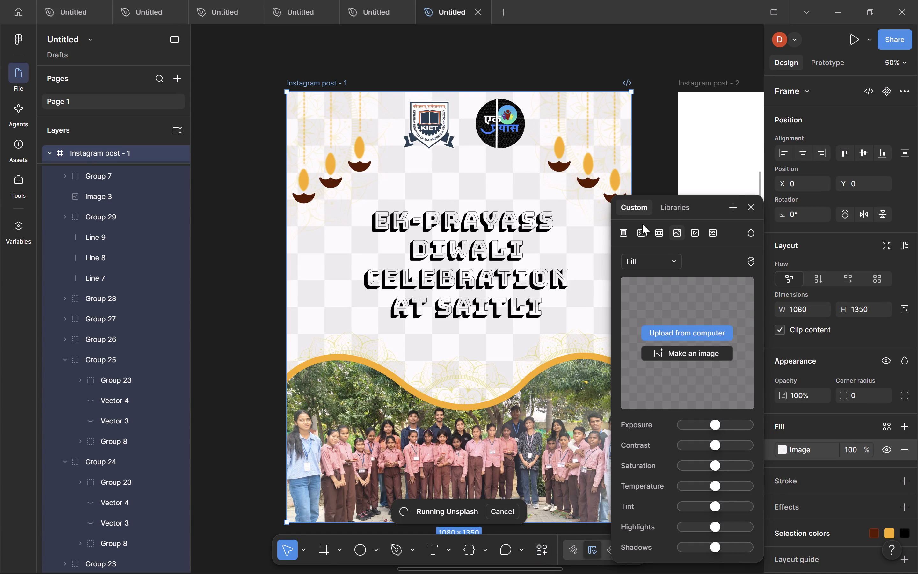
pyautogui.scroll(-3, 680, 454)
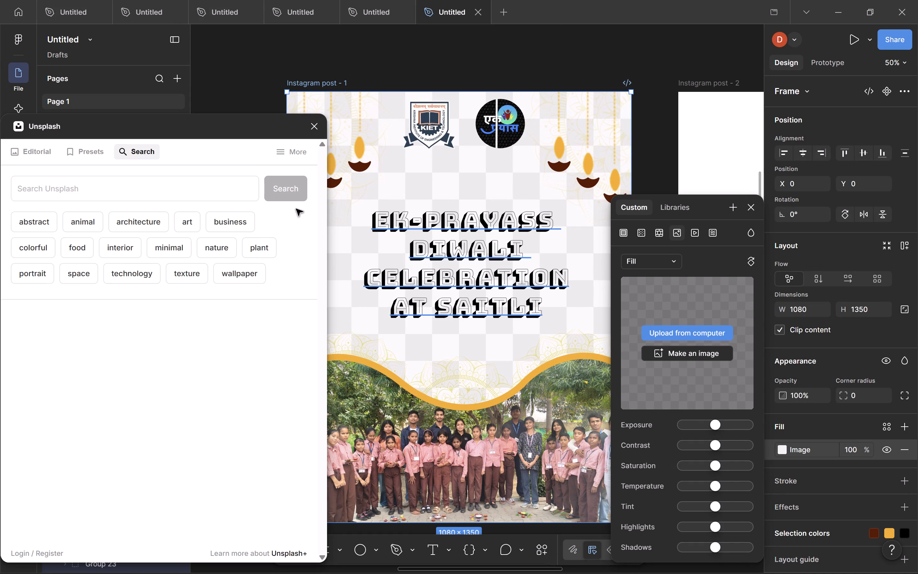
pyautogui.click(173, 184)
pyautogui.write('diwali')
pyautogui.press('space')
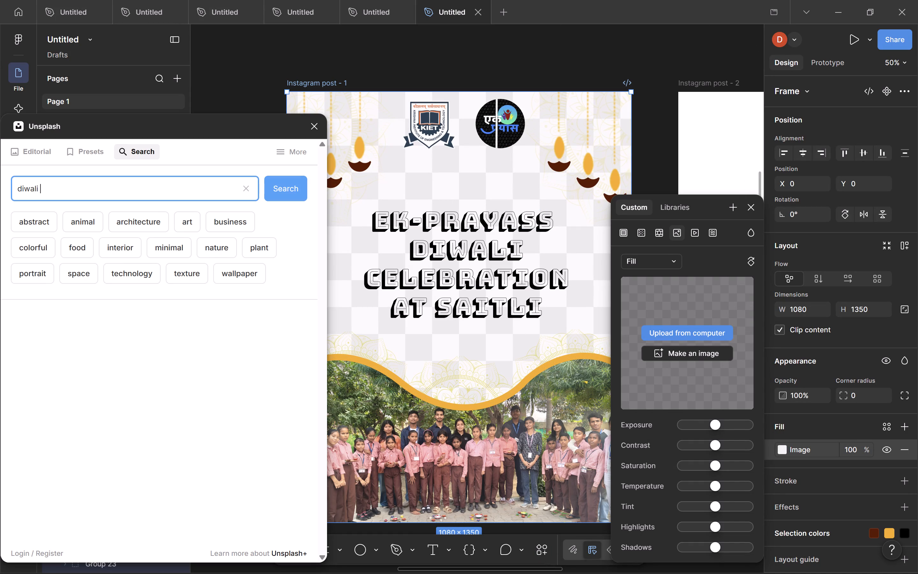
pyautogui.press('Return')
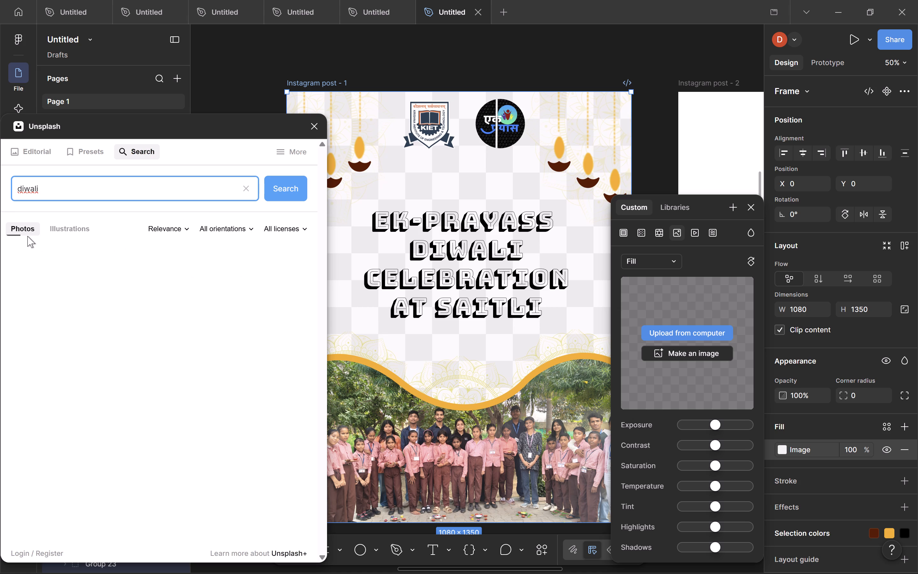
# Switch the diwali search to illustrations and mark the purple Happy Diwali mandala illustration for insertion.
pyautogui.click(55, 224)
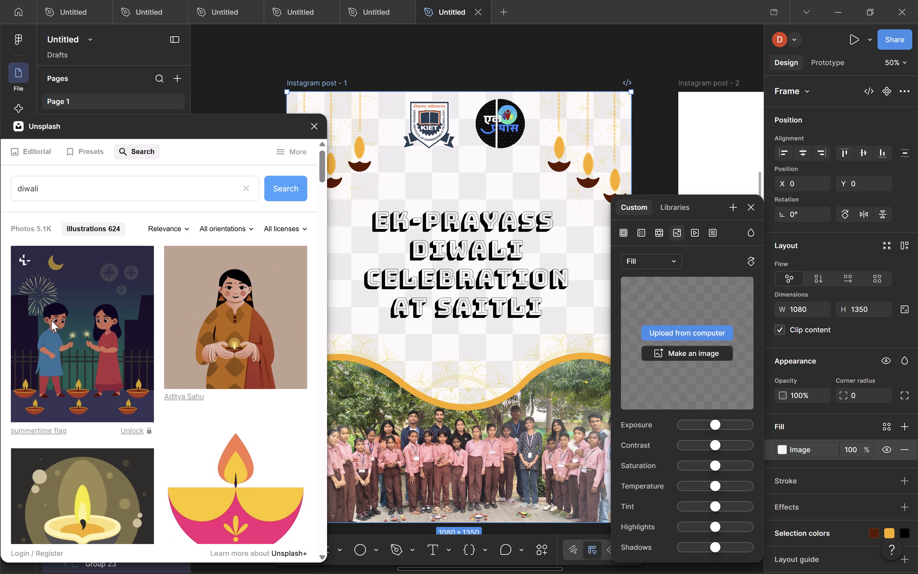
pyautogui.scroll(-1, 143, 405)
pyautogui.scroll(-2, 180, 396)
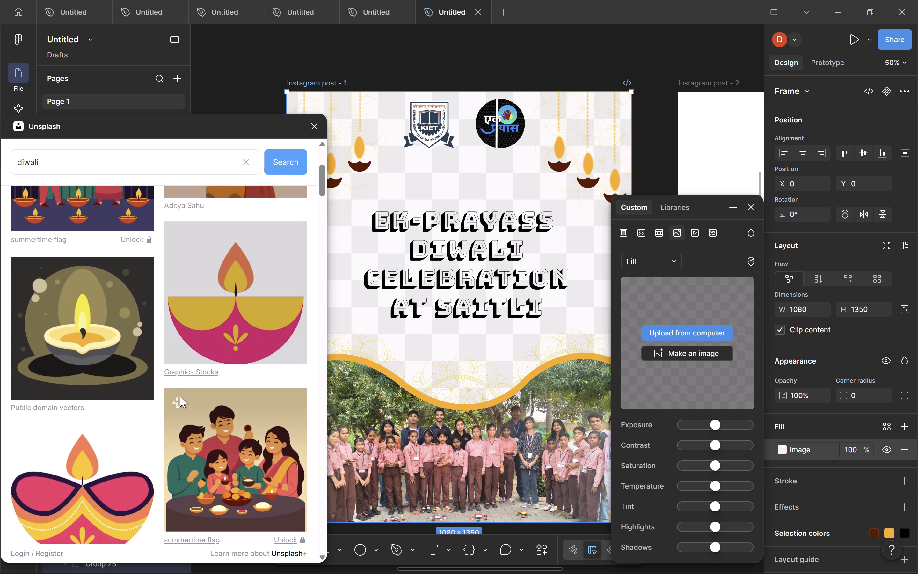
pyautogui.scroll(-4, 180, 396)
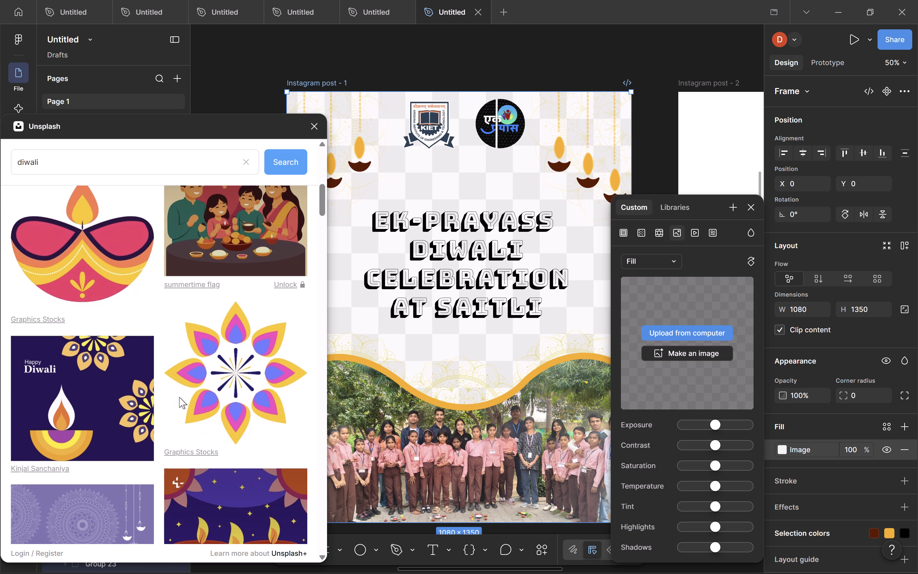
pyautogui.scroll(-4, 178, 397)
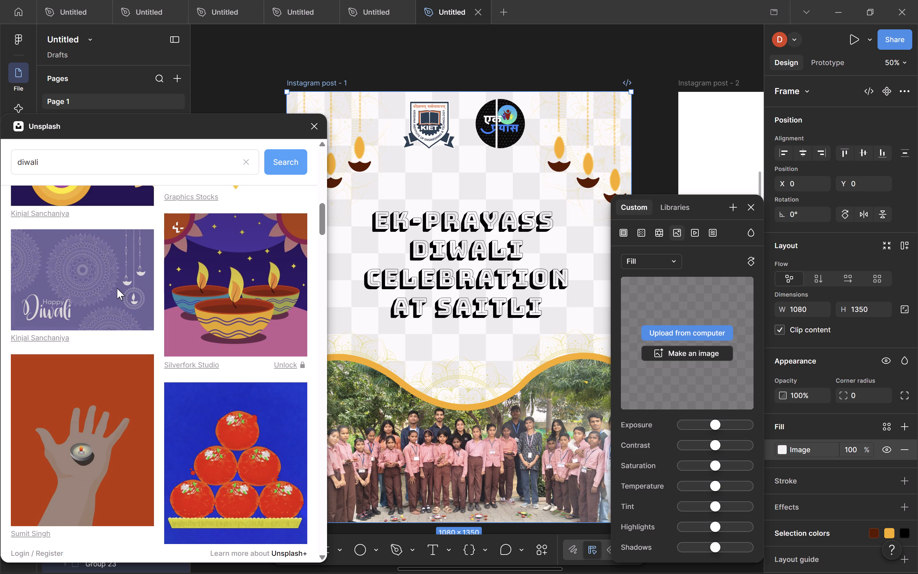
pyautogui.rightClick(101, 296)
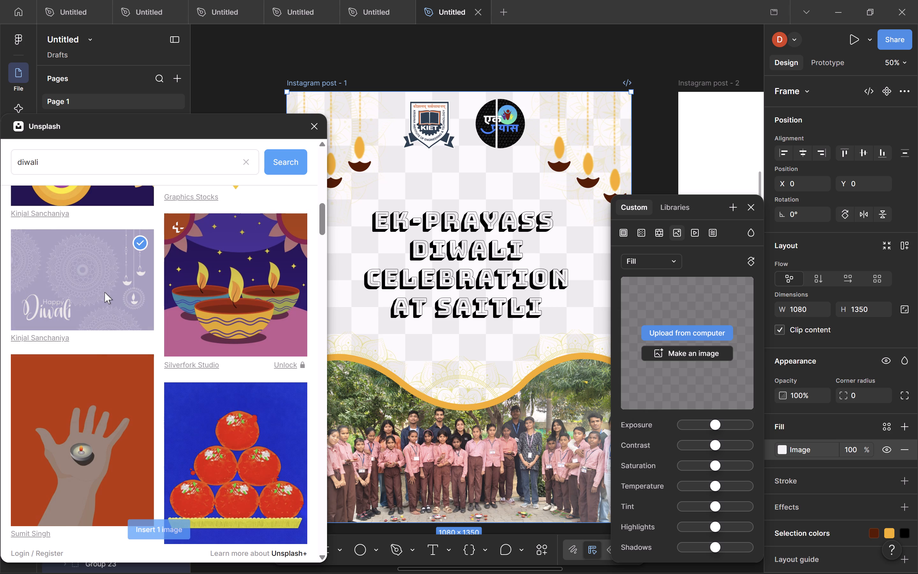
pyautogui.click(245, 65)
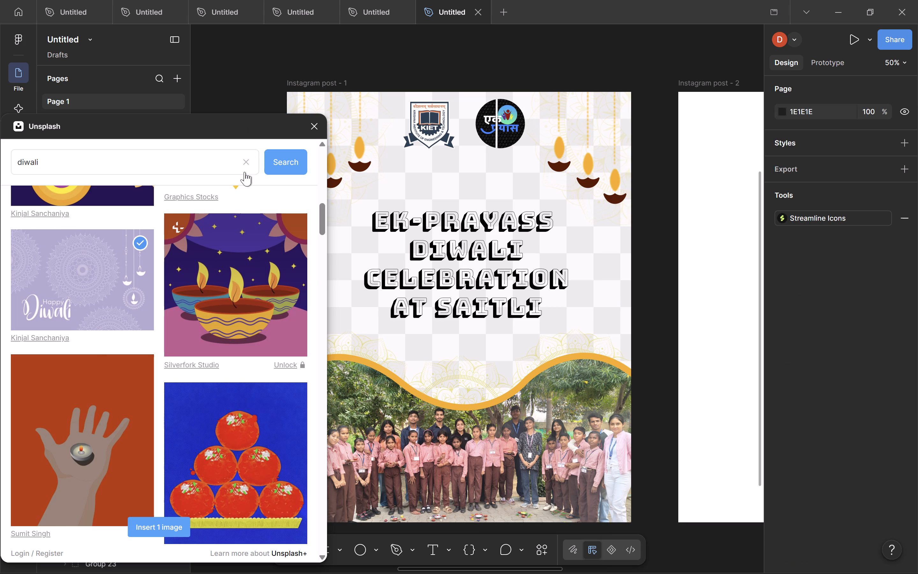
# Add the orange-and-yellow petal rangoli and the dark purple lantern-and-diya illustration to the selection for insertion.
pyautogui.scroll(-4, 180, 380)
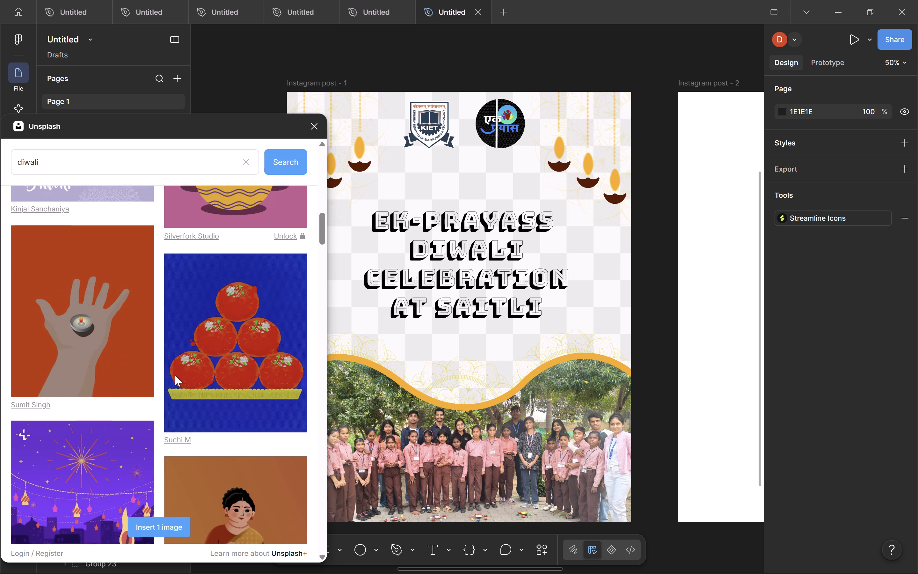
pyautogui.scroll(-1, 175, 375)
pyautogui.scroll(-4, 147, 351)
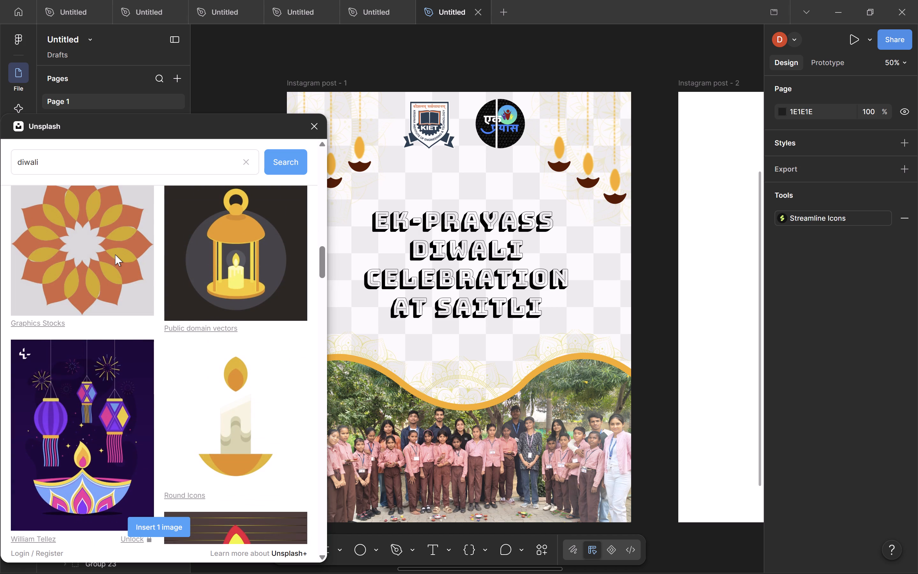
pyautogui.rightClick(115, 254)
pyautogui.rightClick(77, 260)
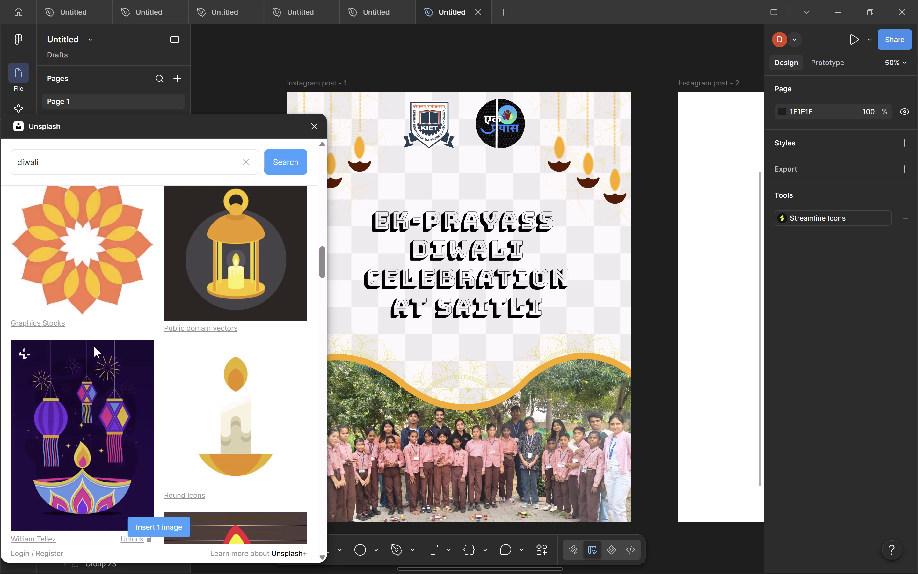
pyautogui.click(85, 267)
pyautogui.click(106, 410)
# Insert the three chosen illustrations into the design and close the Unsplash plugin.
pyautogui.scroll(-4, 168, 276)
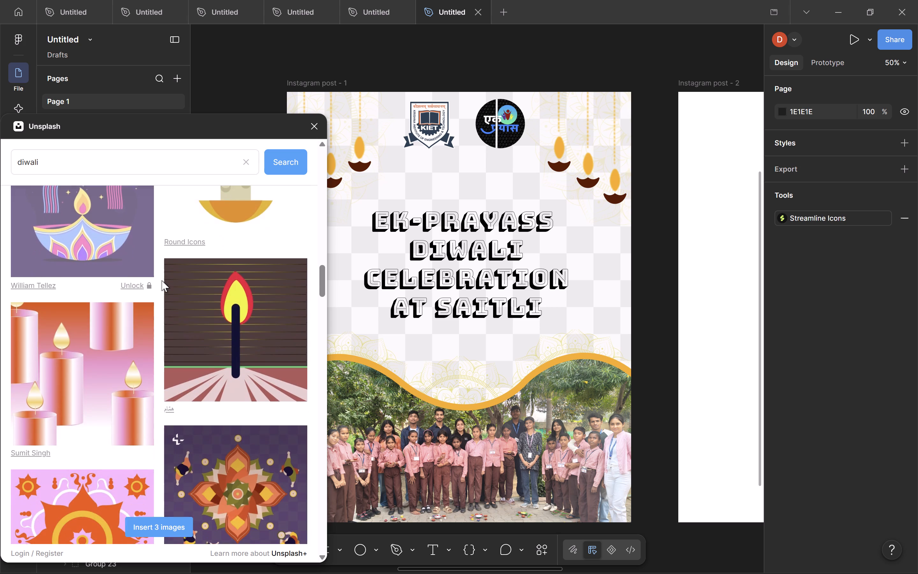
pyautogui.scroll(-3, 161, 281)
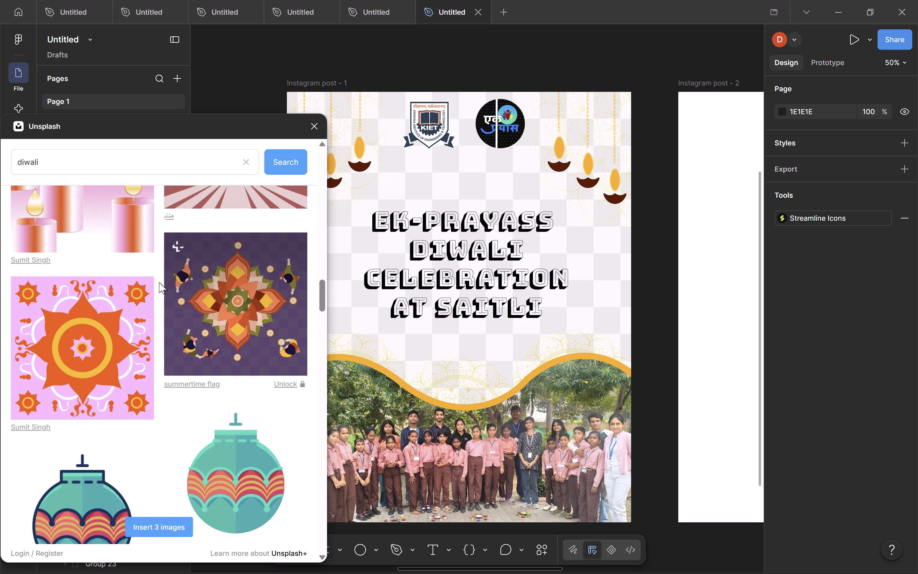
pyautogui.press('Return')
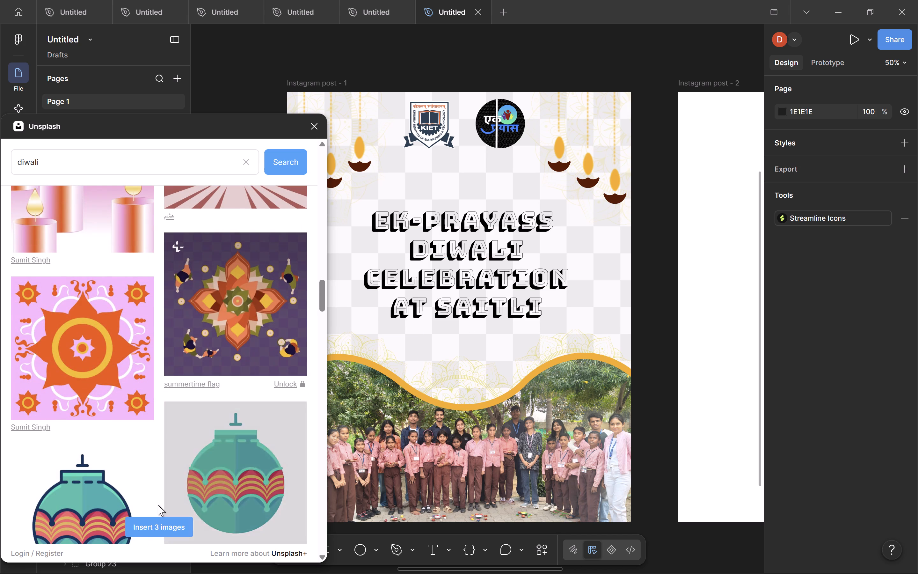
pyautogui.click(148, 527)
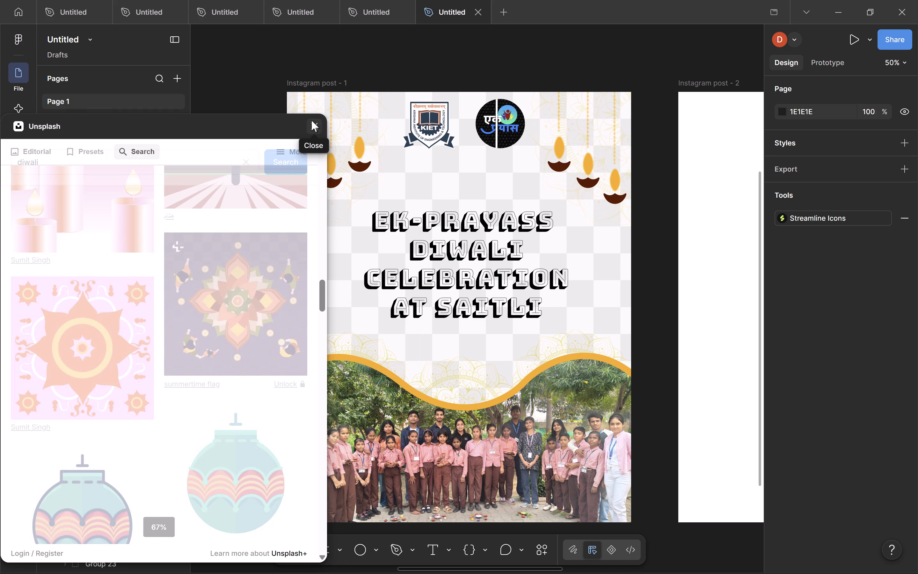
pyautogui.click(316, 130)
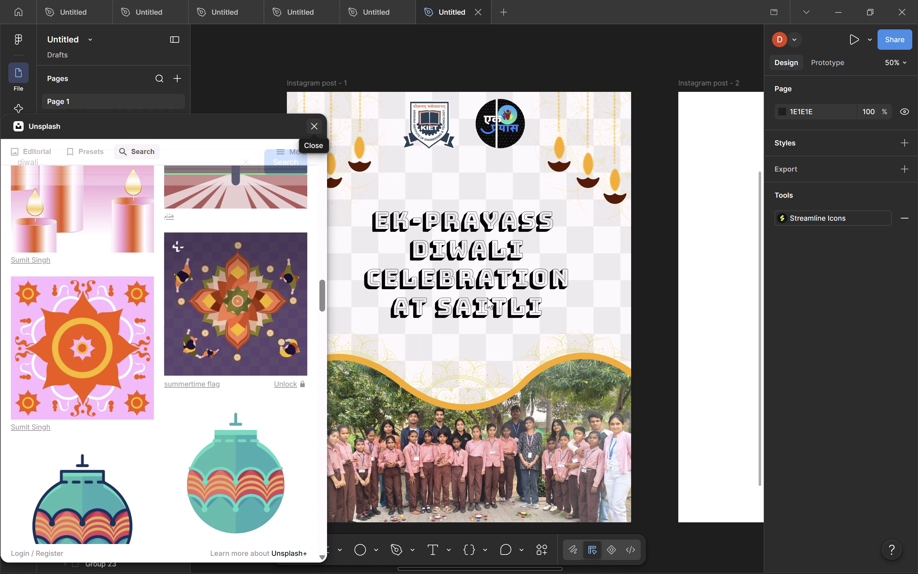
# Move the lantern-and-diya image and the purple Happy Diwali frame off Instagram post - 1 onto the empty canvas to its left.
pyautogui.moveTo(451, 296); pyautogui.dragTo(431, 288)
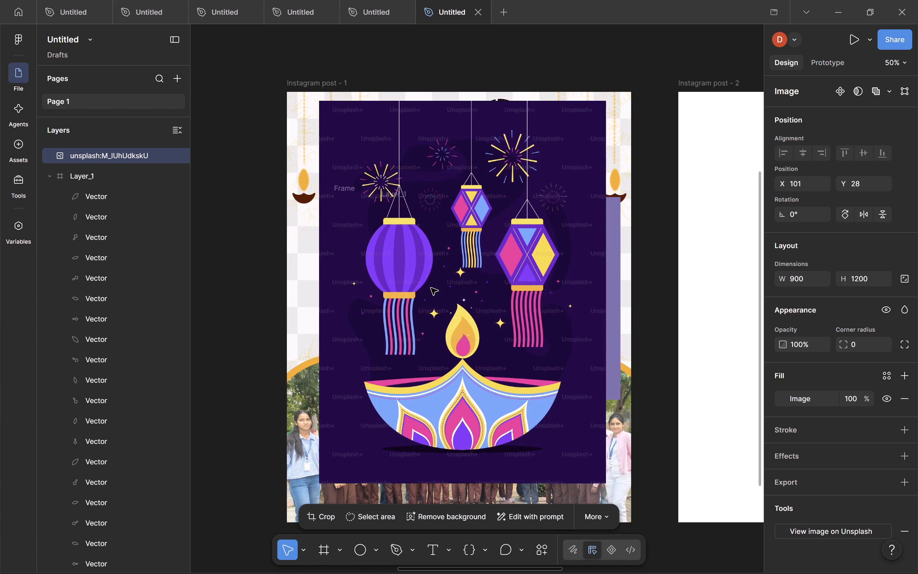
pyautogui.moveTo(431, 288); pyautogui.dragTo(0, 276)
pyautogui.moveTo(747, 327); pyautogui.dragTo(336, 315)
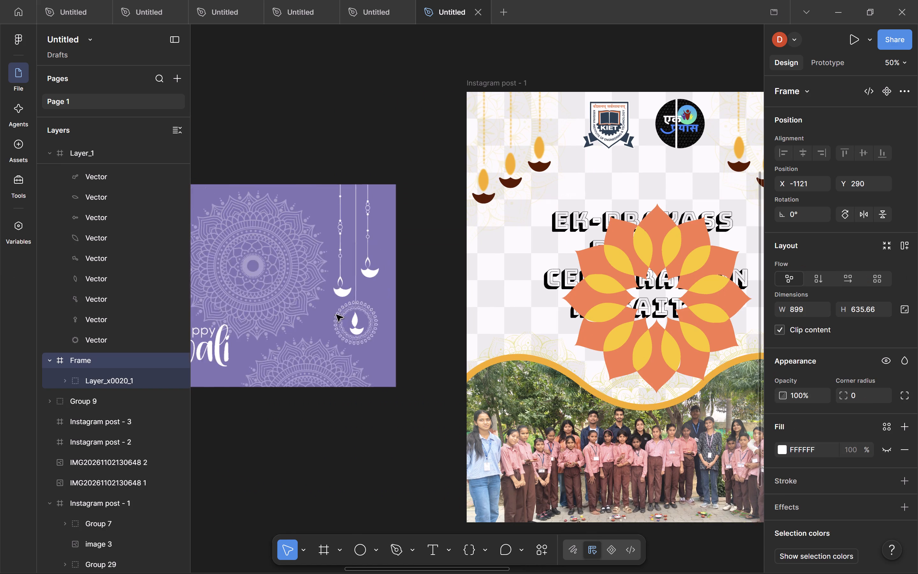
pyautogui.moveTo(336, 315); pyautogui.dragTo(409, 360)
# Pull the white hanging-diya group out of the purple Happy Diwali frame and place it on the empty canvas above it.
pyautogui.click(398, 316)
pyautogui.click(407, 320)
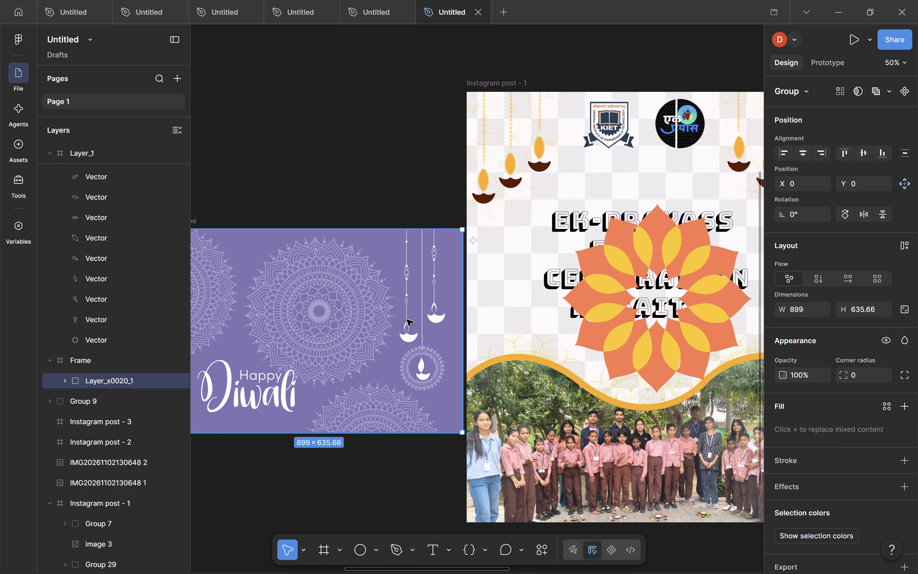
pyautogui.doubleClick(407, 320)
pyautogui.doubleClick(409, 342)
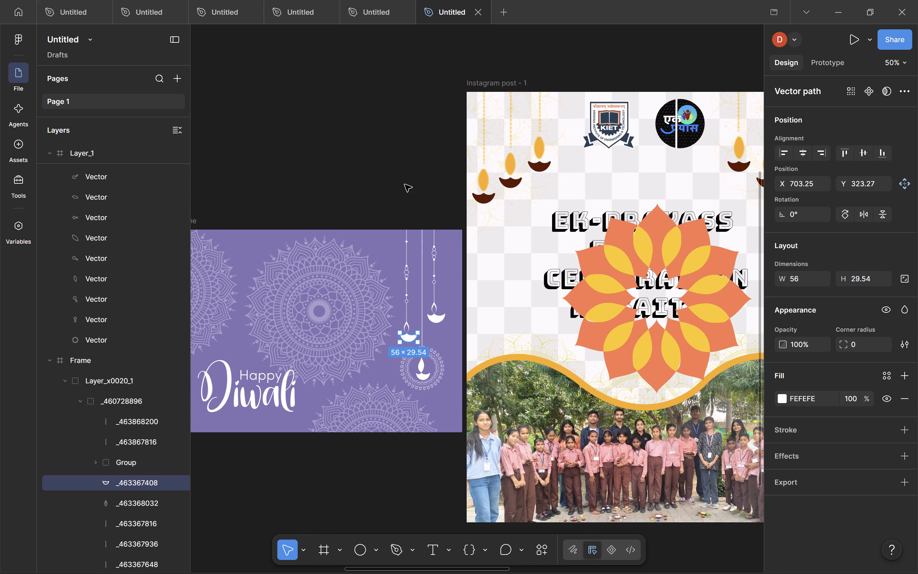
pyautogui.click(405, 166)
pyautogui.click(405, 164)
pyautogui.doubleClick(415, 282)
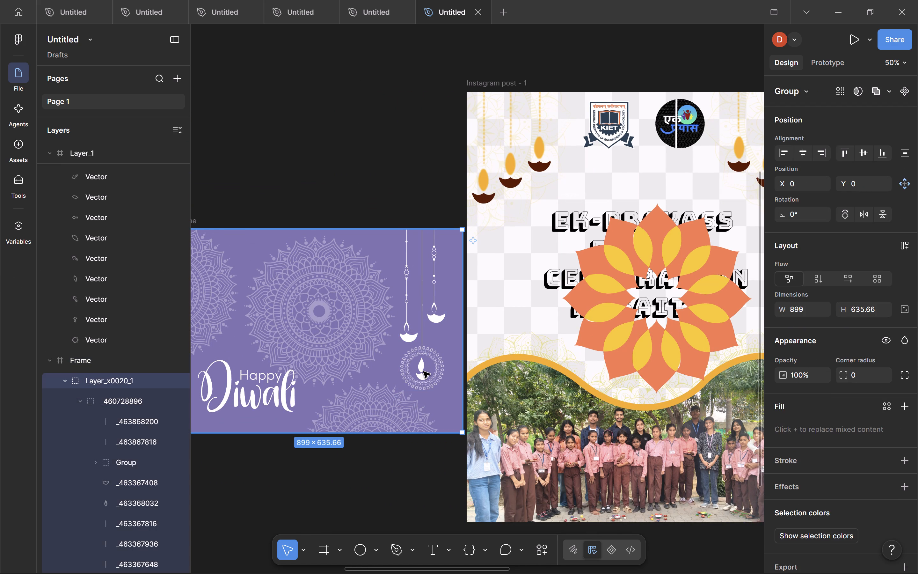
pyautogui.doubleClick(423, 371)
pyautogui.moveTo(422, 371); pyautogui.dragTo(496, 306)
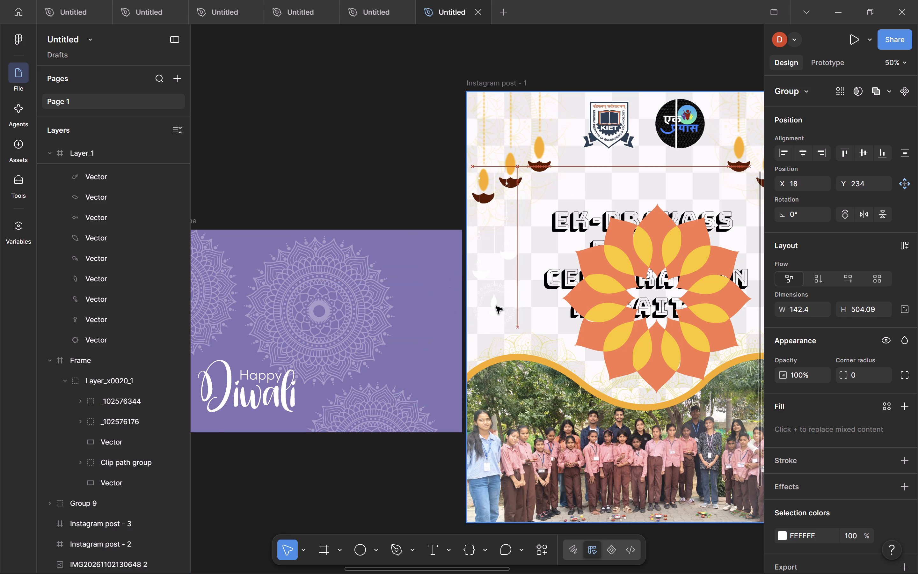
pyautogui.moveTo(496, 306); pyautogui.dragTo(370, 194)
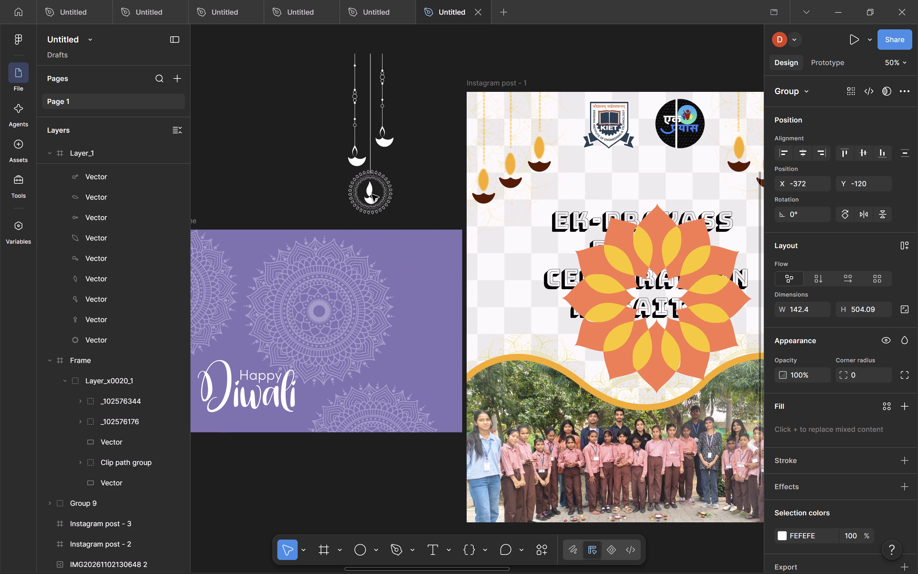
# Select both white bowls of the two hanging diyas within the extracted group.
pyautogui.click(409, 158)
pyautogui.doubleClick(386, 145)
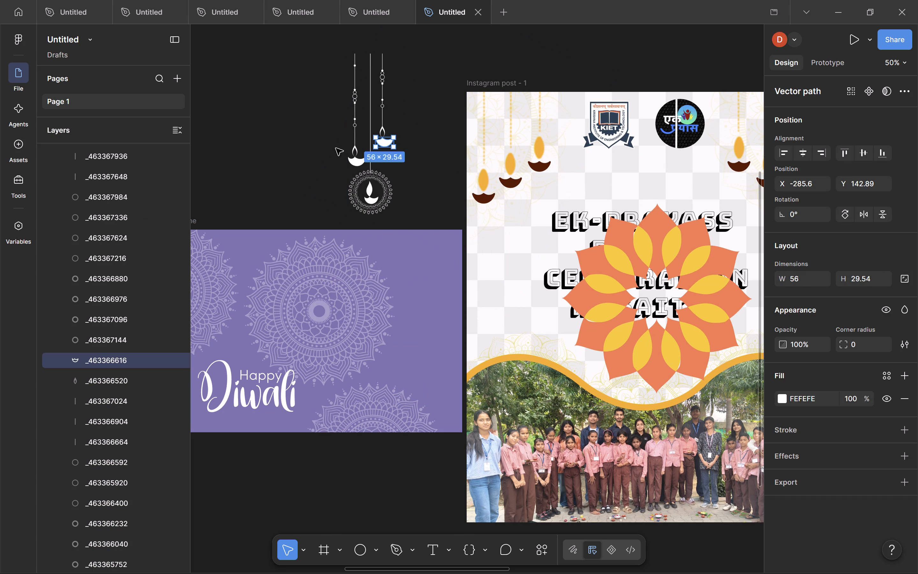
pyautogui.keyDown('shift'); pyautogui.click(360, 166); pyautogui.keyUp('shift')
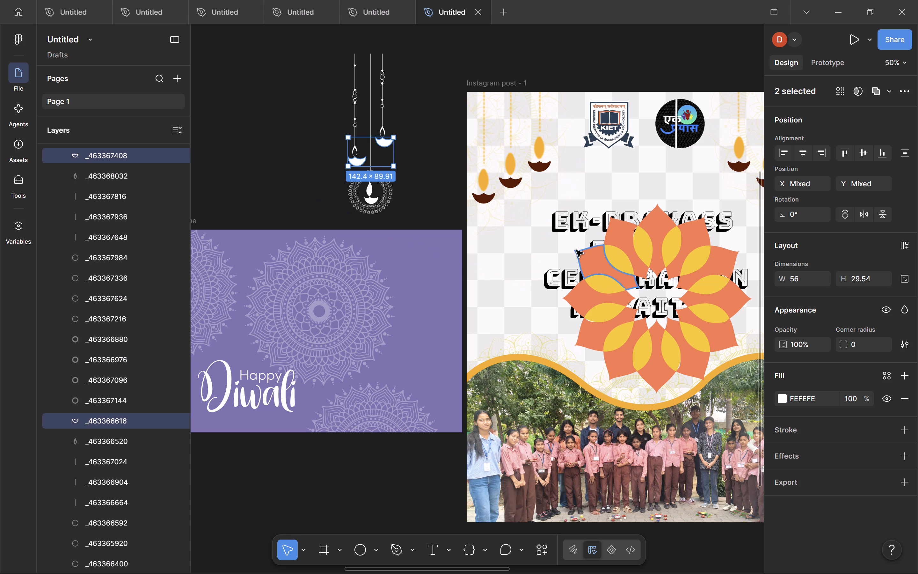
# Fill the three diya bowls of the hanging ornament with reddish brown A12C06.
pyautogui.keyDown('shift'); pyautogui.doubleClick(372, 200); pyautogui.keyUp('shift')
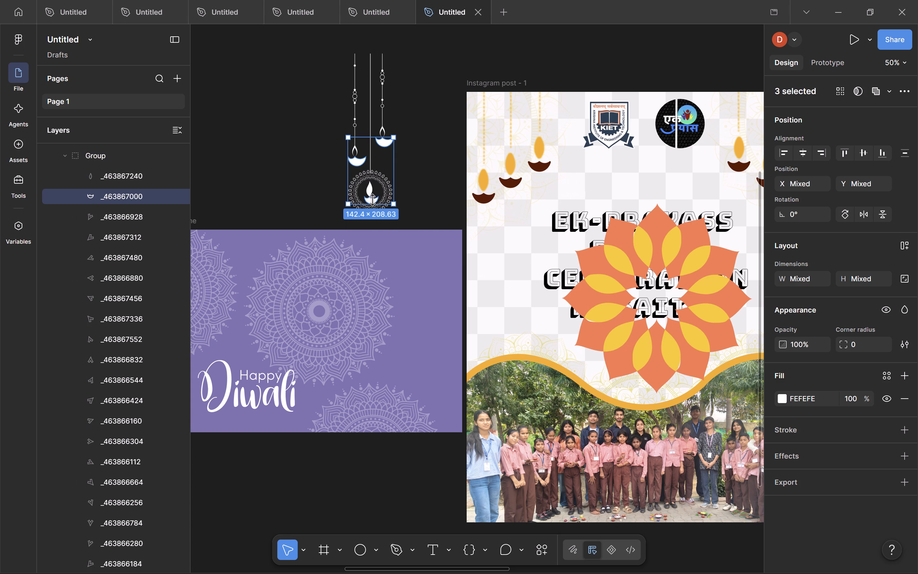
pyautogui.click(779, 401)
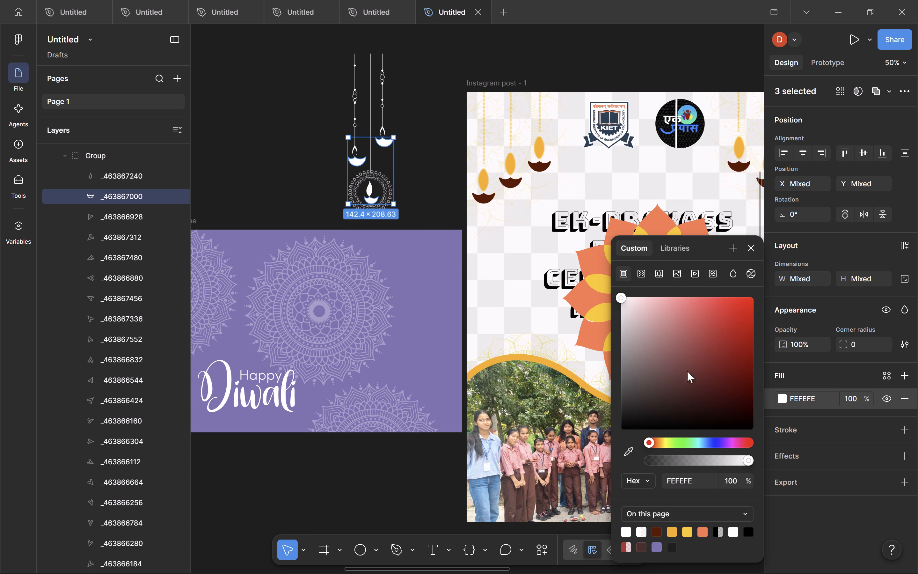
pyautogui.click(655, 534)
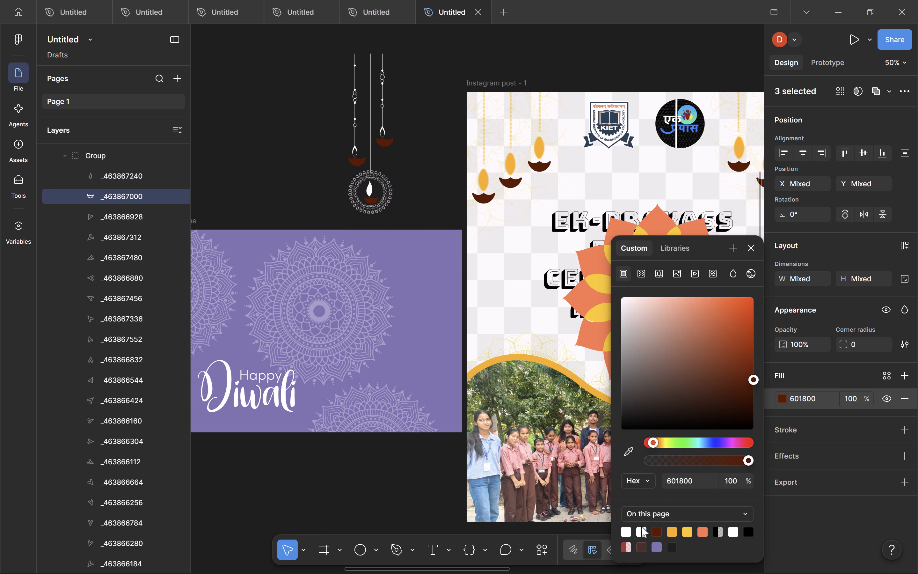
pyautogui.moveTo(752, 370); pyautogui.dragTo(740, 339)
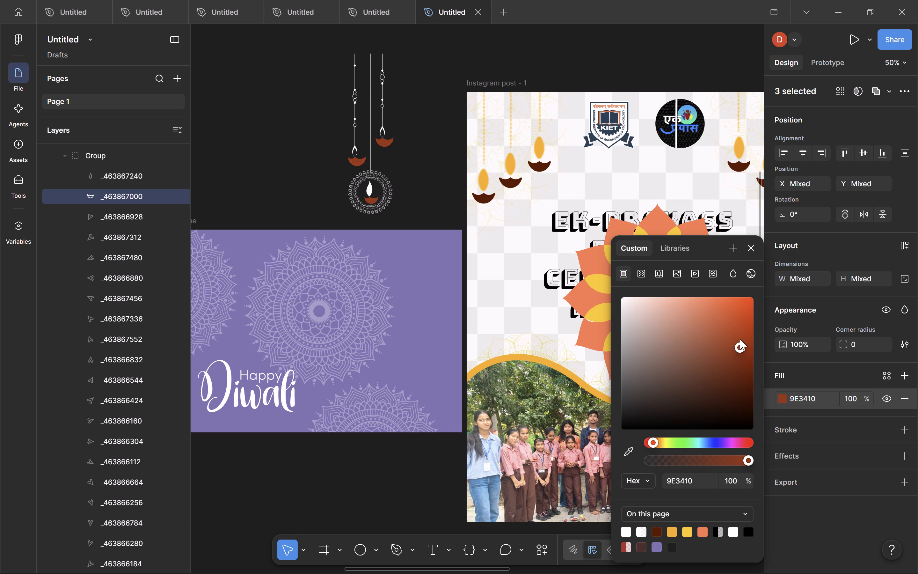
pyautogui.moveTo(740, 339); pyautogui.dragTo(749, 346)
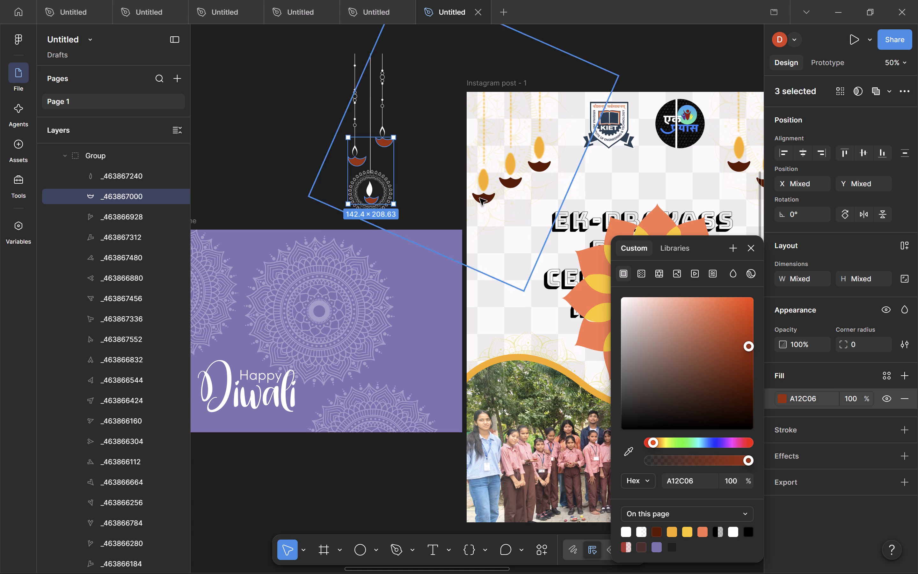
# Fill the three diya flames of the hanging ornament with the page's orange FFAE00.
pyautogui.doubleClick(370, 191)
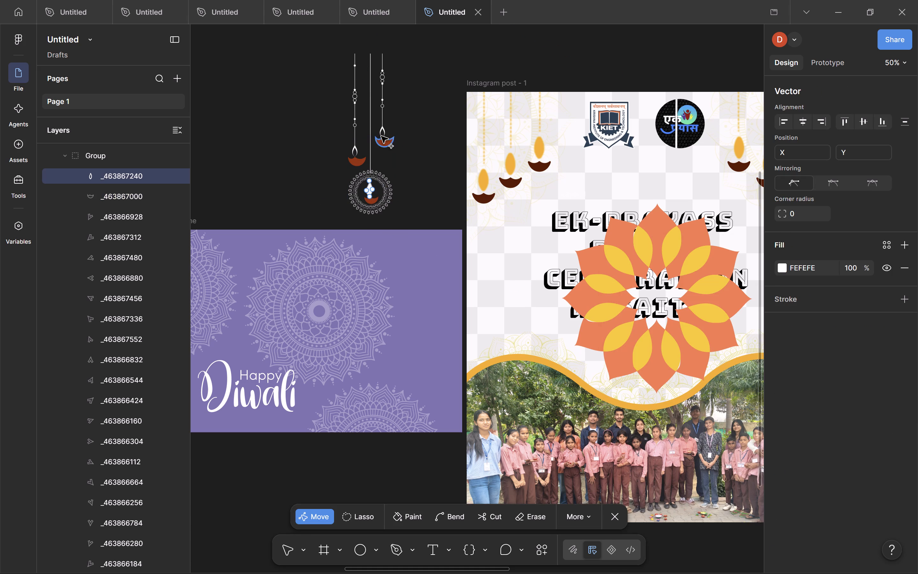
pyautogui.doubleClick(406, 154)
pyautogui.click(369, 192)
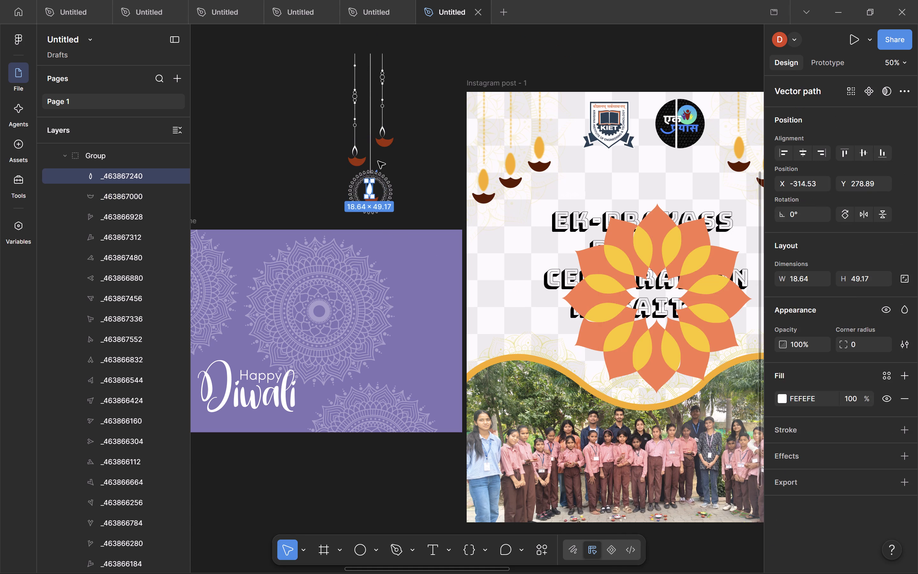
pyautogui.keyDown('shift'); pyautogui.click(385, 131); pyautogui.keyUp('shift')
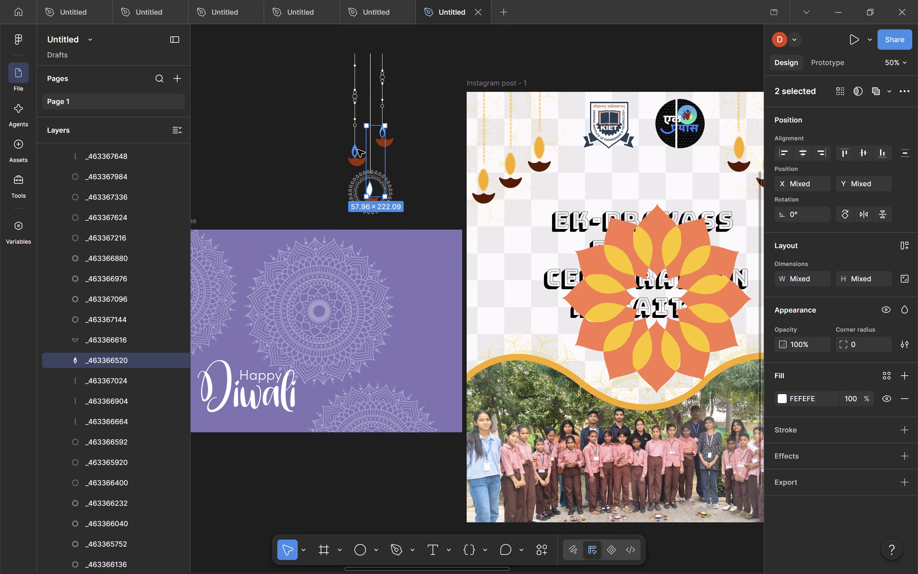
pyautogui.keyDown('shift'); pyautogui.click(355, 146); pyautogui.keyUp('shift')
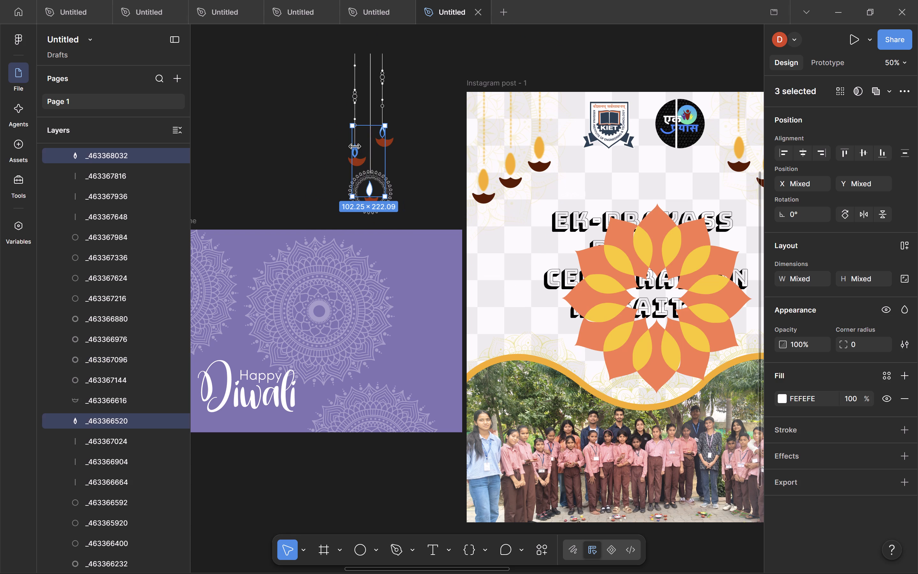
pyautogui.click(785, 397)
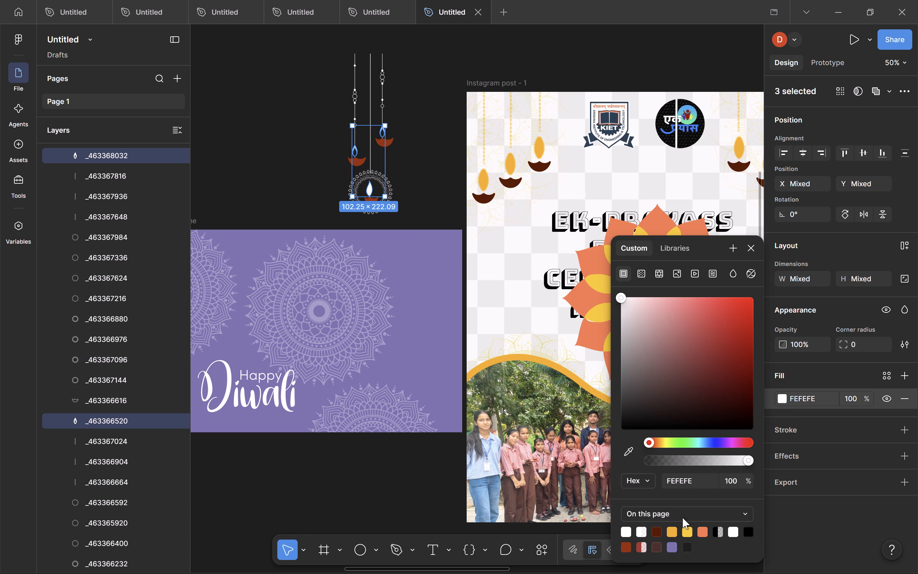
pyautogui.click(673, 531)
pyautogui.click(256, 95)
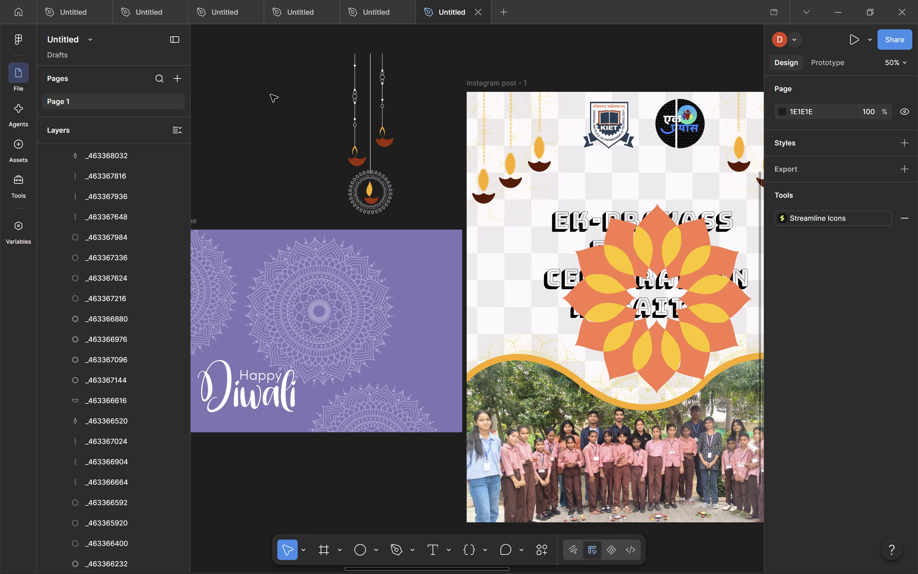
# Ungroup the hanging diya ornament so its cords can be selected separately.
pyautogui.moveTo(331, 53); pyautogui.dragTo(390, 84)
pyautogui.moveTo(390, 84); pyautogui.dragTo(395, 118)
pyautogui.click(410, 61)
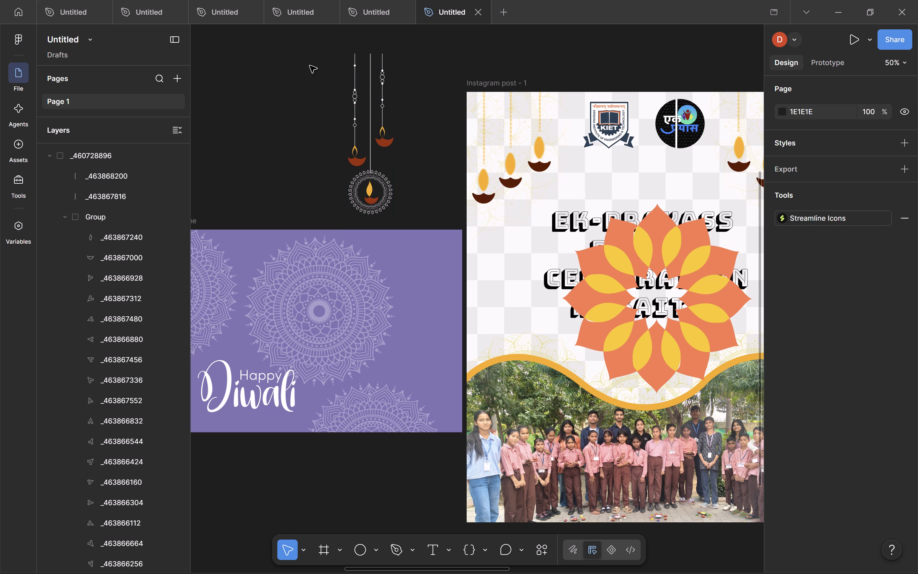
pyautogui.moveTo(311, 65); pyautogui.dragTo(413, 208)
pyautogui.hotkey('ctrl', 'BackSpace')
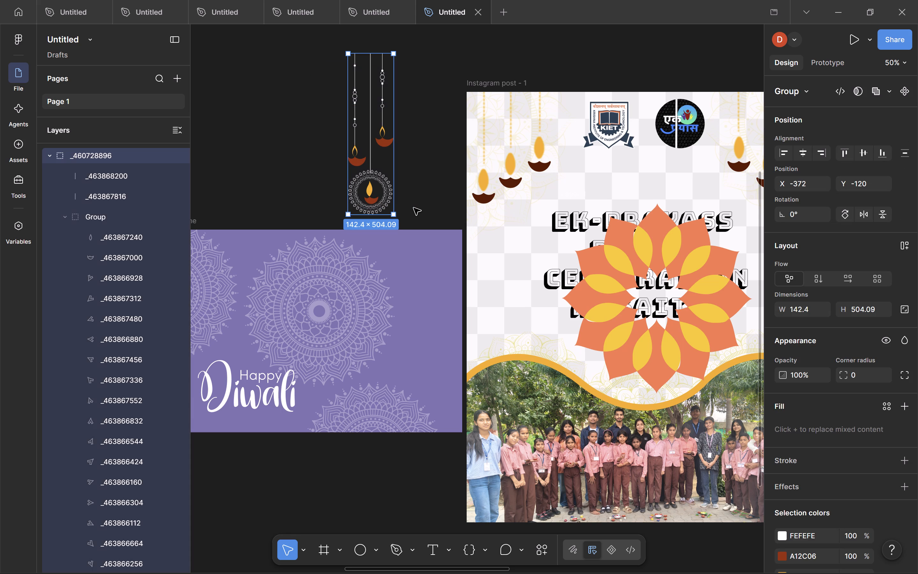
pyautogui.click(420, 87)
# Fill the beaded cord of the ornament's right, shortest diya with yellow FFC903.
pyautogui.moveTo(311, 46); pyautogui.dragTo(396, 94)
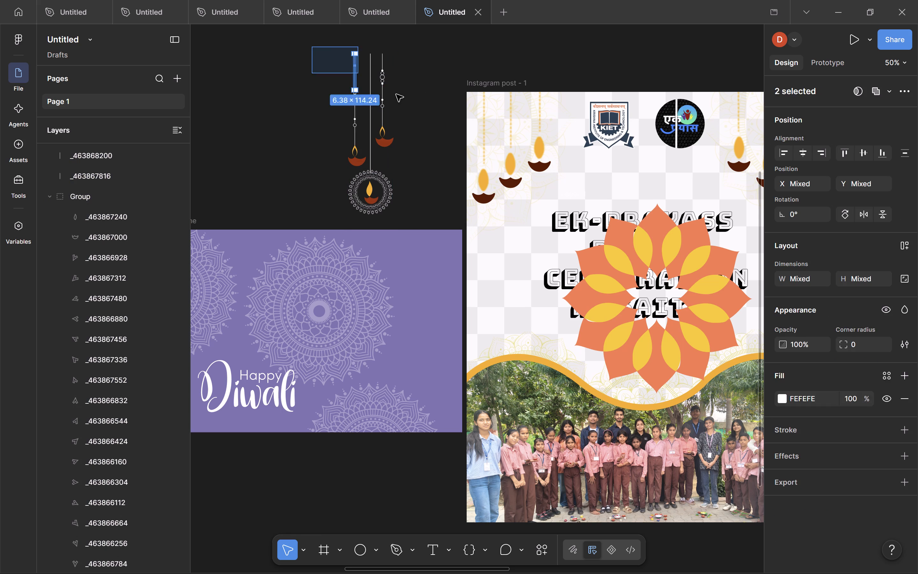
pyautogui.moveTo(396, 94); pyautogui.dragTo(387, 120)
pyautogui.click(399, 92)
pyautogui.moveTo(329, 55); pyautogui.dragTo(335, 59)
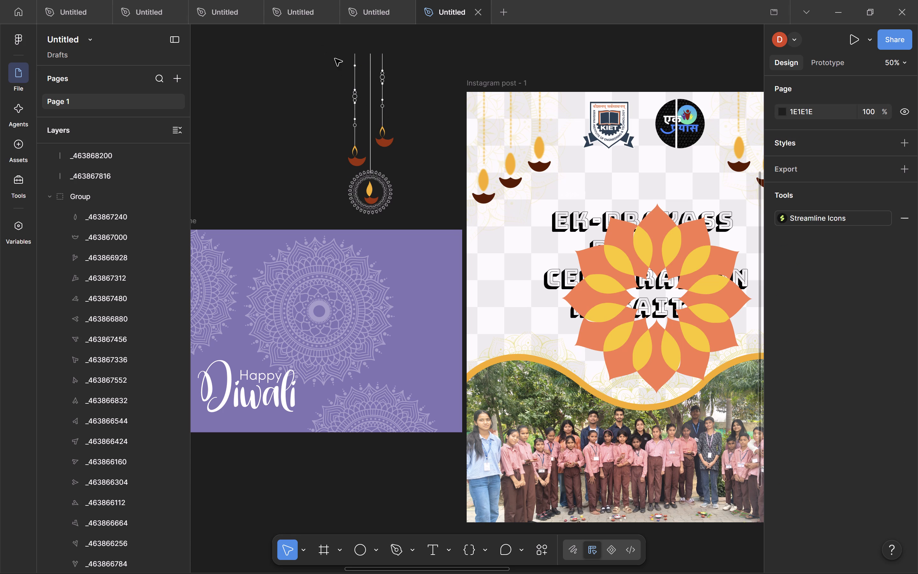
pyautogui.moveTo(335, 59); pyautogui.dragTo(381, 65)
pyautogui.click(383, 45)
pyautogui.moveTo(380, 51); pyautogui.dragTo(381, 63)
pyautogui.moveTo(381, 63); pyautogui.dragTo(386, 116)
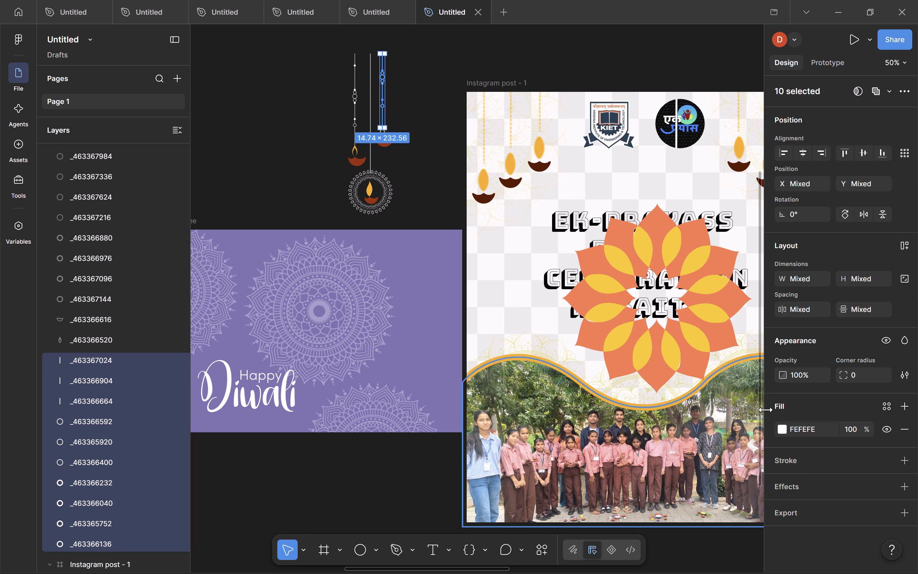
pyautogui.click(787, 432)
pyautogui.click(783, 427)
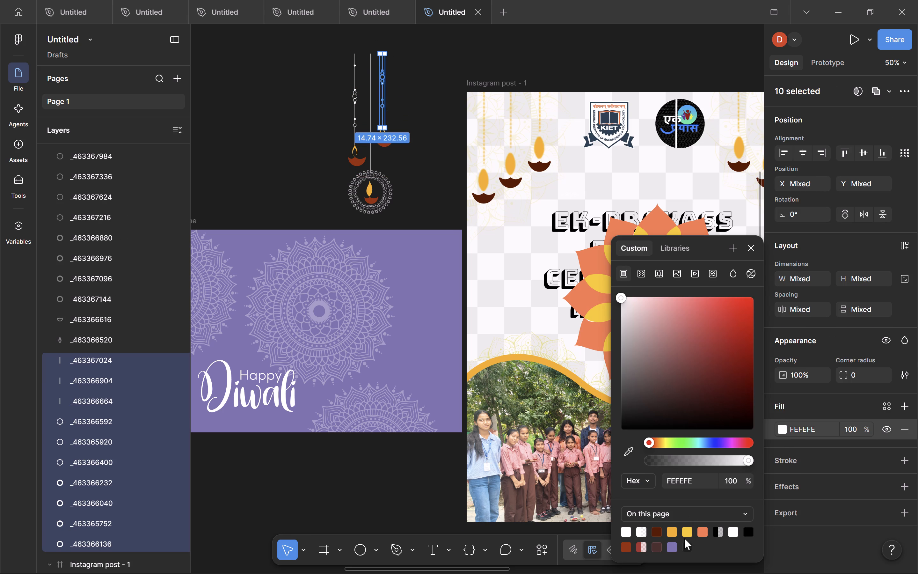
pyautogui.click(684, 534)
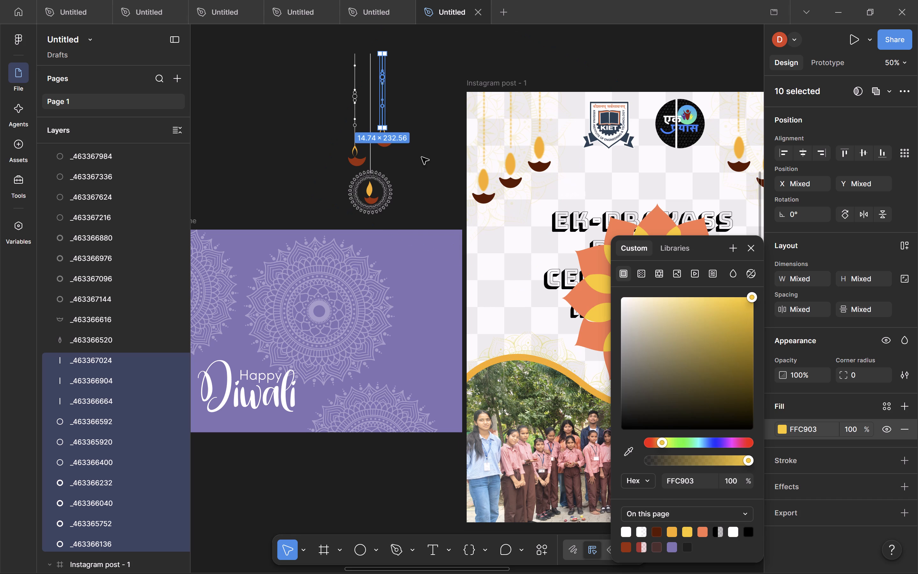
pyautogui.click(425, 105)
# Fill the beaded cord of the ornament's left diya with yellow FFC903.
pyautogui.moveTo(342, 51); pyautogui.dragTo(359, 94)
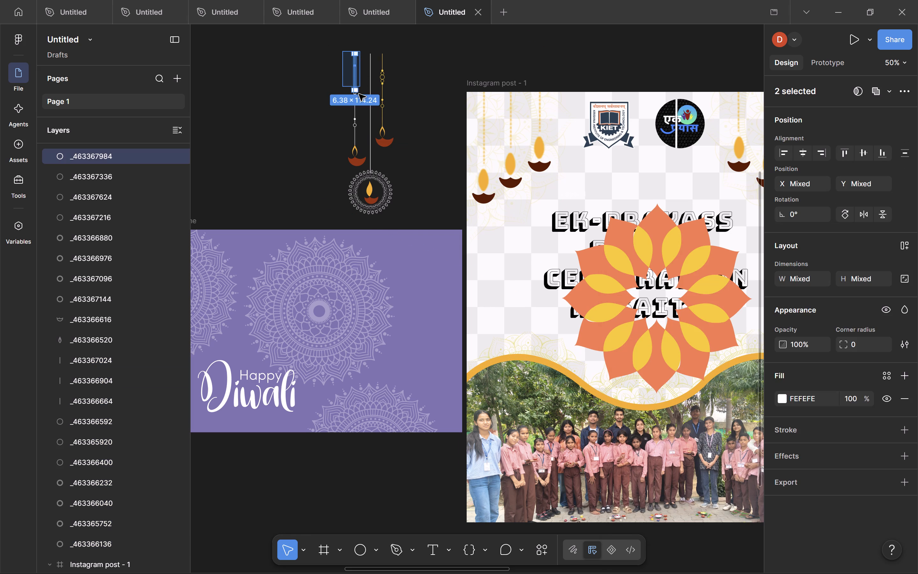
pyautogui.moveTo(359, 94); pyautogui.dragTo(359, 135)
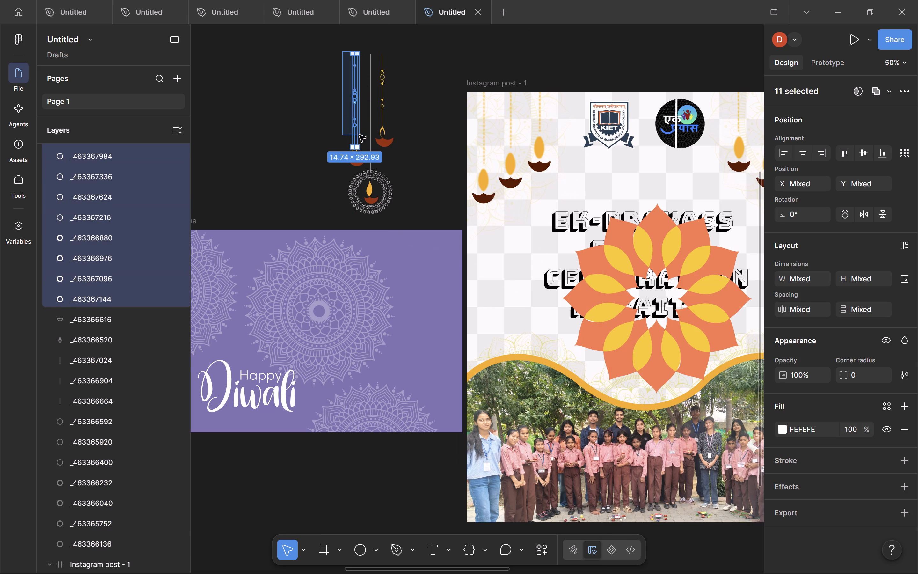
pyautogui.moveTo(359, 135); pyautogui.dragTo(360, 135)
pyautogui.click(777, 421)
pyautogui.click(781, 431)
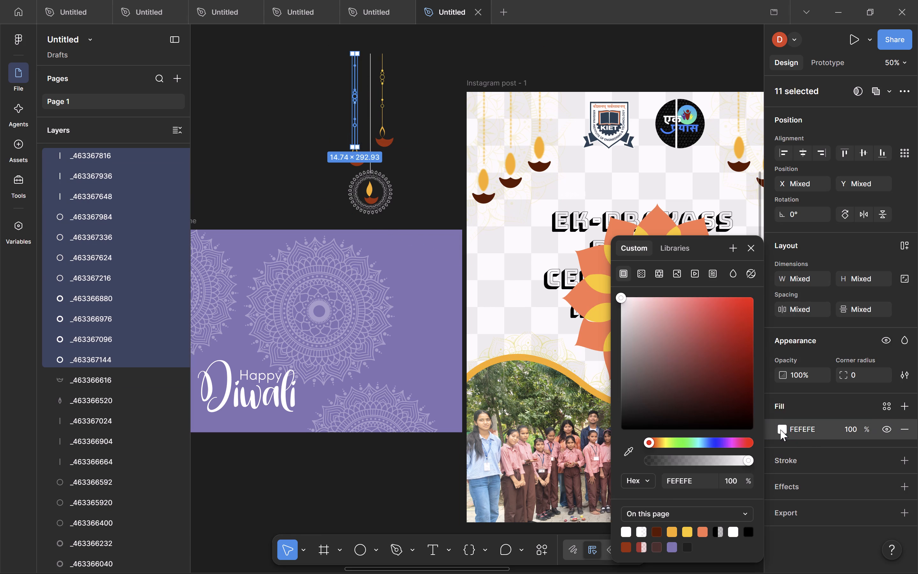
pyautogui.click(685, 532)
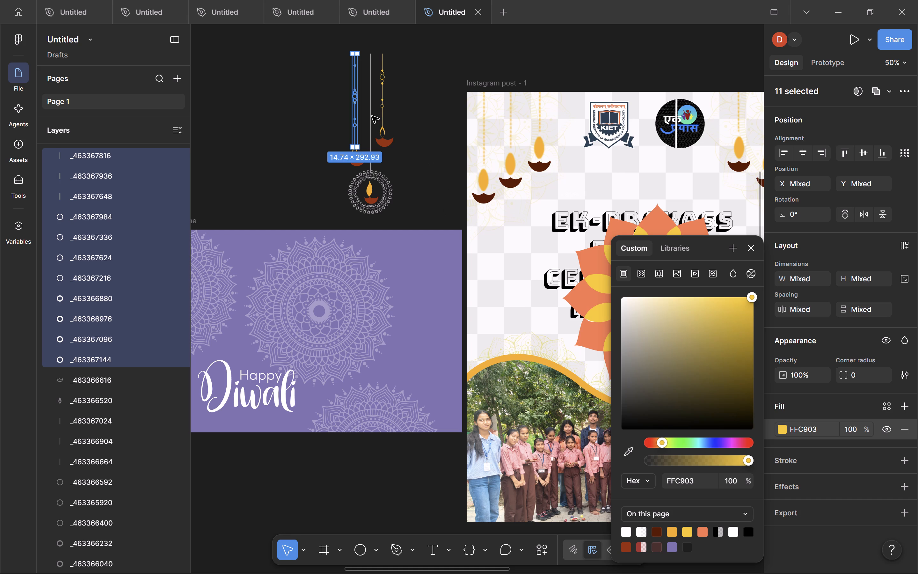
# Fill the plain central cord above the ornament's round mandala with yellow FFC903.
pyautogui.click(371, 116)
pyautogui.click(785, 399)
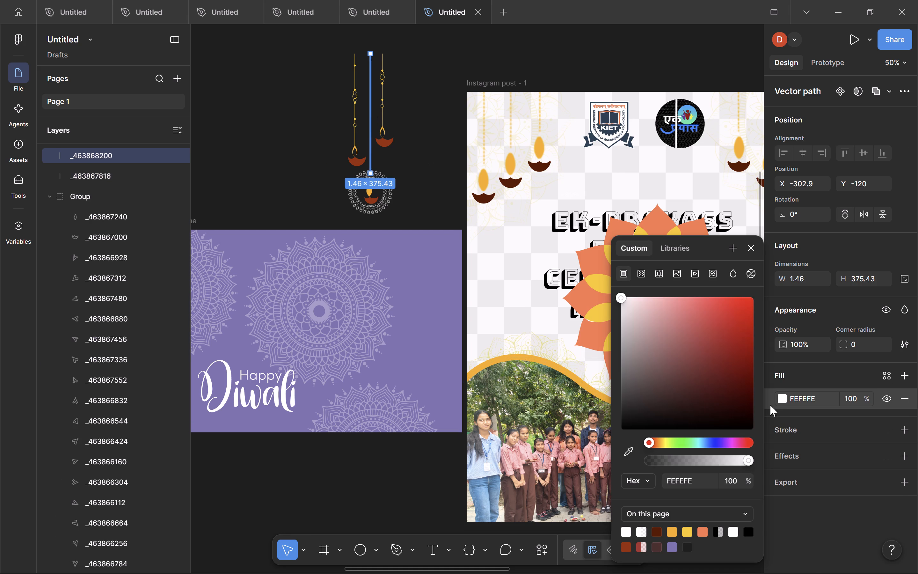
pyautogui.click(688, 526)
pyautogui.click(688, 530)
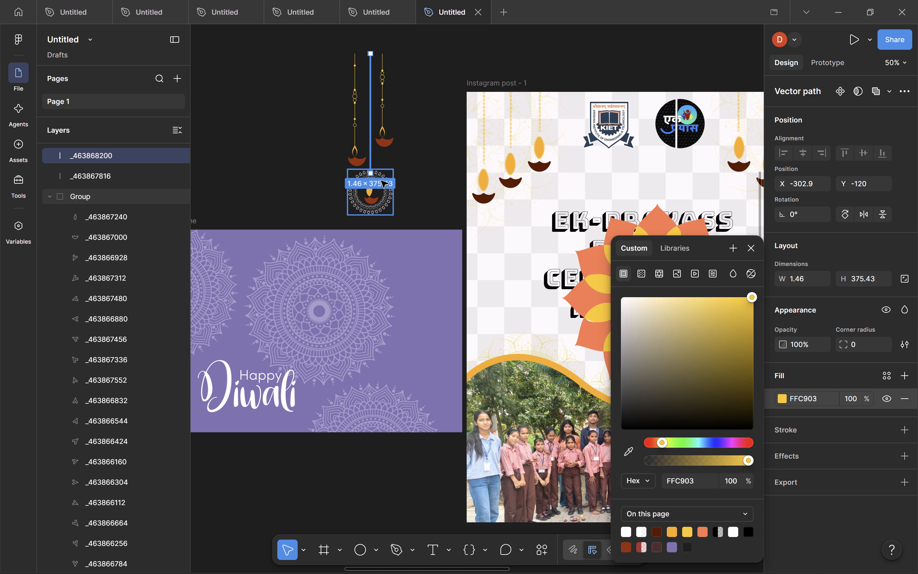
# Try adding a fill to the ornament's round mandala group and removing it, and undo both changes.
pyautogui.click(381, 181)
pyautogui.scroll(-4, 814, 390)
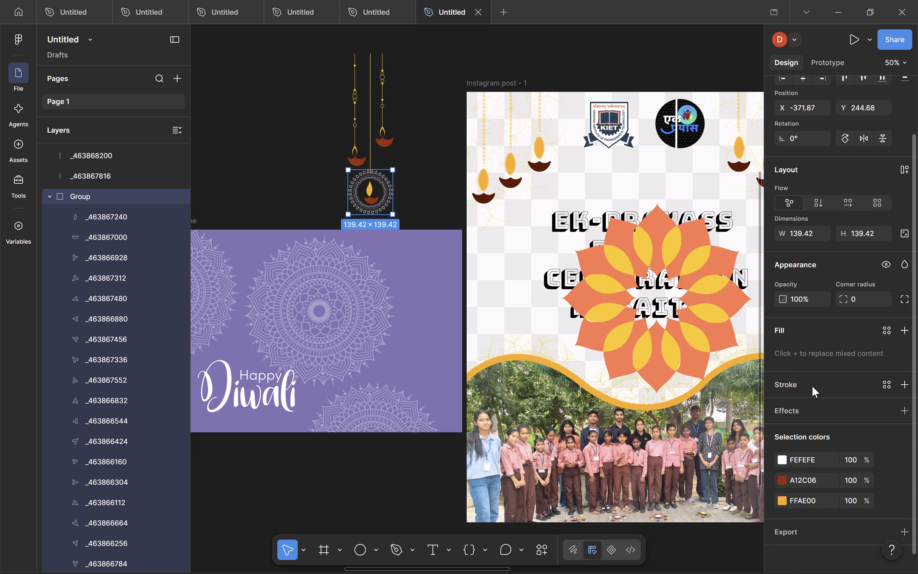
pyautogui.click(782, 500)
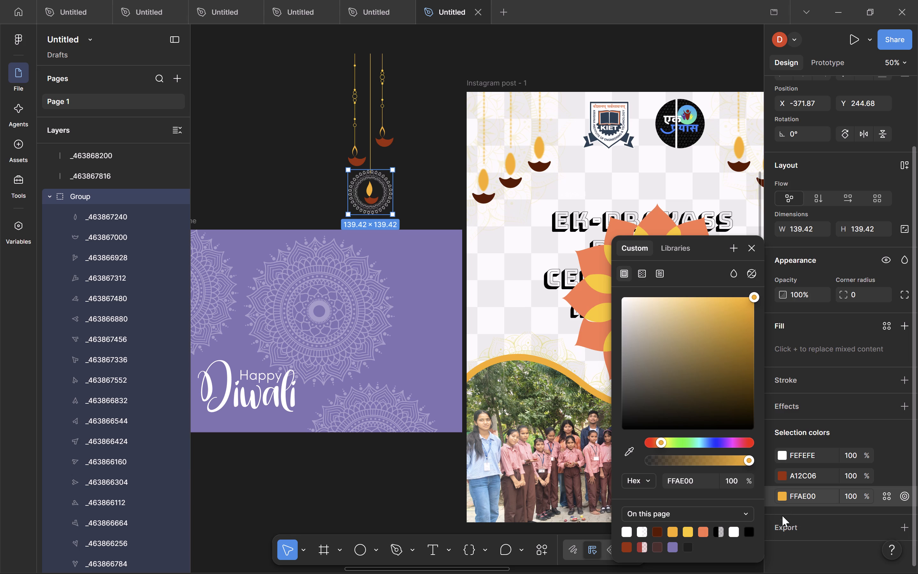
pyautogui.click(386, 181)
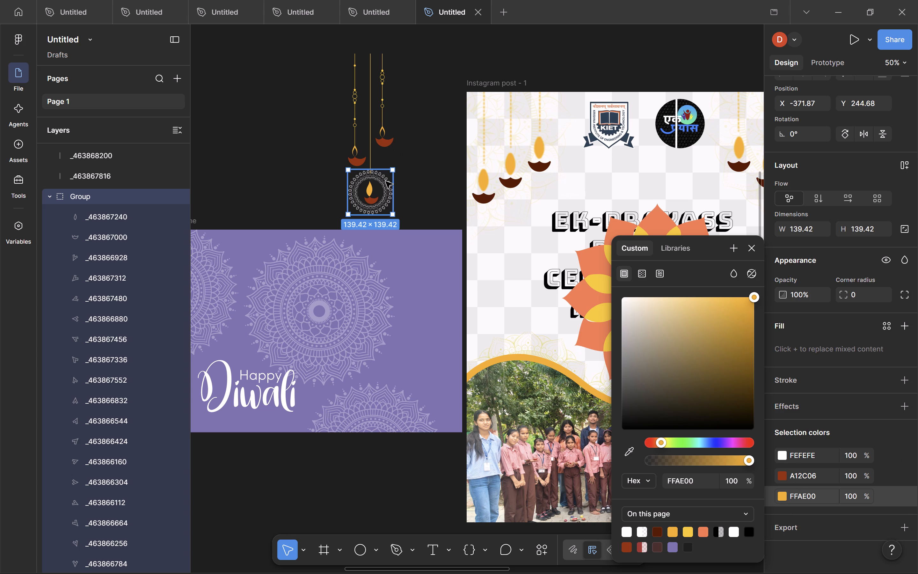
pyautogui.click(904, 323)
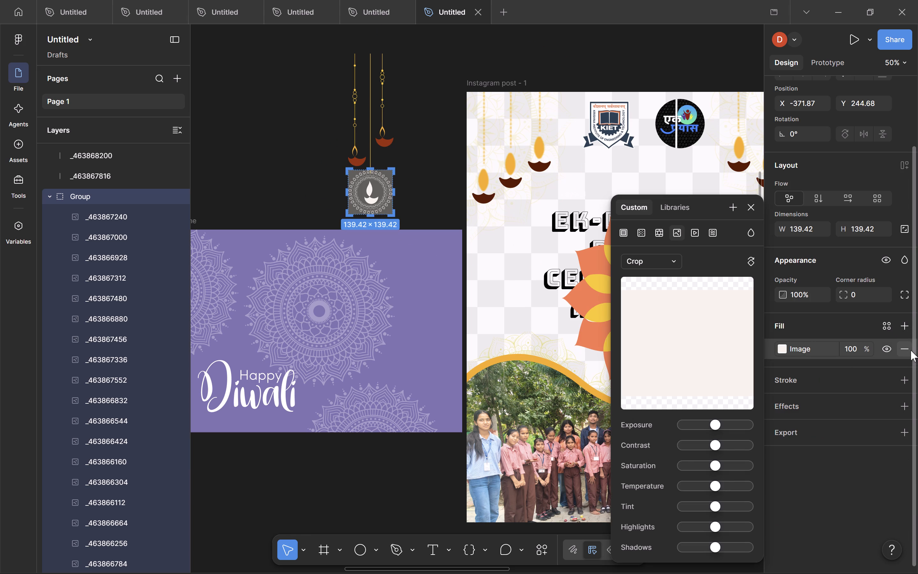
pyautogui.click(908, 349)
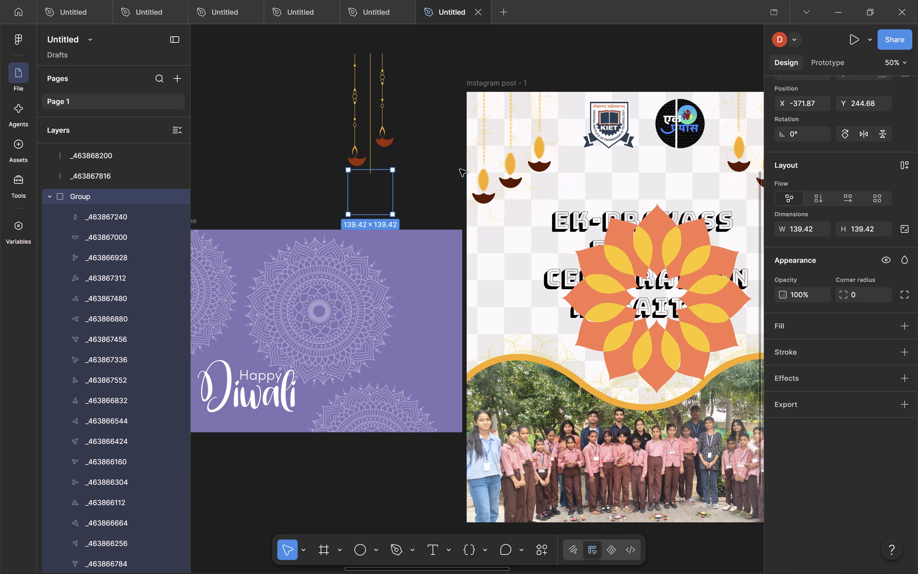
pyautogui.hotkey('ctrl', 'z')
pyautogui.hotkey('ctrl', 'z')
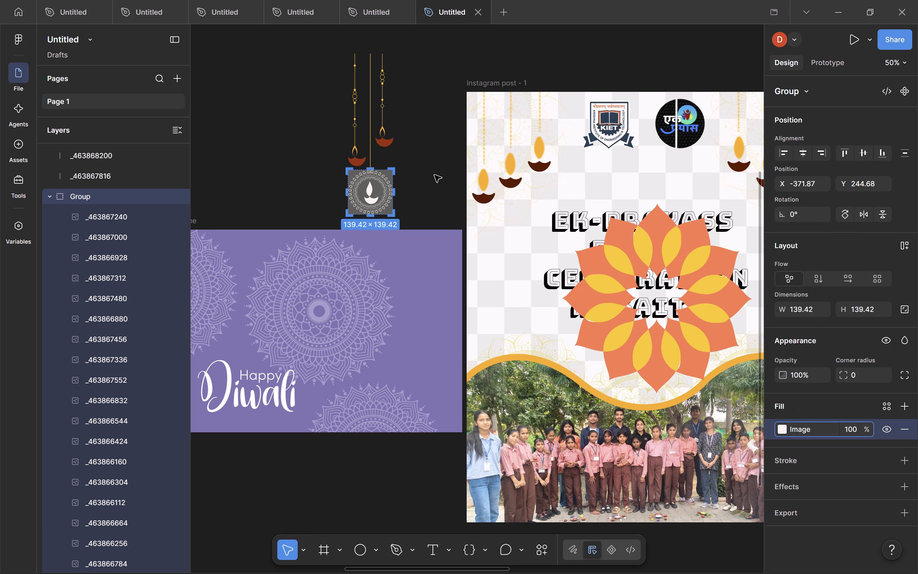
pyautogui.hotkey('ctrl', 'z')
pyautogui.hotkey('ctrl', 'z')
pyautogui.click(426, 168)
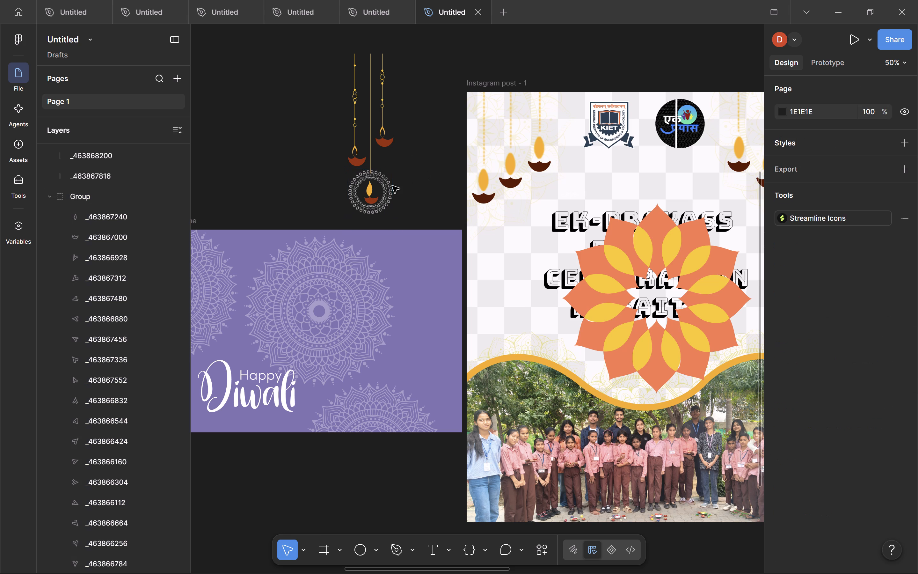
# Recolour the white parts of the ornament's round mandala to orange FF8215.
pyautogui.click(390, 185)
pyautogui.scroll(-3, 829, 488)
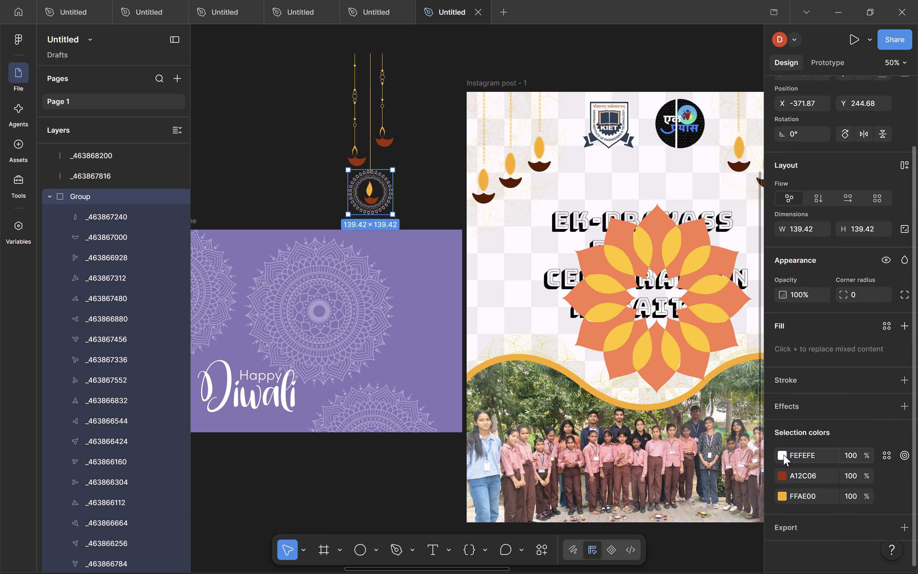
pyautogui.click(783, 455)
pyautogui.moveTo(669, 353); pyautogui.dragTo(771, 424)
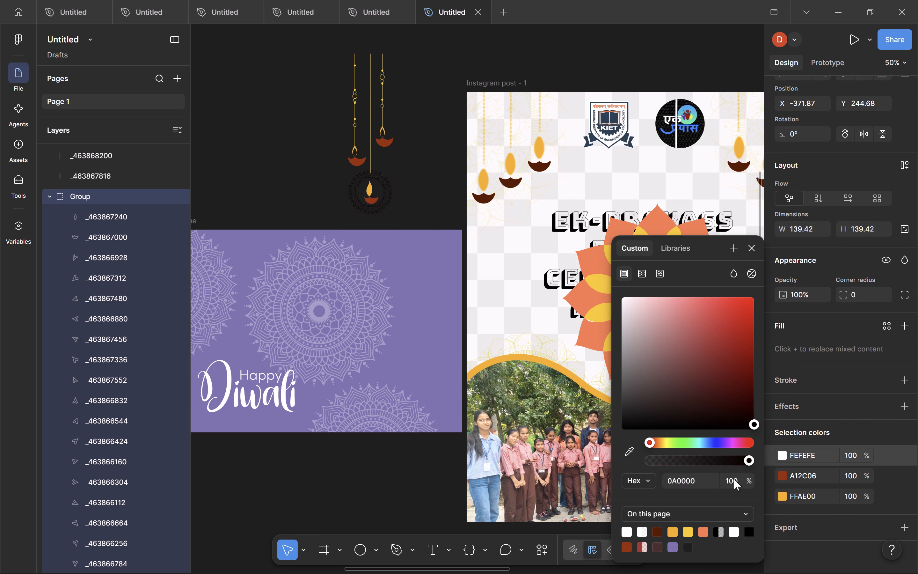
pyautogui.click(705, 531)
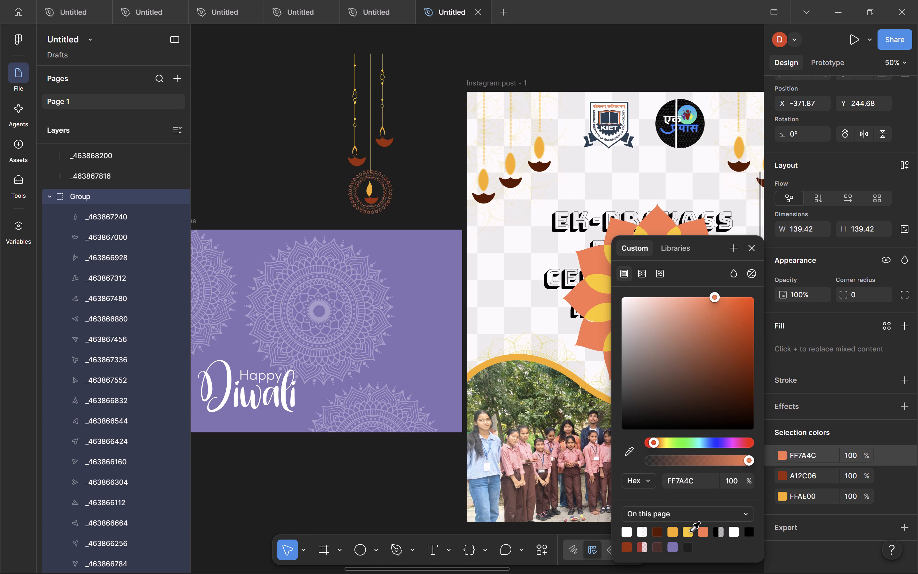
pyautogui.click(691, 532)
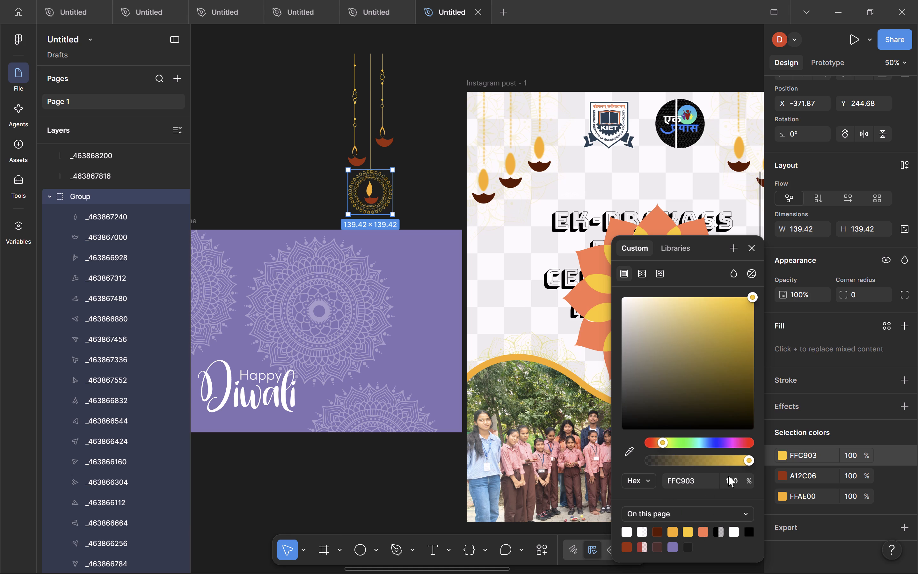
pyautogui.click(672, 531)
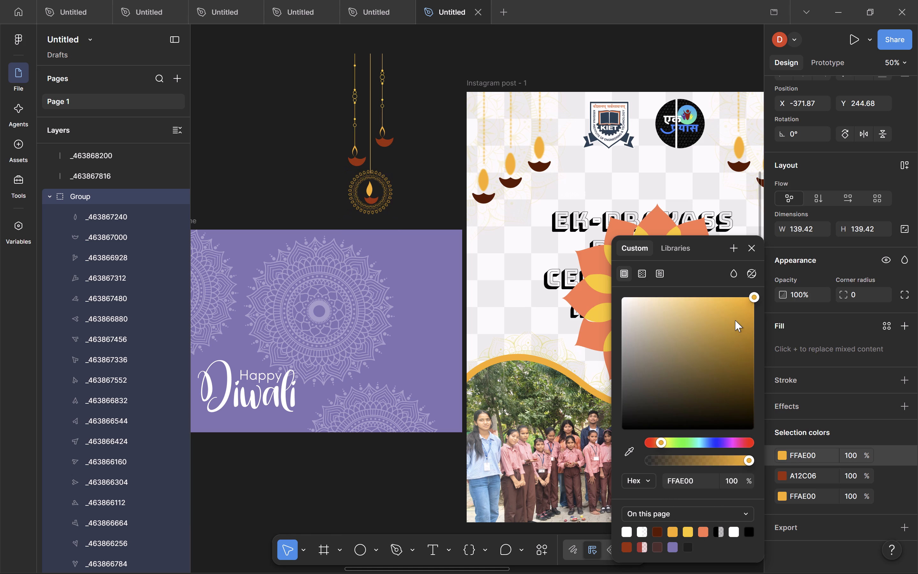
pyautogui.moveTo(735, 320); pyautogui.dragTo(724, 333)
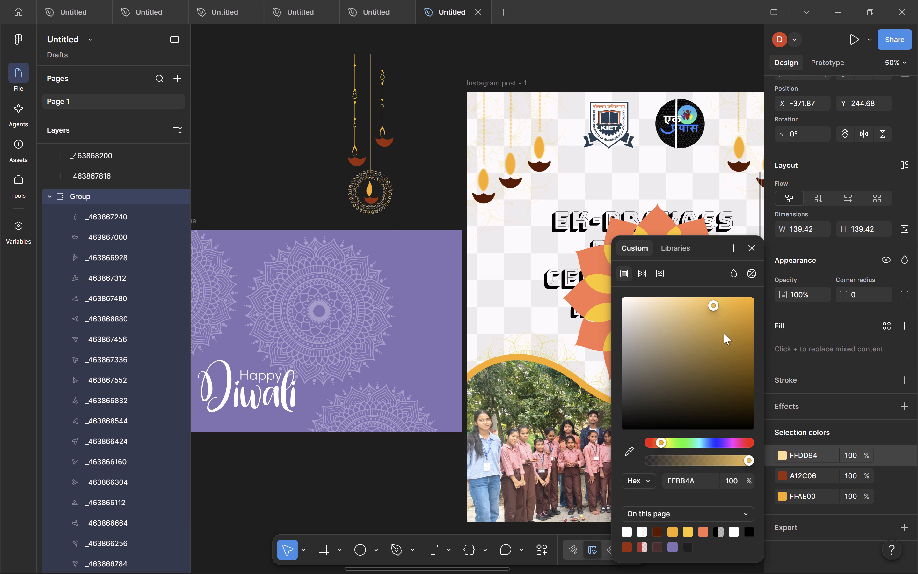
pyautogui.moveTo(724, 333); pyautogui.dragTo(765, 375)
pyautogui.click(660, 439)
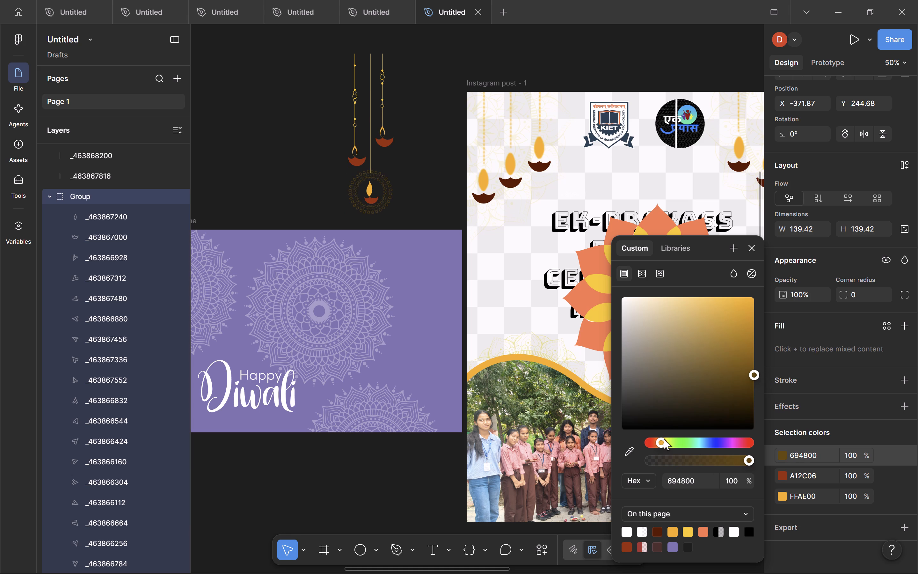
pyautogui.moveTo(734, 355); pyautogui.dragTo(743, 268)
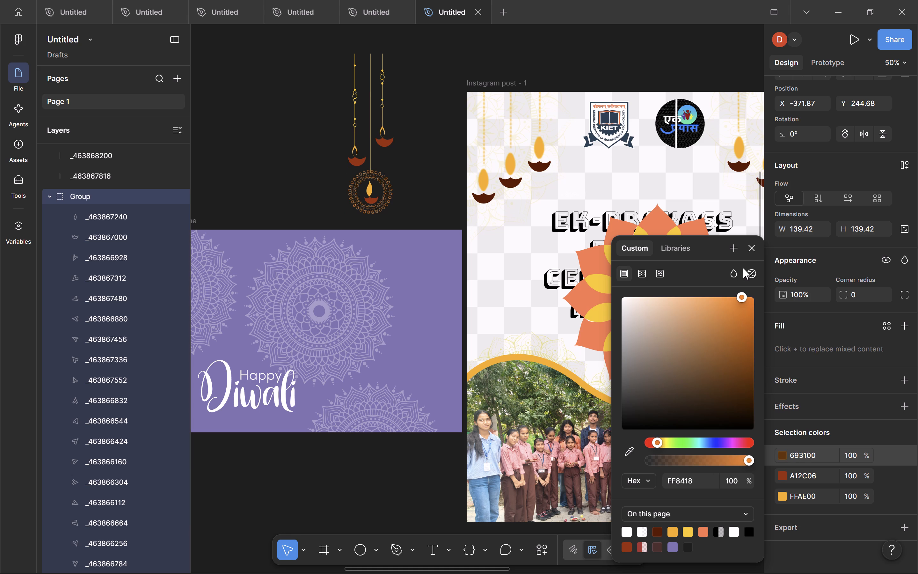
pyautogui.moveTo(743, 268); pyautogui.dragTo(743, 268)
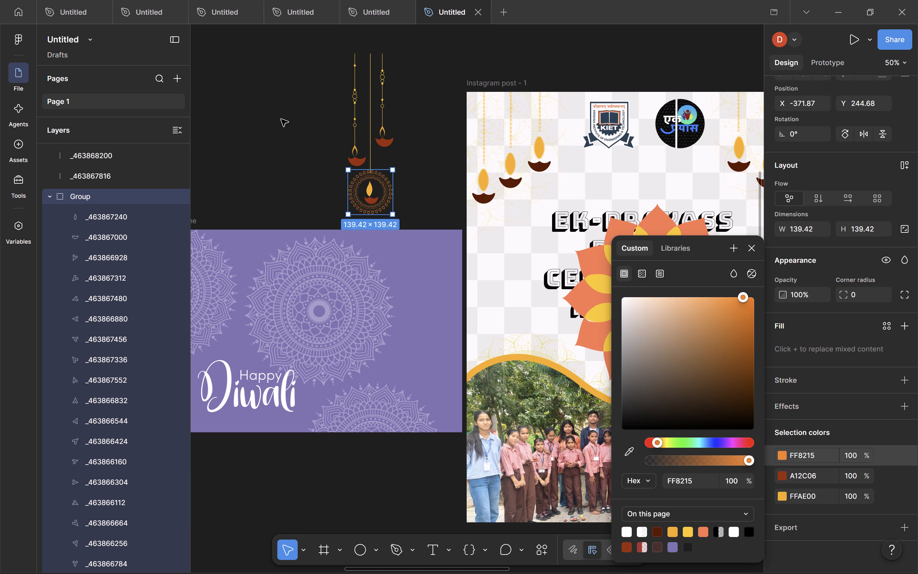
# Resize the central yellow cord to 2 × 373 so its lower end sits on the mandala's outer edge.
pyautogui.hotkey('ctrl', '=')
pyautogui.hotkey('ctrl', '=')
pyautogui.click(418, 169)
pyautogui.hotkey('ctrl', '=')
pyautogui.hotkey('ctrl', '=')
pyautogui.press('space')
pyautogui.press('space')
pyautogui.press('space')
pyautogui.press('space')
pyautogui.press('space')
pyautogui.press('space')
pyautogui.press('space')
pyautogui.press('space')
pyautogui.press('space')
pyautogui.press('space')
pyautogui.press('space')
pyautogui.press('space')
pyautogui.press('space')
pyautogui.press('space')
pyautogui.press('space')
pyautogui.press('space')
pyautogui.press('space')
pyautogui.press('space')
pyautogui.press('space')
pyautogui.moveTo(335, 158); pyautogui.dragTo(622, 558)
pyautogui.moveTo(351, 265); pyautogui.dragTo(404, 347)
pyautogui.click(386, 254)
pyautogui.click(391, 264)
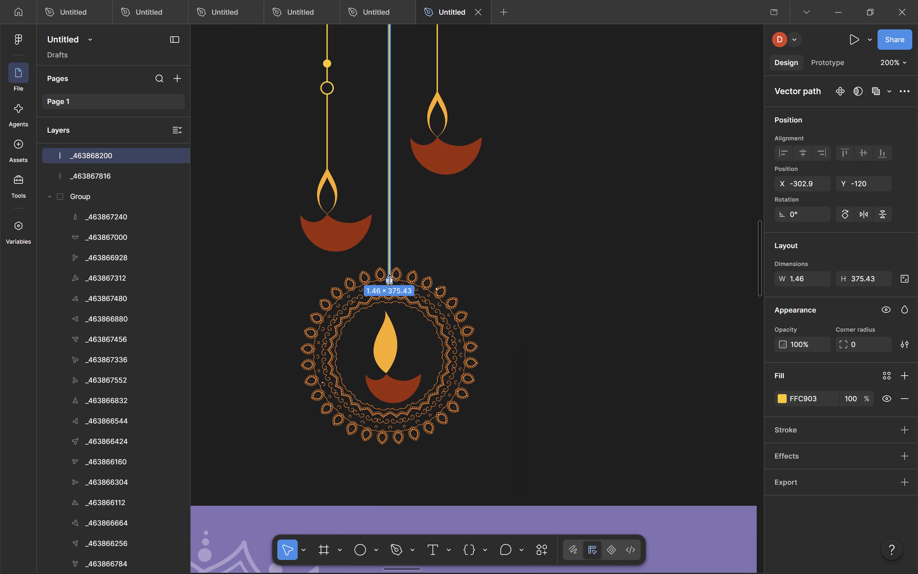
pyautogui.moveTo(390, 280); pyautogui.dragTo(390, 277)
pyautogui.click(409, 264)
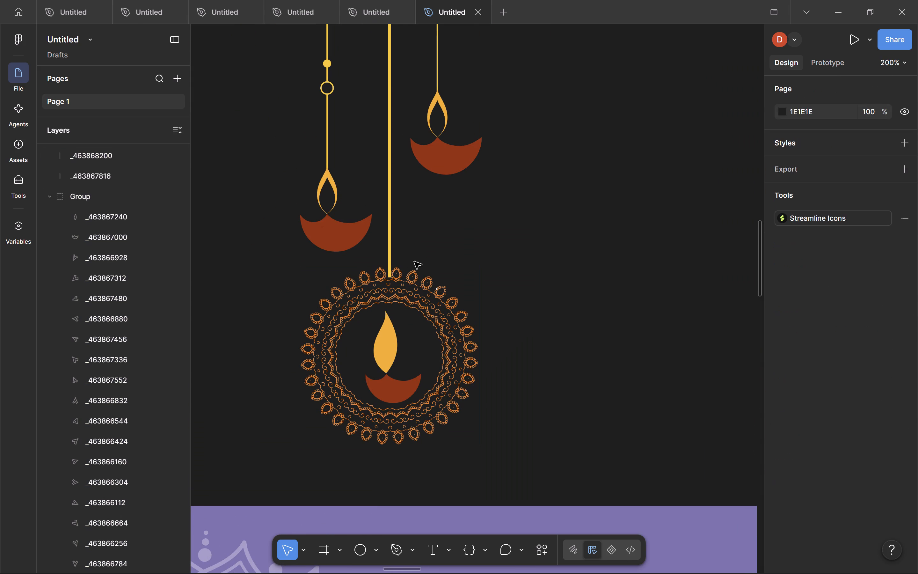
pyautogui.click(390, 247)
pyautogui.scroll(2, 387, 252)
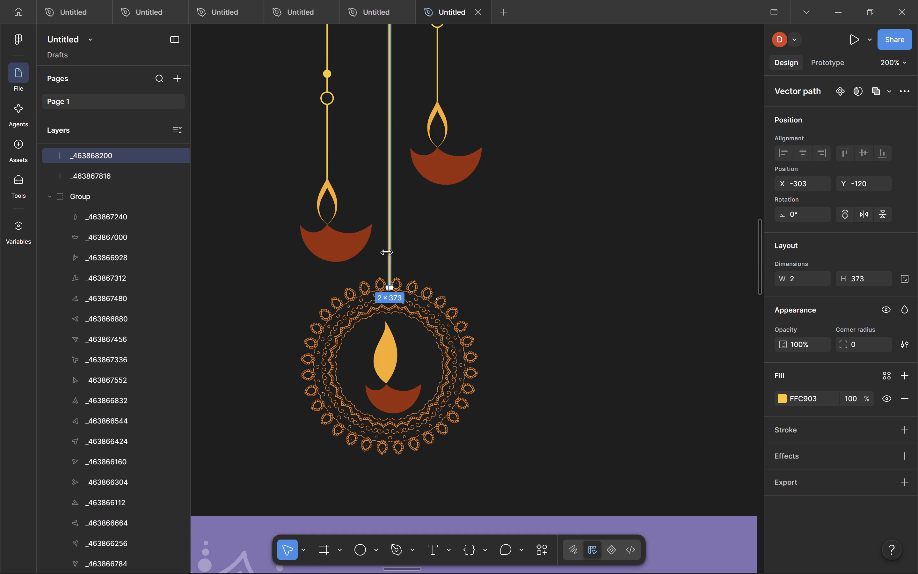
# Extend the central yellow cord's lower end slightly so it meets the scalloped outer ring of the ornament's round mandala.
pyautogui.hotkey('ctrl', '=')
pyautogui.hotkey('ctrl', '=')
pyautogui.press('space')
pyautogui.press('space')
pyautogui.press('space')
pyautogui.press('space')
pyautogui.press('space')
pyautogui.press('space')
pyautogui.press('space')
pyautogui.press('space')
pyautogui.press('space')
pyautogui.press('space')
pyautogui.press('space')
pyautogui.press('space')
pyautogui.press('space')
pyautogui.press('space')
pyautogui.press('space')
pyautogui.moveTo(388, 252); pyautogui.dragTo(550, 183)
pyautogui.moveTo(318, 242); pyautogui.dragTo(472, 202)
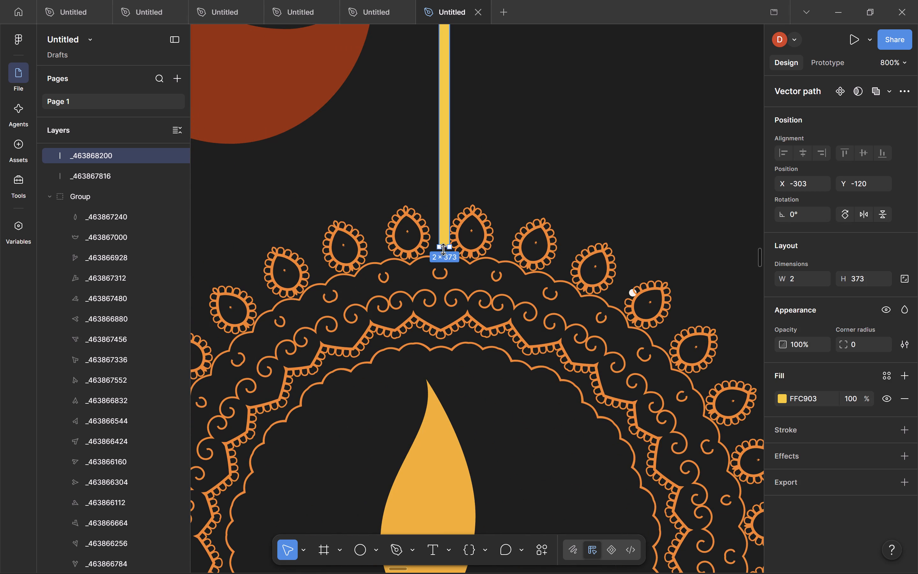
pyautogui.moveTo(444, 249); pyautogui.dragTo(446, 255)
pyautogui.click(588, 185)
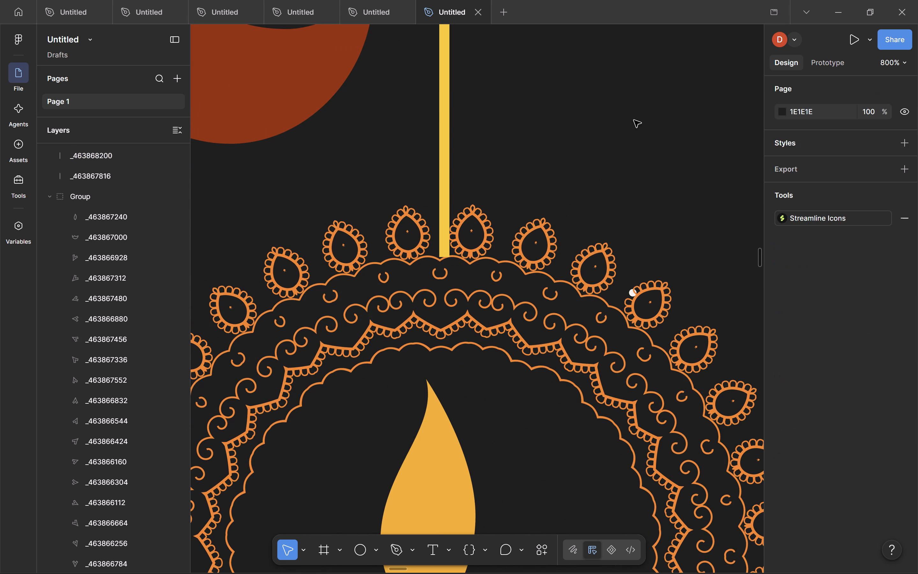
# Select the complete hanging ornament with its cords, diyas and round mandala, and shift it slightly across the empty canvas.
pyautogui.hotkey('ctrl', '-')
pyautogui.hotkey('ctrl', '-')
pyautogui.hotkey('ctrl', '-')
pyautogui.hotkey('ctrl', '-')
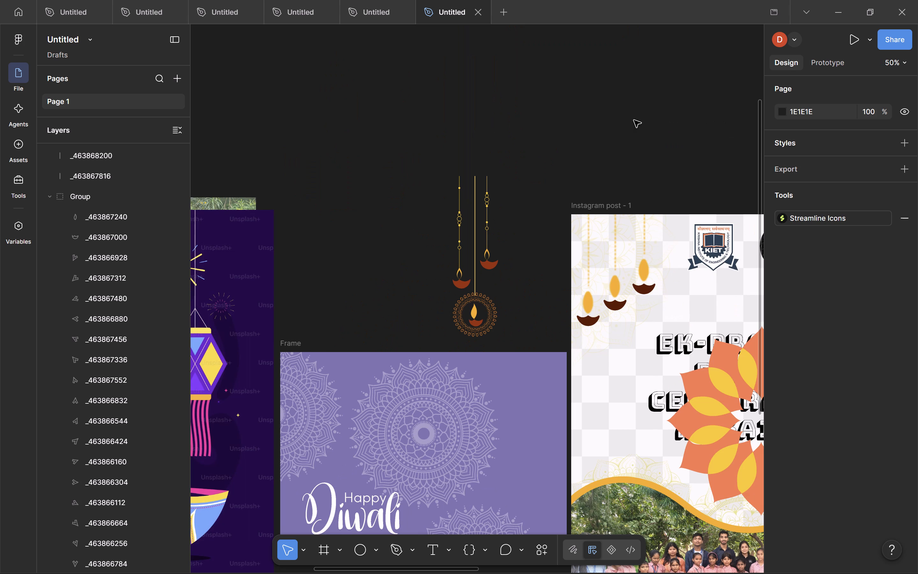
pyautogui.click(473, 125)
pyautogui.moveTo(425, 164); pyautogui.dragTo(509, 305)
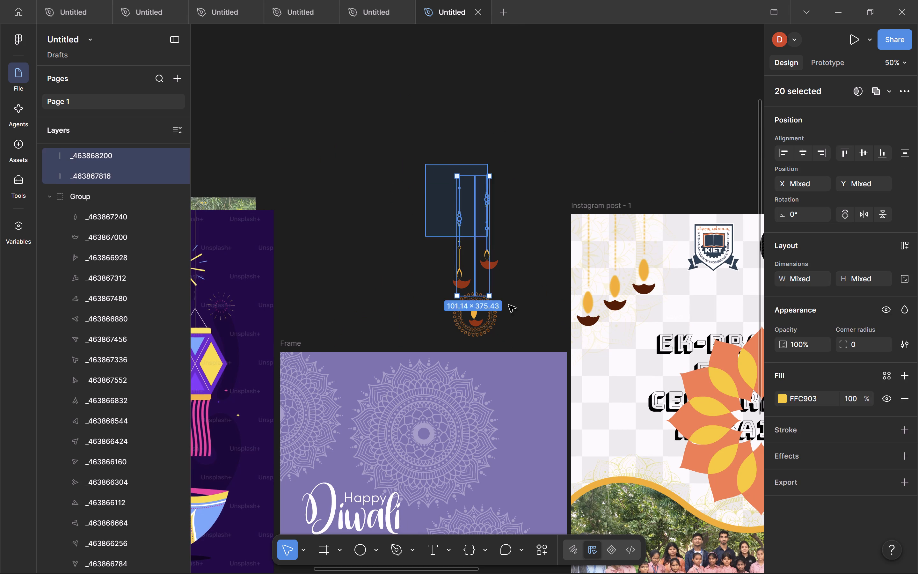
pyautogui.moveTo(509, 305); pyautogui.dragTo(511, 324)
pyautogui.moveTo(467, 236); pyautogui.dragTo(477, 228)
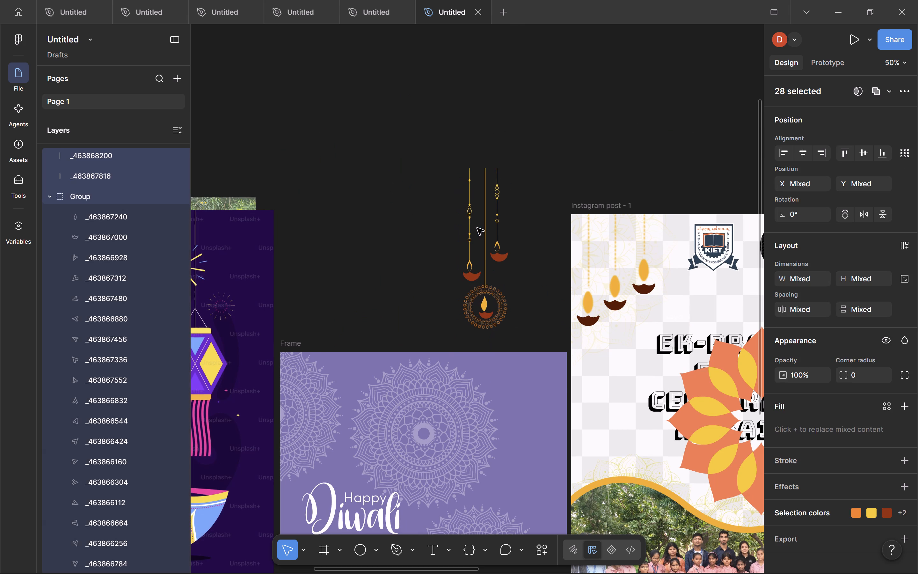
pyautogui.moveTo(477, 228); pyautogui.dragTo(477, 228)
# Replace the image fill of the Instagram post - 1 frame with solid white.
pyautogui.click(613, 202)
pyautogui.scroll(-1, 810, 423)
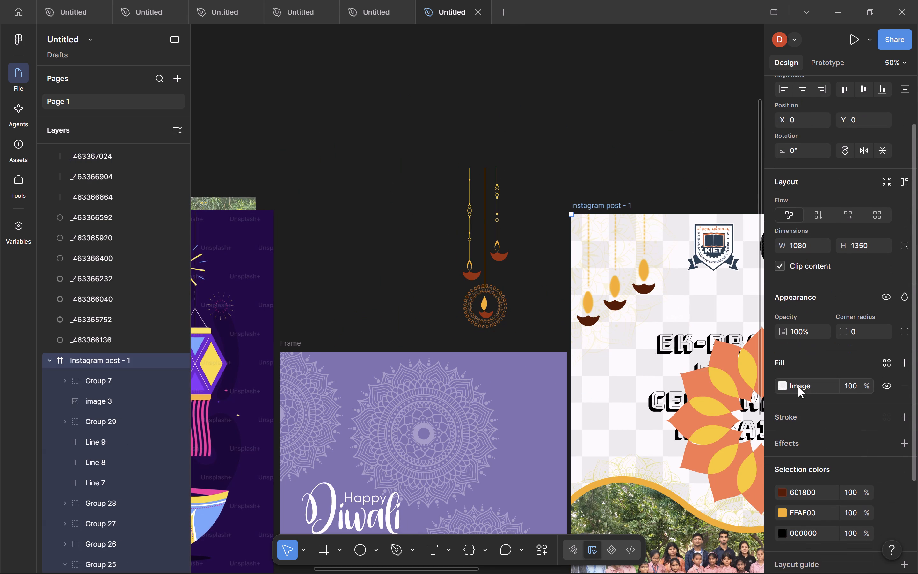
pyautogui.click(782, 384)
pyautogui.click(621, 231)
pyautogui.click(657, 137)
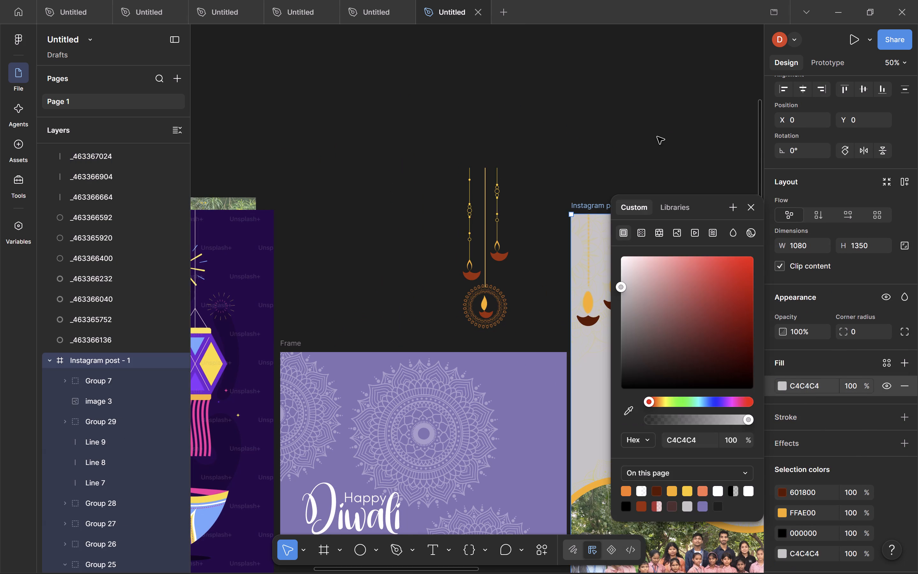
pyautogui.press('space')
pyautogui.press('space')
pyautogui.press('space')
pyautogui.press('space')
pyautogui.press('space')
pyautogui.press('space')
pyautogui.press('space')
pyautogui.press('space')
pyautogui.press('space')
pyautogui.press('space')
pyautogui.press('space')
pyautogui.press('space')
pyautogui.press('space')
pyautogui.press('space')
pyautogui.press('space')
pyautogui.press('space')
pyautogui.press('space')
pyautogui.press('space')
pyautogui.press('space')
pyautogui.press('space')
pyautogui.moveTo(695, 174); pyautogui.dragTo(448, 87)
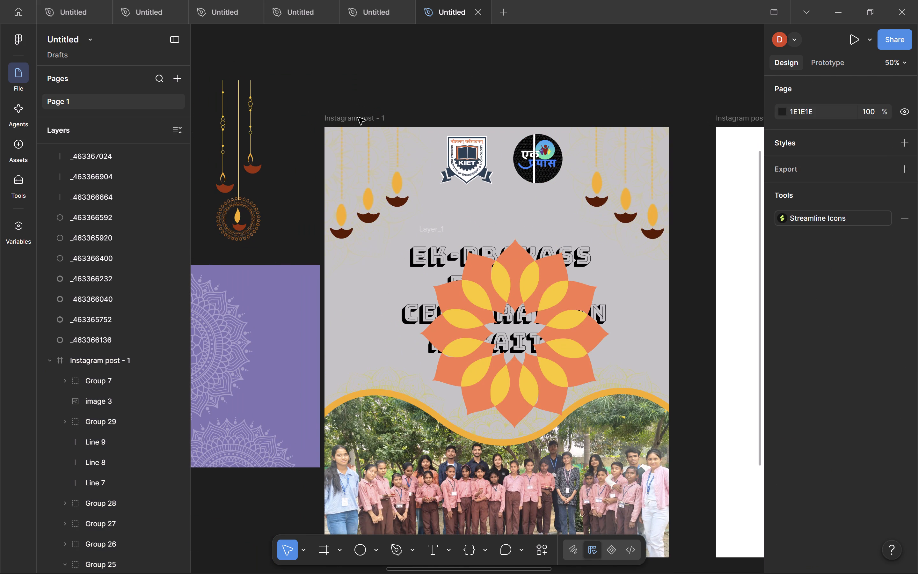
pyautogui.click(358, 119)
pyautogui.click(786, 452)
pyautogui.moveTo(650, 344); pyautogui.dragTo(579, 233)
pyautogui.click(548, 82)
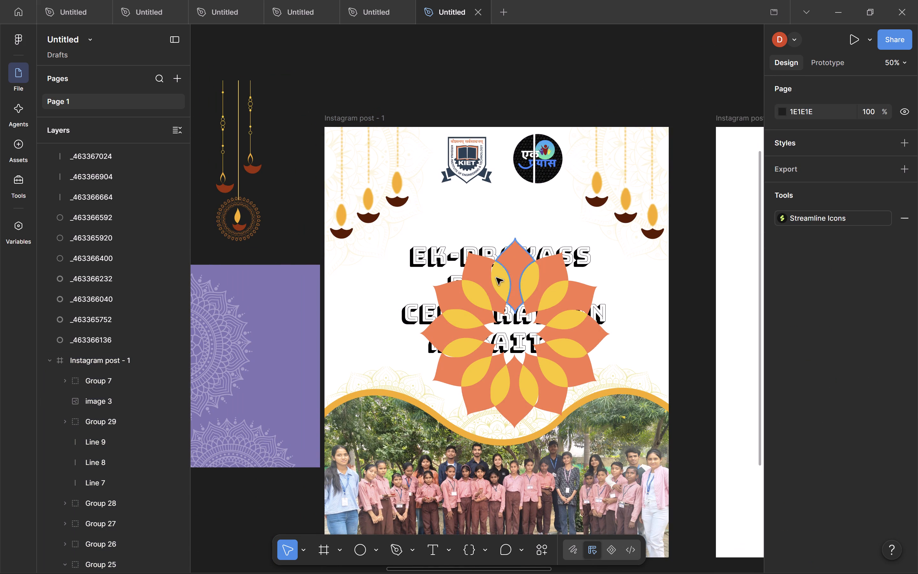
# Move the Ek-Prayass Diwali celebration heading text out of the post onto the empty canvas above it.
pyautogui.click(456, 214)
pyautogui.moveTo(440, 251); pyautogui.dragTo(440, 0)
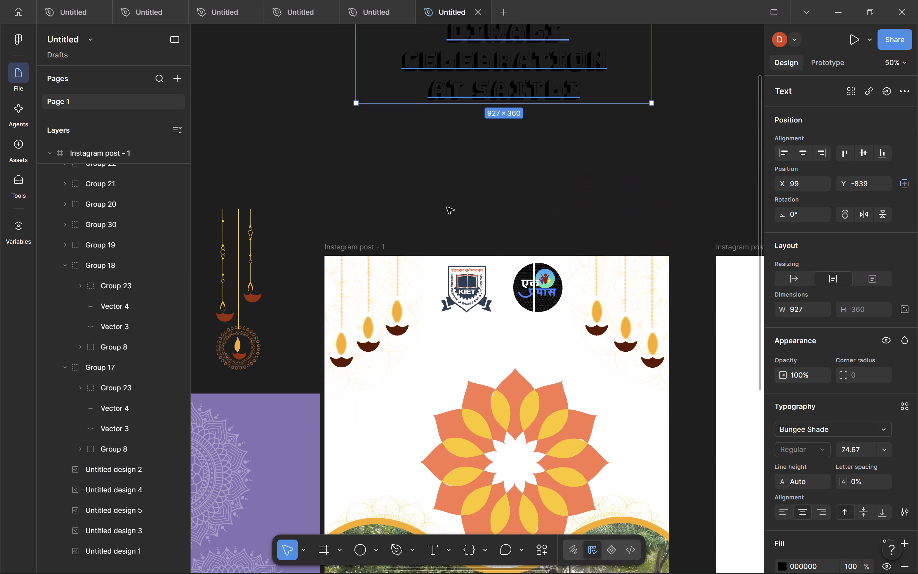
pyautogui.click(453, 152)
# Move the orange and yellow flower, together with the two faint side mandalas above the group photo, off the post onto empty canvas.
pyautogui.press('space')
pyautogui.moveTo(471, 186); pyautogui.dragTo(481, 93)
pyautogui.moveTo(436, 291); pyautogui.dragTo(560, 426)
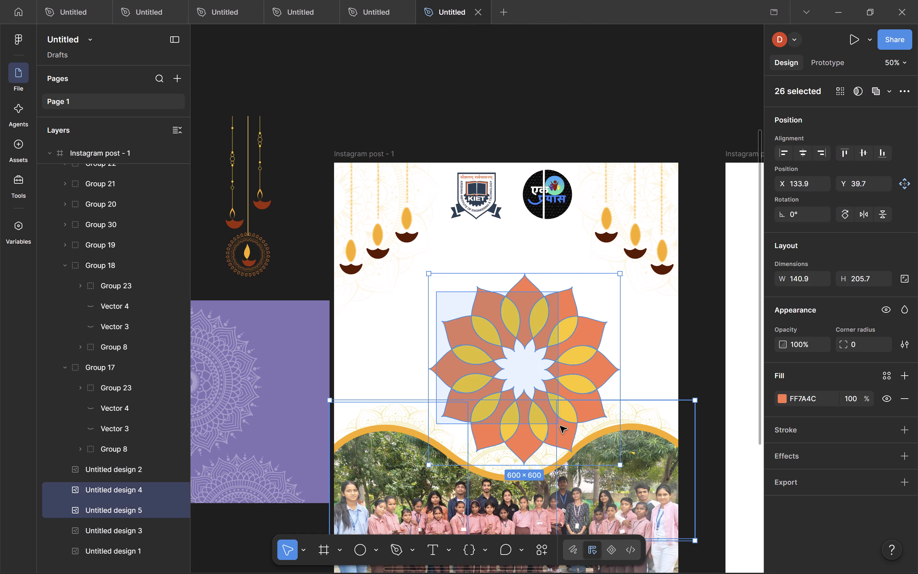
pyautogui.moveTo(560, 426); pyautogui.dragTo(577, 406)
pyautogui.moveTo(557, 364); pyautogui.dragTo(519, 325)
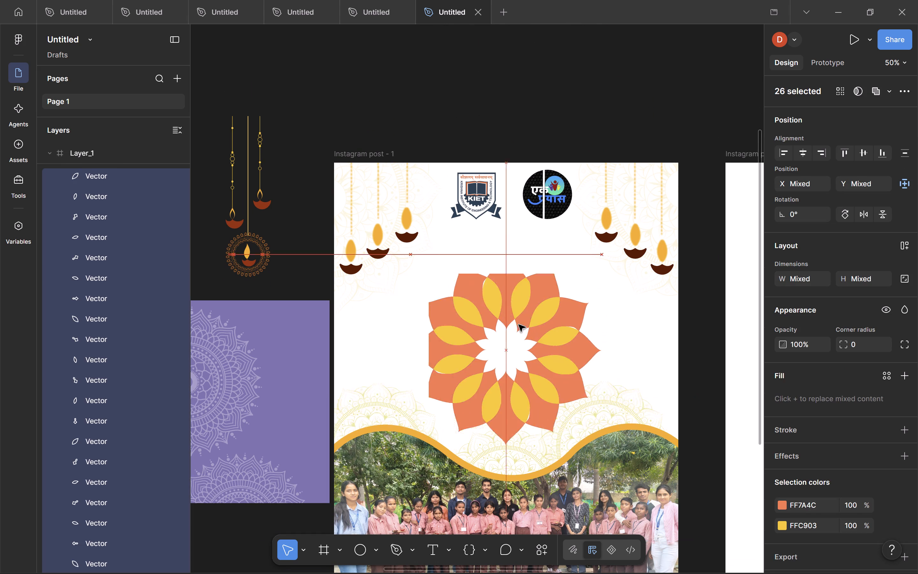
pyautogui.moveTo(519, 325); pyautogui.dragTo(54, 71)
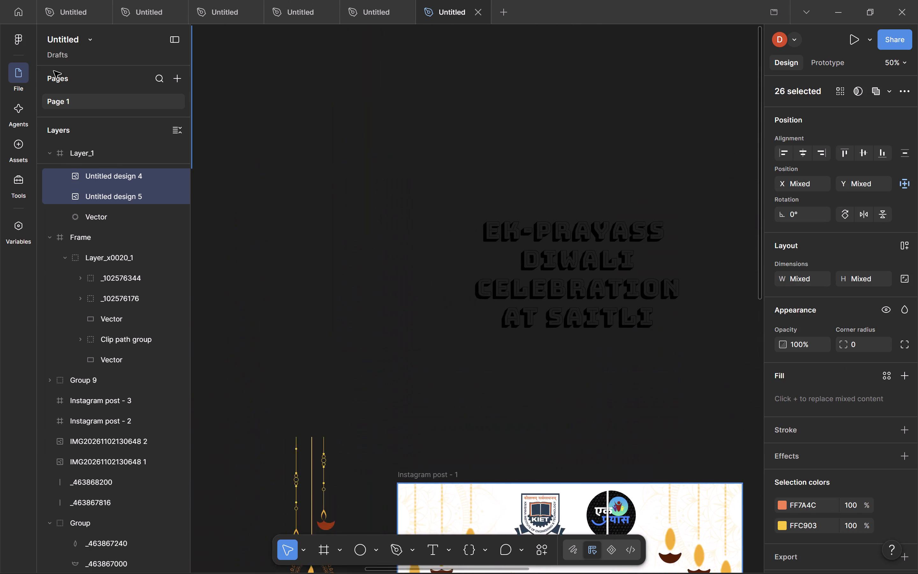
pyautogui.moveTo(54, 71); pyautogui.dragTo(487, 117)
pyautogui.click(573, 218)
# Move the large faint mandala from the post's upper-right corner onto the empty canvas beside the heading text.
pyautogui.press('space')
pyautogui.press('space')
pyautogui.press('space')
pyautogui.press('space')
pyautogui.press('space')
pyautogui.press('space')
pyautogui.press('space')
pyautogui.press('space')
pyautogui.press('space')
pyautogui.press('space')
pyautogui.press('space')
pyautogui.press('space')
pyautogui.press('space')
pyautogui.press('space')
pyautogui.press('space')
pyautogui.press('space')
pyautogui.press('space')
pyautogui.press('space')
pyautogui.moveTo(560, 333); pyautogui.dragTo(264, 40)
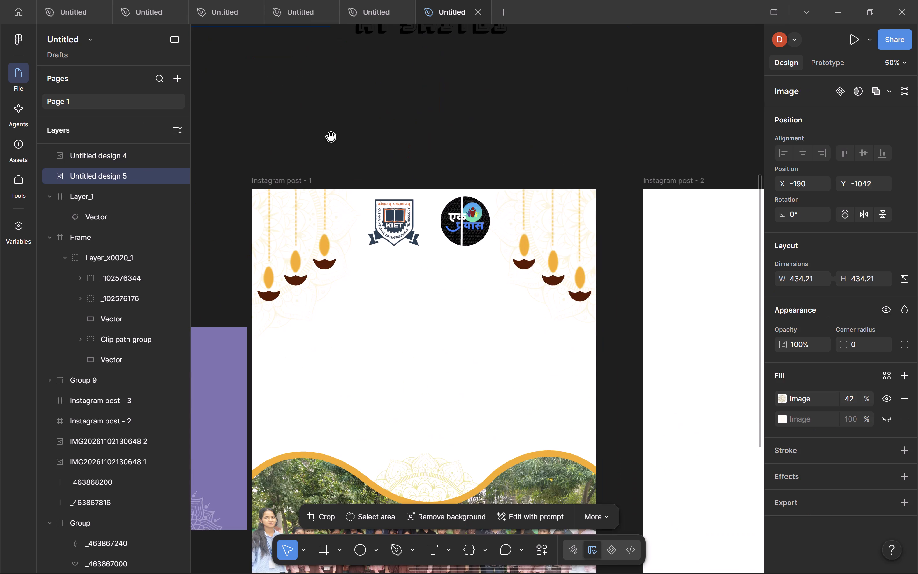
pyautogui.moveTo(353, 100); pyautogui.dragTo(369, 68)
pyautogui.moveTo(524, 185); pyautogui.dragTo(579, 189)
# Delete the three hanging diyas and their strings from the post's upper-right corner.
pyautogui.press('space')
pyautogui.moveTo(478, 265); pyautogui.dragTo(467, 194)
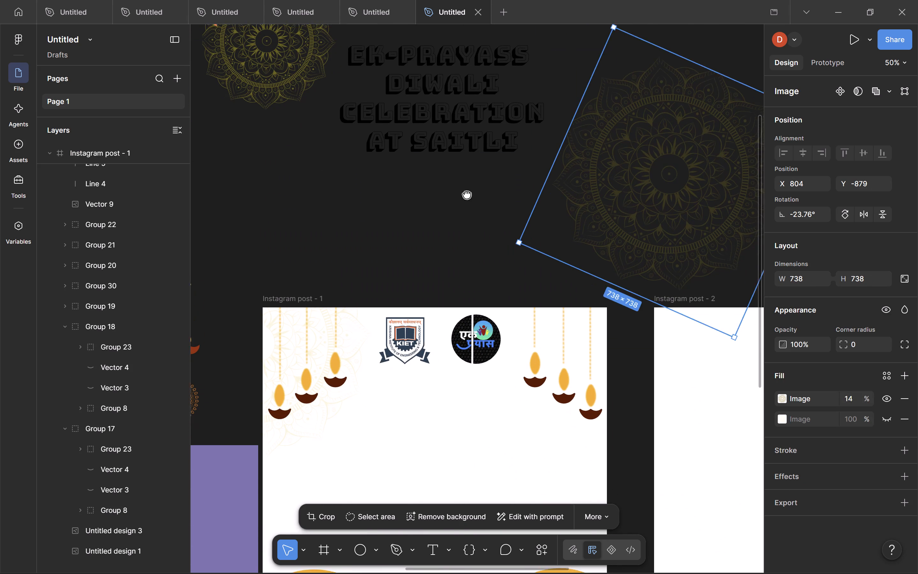
pyautogui.moveTo(467, 194); pyautogui.dragTo(468, 174)
pyautogui.moveTo(519, 245); pyautogui.dragTo(616, 357)
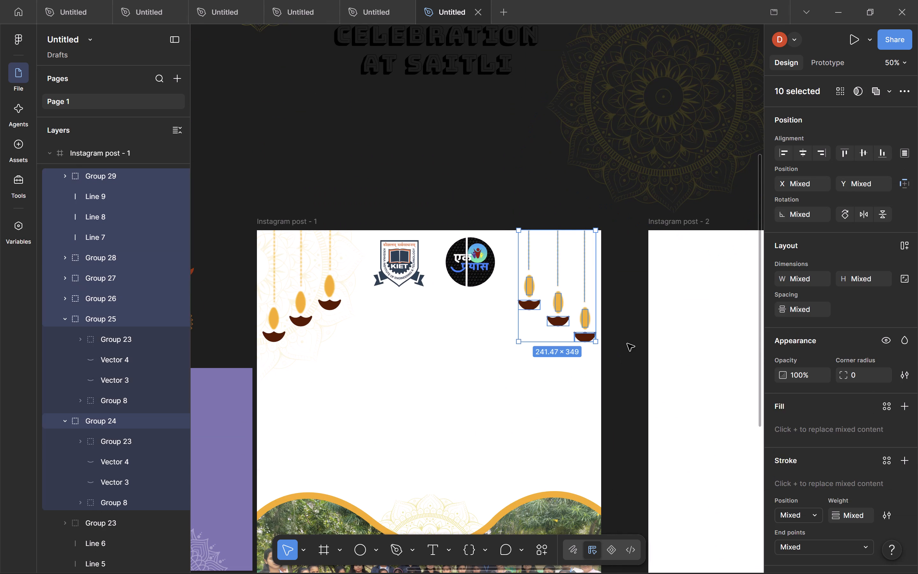
pyautogui.press('Delete')
# Move the recoloured hanging diya ornament from the canvas onto the upper right corner of Instagram post - 1.
pyautogui.press('space')
pyautogui.moveTo(394, 153); pyautogui.dragTo(587, 136)
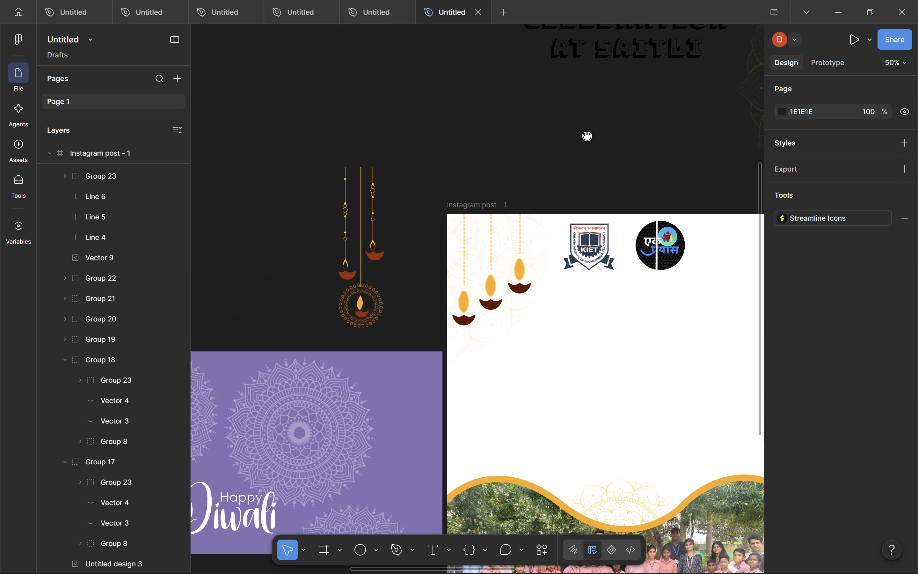
pyautogui.moveTo(587, 136); pyautogui.dragTo(586, 135)
pyautogui.moveTo(324, 193); pyautogui.dragTo(415, 302)
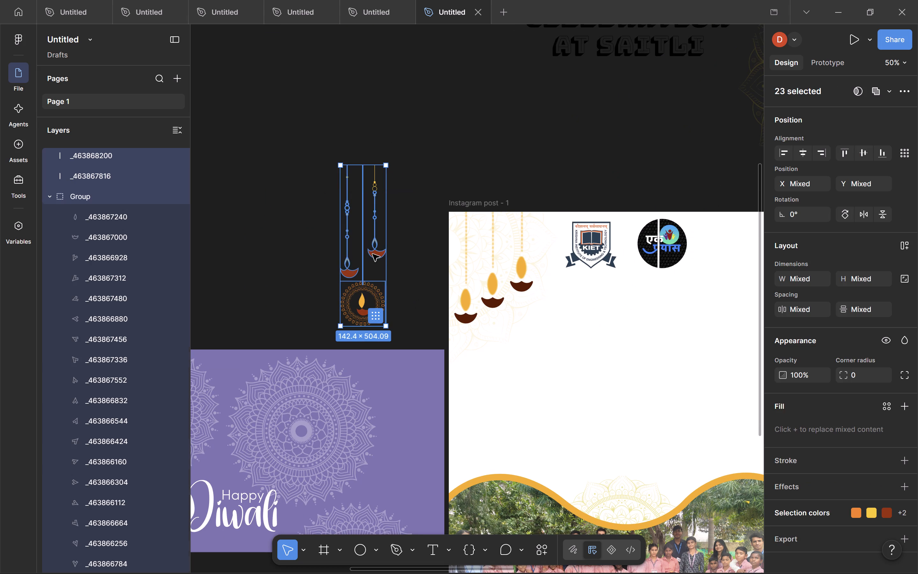
pyautogui.moveTo(365, 250); pyautogui.dragTo(630, 298)
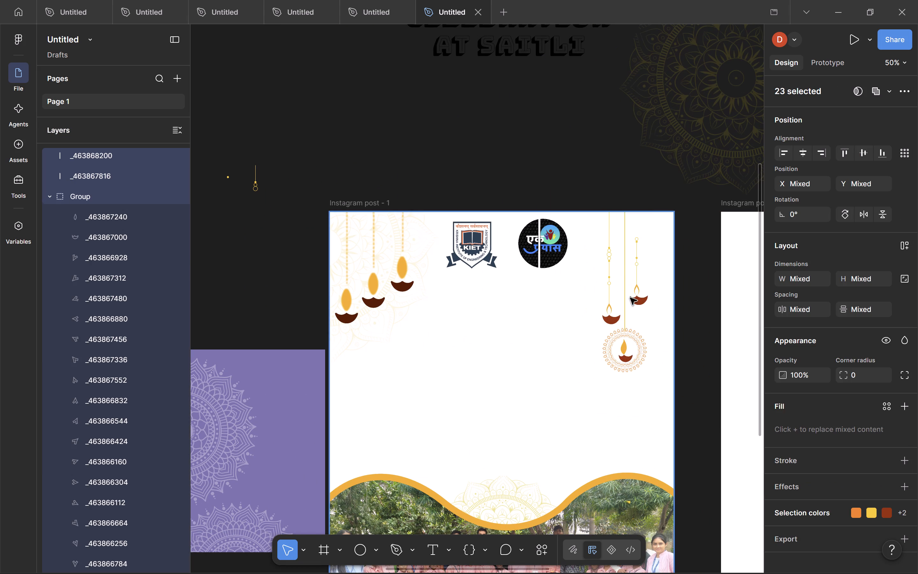
pyautogui.moveTo(630, 298); pyautogui.dragTo(643, 297)
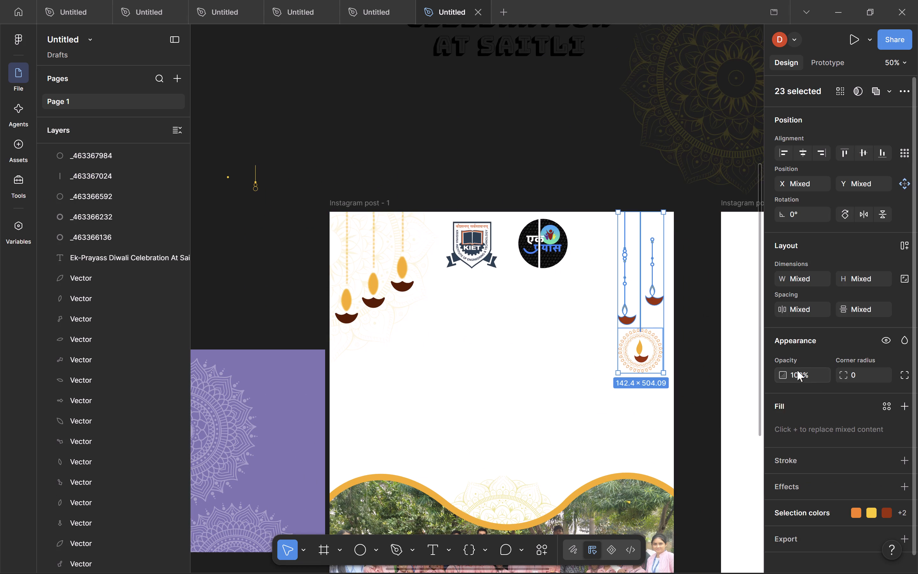
# Reposition the ornament lower along the post's right edge and flip it horizontally.
pyautogui.moveTo(647, 271); pyautogui.dragTo(373, 274)
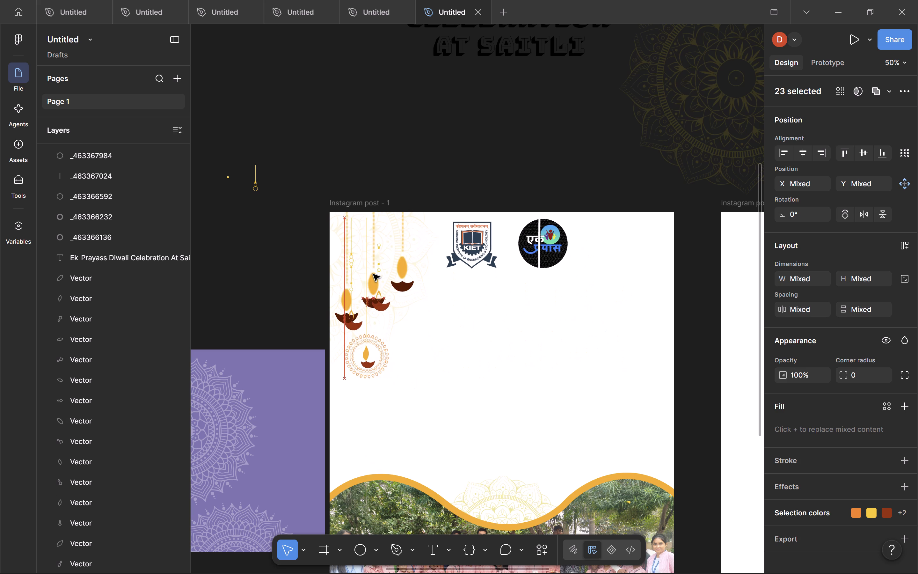
pyautogui.moveTo(373, 274); pyautogui.dragTo(661, 323)
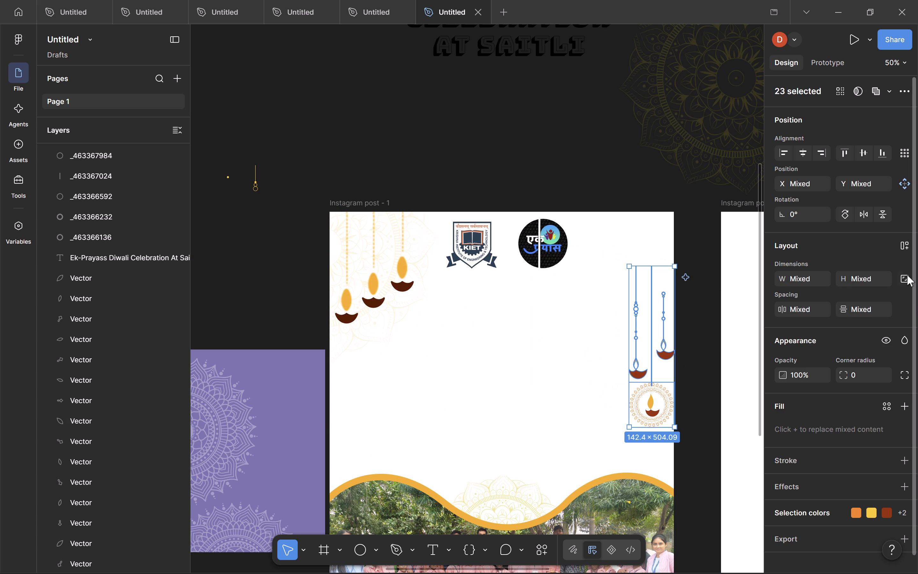
pyautogui.click(863, 217)
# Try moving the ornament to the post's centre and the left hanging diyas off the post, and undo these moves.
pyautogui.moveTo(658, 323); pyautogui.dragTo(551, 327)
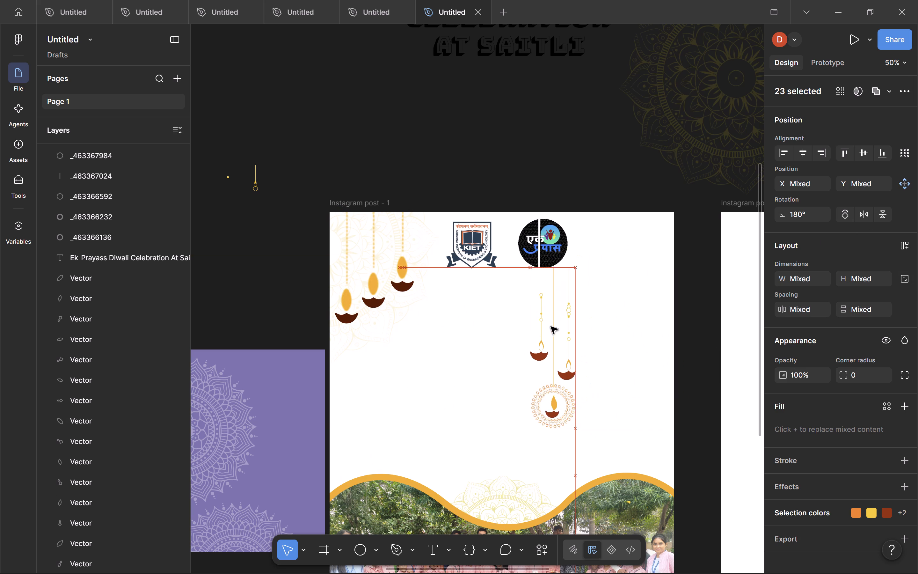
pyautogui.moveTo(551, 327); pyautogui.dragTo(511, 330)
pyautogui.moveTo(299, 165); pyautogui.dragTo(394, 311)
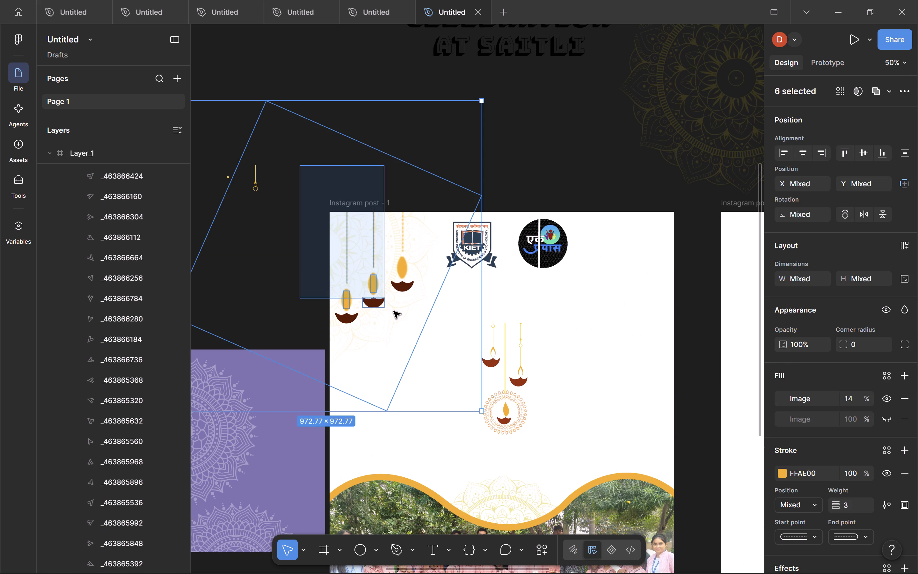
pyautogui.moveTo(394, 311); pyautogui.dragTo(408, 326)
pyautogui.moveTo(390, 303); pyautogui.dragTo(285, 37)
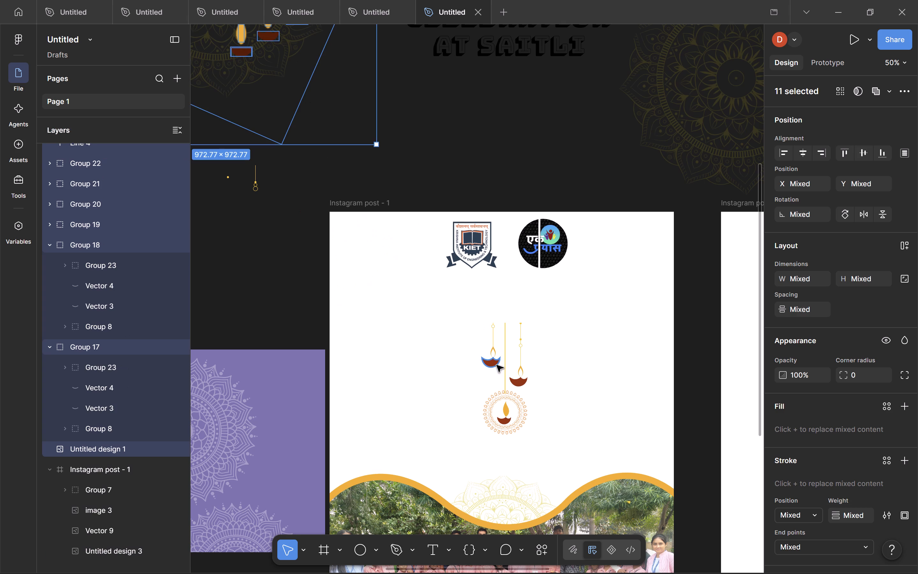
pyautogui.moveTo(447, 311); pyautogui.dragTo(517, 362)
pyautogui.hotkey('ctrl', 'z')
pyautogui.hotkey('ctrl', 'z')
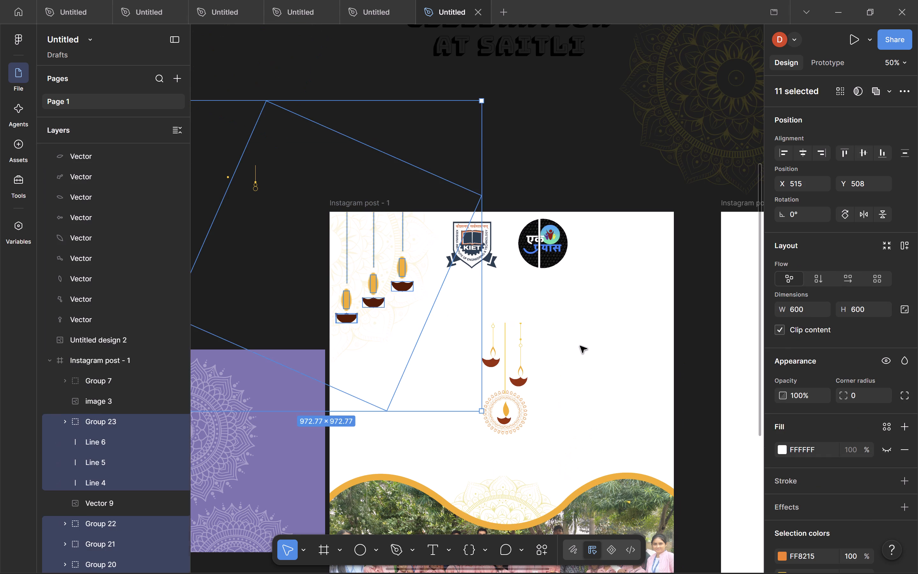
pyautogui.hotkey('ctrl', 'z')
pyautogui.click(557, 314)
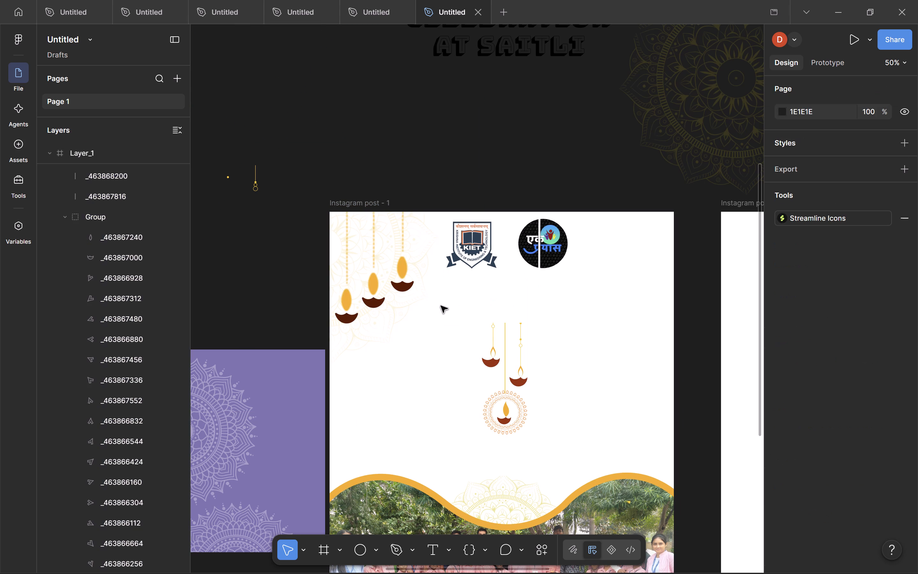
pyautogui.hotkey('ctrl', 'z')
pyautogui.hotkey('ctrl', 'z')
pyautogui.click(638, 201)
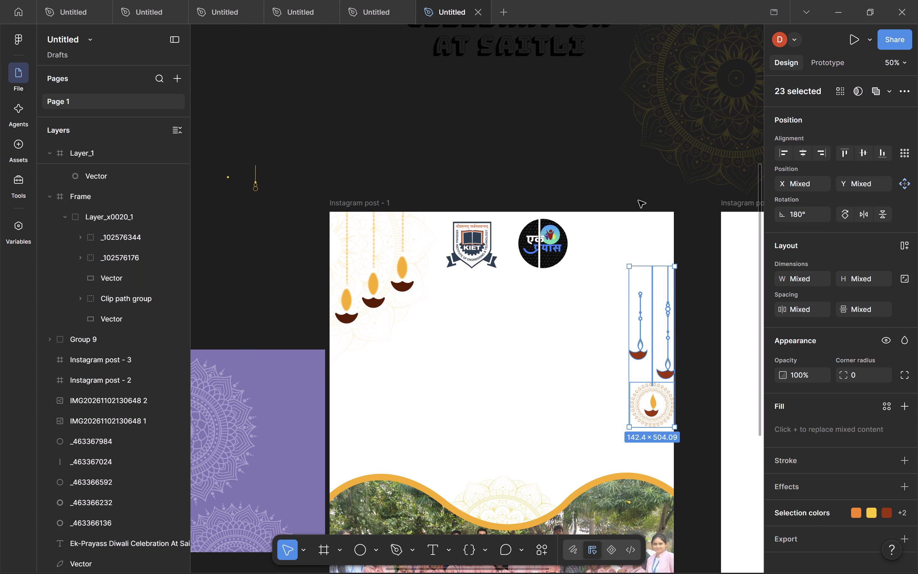
# Move the left hanging diyas and faint corner mandala off Instagram post - 1 onto the canvas above it.
pyautogui.moveTo(426, 348); pyautogui.dragTo(315, 195)
pyautogui.moveTo(350, 242); pyautogui.dragTo(216, 33)
# Move the recoloured hanging diya ornament from the right edge of Instagram post - 1 to its upper left corner.
pyautogui.moveTo(623, 305); pyautogui.dragTo(656, 319)
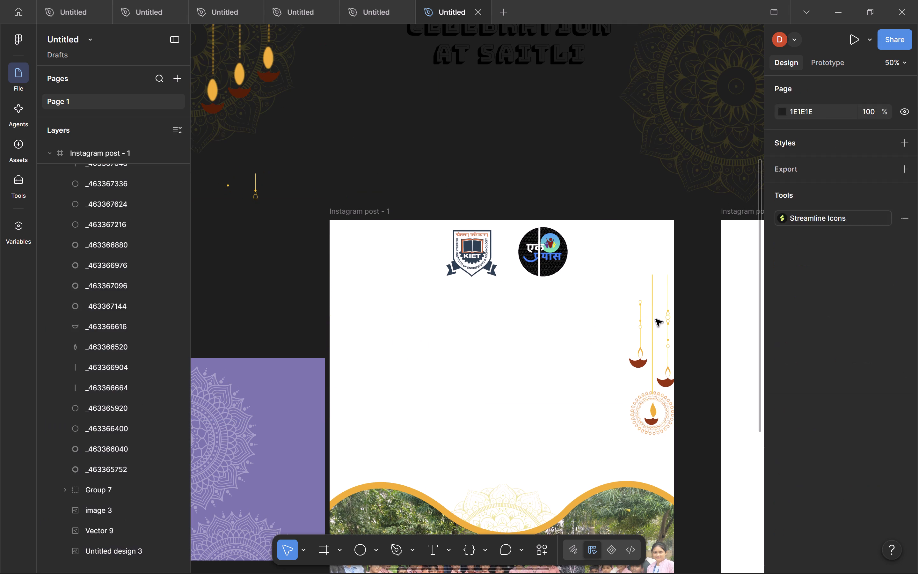
pyautogui.moveTo(656, 319); pyautogui.dragTo(685, 427)
pyautogui.moveTo(660, 338); pyautogui.dragTo(639, 333)
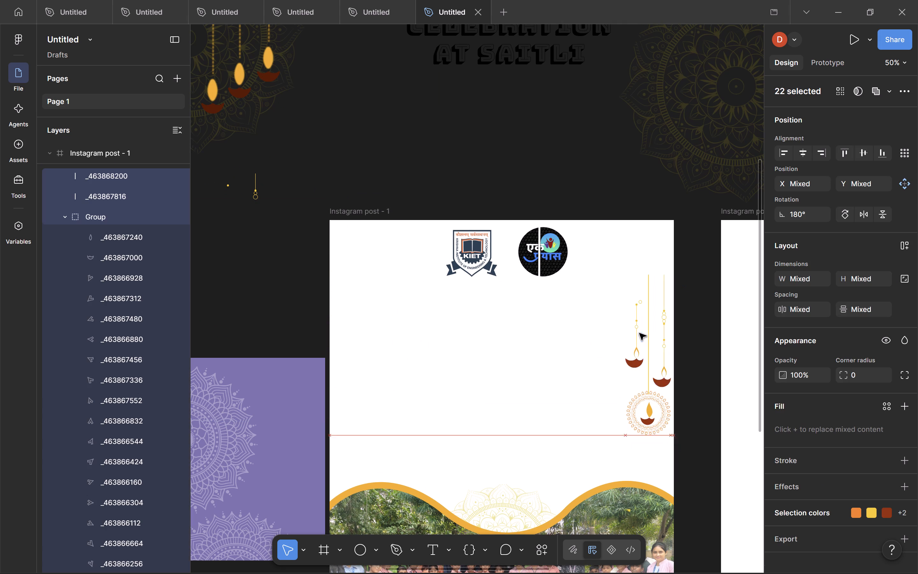
pyautogui.moveTo(639, 333); pyautogui.dragTo(367, 283)
pyautogui.click(331, 245)
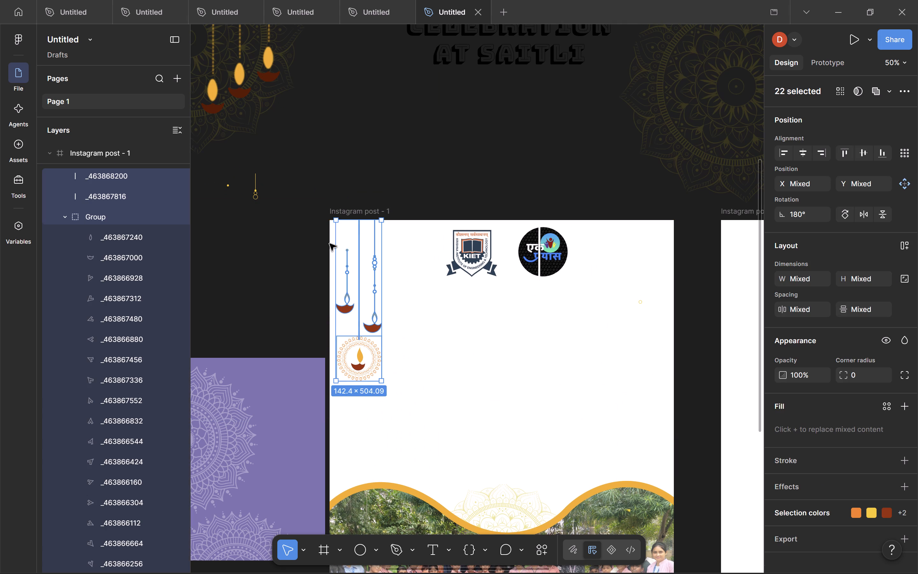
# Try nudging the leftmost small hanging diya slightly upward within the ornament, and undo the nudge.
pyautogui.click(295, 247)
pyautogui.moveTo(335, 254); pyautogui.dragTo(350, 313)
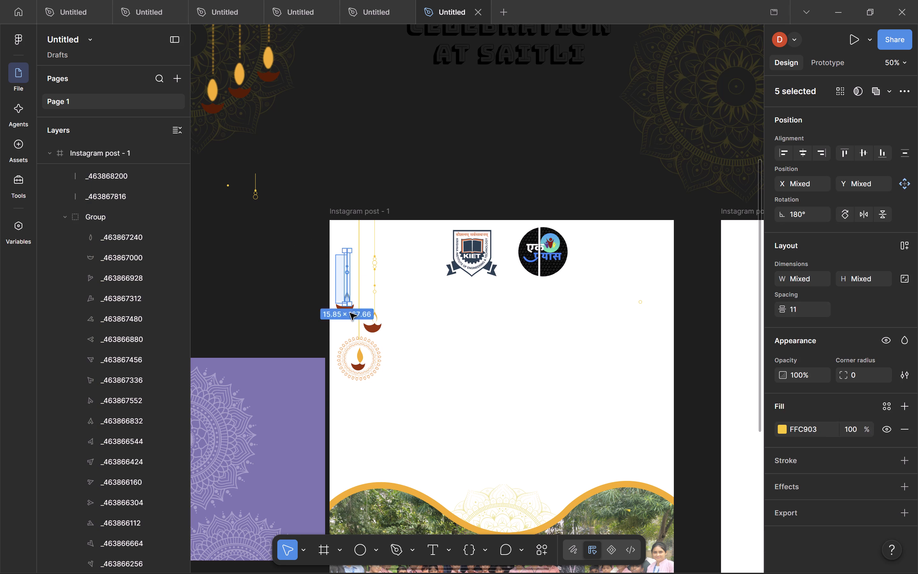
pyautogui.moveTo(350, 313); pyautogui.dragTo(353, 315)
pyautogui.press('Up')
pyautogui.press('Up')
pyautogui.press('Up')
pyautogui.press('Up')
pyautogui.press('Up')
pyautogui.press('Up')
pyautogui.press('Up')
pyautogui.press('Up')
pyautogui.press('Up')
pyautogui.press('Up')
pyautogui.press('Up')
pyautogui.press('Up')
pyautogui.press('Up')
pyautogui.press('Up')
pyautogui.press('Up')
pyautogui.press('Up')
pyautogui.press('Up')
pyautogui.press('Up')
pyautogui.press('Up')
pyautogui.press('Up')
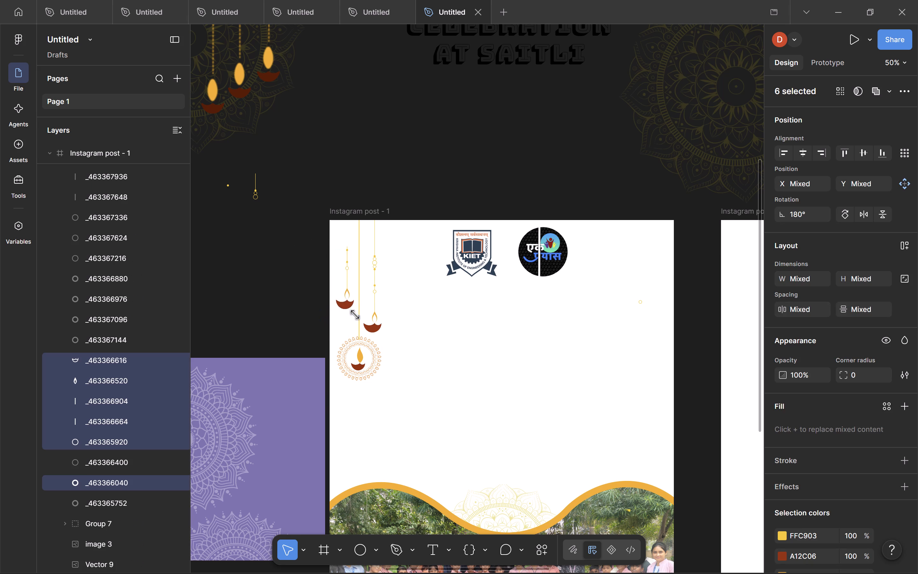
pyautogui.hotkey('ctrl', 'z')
# Move the leftmost small hanging diya up and slightly left until its string meets the top edge of Instagram post - 1.
pyautogui.hotkey('ctrl', '=')
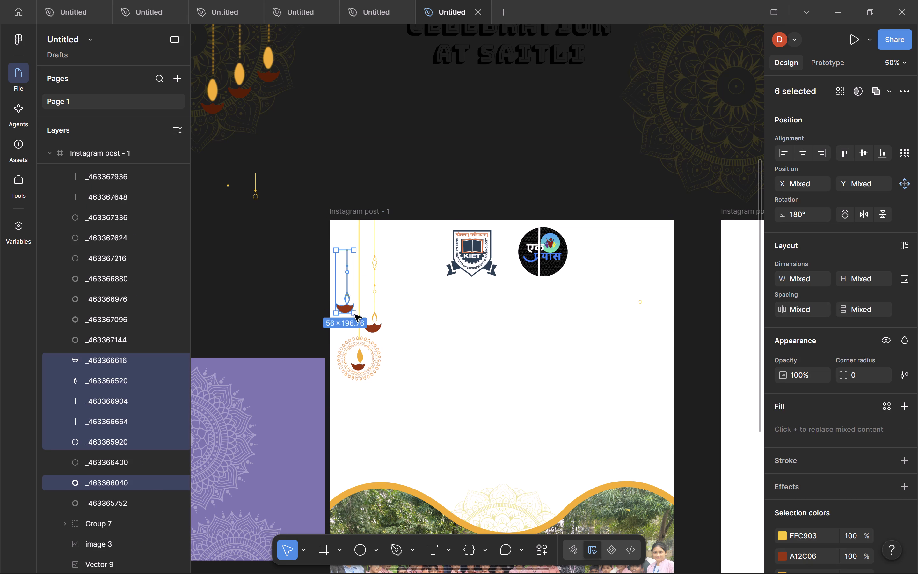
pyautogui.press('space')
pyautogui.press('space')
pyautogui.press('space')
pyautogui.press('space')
pyautogui.moveTo(355, 315); pyautogui.dragTo(520, 398)
pyautogui.click(485, 260)
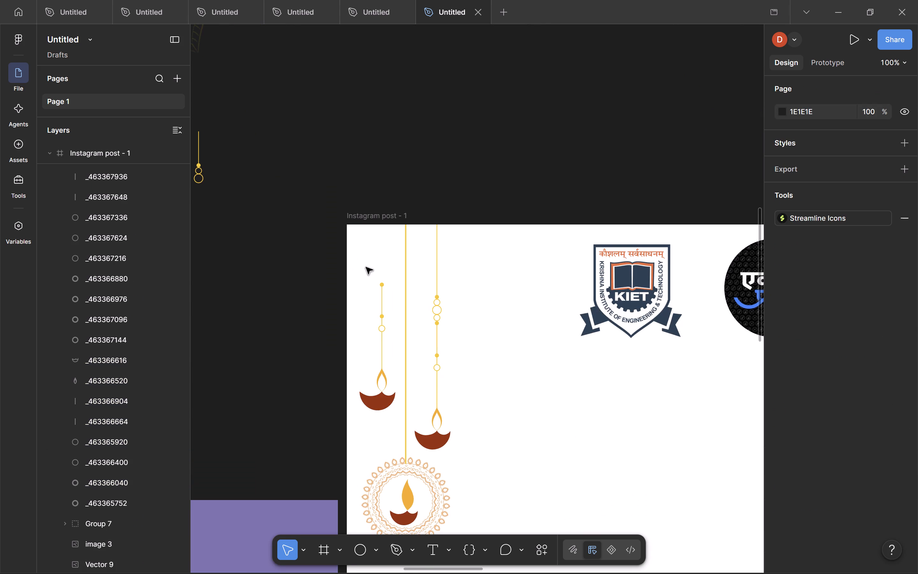
pyautogui.moveTo(367, 266); pyautogui.dragTo(399, 408)
pyautogui.press('Up')
pyautogui.press('Up')
pyautogui.press('Up')
pyautogui.press('Up')
pyautogui.press('Up')
pyautogui.press('Up')
pyautogui.press('Up')
pyautogui.press('Up')
pyautogui.press('Up')
pyautogui.press('Up')
pyautogui.press('Up')
pyautogui.press('Up')
pyautogui.press('Up')
pyautogui.press('Up')
pyautogui.press('Up')
pyautogui.press('Up')
pyautogui.press('Up')
pyautogui.press('Up')
pyautogui.press('Up')
pyautogui.press('Up')
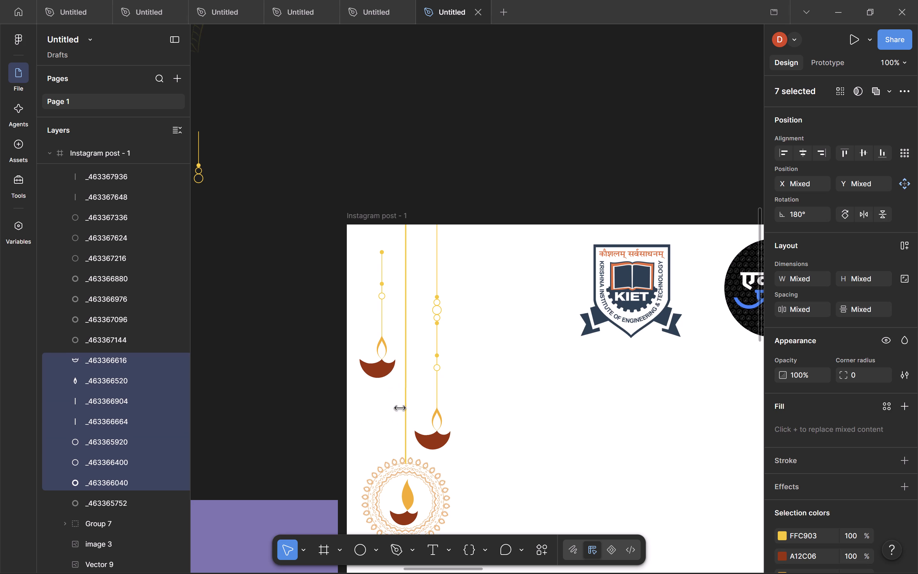
pyautogui.press('Up')
pyautogui.press('Up')
pyautogui.press('Up')
pyautogui.press('Up')
pyautogui.press('Up')
pyautogui.press('Up')
pyautogui.press('Up')
pyautogui.press('Up')
pyautogui.press('Up')
pyautogui.press('Up')
pyautogui.press('Up')
pyautogui.press('Up')
pyautogui.press('Up')
pyautogui.press('Up')
pyautogui.press('Up')
pyautogui.press('Up')
pyautogui.press('Up')
pyautogui.press('Up')
pyautogui.press('Up')
pyautogui.press('Up')
pyautogui.press('Up')
pyautogui.press('Up')
pyautogui.press('Up')
pyautogui.press('Up')
pyautogui.press('Up')
pyautogui.press('Up')
pyautogui.press('Up')
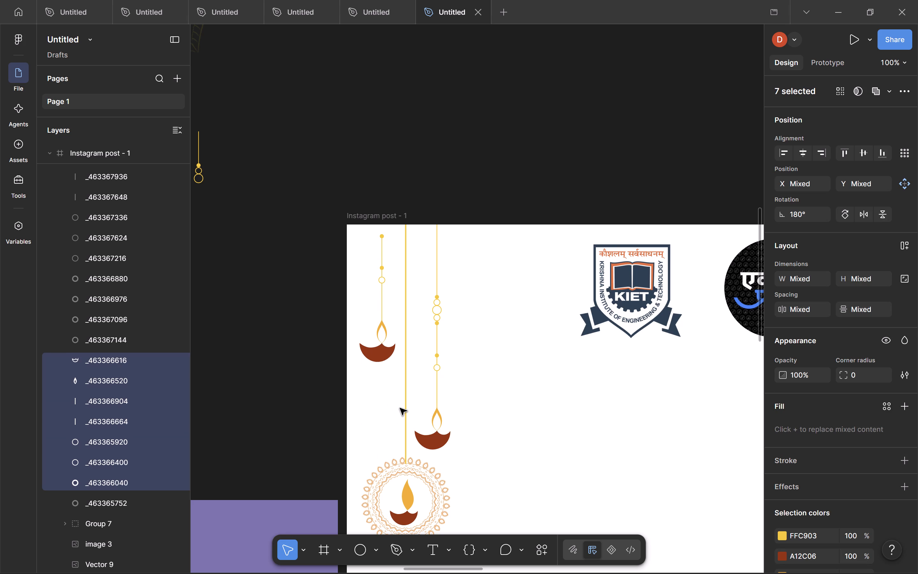
pyautogui.press('Left')
pyautogui.press('Left')
pyautogui.press('Up')
pyautogui.press('Up')
pyautogui.press('Up')
pyautogui.press('Up')
pyautogui.press('Up')
pyautogui.press('Up')
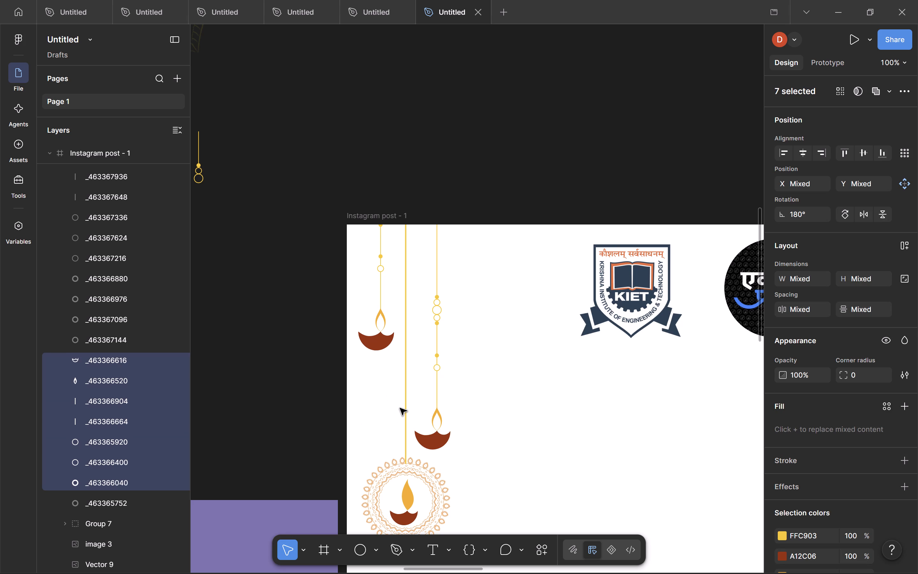
pyautogui.press('Up')
pyautogui.press('Up')
pyautogui.press('Up')
pyautogui.press('Up')
pyautogui.press('Left')
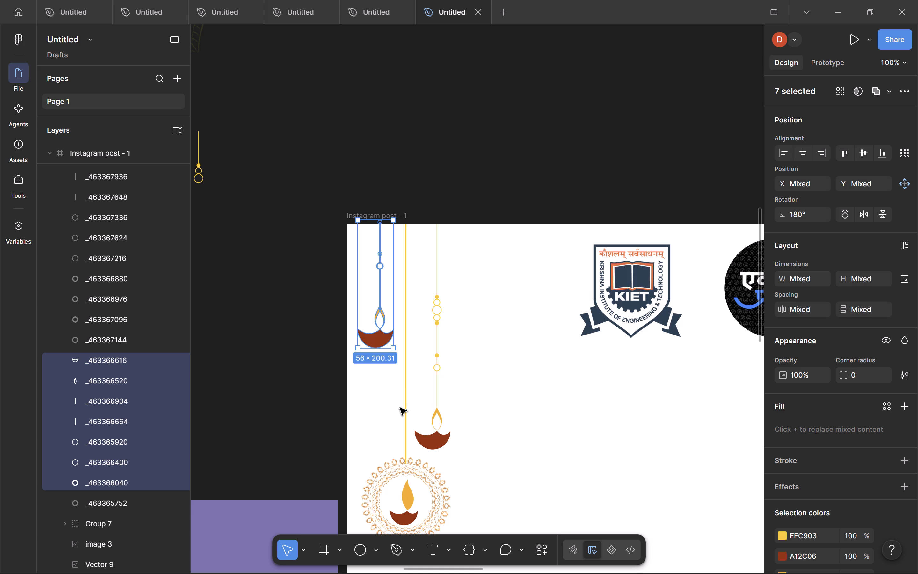
# Duplicate the small hanging diya beside the ornament's main string, placing the copy to its right and slightly higher.
pyautogui.keyDown('alt'); pyautogui.moveTo(425, 244); pyautogui.dragTo(453, 406); pyautogui.keyUp('alt')
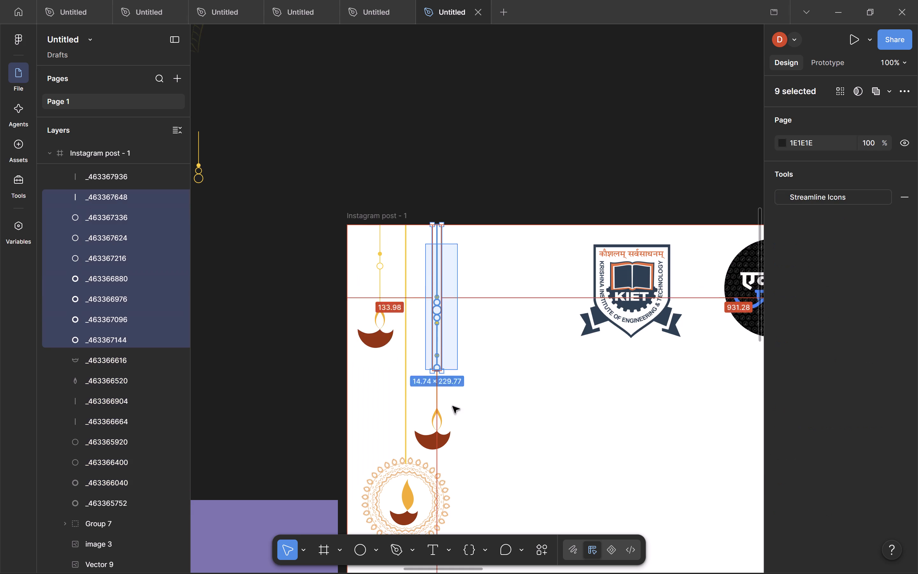
pyautogui.keyDown('alt'); pyautogui.moveTo(453, 406); pyautogui.dragTo(454, 453); pyautogui.keyUp('alt')
pyautogui.keyDown('alt'); pyautogui.moveTo(430, 386); pyautogui.dragTo(470, 347); pyautogui.keyUp('alt')
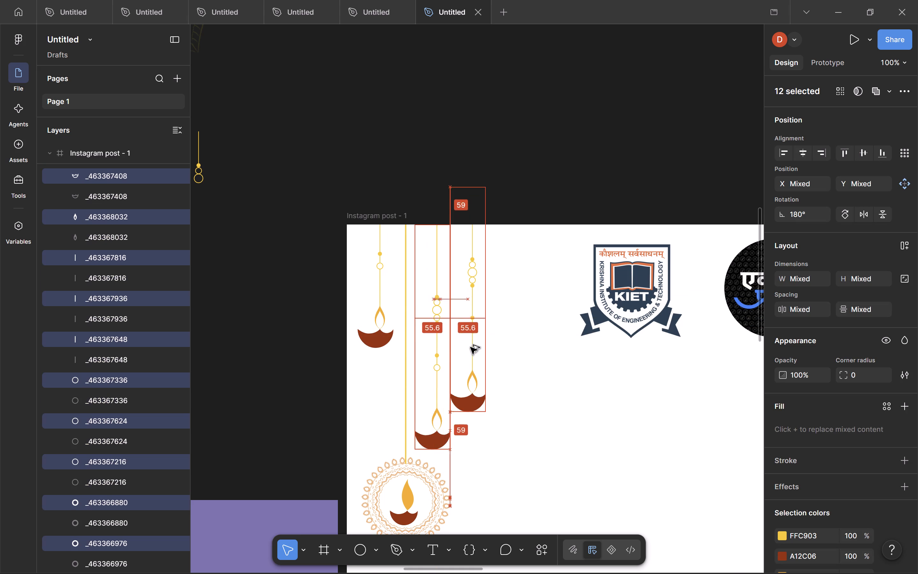
pyautogui.keyDown('alt'); pyautogui.moveTo(470, 347); pyautogui.dragTo(476, 337); pyautogui.keyUp('alt')
pyautogui.click(557, 187)
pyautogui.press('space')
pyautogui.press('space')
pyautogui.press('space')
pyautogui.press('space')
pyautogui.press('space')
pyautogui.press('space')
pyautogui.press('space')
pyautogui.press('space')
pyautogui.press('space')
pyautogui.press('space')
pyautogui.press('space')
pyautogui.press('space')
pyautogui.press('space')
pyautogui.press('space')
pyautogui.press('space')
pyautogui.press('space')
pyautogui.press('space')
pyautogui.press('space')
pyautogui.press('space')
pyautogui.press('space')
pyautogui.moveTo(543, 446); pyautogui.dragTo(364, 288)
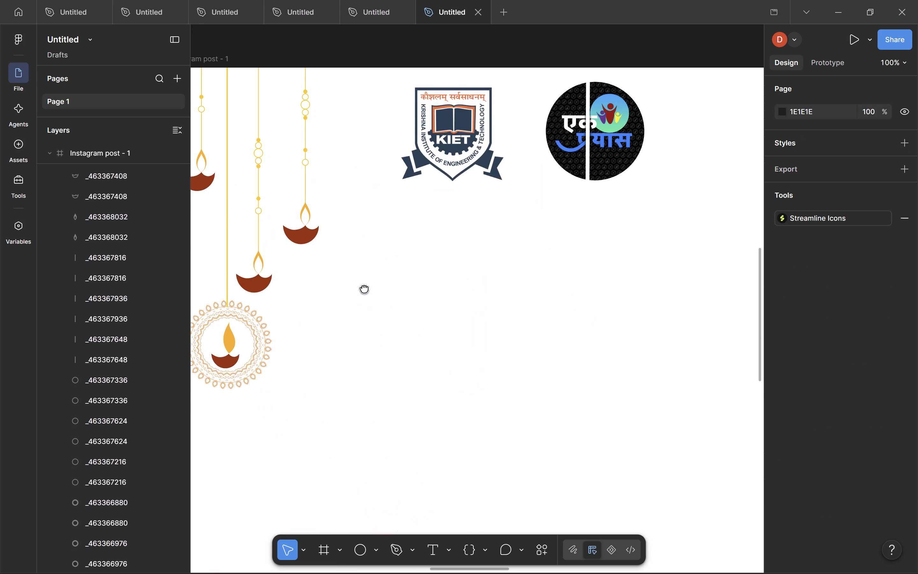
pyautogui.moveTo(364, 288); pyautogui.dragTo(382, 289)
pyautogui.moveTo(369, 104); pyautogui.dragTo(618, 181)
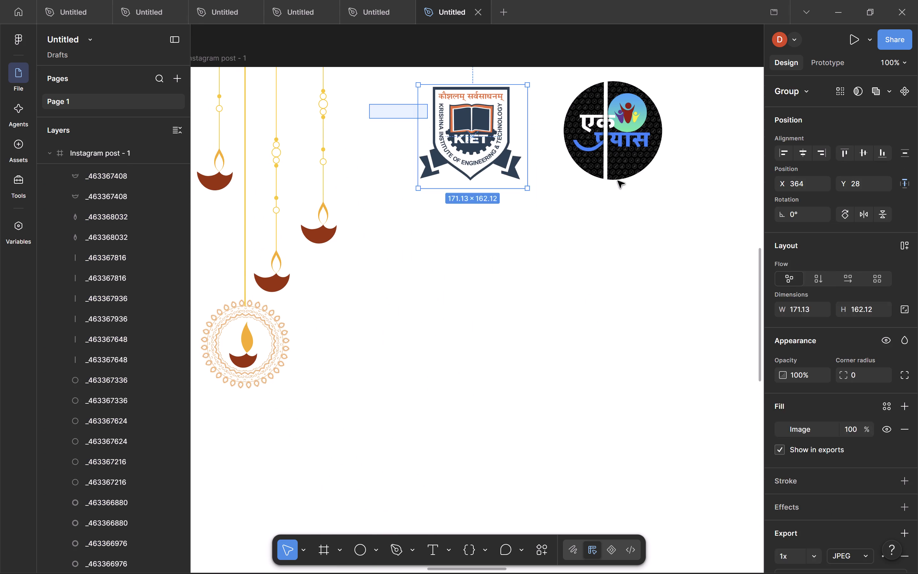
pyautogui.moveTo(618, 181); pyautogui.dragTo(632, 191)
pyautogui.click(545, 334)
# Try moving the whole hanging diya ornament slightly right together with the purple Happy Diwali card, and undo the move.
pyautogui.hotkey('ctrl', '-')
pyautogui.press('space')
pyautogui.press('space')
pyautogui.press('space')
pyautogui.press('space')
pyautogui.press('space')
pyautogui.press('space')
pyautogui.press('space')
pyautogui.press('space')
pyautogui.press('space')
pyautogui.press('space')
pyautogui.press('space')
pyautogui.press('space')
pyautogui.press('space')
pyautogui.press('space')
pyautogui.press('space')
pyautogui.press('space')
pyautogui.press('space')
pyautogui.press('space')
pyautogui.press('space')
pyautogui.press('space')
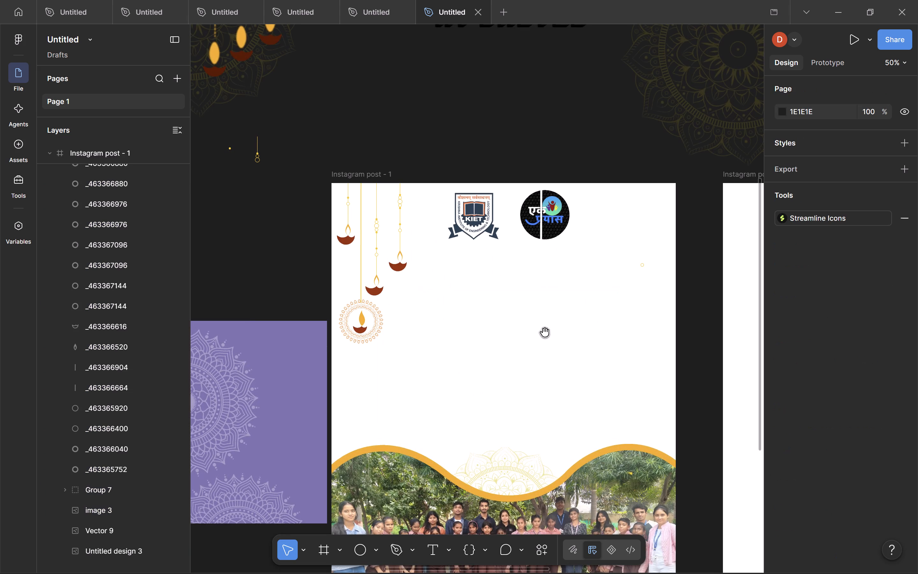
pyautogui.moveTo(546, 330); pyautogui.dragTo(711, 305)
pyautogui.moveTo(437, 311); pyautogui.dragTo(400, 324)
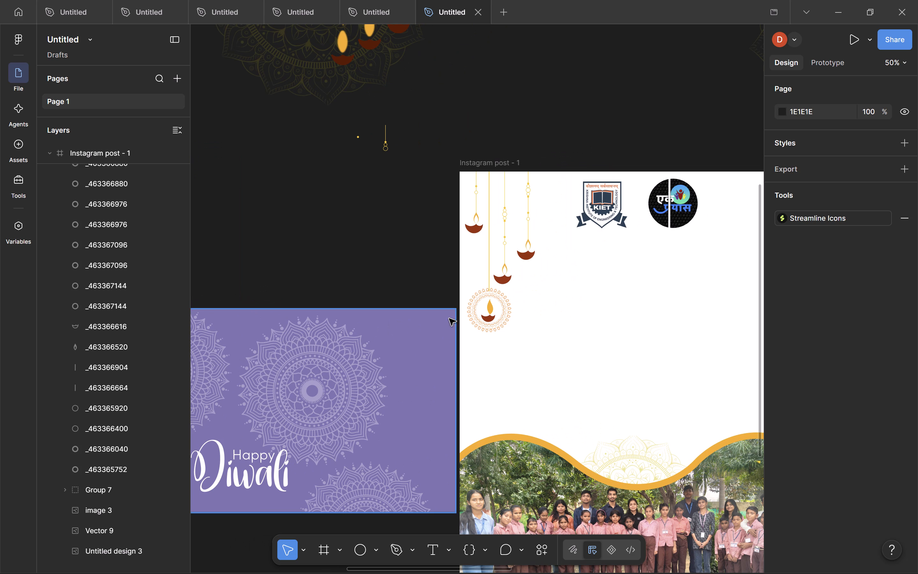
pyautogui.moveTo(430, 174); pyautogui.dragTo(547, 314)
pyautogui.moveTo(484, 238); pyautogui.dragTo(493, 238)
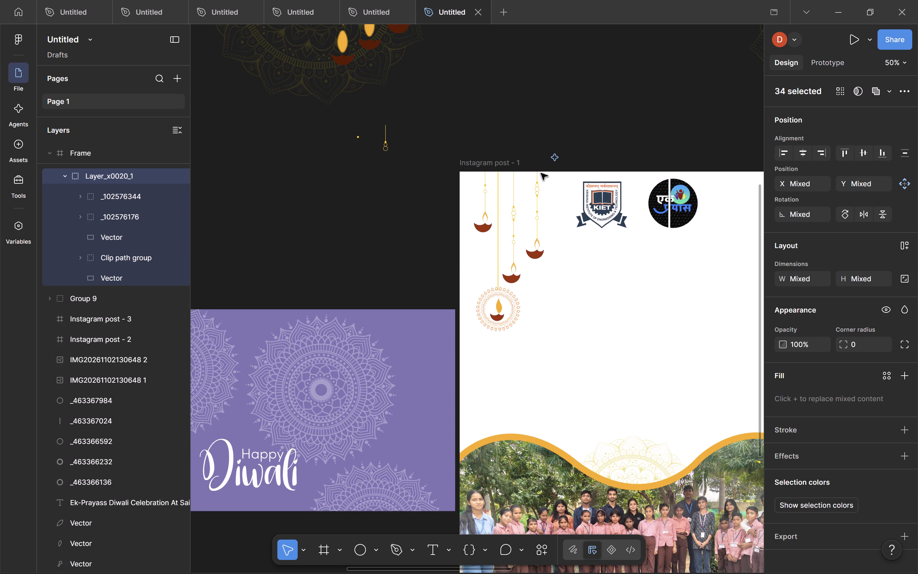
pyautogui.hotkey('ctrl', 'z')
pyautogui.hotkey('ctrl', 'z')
# Move the whole upper-left hanging diya ornament, including its mandala, slightly right on Instagram post - 1.
pyautogui.click(579, 99)
pyautogui.moveTo(450, 129); pyautogui.dragTo(517, 239)
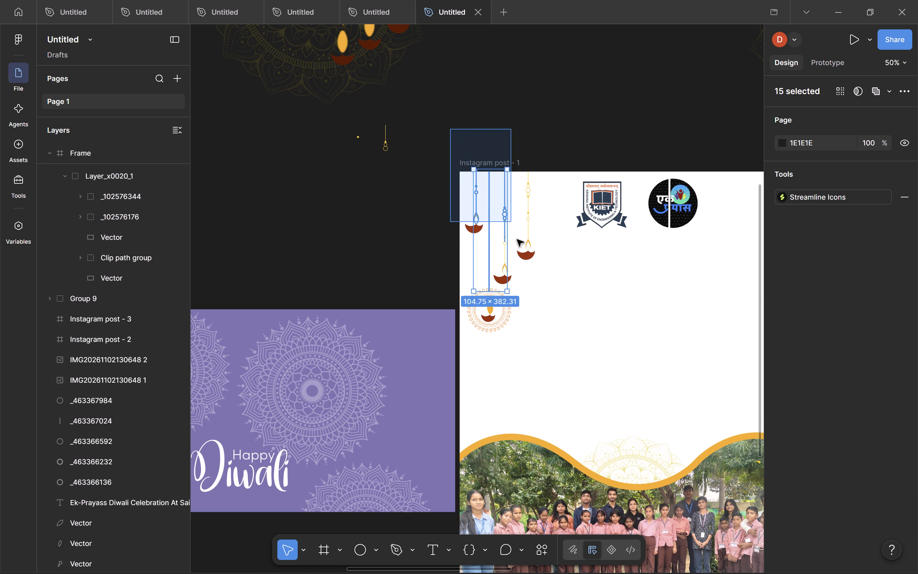
pyautogui.moveTo(517, 239); pyautogui.dragTo(520, 247)
pyautogui.click(520, 48)
pyautogui.moveTo(449, 106); pyautogui.dragTo(548, 283)
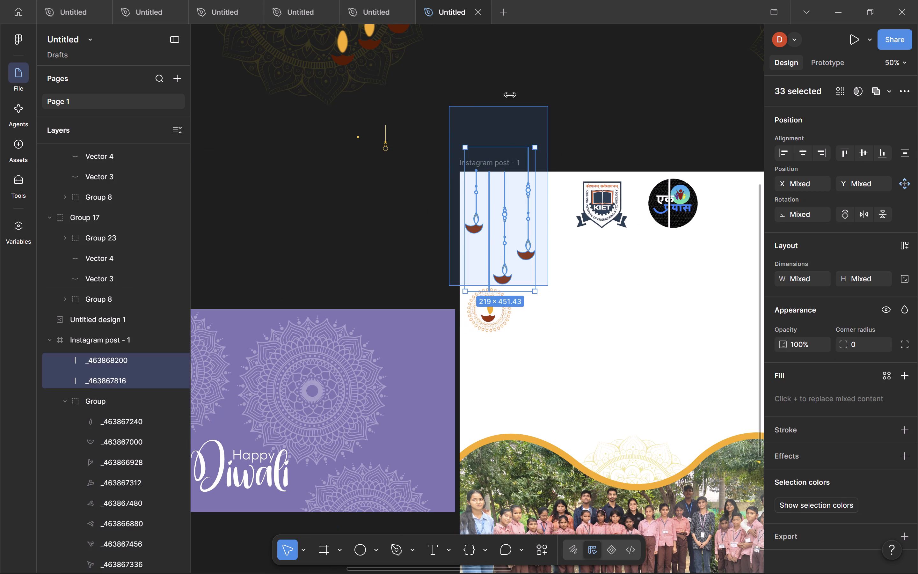
pyautogui.click(506, 76)
pyautogui.moveTo(470, 91); pyautogui.dragTo(541, 332)
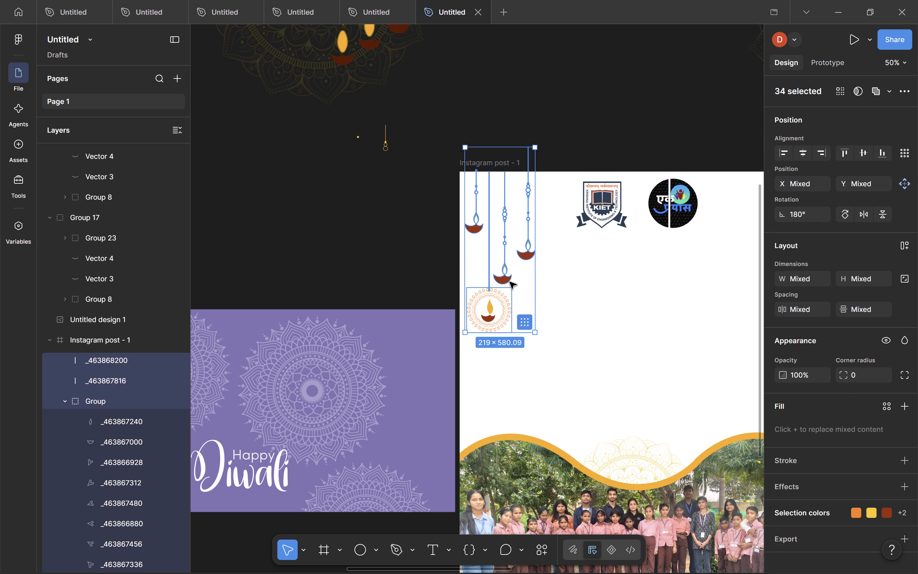
pyautogui.moveTo(509, 281); pyautogui.dragTo(516, 281)
pyautogui.click(583, 38)
# Duplicate the whole hanging diya ornament to the upper right corner of Instagram post - 1 and flip the copy horizontally.
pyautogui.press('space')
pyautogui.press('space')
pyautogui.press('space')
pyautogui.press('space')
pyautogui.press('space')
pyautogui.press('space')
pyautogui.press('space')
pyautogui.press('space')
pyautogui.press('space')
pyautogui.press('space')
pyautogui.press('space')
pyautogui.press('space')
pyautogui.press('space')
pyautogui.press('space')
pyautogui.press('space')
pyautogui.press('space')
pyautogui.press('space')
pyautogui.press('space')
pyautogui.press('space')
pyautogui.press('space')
pyautogui.moveTo(603, 73); pyautogui.dragTo(449, 61)
pyautogui.moveTo(322, 81); pyautogui.dragTo(381, 334)
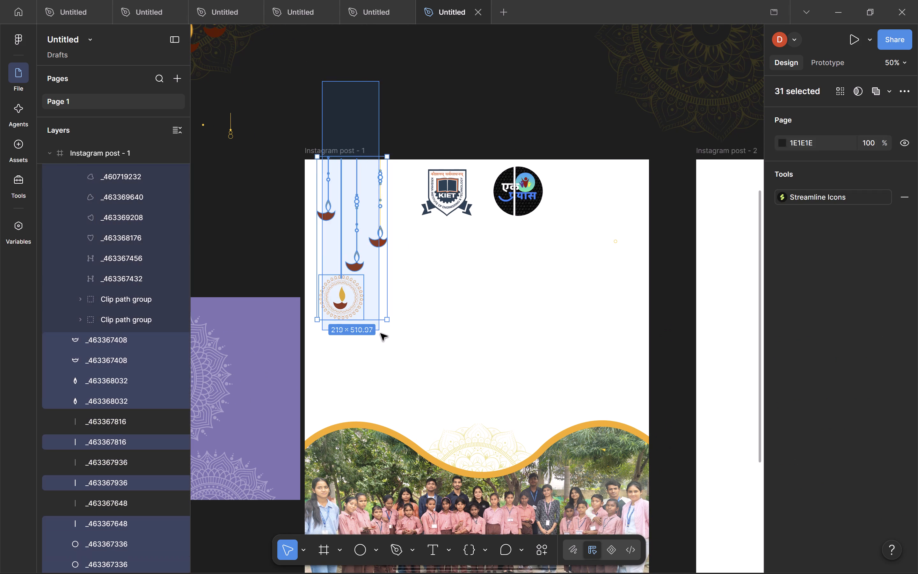
pyautogui.moveTo(381, 334); pyautogui.dragTo(387, 337)
pyautogui.keyDown('alt'); pyautogui.moveTo(367, 225); pyautogui.dragTo(592, 221); pyautogui.keyUp('alt')
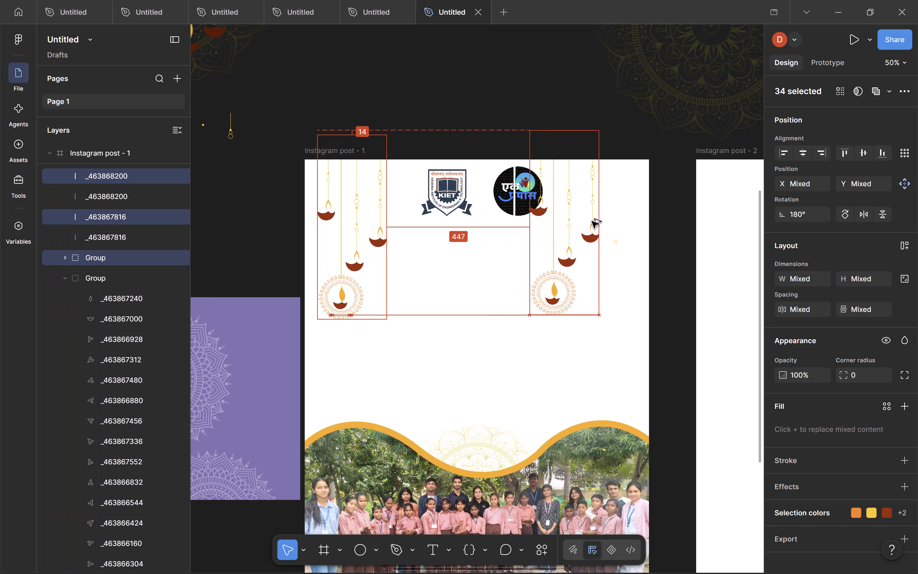
pyautogui.keyDown('alt'); pyautogui.moveTo(592, 221); pyautogui.dragTo(622, 225); pyautogui.keyUp('alt')
pyautogui.click(862, 214)
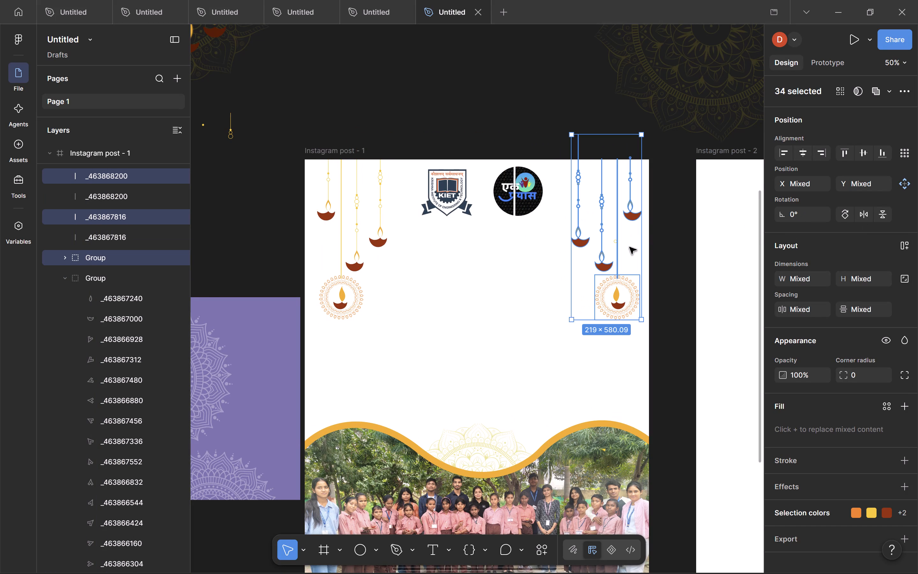
# Deselect the mirrored hanging diya ornament in the upper right corner of Instagram post - 1.
pyautogui.click(529, 109)
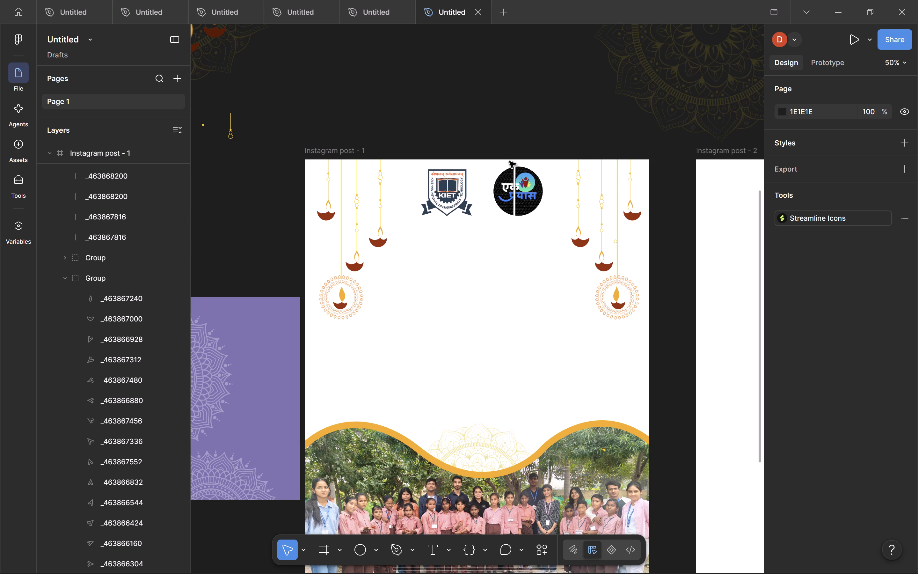
# Shift the KIET logo left and slightly down, and place the round black logo at X 586, Y 36.
pyautogui.moveTo(445, 186); pyautogui.dragTo(432, 192)
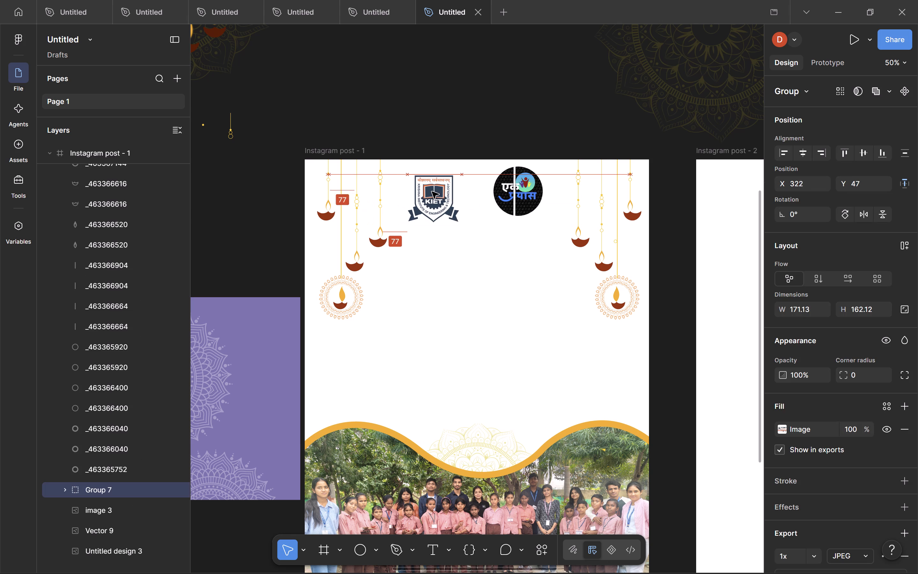
pyautogui.moveTo(432, 192); pyautogui.dragTo(434, 189)
pyautogui.moveTo(525, 182); pyautogui.dragTo(524, 188)
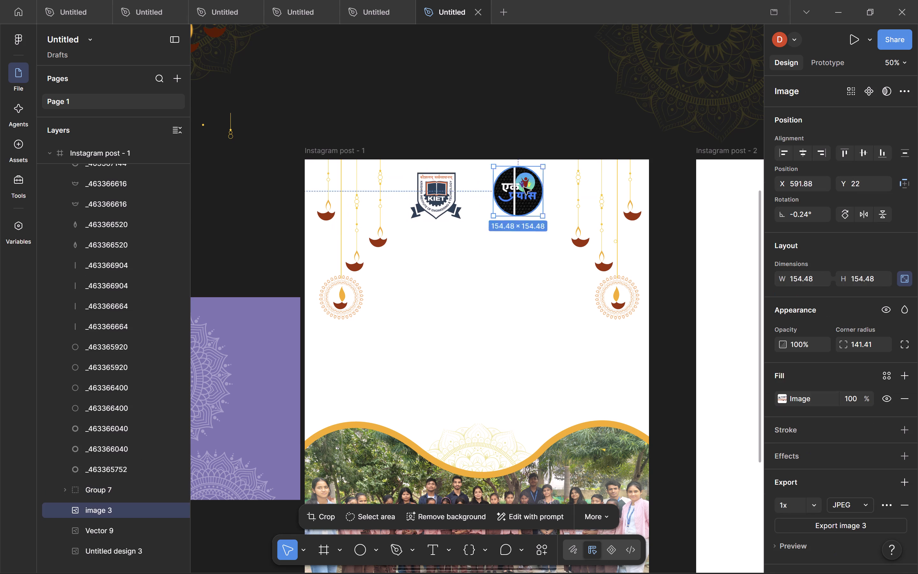
pyautogui.moveTo(524, 188); pyautogui.dragTo(523, 188)
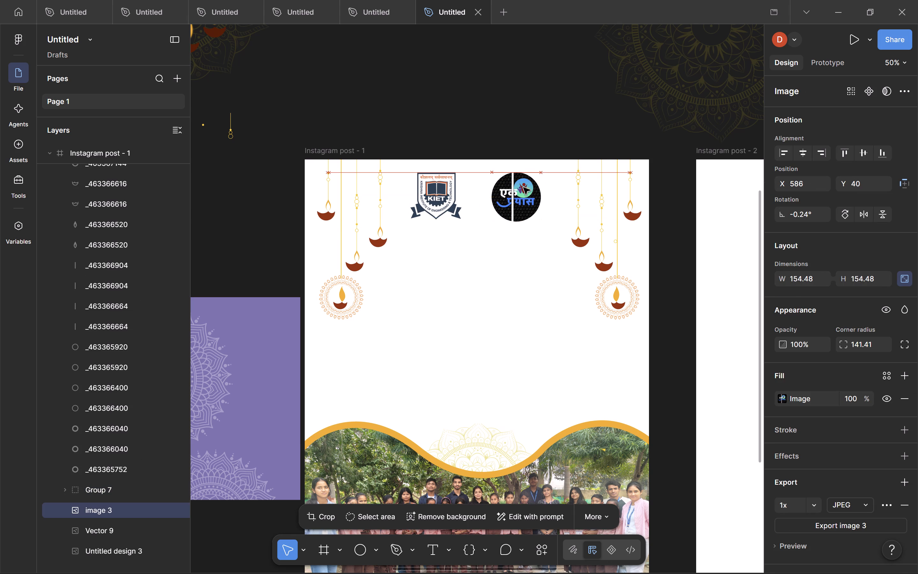
pyautogui.moveTo(523, 188); pyautogui.dragTo(523, 186)
pyautogui.click(501, 116)
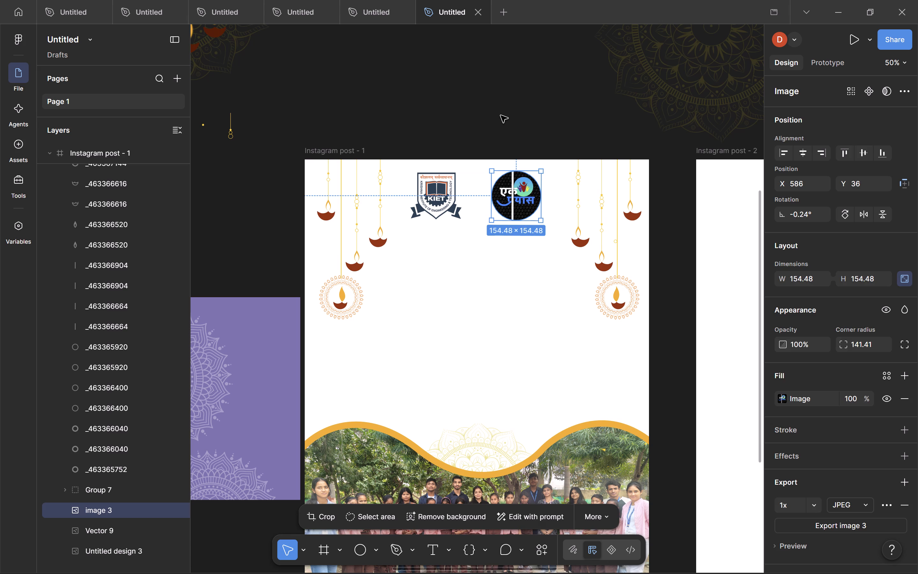
# Move the faint yellow mandala, Untitled design 3, off the post onto the empty canvas below the purple Happy Diwali frame.
pyautogui.press('space')
pyautogui.press('space')
pyautogui.press('space')
pyautogui.press('space')
pyautogui.press('space')
pyautogui.press('space')
pyautogui.press('space')
pyautogui.press('space')
pyautogui.press('space')
pyautogui.press('space')
pyautogui.press('space')
pyautogui.press('space')
pyautogui.moveTo(474, 116); pyautogui.dragTo(526, 66)
pyautogui.moveTo(541, 387); pyautogui.dragTo(266, 176)
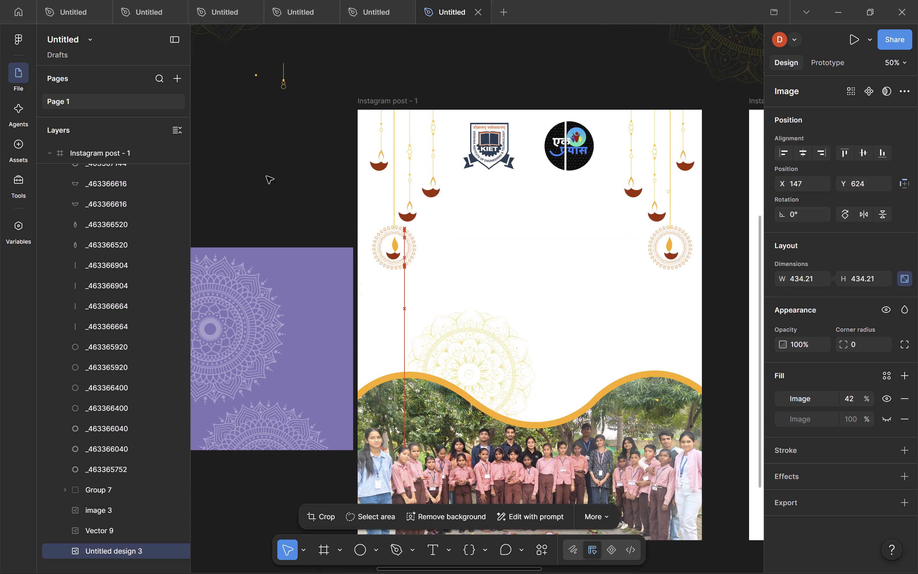
pyautogui.moveTo(266, 176); pyautogui.dragTo(452, 465)
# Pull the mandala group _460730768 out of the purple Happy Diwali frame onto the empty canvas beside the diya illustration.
pyautogui.tripleClick(487, 296)
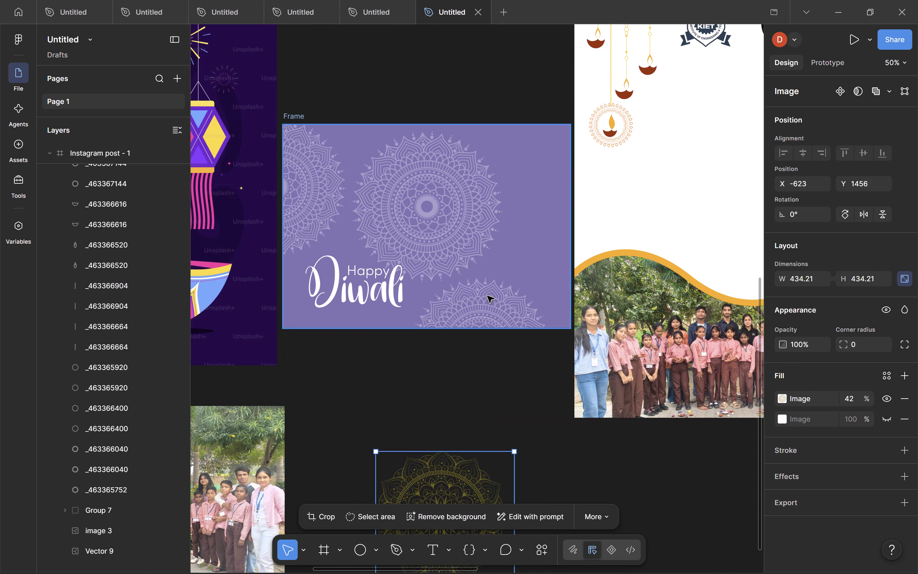
pyautogui.click(485, 295)
pyautogui.click(485, 295)
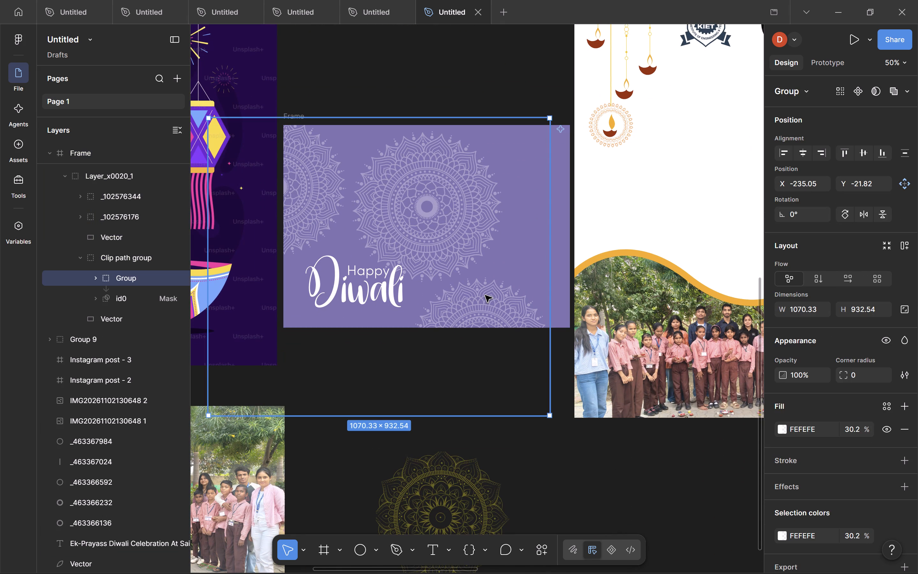
pyautogui.doubleClick(485, 295)
pyautogui.click(548, 186)
pyautogui.moveTo(516, 179); pyautogui.dragTo(286, 238)
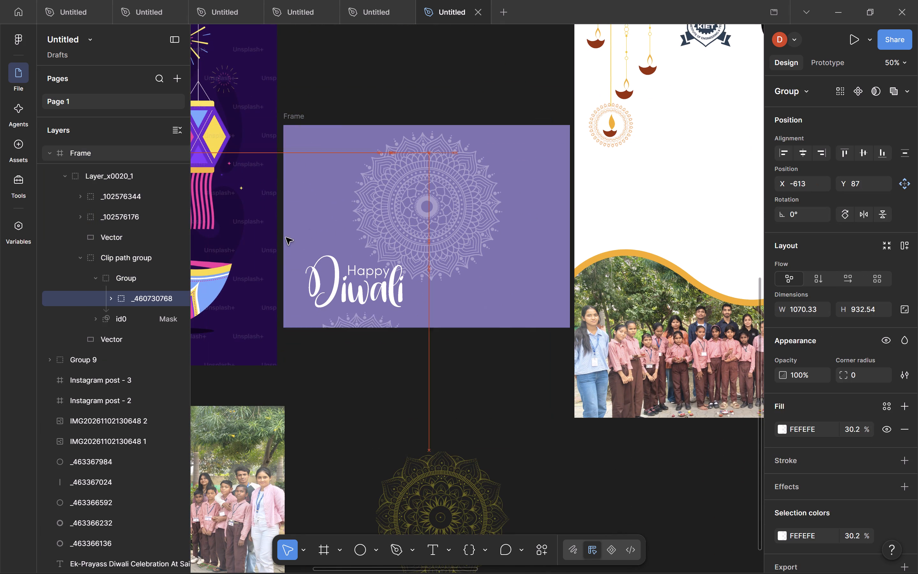
pyautogui.moveTo(286, 238); pyautogui.dragTo(265, 266)
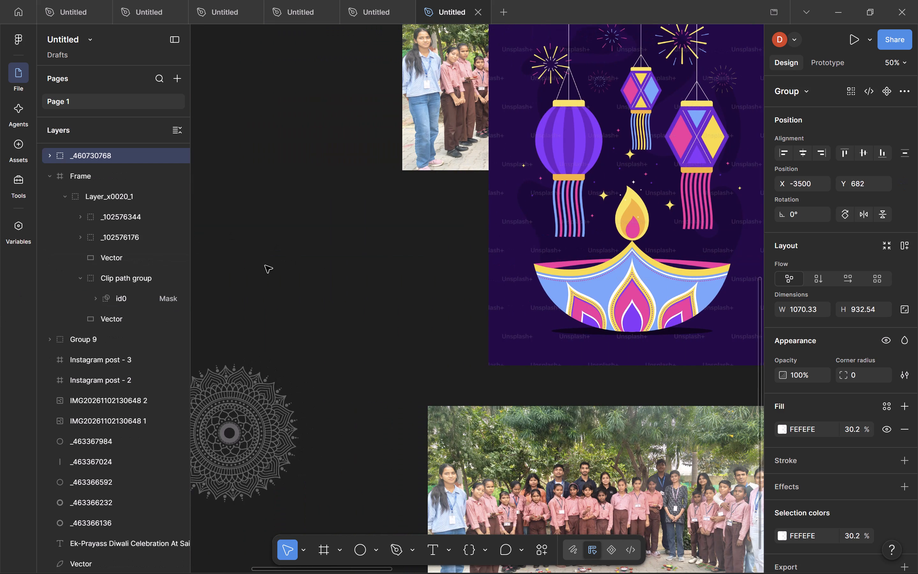
pyautogui.moveTo(265, 266); pyautogui.dragTo(287, 235)
# Select the single full mandala within the extracted group and move it across the canvas toward Instagram post - 1.
pyautogui.doubleClick(270, 387)
pyautogui.moveTo(269, 387); pyautogui.dragTo(353, 360)
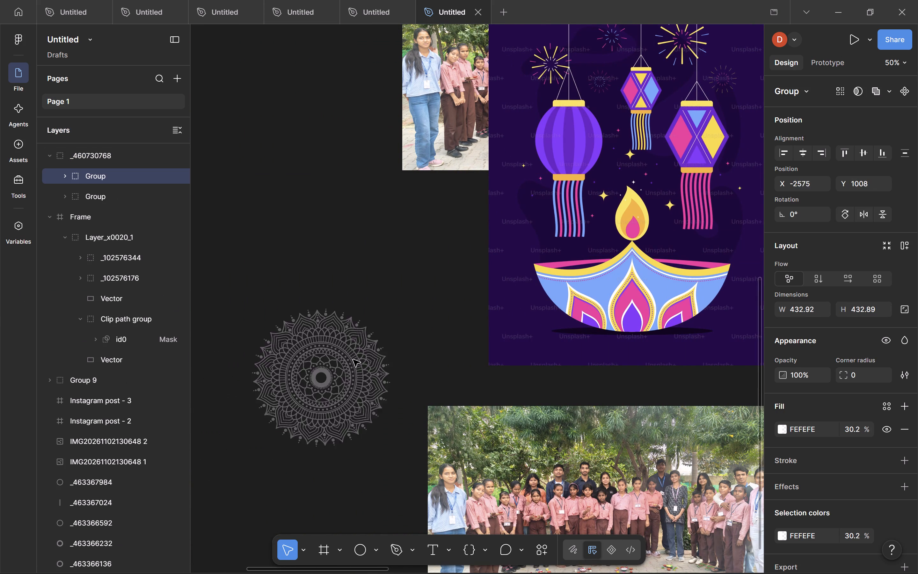
pyautogui.moveTo(353, 360); pyautogui.dragTo(916, 341)
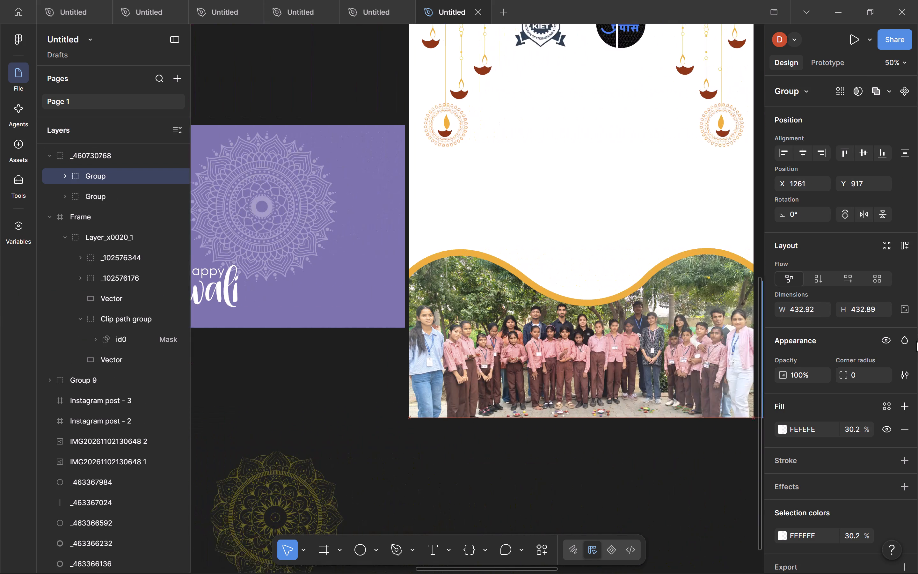
# Carry the single white mandala across Instagram post - 1 and drop it on the empty canvas below the group photo.
pyautogui.moveTo(916, 341); pyautogui.dragTo(495, 292)
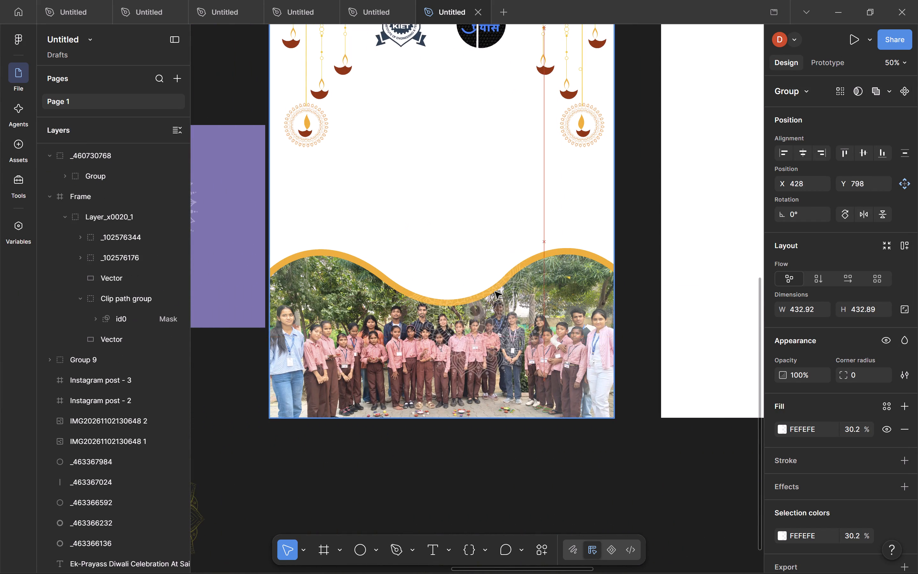
pyautogui.moveTo(495, 292); pyautogui.dragTo(529, 517)
pyautogui.click(445, 179)
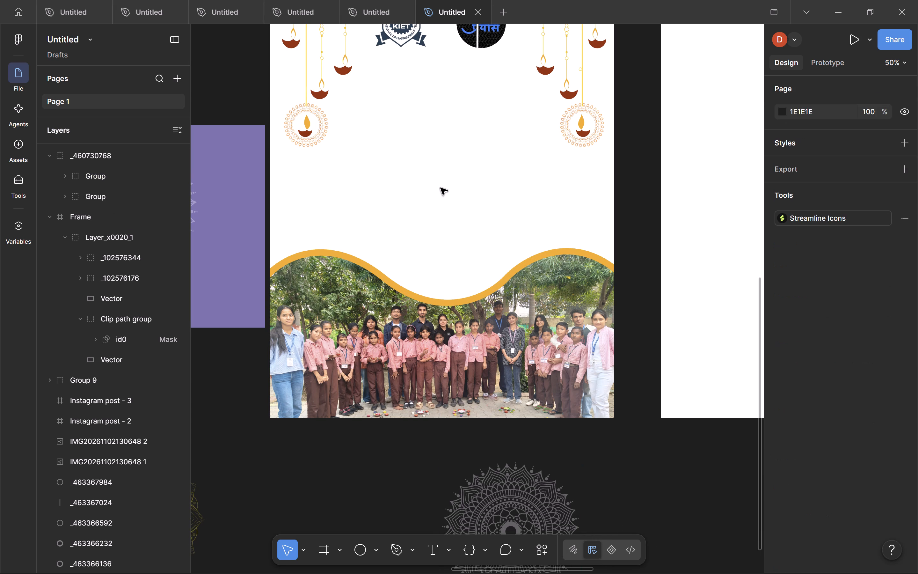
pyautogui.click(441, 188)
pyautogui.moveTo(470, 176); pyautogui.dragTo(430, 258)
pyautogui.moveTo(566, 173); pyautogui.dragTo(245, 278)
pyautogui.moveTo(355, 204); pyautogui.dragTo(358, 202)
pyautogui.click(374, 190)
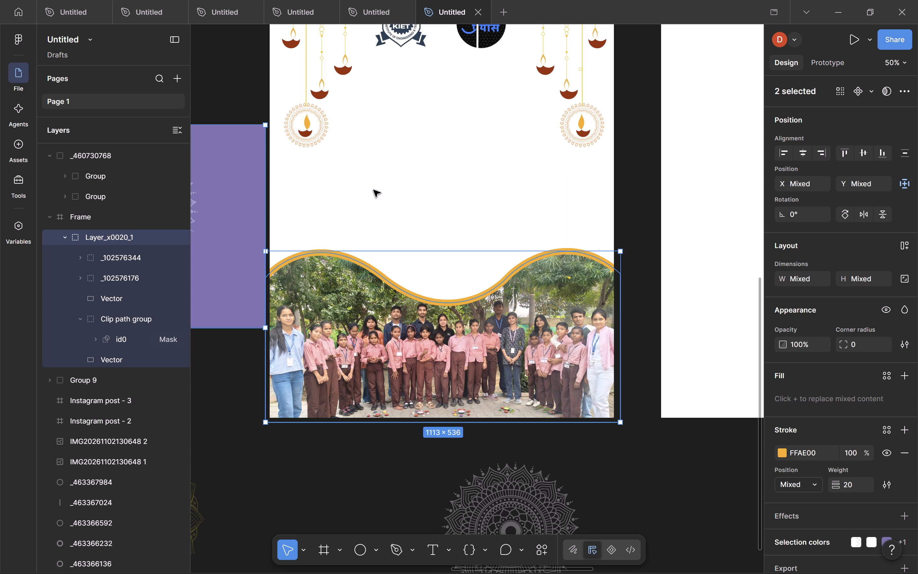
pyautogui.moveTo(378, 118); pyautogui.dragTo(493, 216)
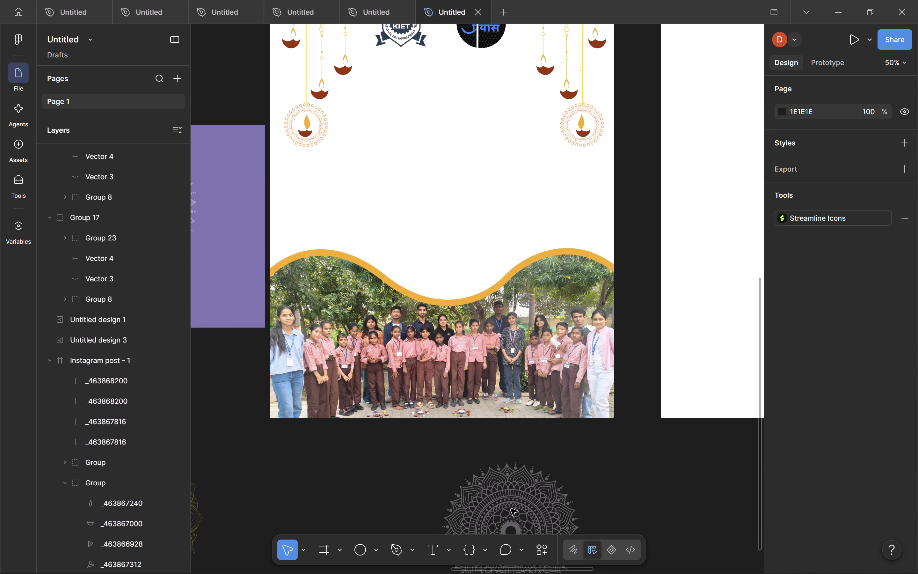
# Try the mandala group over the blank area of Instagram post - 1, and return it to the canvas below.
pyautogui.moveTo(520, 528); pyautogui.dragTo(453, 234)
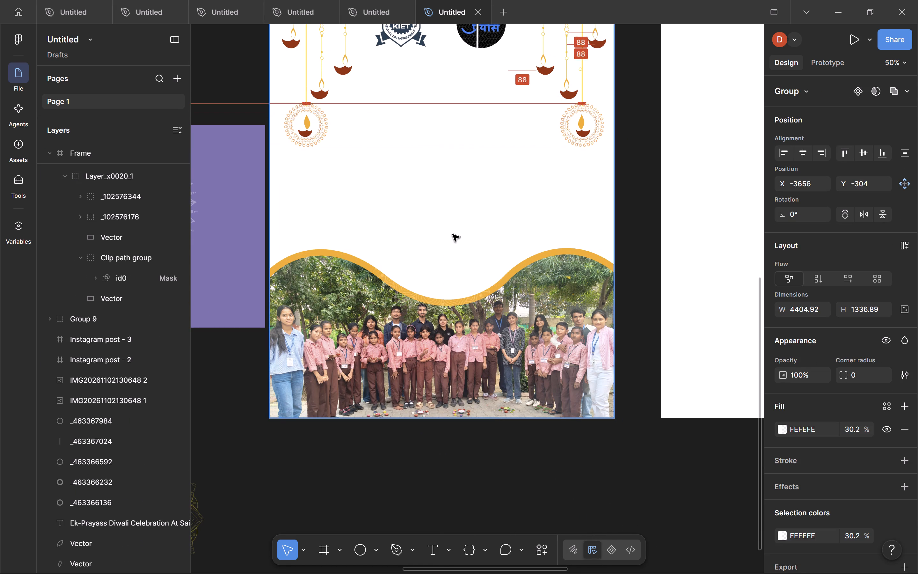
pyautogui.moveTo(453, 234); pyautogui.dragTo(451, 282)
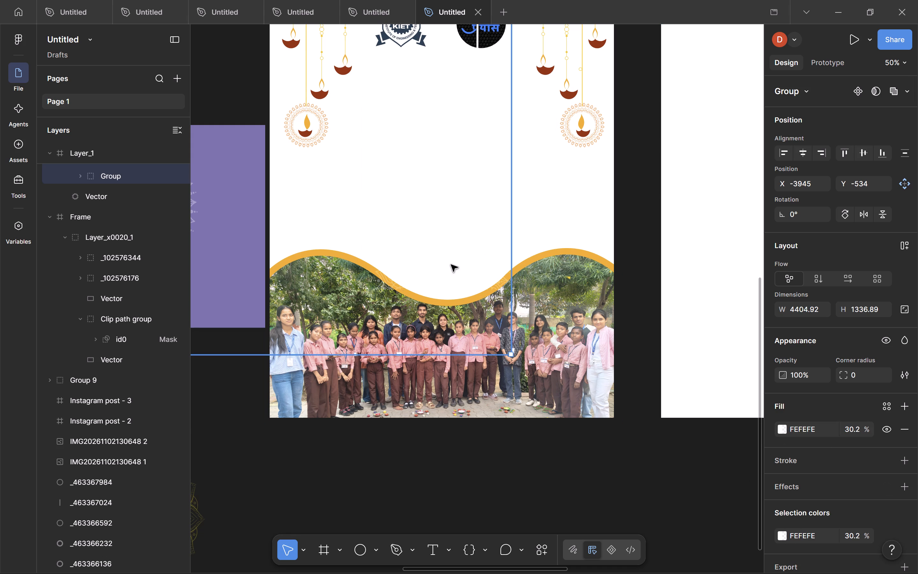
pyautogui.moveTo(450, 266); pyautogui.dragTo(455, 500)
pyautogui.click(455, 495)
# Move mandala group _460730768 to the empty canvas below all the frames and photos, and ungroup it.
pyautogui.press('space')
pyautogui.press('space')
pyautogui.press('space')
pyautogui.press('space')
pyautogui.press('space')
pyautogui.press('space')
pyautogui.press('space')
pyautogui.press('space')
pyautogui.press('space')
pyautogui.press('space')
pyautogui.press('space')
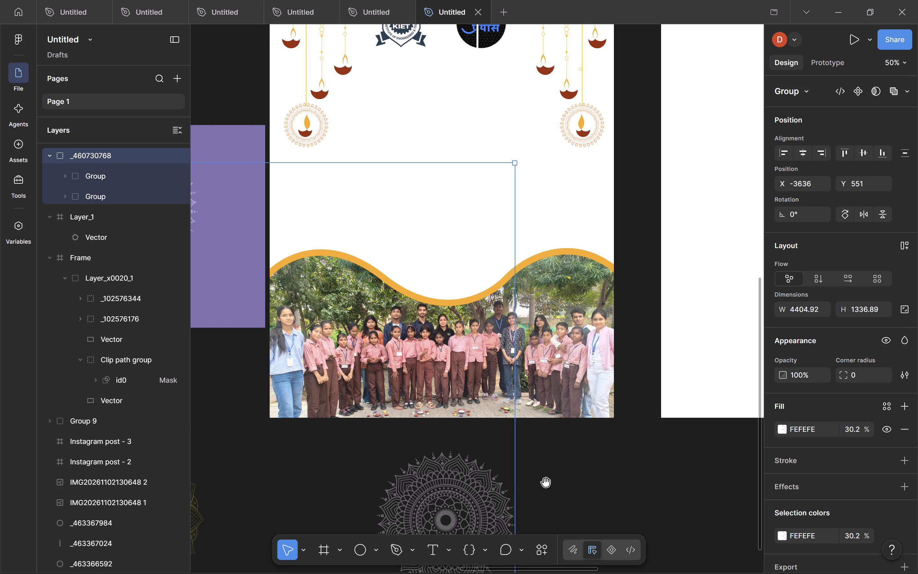
pyautogui.moveTo(539, 484); pyautogui.dragTo(765, 390)
pyautogui.hotkey('ctrl', '-')
pyautogui.hotkey('ctrl', '-')
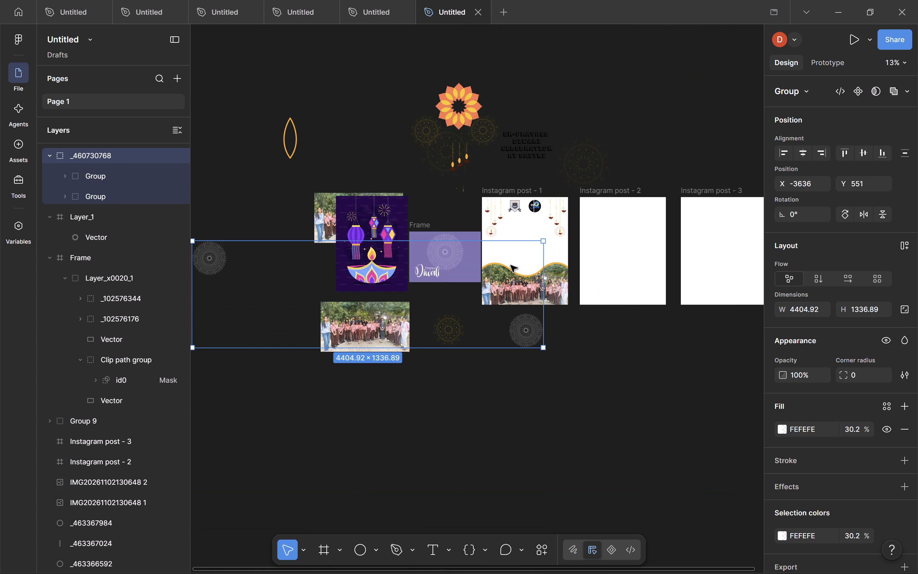
pyautogui.moveTo(494, 324); pyautogui.dragTo(551, 476)
pyautogui.hotkey('ctrl', 'BackSpace')
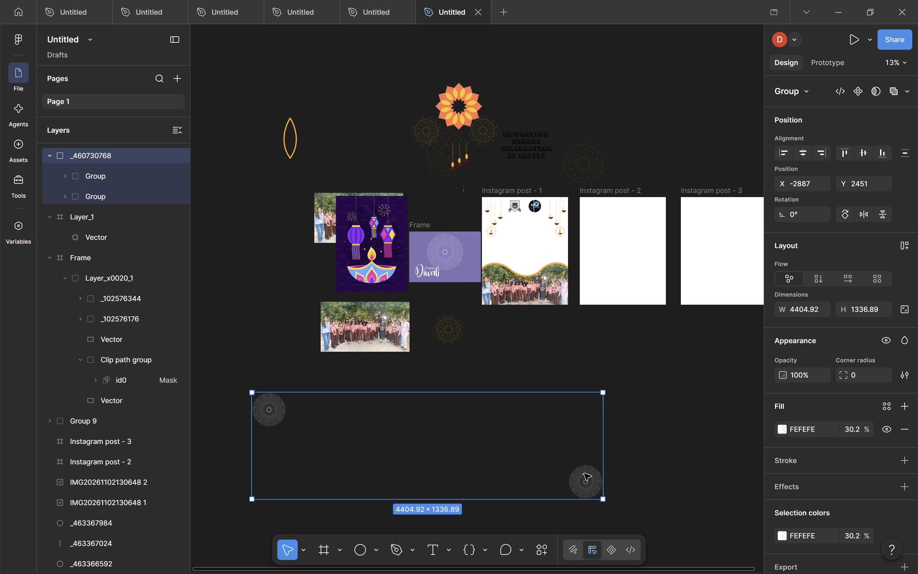
# Place the ungrouped mandala nearer the posts on the canvas just beneath Instagram post - 1.
pyautogui.click(631, 469)
pyautogui.moveTo(598, 482); pyautogui.dragTo(518, 345)
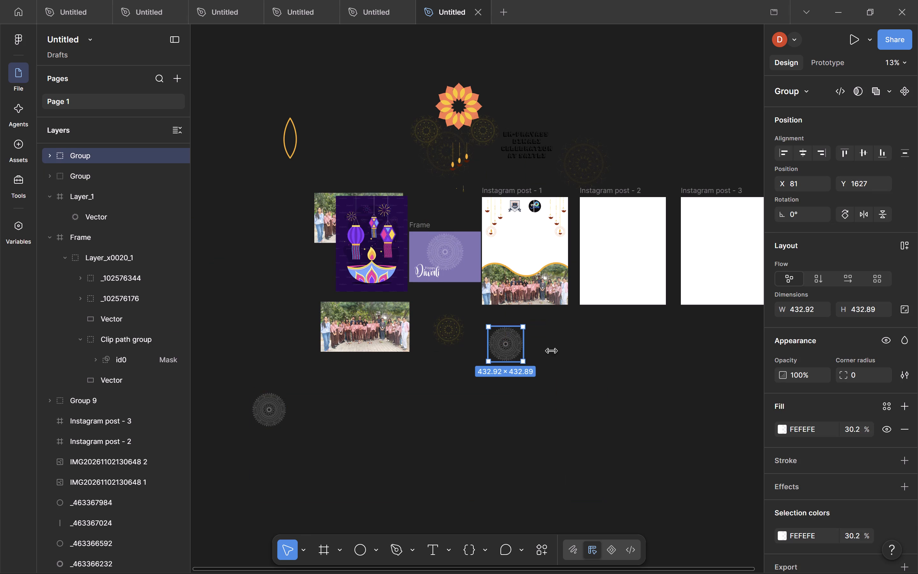
# Recolour the mandala beneath Instagram post - 1 with the red fill EF5B5B.
pyautogui.click(783, 431)
pyautogui.moveTo(675, 350); pyautogui.dragTo(836, 290)
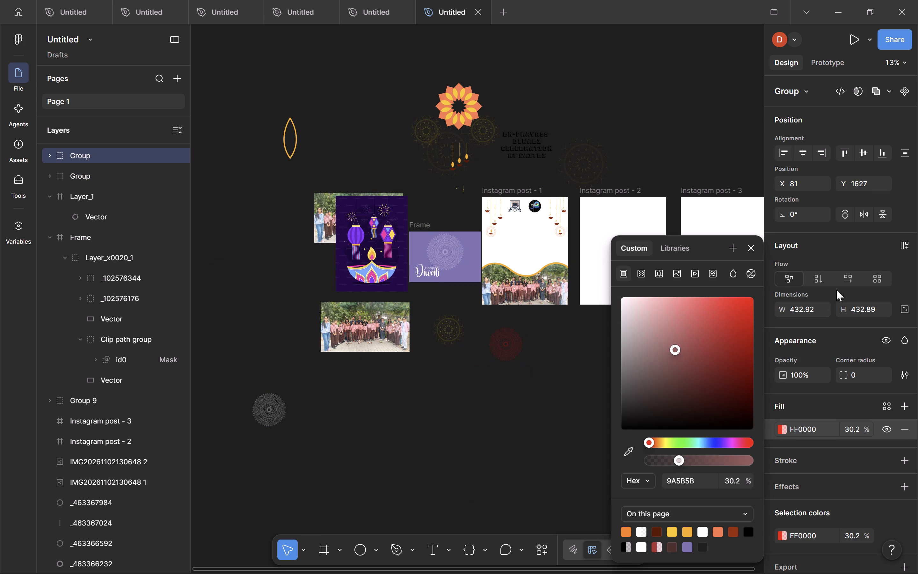
pyautogui.moveTo(836, 290); pyautogui.dragTo(703, 305)
pyautogui.hotkey('ctrl', '=')
pyautogui.hotkey('ctrl', '=')
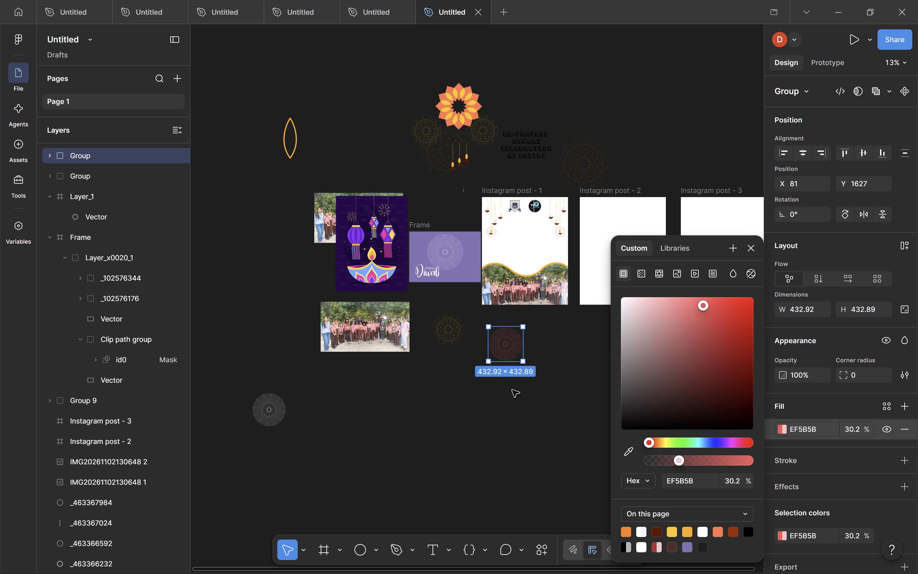
pyautogui.click(512, 390)
pyautogui.hotkey('ctrl', '=')
pyautogui.hotkey('ctrl', '=')
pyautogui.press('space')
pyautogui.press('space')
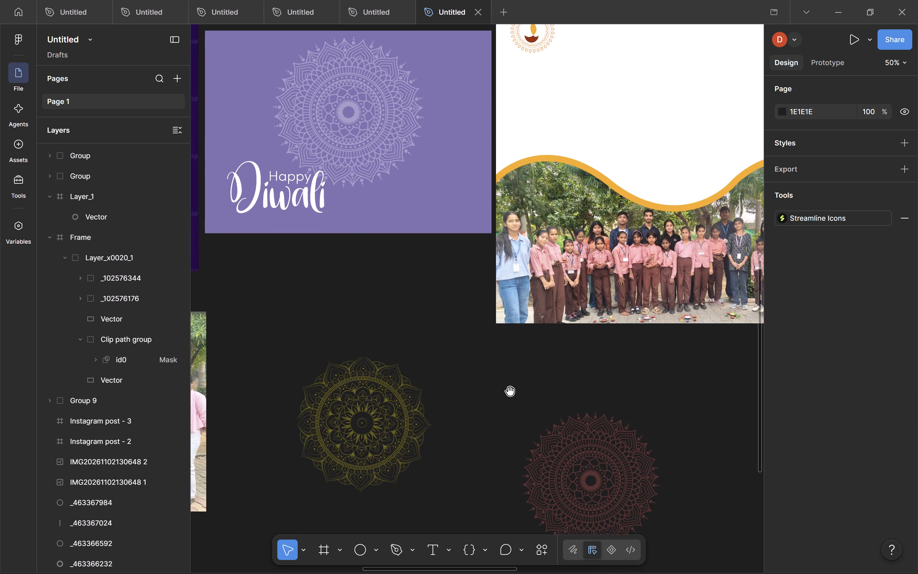
# Recolour the red mandala below the post with the orange fill FF8215 at 45% opacity.
pyautogui.moveTo(509, 392); pyautogui.dragTo(492, 379)
pyautogui.click(546, 423)
pyautogui.click(782, 426)
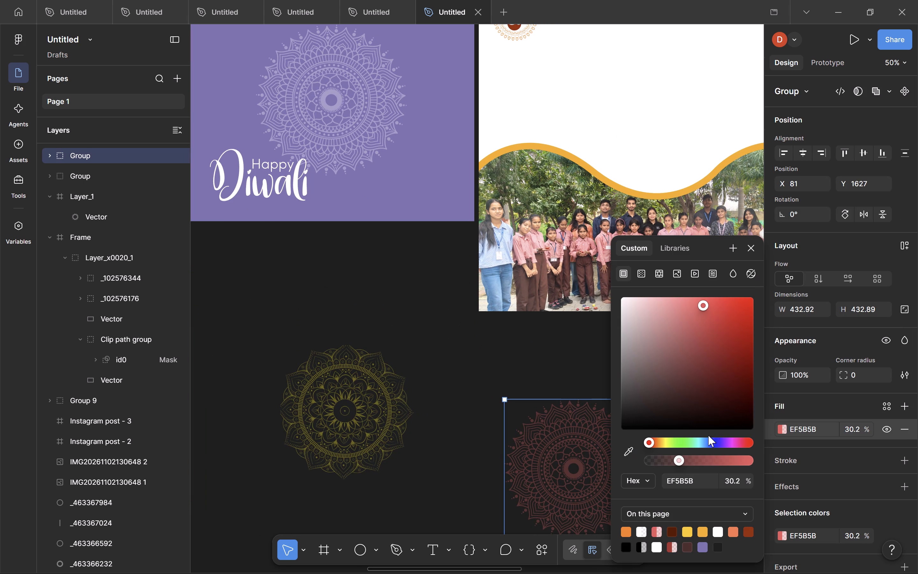
pyautogui.click(629, 532)
pyautogui.click(501, 369)
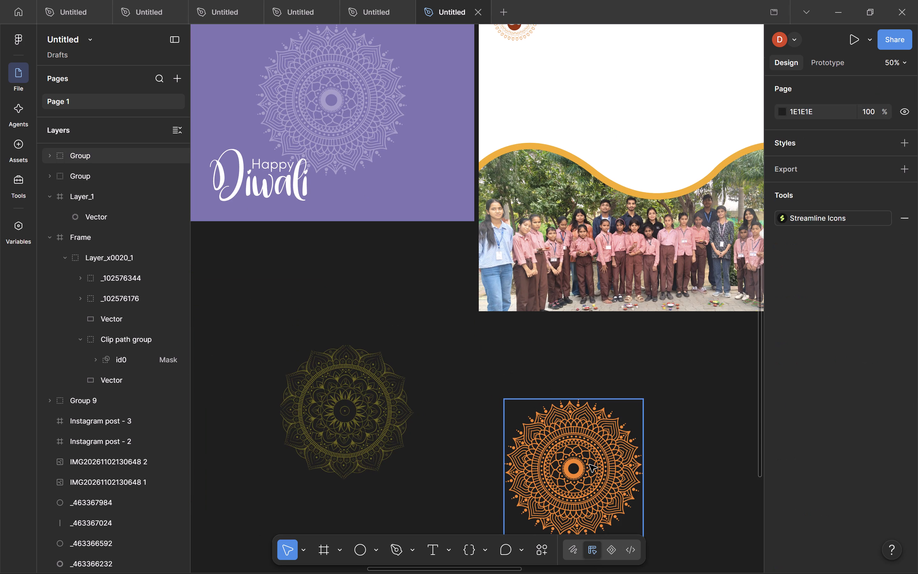
pyautogui.click(590, 465)
pyautogui.moveTo(869, 428); pyautogui.dragTo(439, 298)
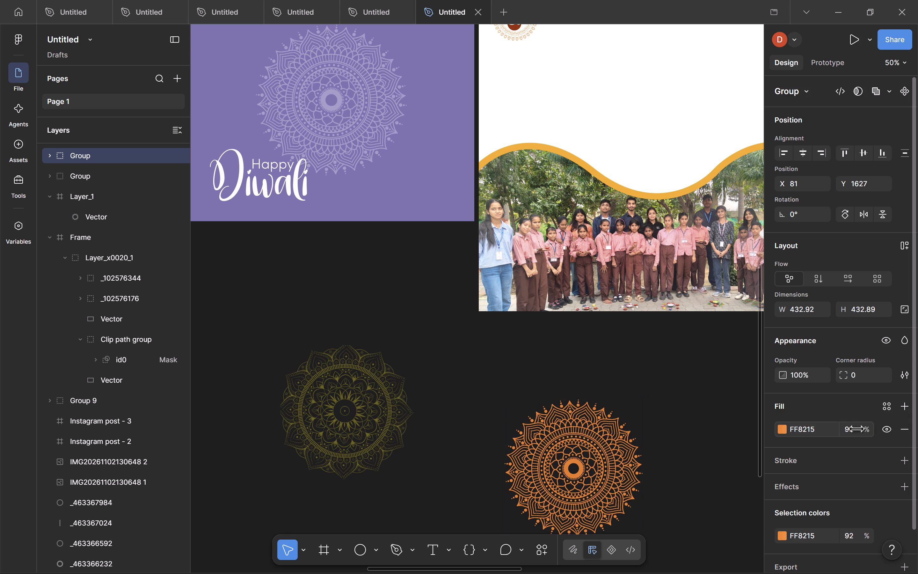
pyautogui.moveTo(439, 298); pyautogui.dragTo(371, 284)
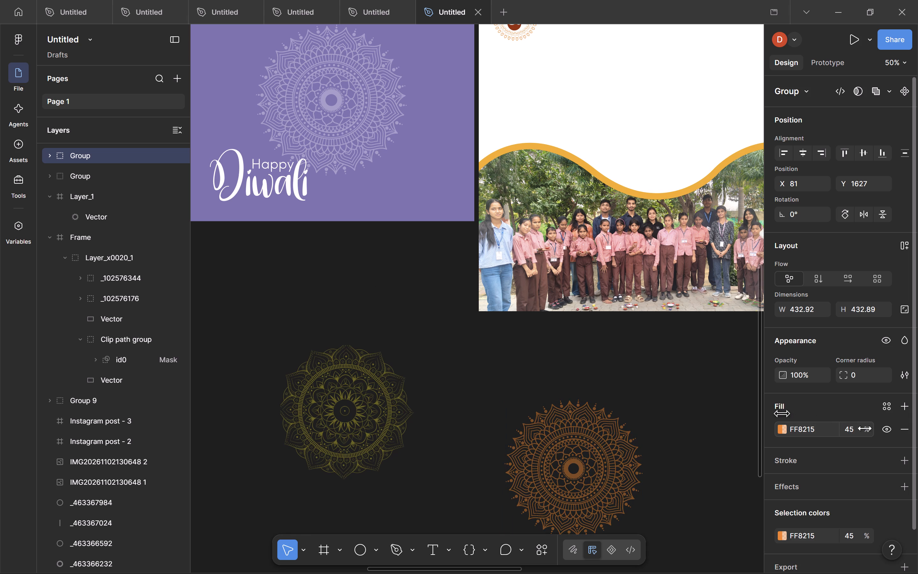
# Move the orange mandala onto Instagram post - 1, send it behind the wavy photo, and place it at X 0, Y 675.
pyautogui.moveTo(602, 481); pyautogui.dragTo(667, 209)
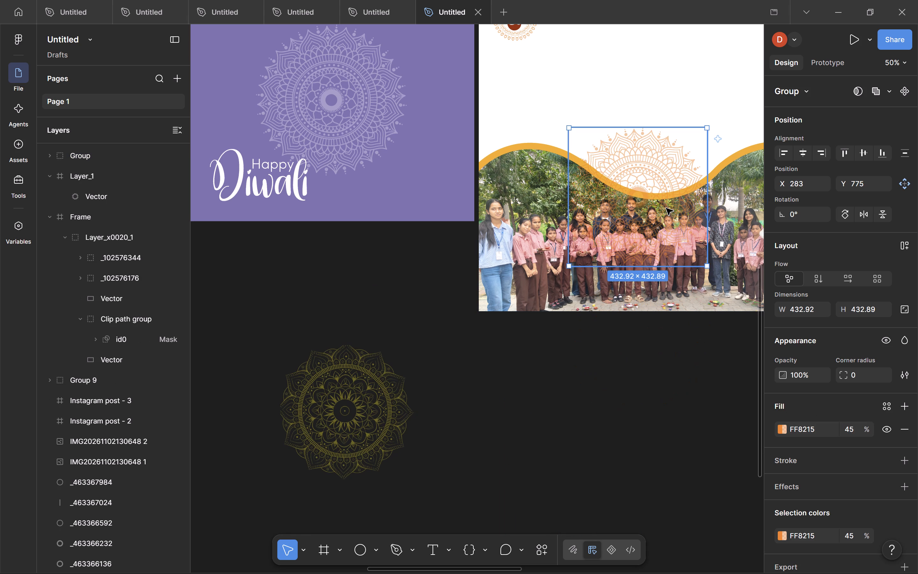
pyautogui.press('[')
pyautogui.moveTo(625, 162); pyautogui.dragTo(630, 169)
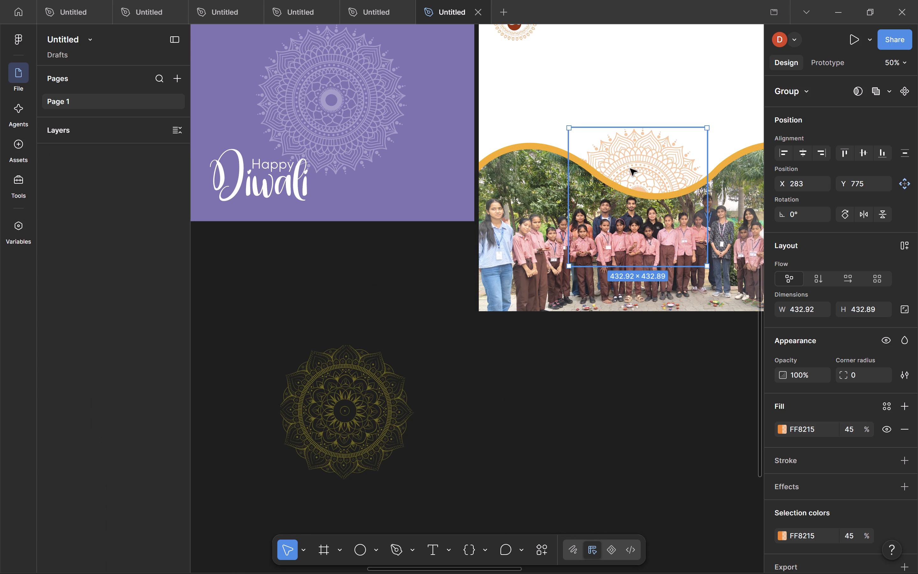
pyautogui.moveTo(630, 169); pyautogui.dragTo(532, 136)
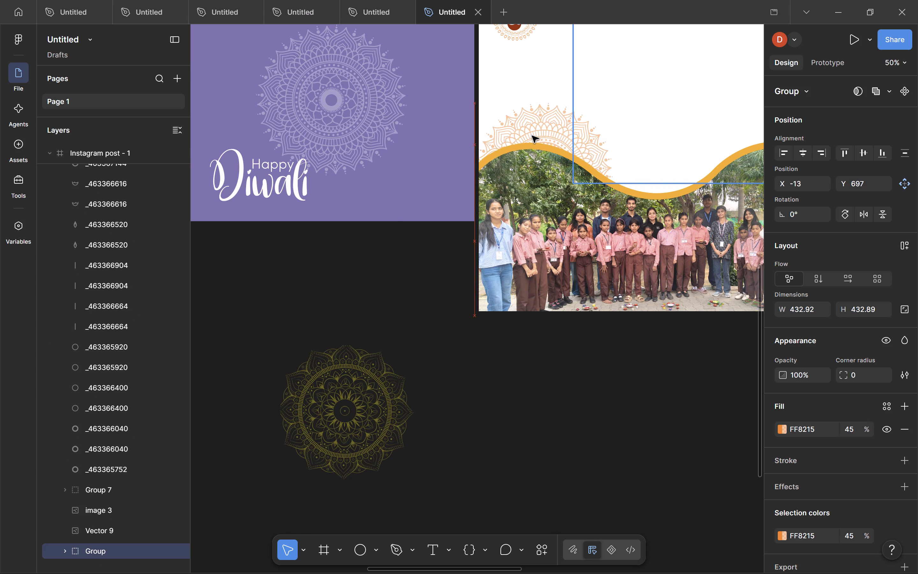
pyautogui.moveTo(532, 136); pyautogui.dragTo(536, 129)
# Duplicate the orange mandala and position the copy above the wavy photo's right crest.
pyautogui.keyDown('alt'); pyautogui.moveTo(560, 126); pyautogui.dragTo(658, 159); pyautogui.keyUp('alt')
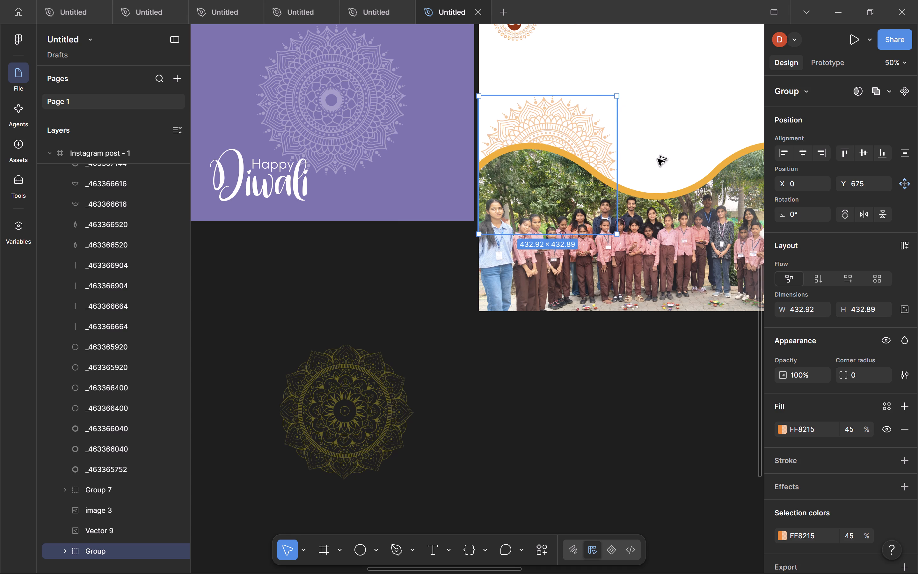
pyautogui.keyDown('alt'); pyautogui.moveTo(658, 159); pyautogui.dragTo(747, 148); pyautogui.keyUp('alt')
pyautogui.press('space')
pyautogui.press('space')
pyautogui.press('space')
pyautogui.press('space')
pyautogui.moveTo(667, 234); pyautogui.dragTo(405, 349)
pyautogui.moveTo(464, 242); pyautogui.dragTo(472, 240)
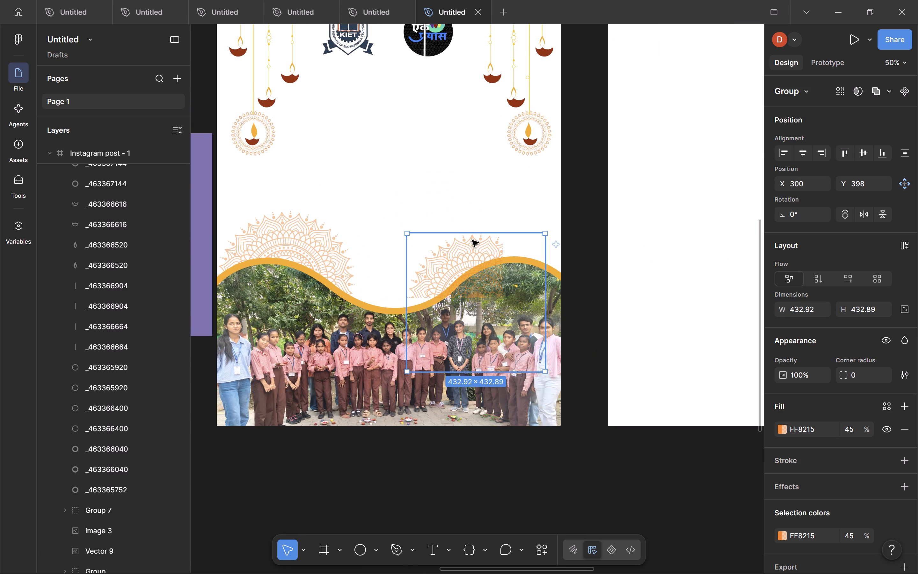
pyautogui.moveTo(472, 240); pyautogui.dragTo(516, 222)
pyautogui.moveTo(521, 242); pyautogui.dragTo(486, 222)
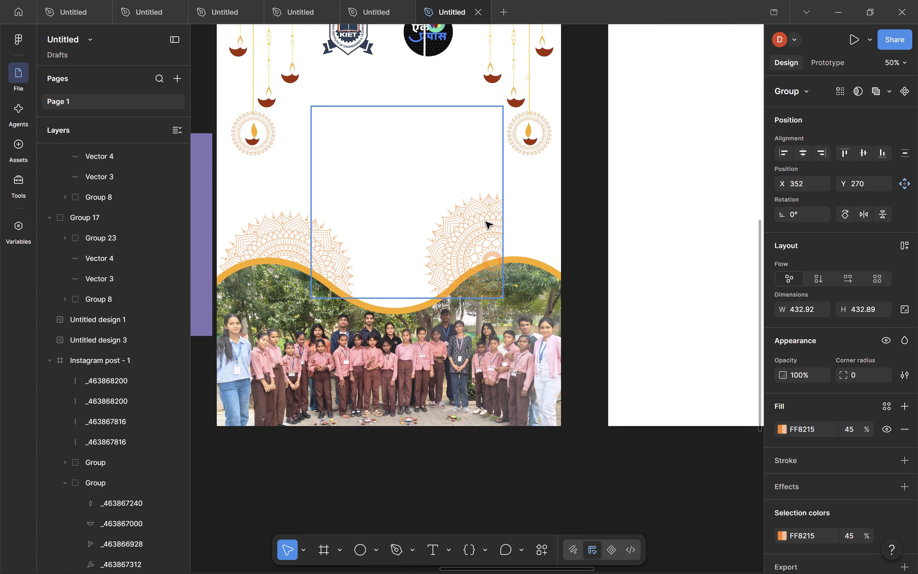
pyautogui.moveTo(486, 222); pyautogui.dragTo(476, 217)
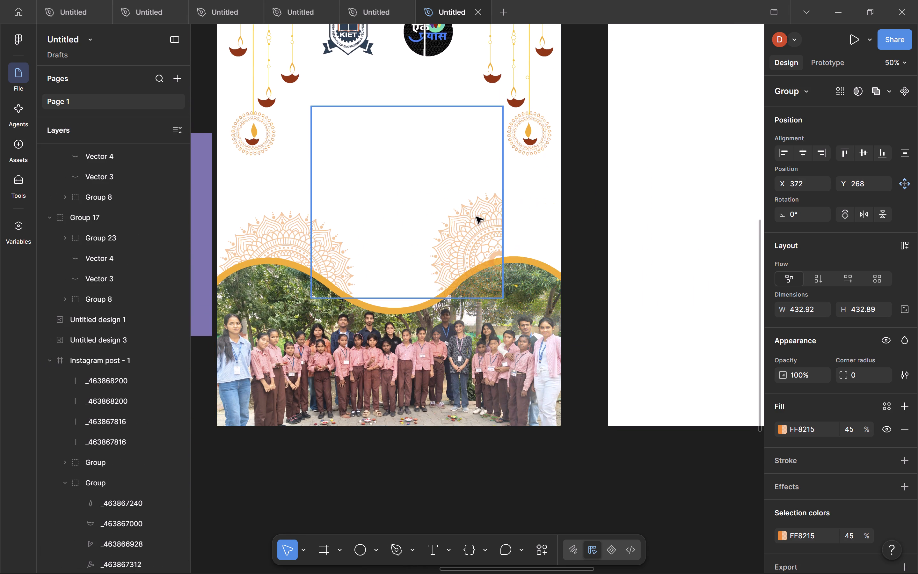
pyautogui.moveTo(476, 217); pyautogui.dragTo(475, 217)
# Delete the Layer_1 frame over the post together with the mandala copy inside it.
pyautogui.click(448, 163)
pyautogui.click(482, 221)
pyautogui.doubleClick(482, 222)
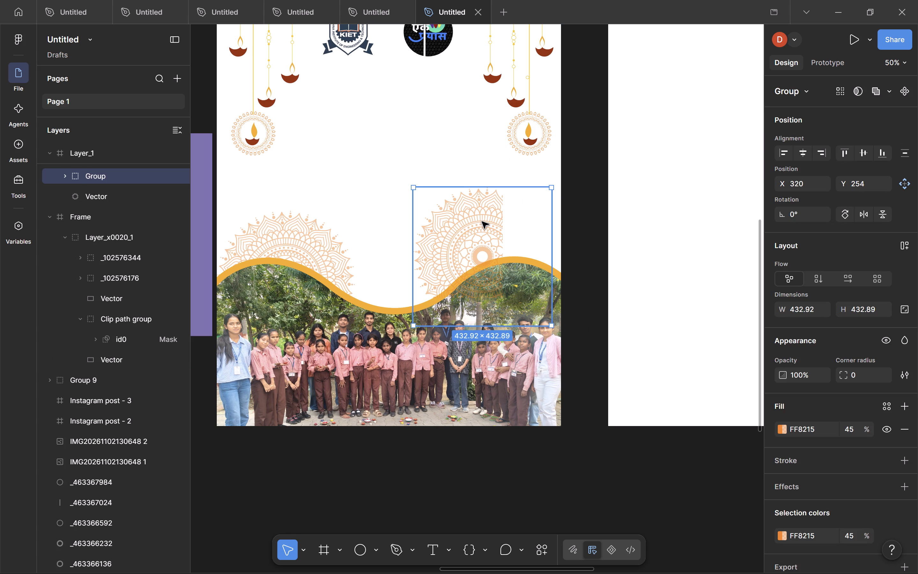
pyautogui.hotkey('ctrl', 'z')
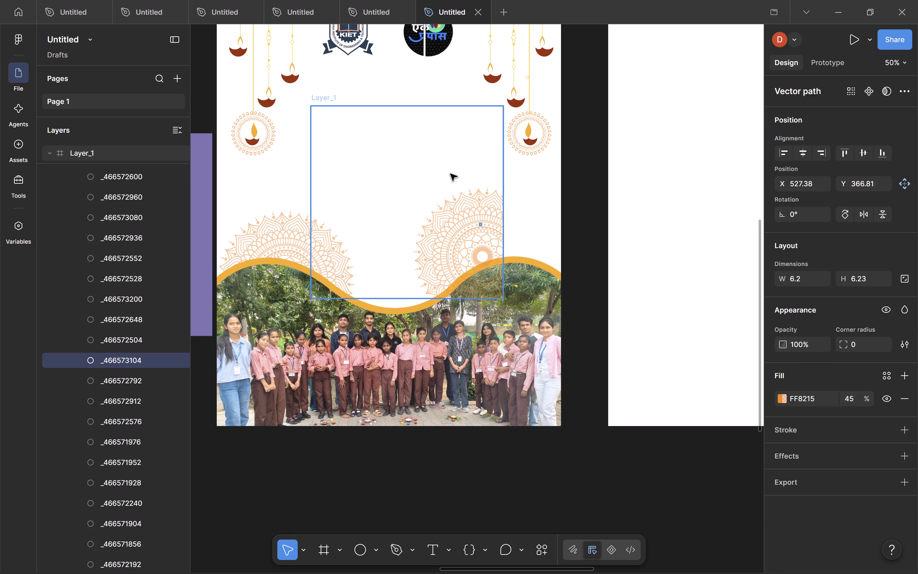
pyautogui.hotkey('ctrl', 'z')
pyautogui.keyDown('ctrl'); pyautogui.click(338, 105); pyautogui.keyUp('ctrl')
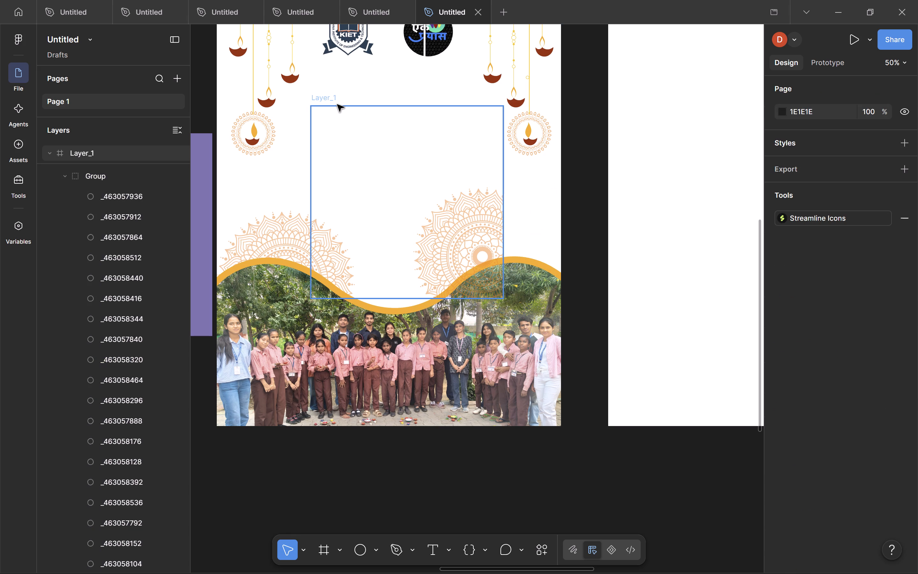
pyautogui.press('Delete')
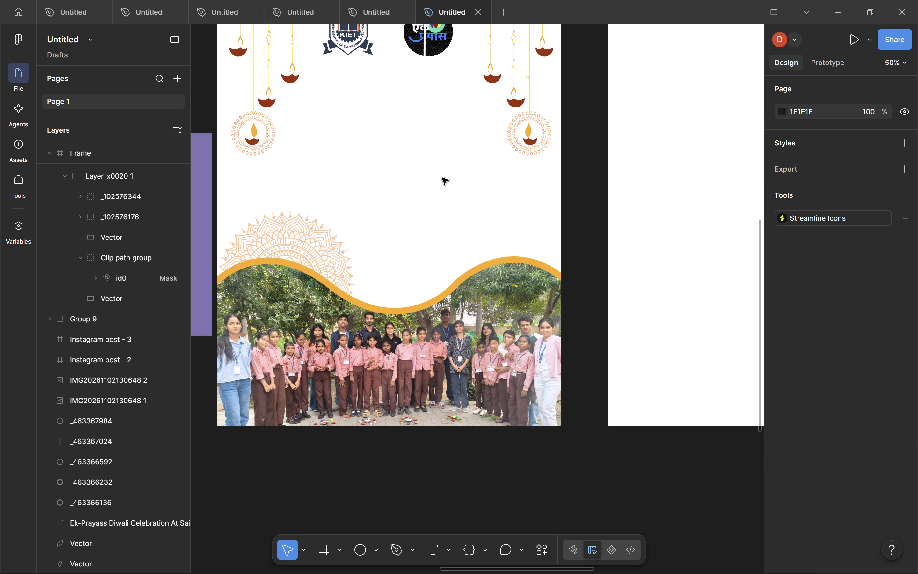
# Move the orange mandala from the wave's left crest to behind its right crest, at about X 677.
pyautogui.click(299, 252)
pyautogui.keyDown('alt'); pyautogui.moveTo(298, 232); pyautogui.dragTo(480, 235); pyautogui.keyUp('alt')
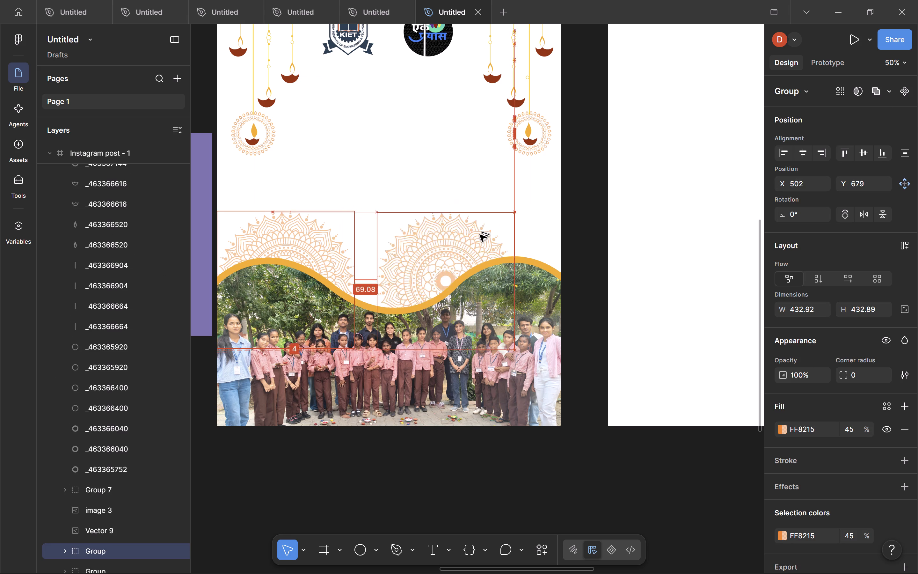
pyautogui.keyDown('alt'); pyautogui.moveTo(480, 235); pyautogui.dragTo(515, 238); pyautogui.keyUp('alt')
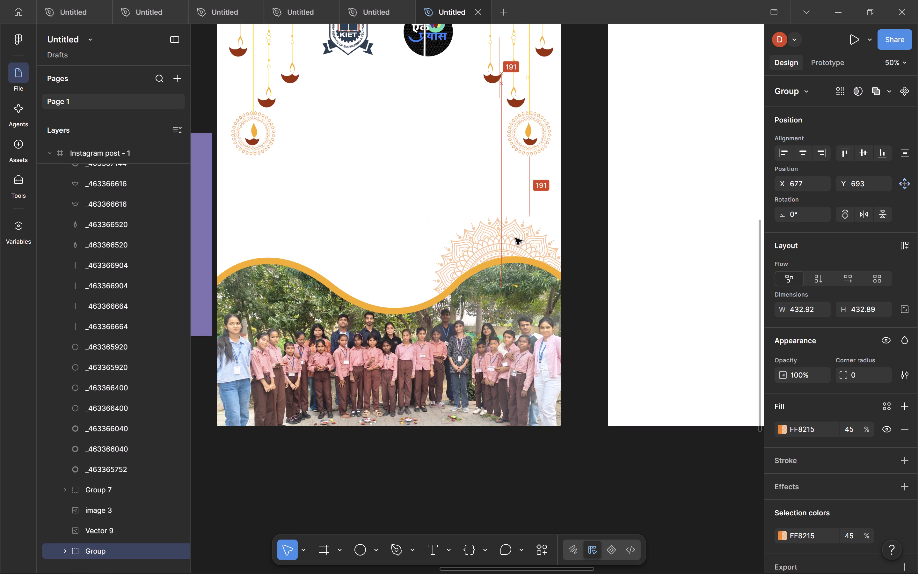
pyautogui.keyDown('alt'); pyautogui.moveTo(515, 238); pyautogui.dragTo(513, 236); pyautogui.keyUp('alt')
# Duplicate the mandala into the wave's central dip at about X 244, Y 737 and over its left crest at X -166, Y 689.
pyautogui.keyDown('alt'); pyautogui.moveTo(513, 235); pyautogui.dragTo(379, 255); pyautogui.keyUp('alt')
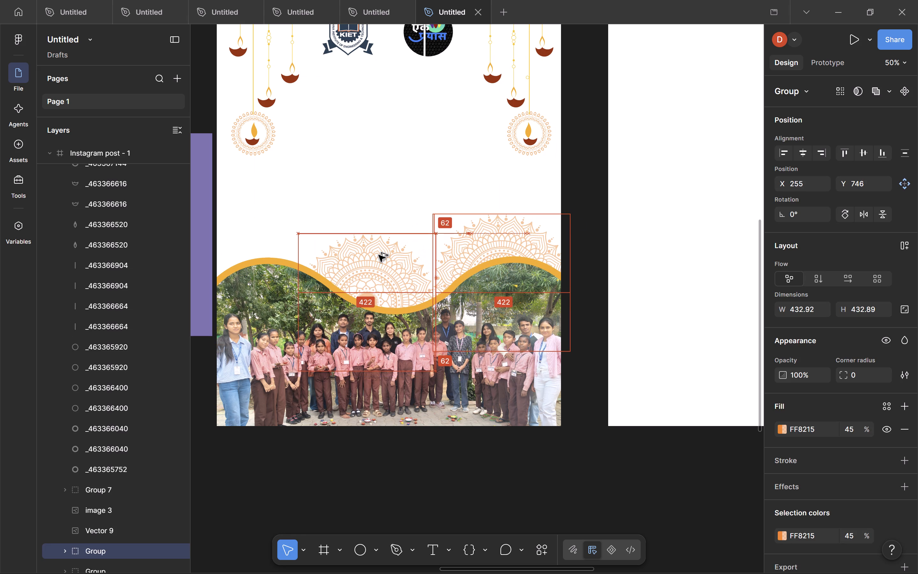
pyautogui.keyDown('alt'); pyautogui.moveTo(379, 255); pyautogui.dragTo(372, 254); pyautogui.keyUp('alt')
pyautogui.keyDown('alt'); pyautogui.moveTo(372, 254); pyautogui.dragTo(220, 214); pyautogui.keyUp('alt')
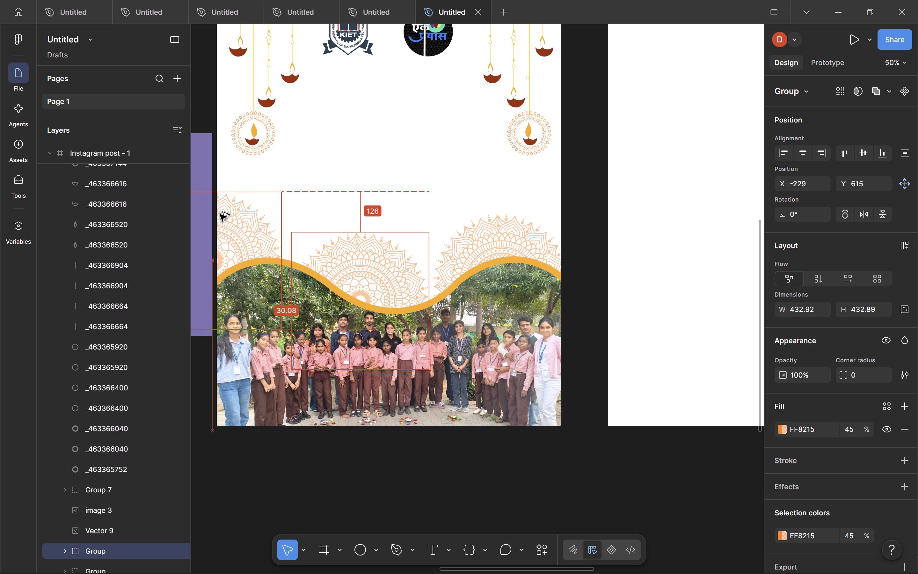
pyautogui.keyDown('alt'); pyautogui.moveTo(220, 214); pyautogui.dragTo(244, 224); pyautogui.keyUp('alt')
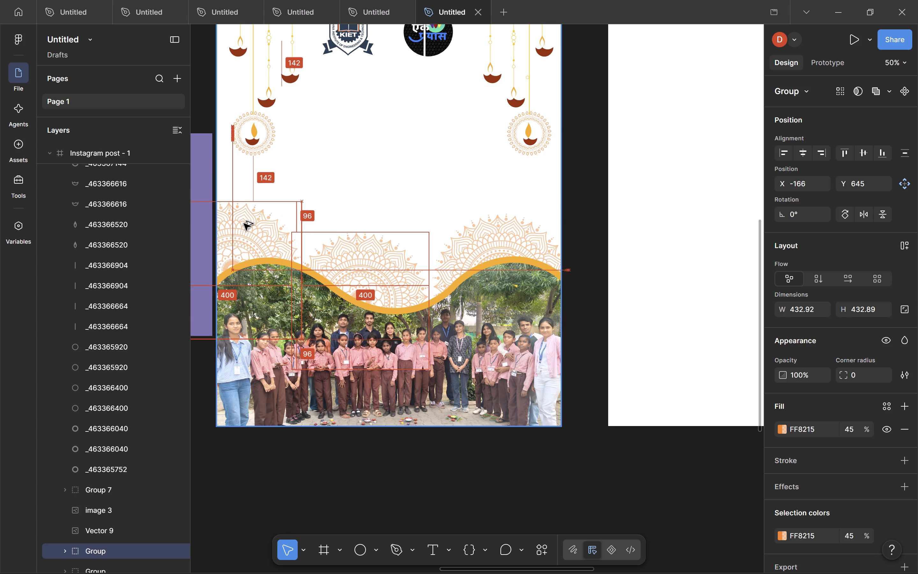
pyautogui.keyDown('alt'); pyautogui.moveTo(244, 224); pyautogui.dragTo(244, 238); pyautogui.keyUp('alt')
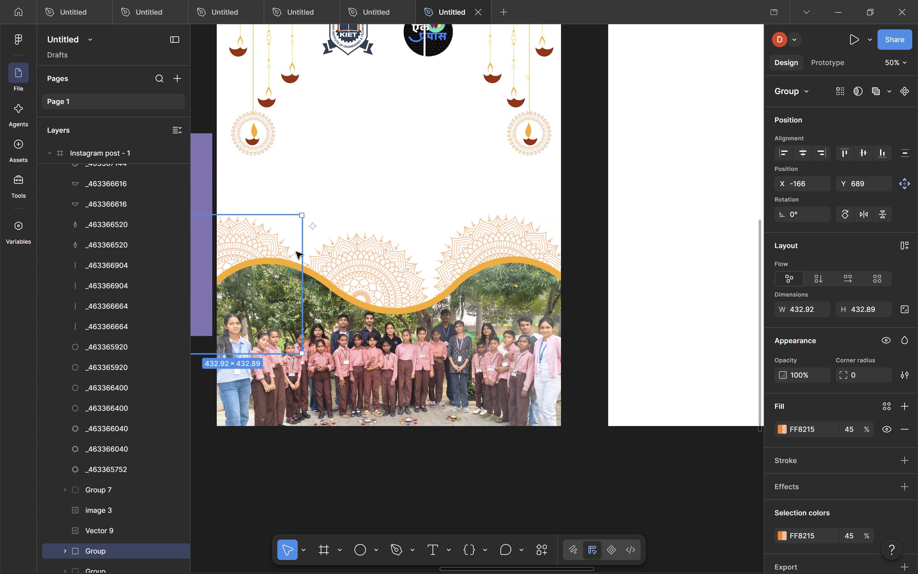
pyautogui.moveTo(362, 291); pyautogui.dragTo(364, 291)
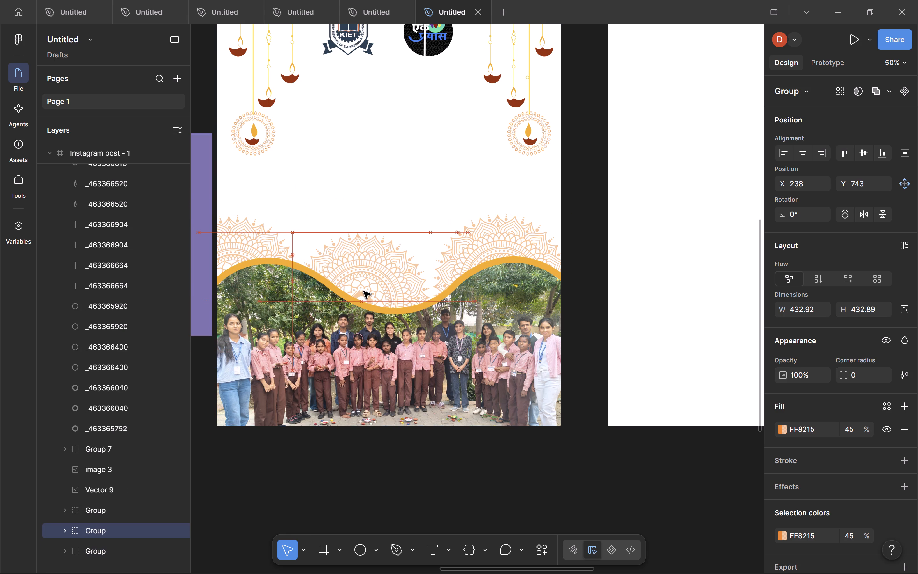
pyautogui.moveTo(364, 291); pyautogui.dragTo(366, 289)
# Move the purple Happy Diwali frame away from Instagram post - 1, down and further to its left.
pyautogui.press('space')
pyautogui.press('space')
pyautogui.press('space')
pyautogui.press('space')
pyautogui.press('space')
pyautogui.press('space')
pyautogui.press('space')
pyautogui.press('space')
pyautogui.press('space')
pyautogui.press('space')
pyautogui.press('space')
pyautogui.click(481, 494)
pyautogui.moveTo(442, 489); pyautogui.dragTo(442, 489)
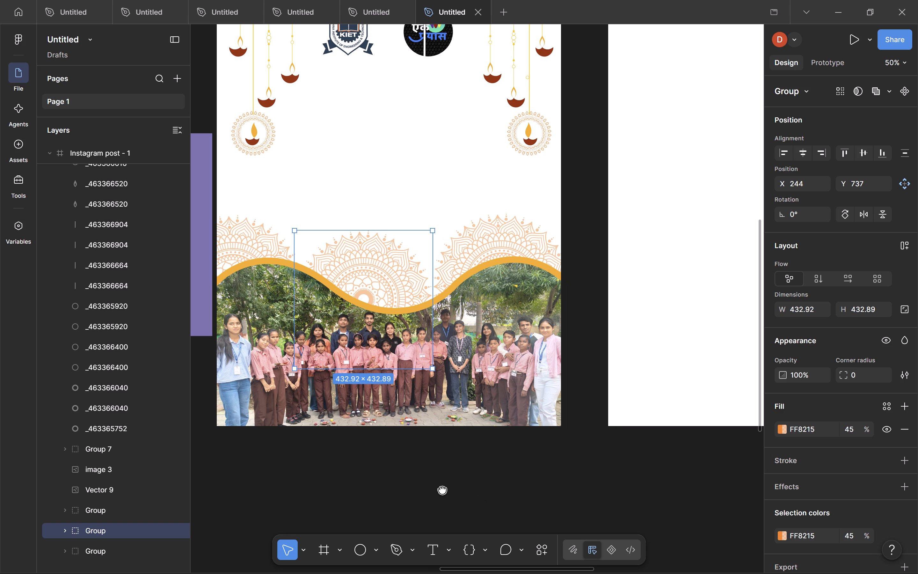
pyautogui.moveTo(442, 489); pyautogui.dragTo(492, 473)
pyautogui.click(490, 472)
pyautogui.moveTo(475, 444); pyautogui.dragTo(448, 488)
pyautogui.press('space')
pyautogui.hotkey('ctrl', '-')
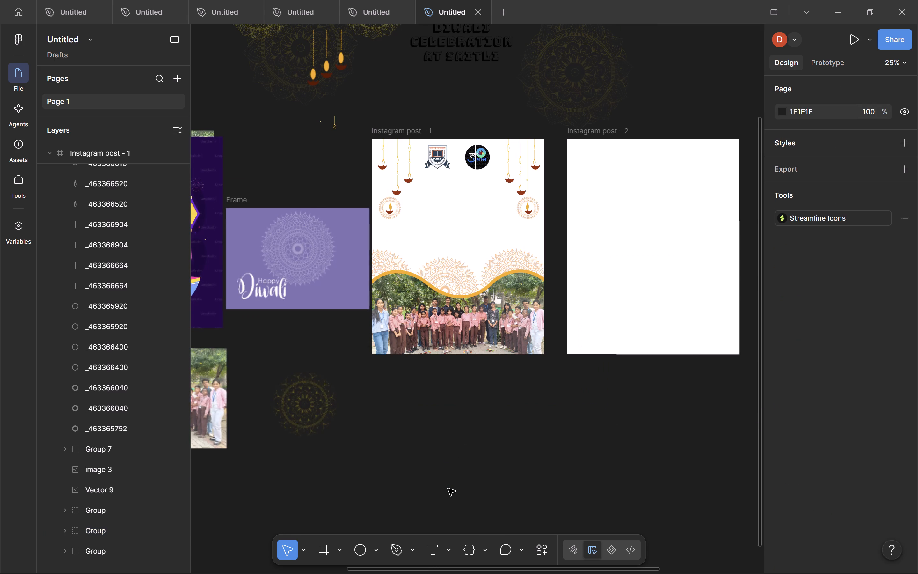
pyautogui.moveTo(351, 249); pyautogui.dragTo(247, 354)
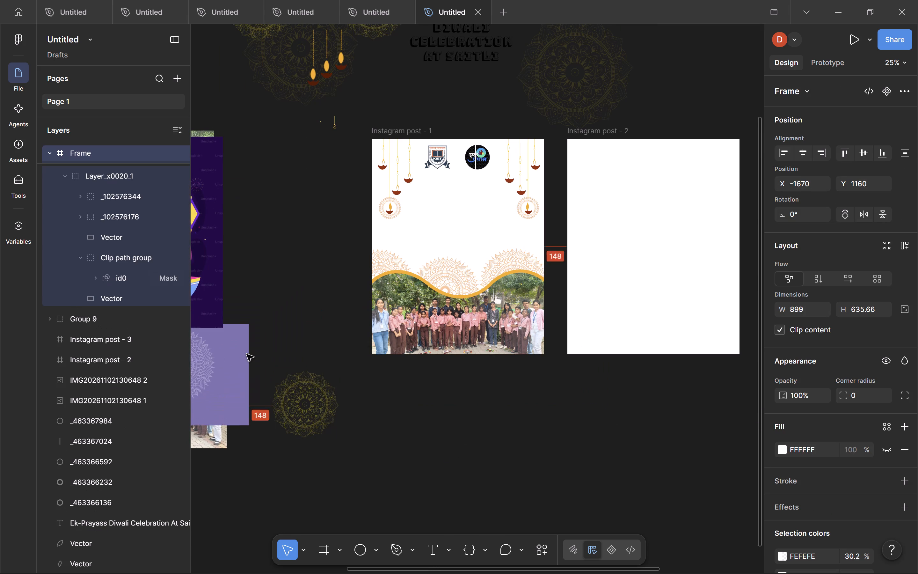
pyautogui.moveTo(247, 354); pyautogui.dragTo(230, 365)
# Delete the mandala copy over the wave's left crest.
pyautogui.click(395, 261)
pyautogui.press('Delete')
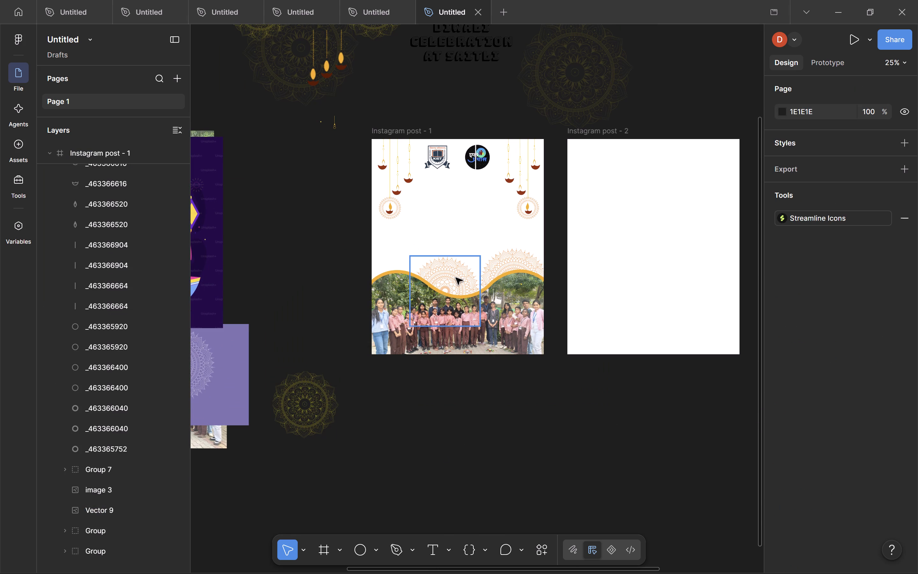
# Move the middle mandala behind the wave's left crest and shift the right-crest mandala outward to X 765, Y 720.
pyautogui.moveTo(447, 275); pyautogui.dragTo(387, 263)
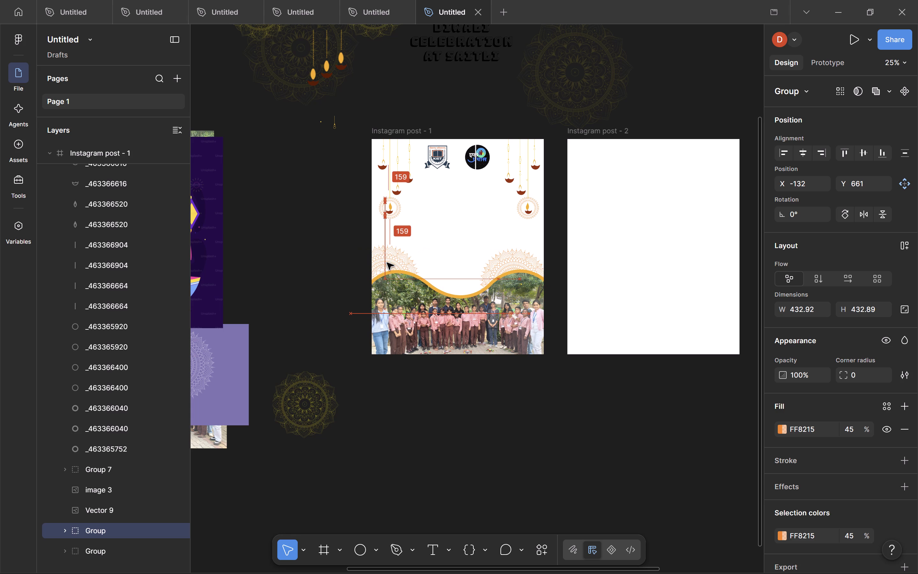
pyautogui.moveTo(387, 263); pyautogui.dragTo(387, 268)
pyautogui.moveTo(506, 261); pyautogui.dragTo(523, 264)
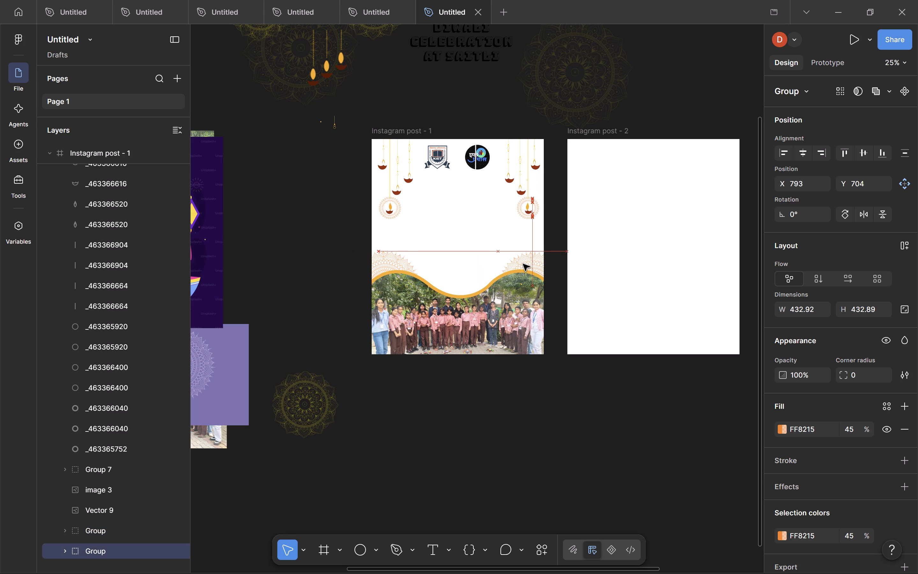
pyautogui.moveTo(523, 264); pyautogui.dragTo(520, 267)
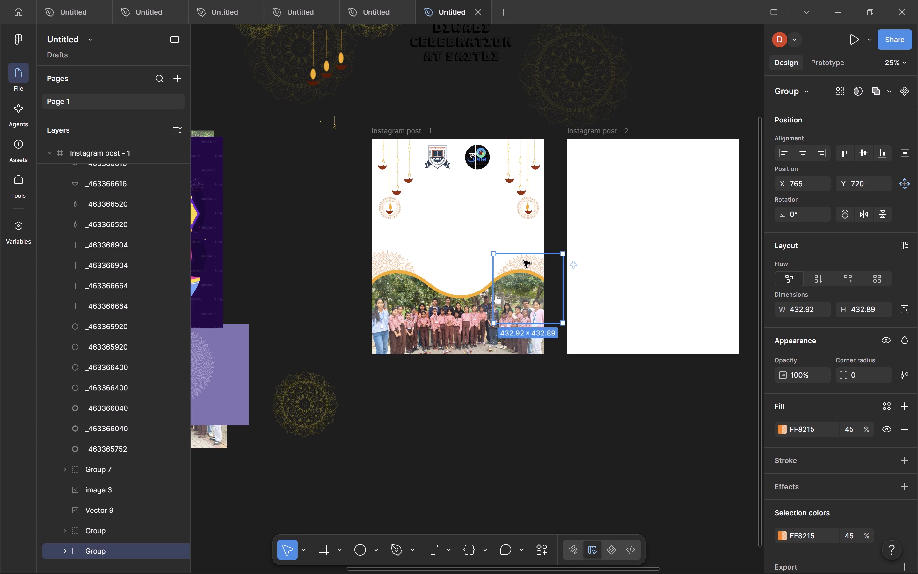
# Duplicate the right-crest mandala into the white area above the wave, at X 332, Y 308.
pyautogui.keyDown('alt'); pyautogui.moveTo(524, 261); pyautogui.dragTo(454, 196); pyautogui.keyUp('alt')
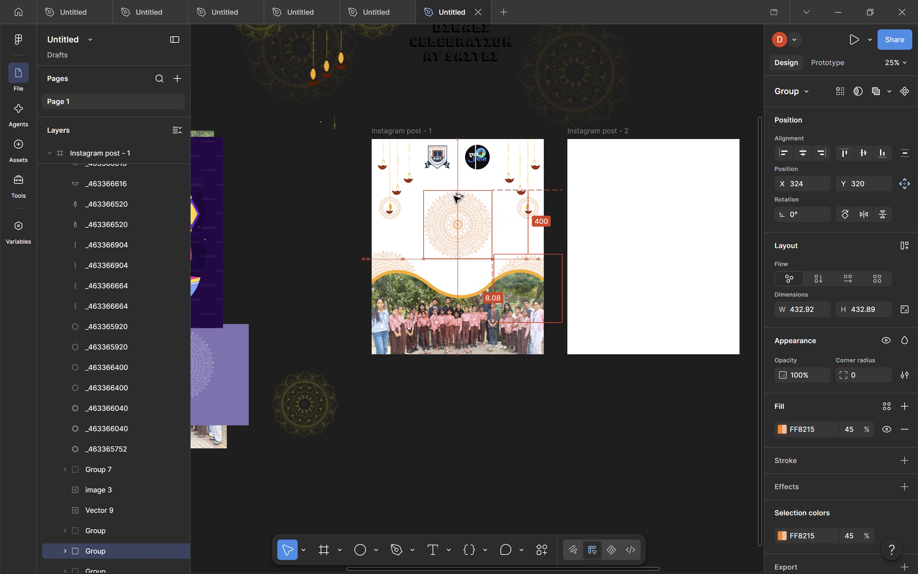
pyautogui.keyDown('alt'); pyautogui.moveTo(454, 196); pyautogui.dragTo(455, 195); pyautogui.keyUp('alt')
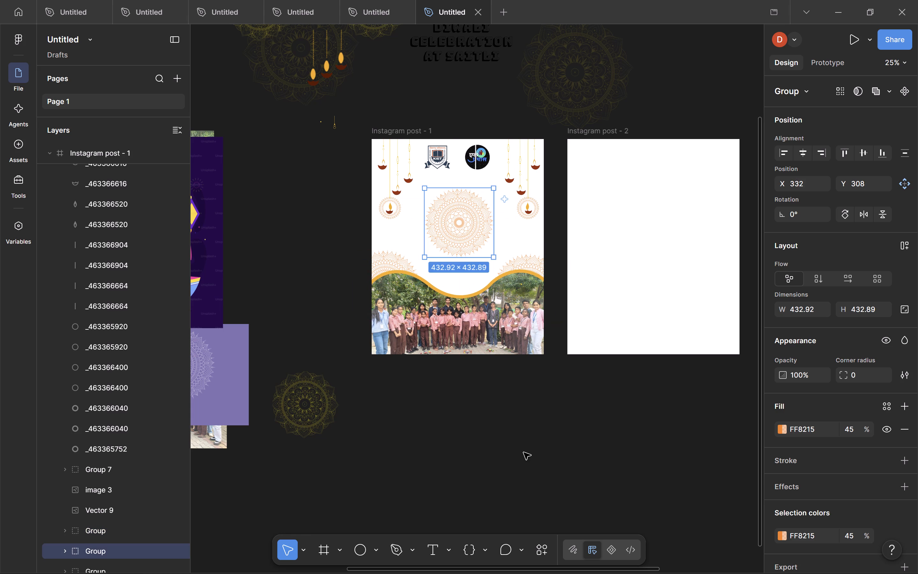
pyautogui.click(524, 453)
pyautogui.click(458, 215)
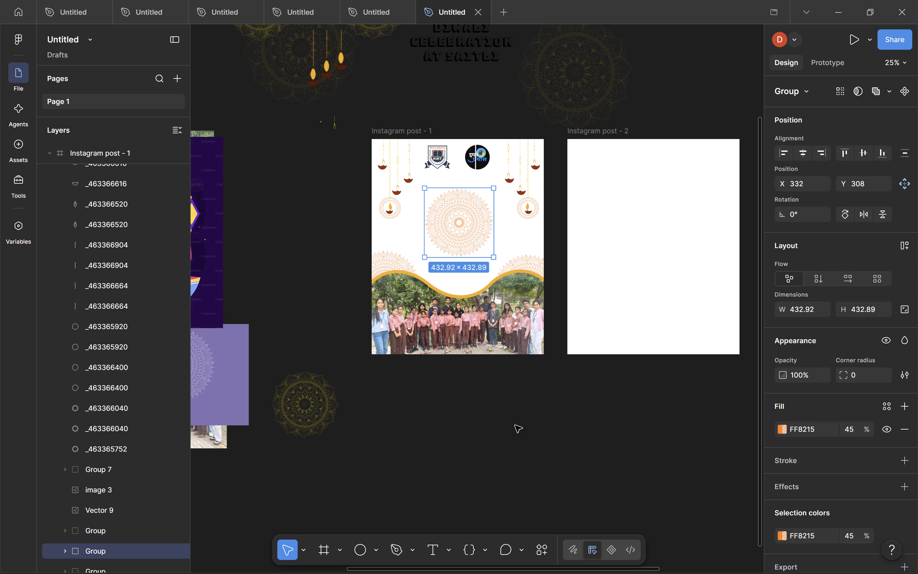
pyautogui.click(515, 425)
# Open the Unsplash plugin with the Instagram post - 1 frame selected.
pyautogui.click(410, 129)
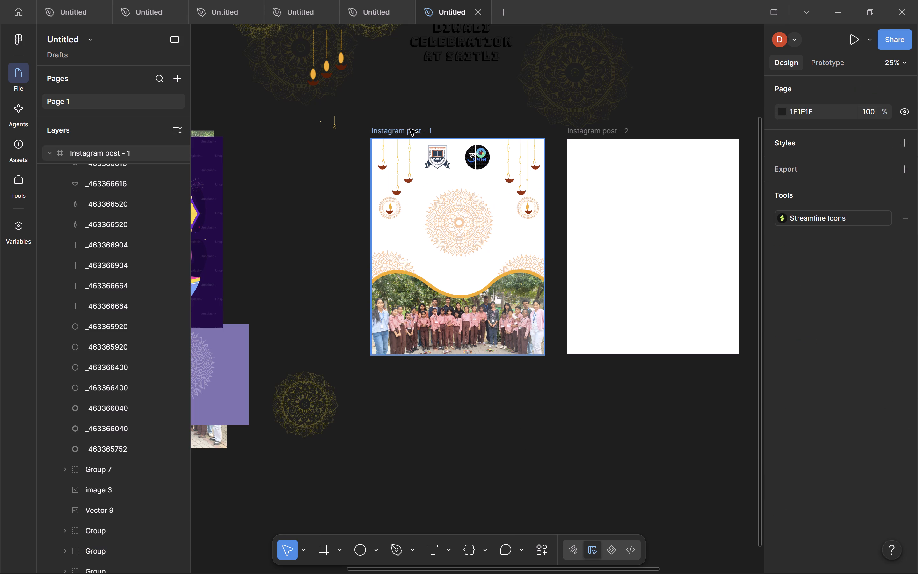
pyautogui.click(541, 553)
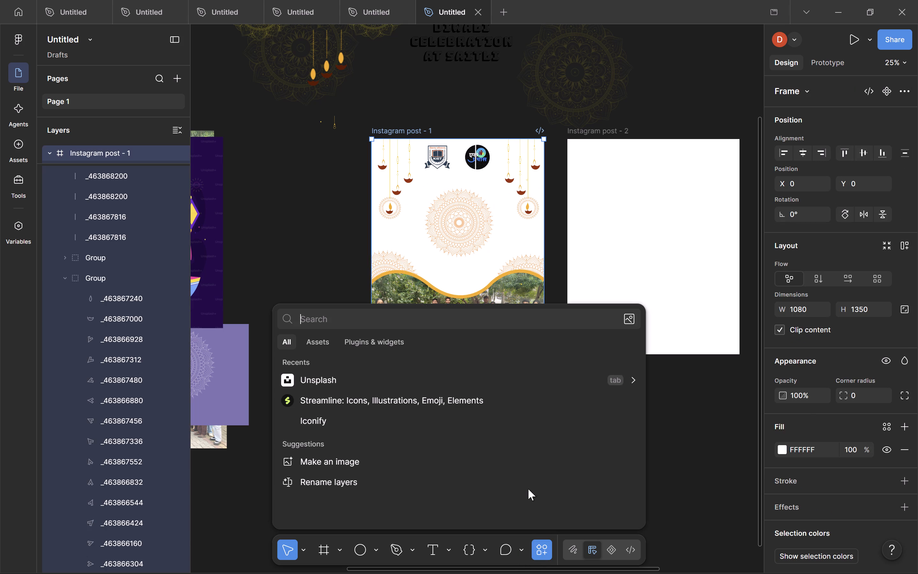
pyautogui.click(478, 388)
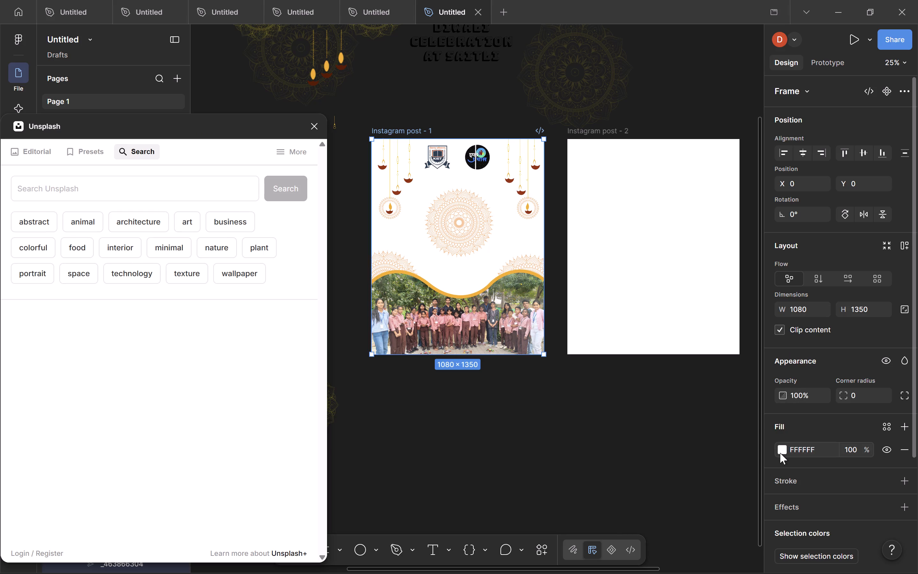
# Change the background fill of Instagram post - 1 to an image fill.
pyautogui.click(780, 453)
pyautogui.click(680, 273)
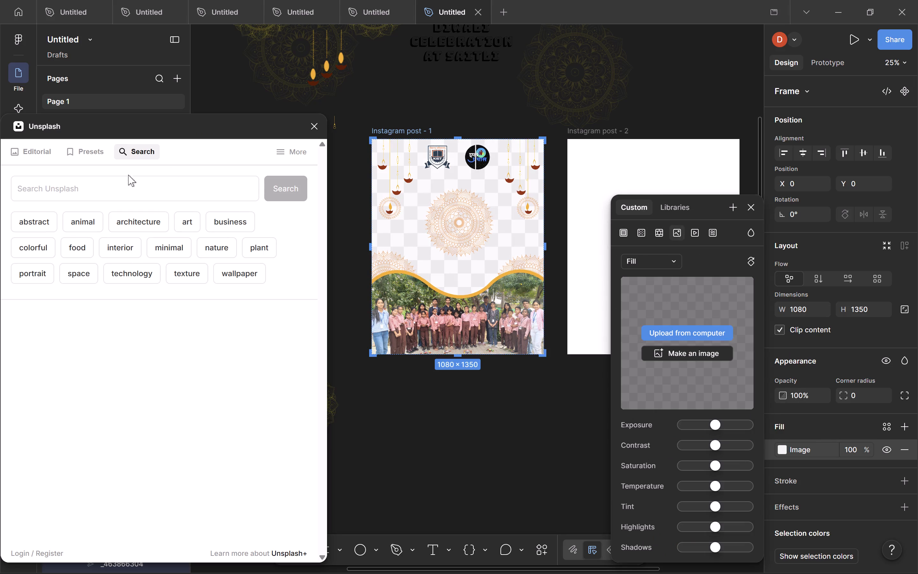
# Search Unsplash for "paper texture".
pyautogui.click(131, 187)
pyautogui.write('paper texture')
pyautogui.press('Return')
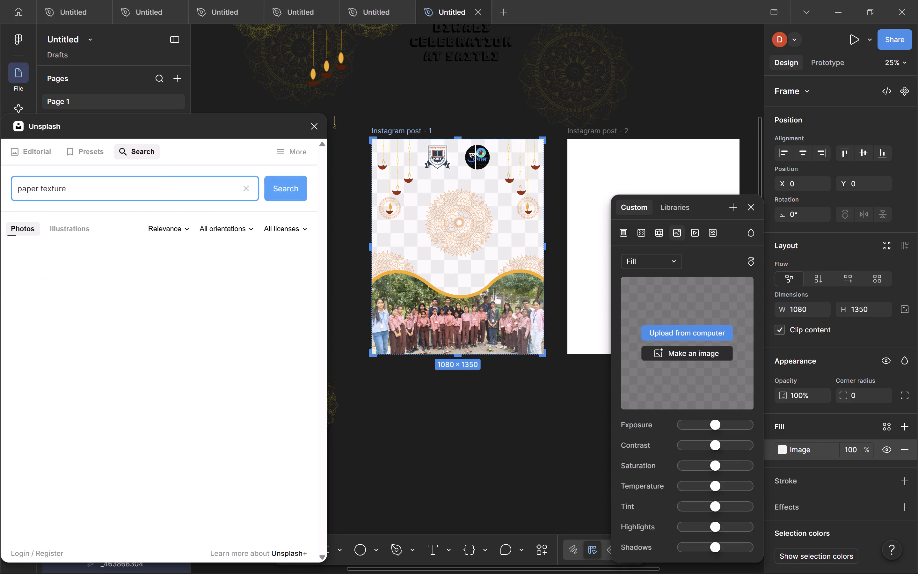
# Switch to Chrome and go to the YouTube Music home page in its open tab.
pyautogui.hotkey('alt', 'Tab')
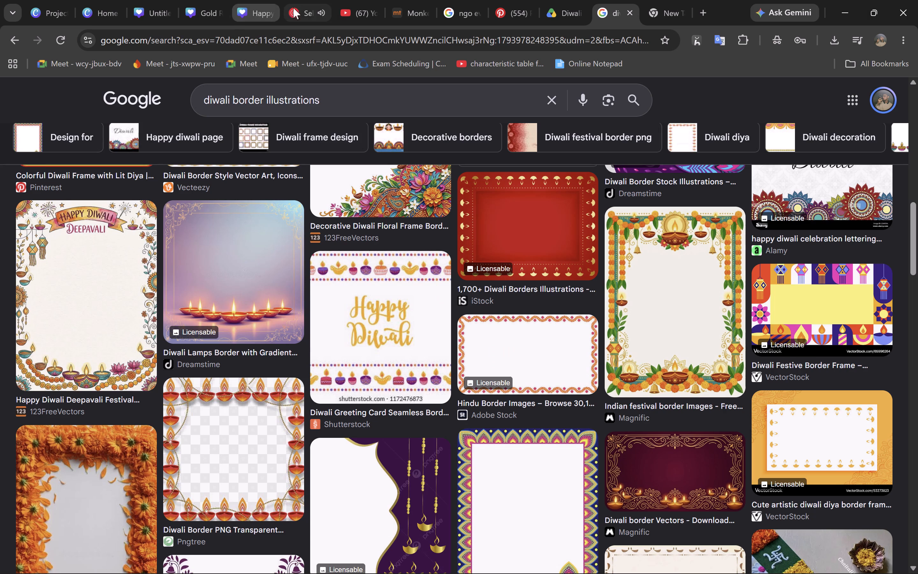
pyautogui.click(303, 8)
pyautogui.click(42, 91)
pyautogui.click(52, 98)
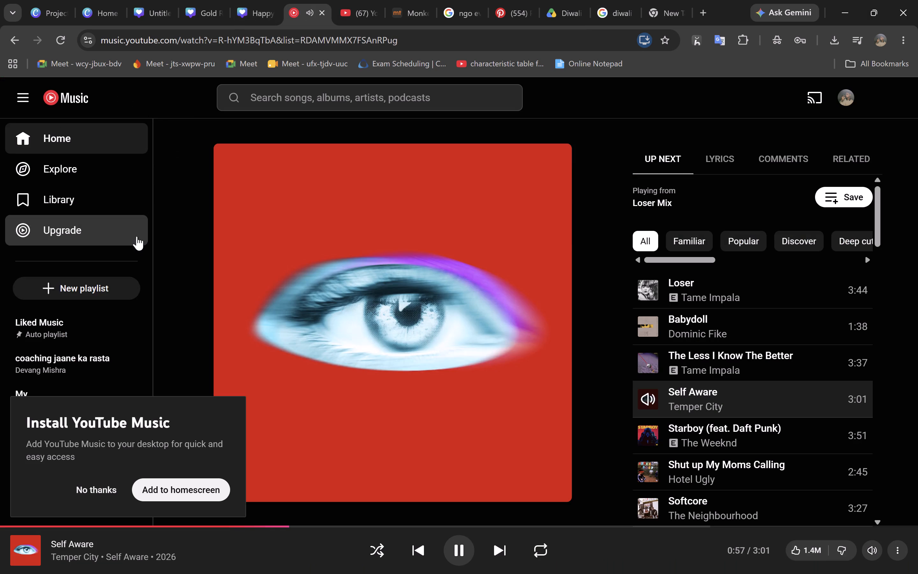
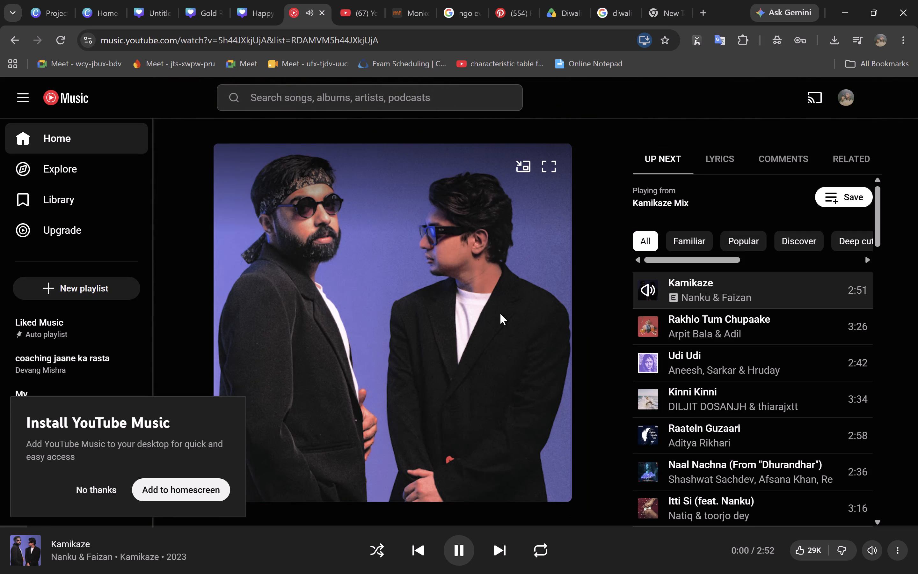
# Switch back to the Figma file with the Instagram post design.
pyautogui.hotkey('alt', 'Tab')
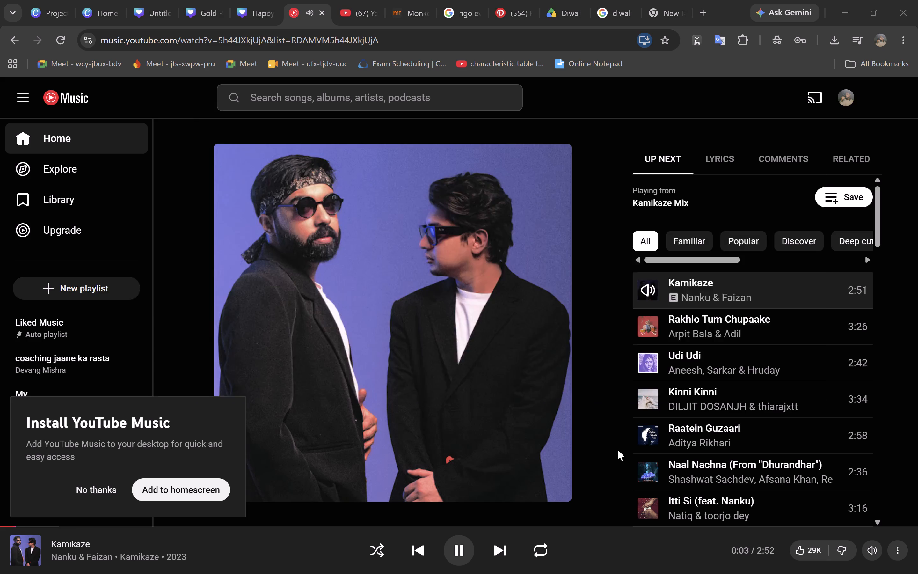
pyautogui.hotkey('alt', 'Tab')
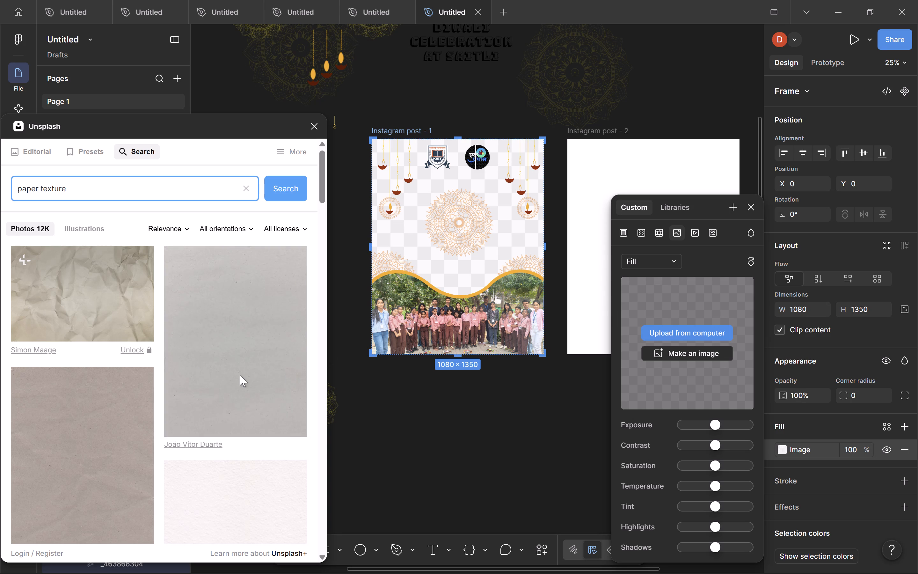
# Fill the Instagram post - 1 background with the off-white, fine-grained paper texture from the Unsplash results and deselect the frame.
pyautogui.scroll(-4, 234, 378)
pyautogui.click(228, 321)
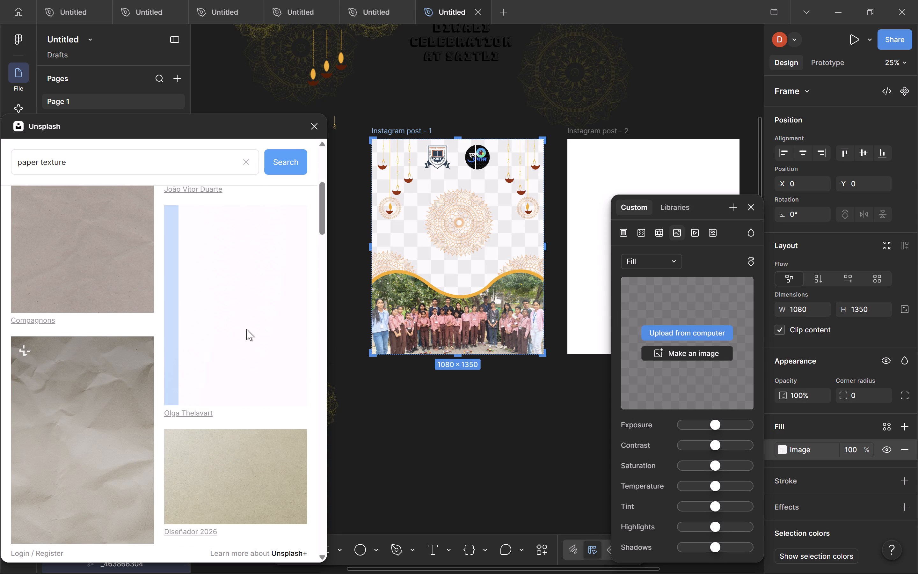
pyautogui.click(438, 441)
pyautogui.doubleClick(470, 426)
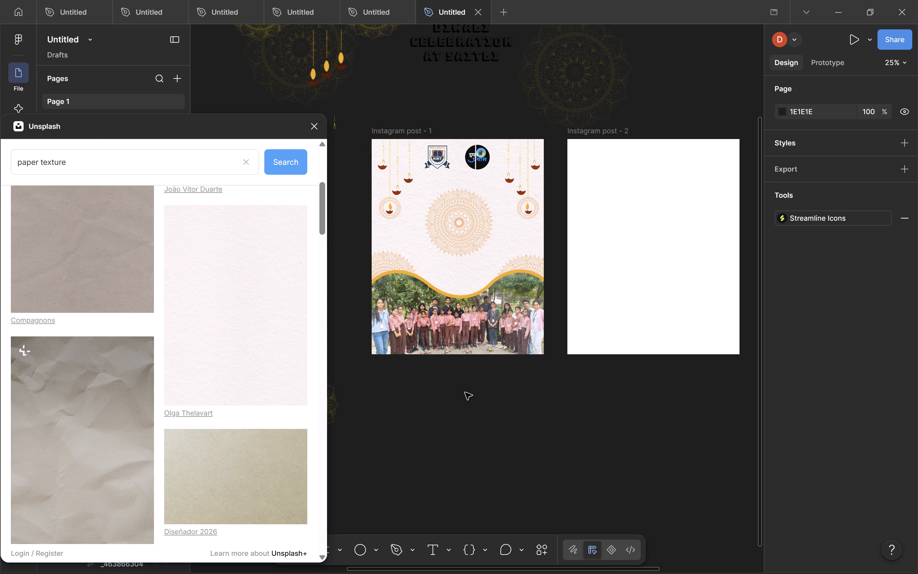
# Examine more of the paper texture results for an alternative background for the post.
pyautogui.scroll(-3, 302, 374)
pyautogui.scroll(-8, 227, 377)
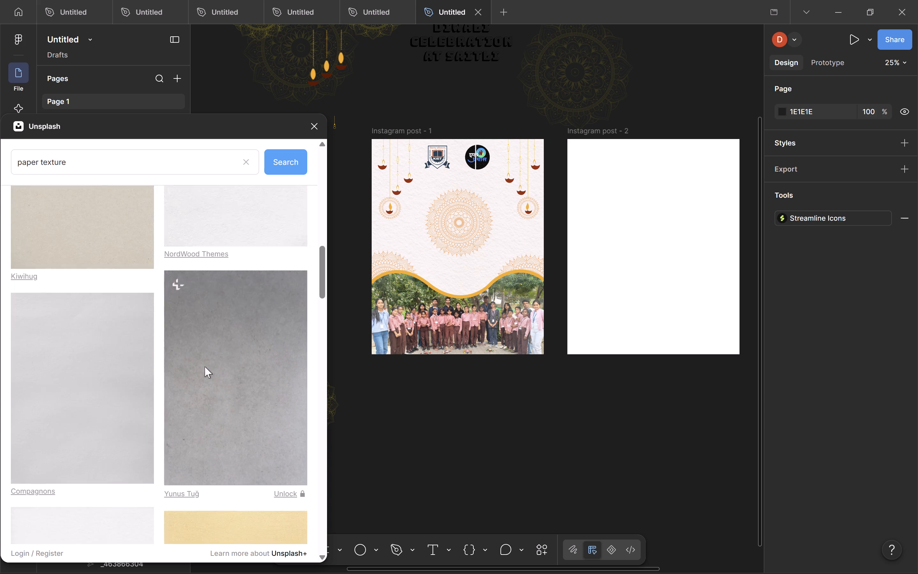
pyautogui.scroll(-13, 205, 366)
pyautogui.scroll(5, 201, 357)
pyautogui.scroll(-7, 204, 352)
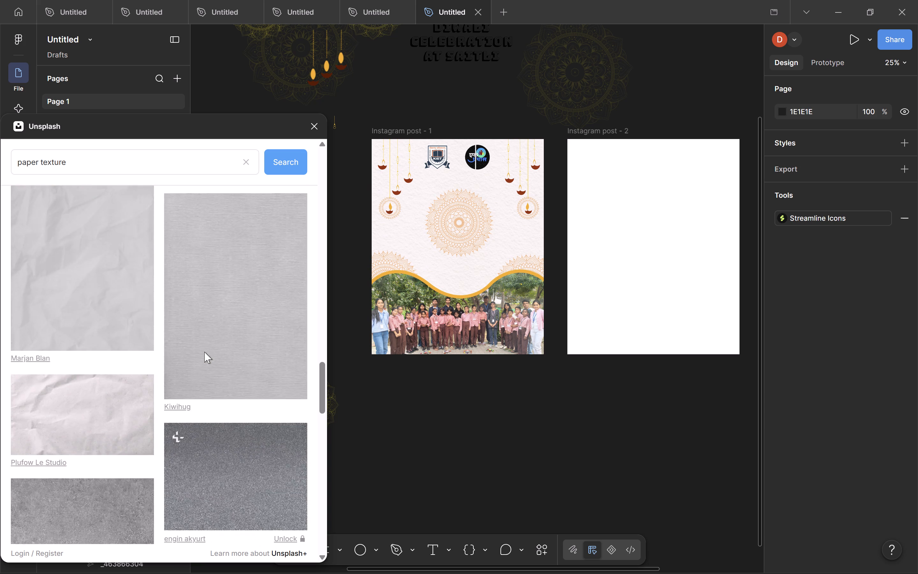
pyautogui.scroll(-17, 204, 352)
pyautogui.scroll(-6, 203, 350)
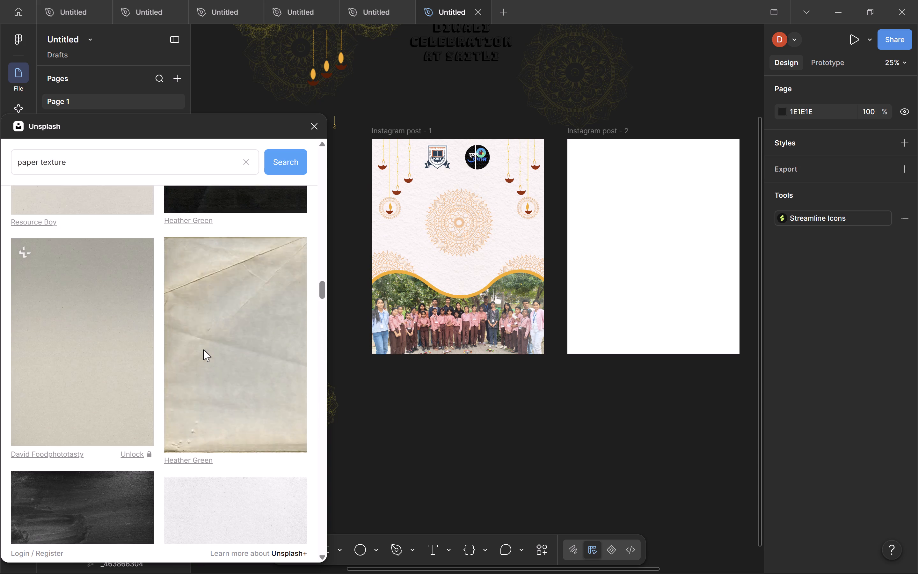
pyautogui.scroll(-4, 203, 350)
pyautogui.scroll(3, 202, 348)
pyautogui.scroll(-13, 199, 354)
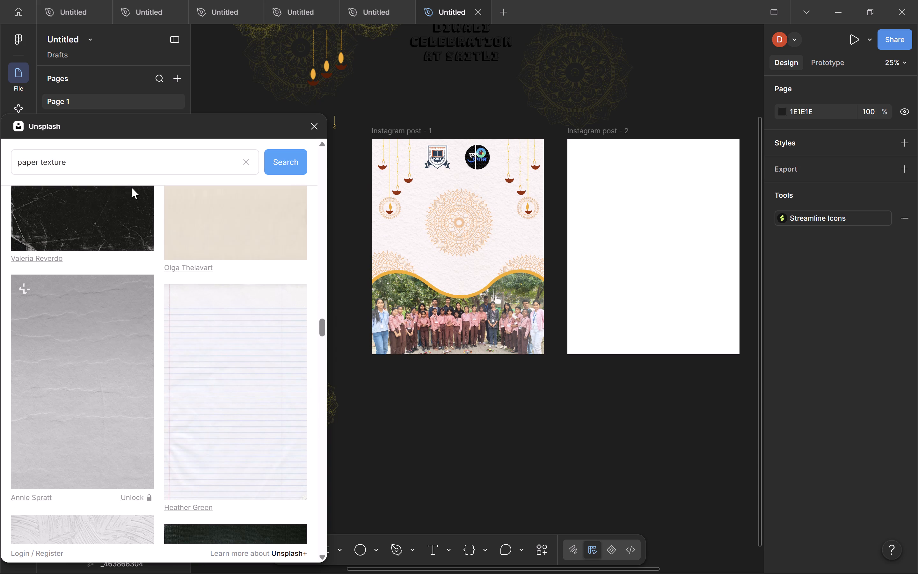
# Search Unsplash for "diwali".
pyautogui.click(122, 161)
pyautogui.moveTo(122, 161); pyautogui.dragTo(14, 144)
pyautogui.press('BackSpace')
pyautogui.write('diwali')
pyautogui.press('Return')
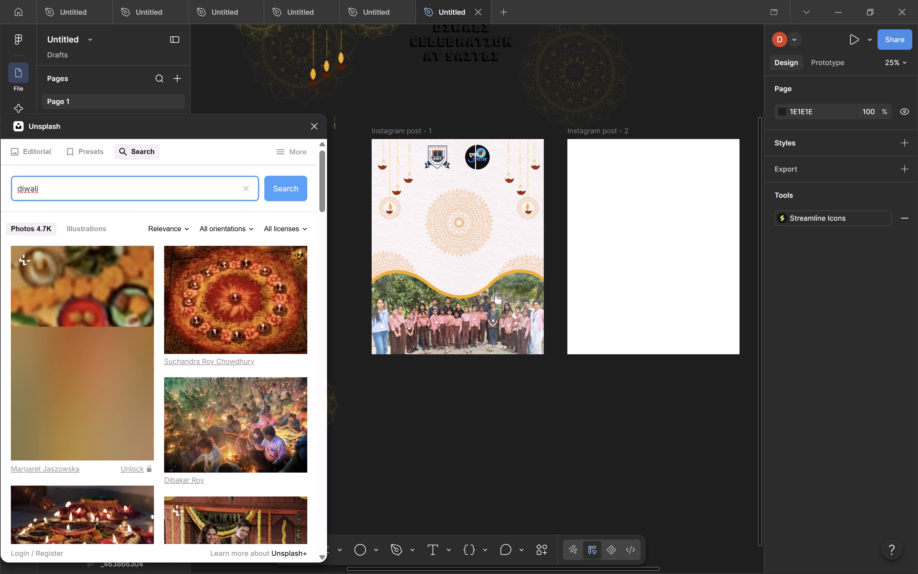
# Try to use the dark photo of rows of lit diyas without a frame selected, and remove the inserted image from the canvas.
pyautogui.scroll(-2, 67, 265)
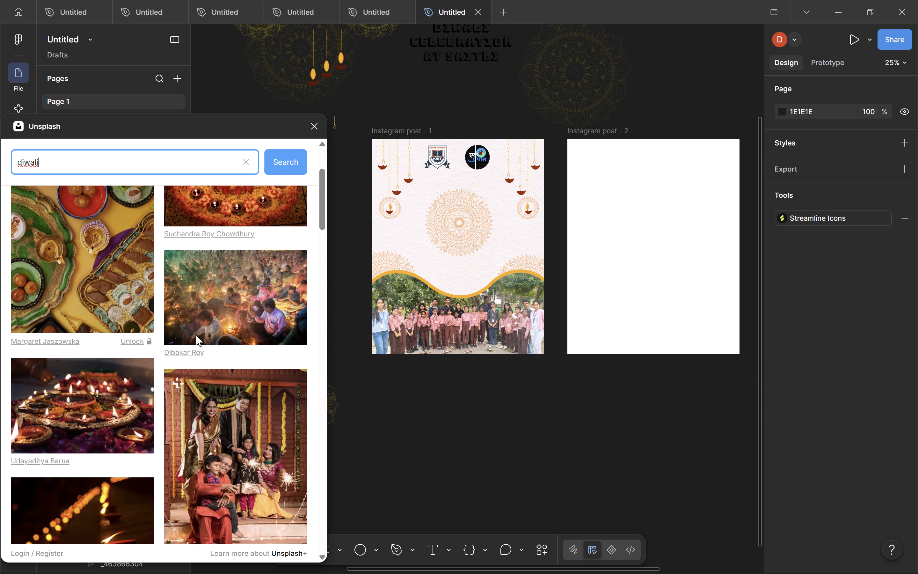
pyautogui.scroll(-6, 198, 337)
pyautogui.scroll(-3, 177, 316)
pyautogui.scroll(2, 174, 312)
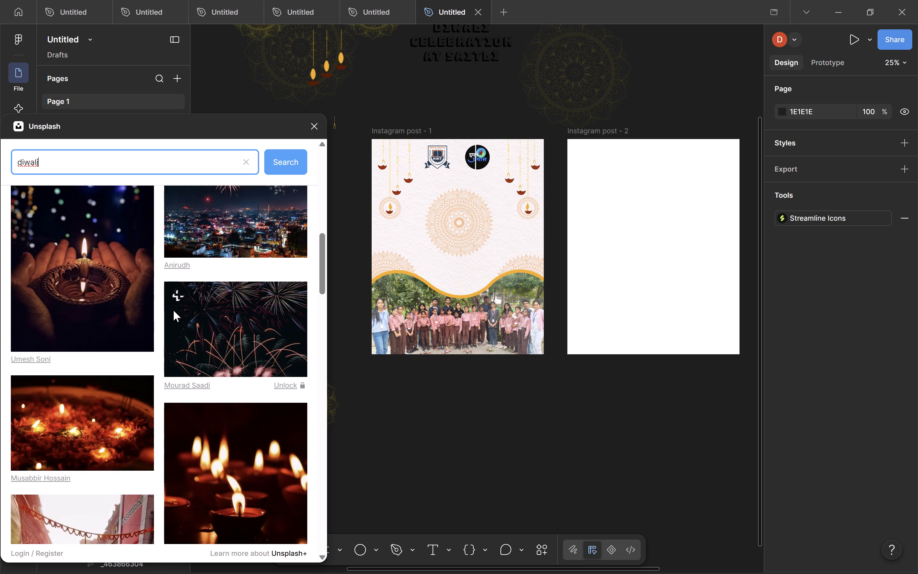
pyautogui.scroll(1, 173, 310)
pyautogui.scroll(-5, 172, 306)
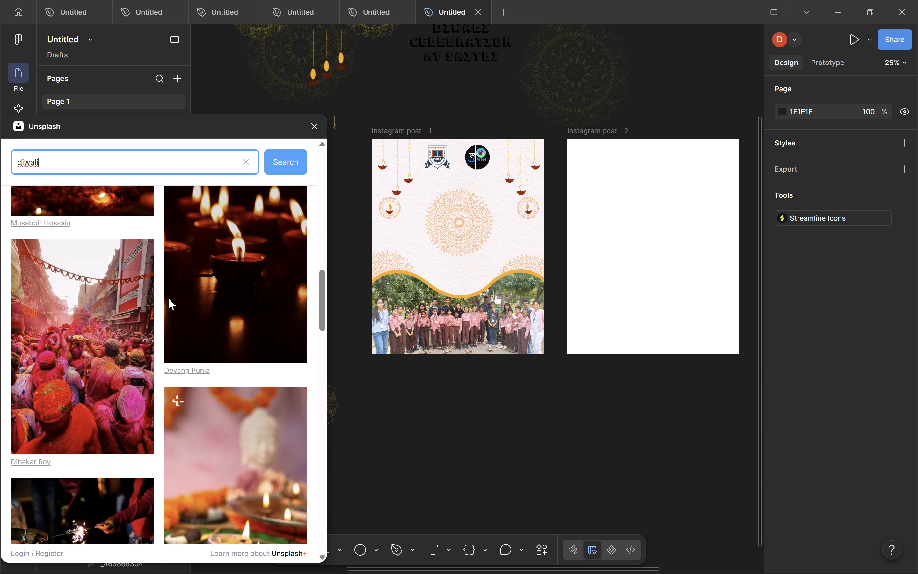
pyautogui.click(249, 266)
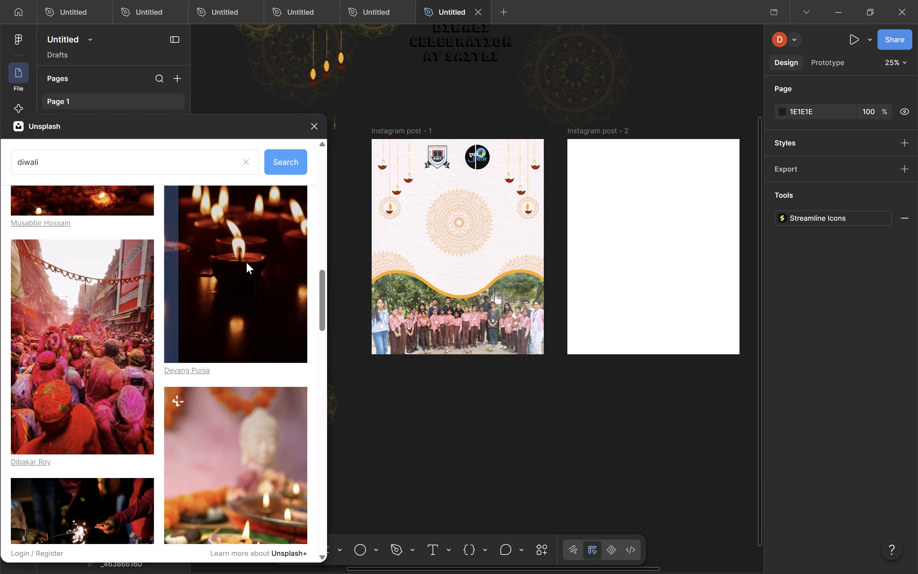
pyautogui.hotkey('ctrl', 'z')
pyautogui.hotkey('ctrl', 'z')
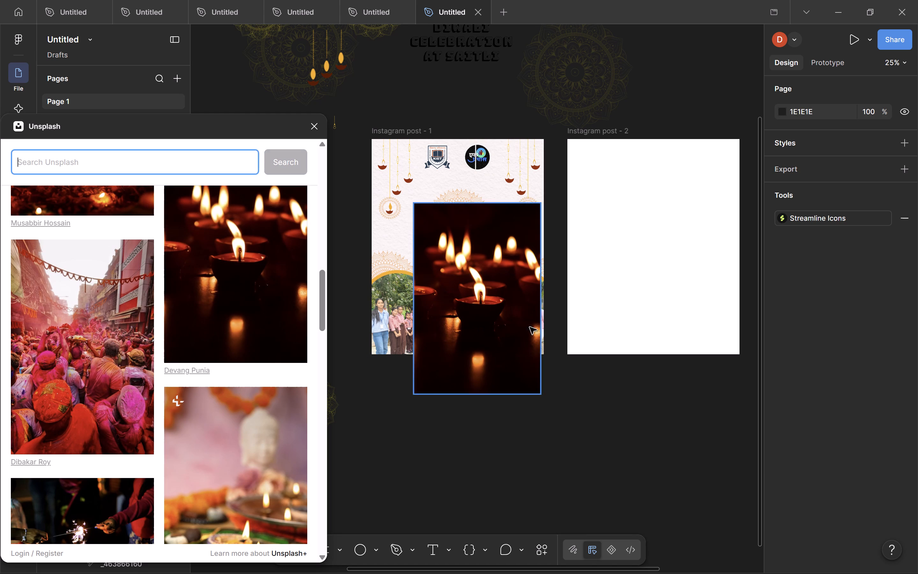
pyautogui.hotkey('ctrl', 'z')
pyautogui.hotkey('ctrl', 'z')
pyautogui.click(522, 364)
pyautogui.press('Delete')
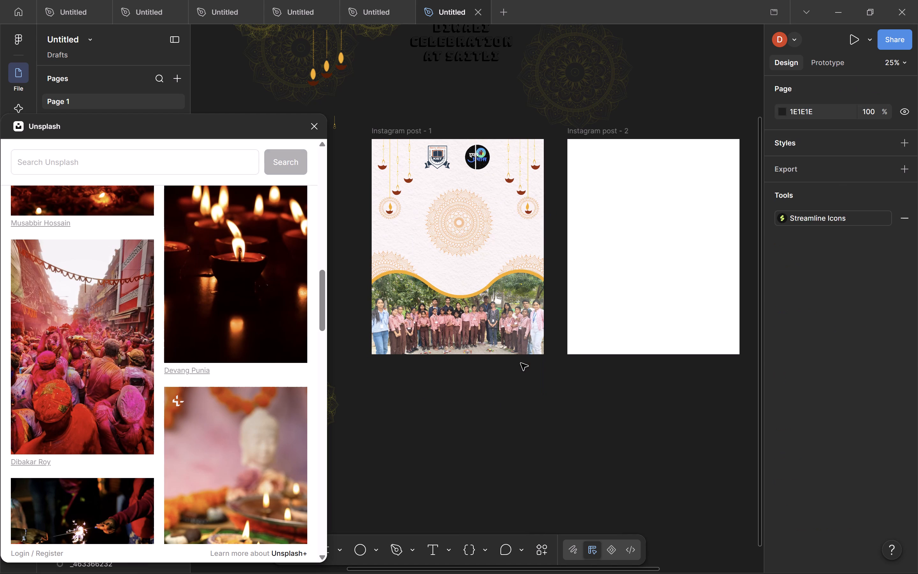
# Open the image fill settings of the Instagram post - 1 frame.
pyautogui.click(394, 126)
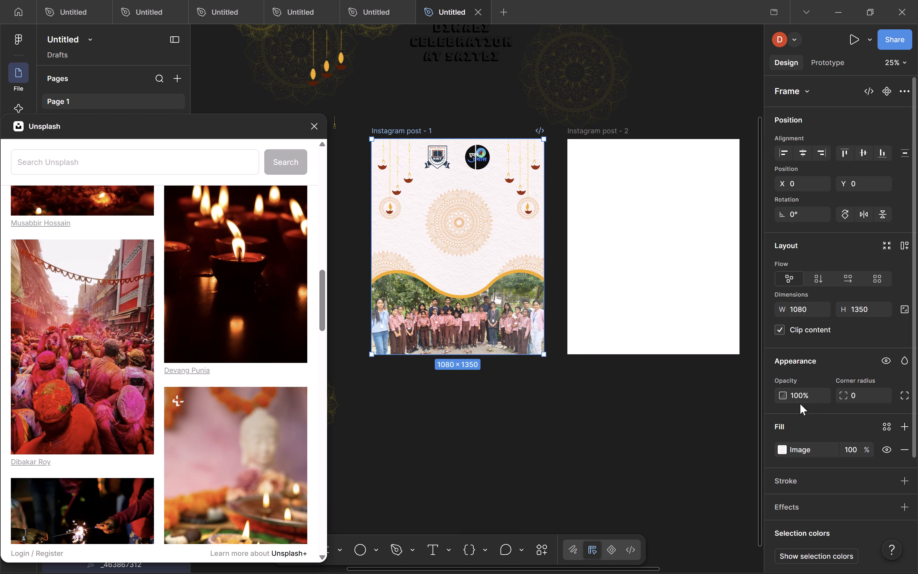
pyautogui.click(781, 448)
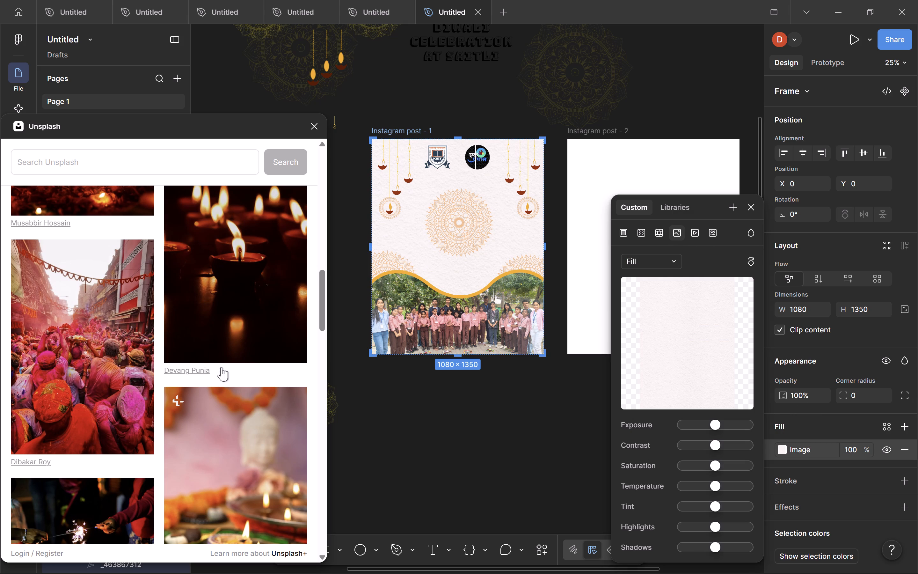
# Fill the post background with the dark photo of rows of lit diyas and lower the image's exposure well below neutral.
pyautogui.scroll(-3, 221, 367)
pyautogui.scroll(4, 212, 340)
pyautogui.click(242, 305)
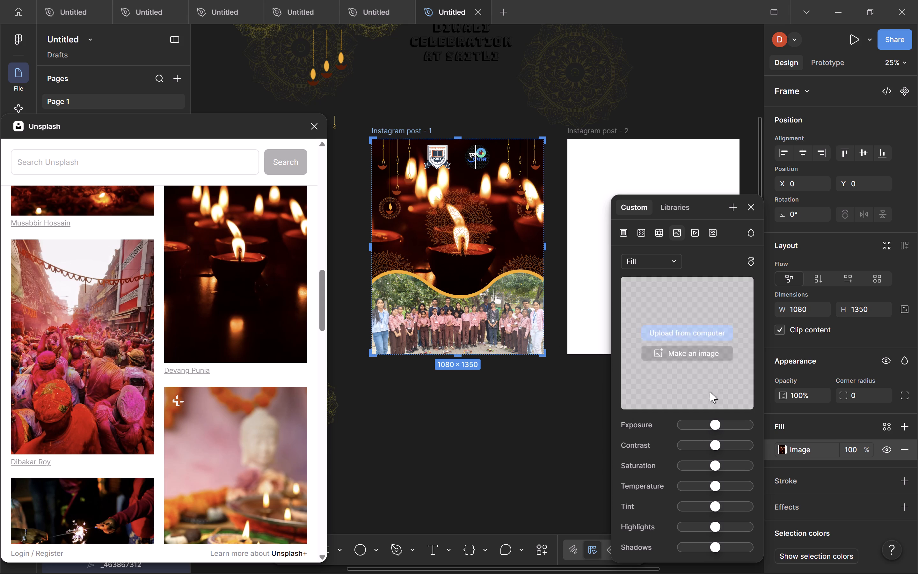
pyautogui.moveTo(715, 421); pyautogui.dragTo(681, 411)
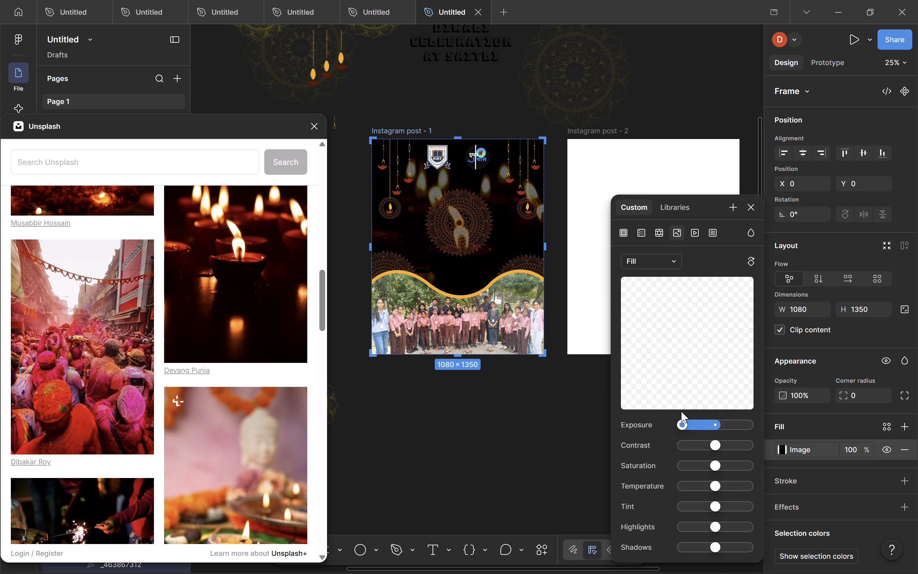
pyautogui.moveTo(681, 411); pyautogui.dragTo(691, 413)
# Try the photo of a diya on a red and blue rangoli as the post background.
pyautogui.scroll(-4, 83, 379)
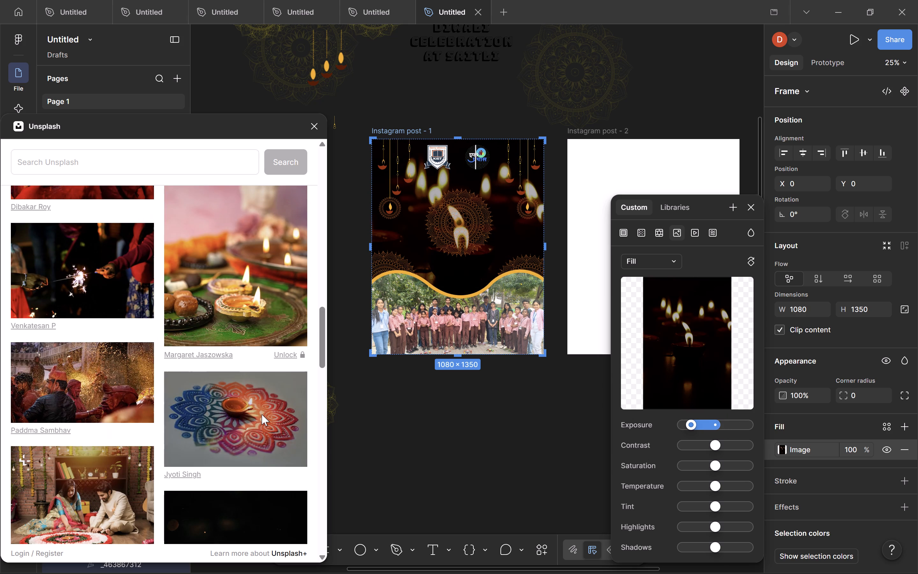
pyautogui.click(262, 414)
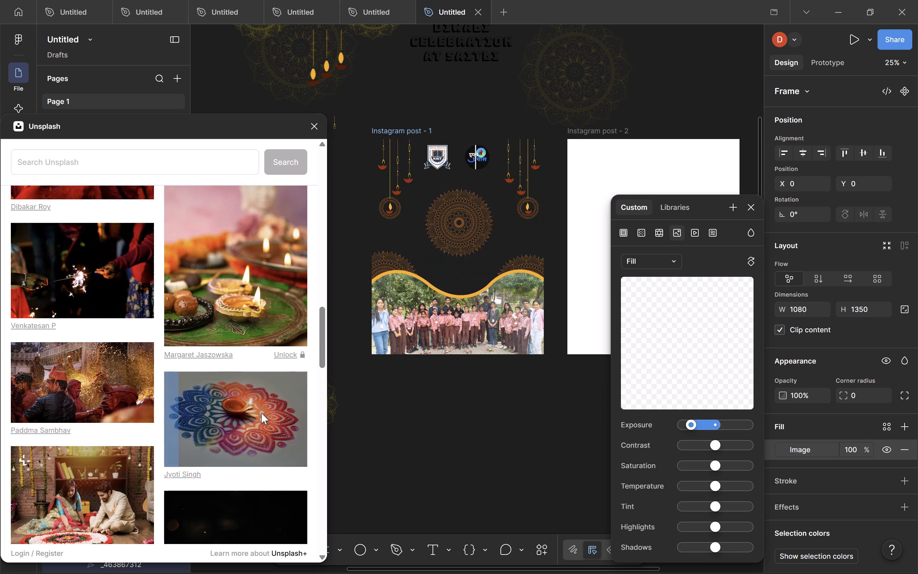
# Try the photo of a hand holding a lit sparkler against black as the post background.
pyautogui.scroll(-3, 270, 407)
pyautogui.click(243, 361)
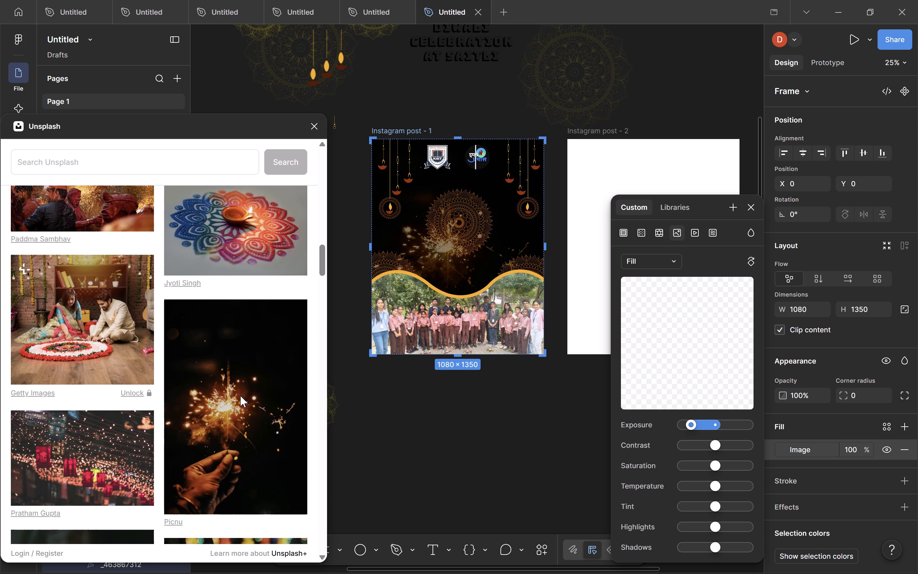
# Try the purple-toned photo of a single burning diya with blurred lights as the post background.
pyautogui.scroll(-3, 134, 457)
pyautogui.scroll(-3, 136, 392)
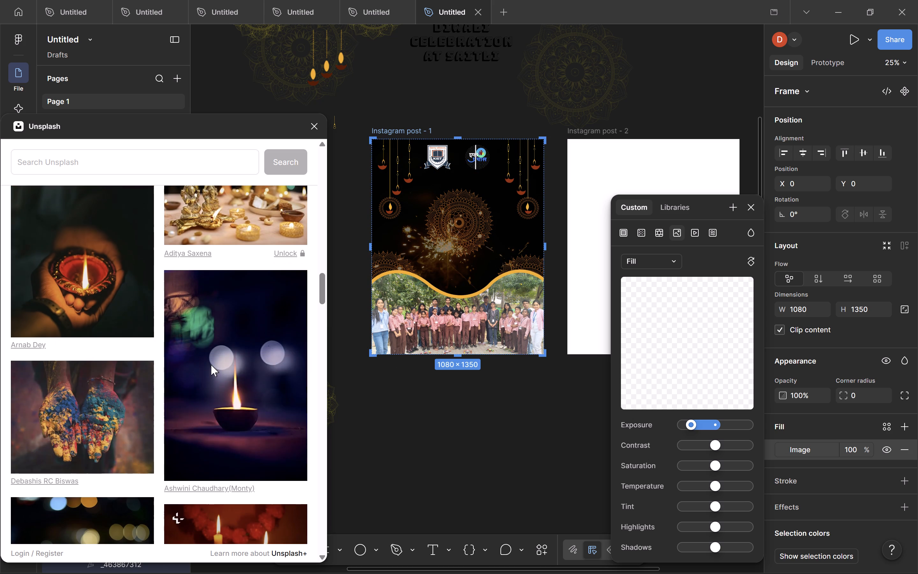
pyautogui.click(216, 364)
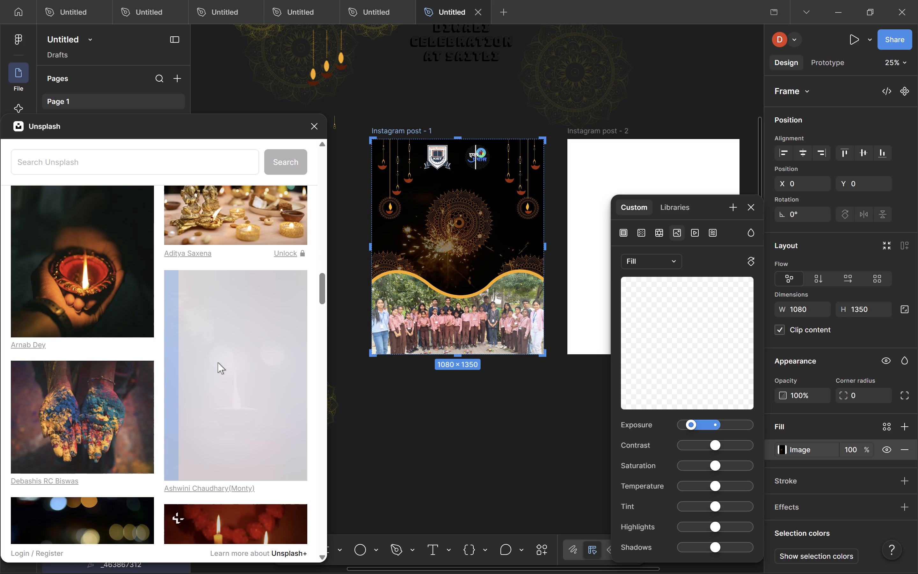
# Replace the post background with the photo of orange fireworks against a black sky.
pyautogui.scroll(-3, 188, 543)
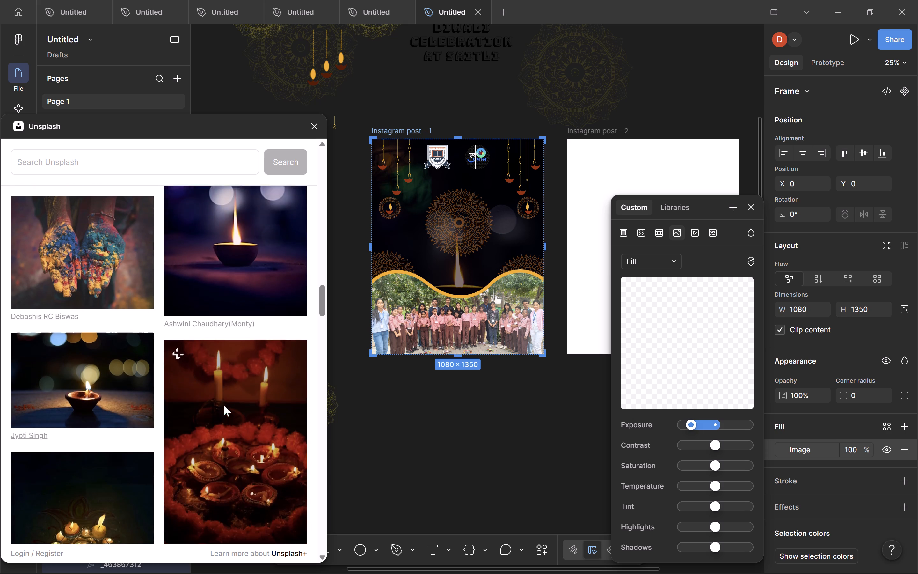
pyautogui.scroll(-2, 131, 370)
pyautogui.scroll(-3, 178, 305)
pyautogui.scroll(-2, 111, 372)
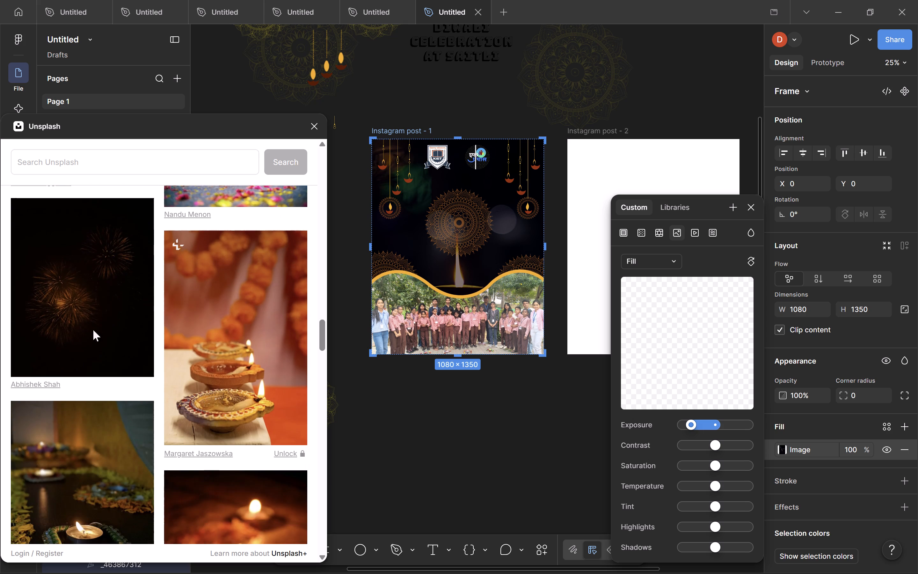
pyautogui.click(85, 304)
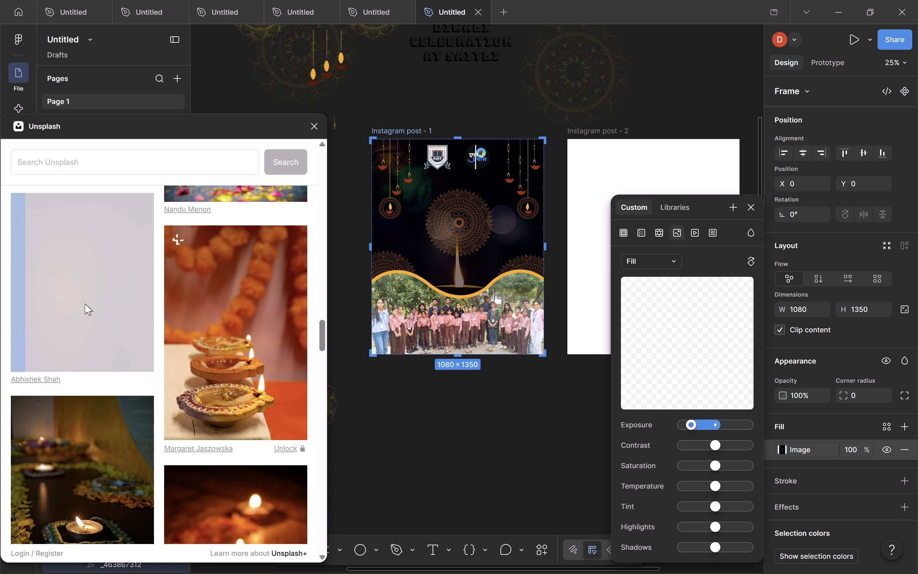
# Set the fireworks background's exposure to just below neutral.
pyautogui.moveTo(694, 420); pyautogui.dragTo(728, 419)
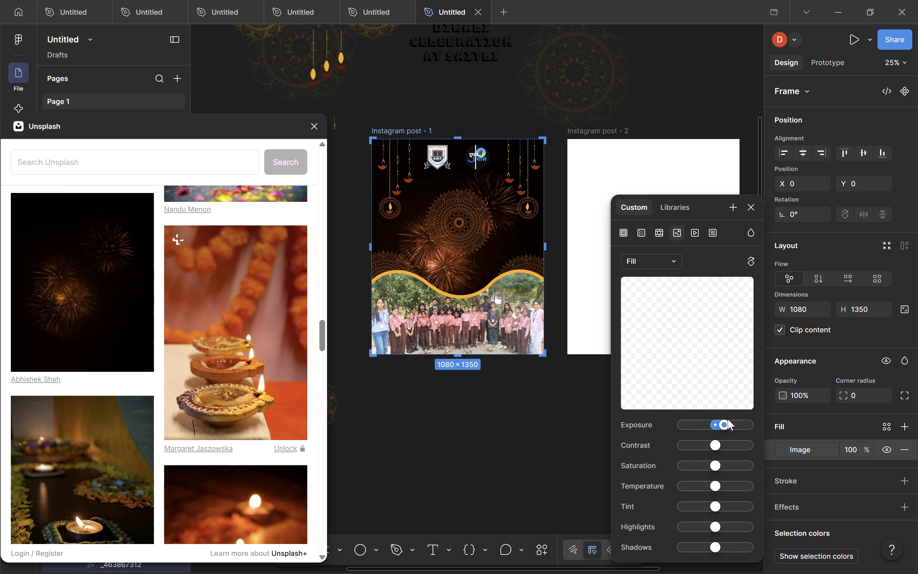
pyautogui.moveTo(728, 419); pyautogui.dragTo(712, 419)
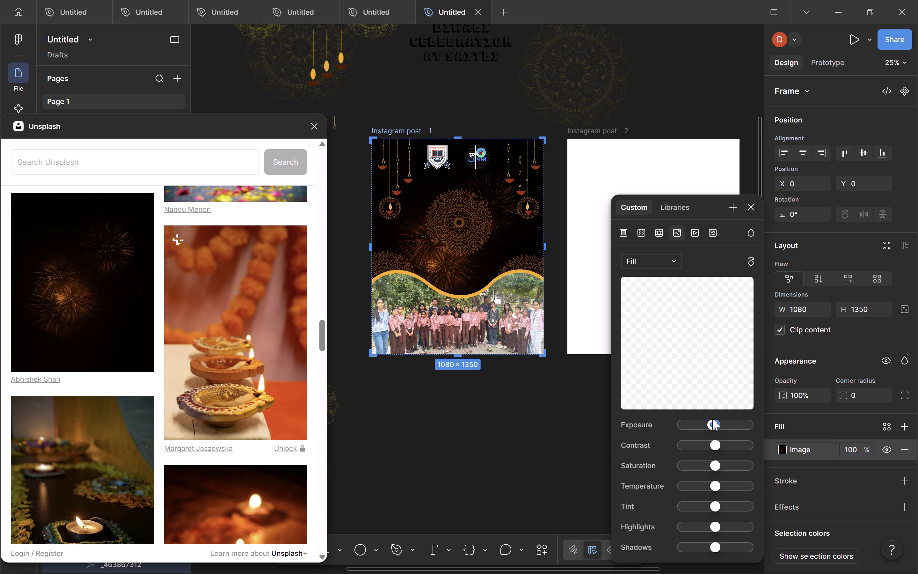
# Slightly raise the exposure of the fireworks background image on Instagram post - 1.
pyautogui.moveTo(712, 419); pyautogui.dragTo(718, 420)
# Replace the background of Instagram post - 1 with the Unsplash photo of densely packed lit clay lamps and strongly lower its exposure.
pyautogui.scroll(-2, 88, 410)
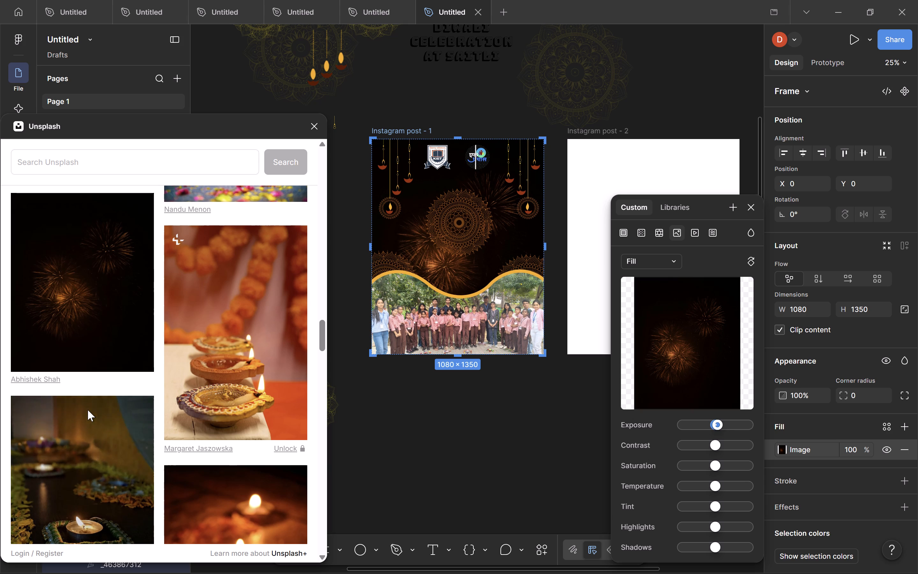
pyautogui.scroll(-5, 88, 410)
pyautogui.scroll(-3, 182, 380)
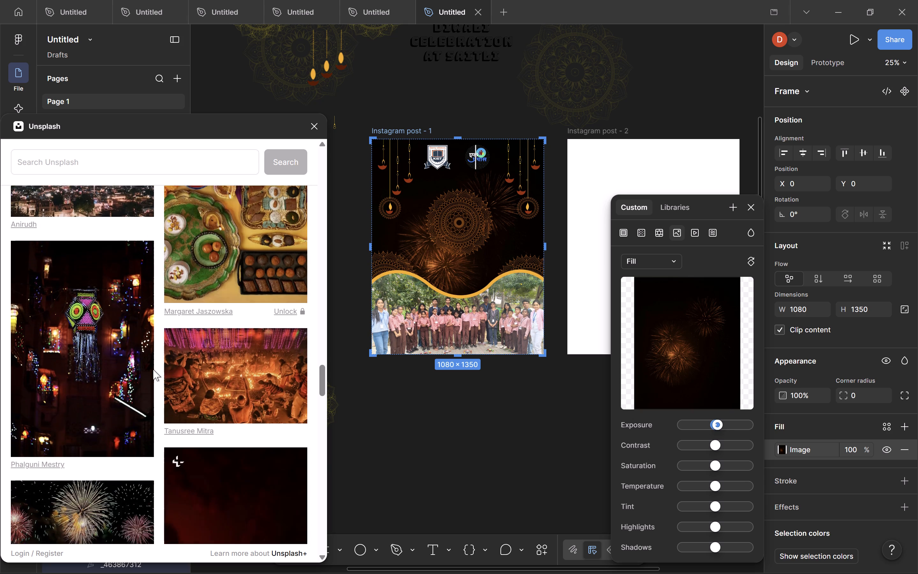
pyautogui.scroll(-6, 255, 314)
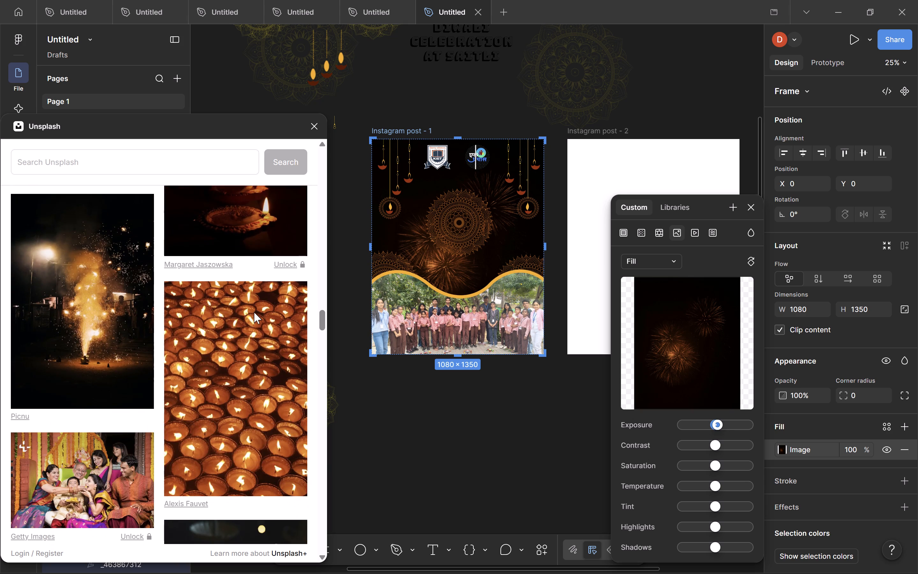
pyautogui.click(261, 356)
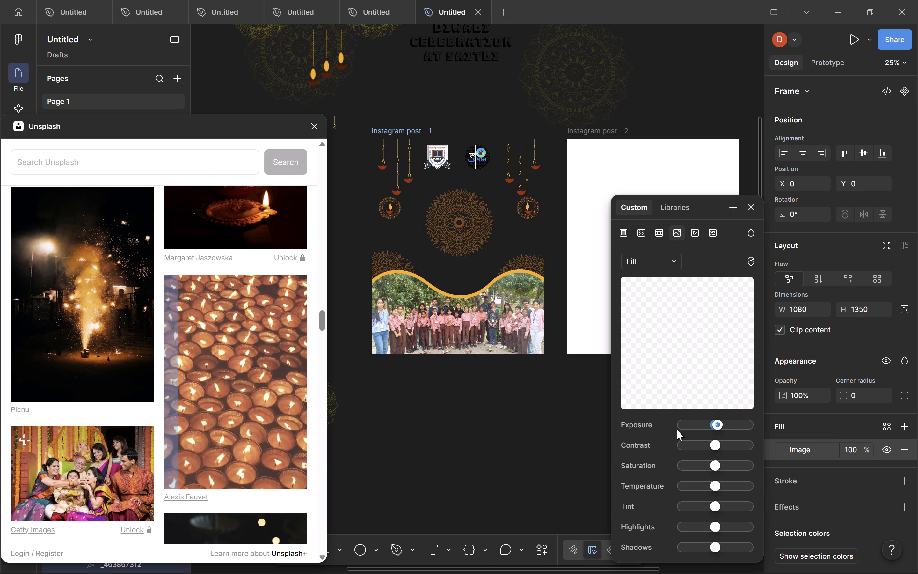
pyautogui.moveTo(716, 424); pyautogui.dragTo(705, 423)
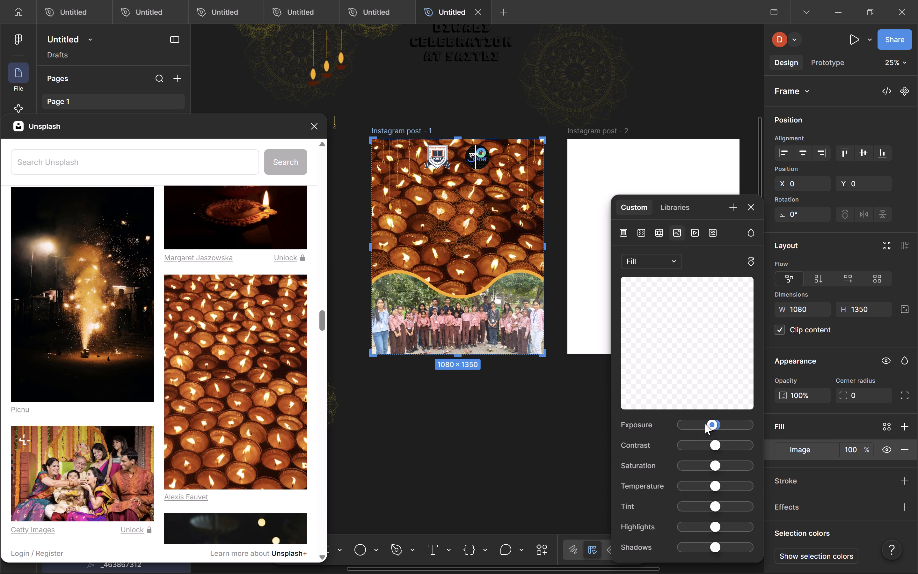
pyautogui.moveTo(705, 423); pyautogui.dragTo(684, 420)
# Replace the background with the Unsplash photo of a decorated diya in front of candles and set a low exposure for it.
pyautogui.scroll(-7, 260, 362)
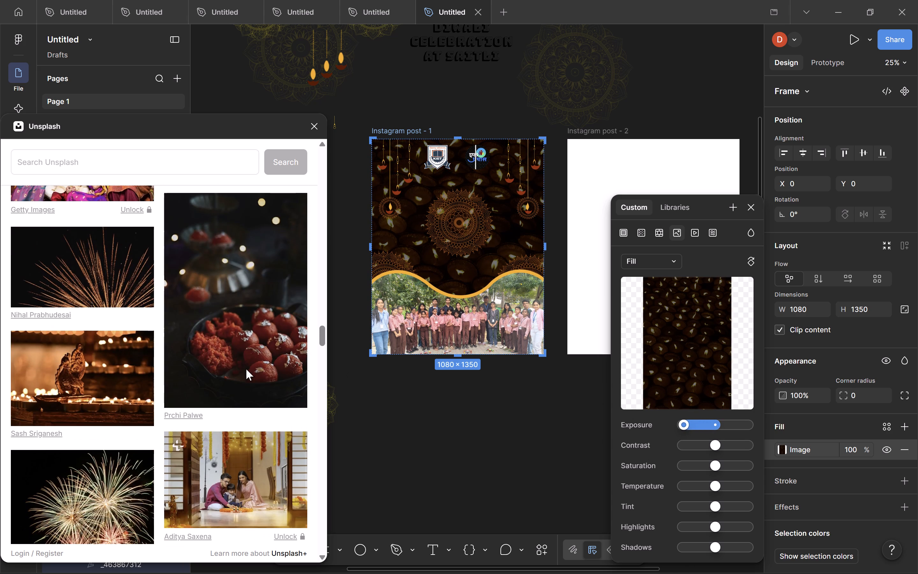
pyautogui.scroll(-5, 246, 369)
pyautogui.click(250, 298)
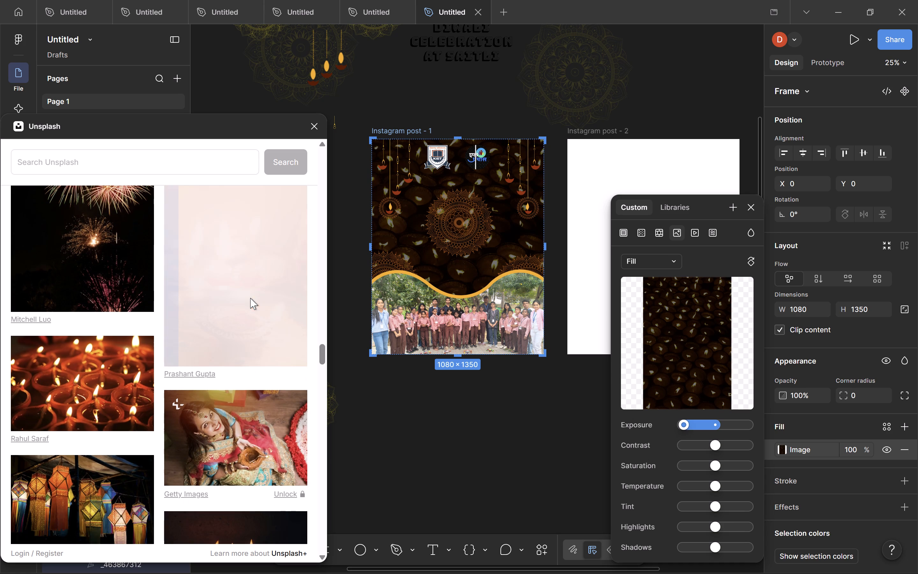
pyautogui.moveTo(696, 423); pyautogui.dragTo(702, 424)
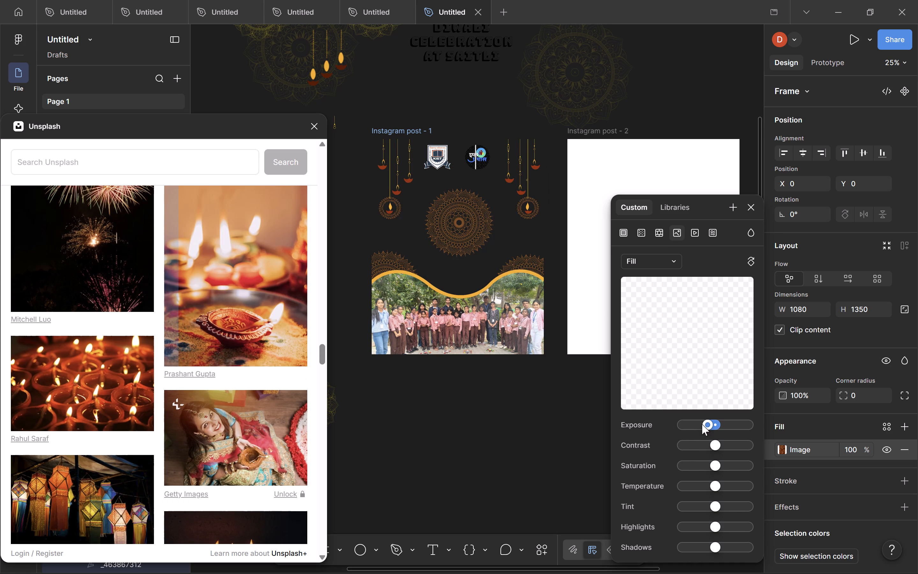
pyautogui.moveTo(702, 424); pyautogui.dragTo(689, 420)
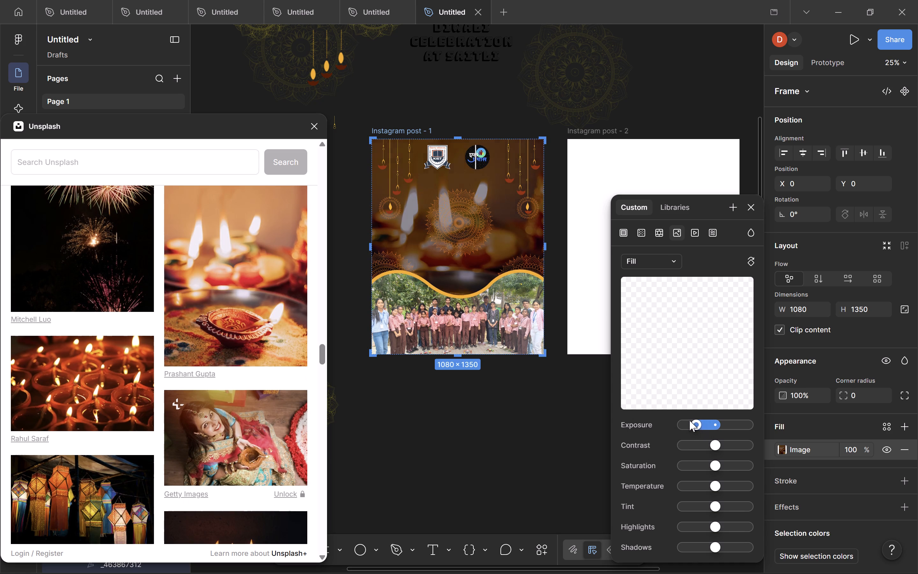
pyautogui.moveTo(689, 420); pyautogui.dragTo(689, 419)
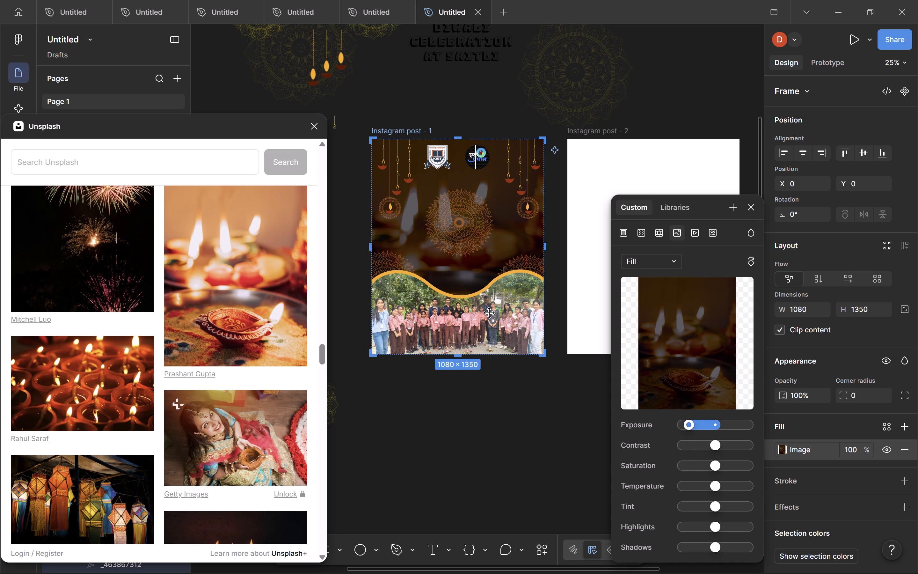
# Search Unsplash for "paper texture".
pyautogui.click(107, 159)
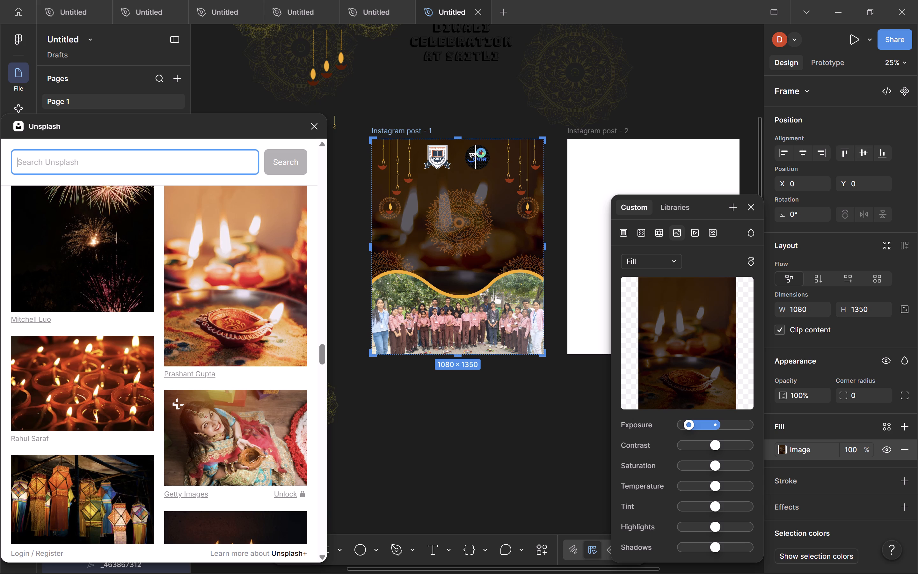
pyautogui.write('paper texture')
pyautogui.press('Return')
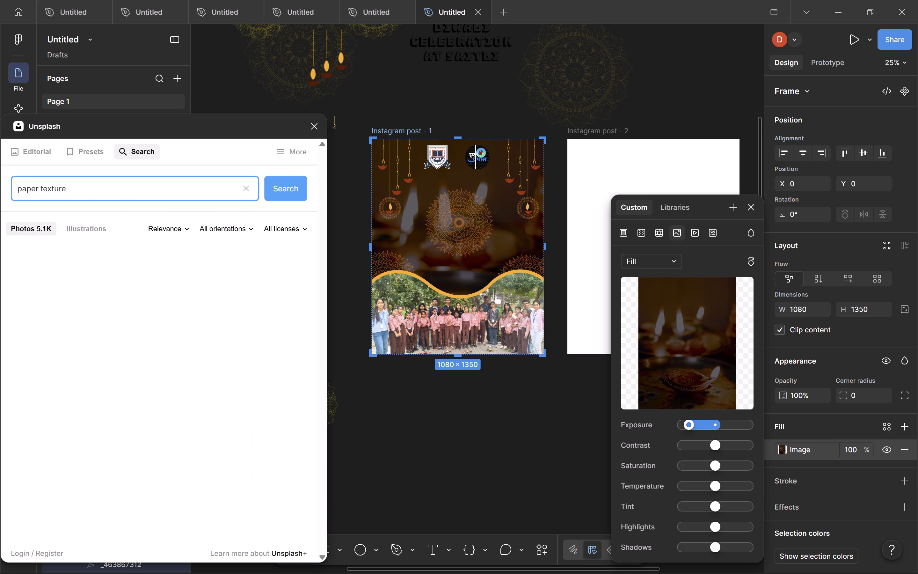
# Replace the background of Instagram post - 1 with the near-white, finely grained paper texture photo from the Unsplash results.
pyautogui.scroll(-10, 79, 158)
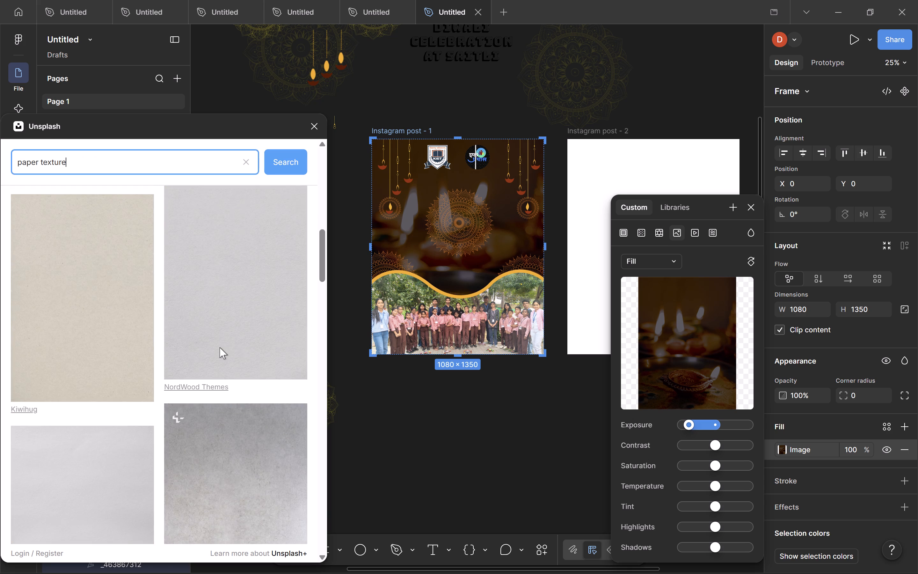
pyautogui.scroll(-16, 220, 347)
pyautogui.scroll(6, 223, 339)
pyautogui.scroll(-14, 225, 338)
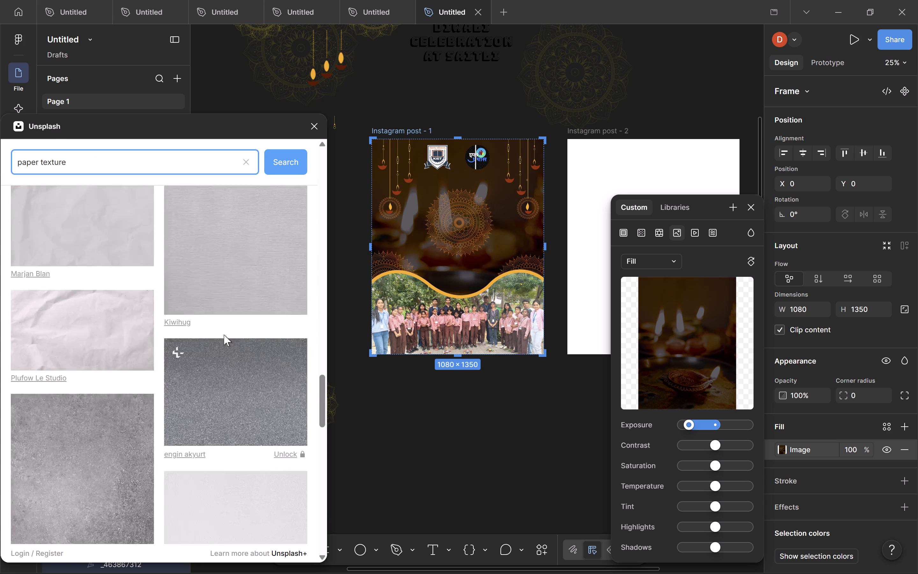
pyautogui.scroll(20, 224, 335)
pyautogui.scroll(19, 224, 335)
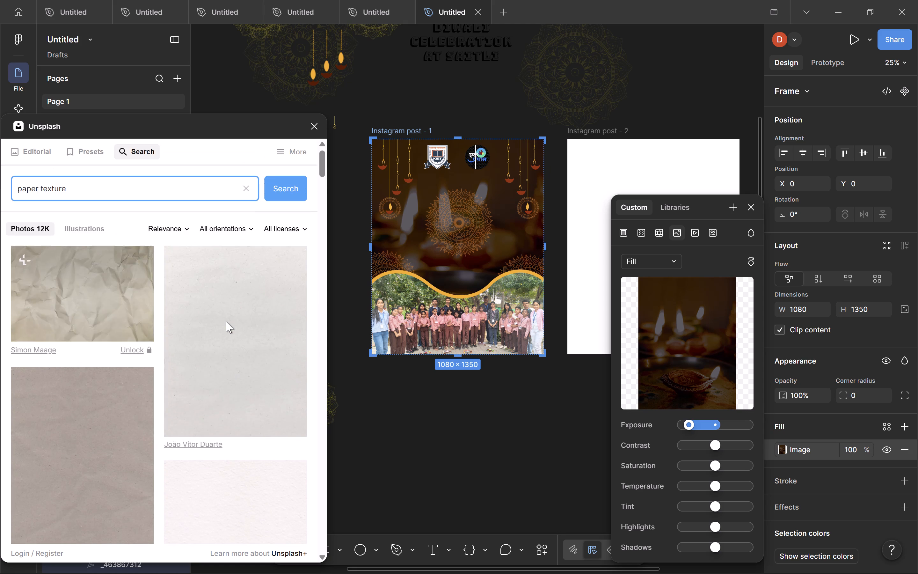
pyautogui.scroll(-5, 226, 321)
pyautogui.click(253, 280)
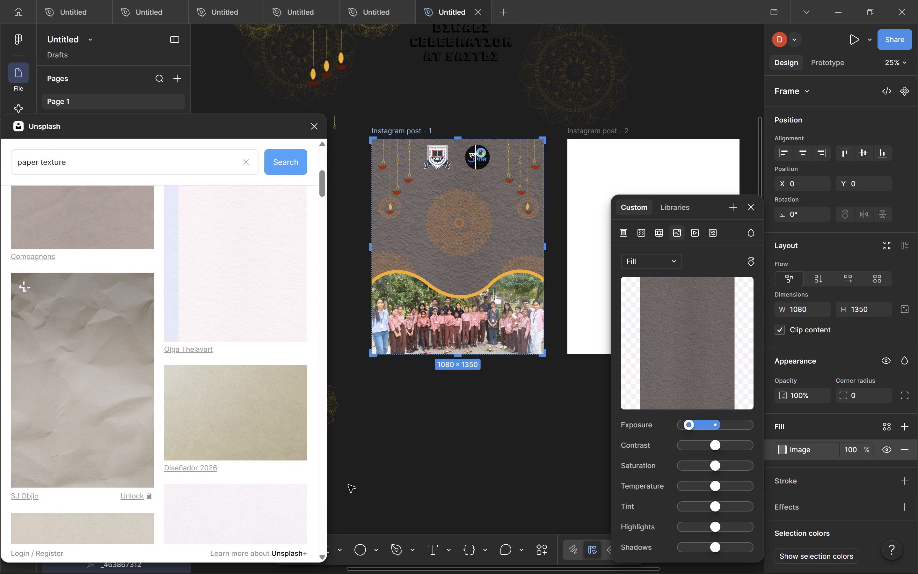
# Raise the exposure of the paper texture background to slightly below neutral.
pyautogui.moveTo(693, 424); pyautogui.dragTo(711, 423)
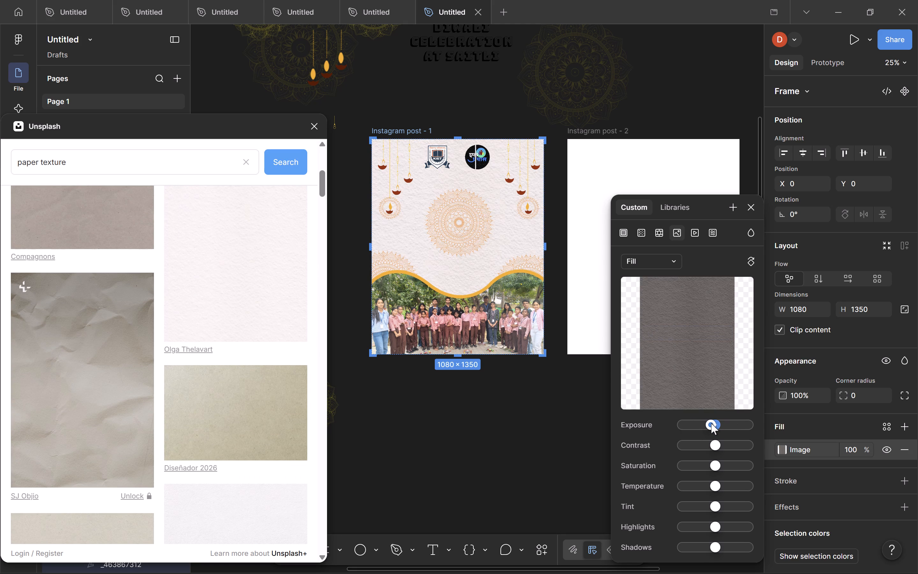
pyautogui.moveTo(711, 423); pyautogui.dragTo(707, 423)
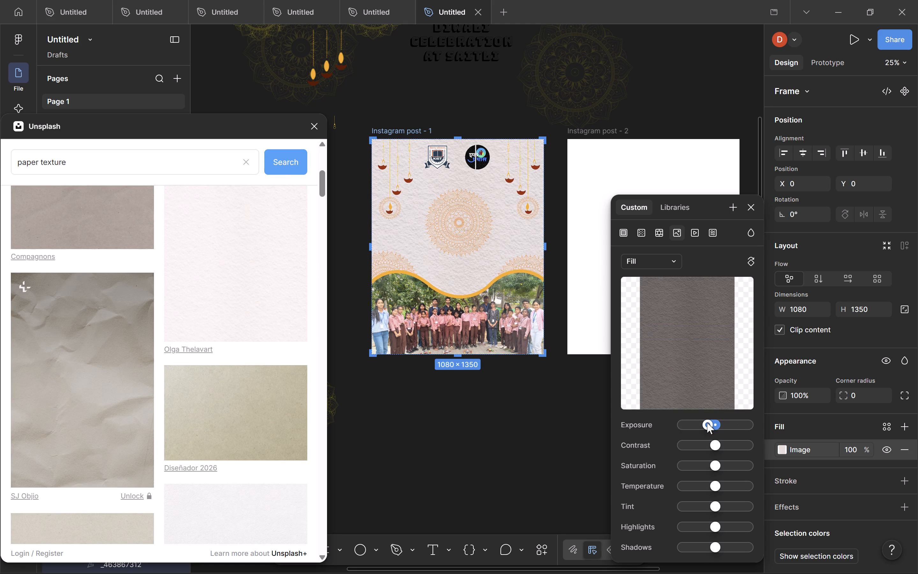
pyautogui.moveTo(707, 423); pyautogui.dragTo(708, 422)
pyautogui.click(436, 432)
pyautogui.click(495, 415)
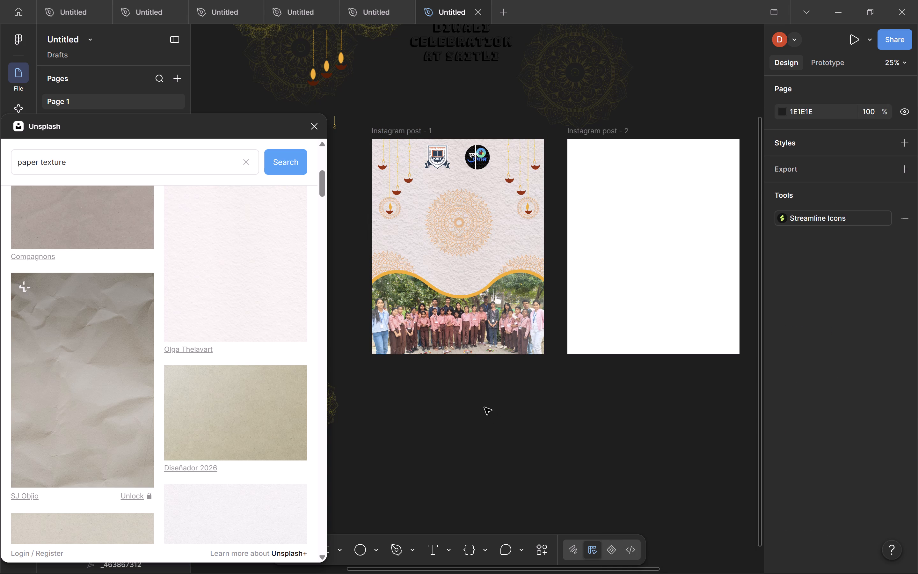
# Duplicate the lower-right corner mandala and centre the copy behind the dip of the orange wave above the group photo.
pyautogui.hotkey('ctrl', '=')
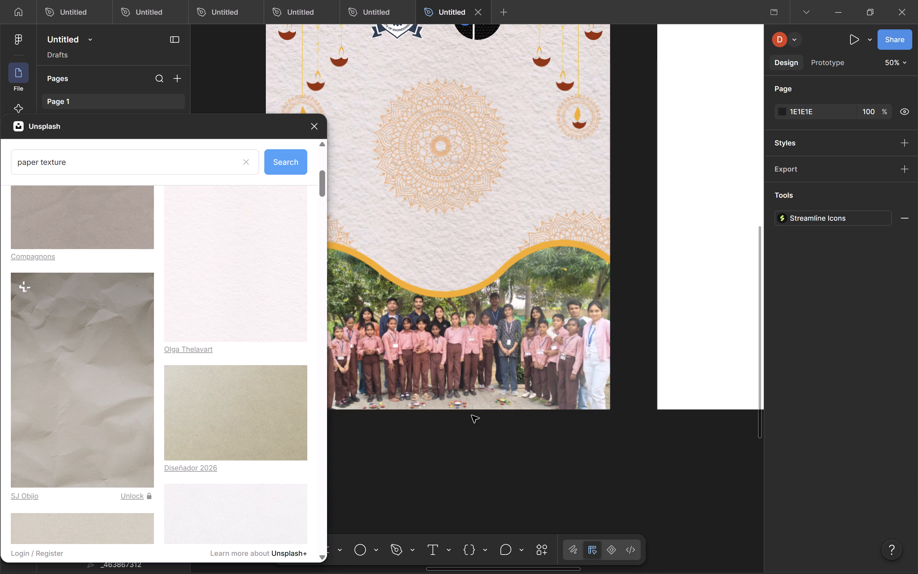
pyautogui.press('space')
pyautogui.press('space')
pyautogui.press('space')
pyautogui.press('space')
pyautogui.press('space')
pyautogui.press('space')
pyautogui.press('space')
pyautogui.moveTo(472, 416); pyautogui.dragTo(511, 447)
pyautogui.keyDown('alt'); pyautogui.moveTo(611, 253); pyautogui.dragTo(495, 282); pyautogui.keyUp('alt')
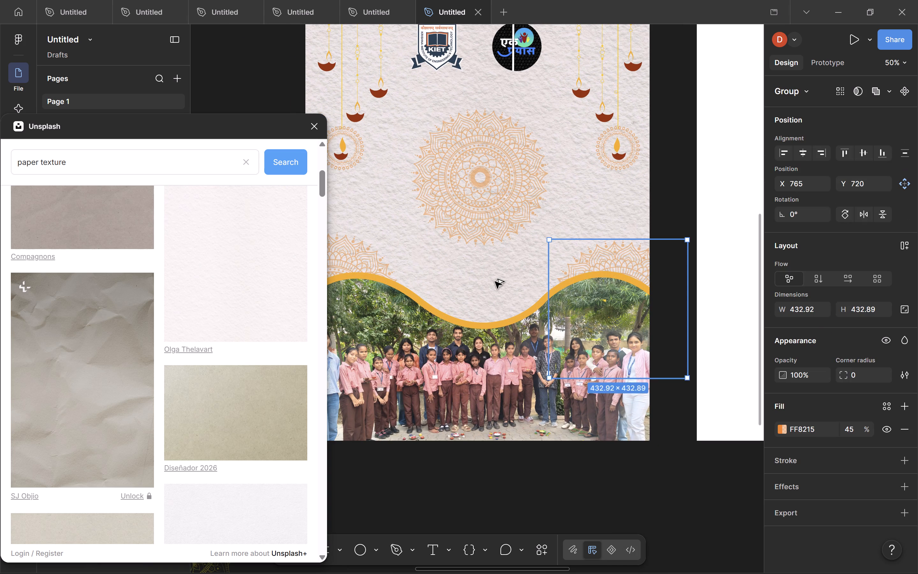
pyautogui.keyDown('alt'); pyautogui.moveTo(495, 282); pyautogui.dragTo(473, 291); pyautogui.keyUp('alt')
pyautogui.click(502, 489)
# Enlarge the large central mandala to about 514 × 514 and recentre it at about X 290, Y 257.
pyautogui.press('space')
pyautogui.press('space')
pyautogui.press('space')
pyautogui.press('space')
pyautogui.scroll(-2, 452, 342)
pyautogui.scroll(3, 452, 340)
pyautogui.click(521, 188)
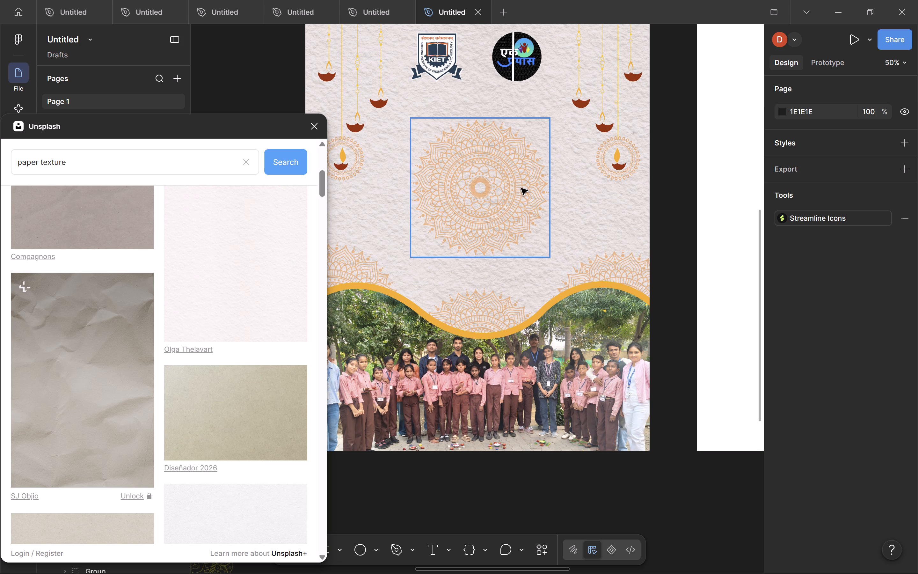
pyautogui.keyDown('shift'); pyautogui.moveTo(549, 256); pyautogui.dragTo(572, 282); pyautogui.keyUp('shift')
pyautogui.moveTo(531, 232); pyautogui.dragTo(514, 218)
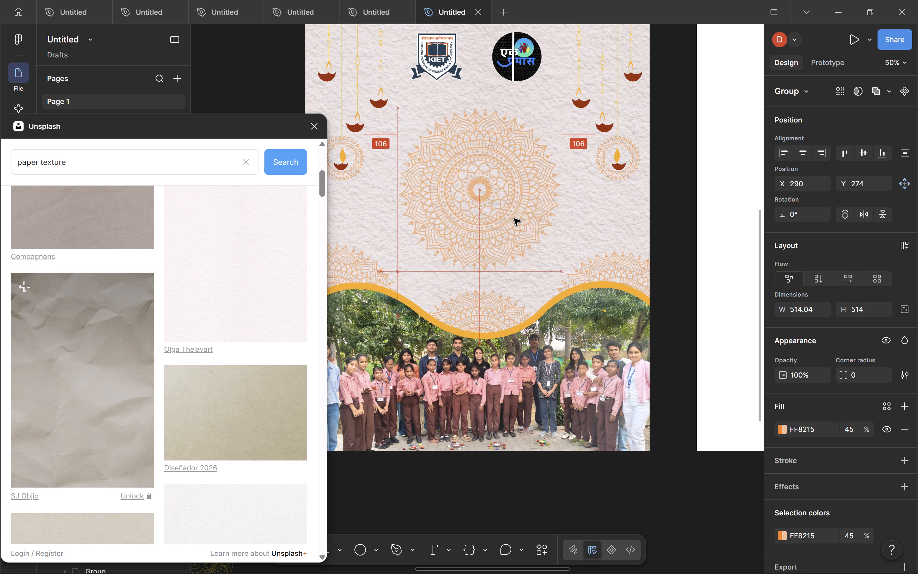
pyautogui.moveTo(514, 218); pyautogui.dragTo(518, 216)
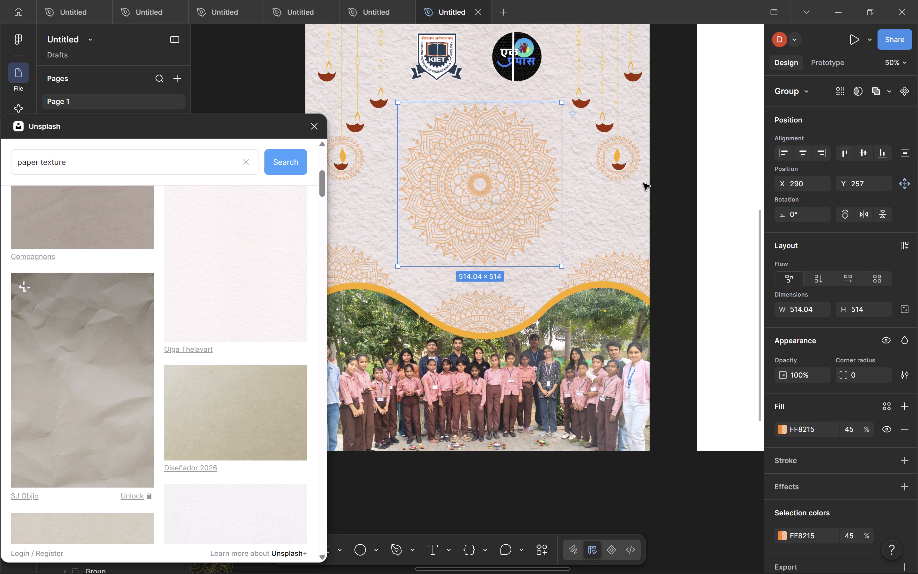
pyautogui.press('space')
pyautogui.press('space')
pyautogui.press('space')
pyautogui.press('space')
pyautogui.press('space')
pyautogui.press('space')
pyautogui.moveTo(647, 176); pyautogui.dragTo(673, 261)
pyautogui.click(487, 57)
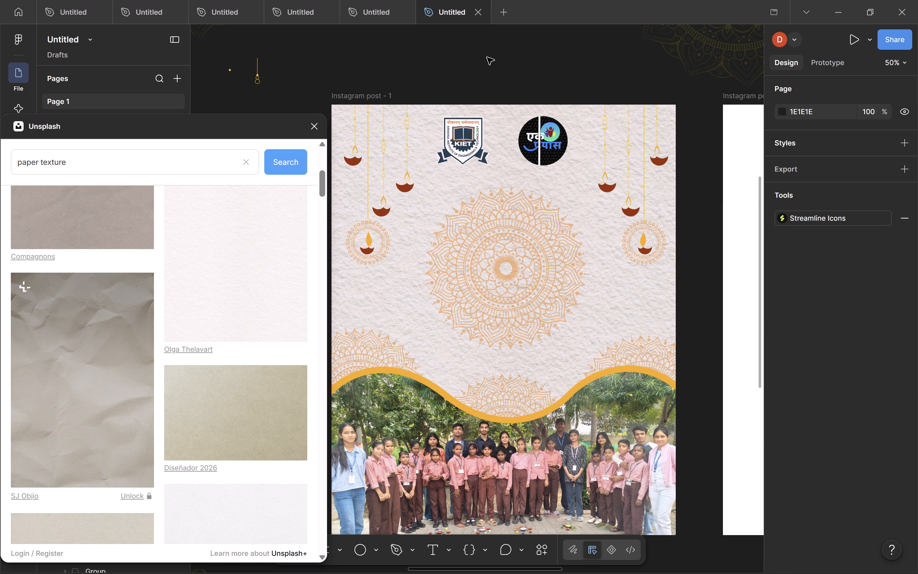
# Open the crop of the group photo's image fill and shift the photo slightly lower inside the wavy shape.
pyautogui.scroll(-2, 488, 57)
pyautogui.doubleClick(593, 439)
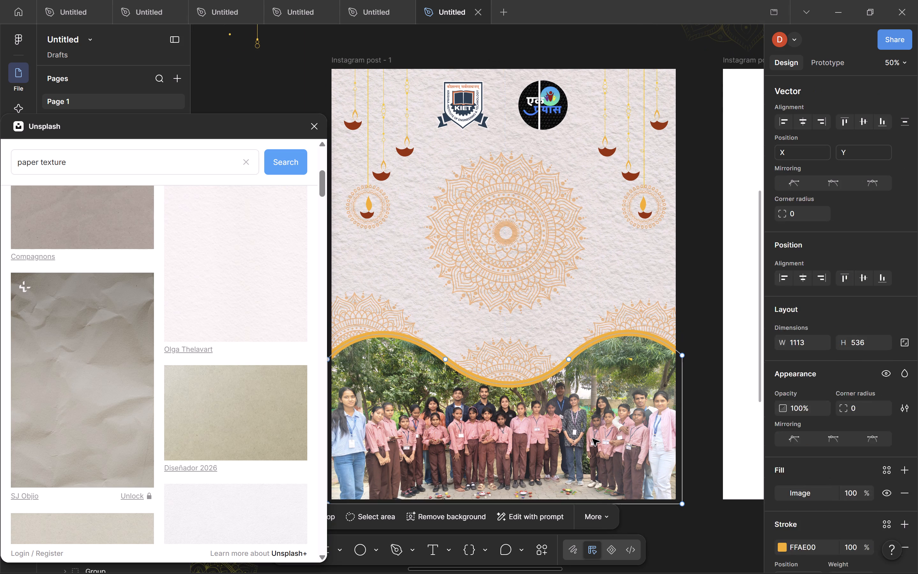
pyautogui.click(681, 536)
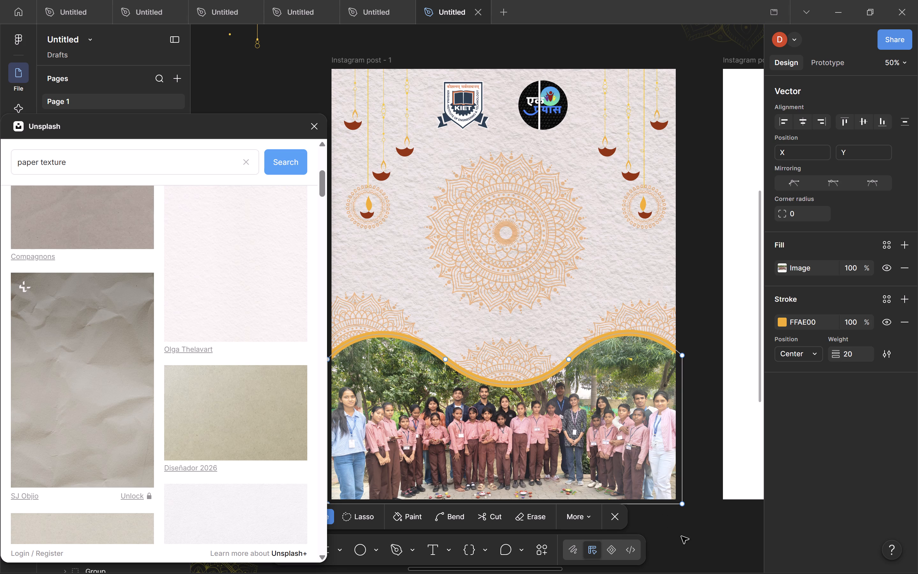
pyautogui.doubleClick(616, 392)
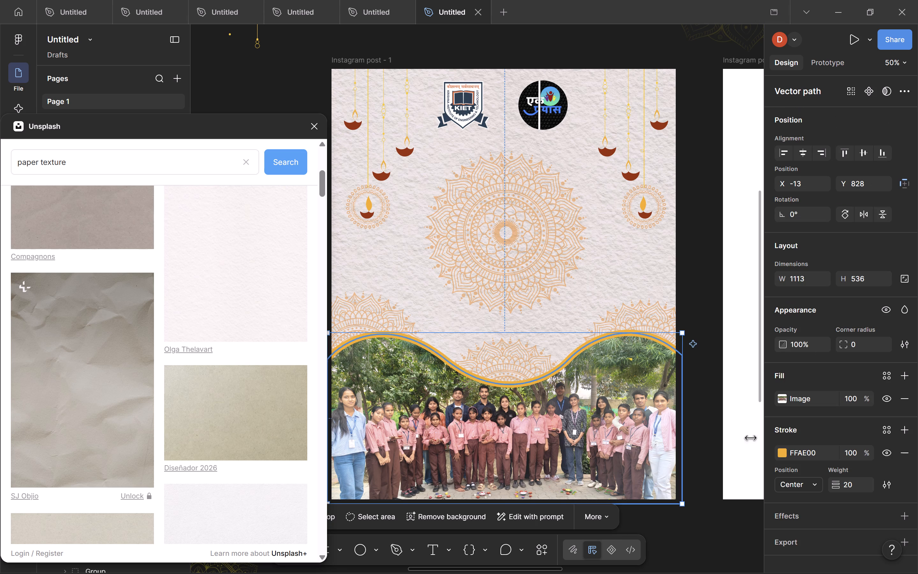
pyautogui.click(786, 396)
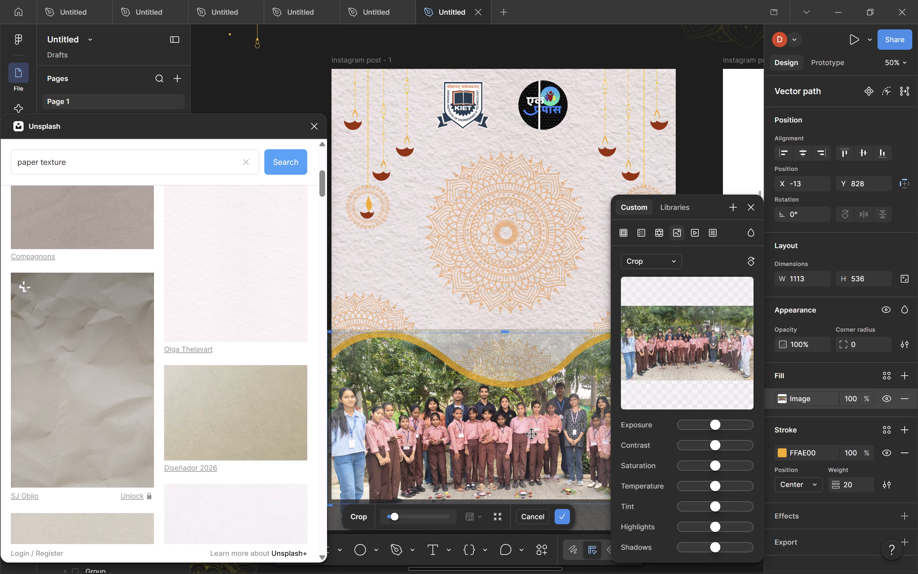
pyautogui.press('Down')
pyautogui.press('Down')
pyautogui.press('Down')
pyautogui.press('Down')
pyautogui.hotkey('ctrl', 'z')
pyautogui.hotkey('ctrl', 'z')
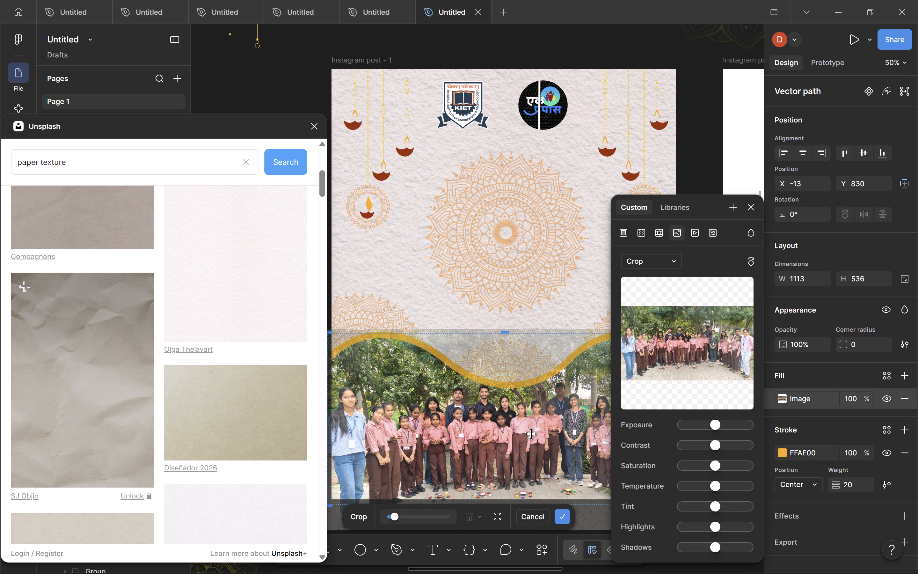
pyautogui.moveTo(531, 435); pyautogui.dragTo(535, 446)
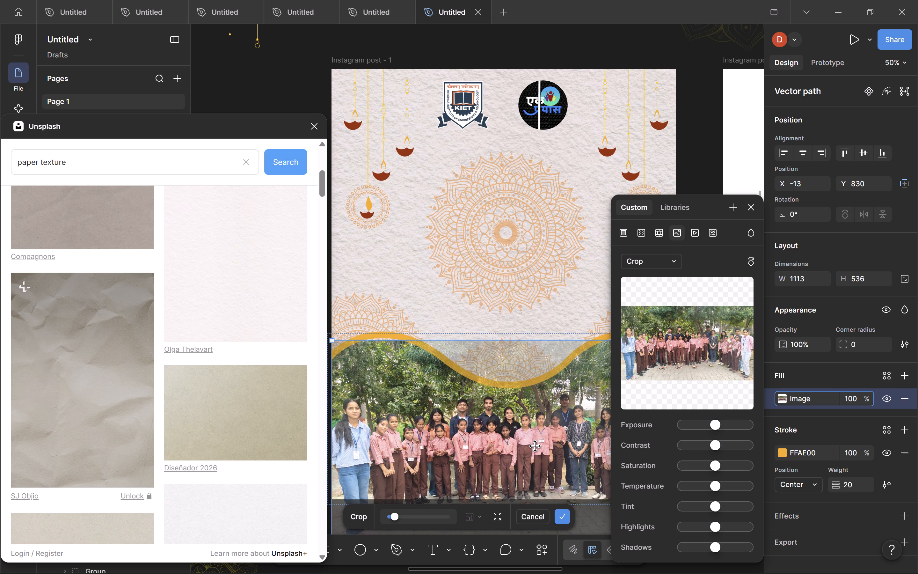
# Shift the group photo slightly upward within its crop in the wavy shape and apply the crop.
pyautogui.moveTo(535, 446); pyautogui.dragTo(536, 443)
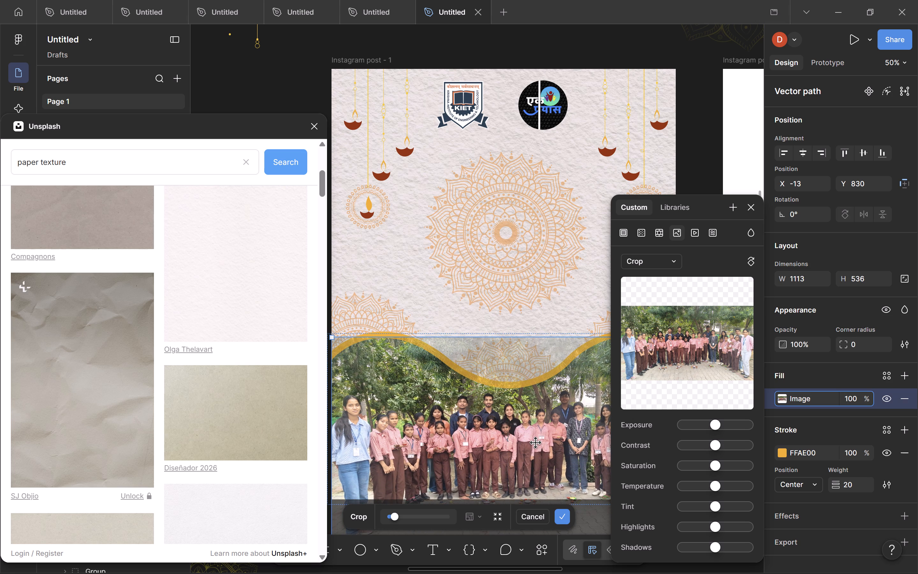
pyautogui.moveTo(536, 443); pyautogui.dragTo(536, 443)
pyautogui.doubleClick(709, 136)
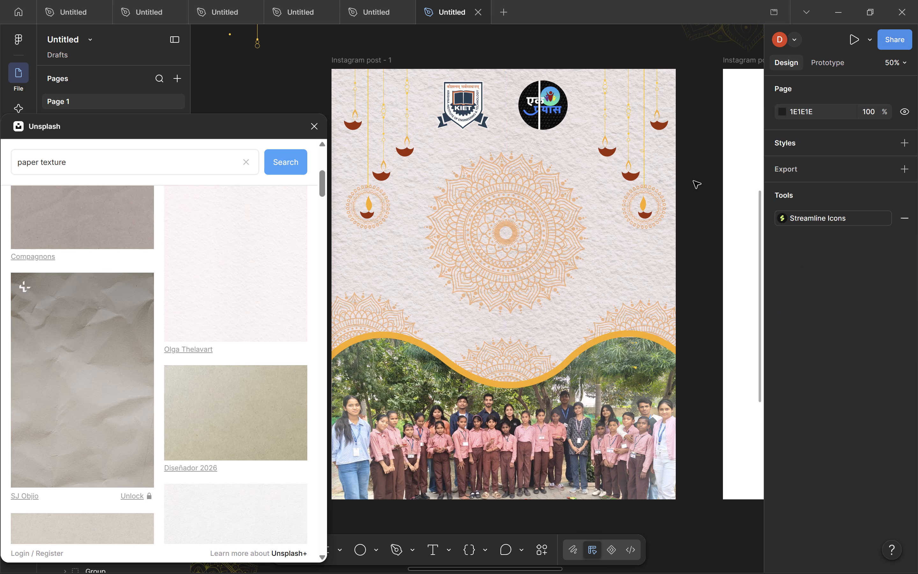
# Move the "EK-PRAYASS DIWALI CELEBRATION AT SAITLI" title onto Instagram post - 1 over the mandala, at about X 105, Y 323.
pyautogui.press('space')
pyautogui.scroll(-1, 705, 185)
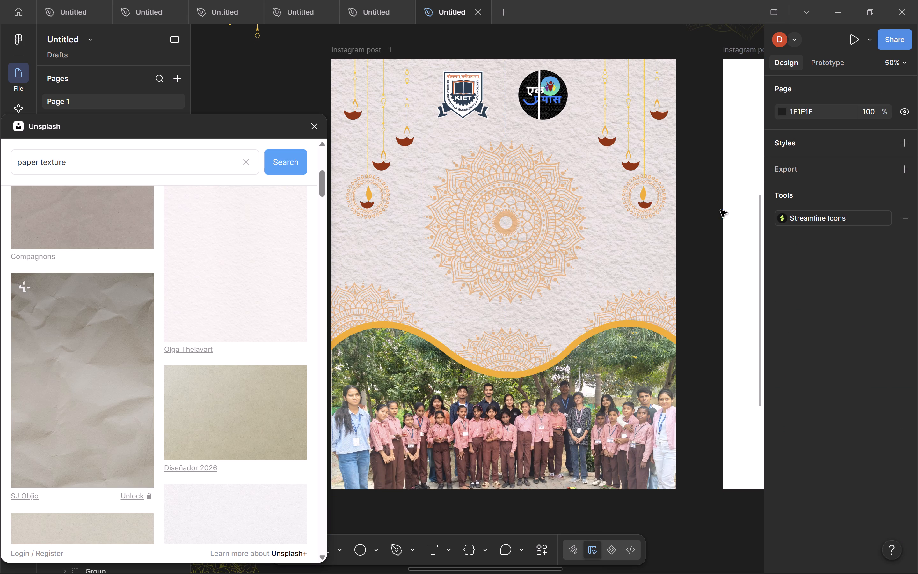
pyautogui.click(720, 210)
pyautogui.scroll(9, 555, 160)
pyautogui.moveTo(523, 192); pyautogui.dragTo(524, 573)
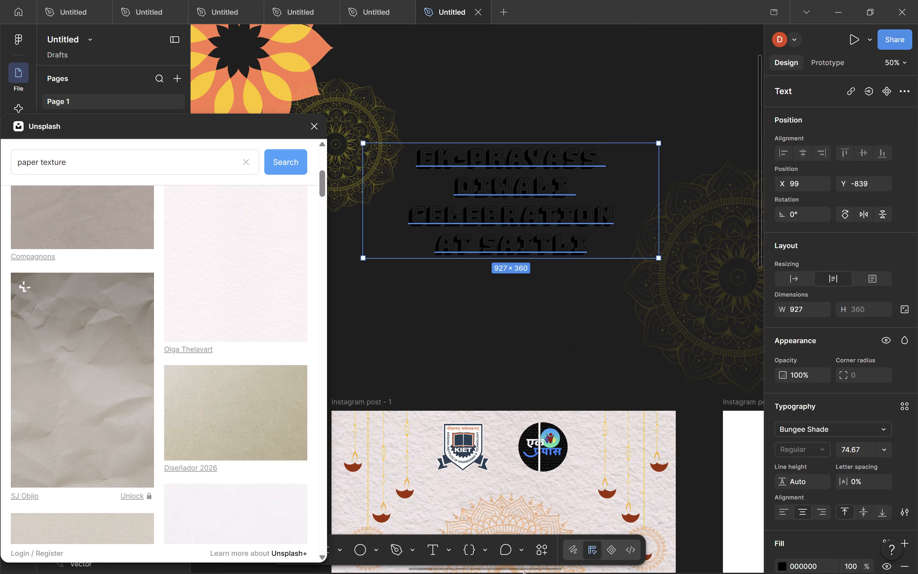
pyautogui.moveTo(524, 573); pyautogui.dragTo(524, 287)
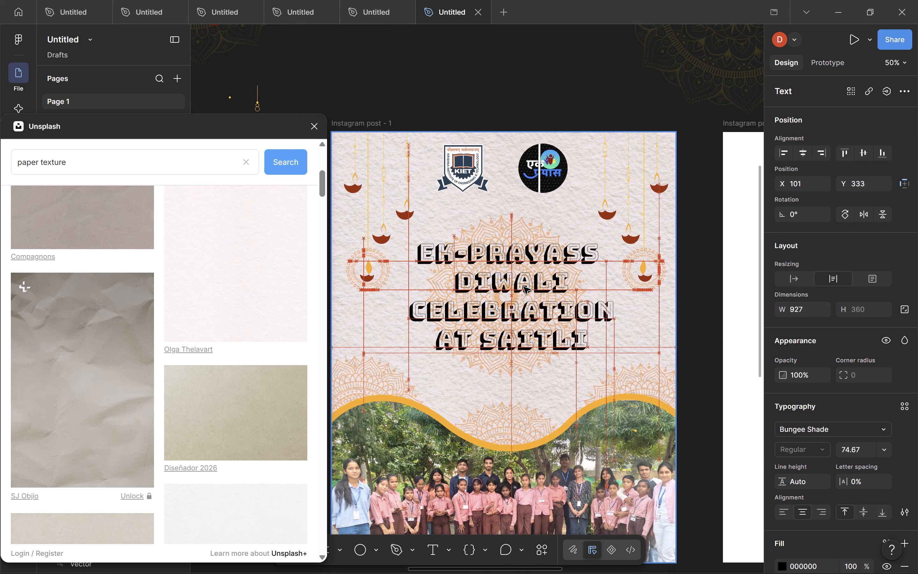
pyautogui.moveTo(524, 287); pyautogui.dragTo(525, 284)
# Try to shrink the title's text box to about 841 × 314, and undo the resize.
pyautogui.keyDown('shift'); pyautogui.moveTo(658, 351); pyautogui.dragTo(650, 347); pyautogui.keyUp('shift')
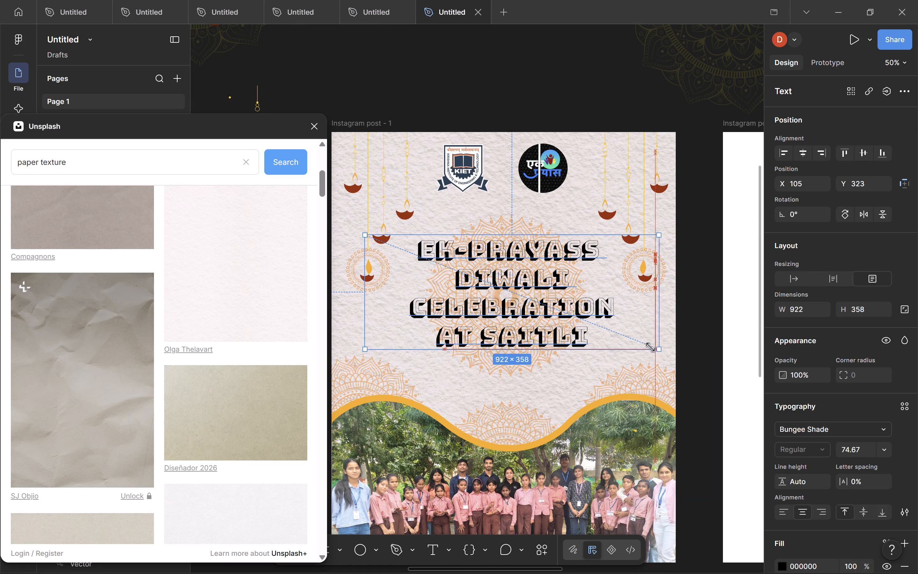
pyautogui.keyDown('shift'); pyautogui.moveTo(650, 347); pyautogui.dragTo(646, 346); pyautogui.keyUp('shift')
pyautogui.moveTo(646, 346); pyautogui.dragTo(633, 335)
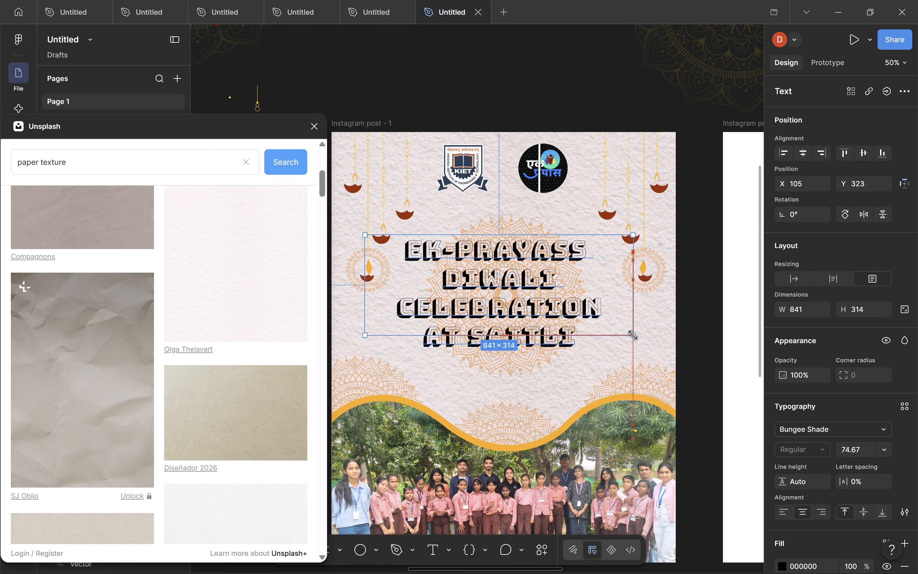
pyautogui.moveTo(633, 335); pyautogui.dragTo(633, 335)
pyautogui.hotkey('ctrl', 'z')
# Scale the title proportionally to about 851 × 333 and centre it over the mandala at about X 143, Y 347.
pyautogui.press('k')
pyautogui.moveTo(649, 345); pyautogui.dragTo(637, 336)
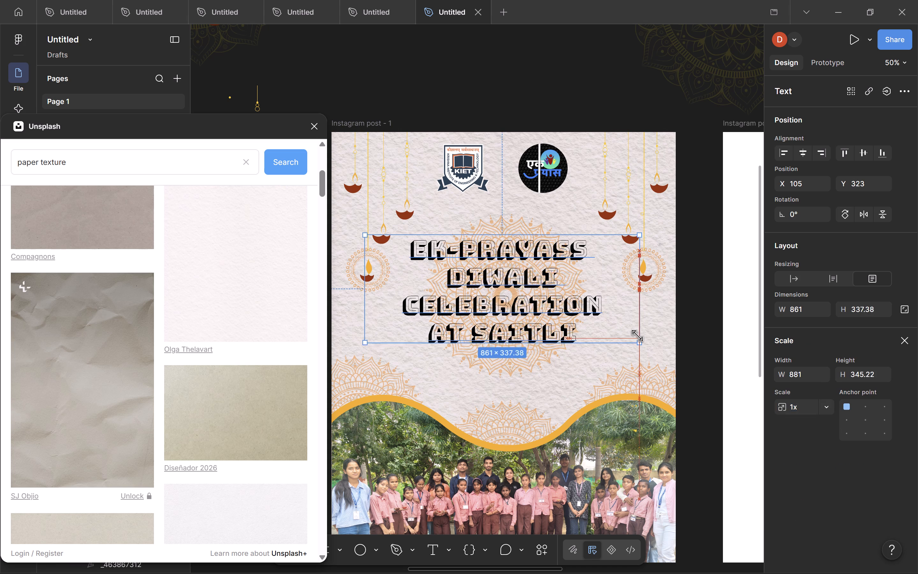
pyautogui.moveTo(637, 336); pyautogui.dragTo(636, 335)
pyautogui.moveTo(597, 312); pyautogui.dragTo(608, 320)
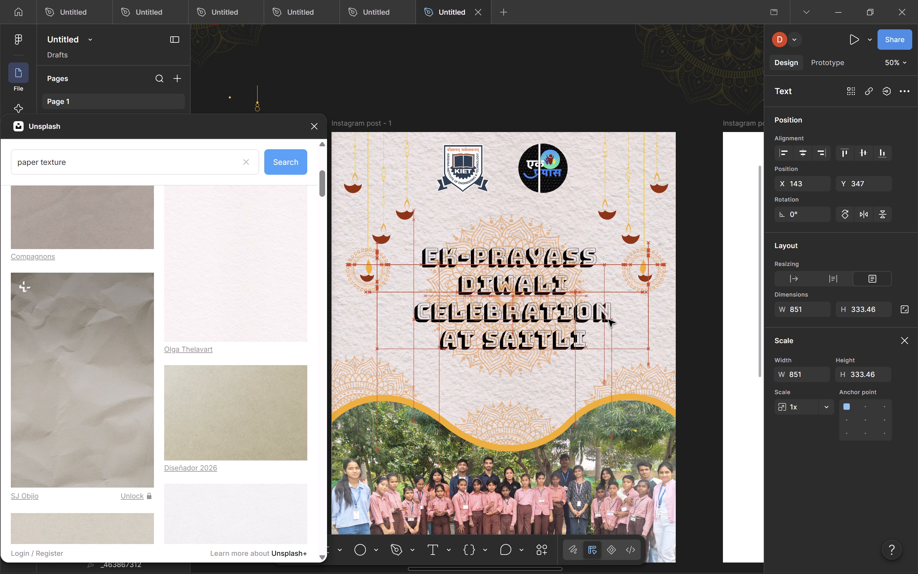
pyautogui.moveTo(608, 320); pyautogui.dragTo(608, 319)
pyautogui.click(478, 75)
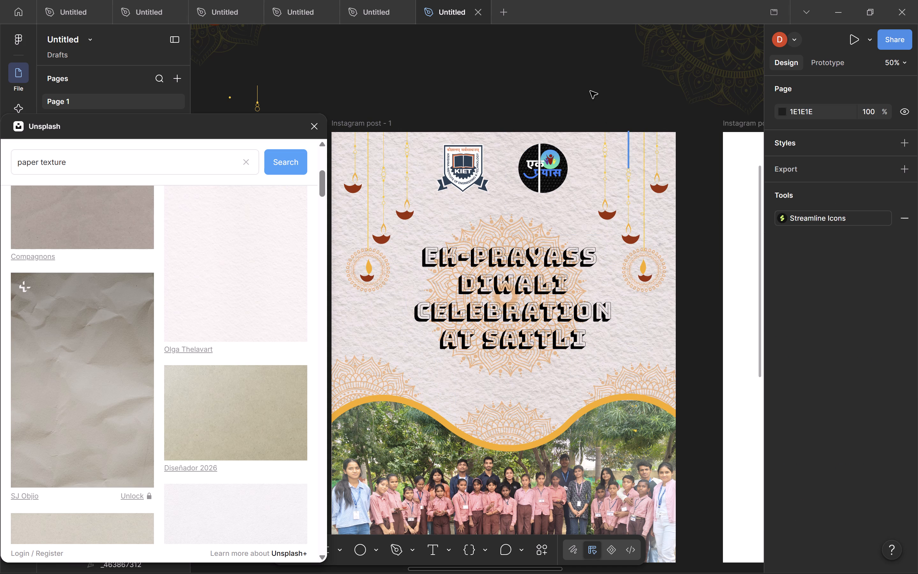
# Recolour the beaded string of the innermost hanging diya on the post's right side to orange FF8215.
pyautogui.moveTo(590, 91); pyautogui.dragTo(619, 154)
pyautogui.click(598, 138)
pyautogui.moveTo(591, 138); pyautogui.dragTo(639, 177)
pyautogui.click(601, 128)
pyautogui.click(589, 119)
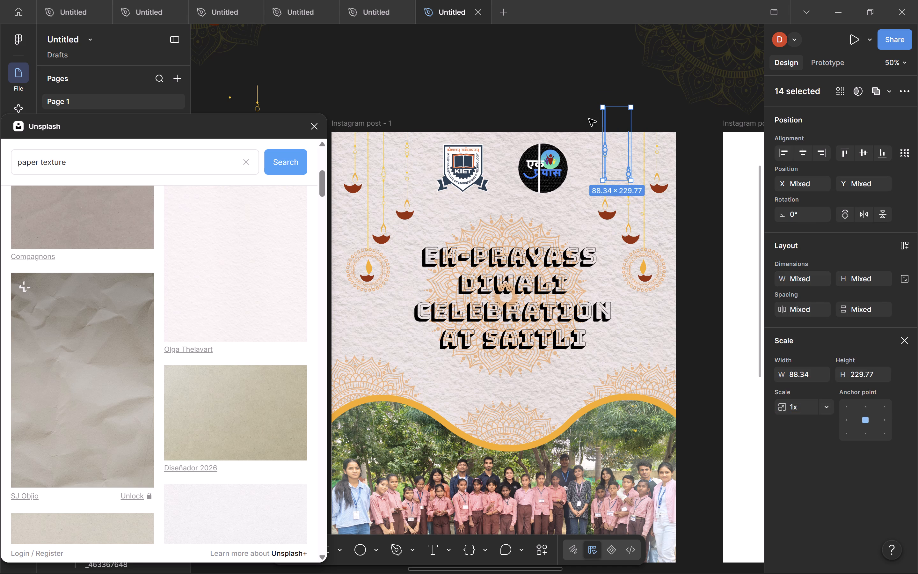
pyautogui.click(644, 229)
pyautogui.click(566, 87)
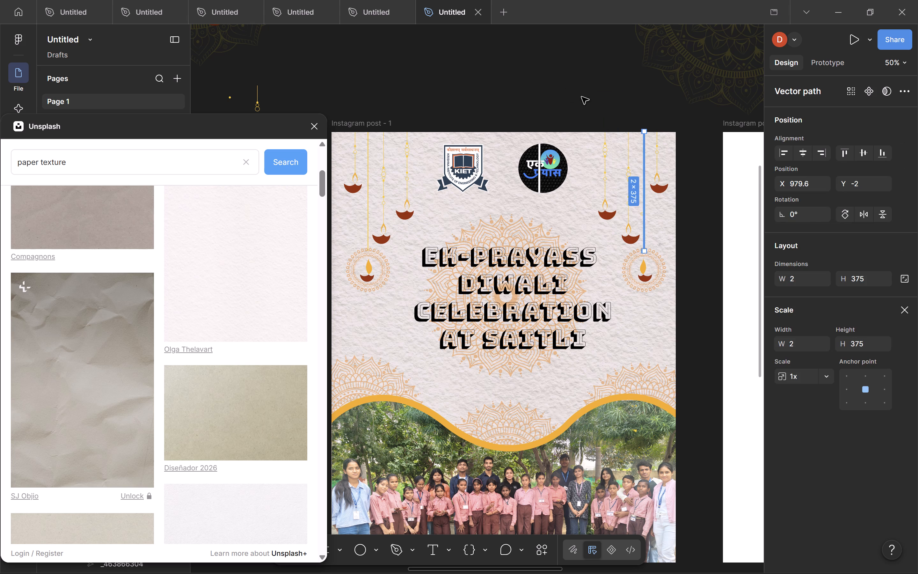
pyautogui.moveTo(595, 105); pyautogui.dragTo(615, 193)
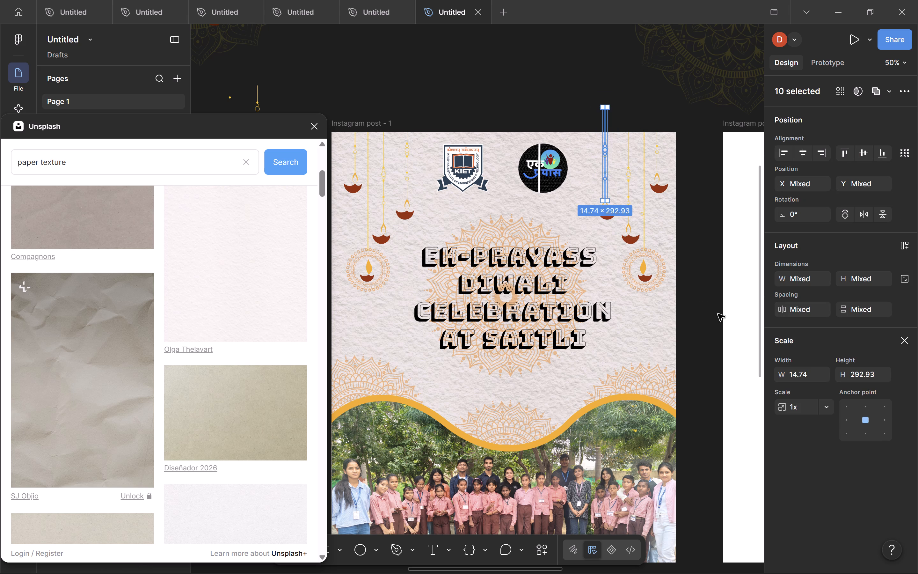
pyautogui.click(906, 342)
pyautogui.click(784, 430)
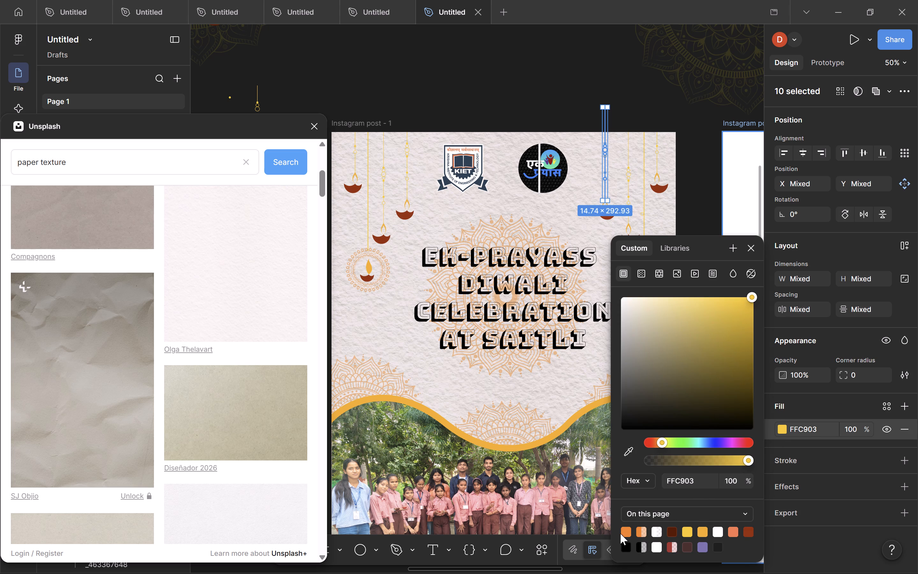
pyautogui.click(625, 533)
pyautogui.click(627, 104)
# Recolour the beaded string of the middle hanging diya on the post's right side to orange FF8215.
pyautogui.moveTo(627, 109); pyautogui.dragTo(626, 111)
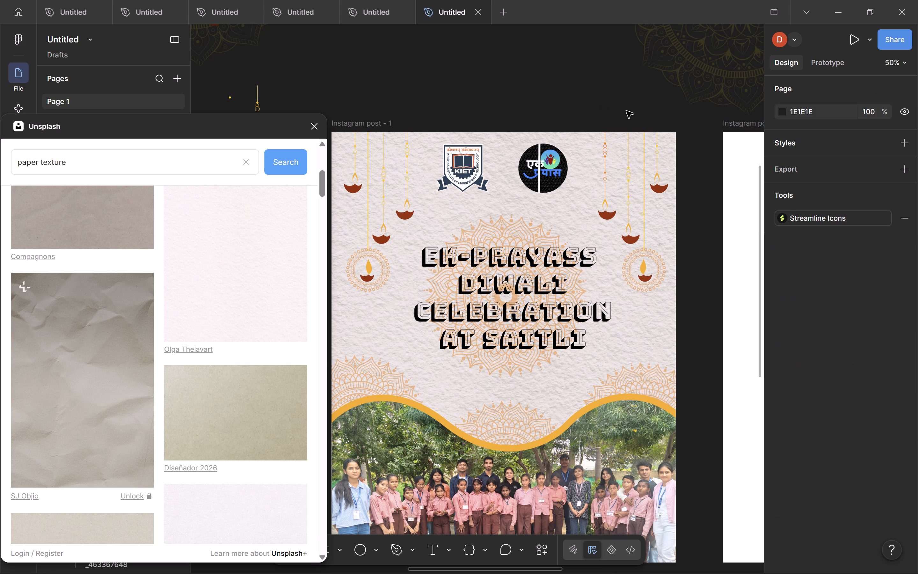
pyautogui.moveTo(626, 111); pyautogui.dragTo(630, 212)
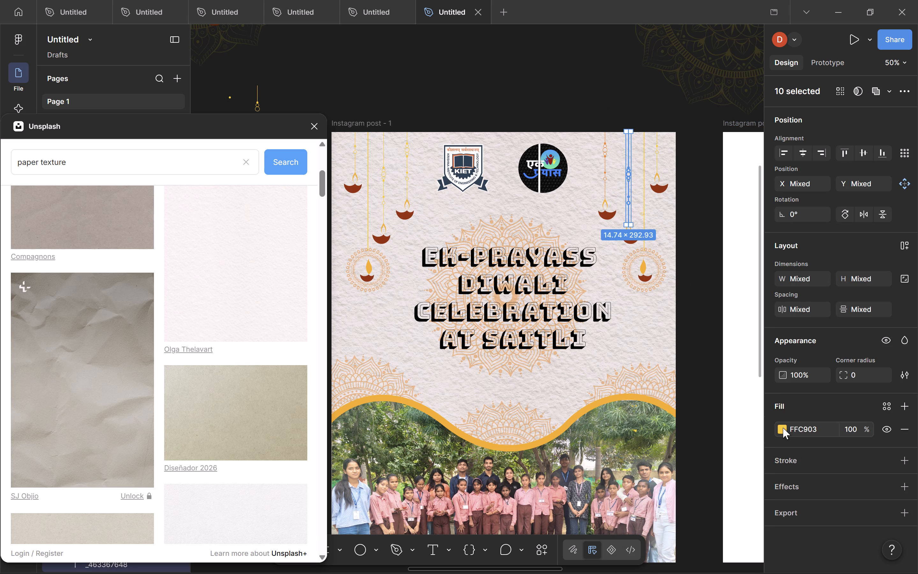
pyautogui.click(785, 430)
pyautogui.click(624, 533)
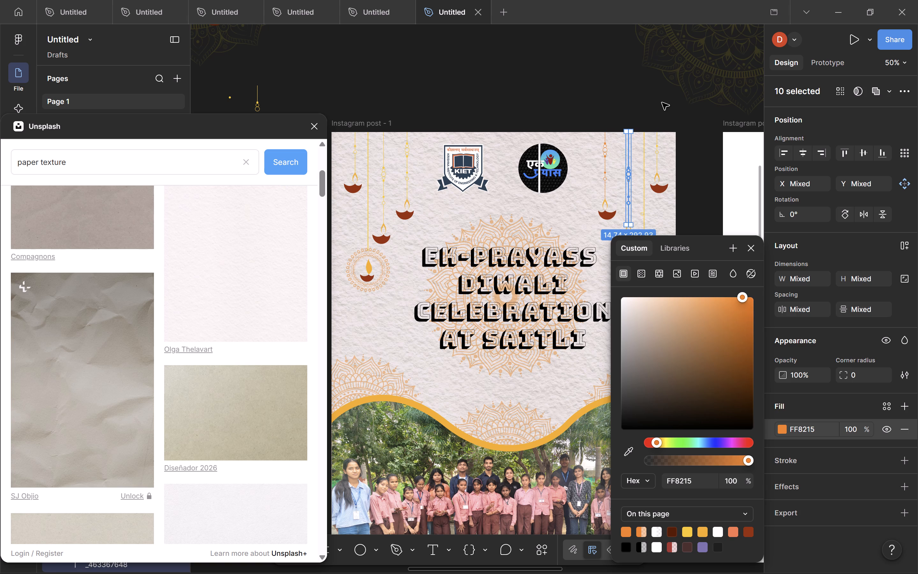
pyautogui.click(662, 103)
# Recolour the long string above the right-hand mandala lamp to orange FF8215.
pyautogui.click(648, 116)
pyautogui.moveTo(644, 119); pyautogui.dragTo(643, 224)
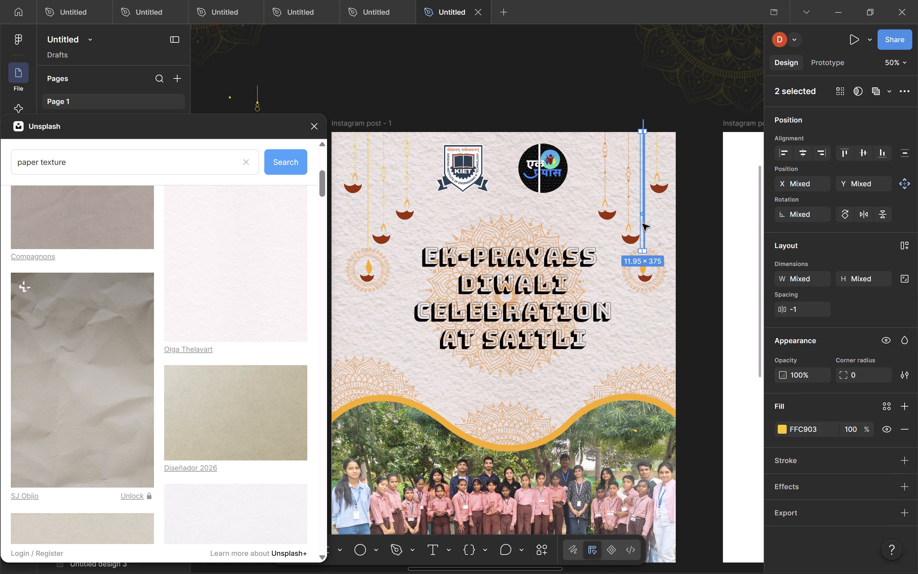
pyautogui.moveTo(643, 224); pyautogui.dragTo(643, 235)
pyautogui.click(777, 428)
pyautogui.click(779, 428)
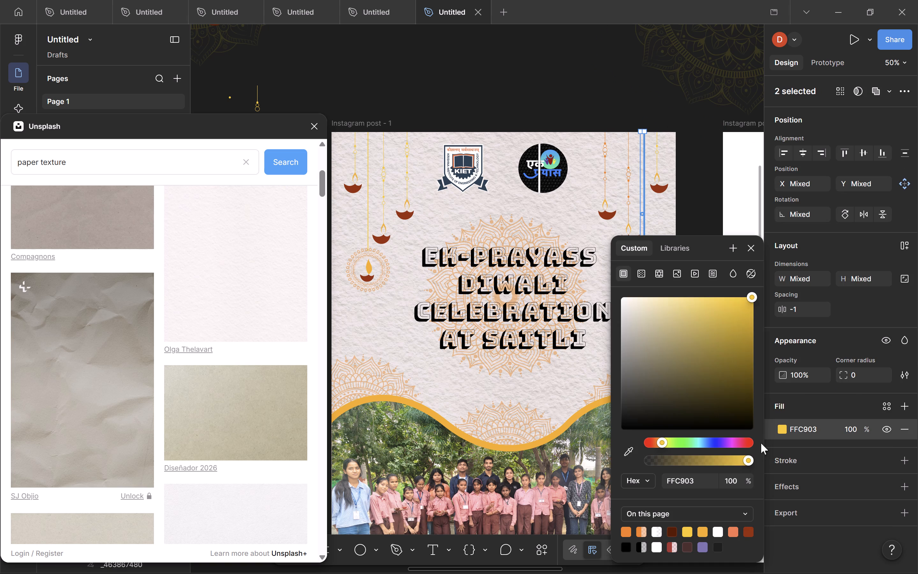
pyautogui.click(626, 532)
pyautogui.click(703, 157)
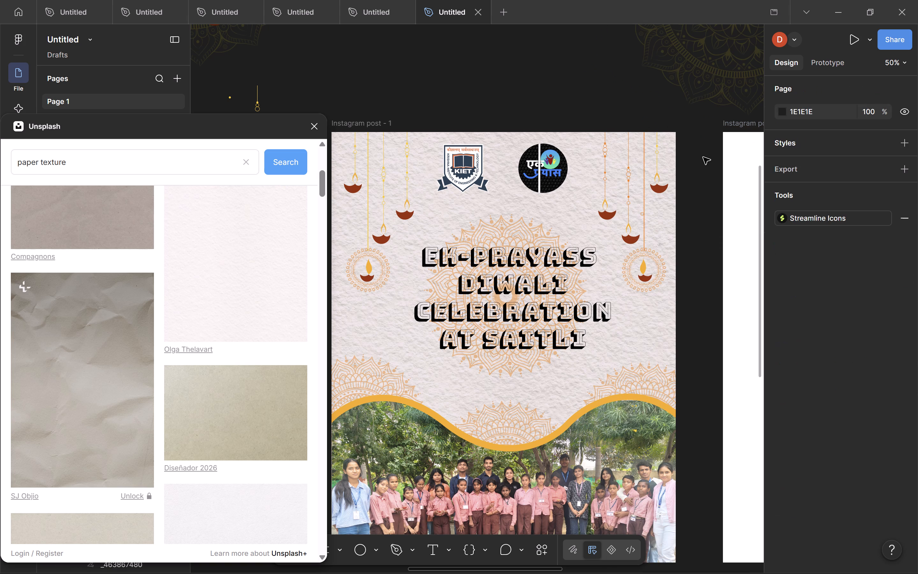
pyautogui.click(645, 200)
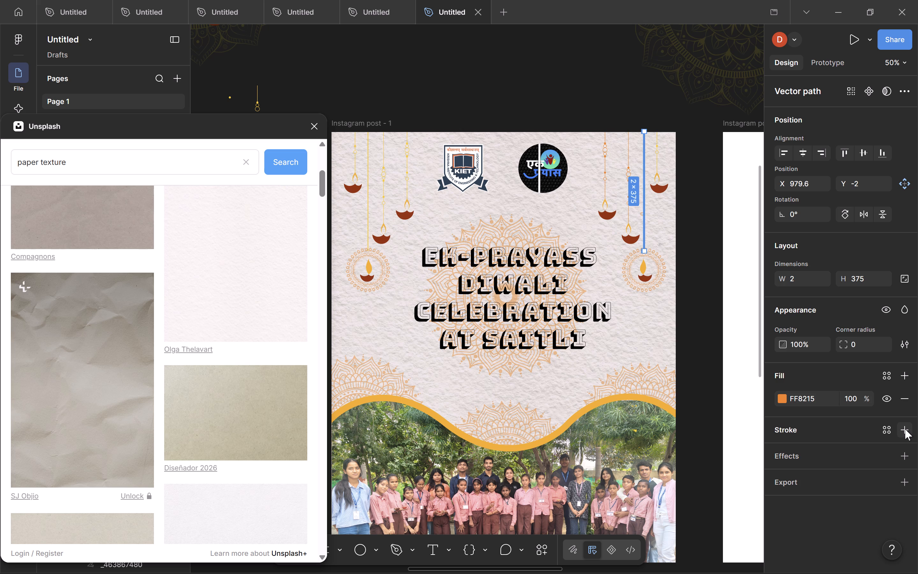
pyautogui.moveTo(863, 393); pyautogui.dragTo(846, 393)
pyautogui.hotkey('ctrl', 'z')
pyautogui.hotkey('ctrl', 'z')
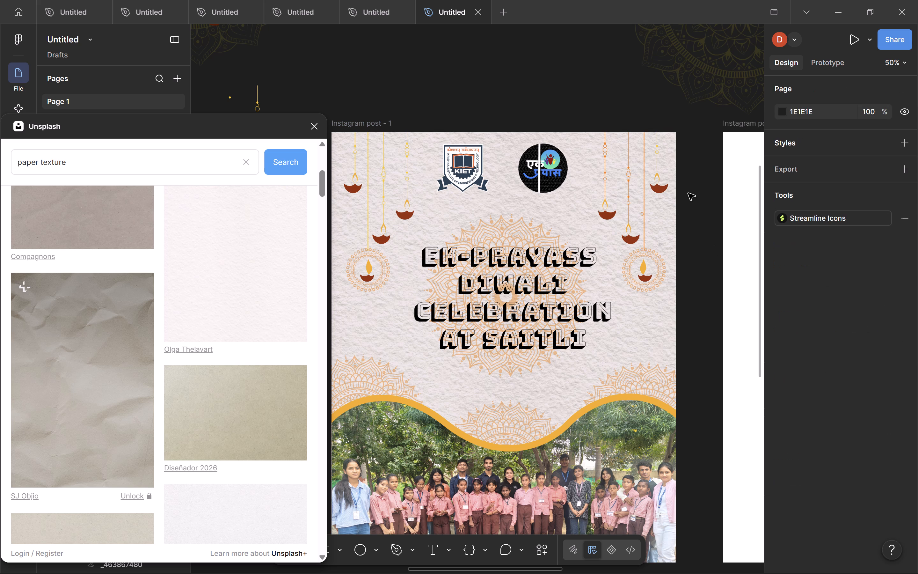
# Nudge the small bead on the long string above the right-hand mandala lamp sideways to X 975.65.
pyautogui.click(639, 216)
pyautogui.press('Right')
pyautogui.press('Right')
pyautogui.press('Right')
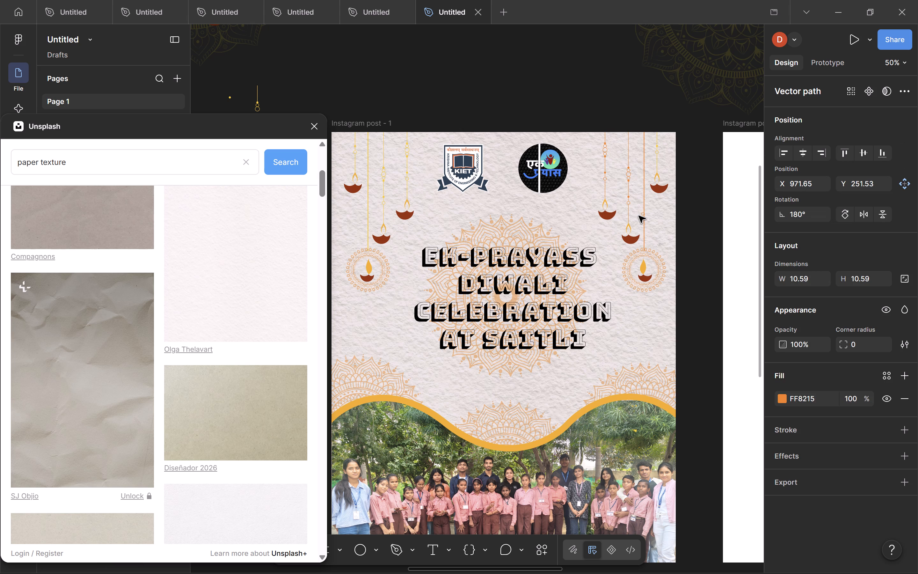
pyautogui.press('Right')
pyautogui.press('Right')
pyautogui.press('Right')
pyautogui.press('Right')
pyautogui.press('Left')
pyautogui.press('Left')
pyautogui.press('Right')
pyautogui.press('Left')
pyautogui.press('Right')
# Recolour the beaded string of the outermost hanging diya on the post's right side to orange FF8215.
pyautogui.click(659, 111)
pyautogui.moveTo(656, 115); pyautogui.dragTo(661, 154)
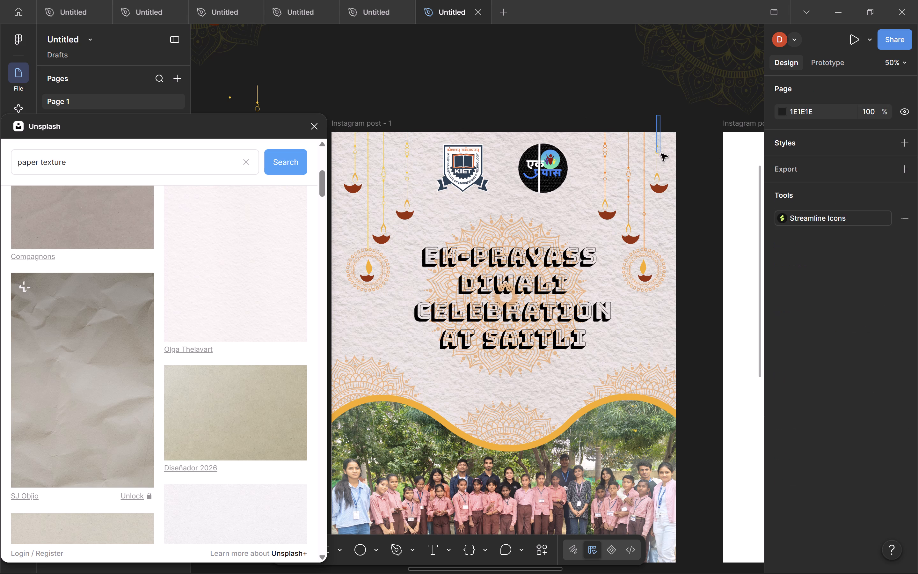
pyautogui.moveTo(661, 154); pyautogui.dragTo(659, 166)
pyautogui.click(781, 428)
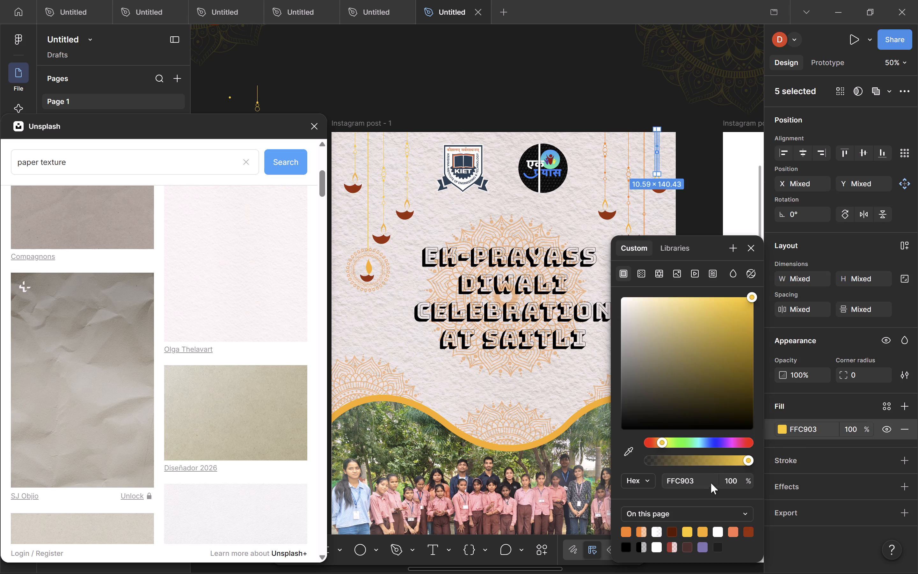
pyautogui.click(622, 530)
pyautogui.click(705, 190)
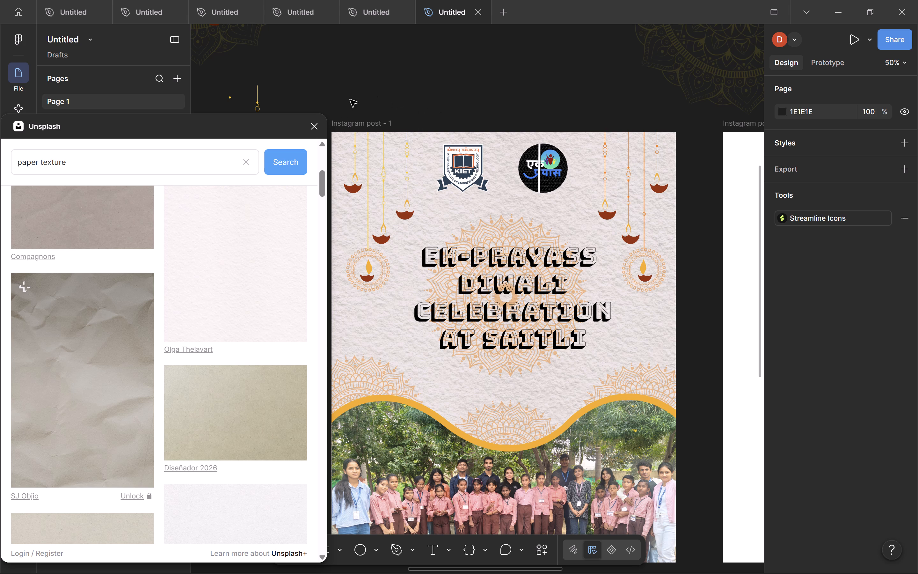
# Recolour the beaded string of the outermost hanging diya on the post's left side to orange FF8215.
pyautogui.moveTo(352, 103); pyautogui.dragTo(357, 166)
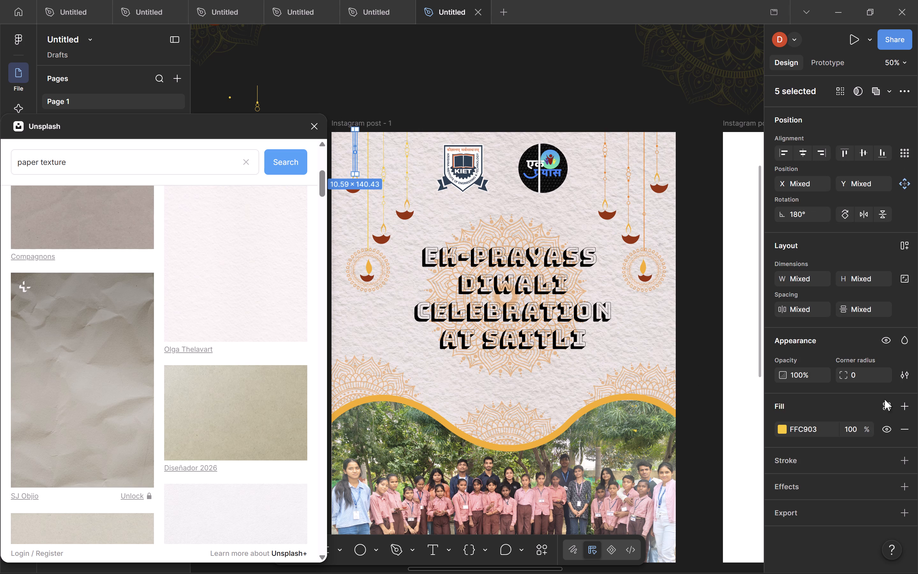
pyautogui.click(783, 426)
pyautogui.click(620, 534)
pyautogui.click(623, 533)
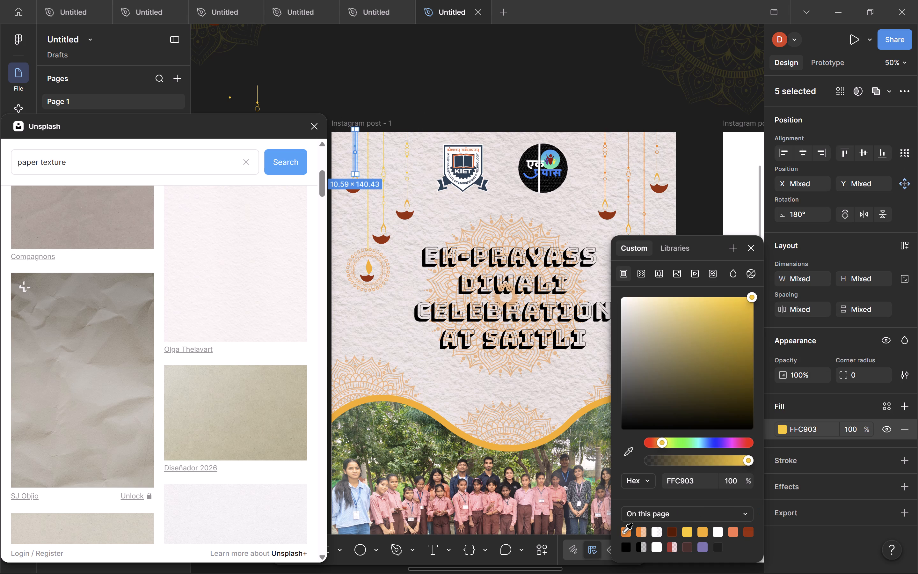
pyautogui.click(460, 88)
# Recolour the three remaining yellow strings on the post's left side, including the long mandala-lamp string, to orange FF8215 together.
pyautogui.moveTo(413, 98); pyautogui.dragTo(401, 191)
pyautogui.keyDown('shift'); pyautogui.moveTo(386, 107); pyautogui.dragTo(379, 176); pyautogui.keyUp('shift')
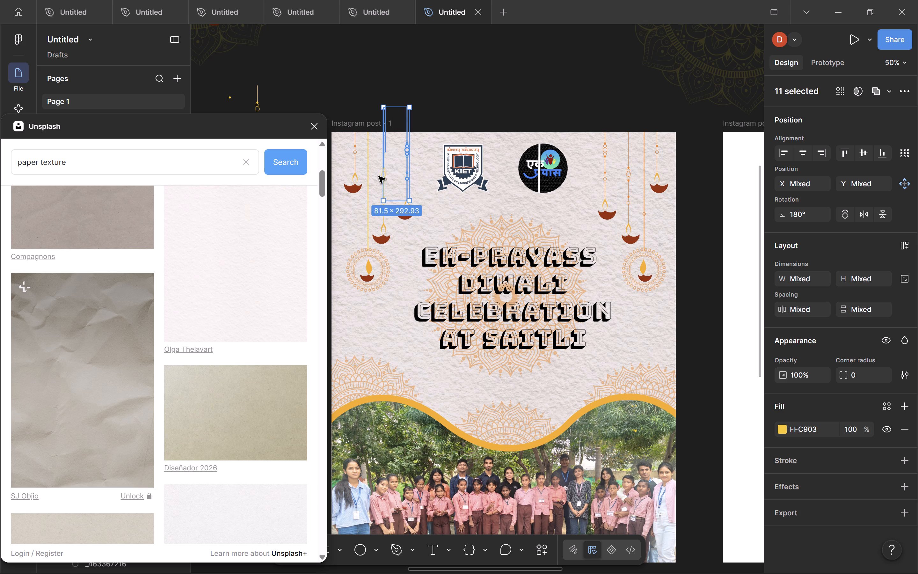
pyautogui.keyDown('shift'); pyautogui.moveTo(379, 176); pyautogui.dragTo(377, 214); pyautogui.keyUp('shift')
pyautogui.keyDown('shift'); pyautogui.moveTo(372, 101); pyautogui.dragTo(370, 163); pyautogui.keyUp('shift')
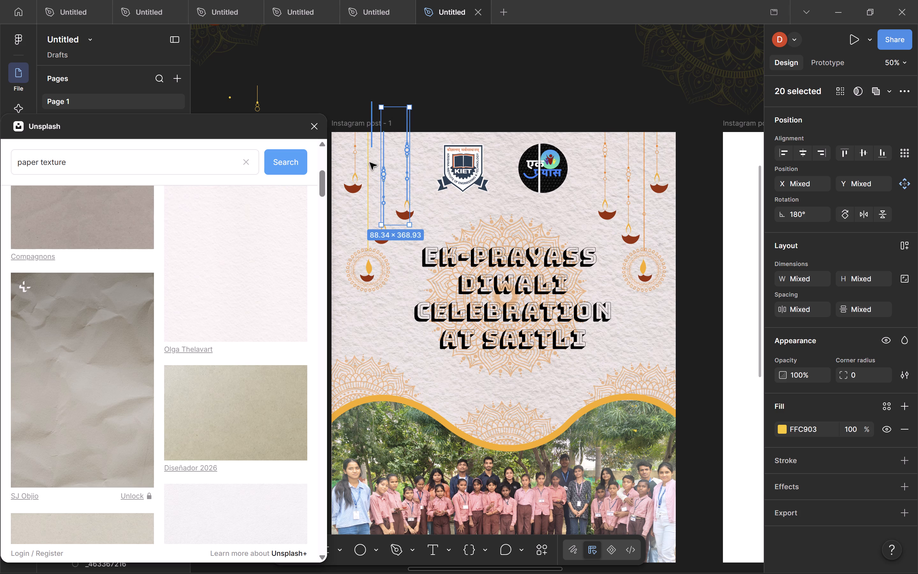
pyautogui.keyDown('shift'); pyautogui.moveTo(370, 163); pyautogui.dragTo(365, 236); pyautogui.keyUp('shift')
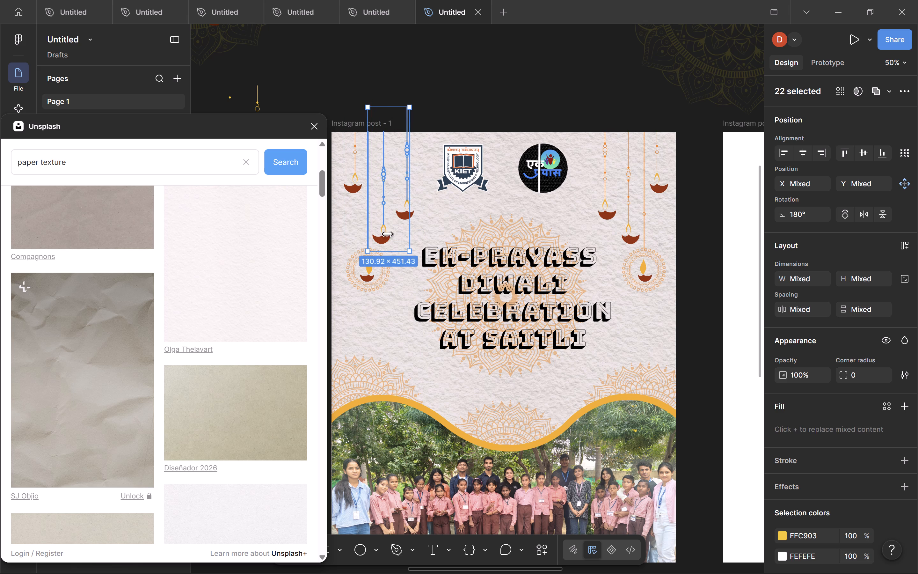
pyautogui.click(781, 532)
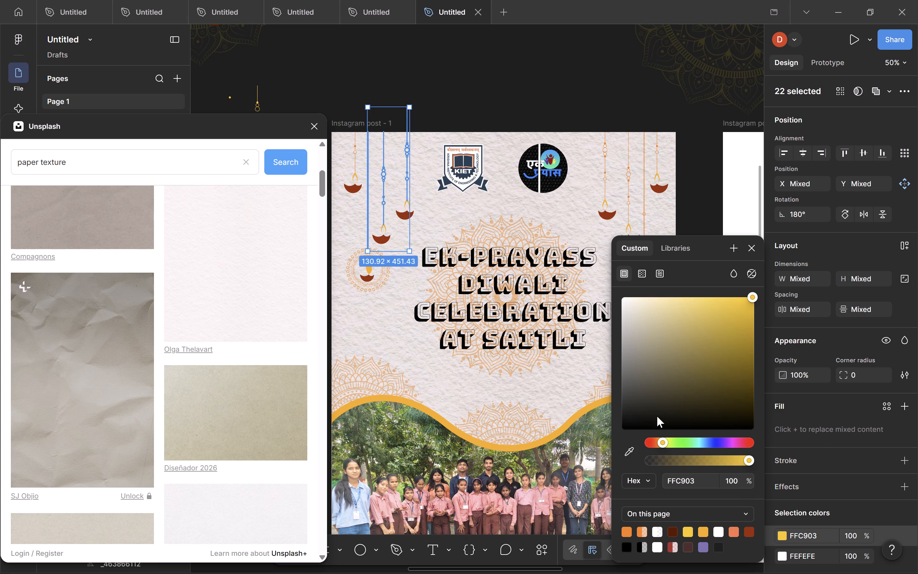
pyautogui.click(629, 532)
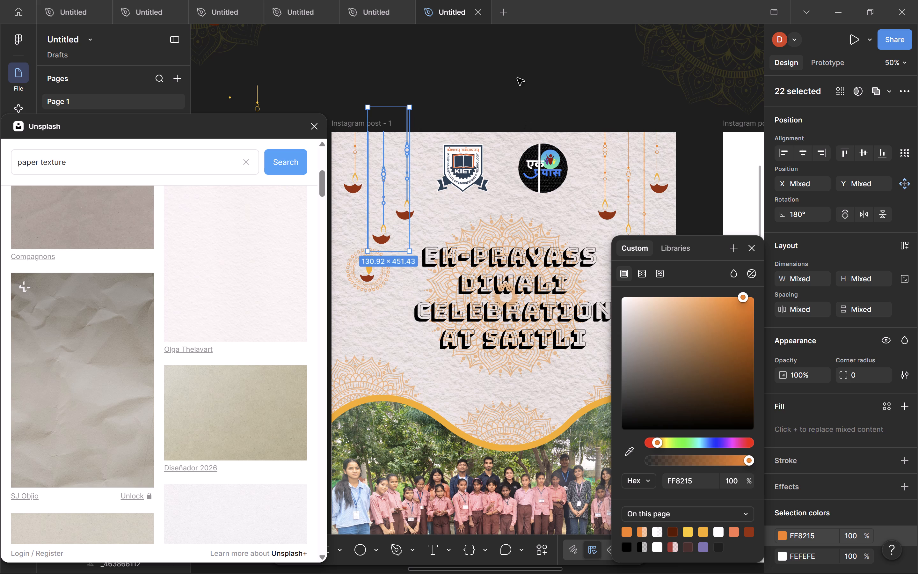
pyautogui.click(510, 39)
pyautogui.click(511, 59)
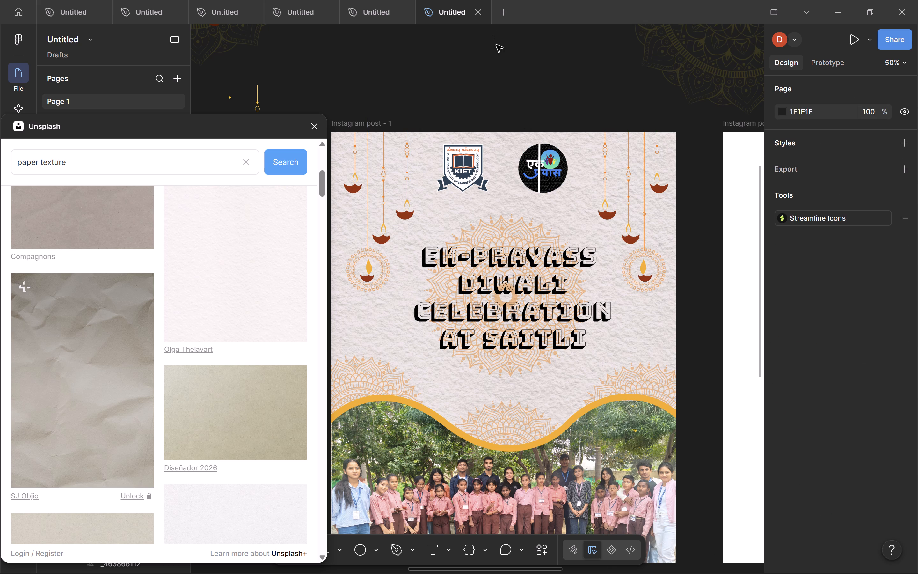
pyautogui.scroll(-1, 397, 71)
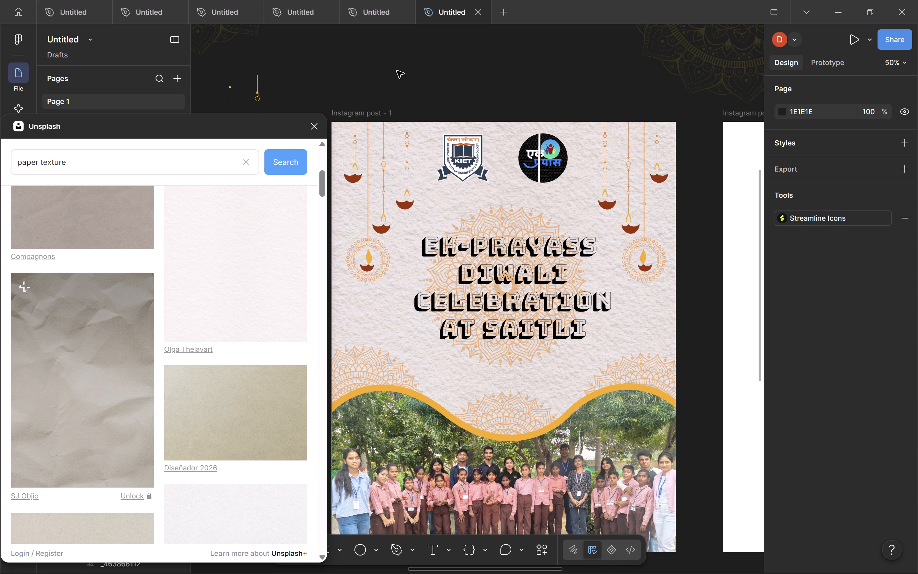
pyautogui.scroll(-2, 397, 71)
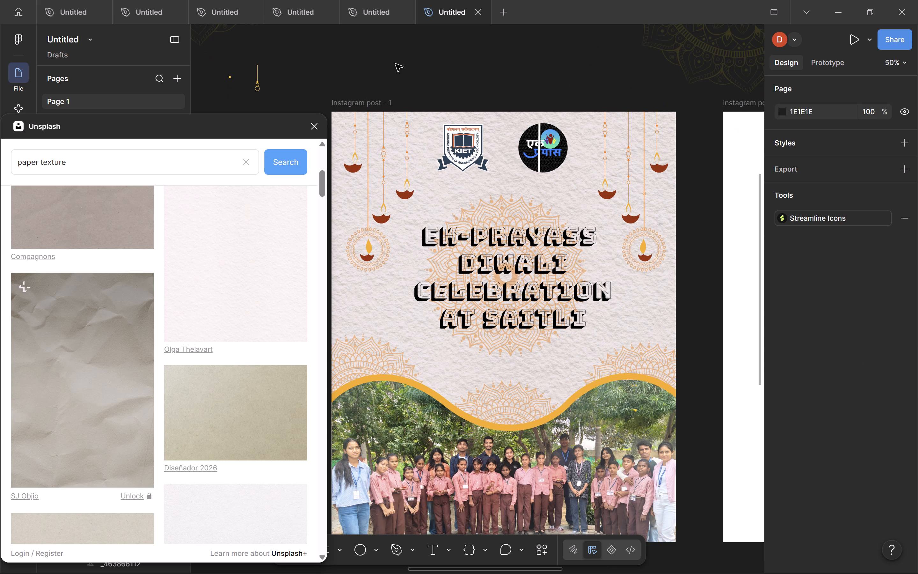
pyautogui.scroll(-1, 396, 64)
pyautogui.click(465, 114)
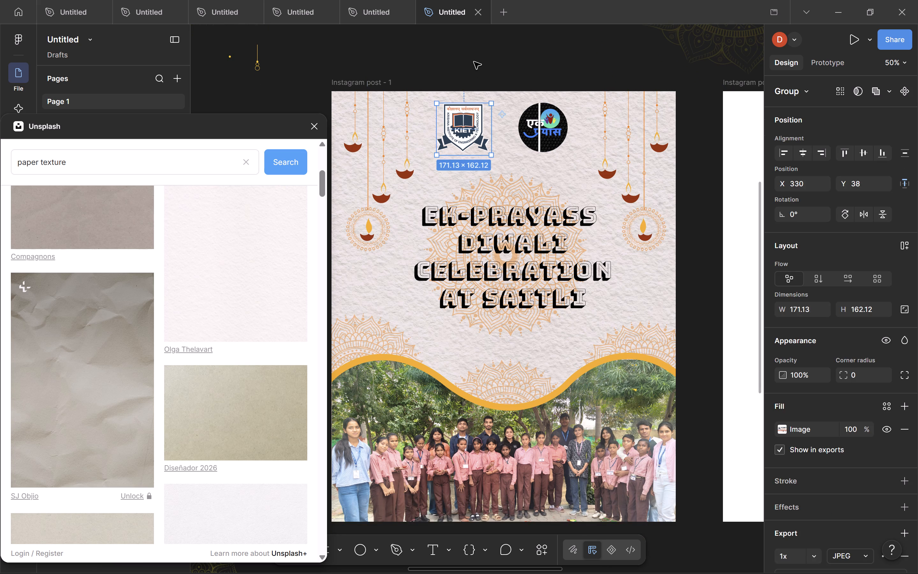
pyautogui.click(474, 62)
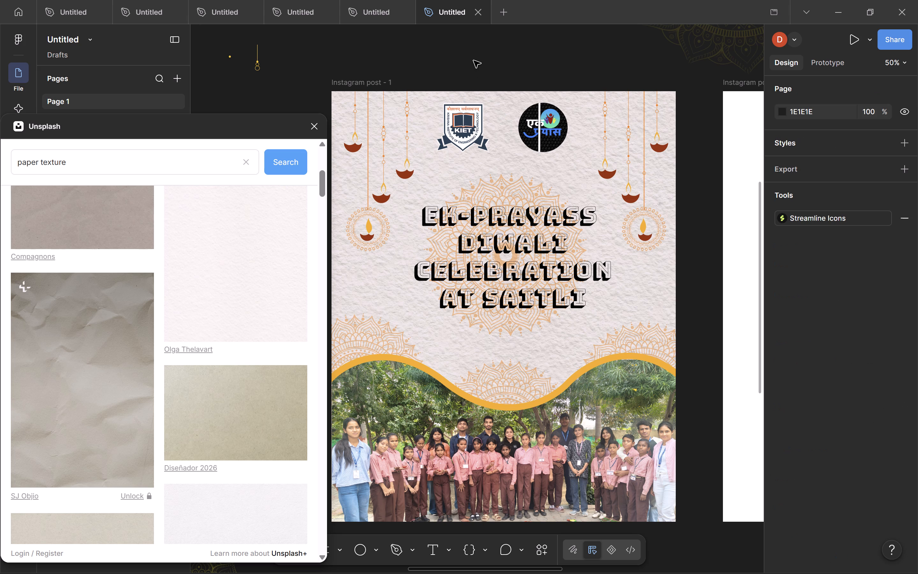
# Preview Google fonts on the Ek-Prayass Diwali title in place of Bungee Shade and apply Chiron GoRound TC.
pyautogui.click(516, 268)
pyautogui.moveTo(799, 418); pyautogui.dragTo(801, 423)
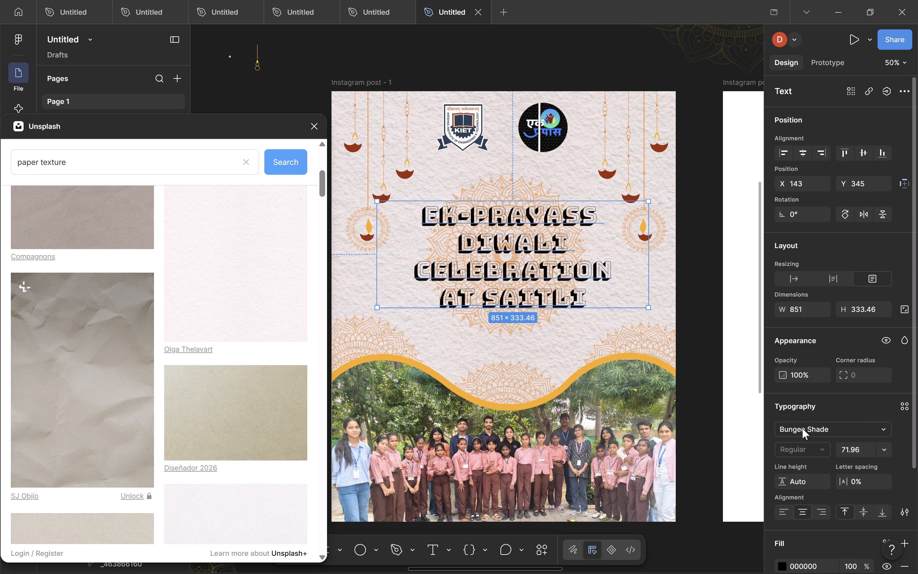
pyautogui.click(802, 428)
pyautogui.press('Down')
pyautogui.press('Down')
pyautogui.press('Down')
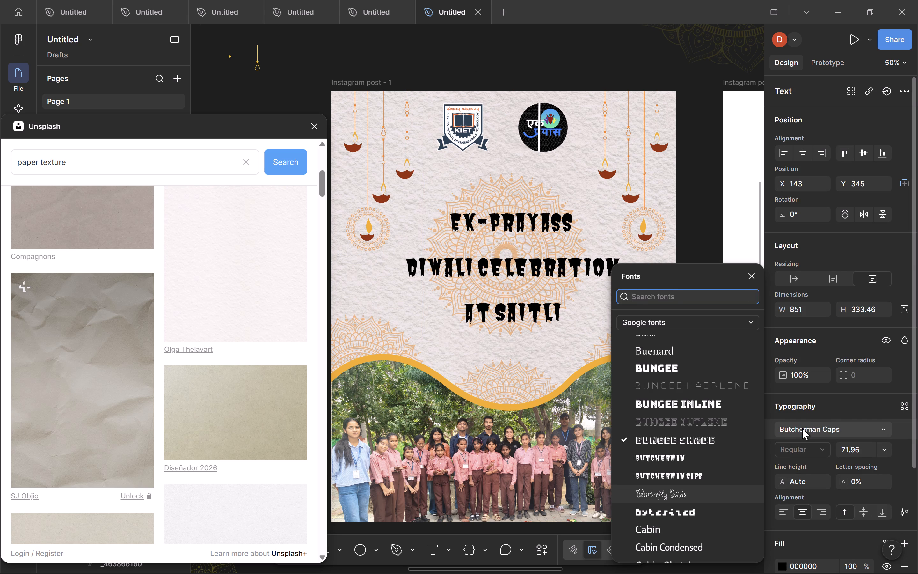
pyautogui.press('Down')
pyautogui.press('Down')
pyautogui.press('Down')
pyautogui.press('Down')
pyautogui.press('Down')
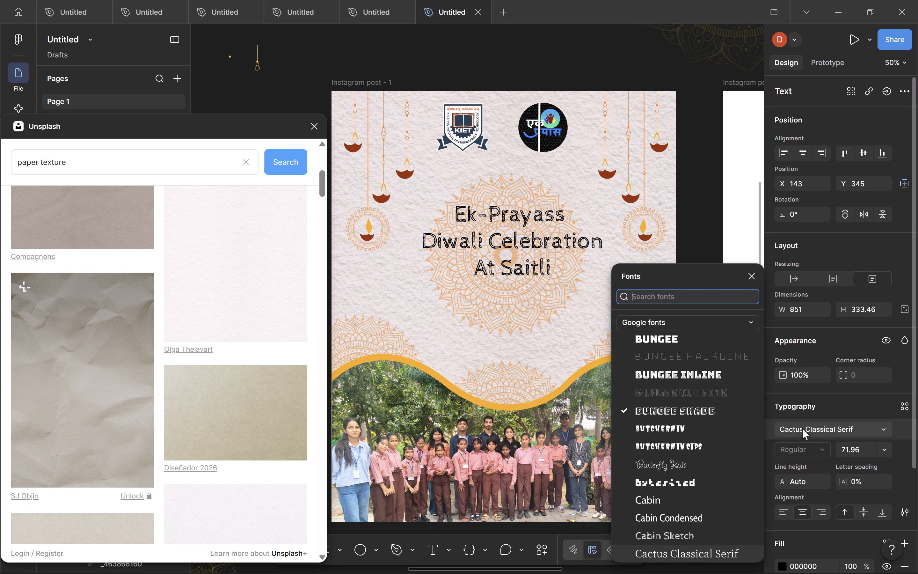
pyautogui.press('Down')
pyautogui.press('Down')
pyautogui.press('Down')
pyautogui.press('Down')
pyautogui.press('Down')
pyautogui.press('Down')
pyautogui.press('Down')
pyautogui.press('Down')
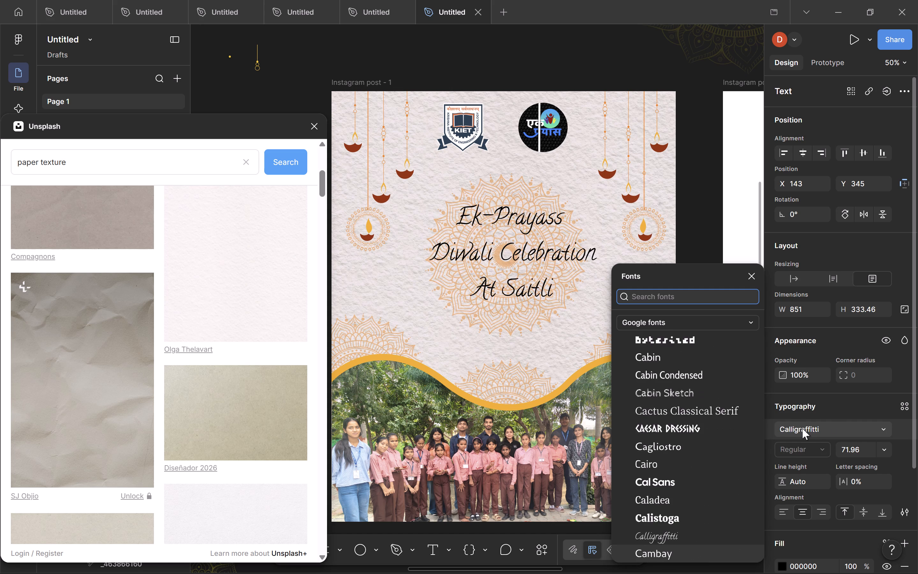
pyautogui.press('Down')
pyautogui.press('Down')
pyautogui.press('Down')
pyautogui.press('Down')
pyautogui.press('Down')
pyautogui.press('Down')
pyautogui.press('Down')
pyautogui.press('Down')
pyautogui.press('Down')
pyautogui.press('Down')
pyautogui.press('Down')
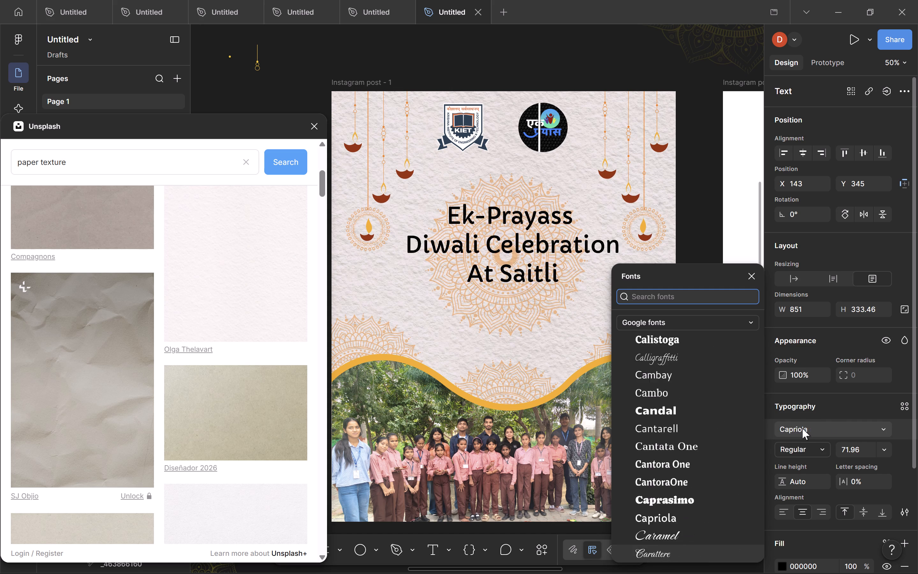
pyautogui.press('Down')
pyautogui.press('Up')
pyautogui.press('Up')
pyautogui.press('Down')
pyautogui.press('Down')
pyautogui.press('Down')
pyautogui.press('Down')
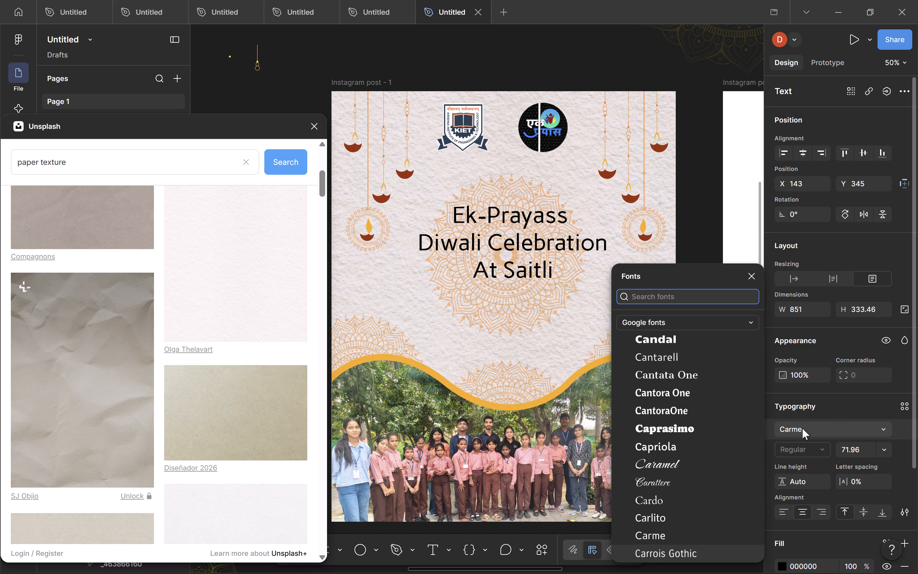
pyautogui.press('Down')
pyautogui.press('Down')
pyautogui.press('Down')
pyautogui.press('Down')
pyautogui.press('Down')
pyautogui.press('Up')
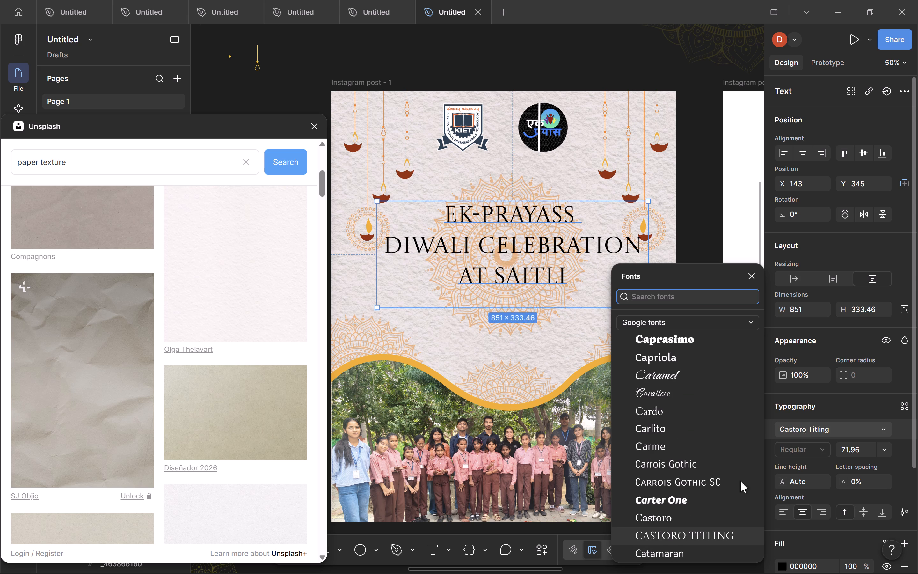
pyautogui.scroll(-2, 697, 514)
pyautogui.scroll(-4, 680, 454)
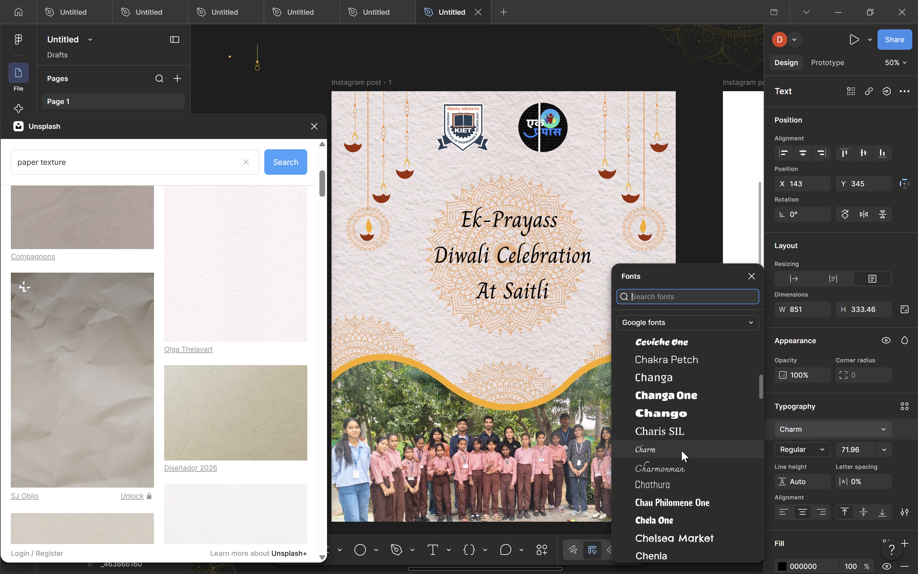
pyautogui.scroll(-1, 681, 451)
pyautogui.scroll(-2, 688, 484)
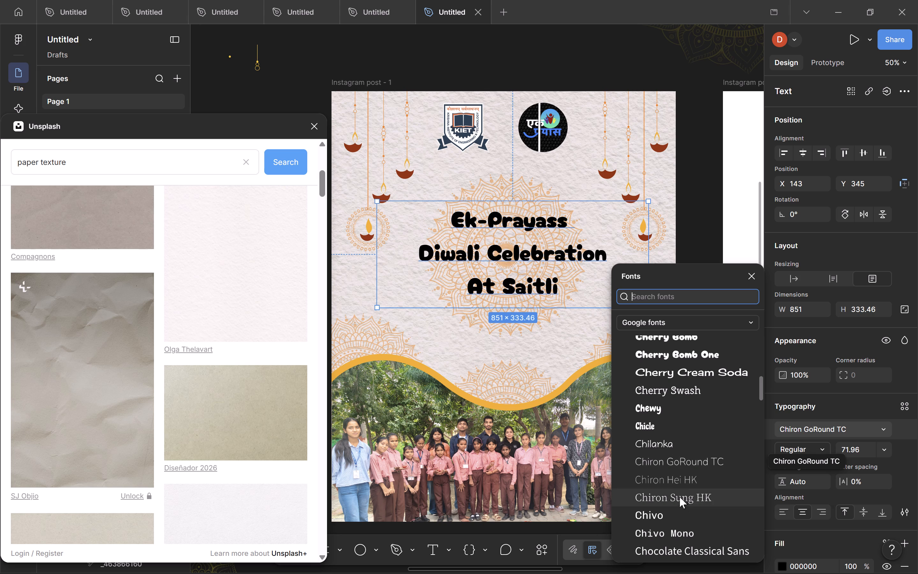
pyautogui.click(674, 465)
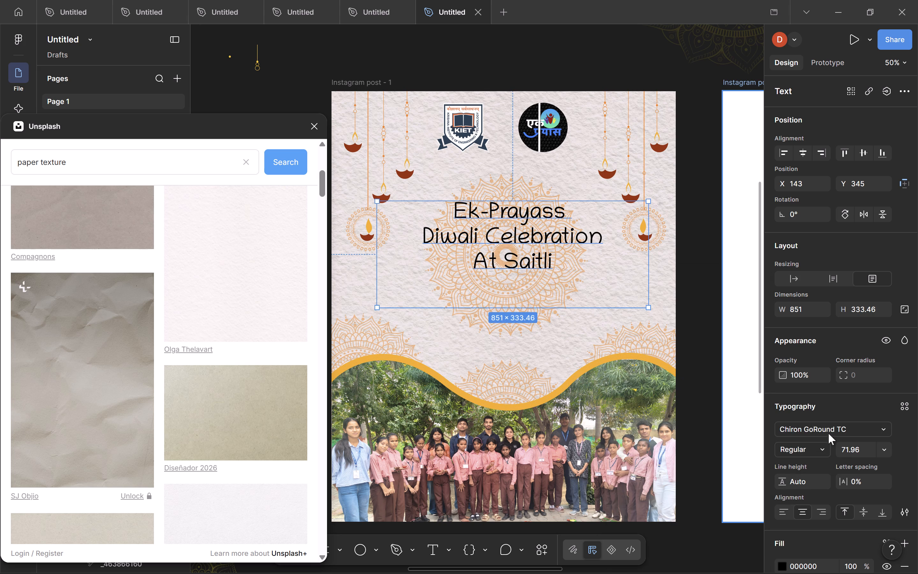
# Set the title's font to Cinzel and keep its weight at Regular.
pyautogui.click(803, 426)
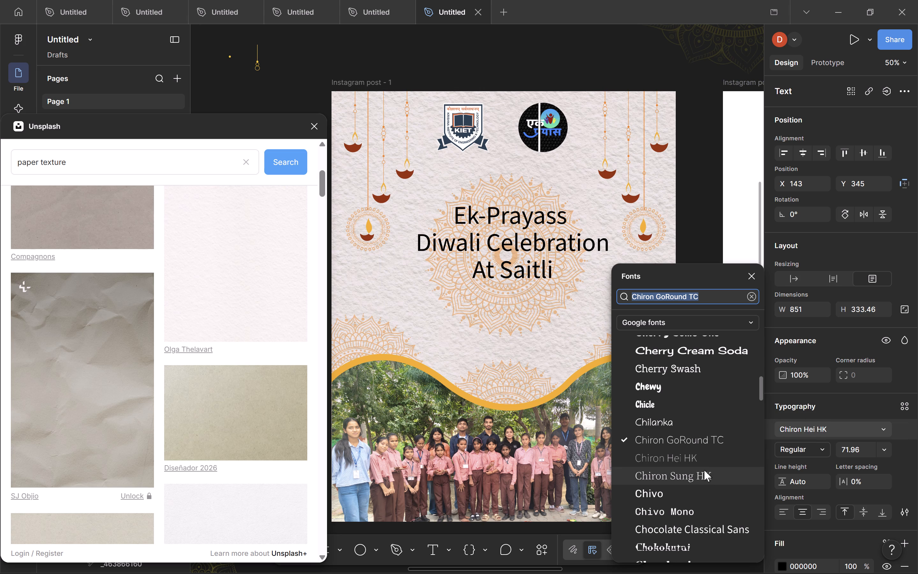
pyautogui.scroll(-1, 704, 473)
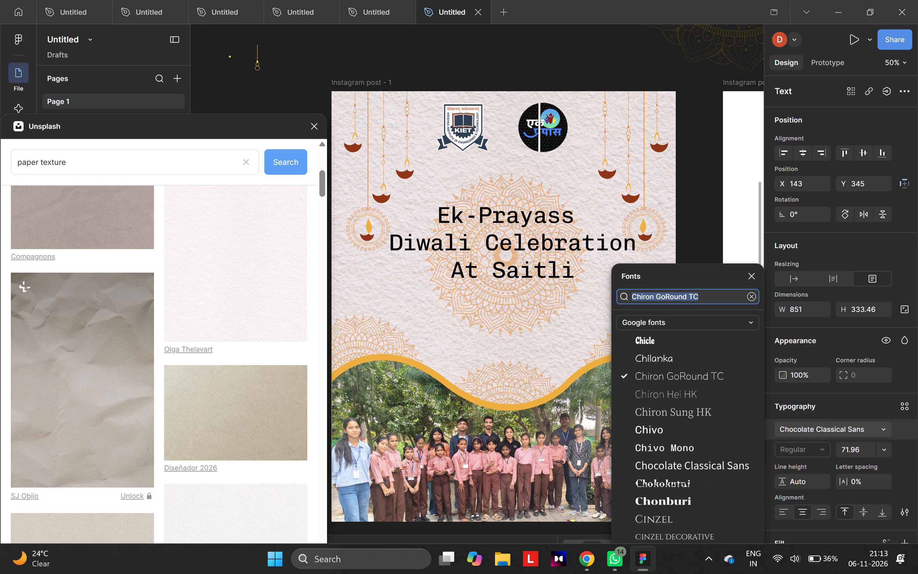
pyautogui.scroll(-1, 698, 439)
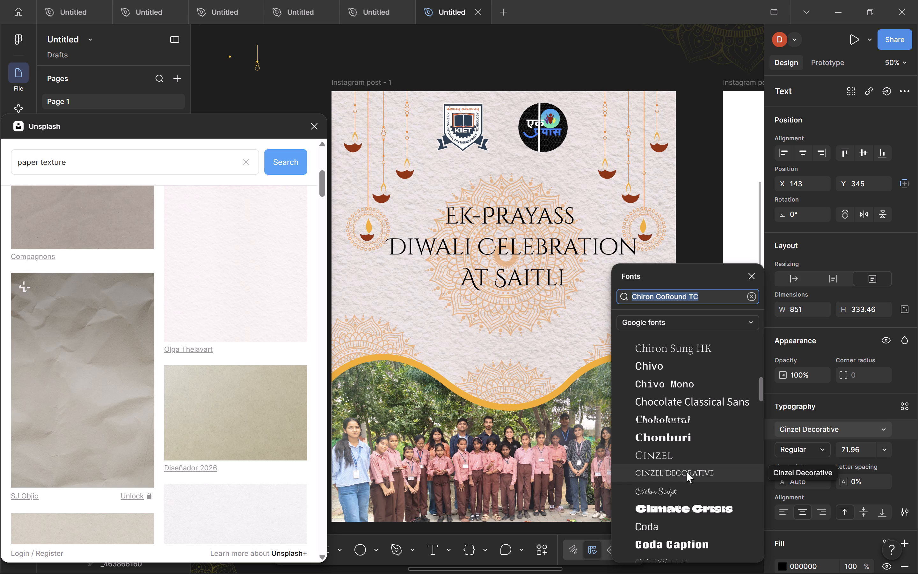
pyautogui.click(698, 455)
pyautogui.click(788, 451)
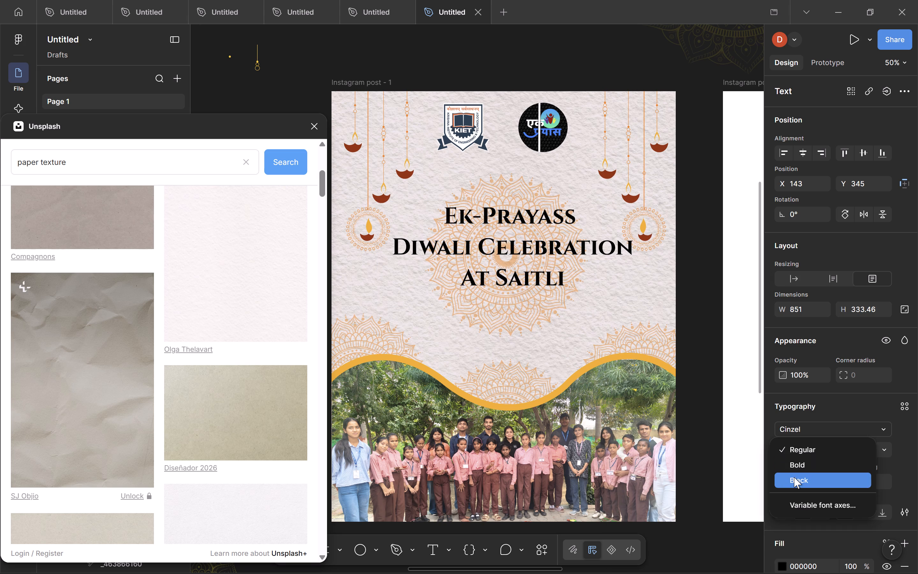
pyautogui.click(796, 451)
# Browse further Google fonts for the Ek-Prayass Diwali title and set it to Cormorant in Bold weight.
pyautogui.click(805, 428)
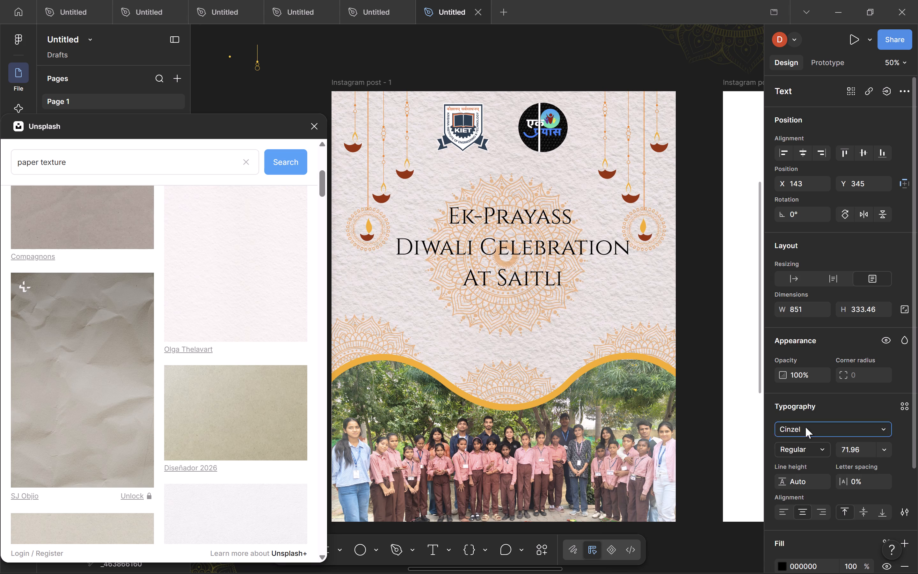
pyautogui.scroll(-3, 657, 492)
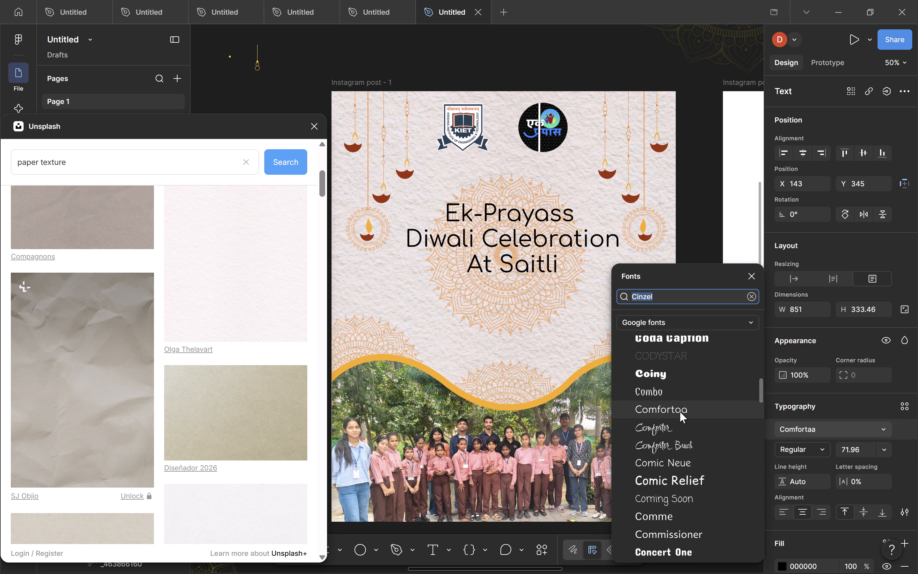
pyautogui.scroll(-2, 683, 478)
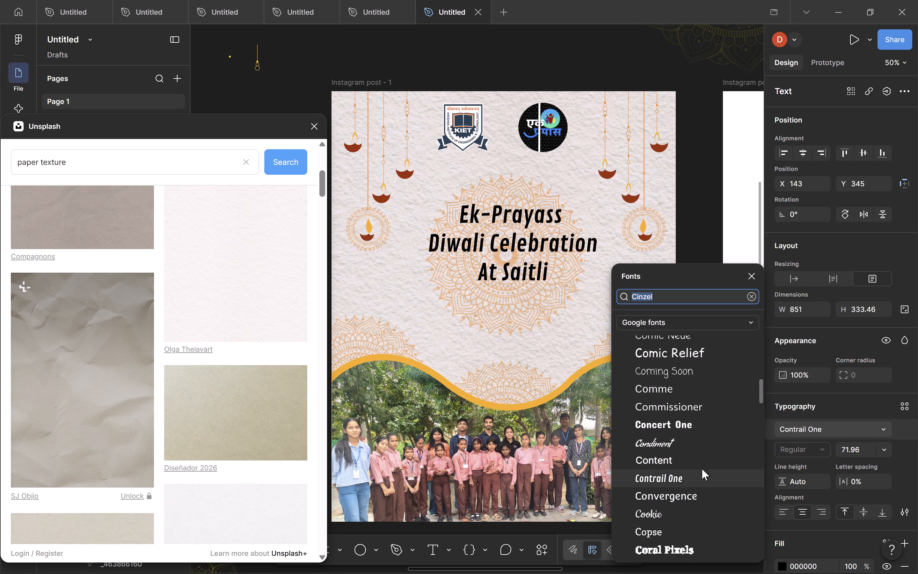
pyautogui.scroll(-3, 702, 467)
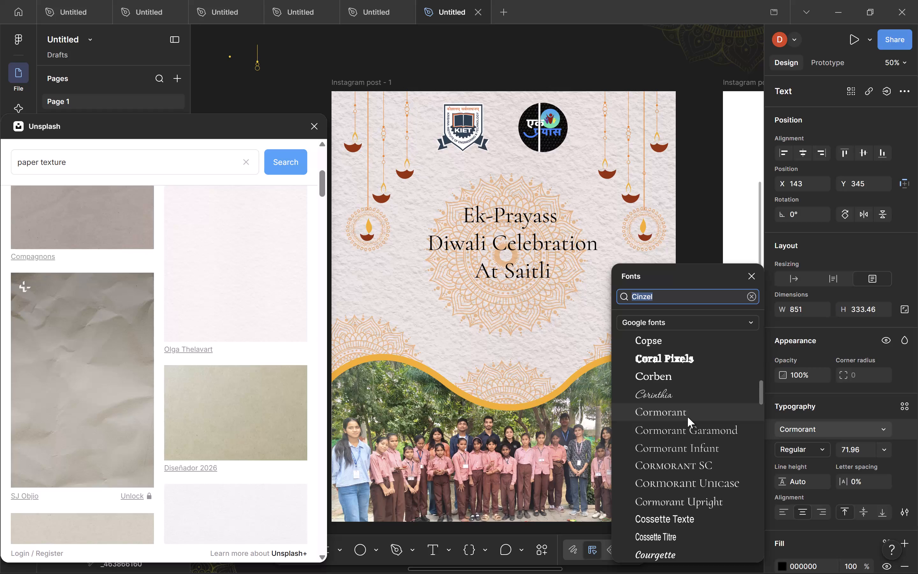
pyautogui.click(688, 417)
pyautogui.click(787, 450)
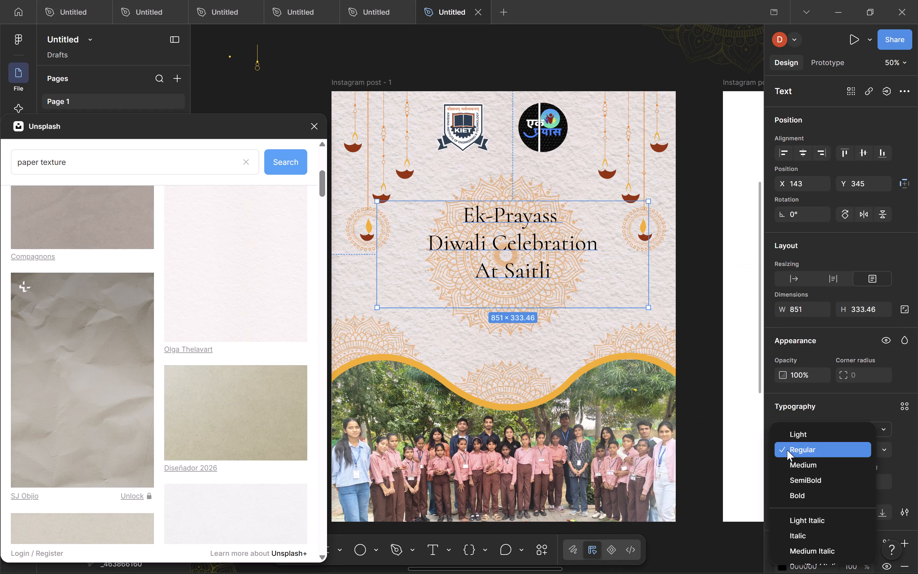
pyautogui.click(801, 502)
# Enlarge the title text to a font size of 91.96.
pyautogui.click(540, 243)
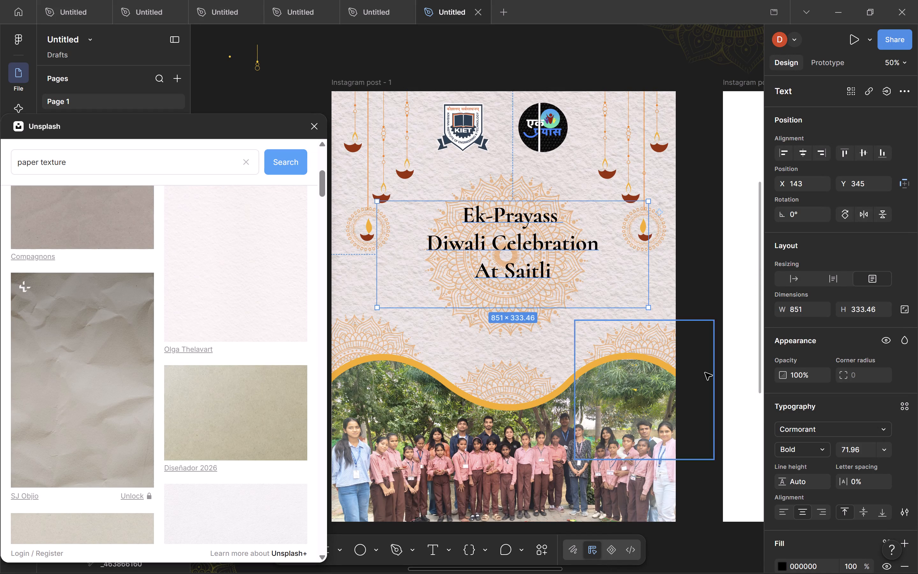
pyautogui.click(847, 441)
pyautogui.click(854, 452)
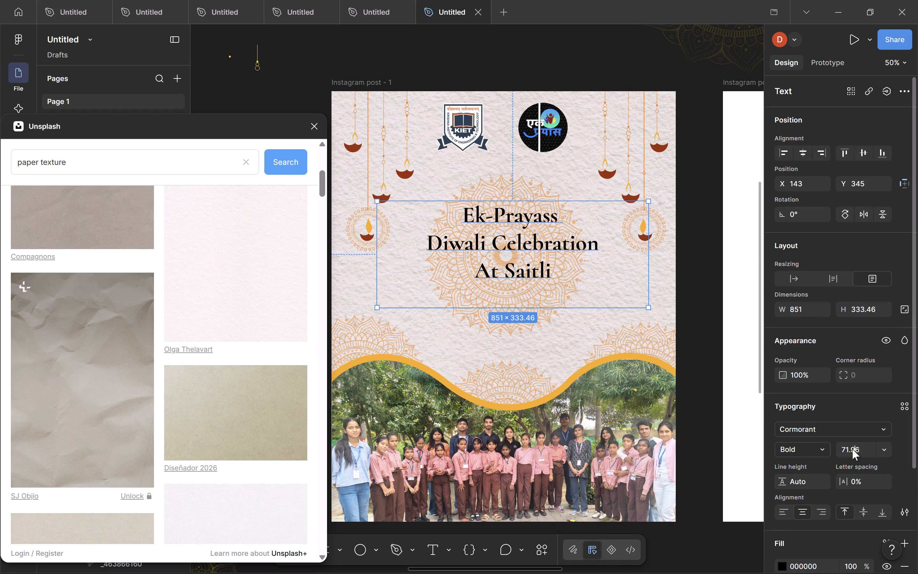
pyautogui.hotkey('shift', 'Up')
pyautogui.hotkey('shift', 'Up')
pyautogui.hotkey('shift', 'Up')
pyautogui.hotkey('shift', 'Down')
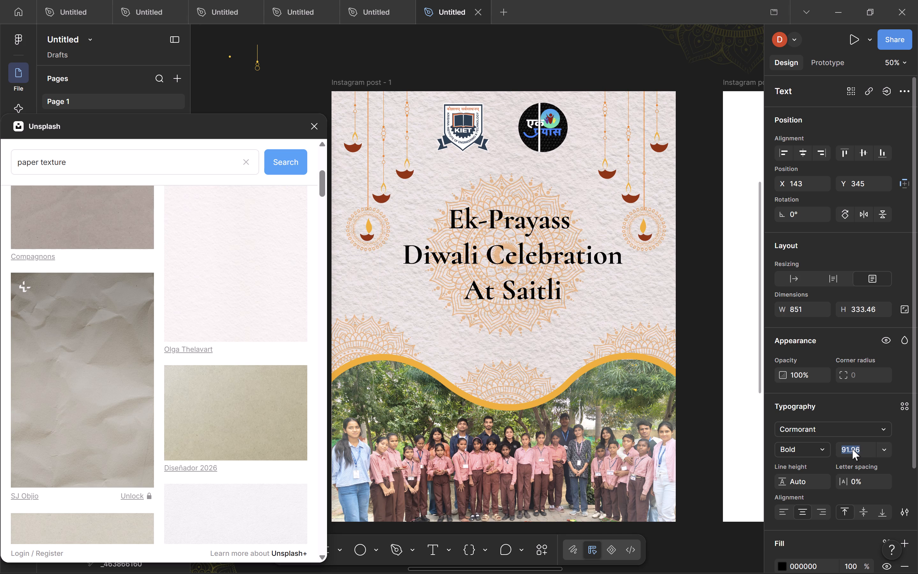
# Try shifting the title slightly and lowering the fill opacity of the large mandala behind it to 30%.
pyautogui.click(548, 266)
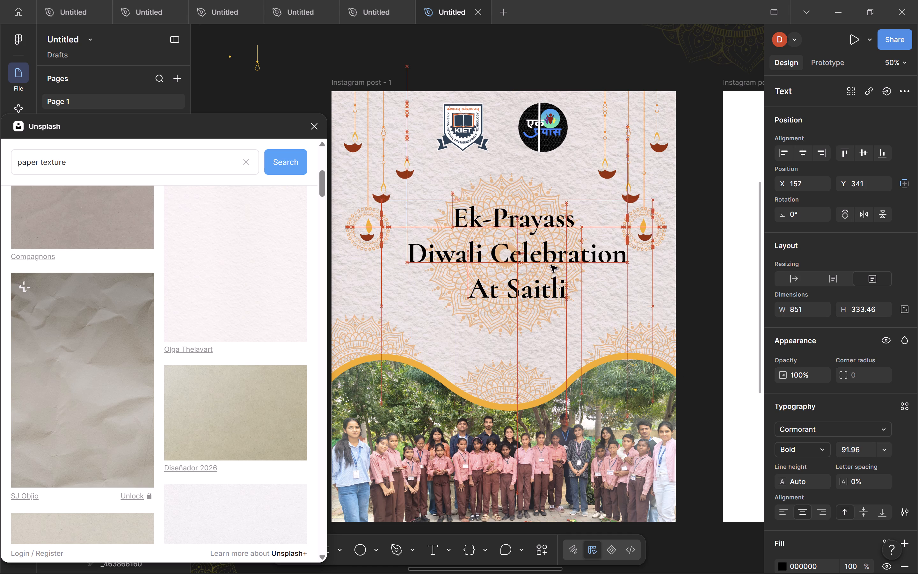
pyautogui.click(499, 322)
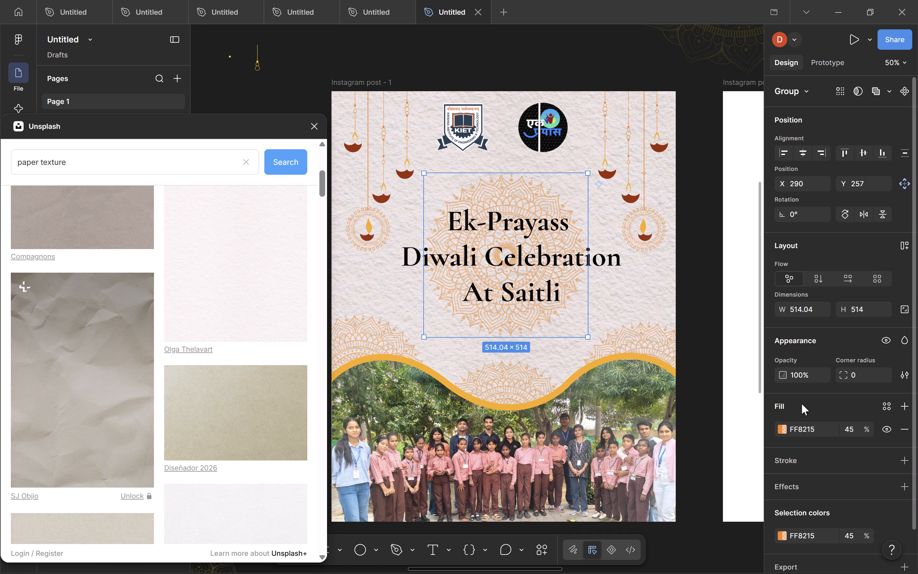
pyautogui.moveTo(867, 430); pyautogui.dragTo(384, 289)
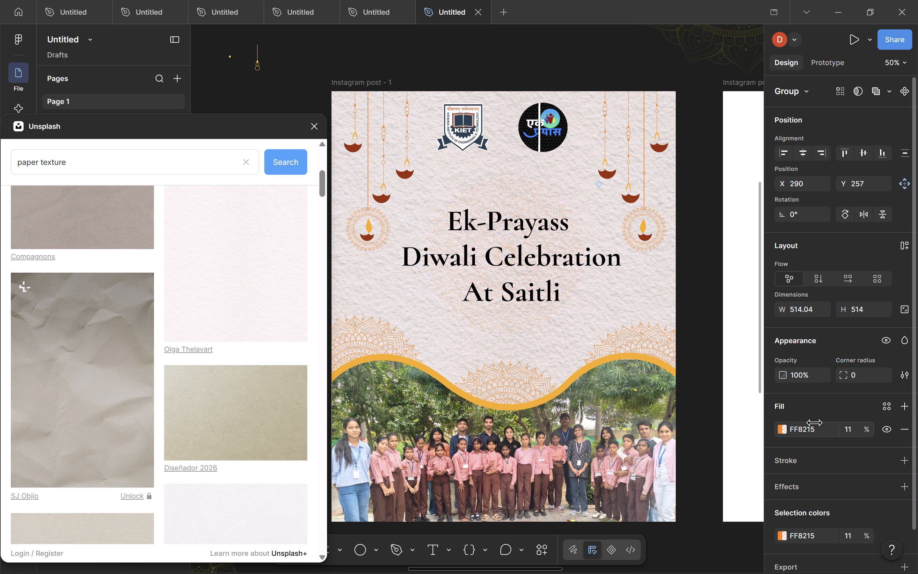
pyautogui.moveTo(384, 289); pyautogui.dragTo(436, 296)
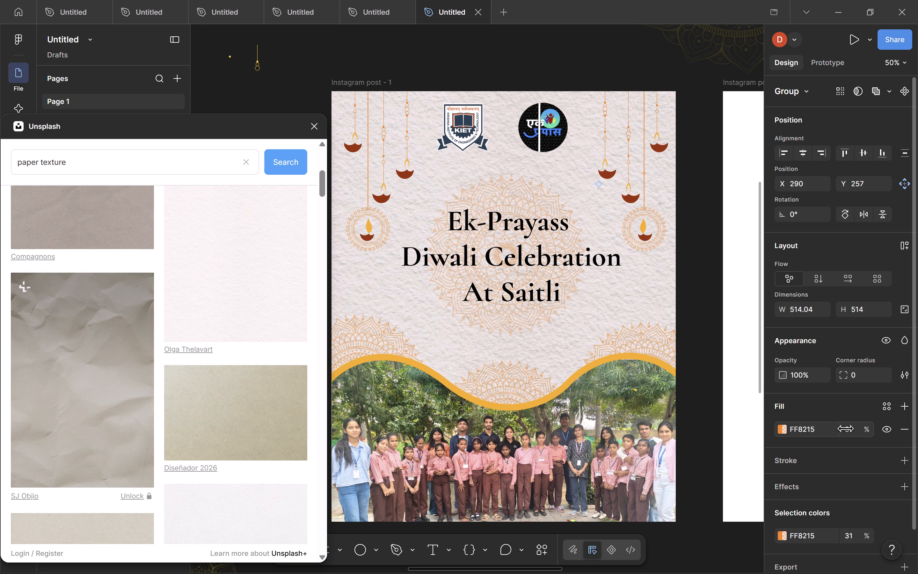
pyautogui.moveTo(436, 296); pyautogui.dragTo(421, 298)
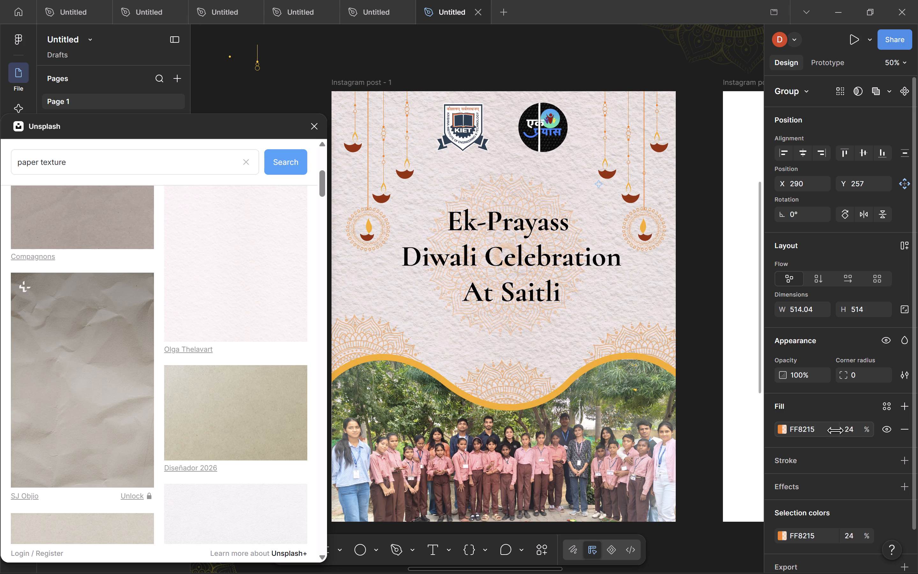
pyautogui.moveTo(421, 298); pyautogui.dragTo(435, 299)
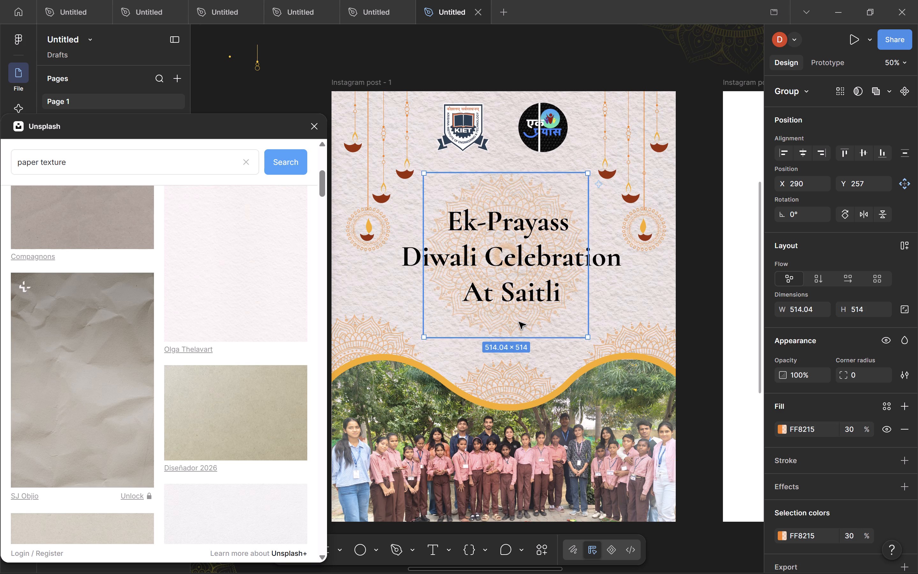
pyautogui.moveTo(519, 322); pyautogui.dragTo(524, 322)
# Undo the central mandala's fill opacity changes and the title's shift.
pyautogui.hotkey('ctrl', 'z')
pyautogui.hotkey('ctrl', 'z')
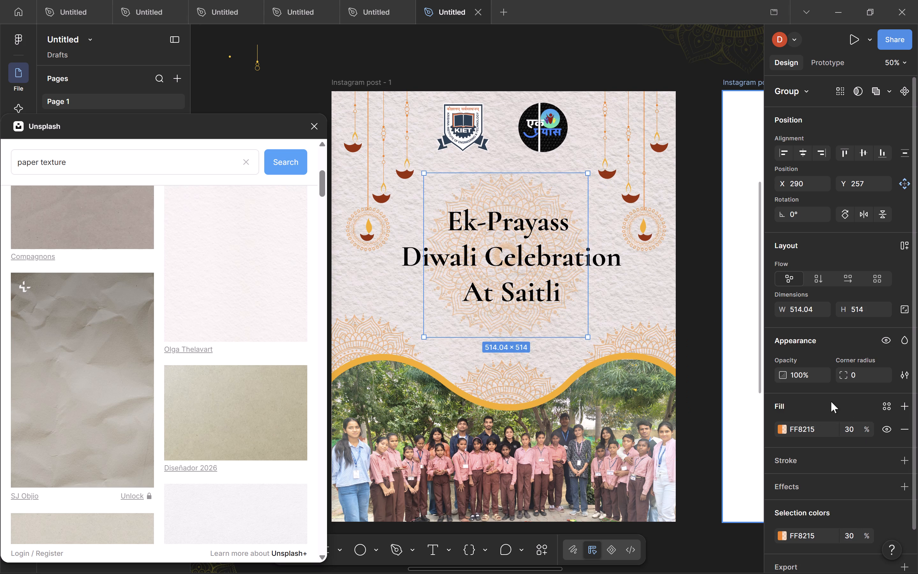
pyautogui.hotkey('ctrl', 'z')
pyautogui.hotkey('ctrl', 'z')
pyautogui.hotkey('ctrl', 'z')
# Lower the layer opacity of the large mandala behind the title to 49%, leaving its fill opacity alone.
pyautogui.click(480, 320)
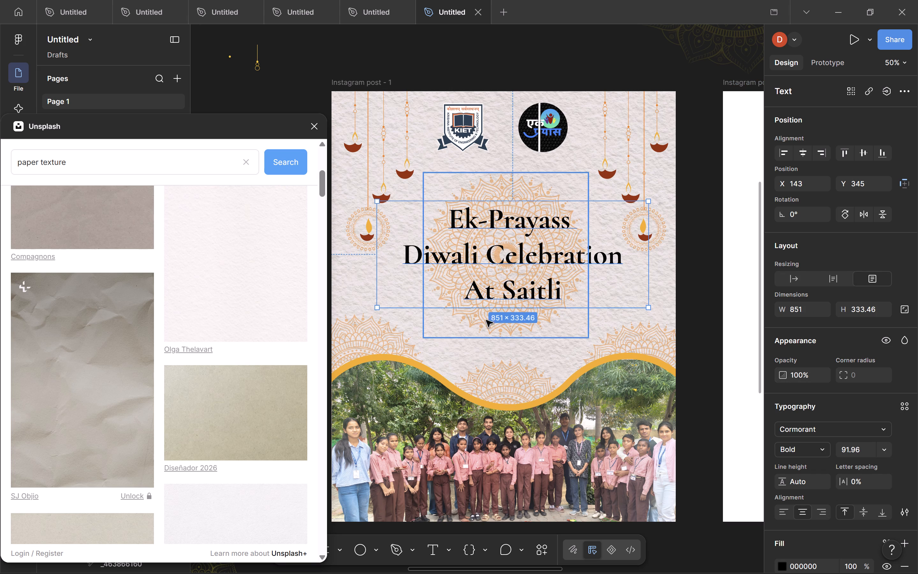
pyautogui.moveTo(785, 373); pyautogui.dragTo(446, 299)
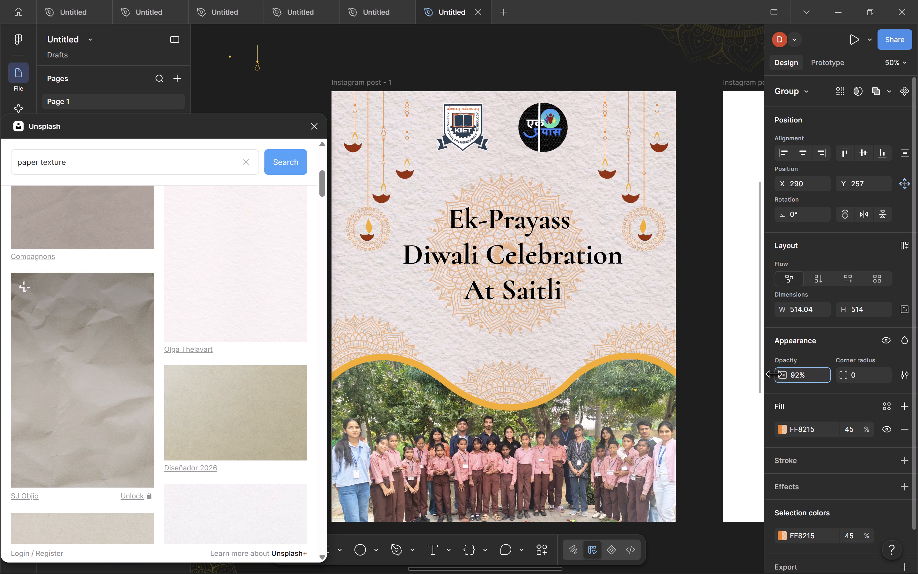
pyautogui.moveTo(446, 299); pyautogui.dragTo(389, 291)
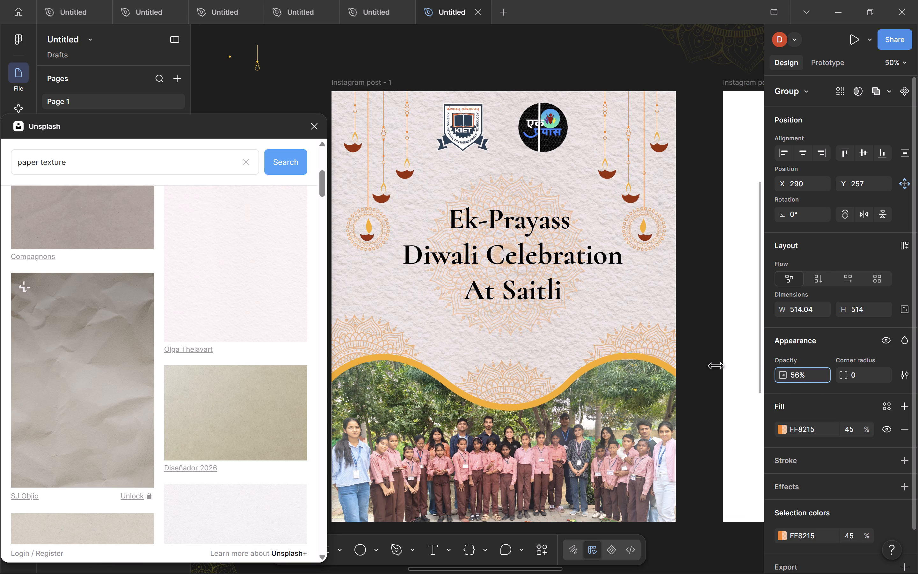
pyautogui.moveTo(389, 291); pyautogui.dragTo(378, 290)
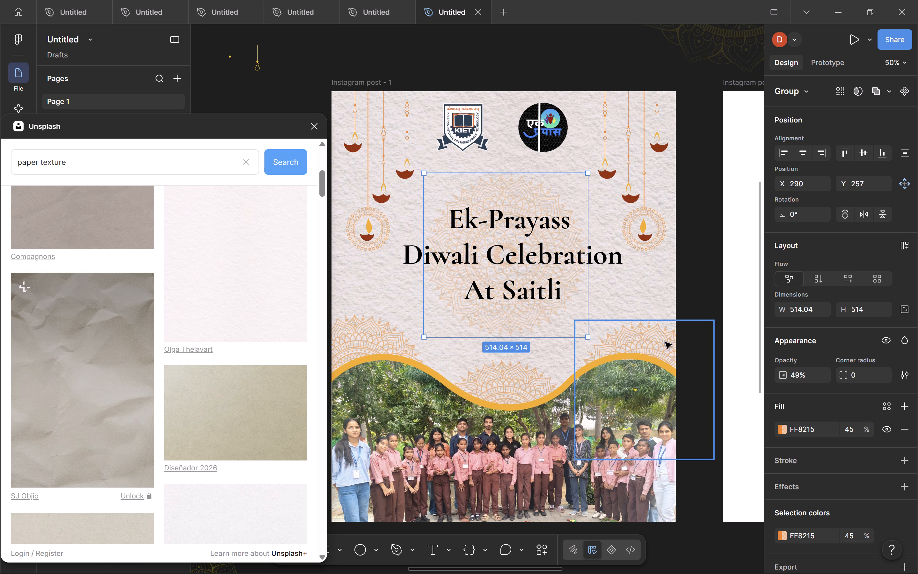
# Copy the central mandala's properties and apply them to the three mandalas along the yellow wave above the group photo.
pyautogui.hotkey('ctrl', 'alt', 'c')
pyautogui.click(670, 337)
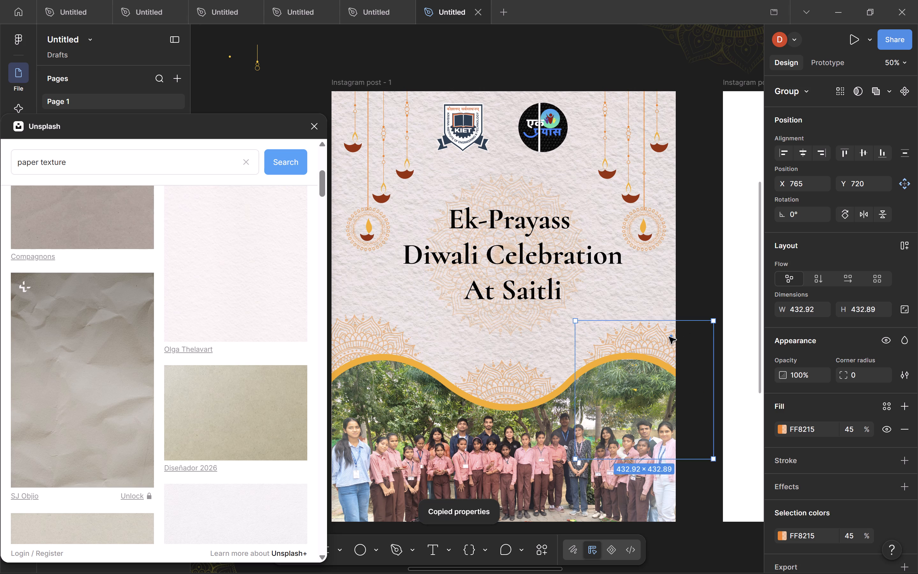
pyautogui.hotkey('ctrl', 'alt', 'v')
pyautogui.click(487, 386)
pyautogui.hotkey('ctrl', 'alt', 'v')
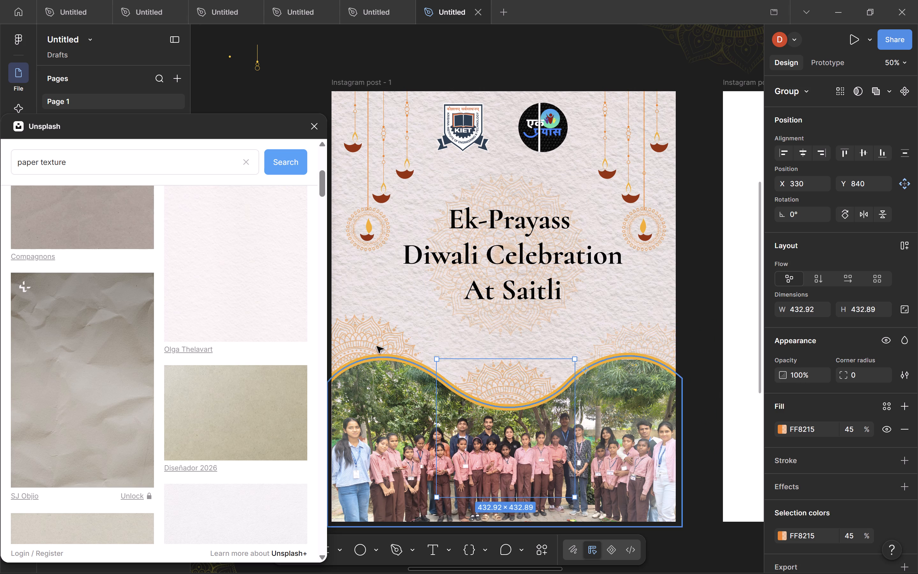
pyautogui.click(344, 329)
pyautogui.hotkey('ctrl', 'alt', 'v')
pyautogui.click(685, 283)
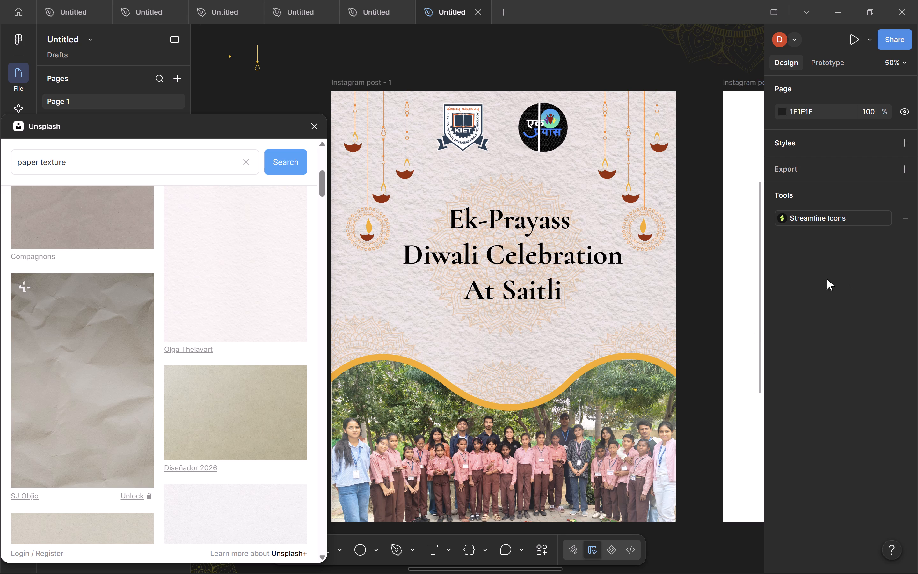
# Select the Ek-Prayass Diwali Celebration title text for further styling.
pyautogui.click(581, 252)
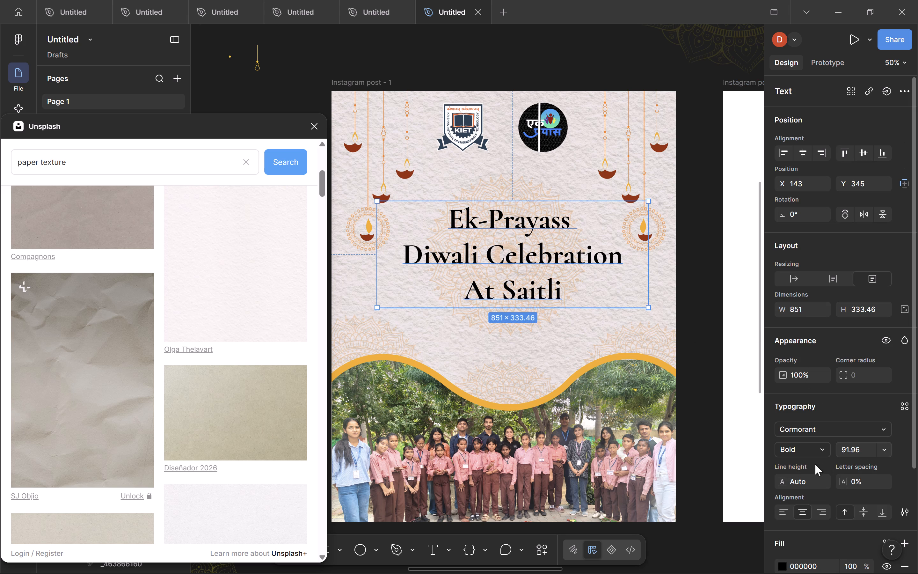
# Recolour the title from the page's orange FF8215 swatch, darken it to a deep brown shade, and deselect everything.
pyautogui.scroll(-2, 782, 510)
pyautogui.click(783, 440)
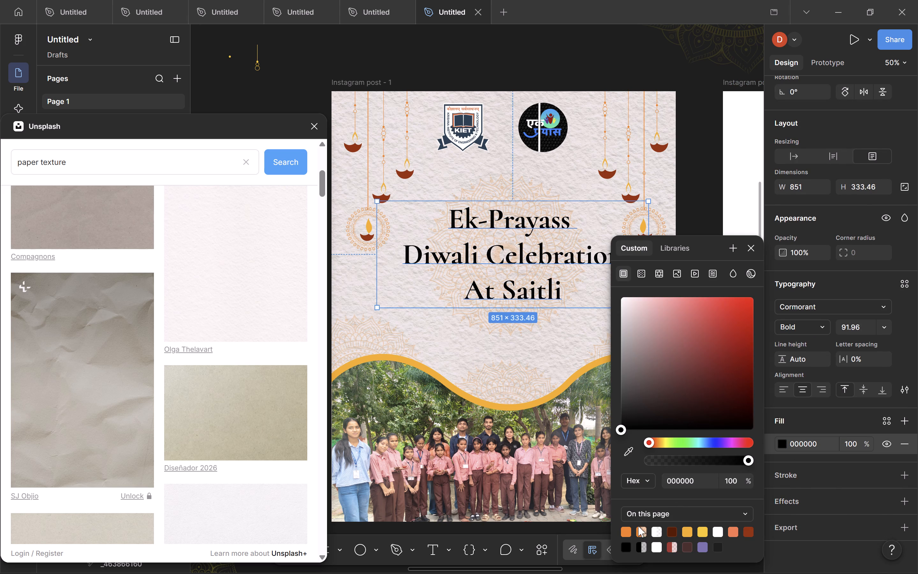
pyautogui.click(637, 528)
pyautogui.click(628, 528)
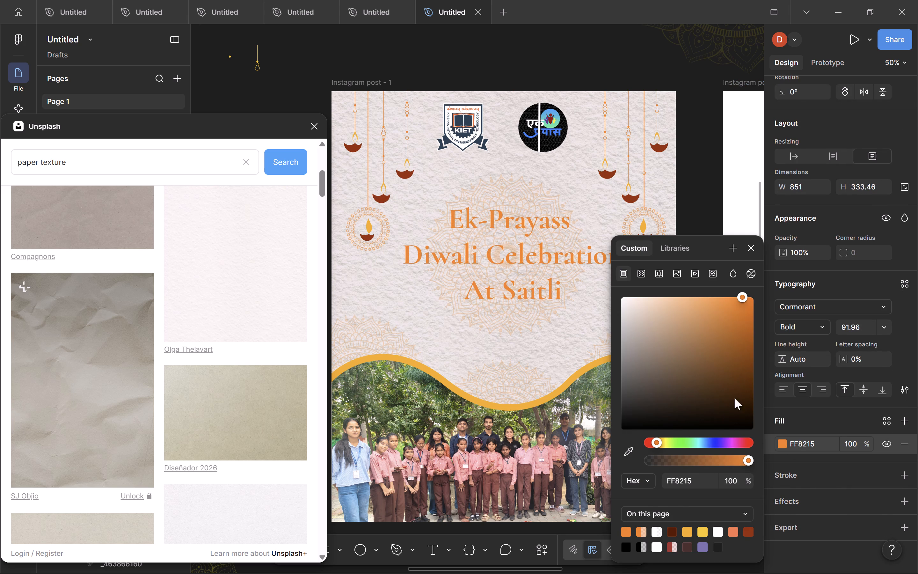
pyautogui.moveTo(734, 358); pyautogui.dragTo(775, 367)
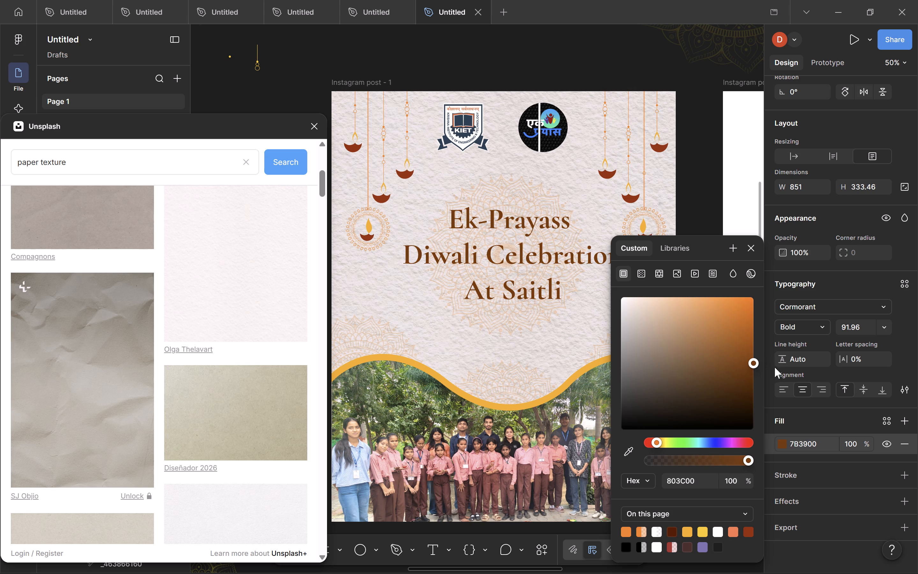
pyautogui.moveTo(775, 367); pyautogui.dragTo(784, 387)
pyautogui.click(670, 59)
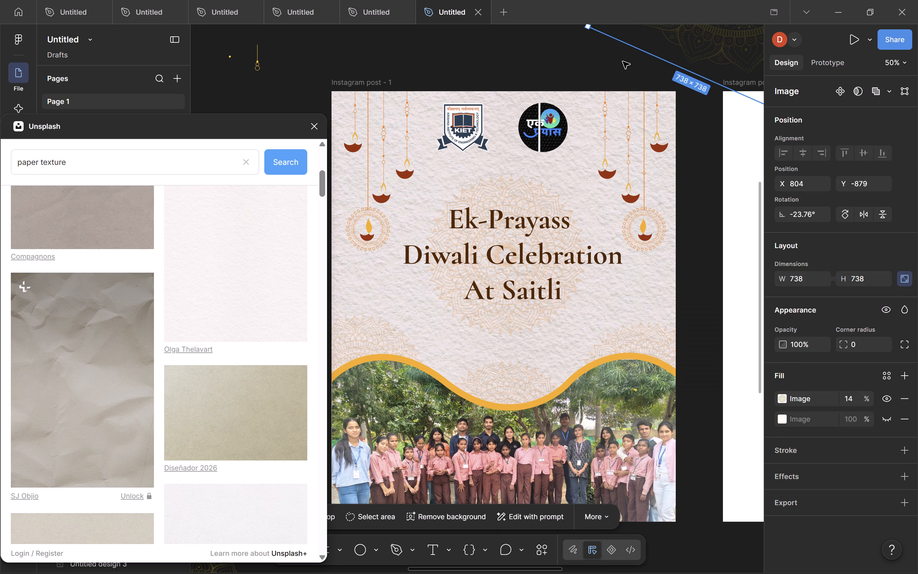
pyautogui.click(597, 55)
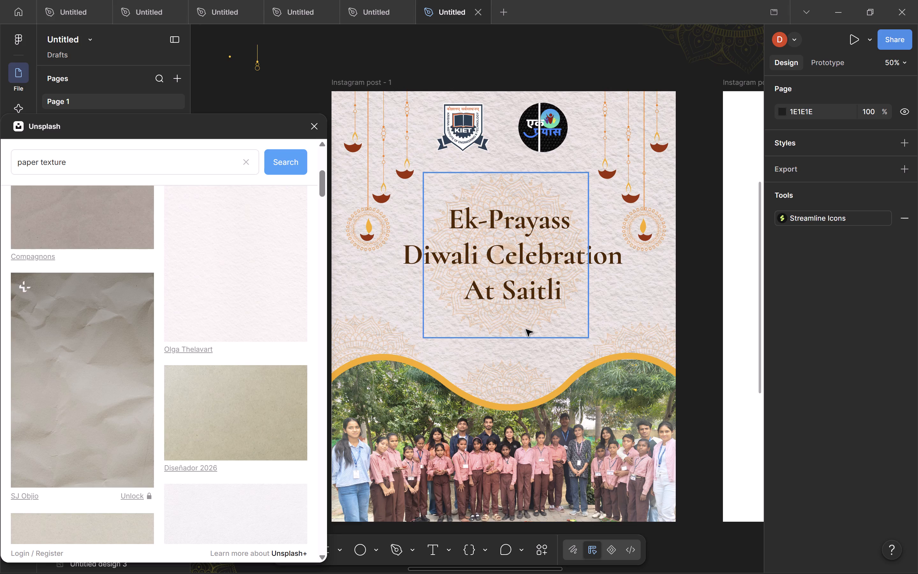
# Switch to YouTube Music in Chrome, skip ahead in the Kamikaze Mix to Raatein Guzaari and browse the upcoming songs.
pyautogui.hotkey('alt', 'Tab')
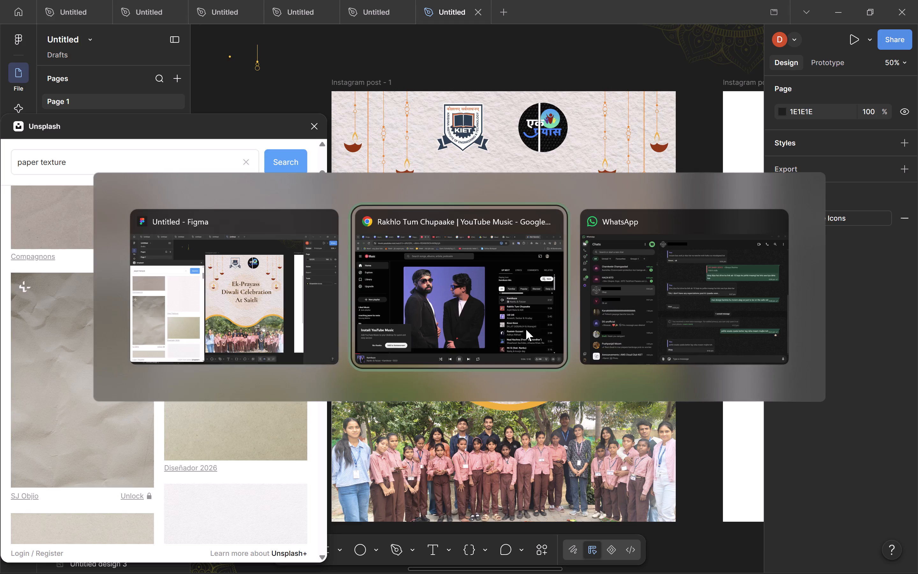
pyautogui.click(491, 552)
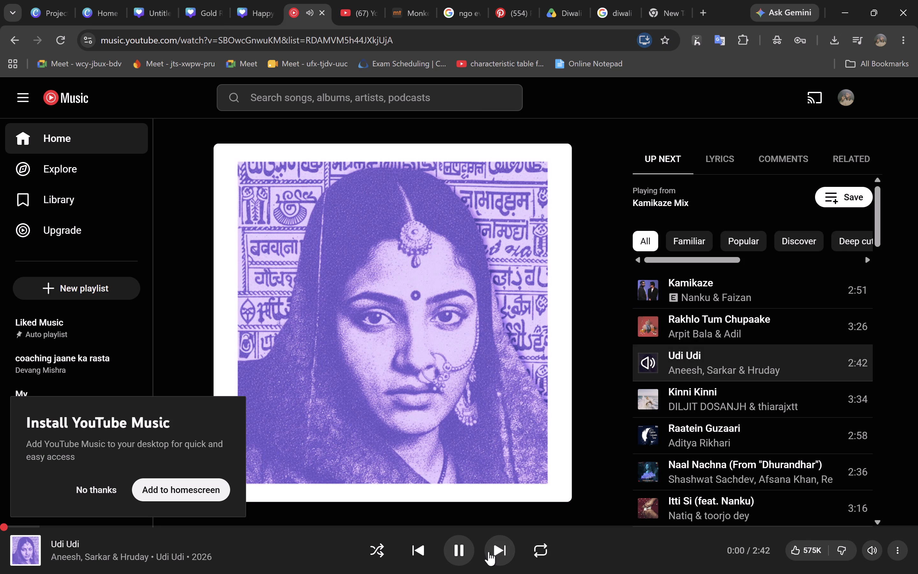
pyautogui.doubleClick(489, 552)
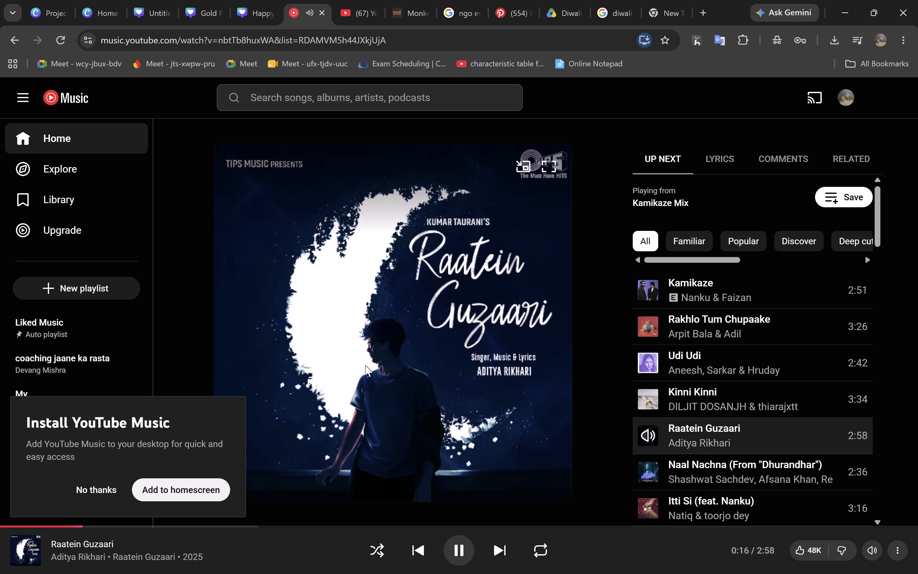
pyautogui.scroll(-2, 636, 475)
pyautogui.scroll(-2, 681, 355)
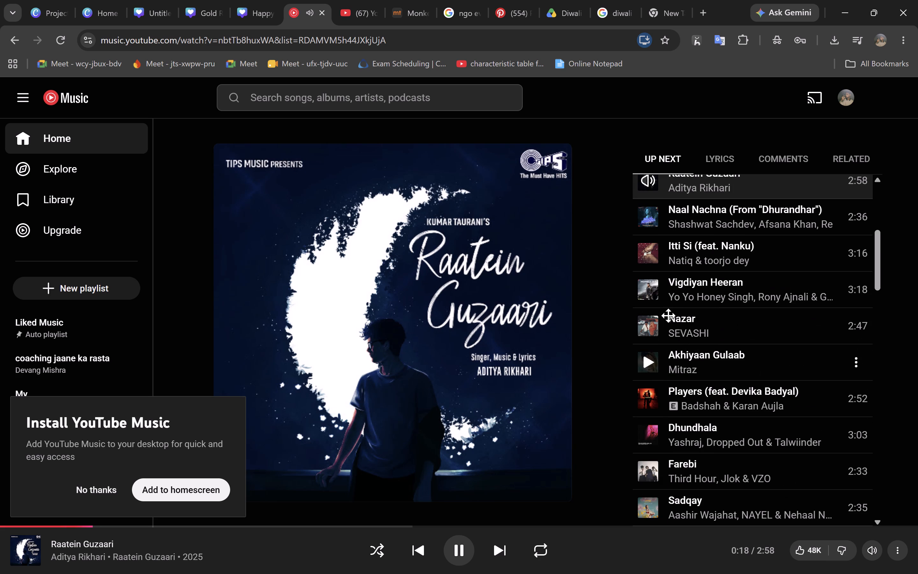
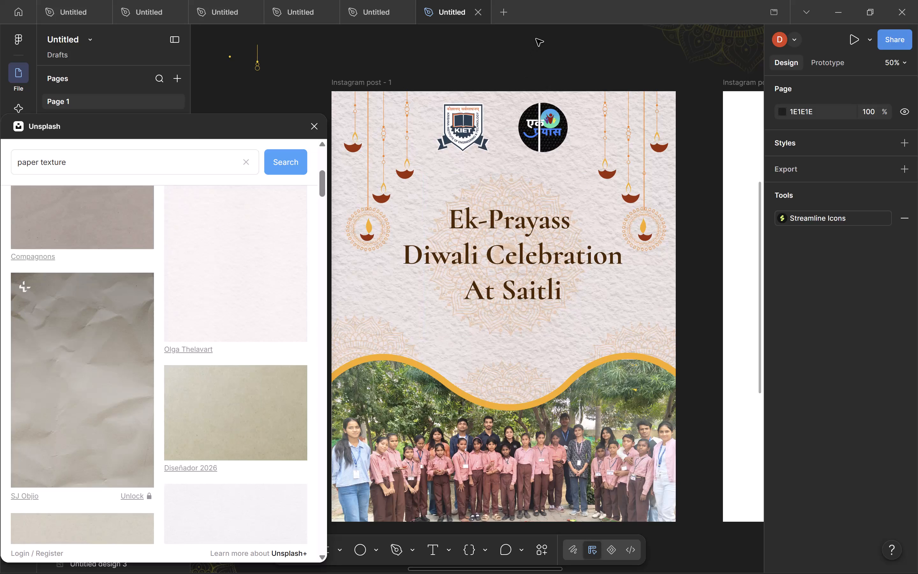
# Reduce the line height of the Ek-Prayass Diwali Celebration title to about 102.7%.
pyautogui.click(538, 246)
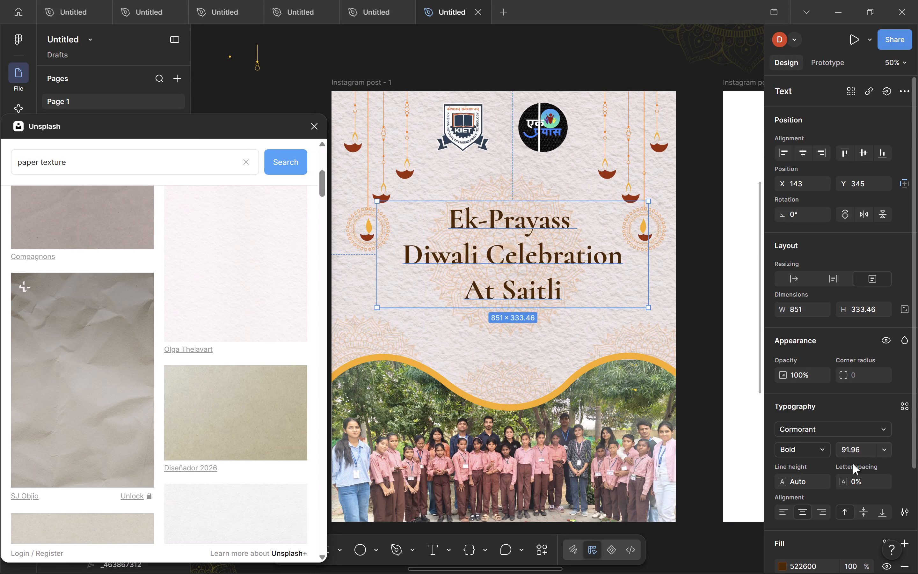
pyautogui.moveTo(786, 484); pyautogui.dragTo(343, 280)
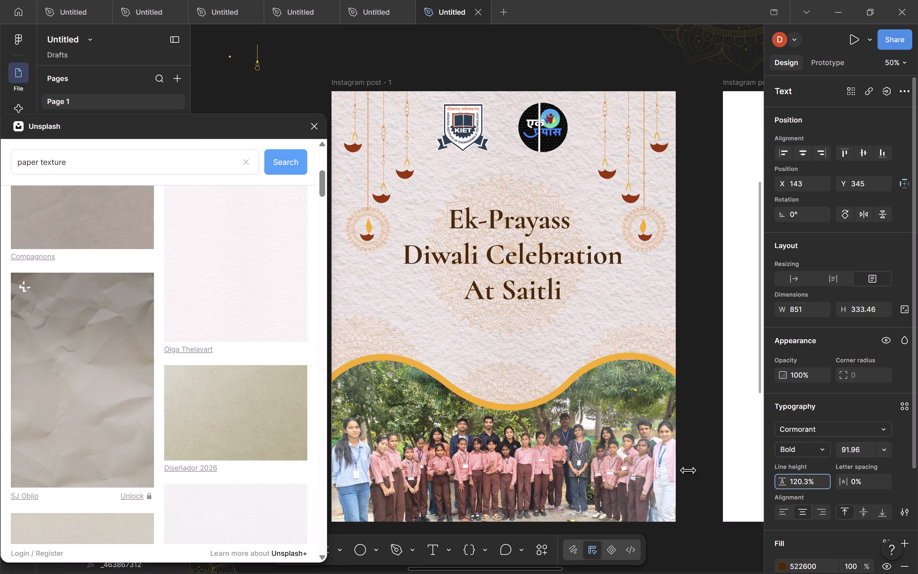
pyautogui.moveTo(343, 280); pyautogui.dragTo(456, 298)
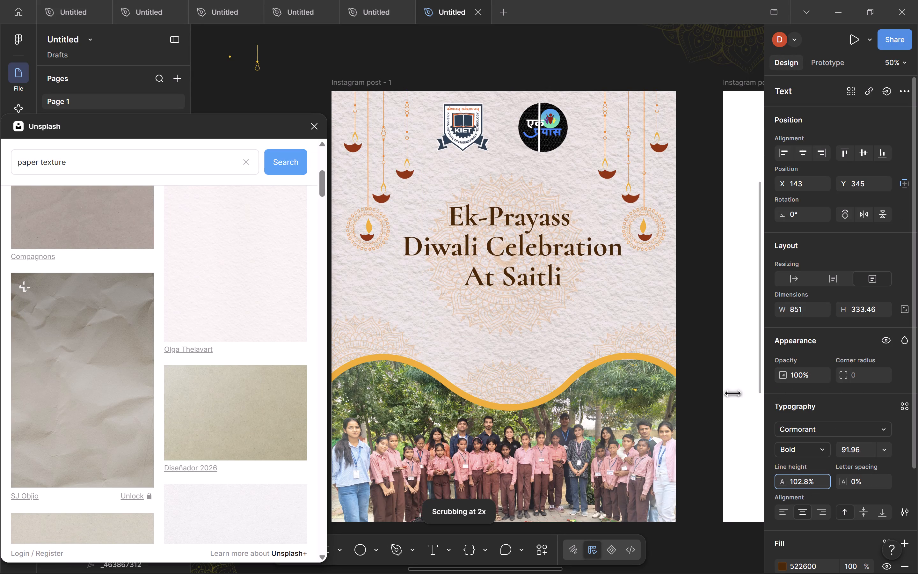
pyautogui.moveTo(456, 298); pyautogui.dragTo(451, 300)
# Browse Google fonts from Cormorant onward for the title and set it to DynaPuff.
pyautogui.click(838, 433)
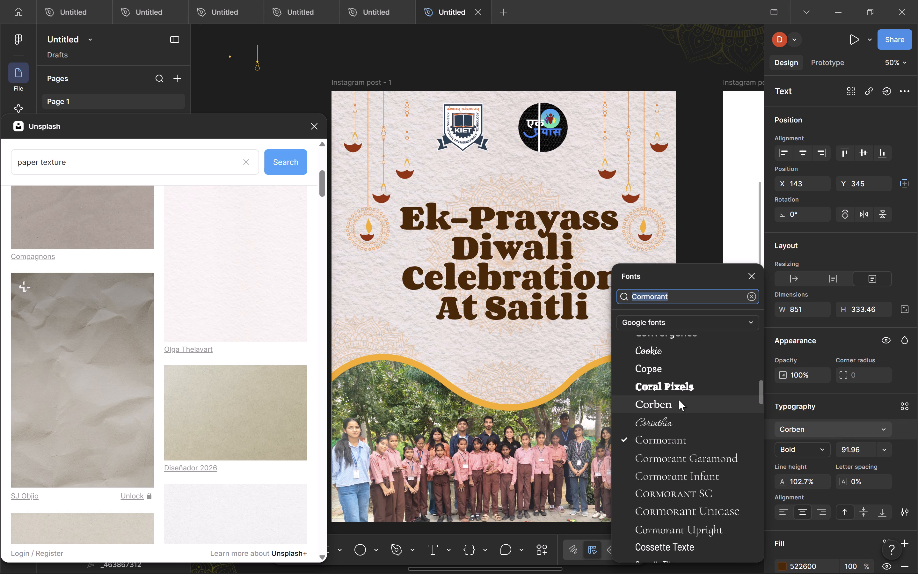
pyautogui.scroll(-4, 679, 400)
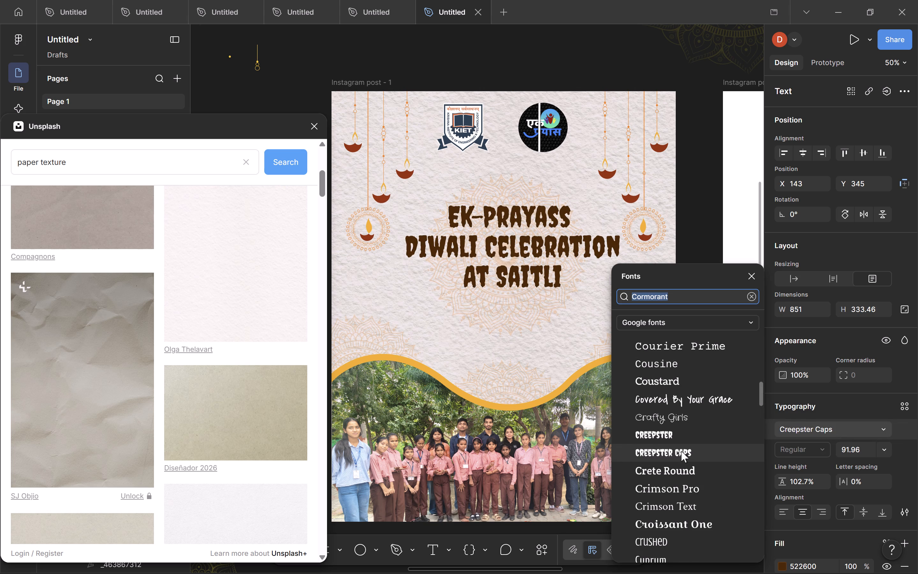
pyautogui.scroll(-1, 677, 490)
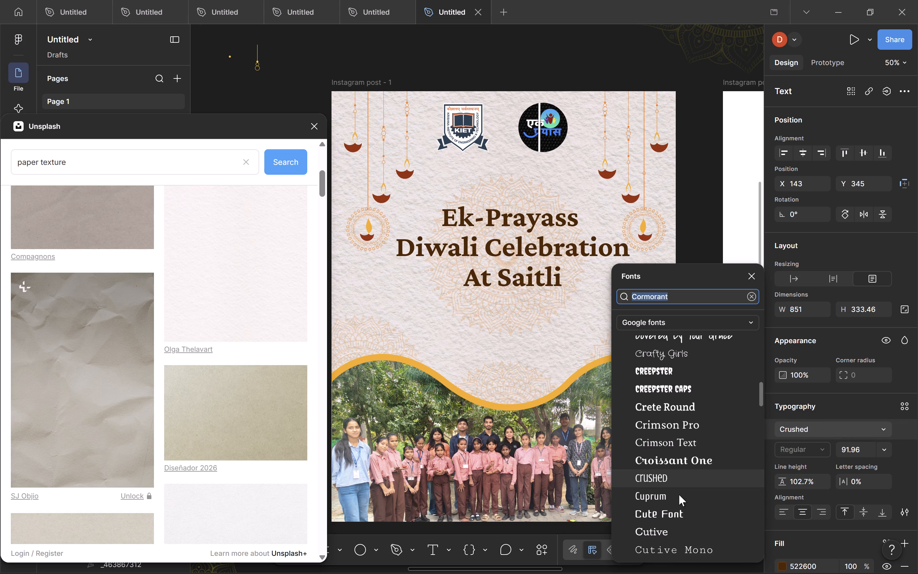
pyautogui.scroll(-1, 679, 486)
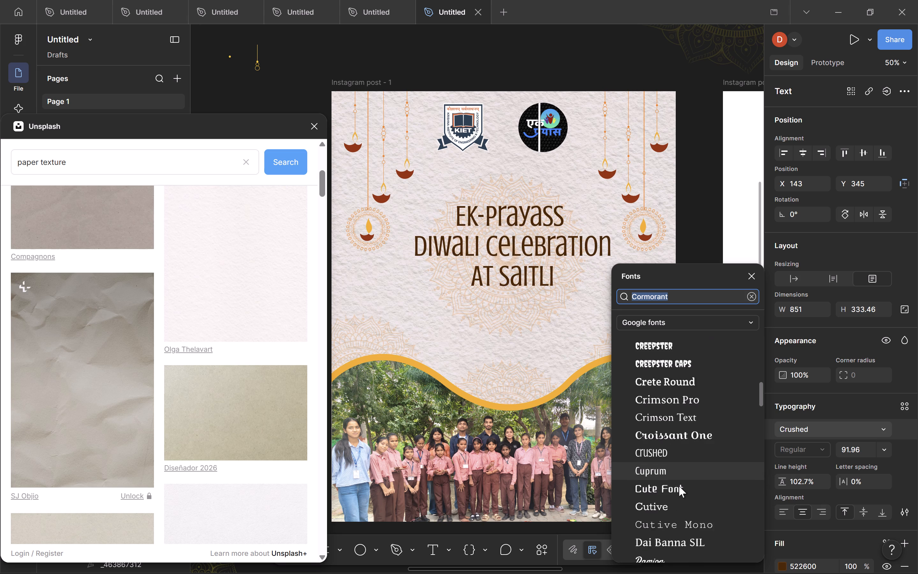
pyautogui.scroll(-2, 683, 511)
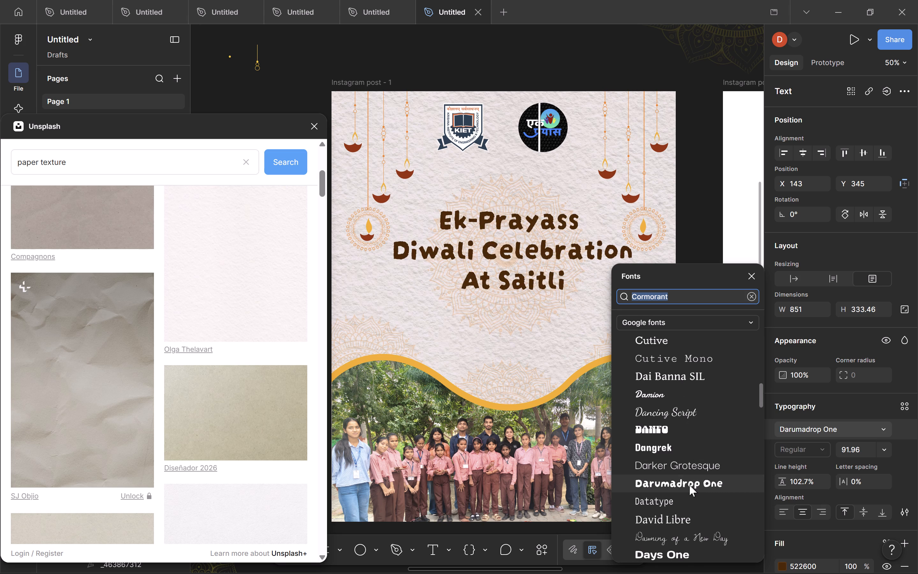
pyautogui.scroll(-2, 691, 464)
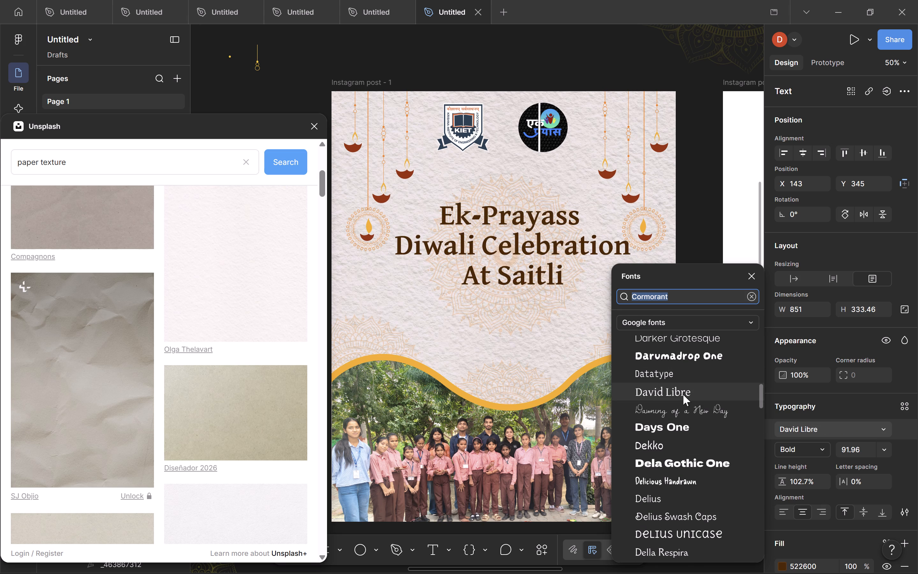
pyautogui.scroll(-1, 690, 476)
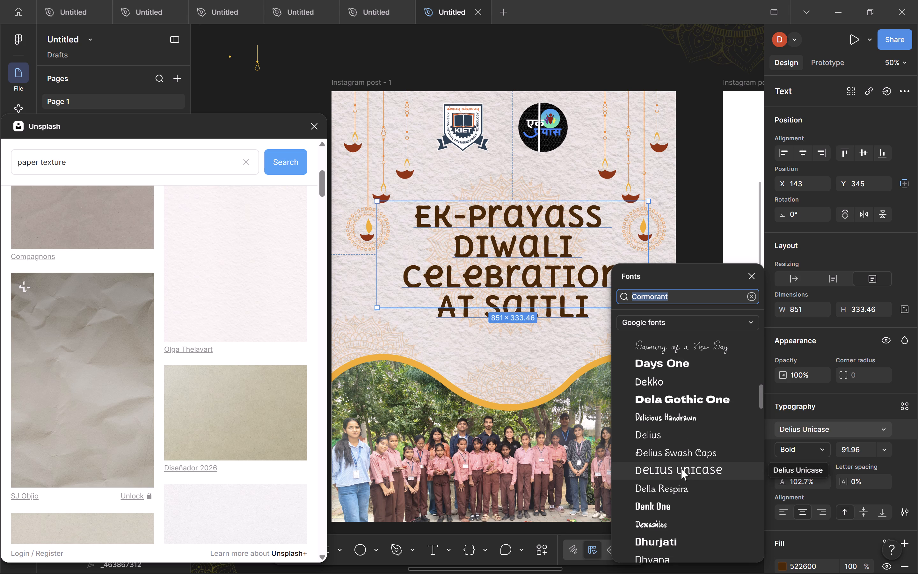
pyautogui.scroll(-3, 680, 468)
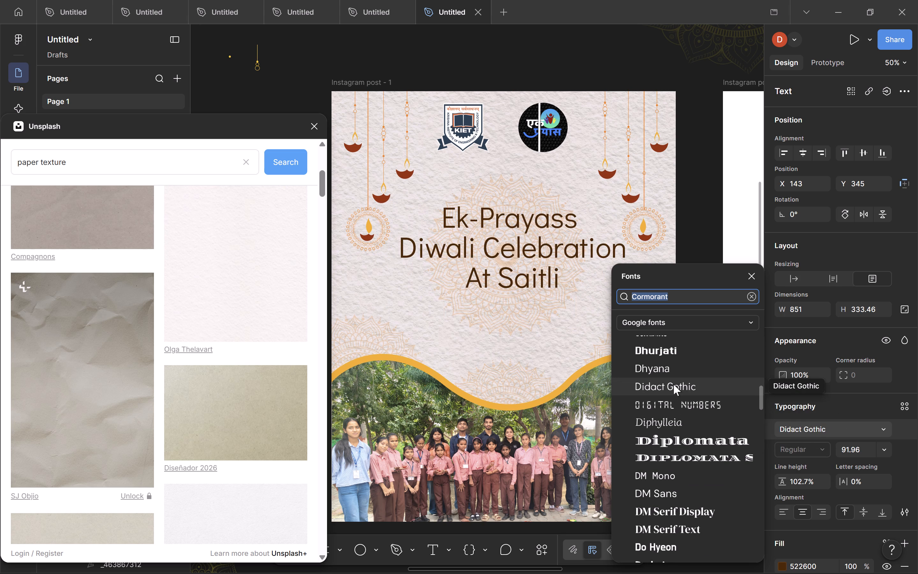
pyautogui.scroll(-2, 682, 455)
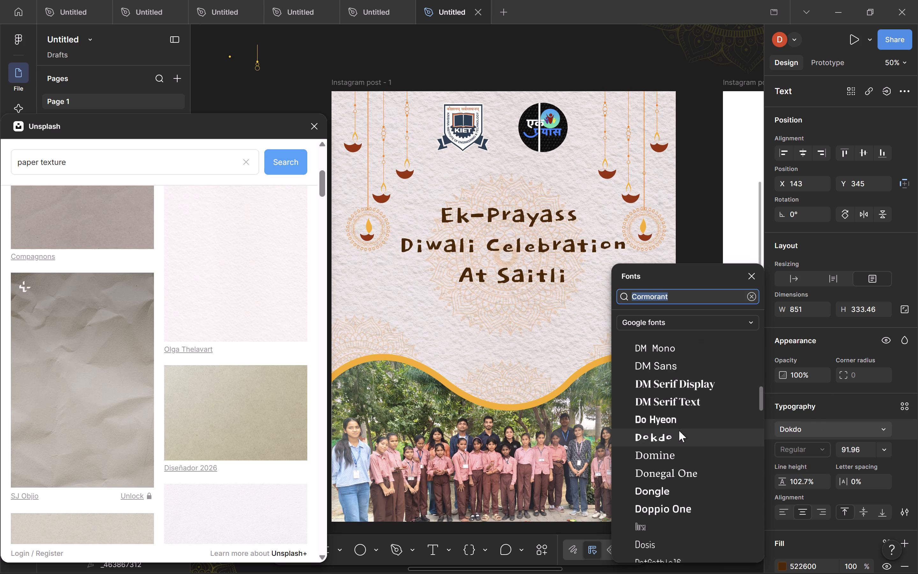
pyautogui.scroll(-6, 677, 431)
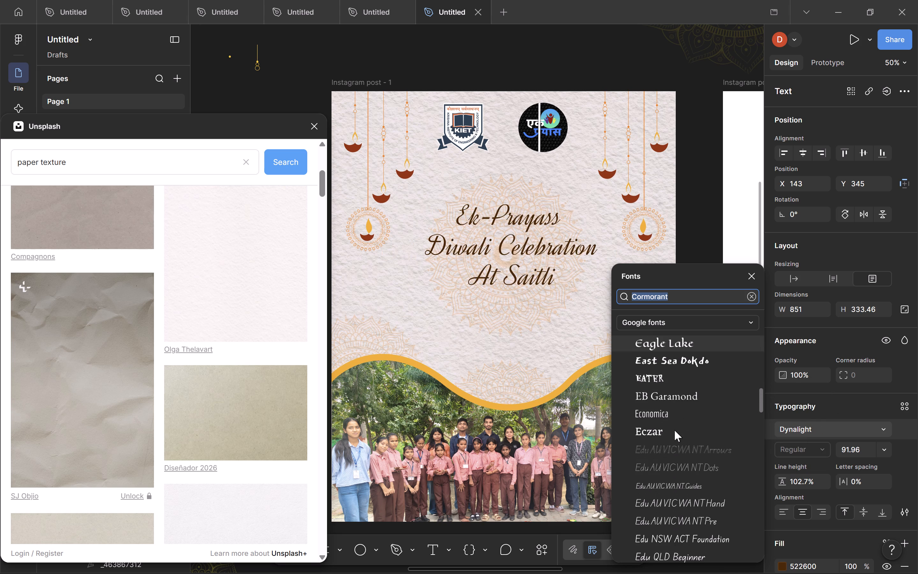
pyautogui.scroll(1, 680, 338)
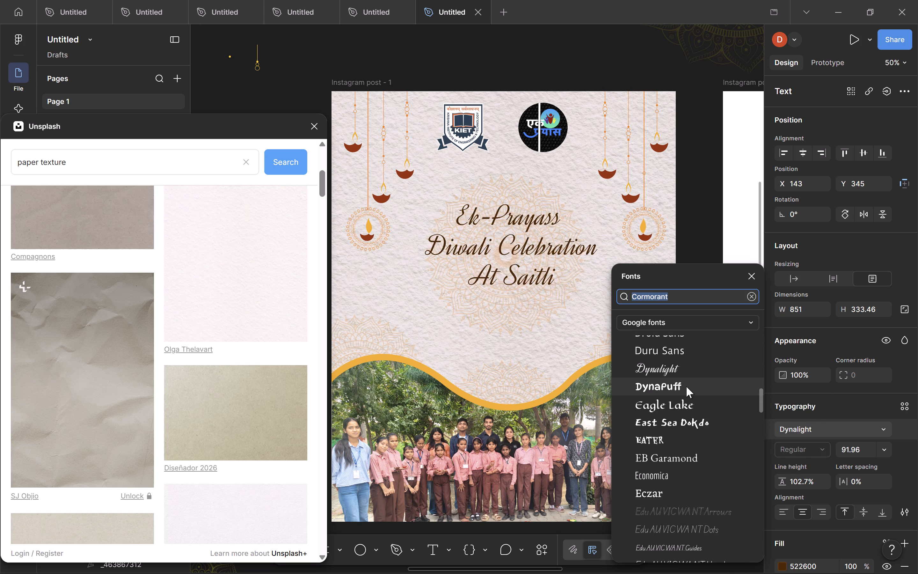
pyautogui.click(686, 386)
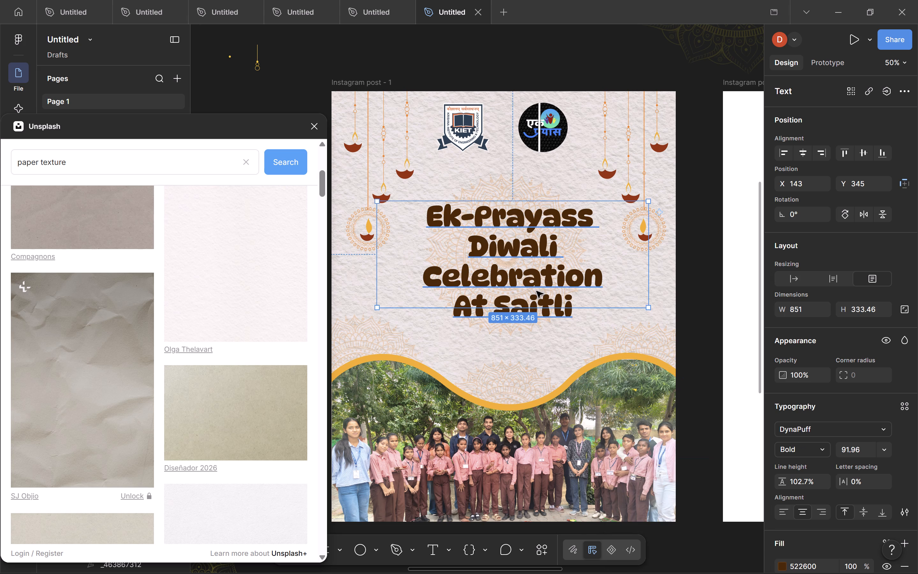
# Resize the title's text box to 727 × 318 so it wraps onto four lines, and centre it over the mandala at X 203, Y 339.
pyautogui.click(539, 279)
pyautogui.moveTo(539, 279); pyautogui.dragTo(524, 276)
pyautogui.click(608, 326)
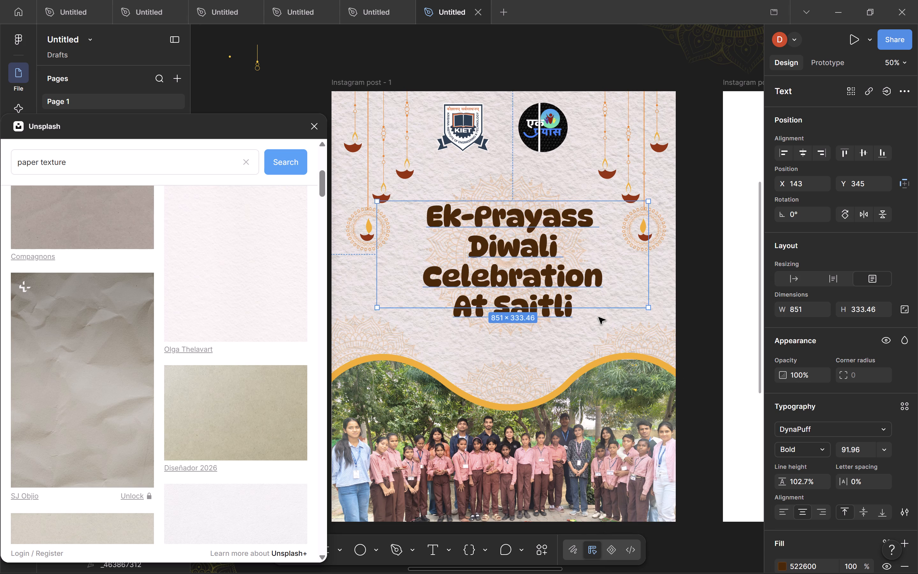
pyautogui.click(530, 293)
pyautogui.click(533, 322)
pyautogui.click(585, 339)
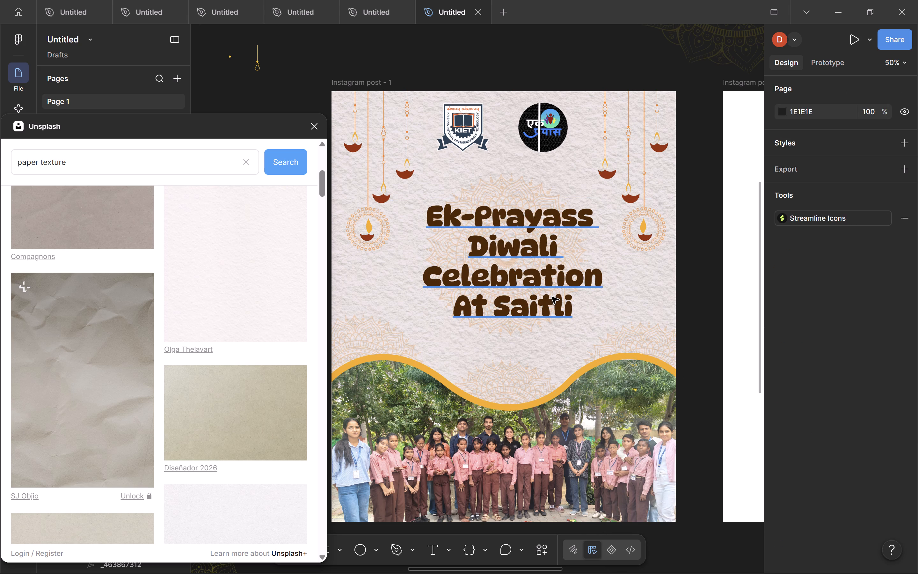
pyautogui.click(552, 297)
pyautogui.moveTo(649, 304); pyautogui.dragTo(658, 303)
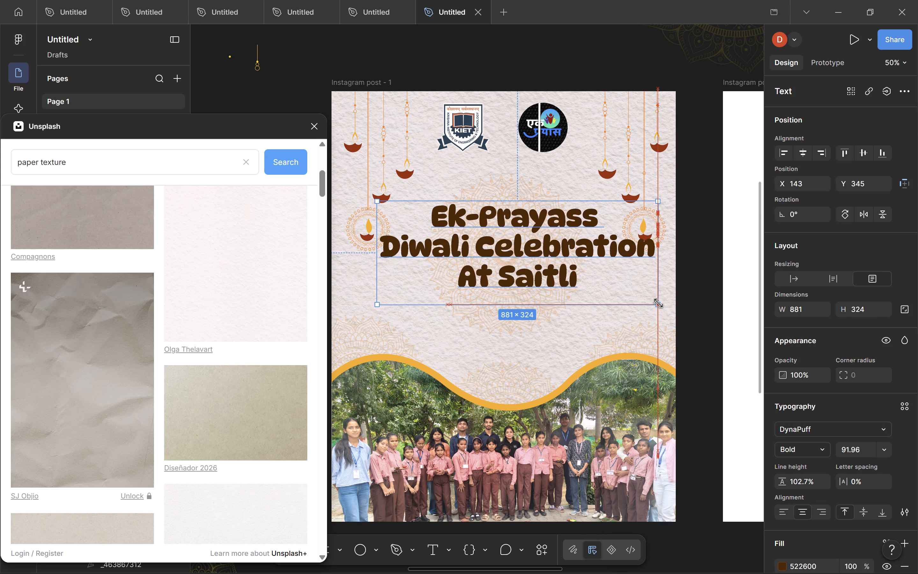
pyautogui.moveTo(658, 303); pyautogui.dragTo(660, 303)
pyautogui.moveTo(578, 255); pyautogui.dragTo(572, 274)
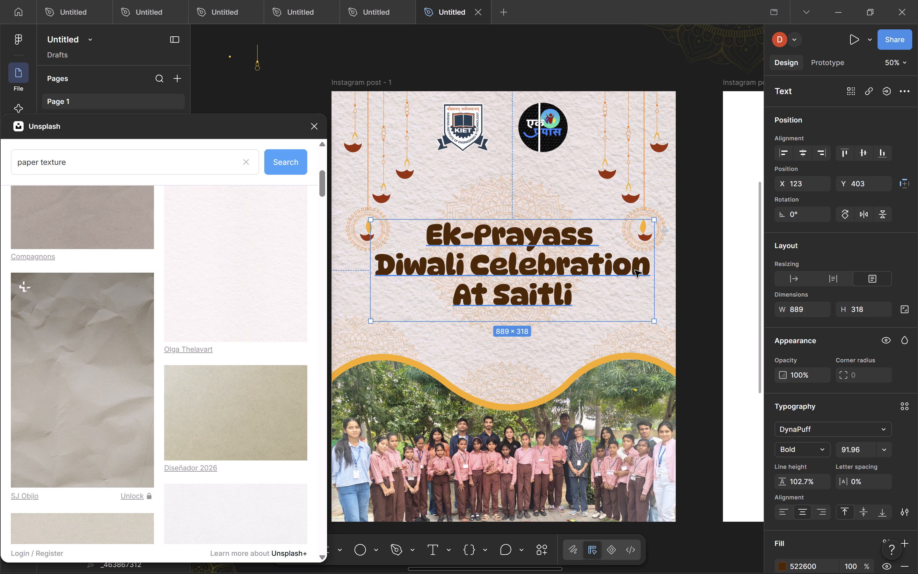
pyautogui.moveTo(656, 277); pyautogui.dragTo(602, 277)
pyautogui.moveTo(531, 282); pyautogui.dragTo(544, 282)
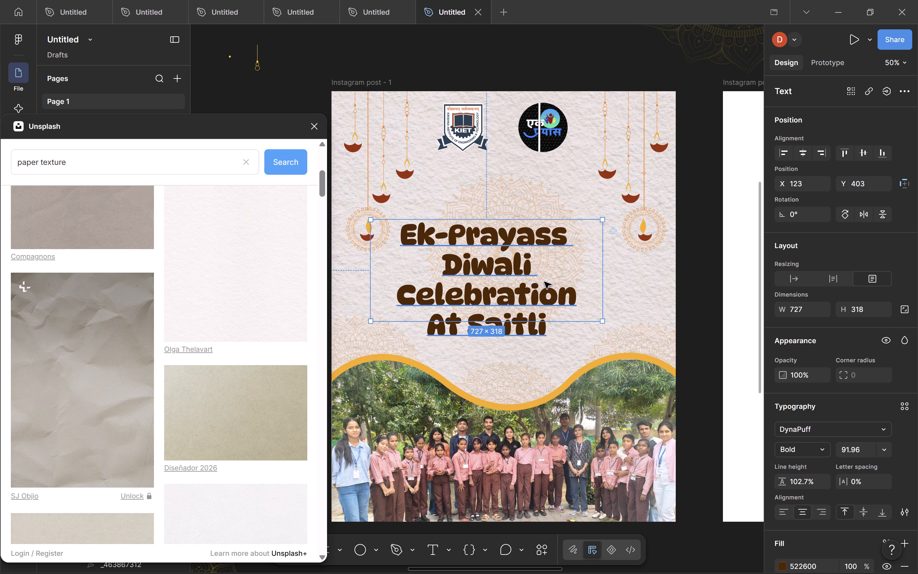
pyautogui.moveTo(544, 282); pyautogui.dragTo(557, 263)
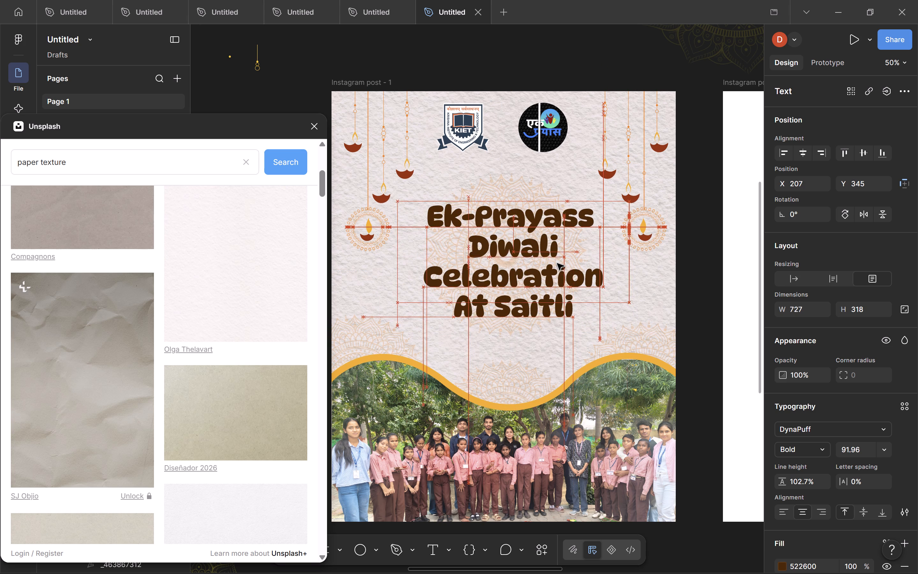
pyautogui.moveTo(557, 263); pyautogui.dragTo(556, 261)
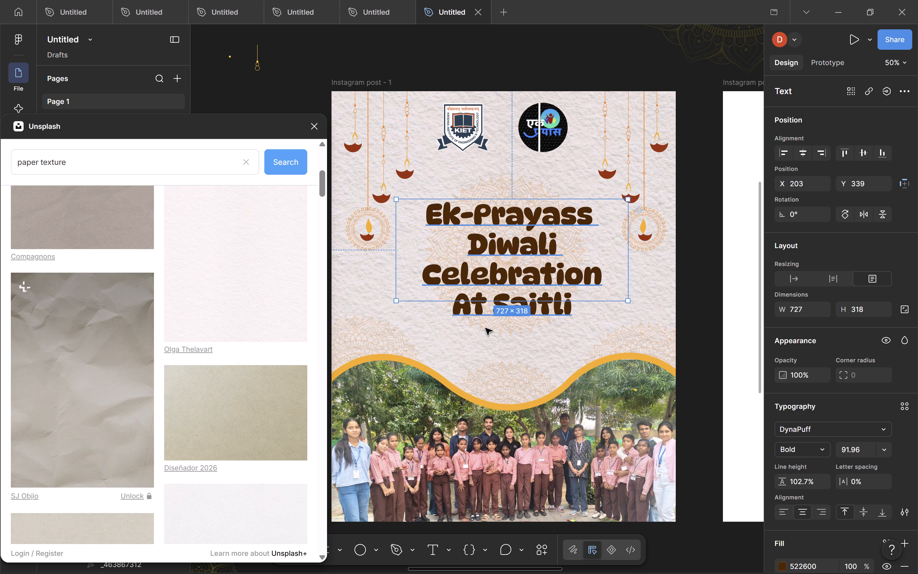
# Set the opacity of the large mandala behind the title to 100%.
pyautogui.click(487, 332)
pyautogui.moveTo(783, 375); pyautogui.dragTo(494, 299)
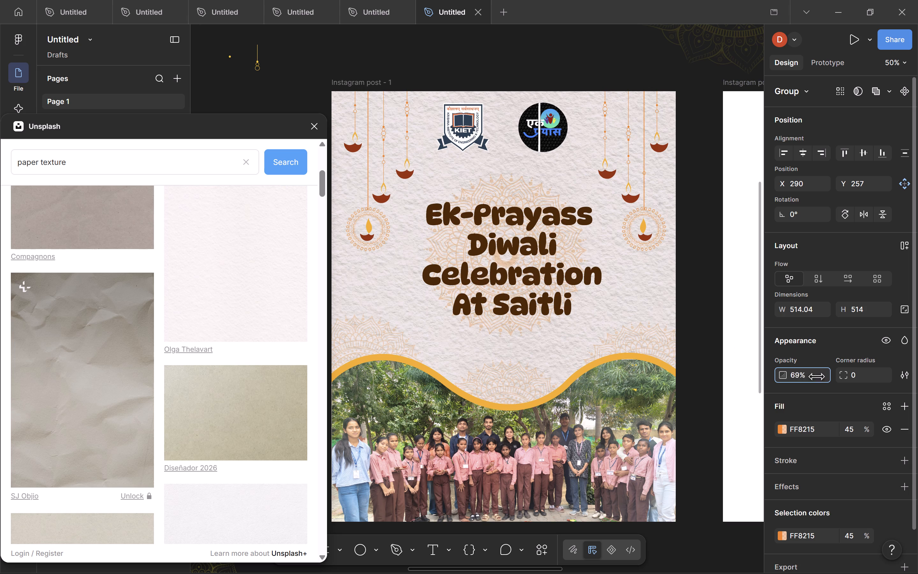
pyautogui.moveTo(494, 299); pyautogui.dragTo(561, 303)
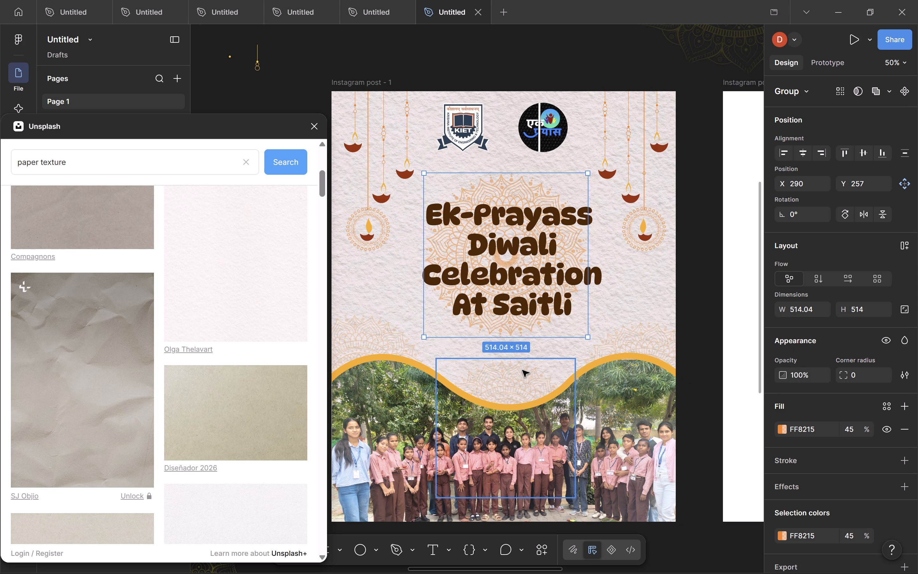
# Copy the central mandala's properties onto the three mandalas along the wave above the photo, and deselect everything.
pyautogui.keyDown('shift'); pyautogui.click(521, 372); pyautogui.keyUp('shift')
pyautogui.click(374, 336)
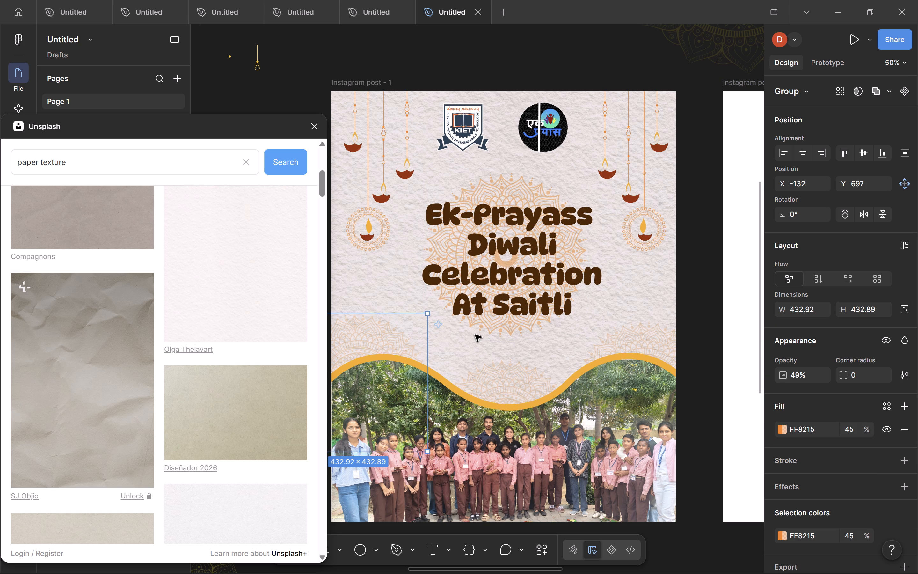
pyautogui.click(507, 328)
pyautogui.hotkey('ctrl', 'alt', 'c')
pyautogui.click(364, 338)
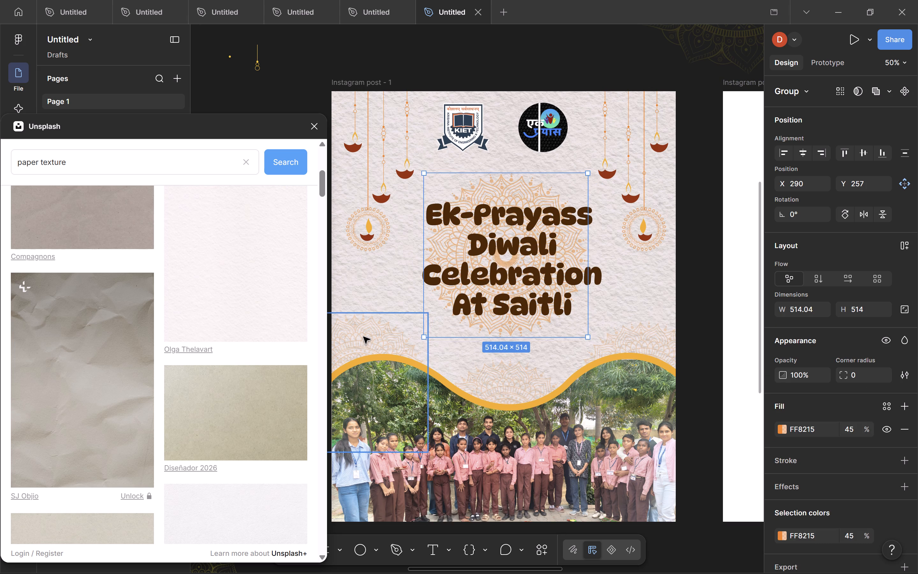
pyautogui.hotkey('ctrl', 'alt', 'v')
pyautogui.click(498, 385)
pyautogui.hotkey('ctrl', 'v')
pyautogui.click(621, 336)
pyautogui.hotkey('ctrl', 'alt', 'v')
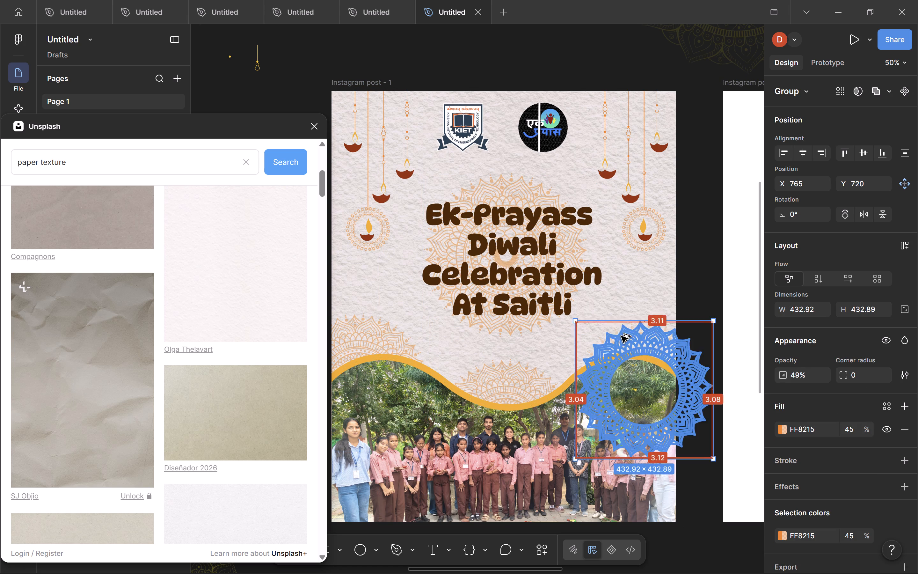
pyautogui.click(688, 293)
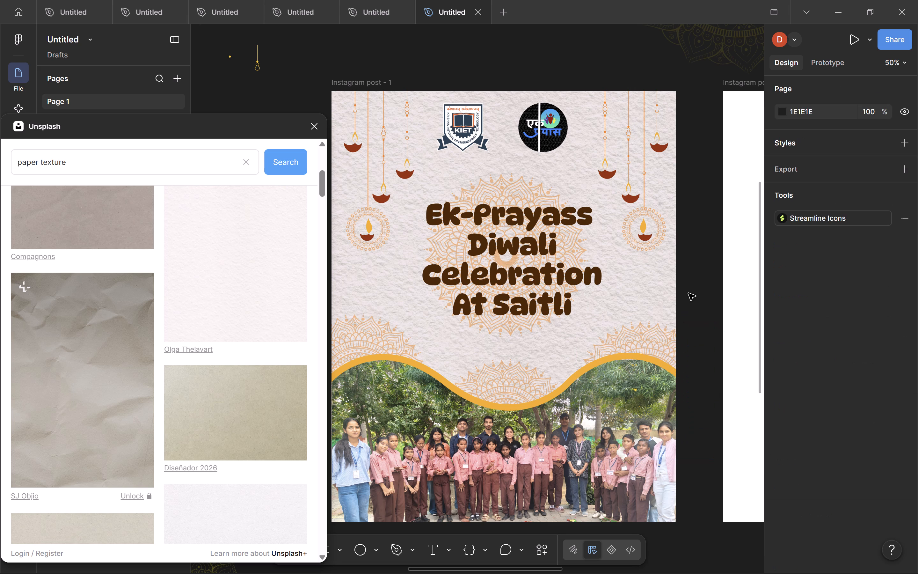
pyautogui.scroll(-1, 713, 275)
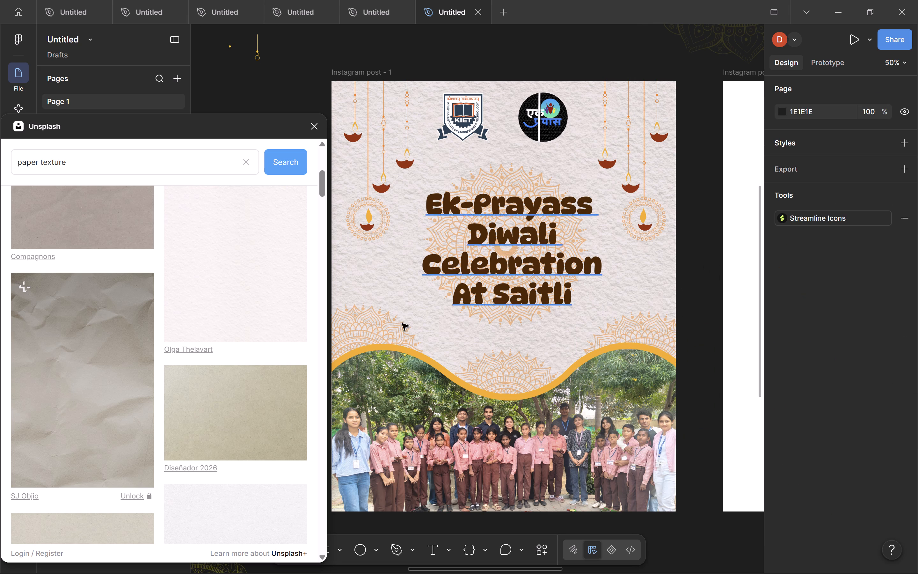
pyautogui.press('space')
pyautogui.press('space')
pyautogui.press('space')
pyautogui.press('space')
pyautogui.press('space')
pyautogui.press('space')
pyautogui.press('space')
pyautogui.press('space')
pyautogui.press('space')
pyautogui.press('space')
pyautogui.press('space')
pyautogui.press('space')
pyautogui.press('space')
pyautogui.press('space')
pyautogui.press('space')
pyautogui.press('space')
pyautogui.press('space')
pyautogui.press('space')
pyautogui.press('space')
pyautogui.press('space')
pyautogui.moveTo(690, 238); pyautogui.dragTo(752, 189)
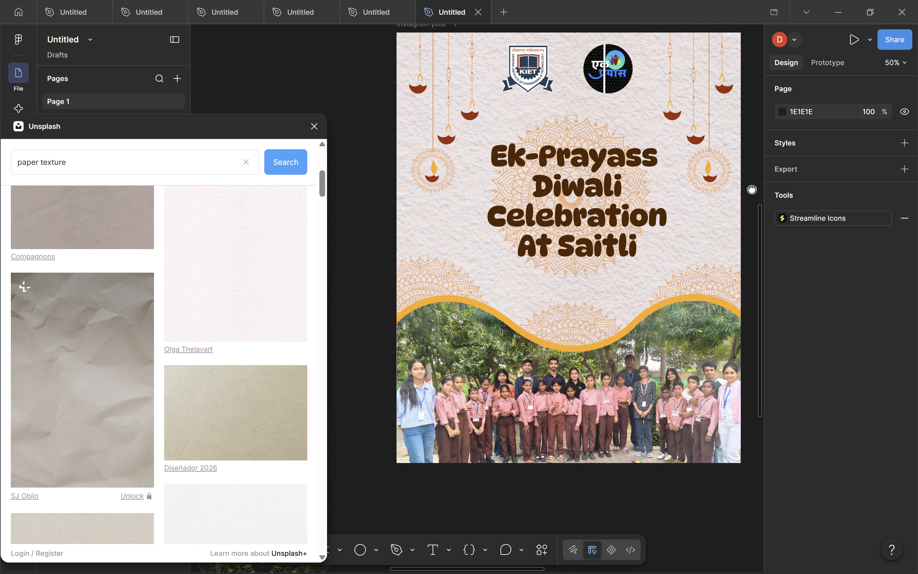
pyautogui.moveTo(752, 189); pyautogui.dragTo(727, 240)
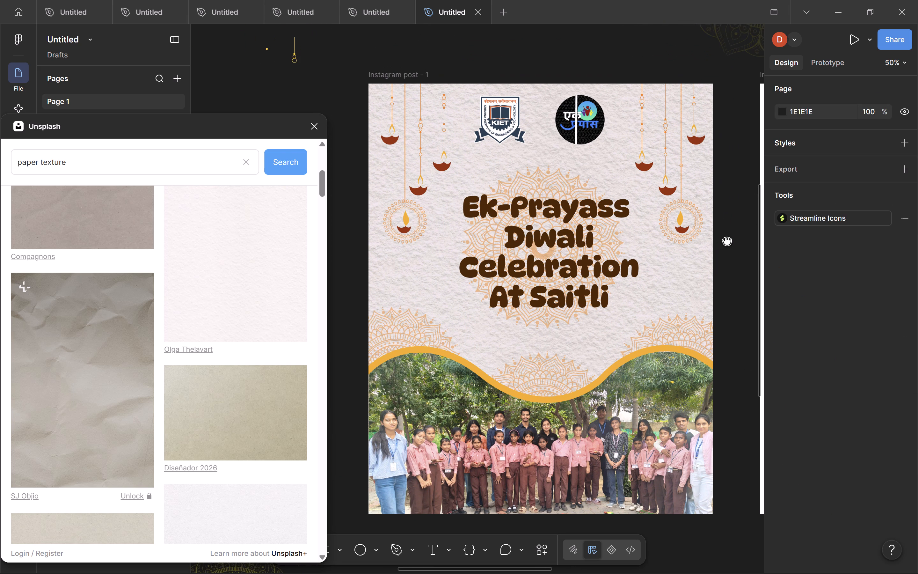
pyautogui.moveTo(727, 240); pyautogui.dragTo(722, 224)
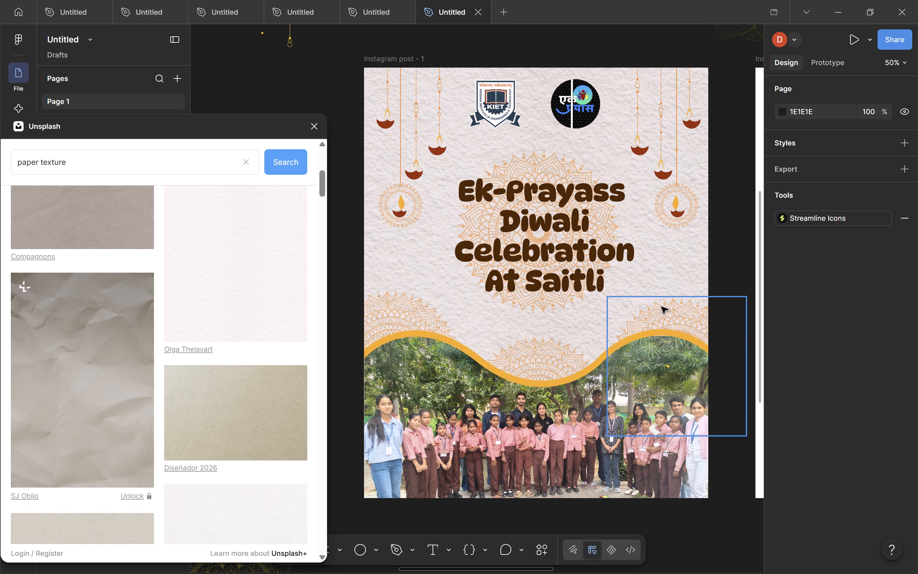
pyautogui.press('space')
# Close the Unsplash plugin window.
pyautogui.click(315, 124)
pyautogui.press('space')
pyautogui.press('space')
pyautogui.press('space')
pyautogui.press('space')
pyautogui.press('space')
pyautogui.press('space')
pyautogui.moveTo(737, 247); pyautogui.dragTo(574, 243)
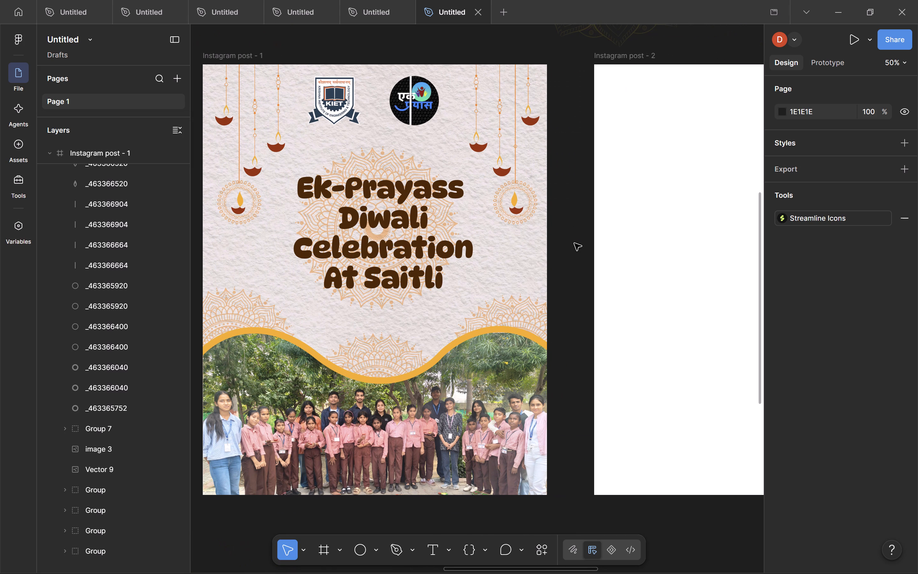
pyautogui.moveTo(574, 243); pyautogui.dragTo(576, 244)
# Move the round Ek Prayas logo to X 606, Y 34, widening its gap from the KIET logo.
pyautogui.moveTo(402, 99); pyautogui.dragTo(408, 97)
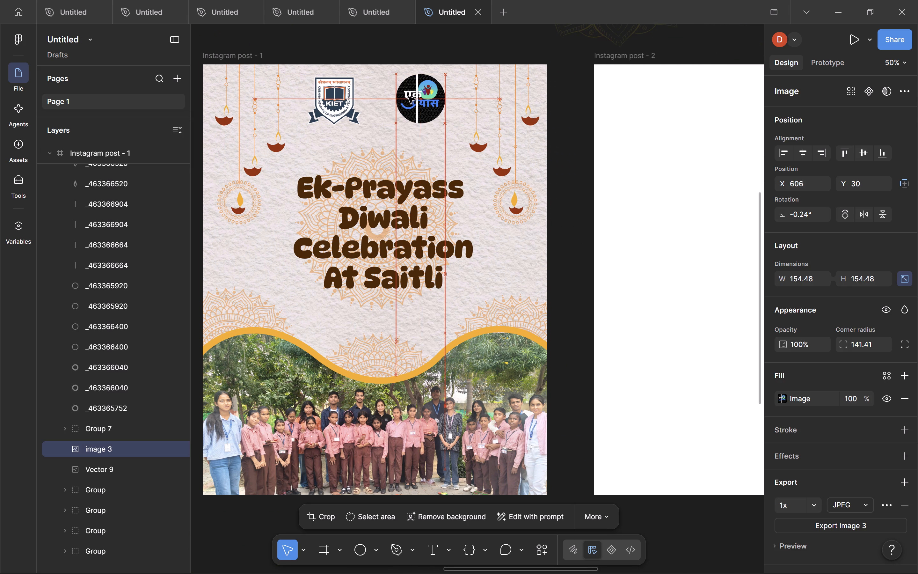
pyautogui.moveTo(408, 97); pyautogui.dragTo(408, 98)
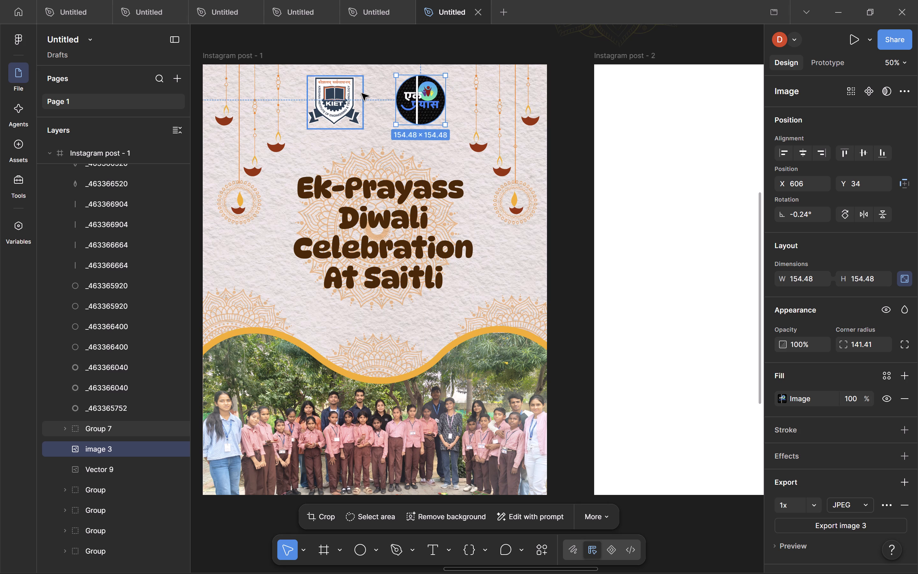
# Duplicate the upper thread and bead cluster of the hanging diya nearest the Ek Prayas logo, placing the copy between the two logos.
pyautogui.hotkey('ctrl', '=')
pyautogui.hotkey('ctrl', '=')
pyautogui.press('space')
pyautogui.press('space')
pyautogui.press('space')
pyautogui.press('space')
pyautogui.press('space')
pyautogui.press('space')
pyautogui.press('space')
pyautogui.press('space')
pyautogui.press('space')
pyautogui.press('space')
pyautogui.press('space')
pyautogui.press('space')
pyautogui.press('space')
pyautogui.press('space')
pyautogui.press('space')
pyautogui.press('space')
pyautogui.press('space')
pyautogui.press('space')
pyautogui.press('space')
pyautogui.press('space')
pyautogui.moveTo(513, 92); pyautogui.dragTo(466, 471)
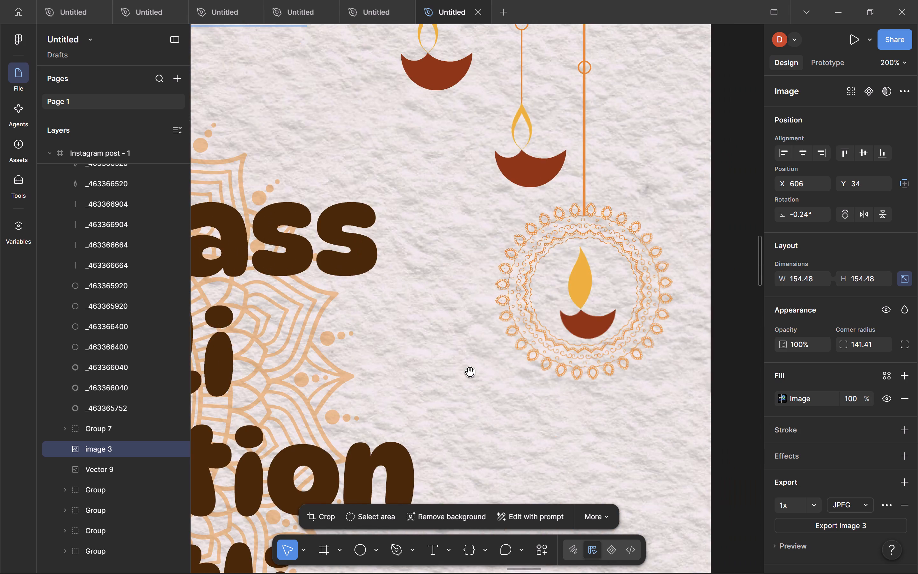
pyautogui.moveTo(513, 269); pyautogui.dragTo(551, 571)
pyautogui.moveTo(480, 303); pyautogui.dragTo(484, 440)
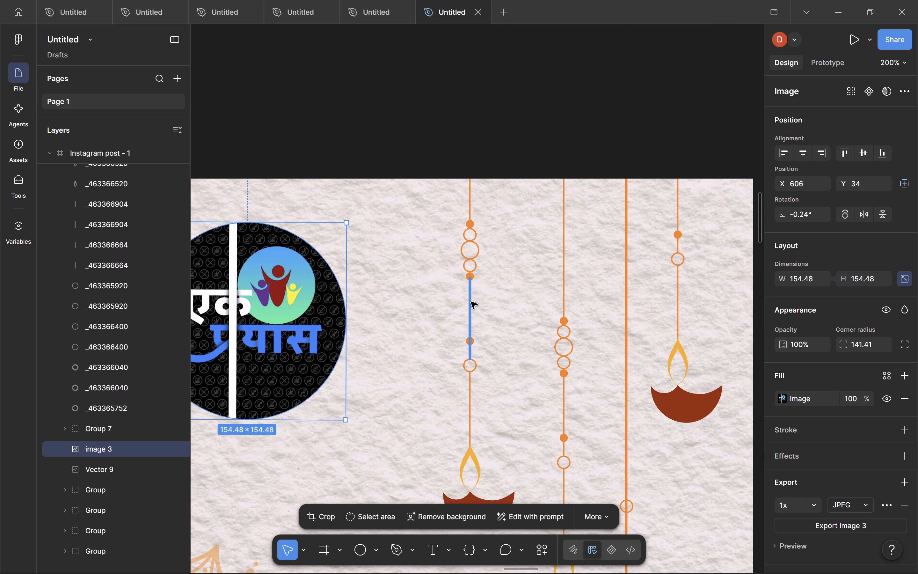
pyautogui.click(470, 303)
pyautogui.click(468, 143)
pyautogui.moveTo(465, 140); pyautogui.dragTo(463, 194)
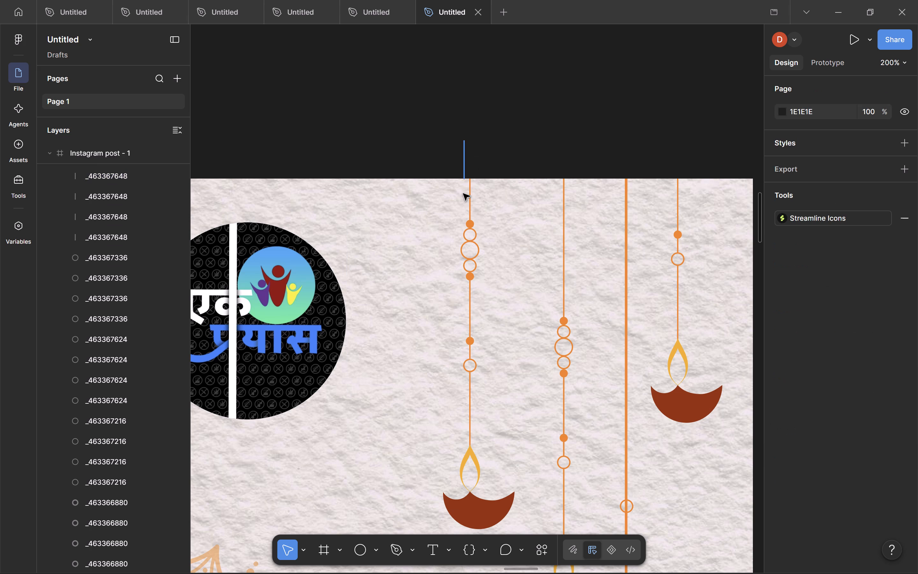
pyautogui.moveTo(463, 194); pyautogui.dragTo(481, 313)
pyautogui.keyDown('alt'); pyautogui.moveTo(465, 300); pyautogui.dragTo(285, 385); pyautogui.keyUp('alt')
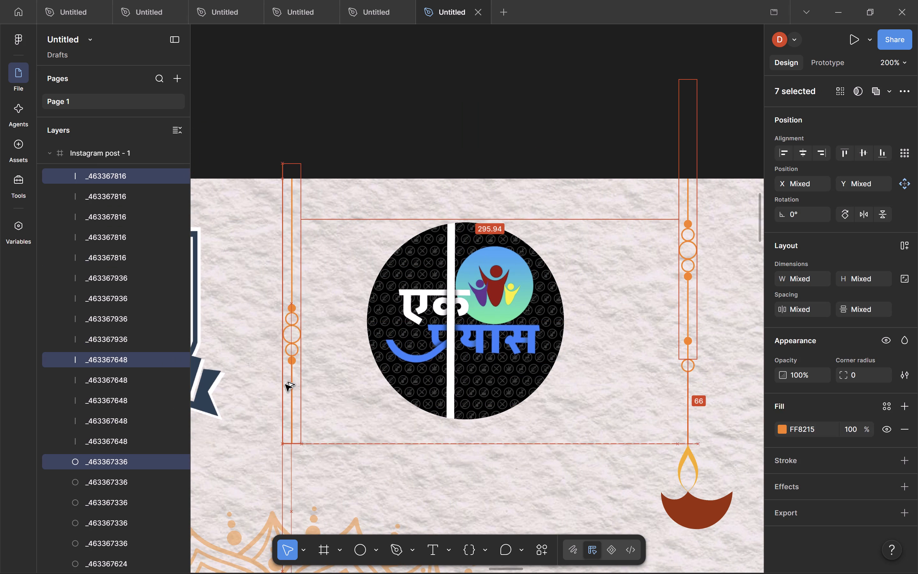
pyautogui.keyDown('alt'); pyautogui.moveTo(285, 385); pyautogui.dragTo(292, 405); pyautogui.keyUp('alt')
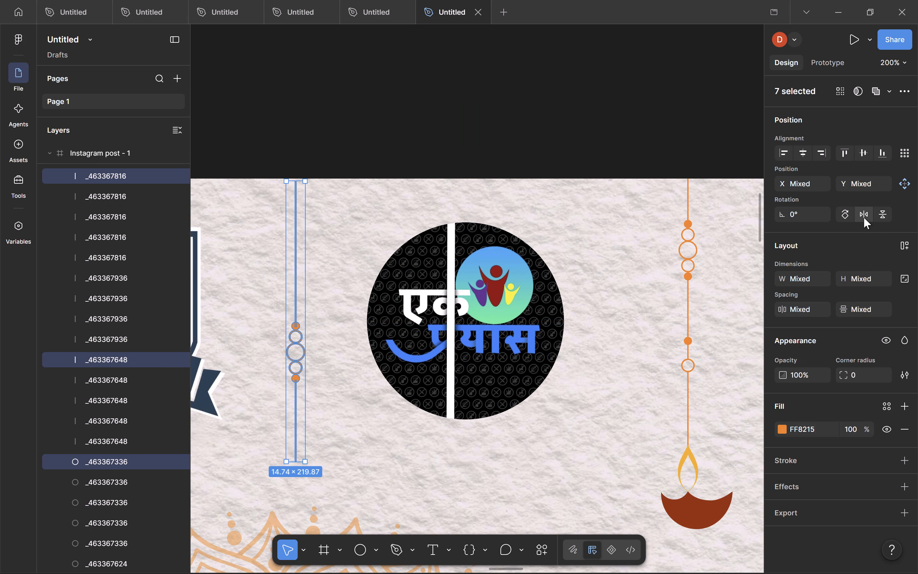
# Rotate the copied bead ornament to -90° and move it onto the empty canvas above the post.
pyautogui.click(848, 213)
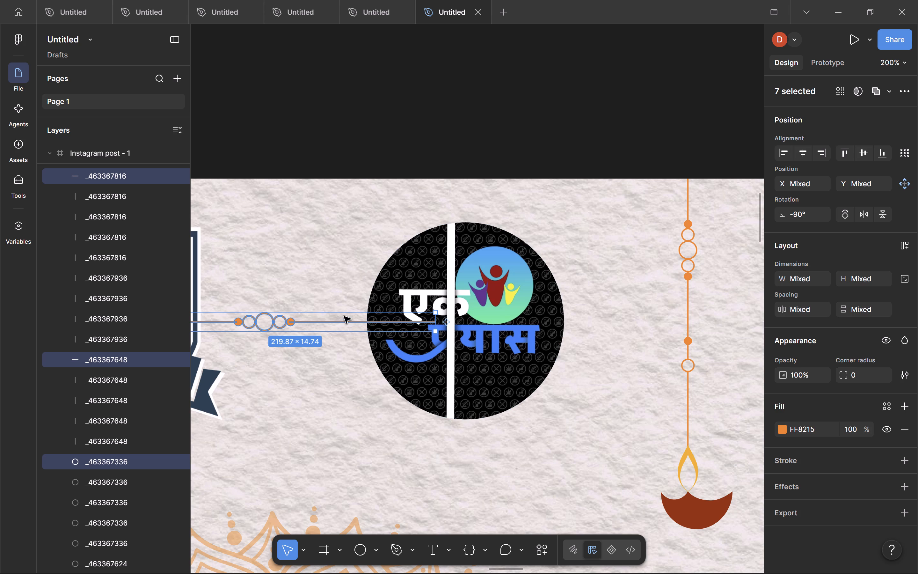
pyautogui.moveTo(281, 322); pyautogui.dragTo(337, 85)
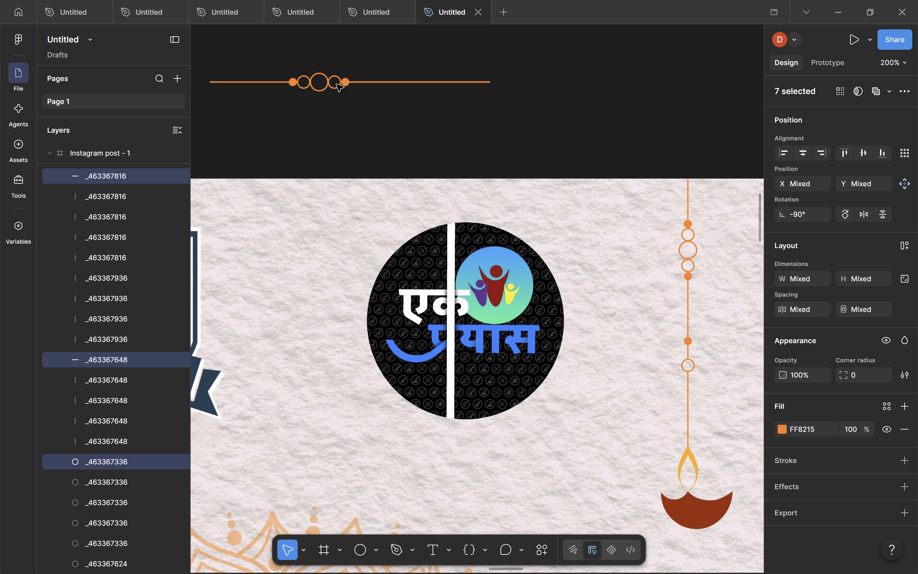
pyautogui.moveTo(337, 85); pyautogui.dragTo(361, 104)
pyautogui.click(437, 109)
# Delete the longer of the two end lines on the horizontal bead ornament.
pyautogui.click(499, 104)
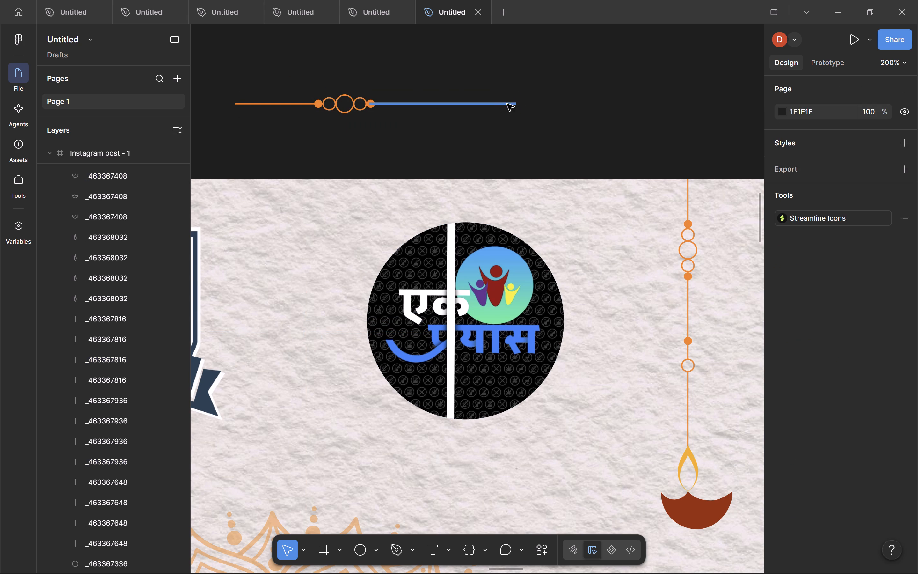
pyautogui.moveTo(516, 105); pyautogui.dragTo(461, 105)
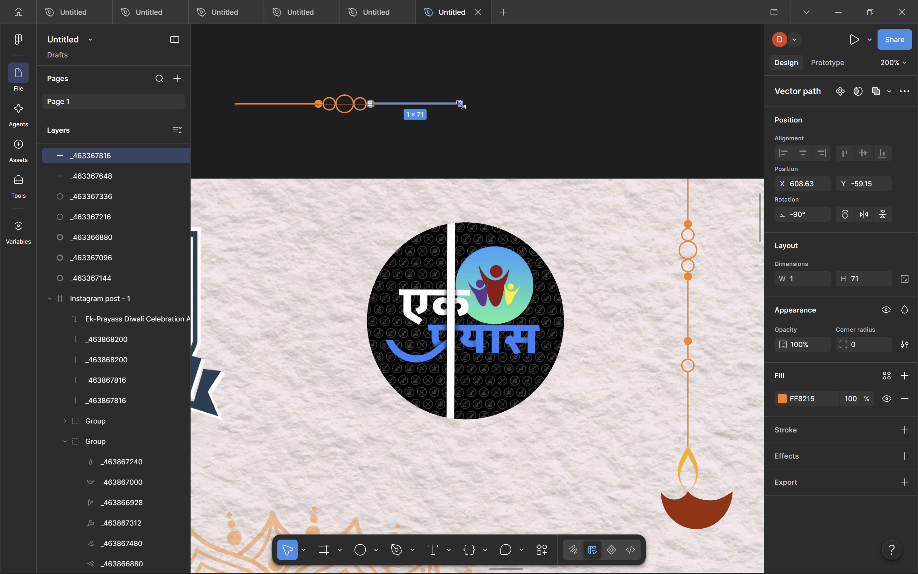
pyautogui.moveTo(461, 105); pyautogui.dragTo(474, 105)
pyautogui.press('Delete')
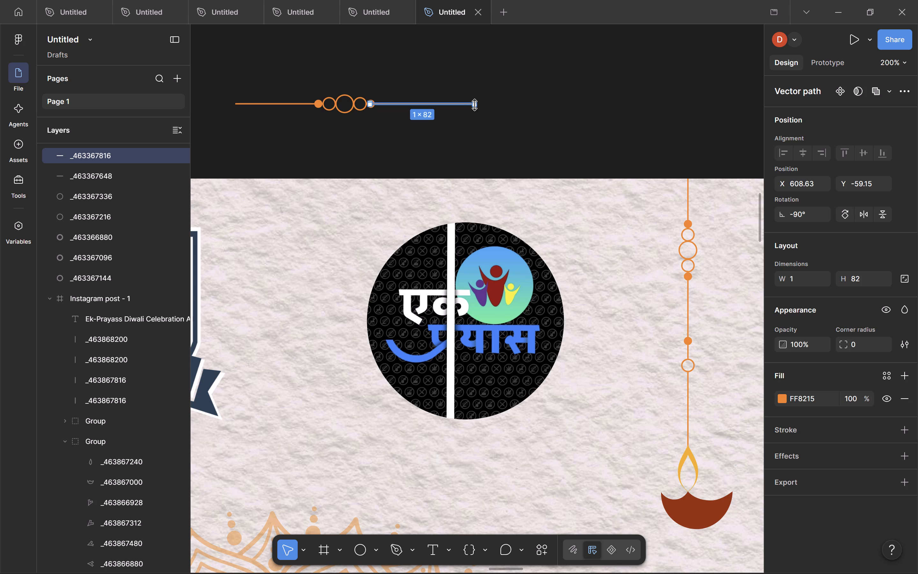
# Copy the ornament's remaining end line and place the copy at X 612 against the opposite end of the beads.
pyautogui.click(287, 107)
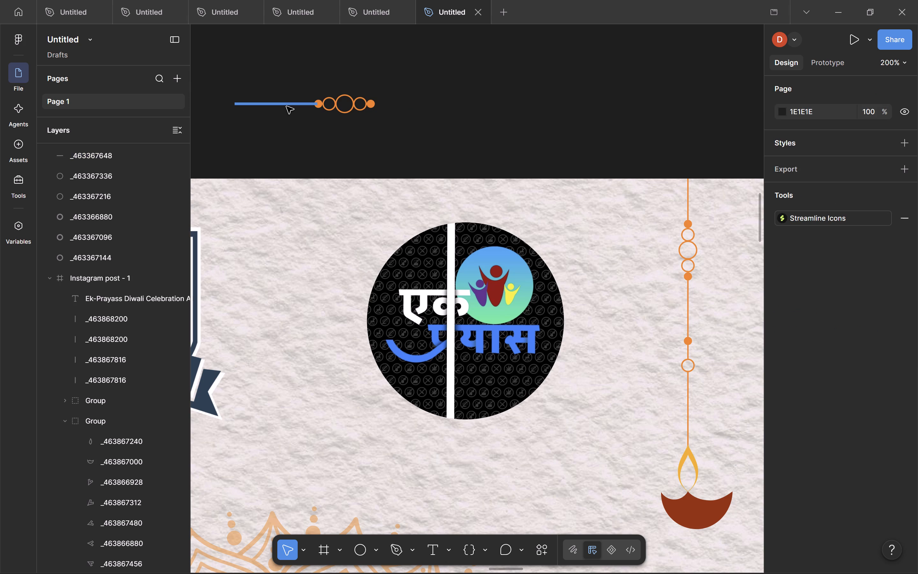
pyautogui.click(287, 107)
pyautogui.click(305, 124)
pyautogui.click(278, 104)
pyautogui.hotkey('ctrl', 'c')
pyautogui.hotkey('ctrl', 'v')
pyautogui.press('Right')
pyautogui.press('Right')
pyautogui.press('Right')
pyautogui.press('Right')
pyautogui.press('Right')
pyautogui.press('Right')
pyautogui.press('Right')
pyautogui.press('Right')
pyautogui.press('Right')
pyautogui.press('Right')
pyautogui.press('Right')
pyautogui.press('Right')
pyautogui.press('Right')
pyautogui.press('Right')
pyautogui.press('Right')
pyautogui.press('Right')
pyautogui.press('Right')
pyautogui.press('Right')
pyautogui.press('Right')
pyautogui.press('Right')
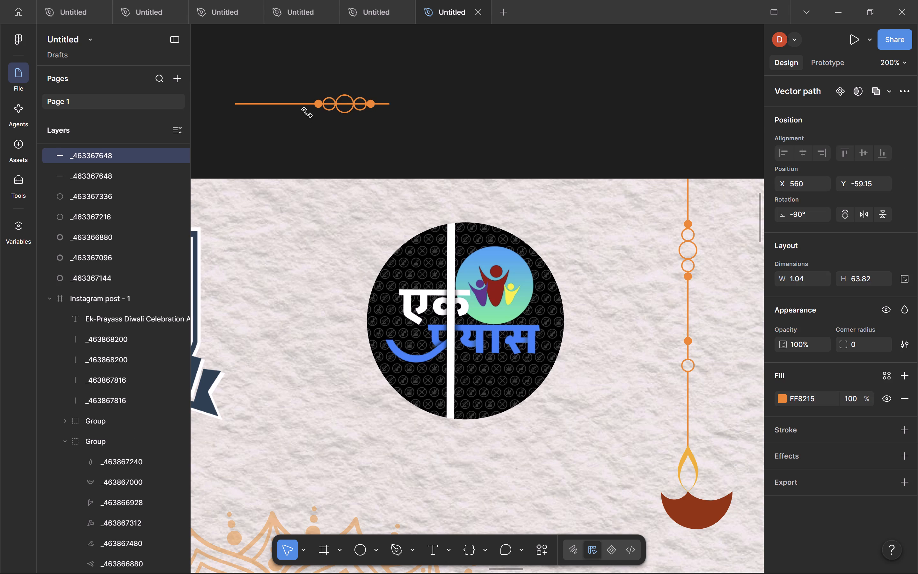
pyautogui.press('Right')
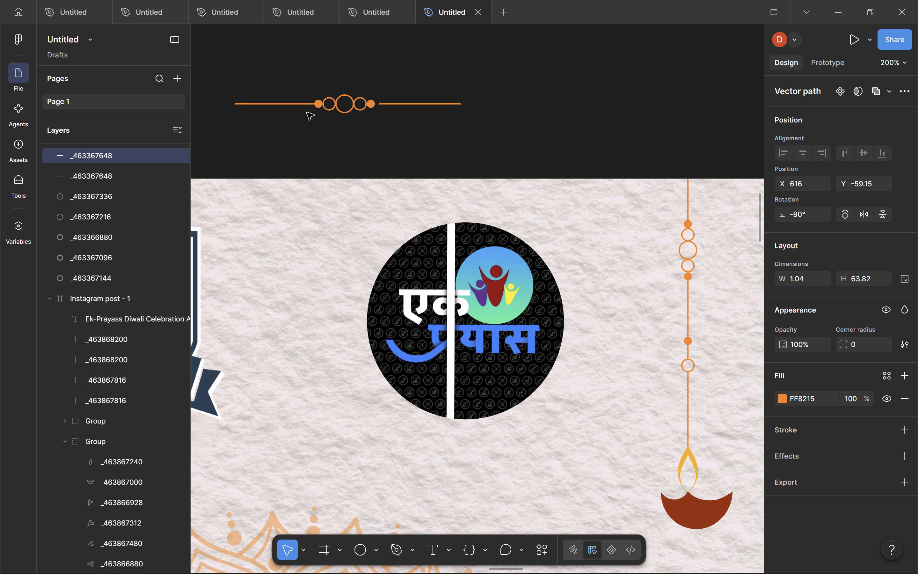
pyautogui.press('Left')
pyautogui.press('Left')
pyautogui.press('Left')
pyautogui.press('Left')
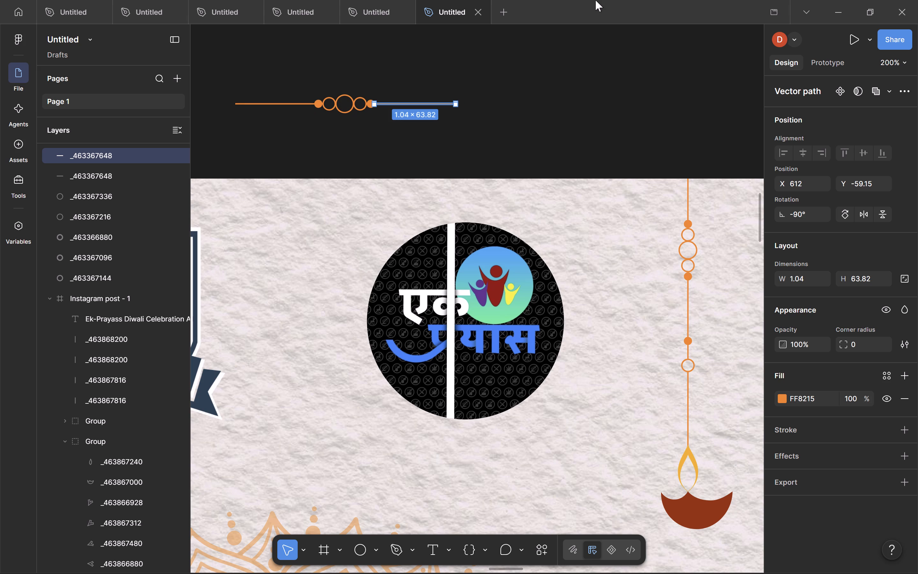
# Select all seven pieces of the bead ornament and move them back onto the post beside the Ek Prayas logo.
pyautogui.click(310, 85)
pyautogui.moveTo(287, 80); pyautogui.dragTo(417, 155)
pyautogui.moveTo(351, 104); pyautogui.dragTo(344, 134)
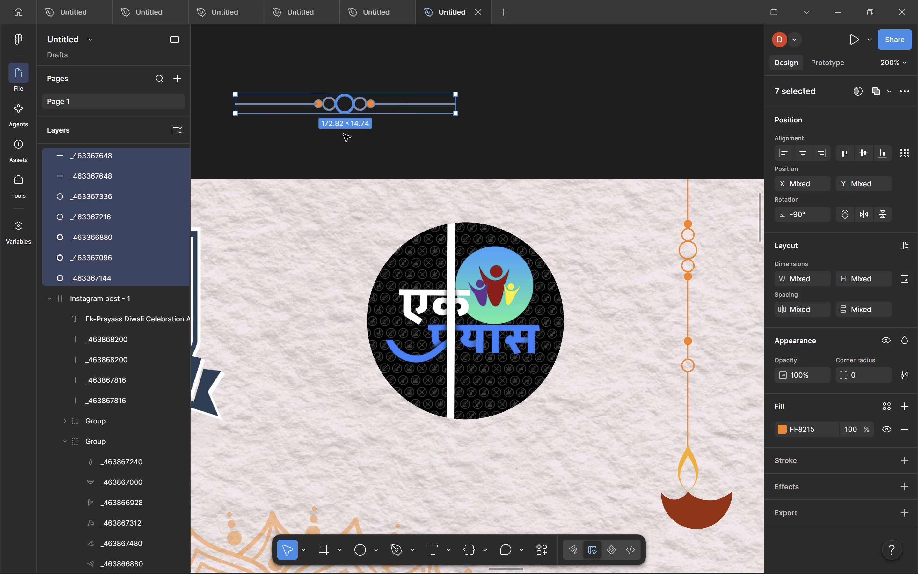
pyautogui.moveTo(344, 134); pyautogui.dragTo(308, 307)
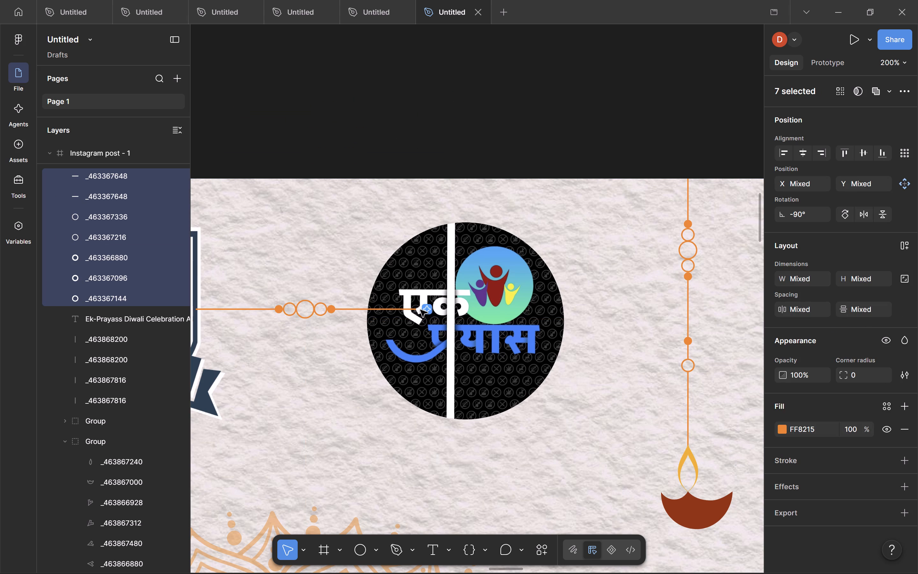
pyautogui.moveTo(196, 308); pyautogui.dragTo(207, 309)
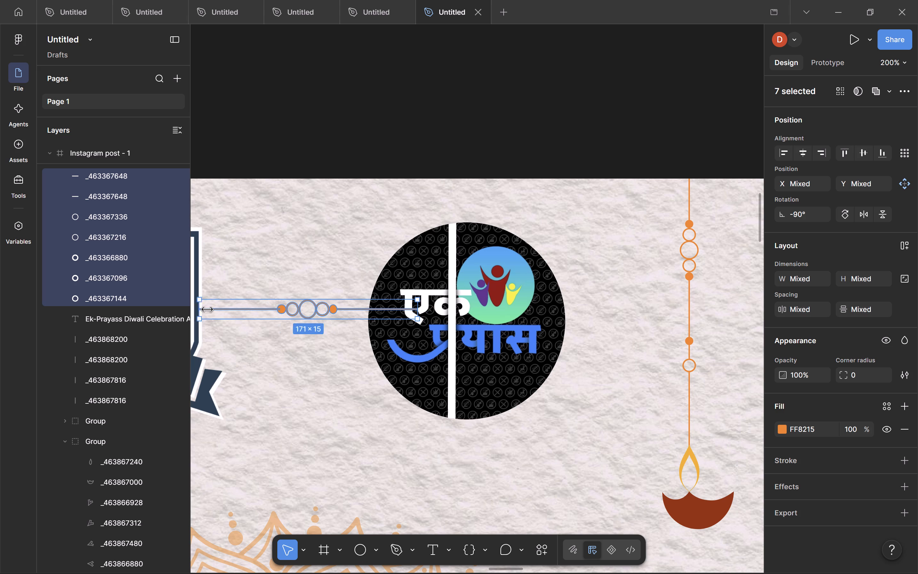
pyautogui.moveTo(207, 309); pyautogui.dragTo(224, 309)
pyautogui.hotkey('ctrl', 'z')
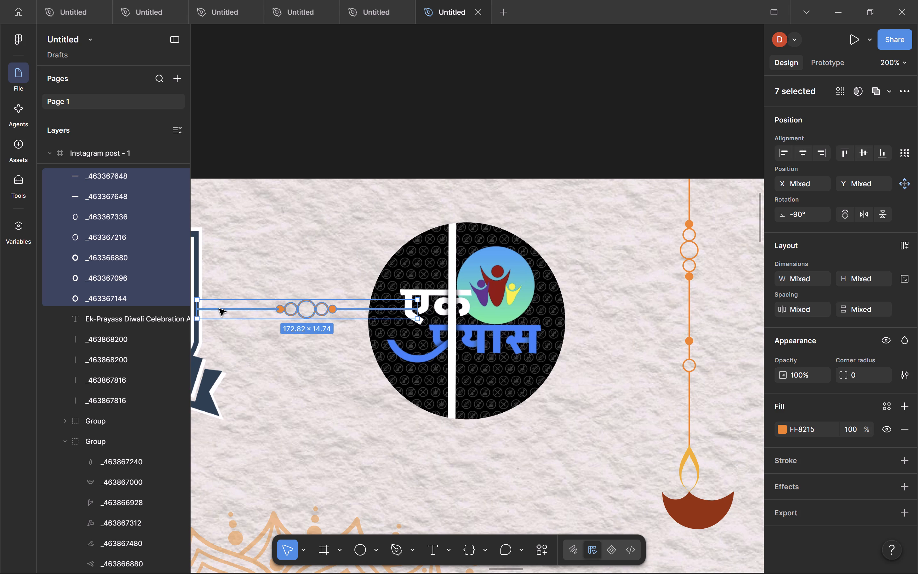
# Shrink the bead ornament proportionally until it fits between the KIET and Ek Prayas logos, position it in that gap, and deselect it.
pyautogui.keyDown('shift'); pyautogui.moveTo(196, 308); pyautogui.dragTo(224, 312); pyautogui.keyUp('shift')
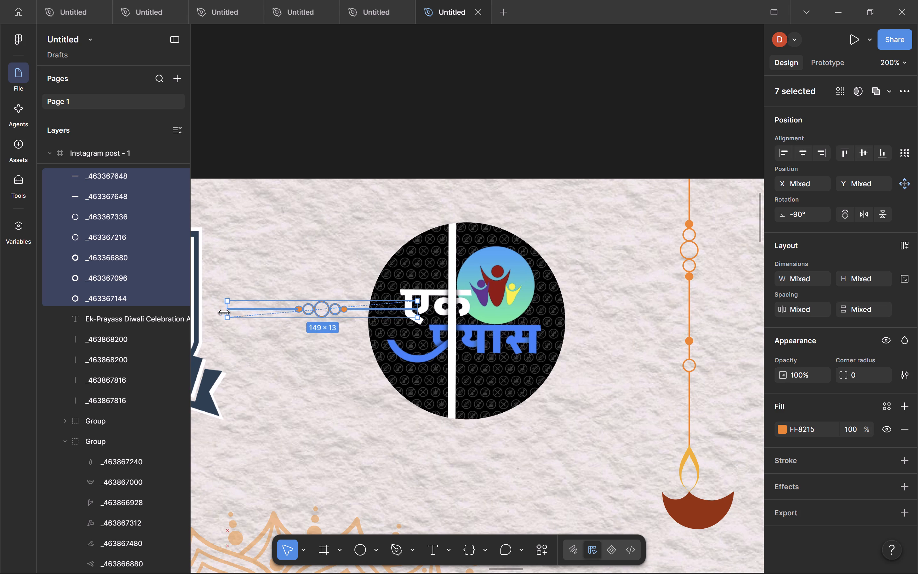
pyautogui.keyDown('shift'); pyautogui.moveTo(224, 312); pyautogui.dragTo(224, 312); pyautogui.keyUp('shift')
pyautogui.moveTo(247, 307); pyautogui.dragTo(209, 302)
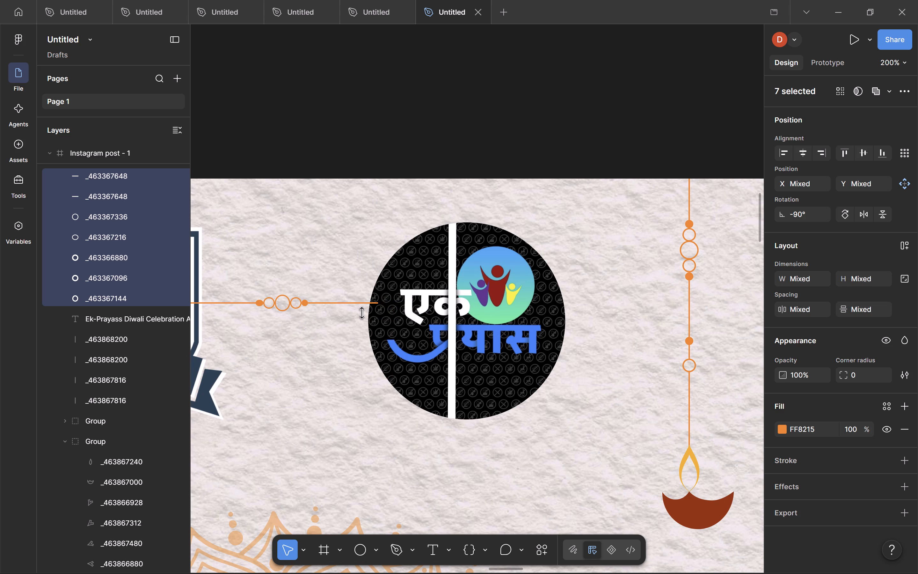
pyautogui.press('space')
pyautogui.moveTo(250, 276); pyautogui.dragTo(310, 276)
pyautogui.keyDown('shift'); pyautogui.moveTo(248, 301); pyautogui.dragTo(306, 307); pyautogui.keyUp('shift')
pyautogui.moveTo(332, 303); pyautogui.dragTo(316, 303)
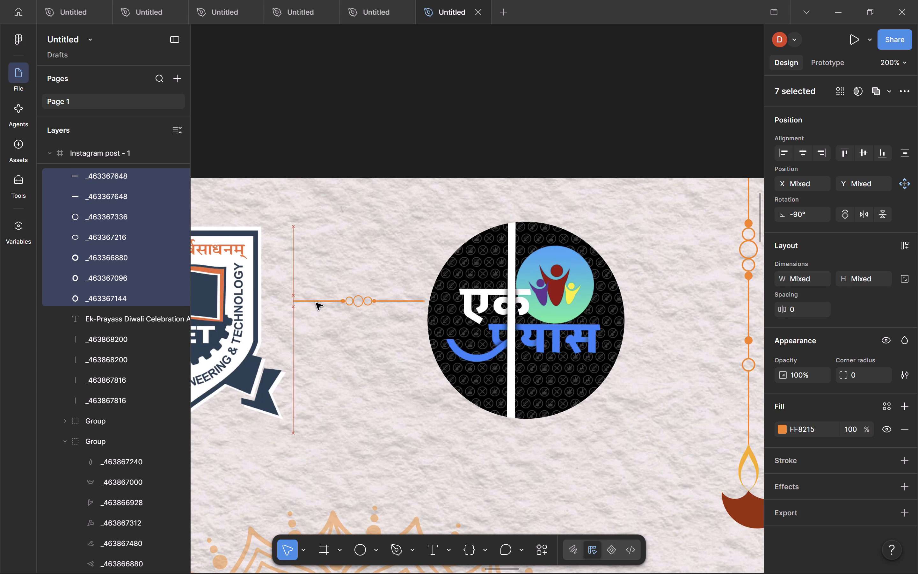
pyautogui.moveTo(316, 303); pyautogui.dragTo(306, 316)
pyautogui.click(343, 100)
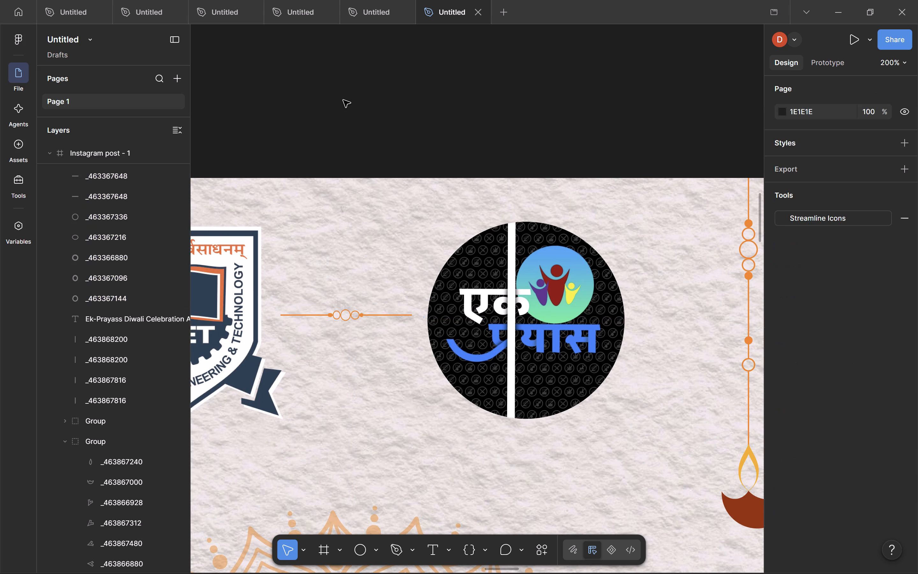
# Select both logos and the bead ornament between them, shift them together slightly to centre the row atop the post, and deselect.
pyautogui.hotkey('ctrl', '-')
pyautogui.hotkey('ctrl', '-')
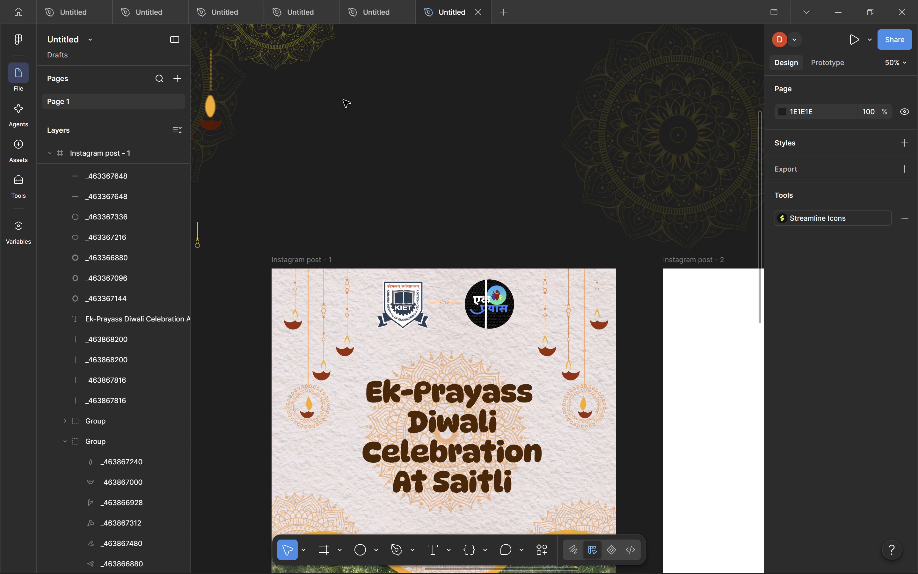
pyautogui.hotkey('ctrl', '=')
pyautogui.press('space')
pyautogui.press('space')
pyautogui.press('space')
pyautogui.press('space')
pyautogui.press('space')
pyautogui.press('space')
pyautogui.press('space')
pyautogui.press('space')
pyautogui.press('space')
pyautogui.moveTo(345, 99); pyautogui.dragTo(415, 28)
pyautogui.moveTo(362, 135); pyautogui.dragTo(478, 311)
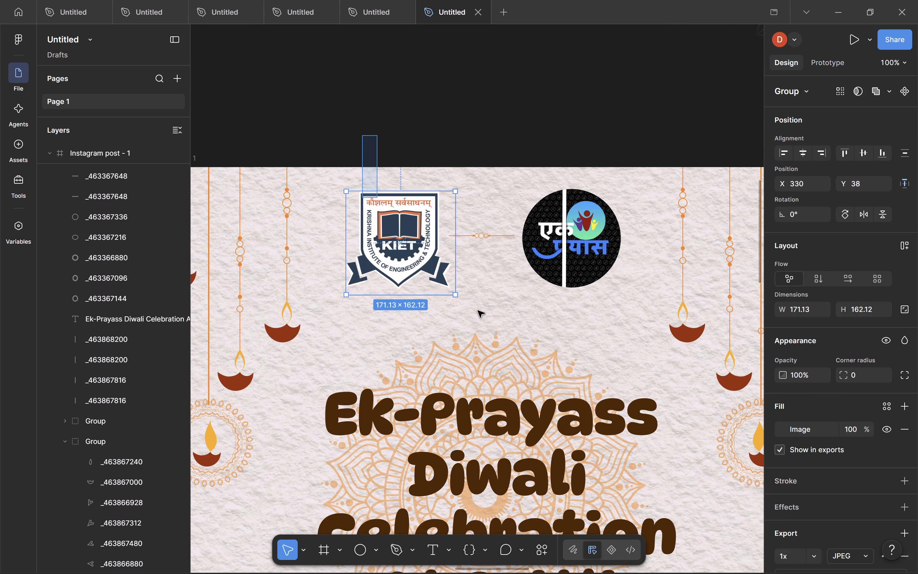
pyautogui.moveTo(478, 311); pyautogui.dragTo(589, 299)
pyautogui.hotkey('ctrl', '-')
pyautogui.hotkey('ctrl', '-')
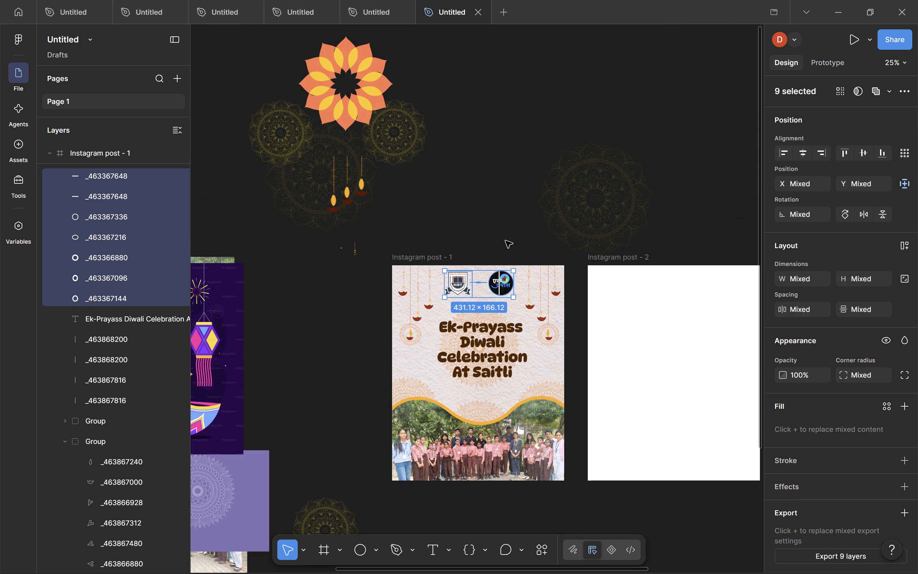
pyautogui.click(479, 290)
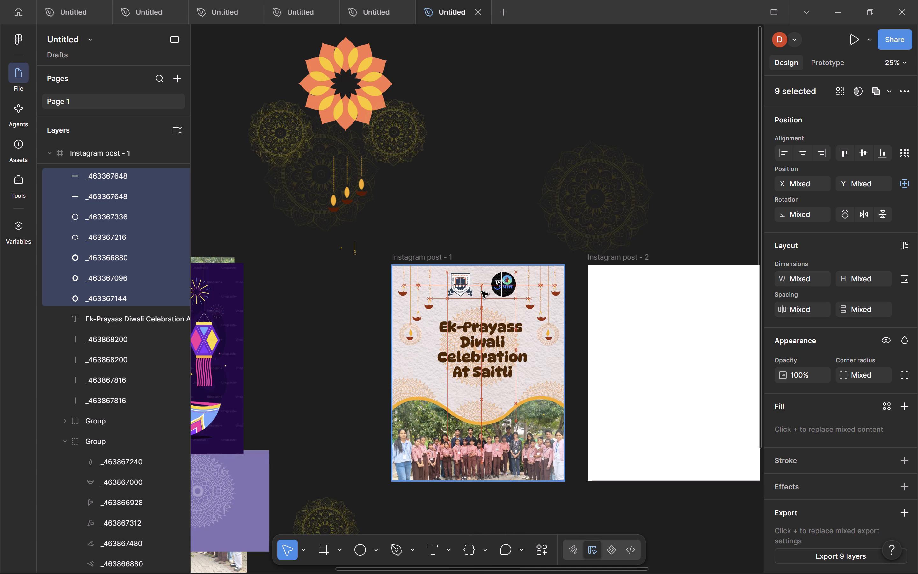
pyautogui.click(482, 187)
pyautogui.scroll(-2, 483, 181)
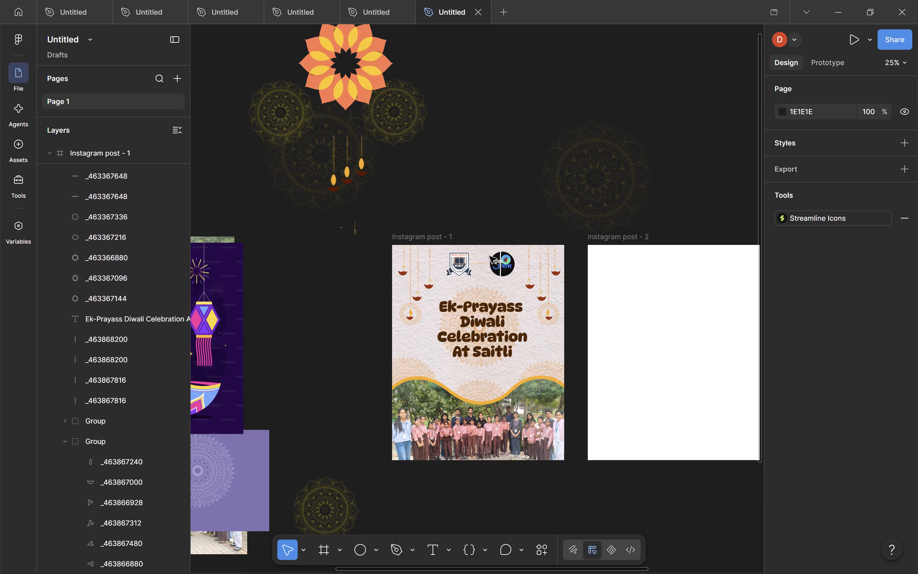
# Switch to YouTube Music in Chrome and play the song Sohniye by Shubh from the home page's Listen again row.
pyautogui.hotkey('alt', 'Tab')
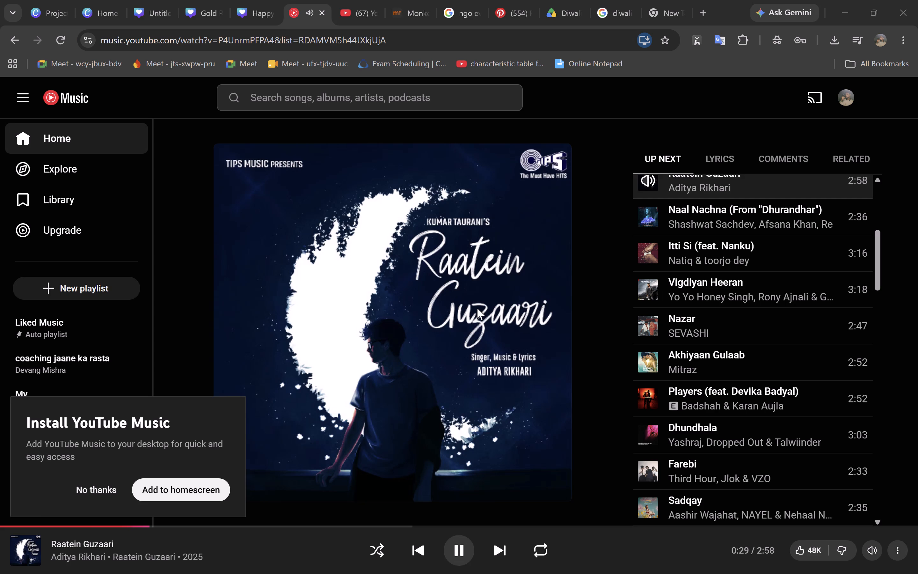
pyautogui.click(65, 99)
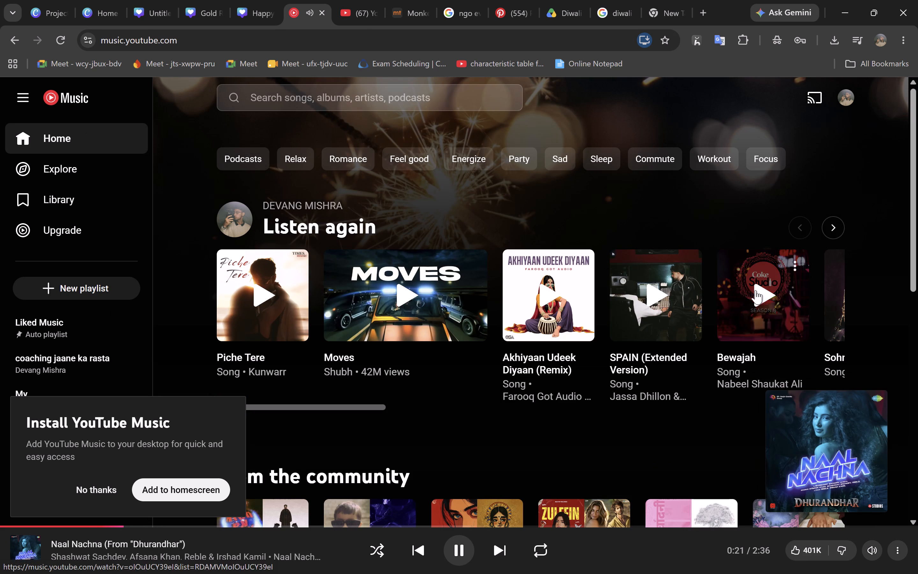
pyautogui.scroll(-4, 753, 291)
pyautogui.scroll(3, 490, 239)
pyautogui.moveTo(310, 341); pyautogui.dragTo(365, 331)
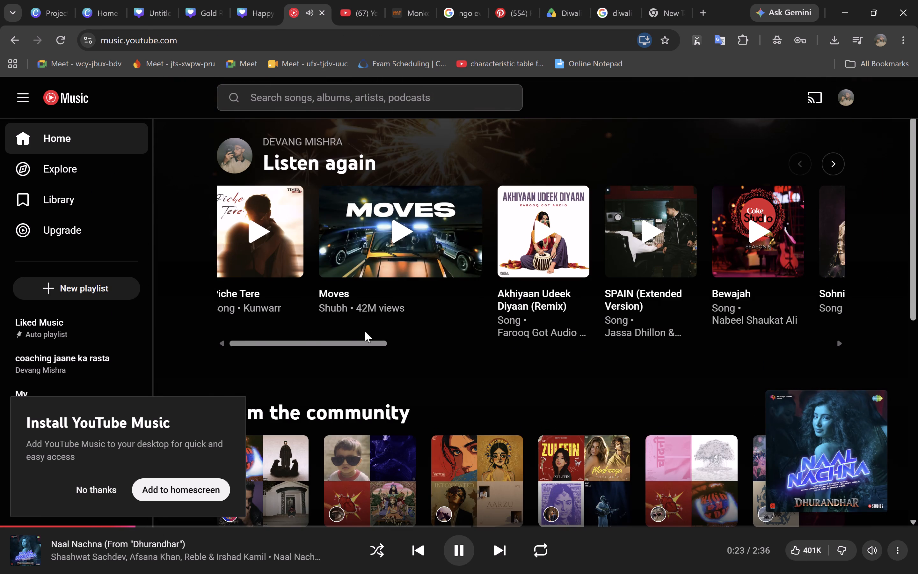
pyautogui.moveTo(365, 331); pyautogui.dragTo(441, 334)
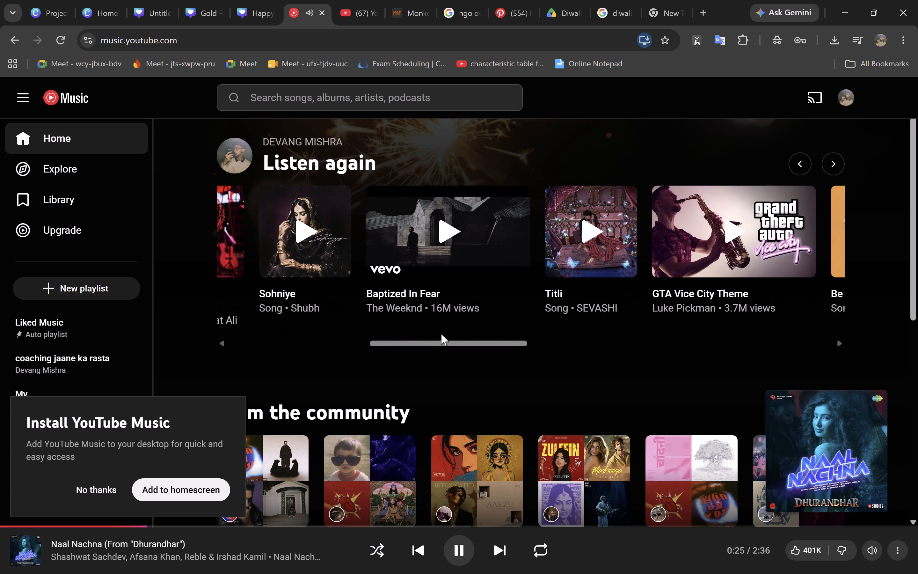
pyautogui.moveTo(441, 334); pyautogui.dragTo(429, 330)
pyautogui.click(391, 234)
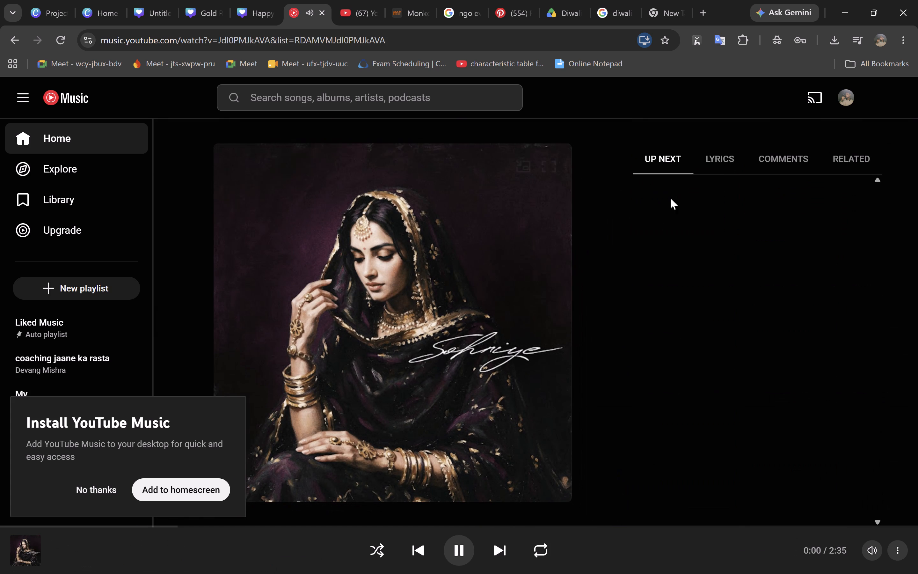
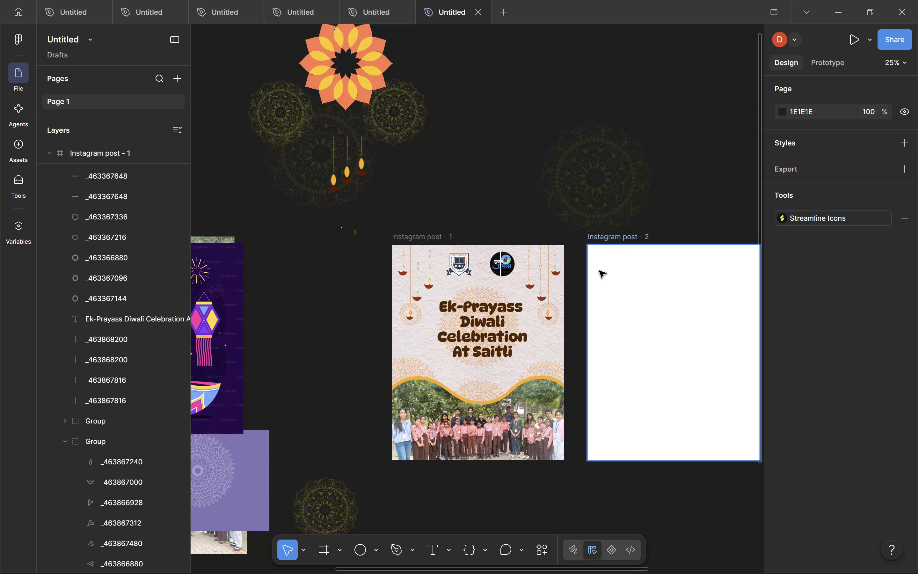
# Copy the properties of Instagram post - 1 and paste its paper texture fill onto the Instagram post - 2 and Instagram post - 3 frames.
pyautogui.click(607, 280)
pyautogui.click(411, 238)
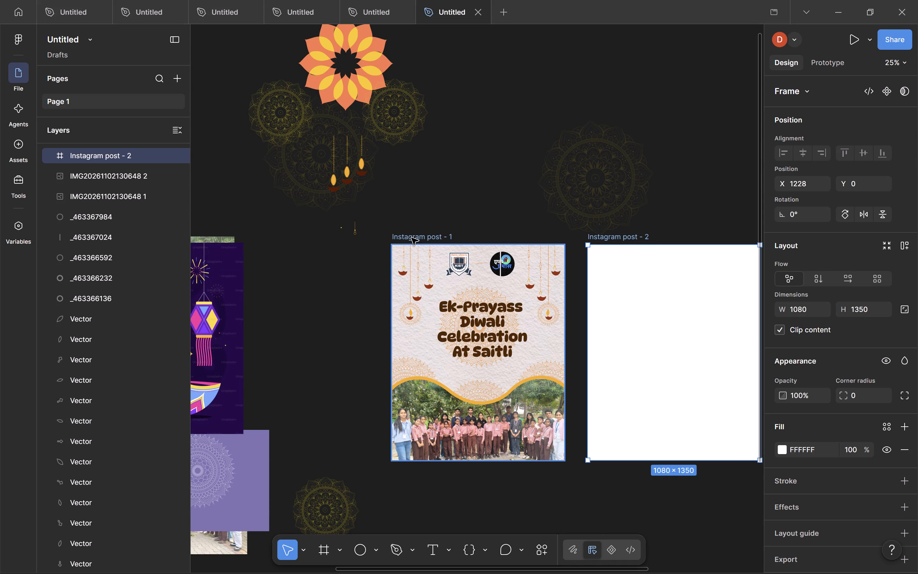
pyautogui.hotkey('ctrl', 'alt', 'c')
pyautogui.click(665, 307)
pyautogui.hotkey('ctrl', 'alt', 'v')
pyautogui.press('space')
pyautogui.moveTo(681, 375); pyautogui.dragTo(555, 335)
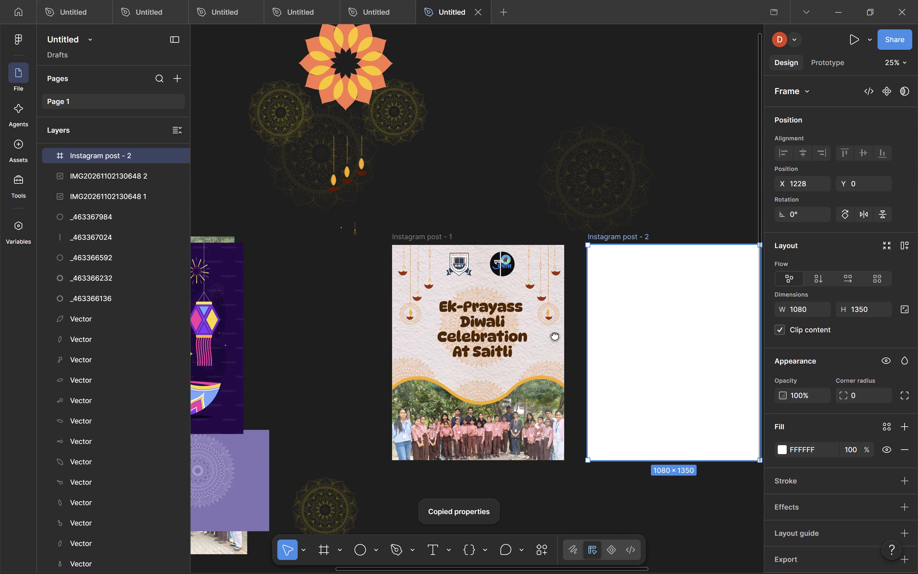
pyautogui.moveTo(555, 335); pyautogui.dragTo(471, 326)
pyautogui.click(694, 264)
pyautogui.hotkey('ctrl', 'alt', 'v')
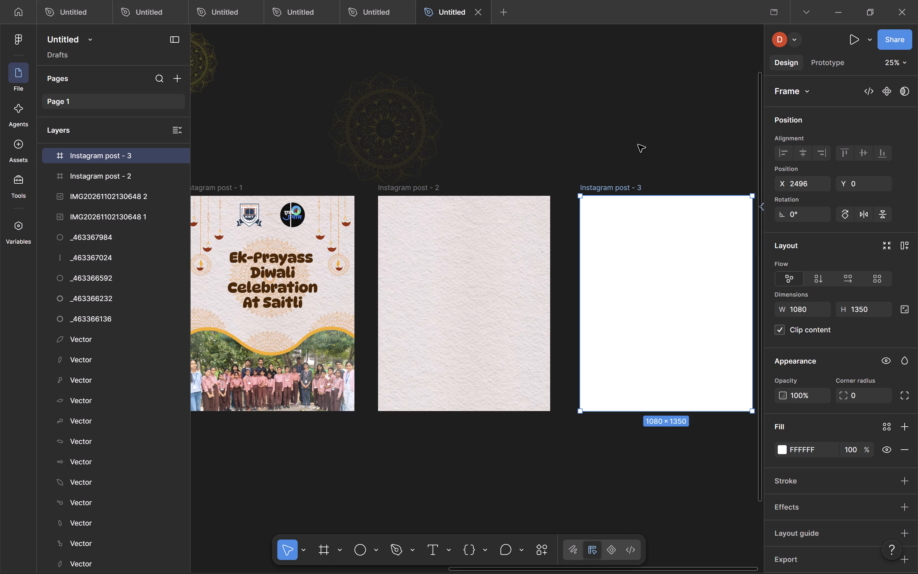
pyautogui.doubleClick(638, 145)
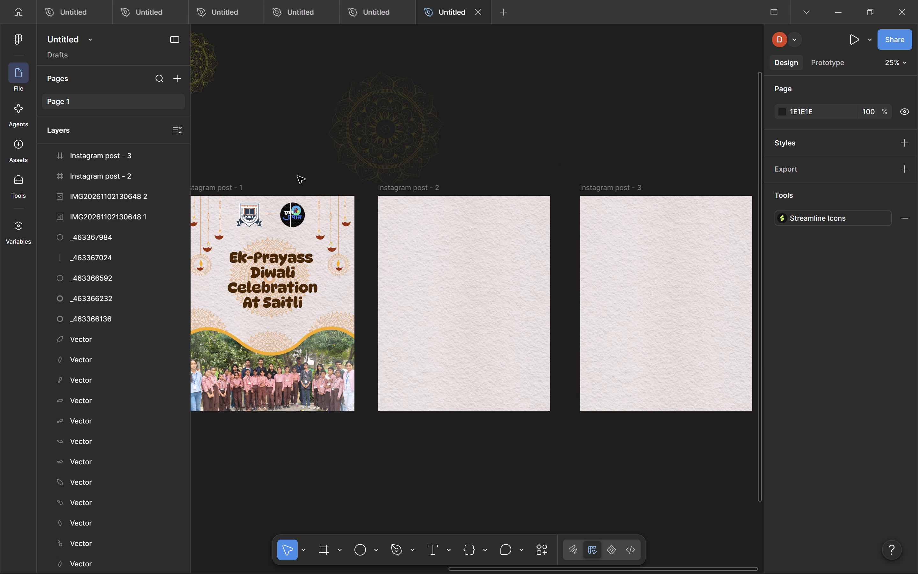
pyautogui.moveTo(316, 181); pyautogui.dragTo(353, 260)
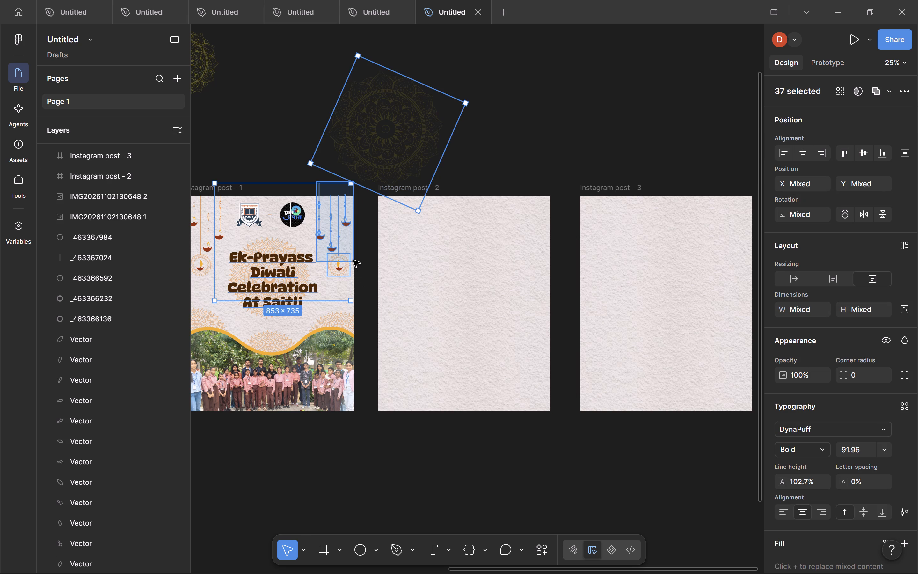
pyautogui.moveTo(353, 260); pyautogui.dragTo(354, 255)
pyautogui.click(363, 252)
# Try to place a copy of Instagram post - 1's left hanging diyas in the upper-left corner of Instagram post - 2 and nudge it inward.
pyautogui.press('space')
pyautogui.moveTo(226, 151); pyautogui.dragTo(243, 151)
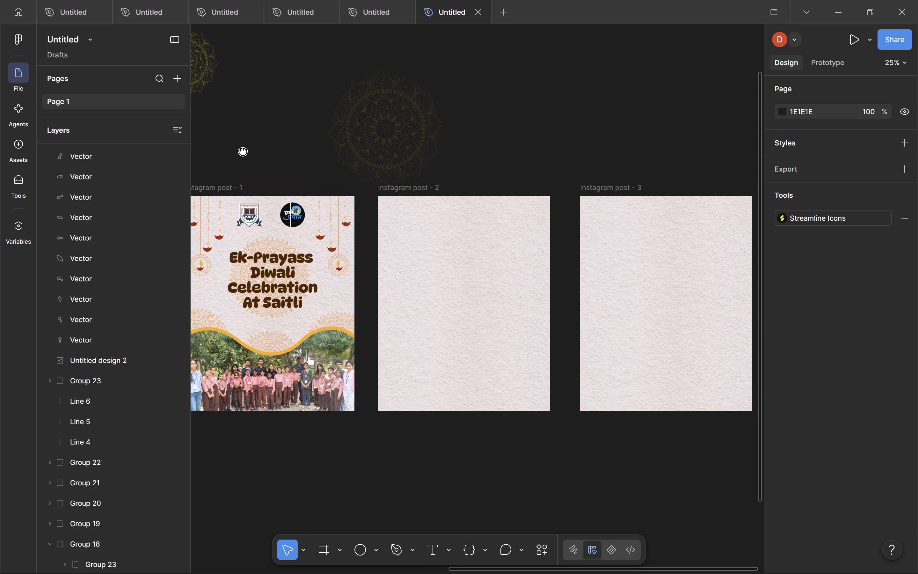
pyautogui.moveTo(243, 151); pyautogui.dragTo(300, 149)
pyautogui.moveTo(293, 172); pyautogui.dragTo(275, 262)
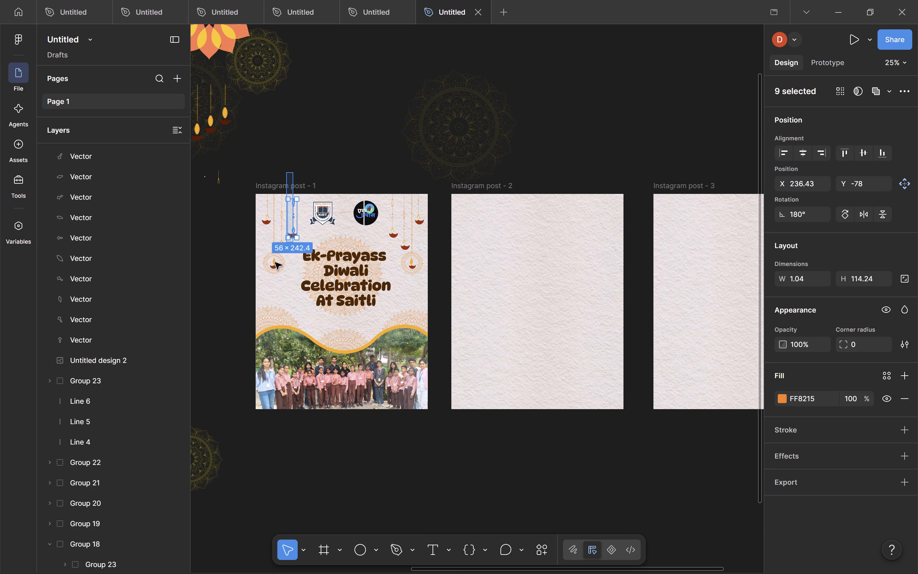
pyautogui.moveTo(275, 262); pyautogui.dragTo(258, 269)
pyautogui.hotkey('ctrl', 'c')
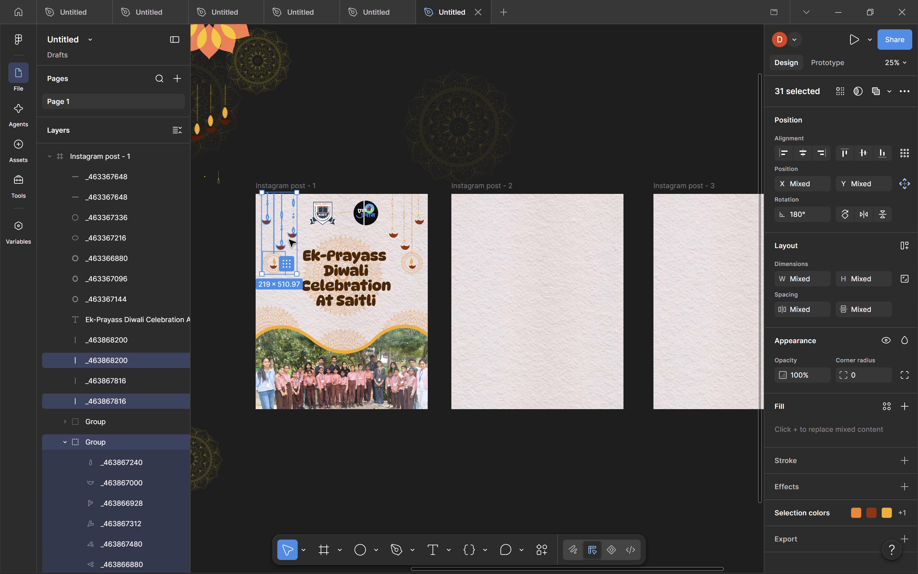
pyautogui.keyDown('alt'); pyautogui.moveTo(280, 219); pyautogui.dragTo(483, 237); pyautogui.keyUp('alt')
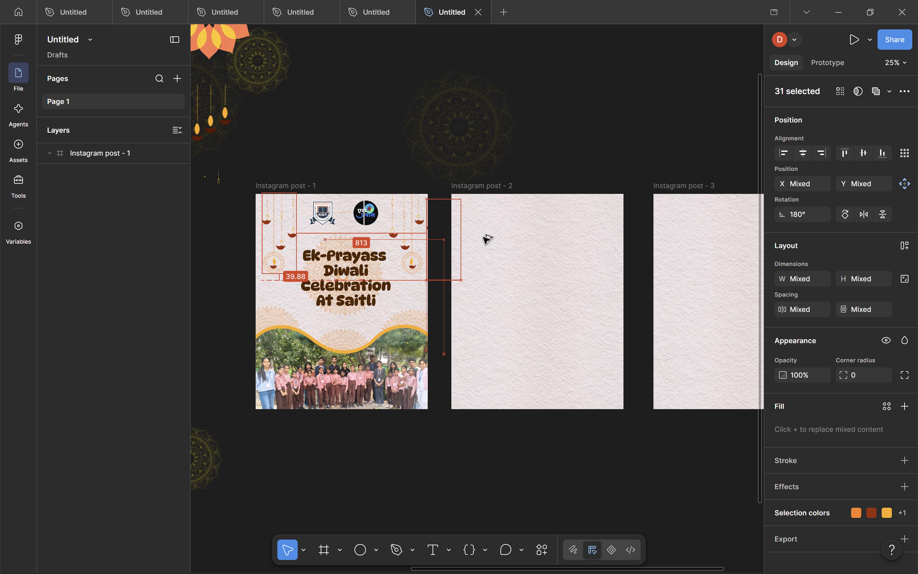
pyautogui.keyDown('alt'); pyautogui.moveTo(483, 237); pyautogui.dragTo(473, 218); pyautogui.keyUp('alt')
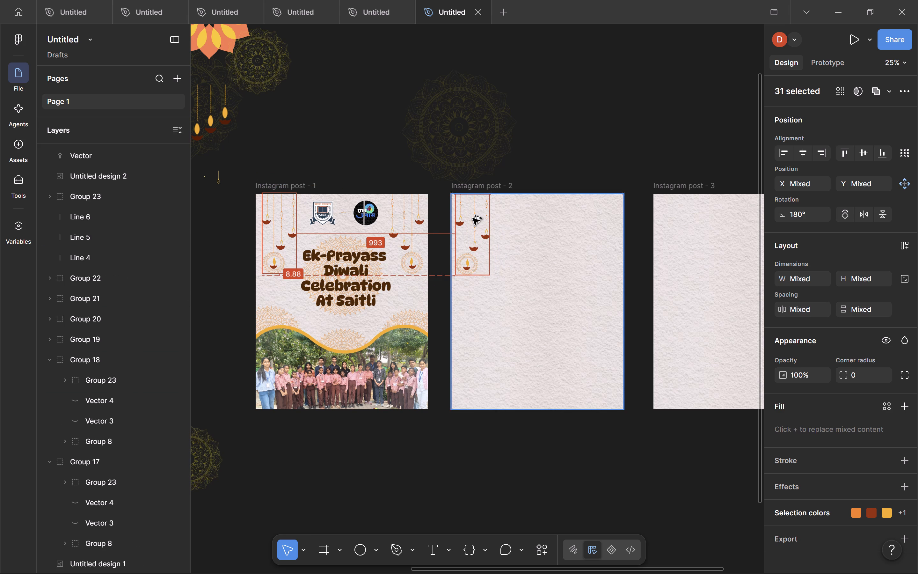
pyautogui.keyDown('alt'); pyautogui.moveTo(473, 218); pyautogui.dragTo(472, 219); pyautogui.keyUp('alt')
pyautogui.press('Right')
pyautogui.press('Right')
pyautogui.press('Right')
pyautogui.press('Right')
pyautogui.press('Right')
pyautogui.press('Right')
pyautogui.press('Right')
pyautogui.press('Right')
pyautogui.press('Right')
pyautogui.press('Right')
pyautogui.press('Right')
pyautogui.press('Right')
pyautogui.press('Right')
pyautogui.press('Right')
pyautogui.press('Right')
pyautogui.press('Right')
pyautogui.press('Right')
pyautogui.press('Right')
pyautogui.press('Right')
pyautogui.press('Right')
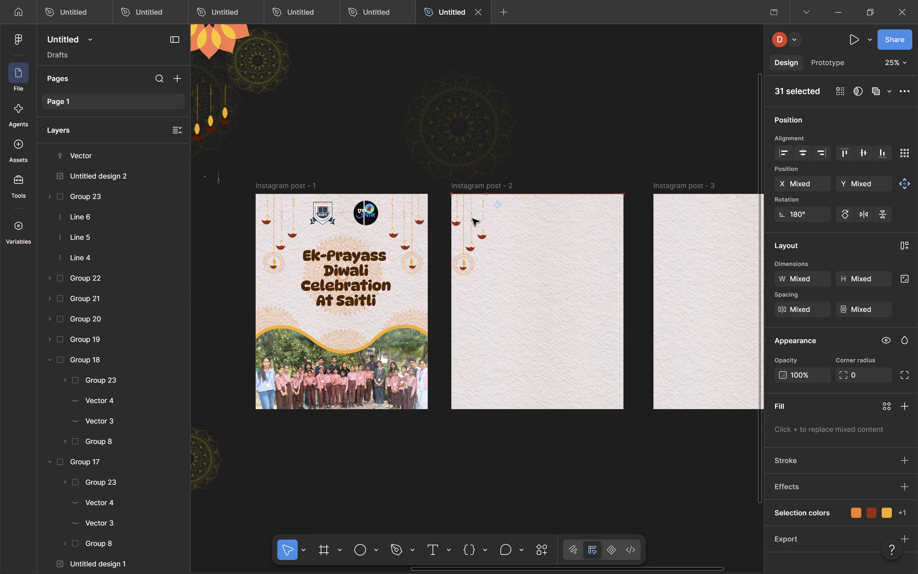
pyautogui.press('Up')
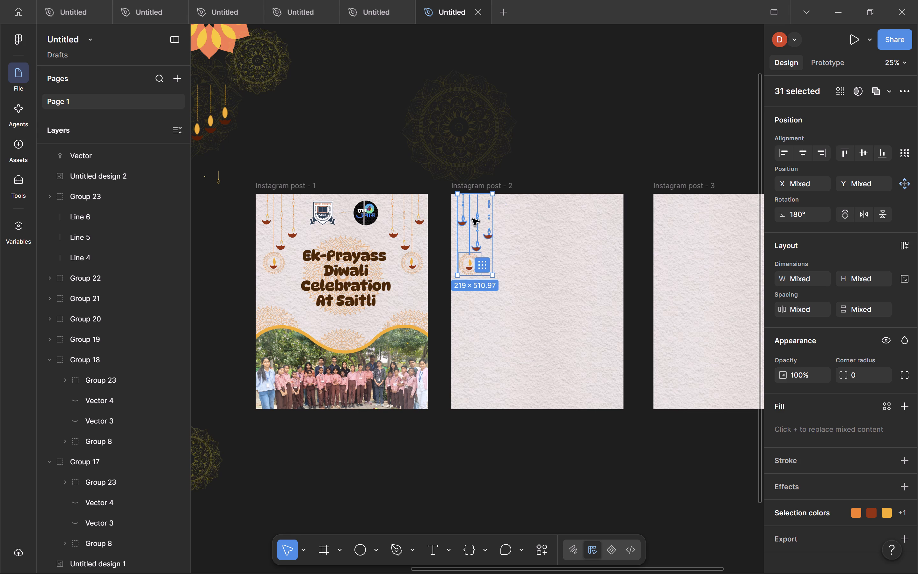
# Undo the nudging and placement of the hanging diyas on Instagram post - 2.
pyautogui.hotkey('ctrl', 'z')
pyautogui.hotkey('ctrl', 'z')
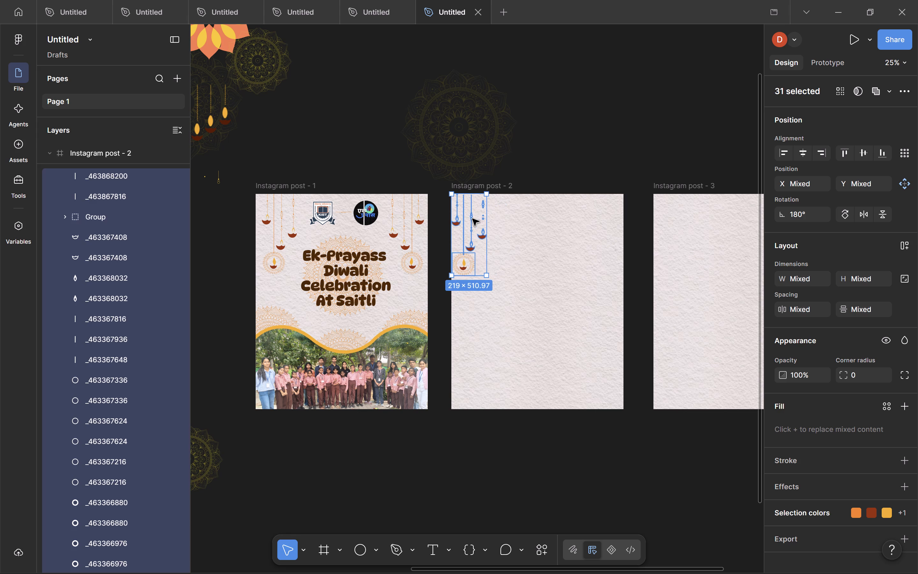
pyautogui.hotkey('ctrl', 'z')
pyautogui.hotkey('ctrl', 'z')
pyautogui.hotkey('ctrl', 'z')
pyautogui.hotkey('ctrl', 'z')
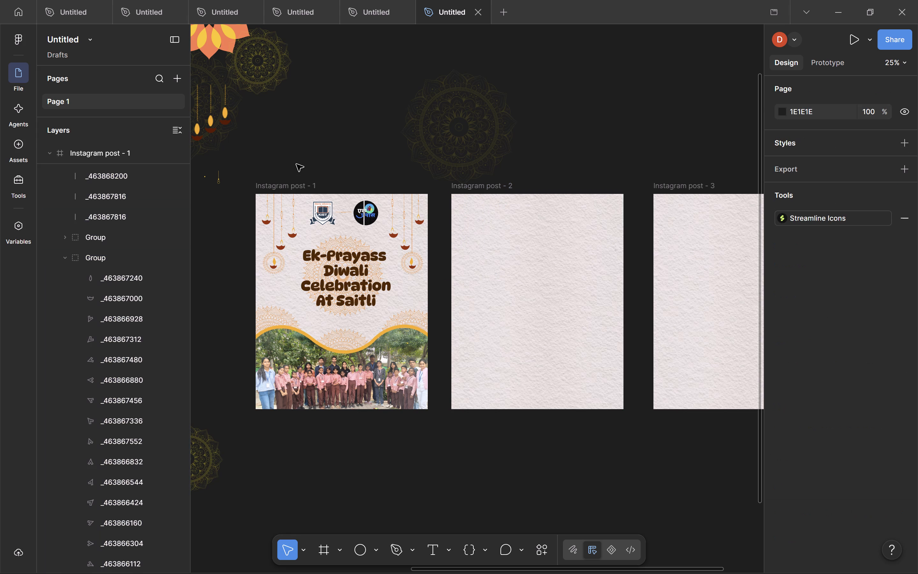
# Copy the complete left set of hanging diyas, including their overhanging strings, from Instagram post - 1 into the upper-left corner of Instagram post - 2.
pyautogui.moveTo(298, 159); pyautogui.dragTo(252, 270)
pyautogui.hotkey('ctrl', 'c')
pyautogui.hotkey('ctrl', 'v')
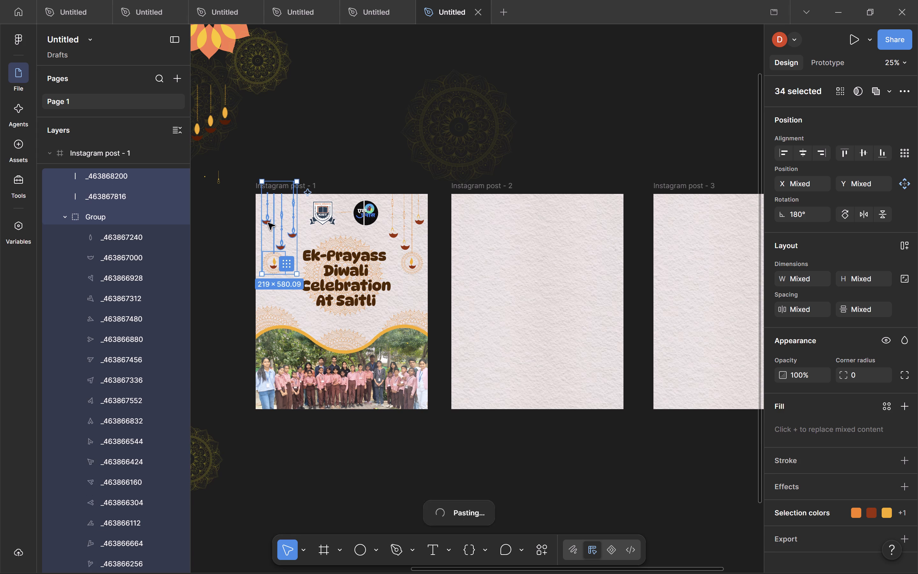
pyautogui.moveTo(270, 229); pyautogui.dragTo(475, 239)
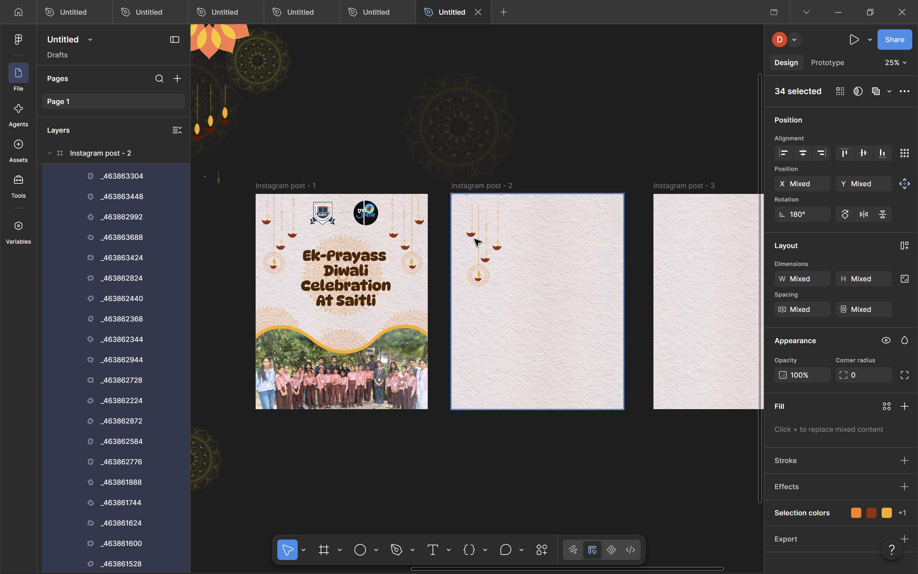
pyautogui.moveTo(475, 239); pyautogui.dragTo(490, 240)
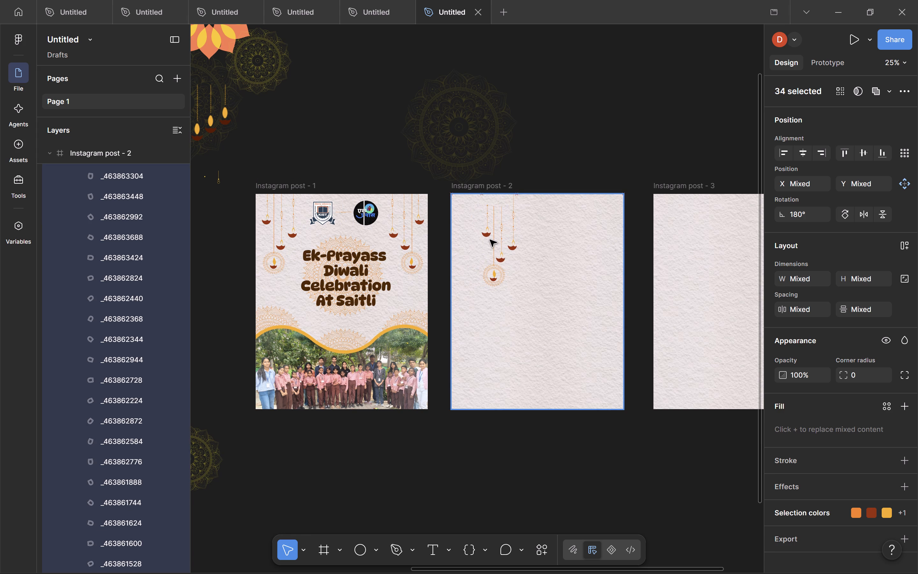
pyautogui.moveTo(490, 240); pyautogui.dragTo(475, 247)
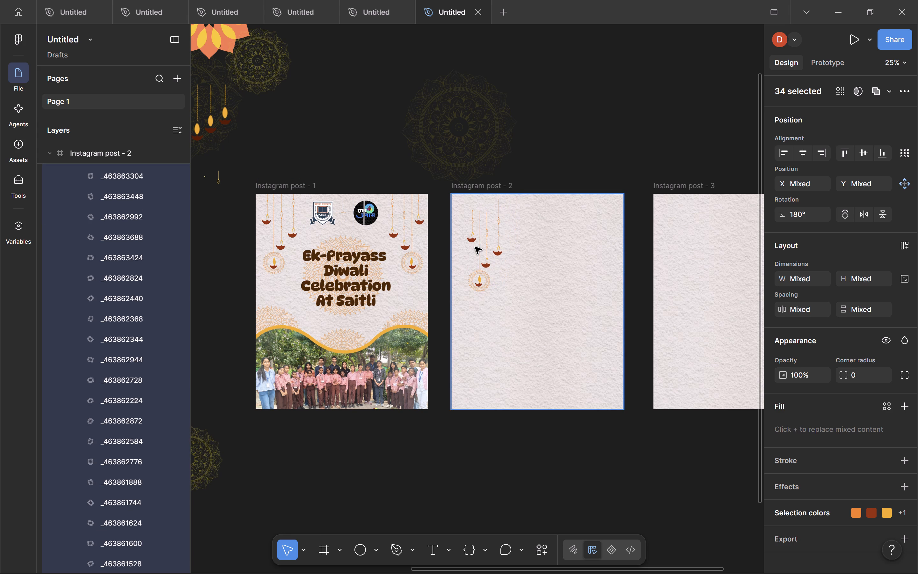
pyautogui.moveTo(475, 247); pyautogui.dragTo(466, 231)
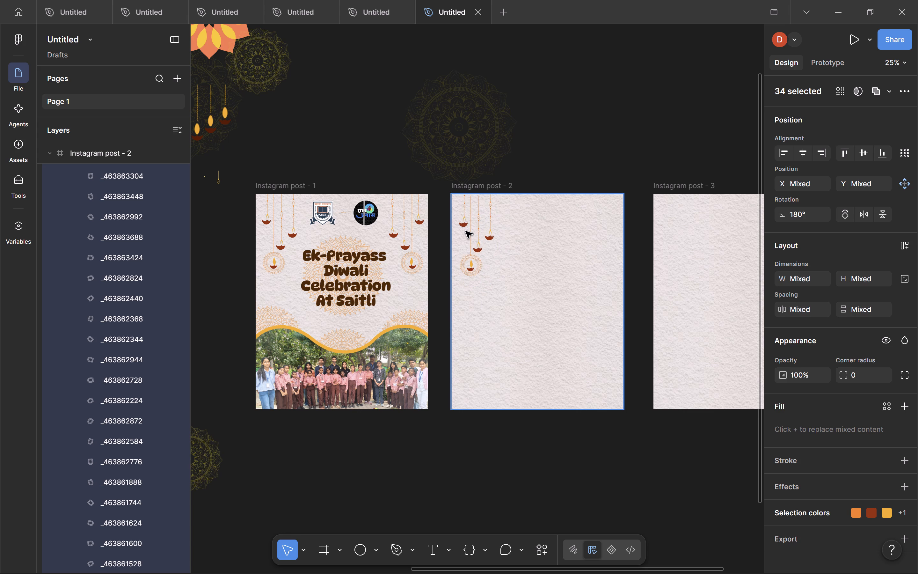
pyautogui.moveTo(466, 231); pyautogui.dragTo(470, 232)
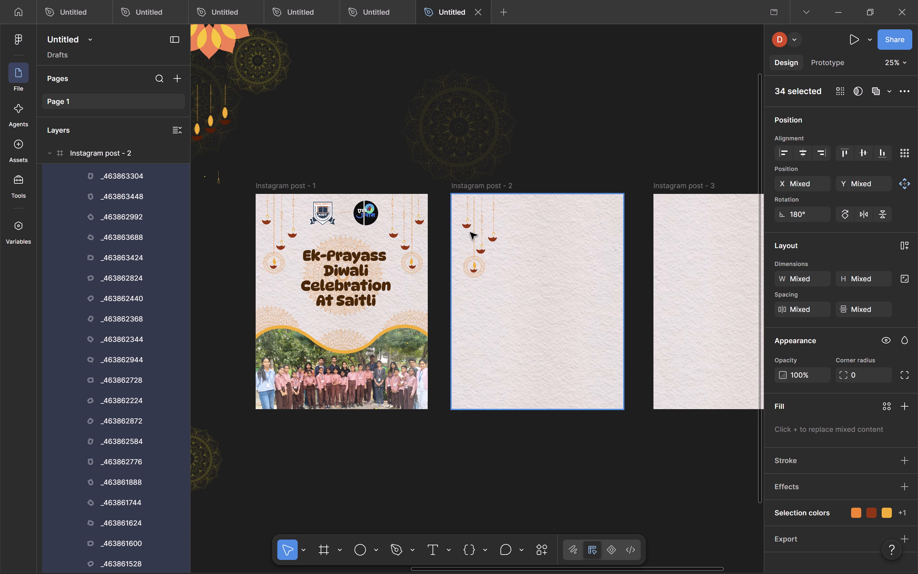
pyautogui.moveTo(470, 232); pyautogui.dragTo(466, 232)
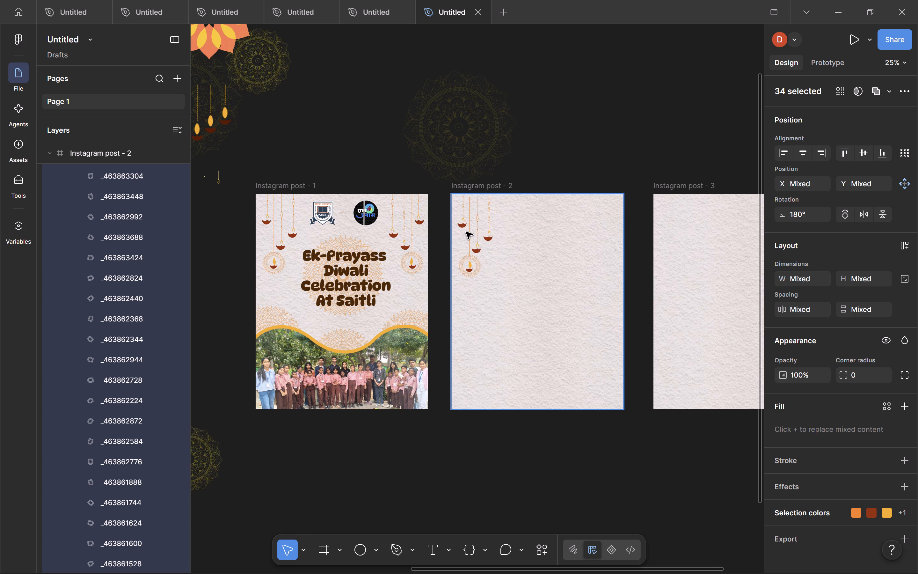
pyautogui.moveTo(466, 232); pyautogui.dragTo(465, 229)
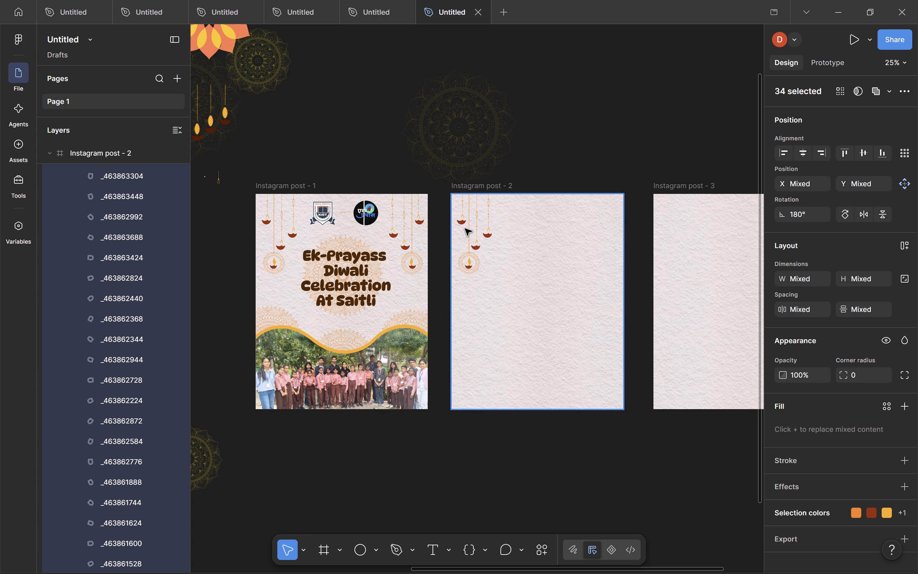
pyautogui.moveTo(465, 229); pyautogui.dragTo(465, 229)
pyautogui.click(555, 143)
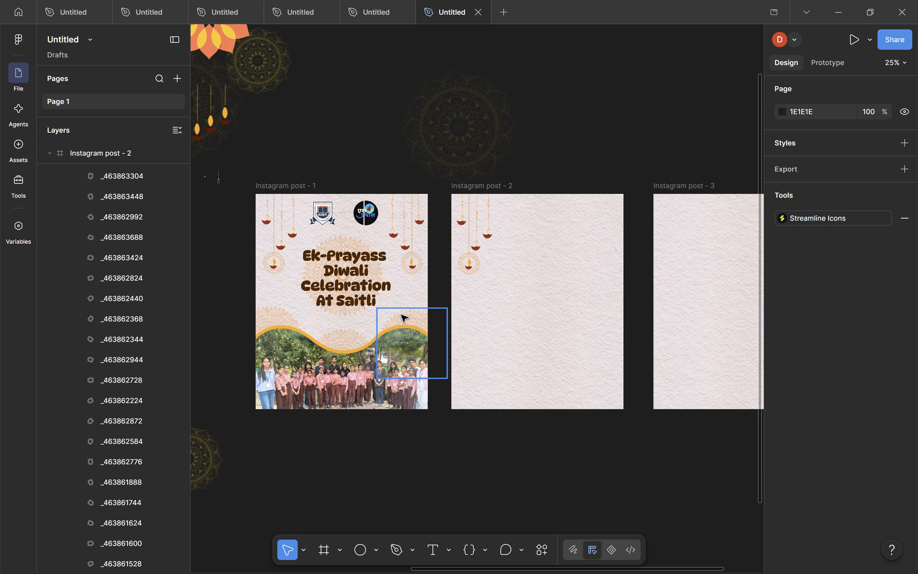
# Copy the lower-right mandala of Instagram post - 1 onto the upper right edge of Instagram post - 2, partly beyond the frame.
pyautogui.keyDown('alt'); pyautogui.moveTo(402, 315); pyautogui.dragTo(590, 230); pyautogui.keyUp('alt')
pyautogui.moveTo(592, 250); pyautogui.dragTo(620, 230)
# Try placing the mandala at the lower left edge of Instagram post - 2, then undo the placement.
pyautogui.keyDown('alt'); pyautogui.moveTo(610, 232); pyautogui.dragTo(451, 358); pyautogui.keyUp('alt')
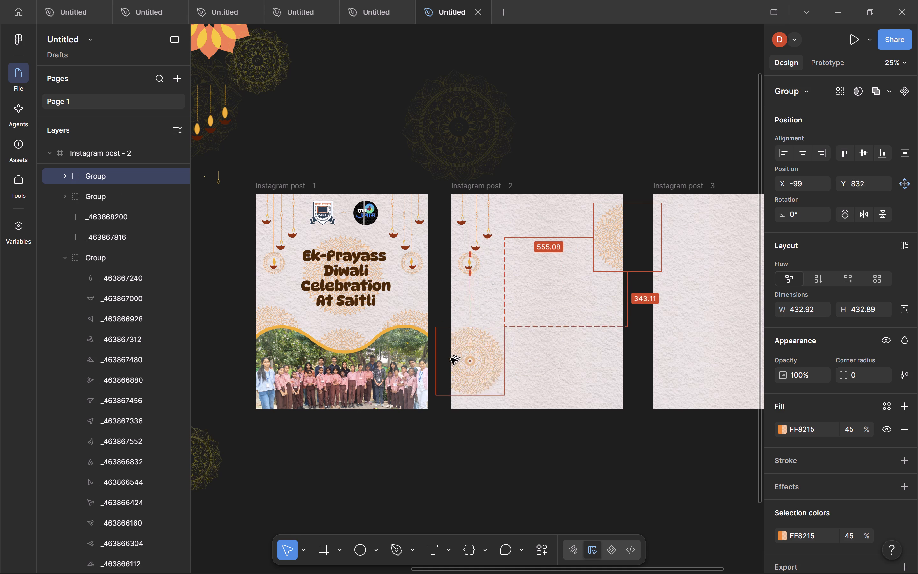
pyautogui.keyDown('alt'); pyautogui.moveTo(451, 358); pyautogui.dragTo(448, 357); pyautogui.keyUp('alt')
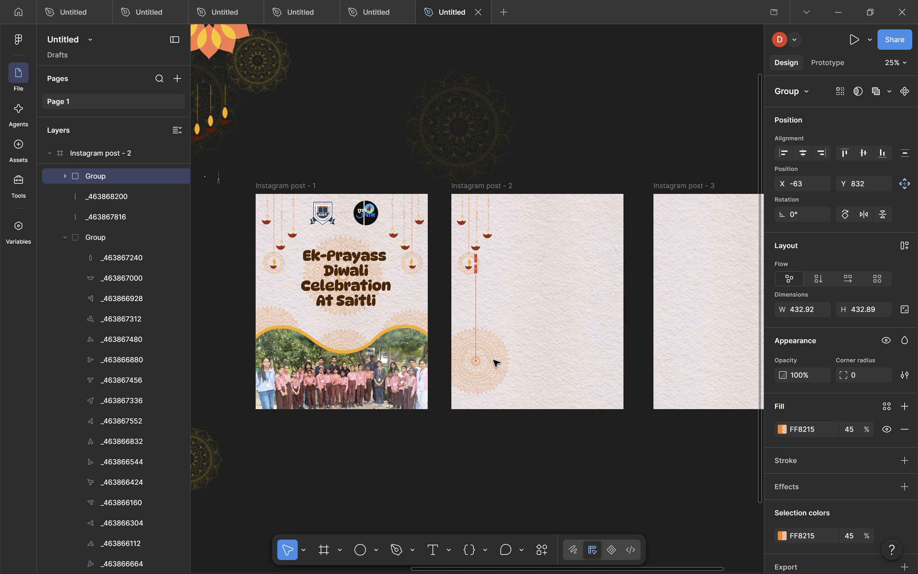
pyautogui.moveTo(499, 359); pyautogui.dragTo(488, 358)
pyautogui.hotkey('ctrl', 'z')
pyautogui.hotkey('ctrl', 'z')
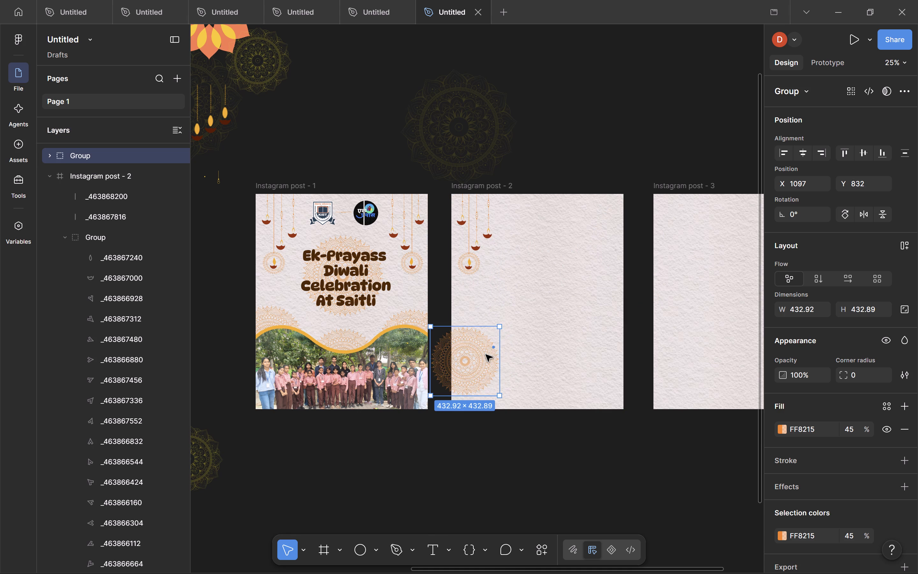
# Duplicate the right-edge mandala and place the copy half off Instagram post - 2's lower left edge, at about X -235, Y 871.
pyautogui.keyDown('alt'); pyautogui.moveTo(610, 231); pyautogui.dragTo(543, 288); pyautogui.keyUp('alt')
pyautogui.moveTo(532, 306); pyautogui.dragTo(534, 306)
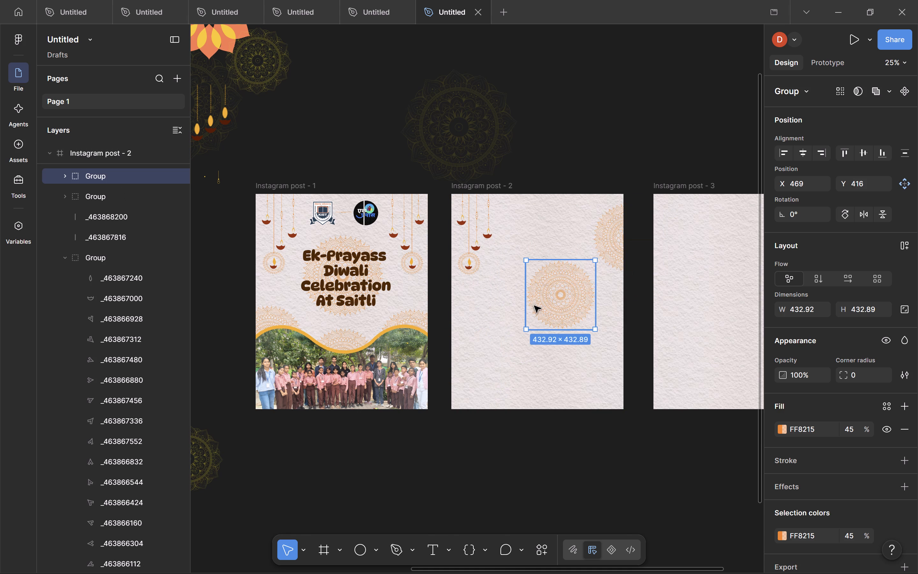
pyautogui.moveTo(534, 306); pyautogui.dragTo(537, 307)
pyautogui.moveTo(576, 295); pyautogui.dragTo(466, 365)
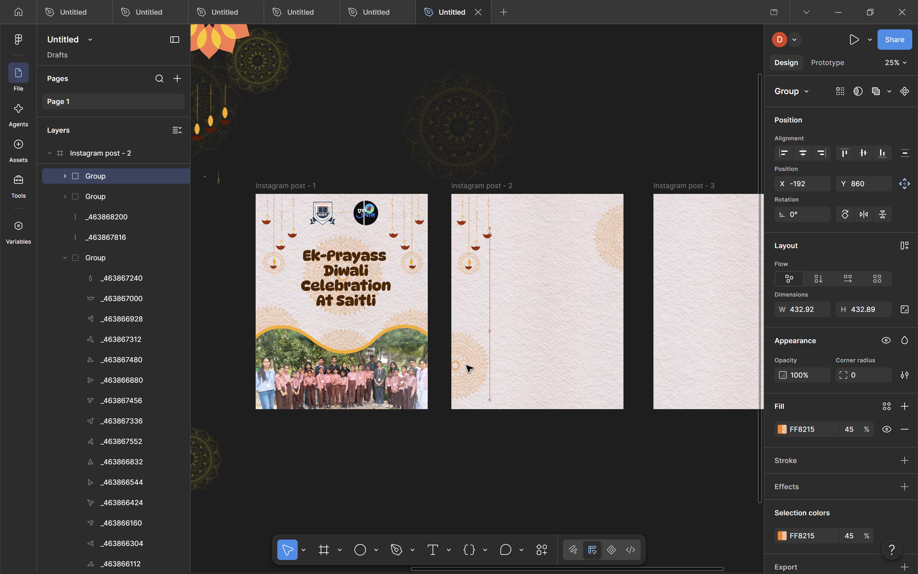
pyautogui.moveTo(466, 365); pyautogui.dragTo(461, 367)
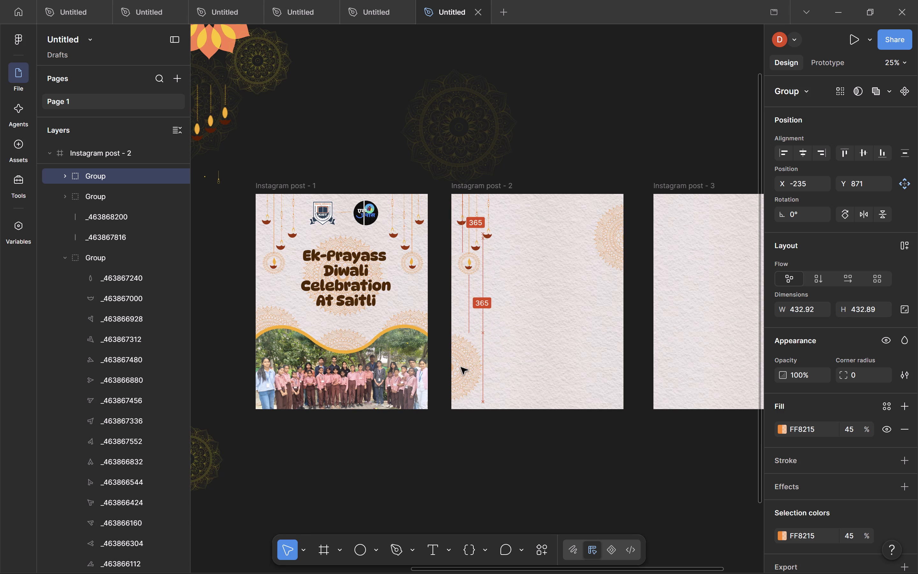
pyautogui.moveTo(461, 367); pyautogui.dragTo(461, 368)
pyautogui.click(528, 321)
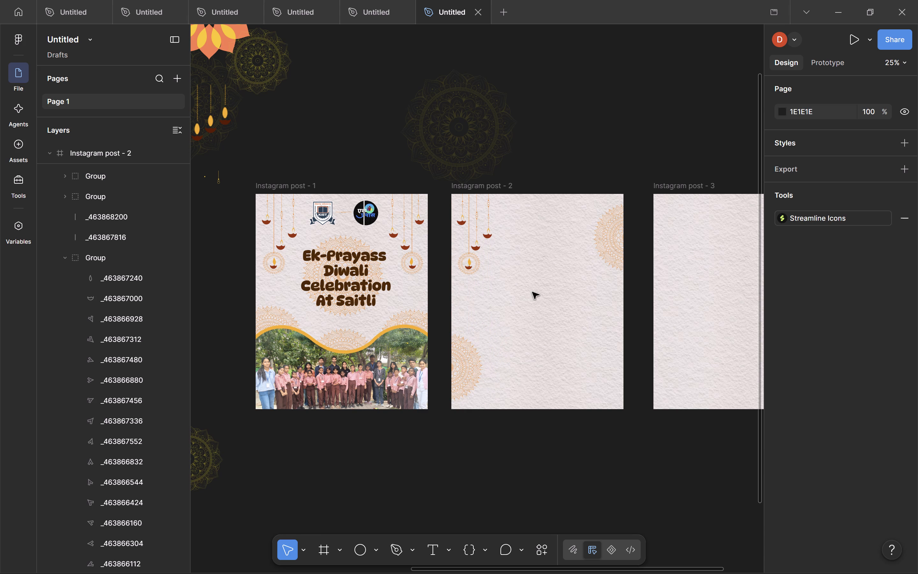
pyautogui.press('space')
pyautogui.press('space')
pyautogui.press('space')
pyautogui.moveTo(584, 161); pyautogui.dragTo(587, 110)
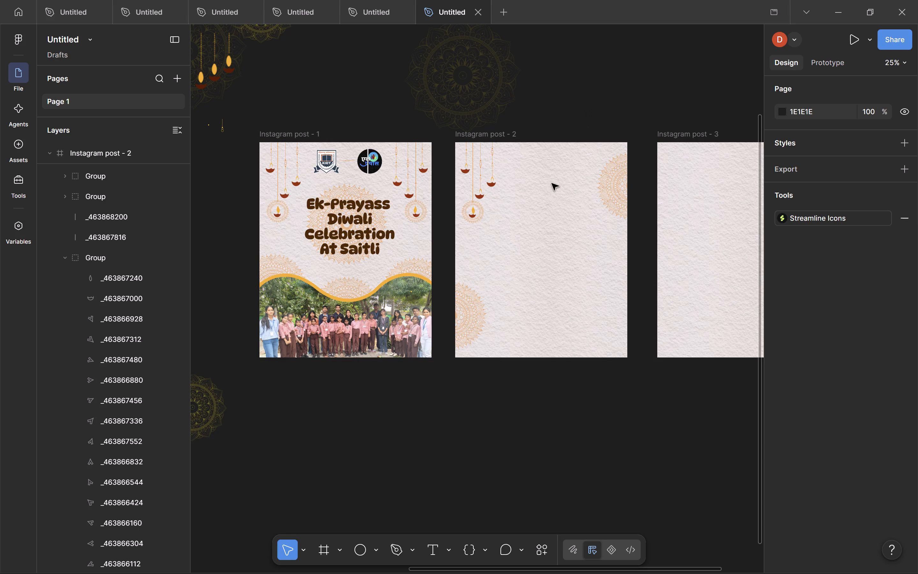
# Switch to YouTube Music in Chrome and play the song "9:45" from the Sohniye Mix queue.
pyautogui.hotkey('alt', 'Tab')
pyautogui.hotkey('alt', 'Tab')
pyautogui.hotkey('alt', 'Tab')
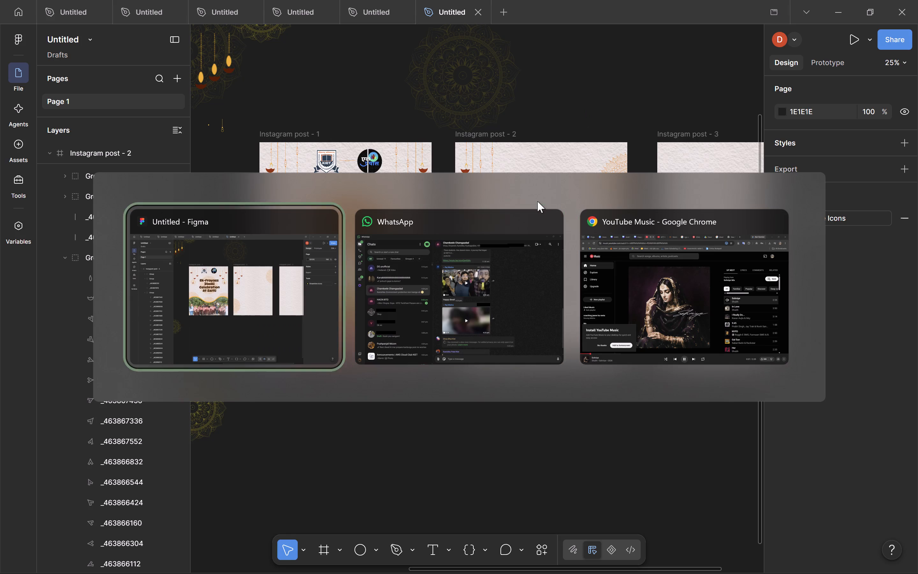
pyautogui.hotkey('alt', 'Tab')
pyautogui.hotkey('alt', 'Tab')
pyautogui.hotkey('alt', 'Tab')
pyautogui.hotkey('alt', 'Tab')
pyautogui.hotkey('alt', 'Tab')
pyautogui.hotkey('alt', 'Tab')
pyautogui.hotkey('alt', 'Tab')
pyautogui.hotkey('alt', 'Tab')
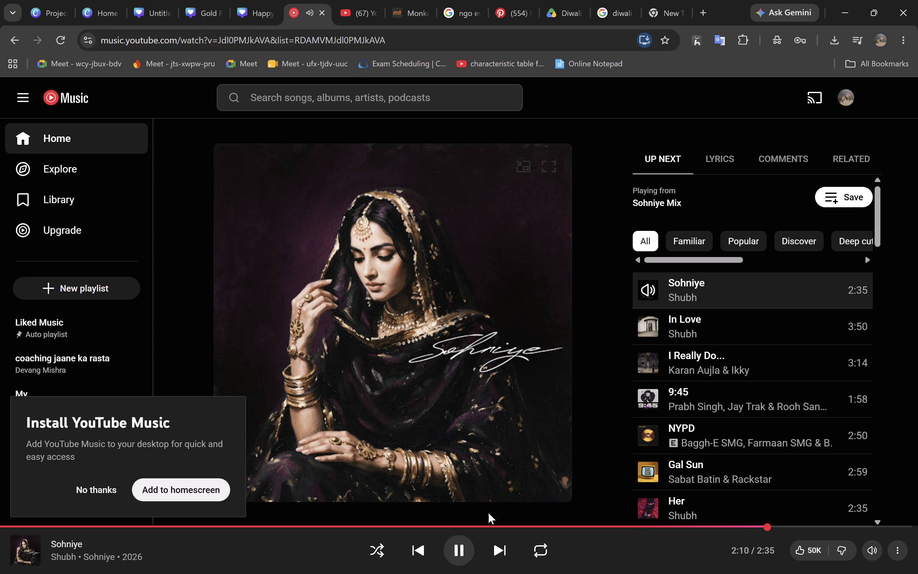
pyautogui.click(649, 401)
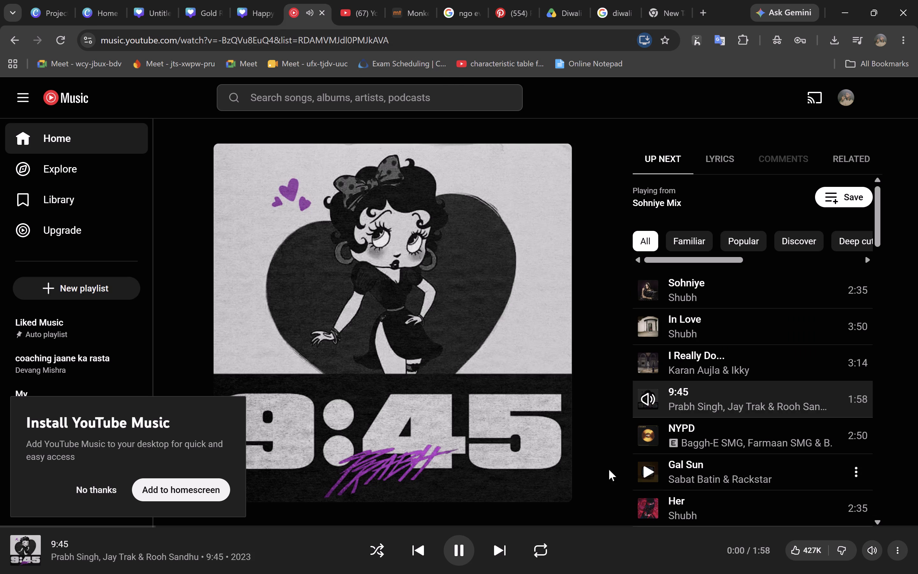
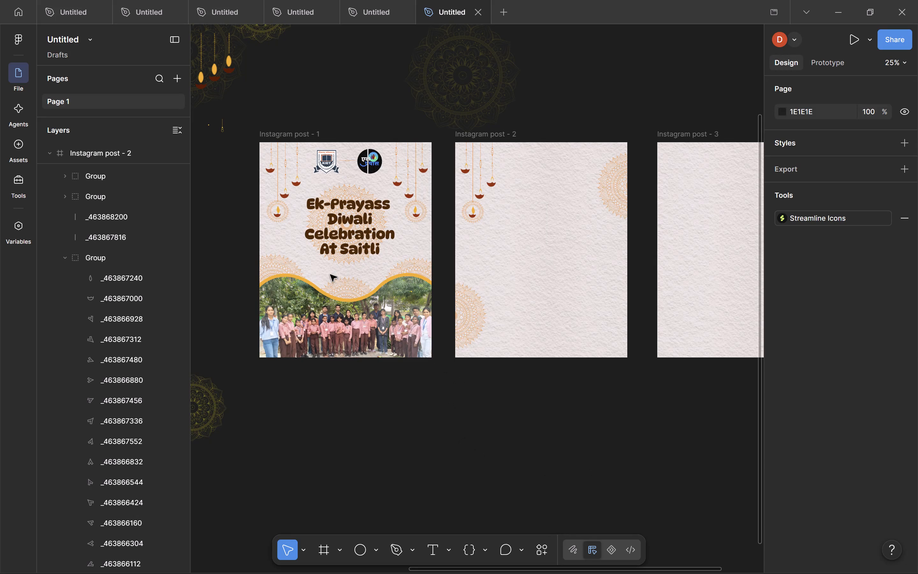
# Delete the central orange mandala between the title and the yellow wave on Instagram post - 1.
pyautogui.click(340, 285)
pyautogui.press('Delete')
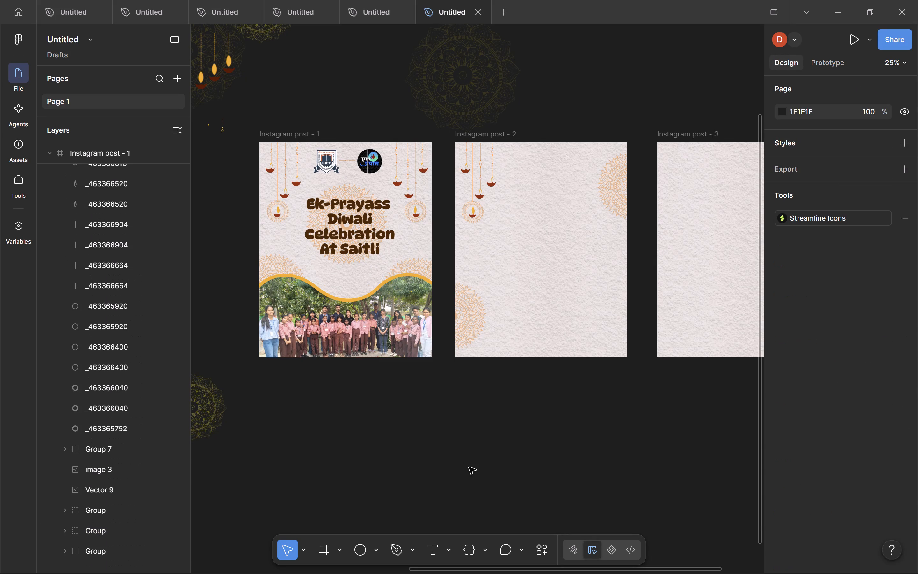
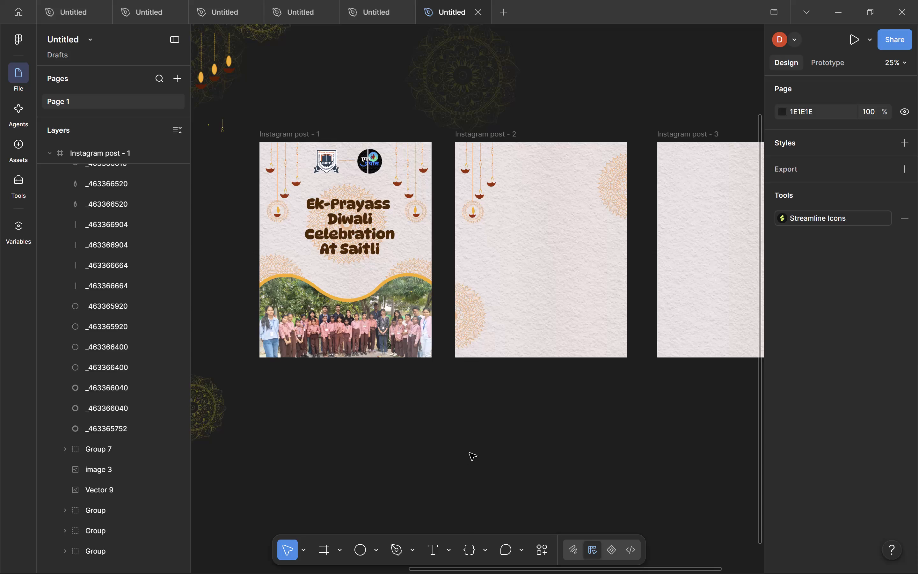
# Switch from Figma to the Chrome browser window with YouTube Music open.
pyautogui.hotkey('alt', 'Tab')
pyautogui.hotkey('alt', 'Tab')
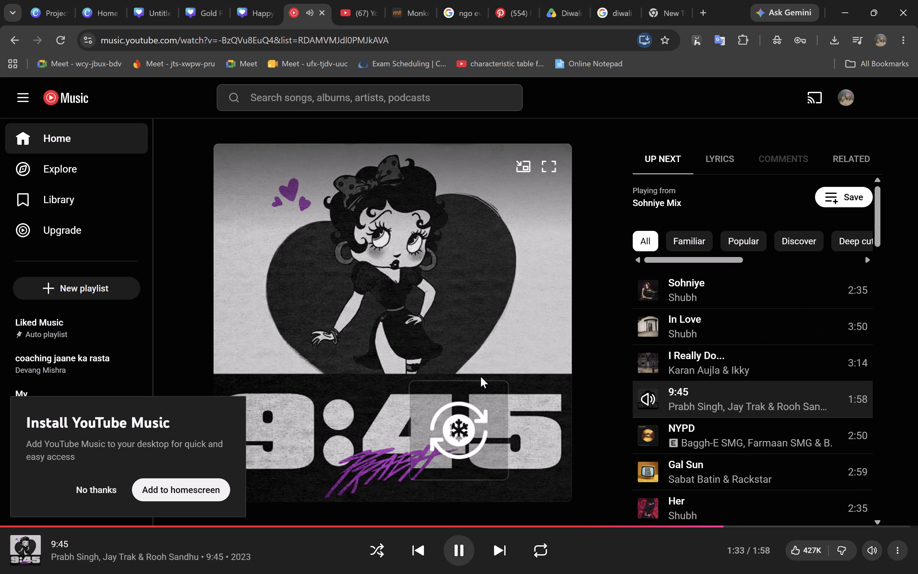
# Play the song Gal Sun from the music queue.
pyautogui.scroll(-2, 705, 393)
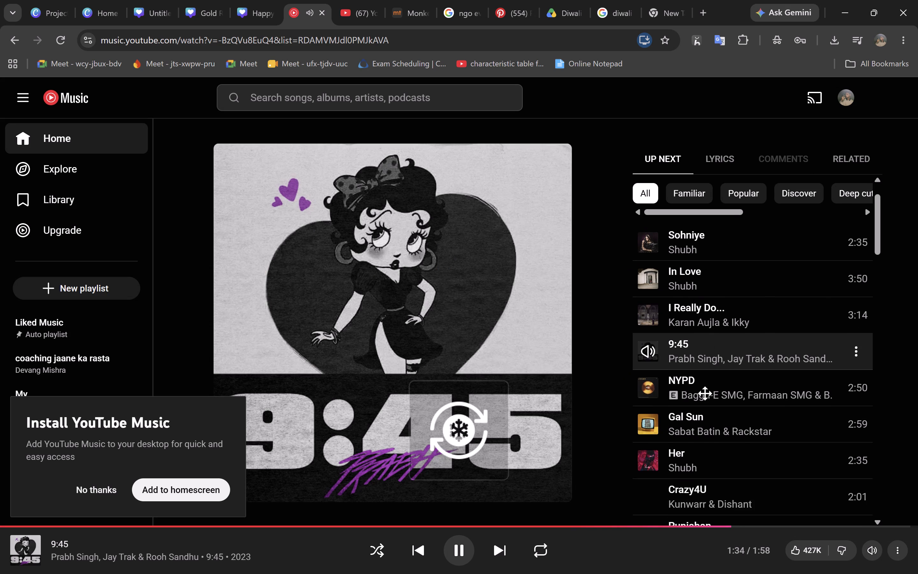
pyautogui.click(655, 347)
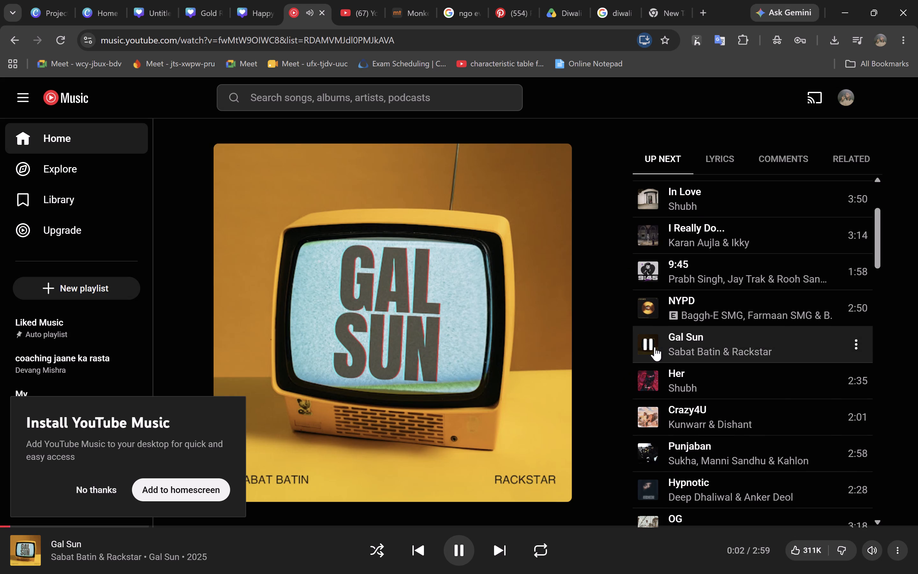
# Switch to the Diwali 2026 Event folder in Drive, preview the greeting card photo 20261102_130737.jpg, and download it.
pyautogui.click(581, 0)
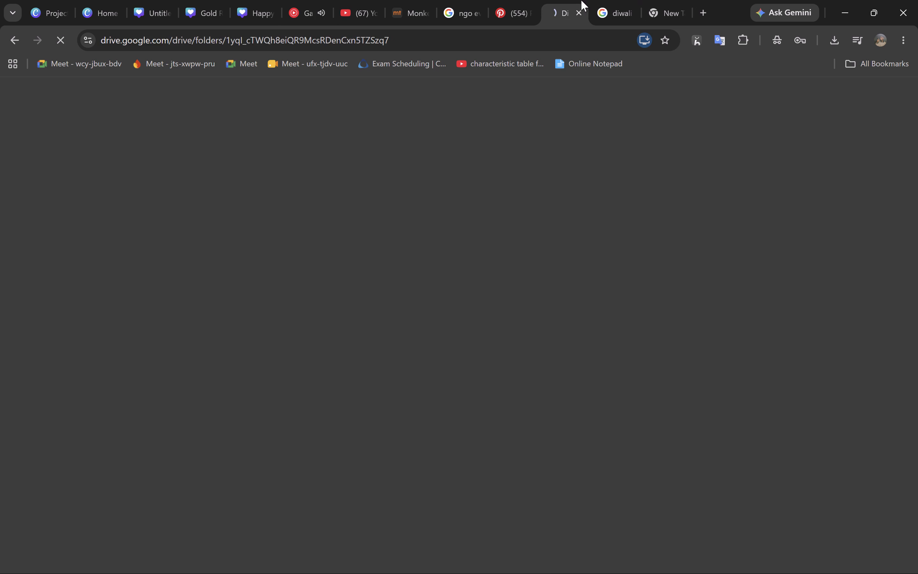
pyautogui.click(643, 562)
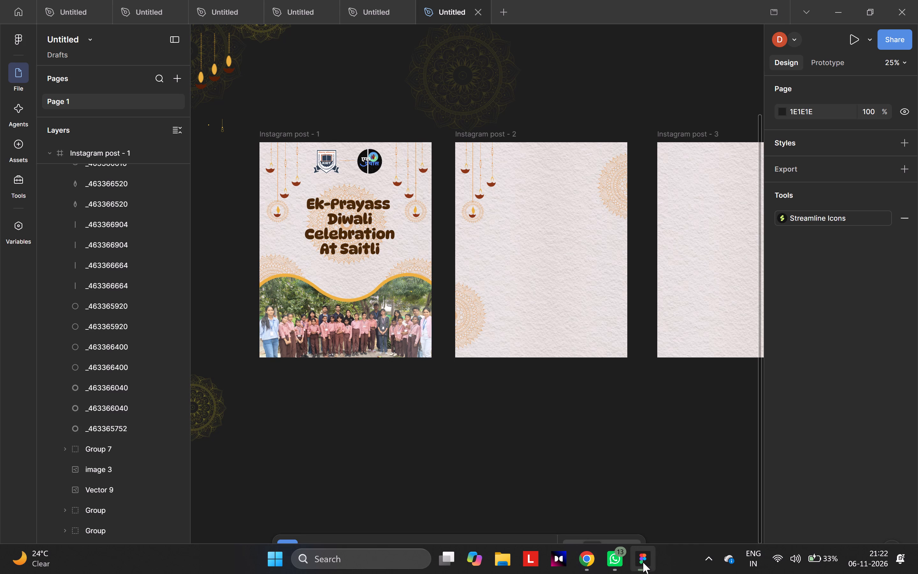
pyautogui.click(616, 456)
pyautogui.hotkey('alt', 'Tab')
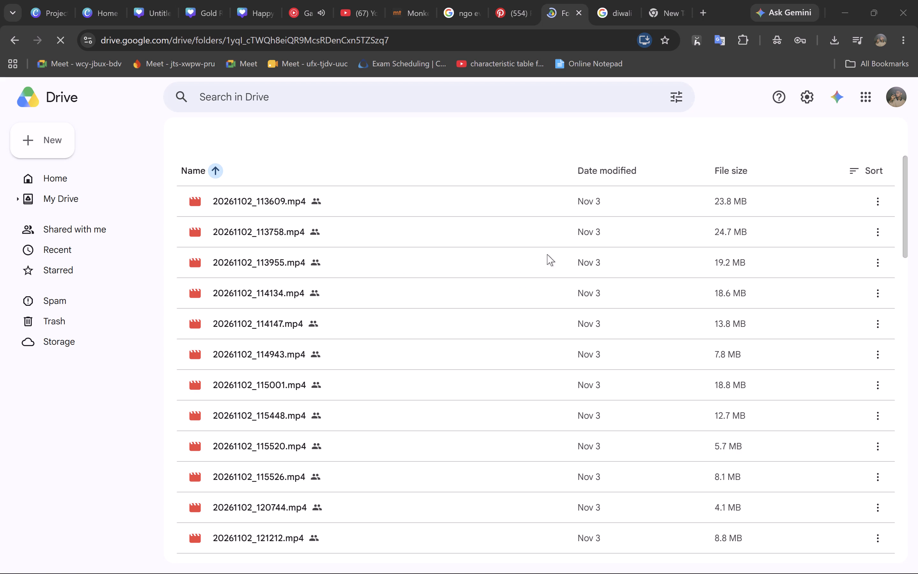
pyautogui.scroll(-7, 380, 265)
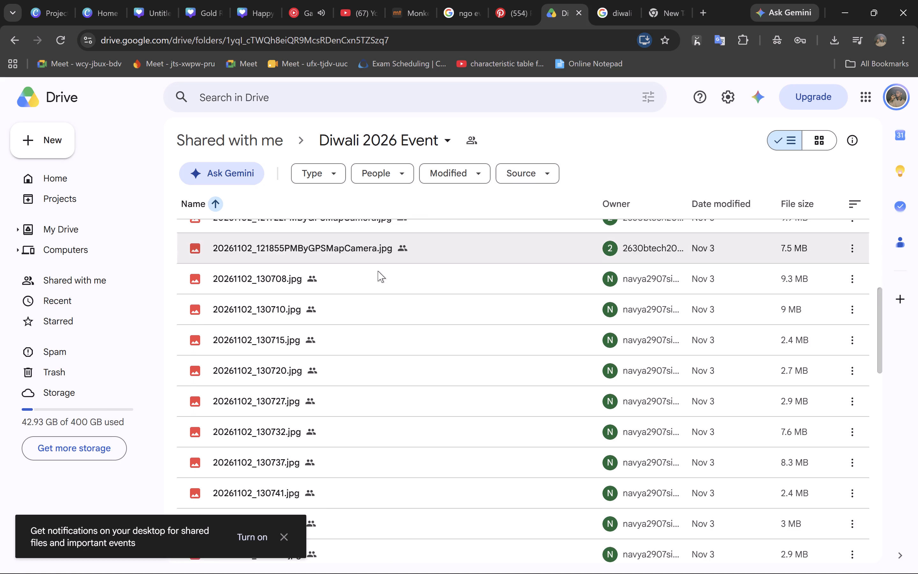
pyautogui.scroll(-5, 378, 271)
pyautogui.click(369, 289)
pyautogui.click(369, 289)
pyautogui.scroll(2, 365, 271)
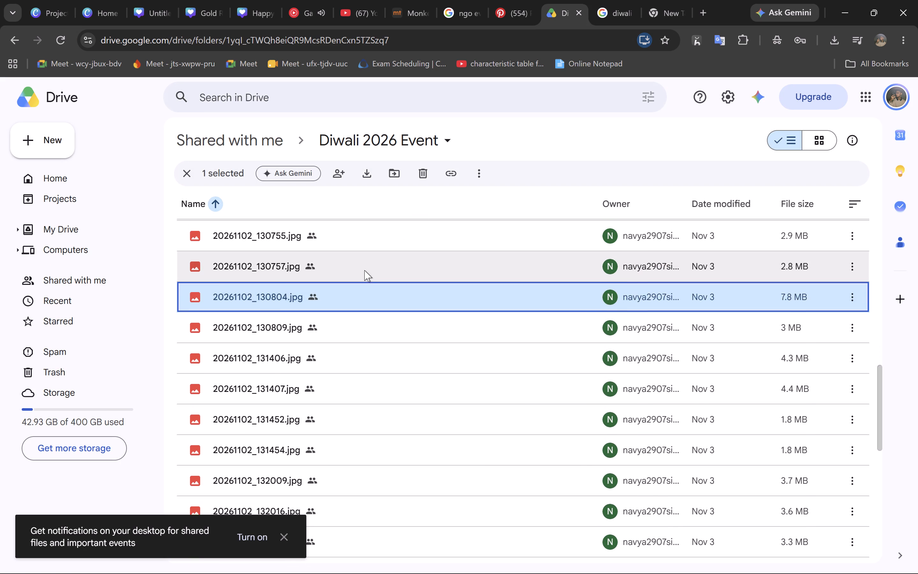
pyautogui.scroll(1, 364, 270)
pyautogui.click(340, 408)
pyautogui.click(338, 405)
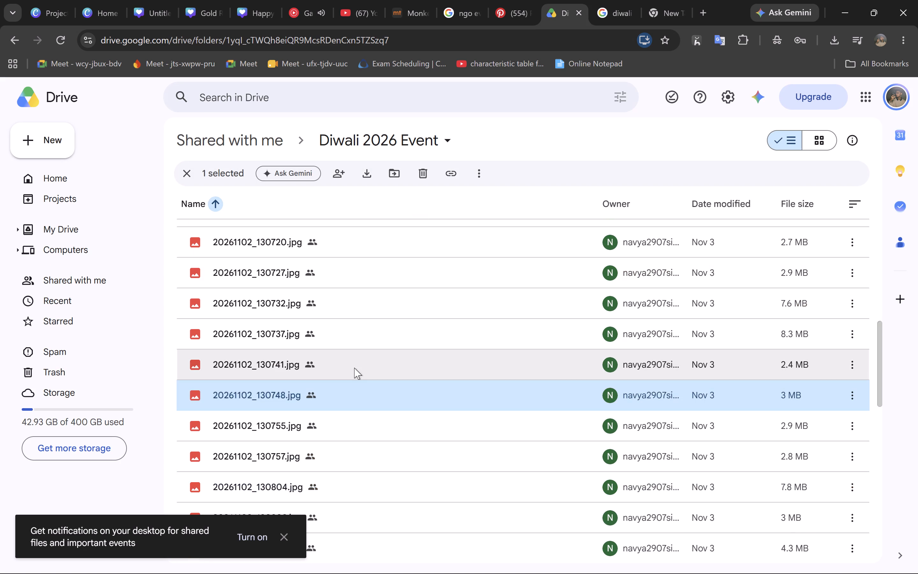
pyautogui.doubleClick(373, 338)
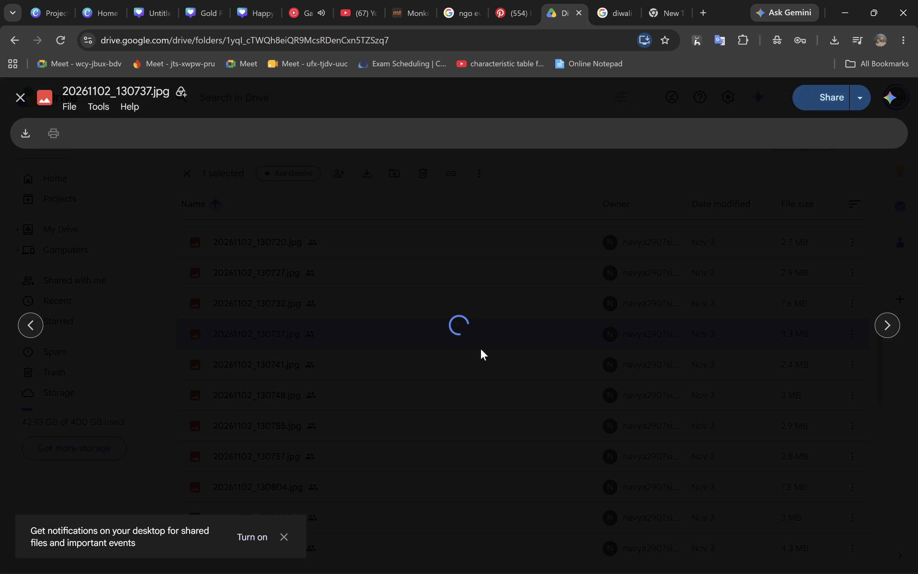
pyautogui.rightClick(481, 349)
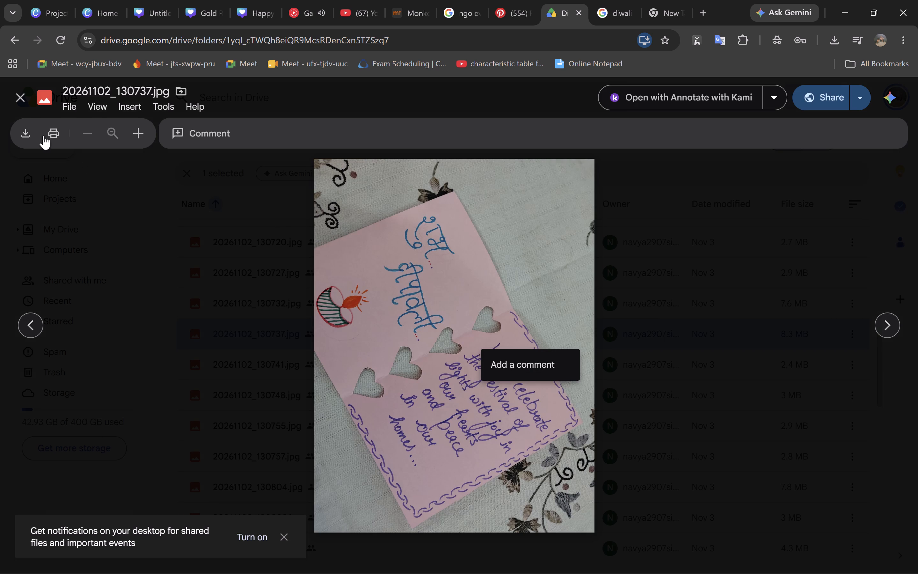
pyautogui.click(24, 126)
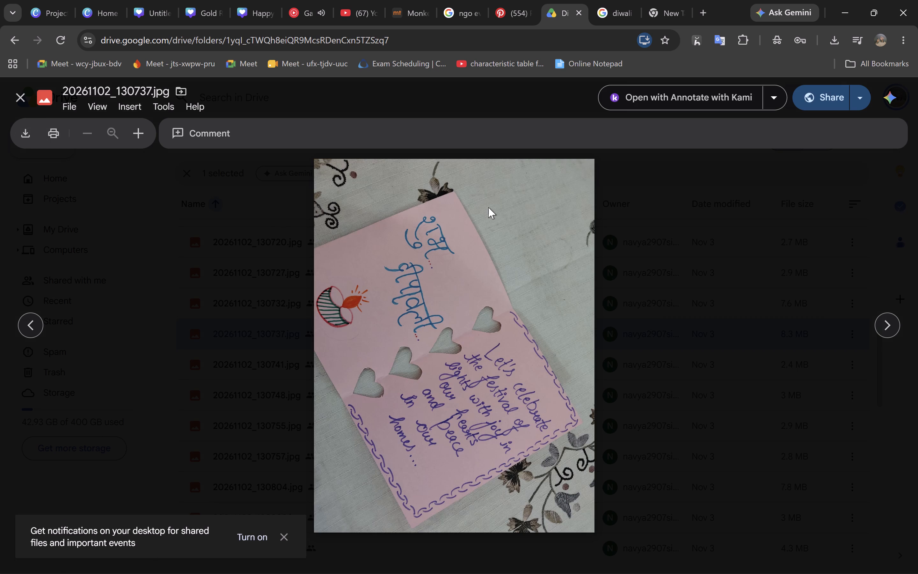
# Page through the neighbouring photos in the Drive preview.
pyautogui.press('Left')
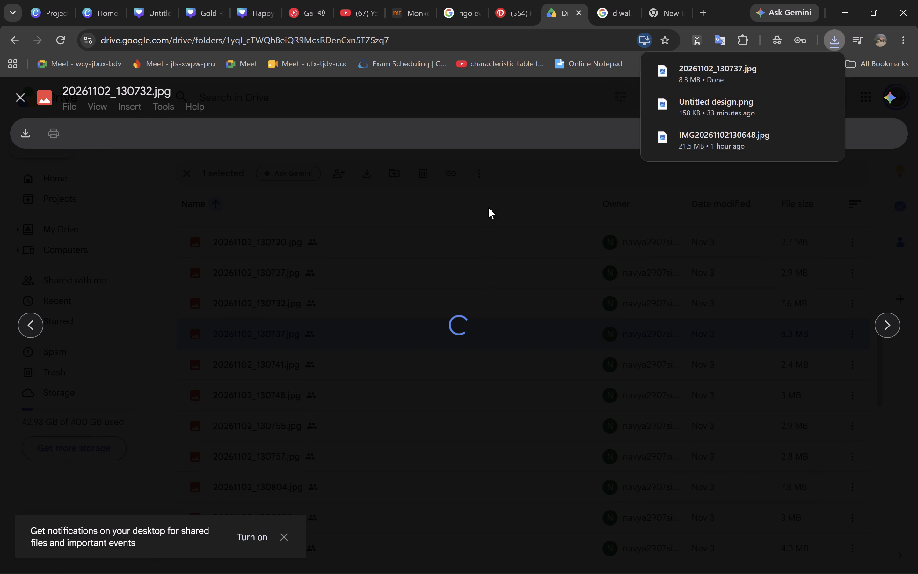
pyautogui.press('Left')
pyautogui.press('Right')
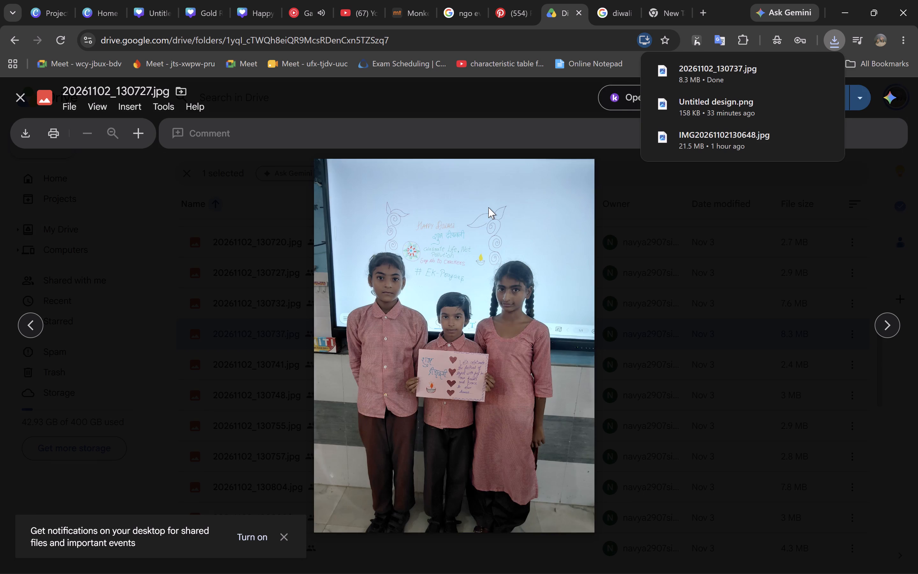
# Page back through the Drive photo previews to the teal greeting card photo 20261102_130710.jpg and download it.
pyautogui.press('Right')
pyautogui.press('Left')
pyautogui.press('Left')
pyautogui.press('Left')
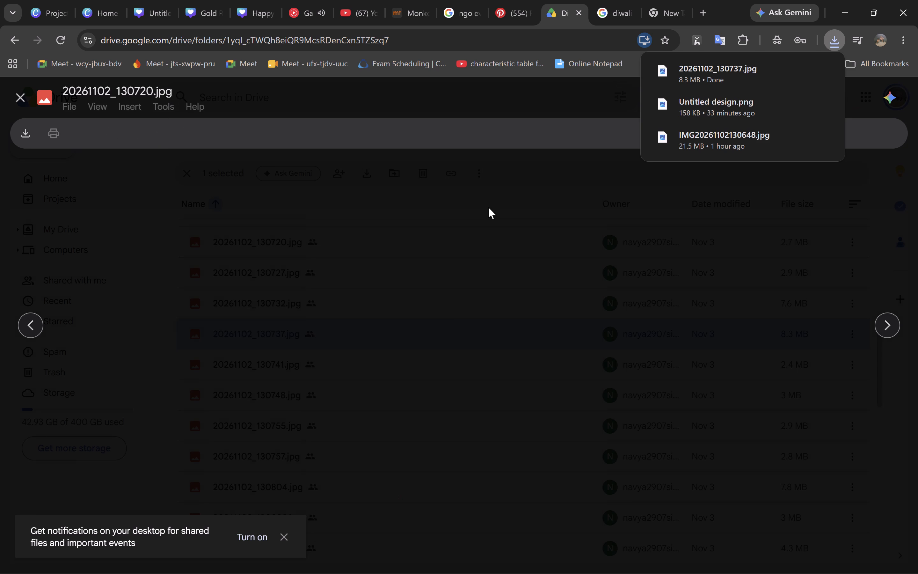
pyautogui.press('Left')
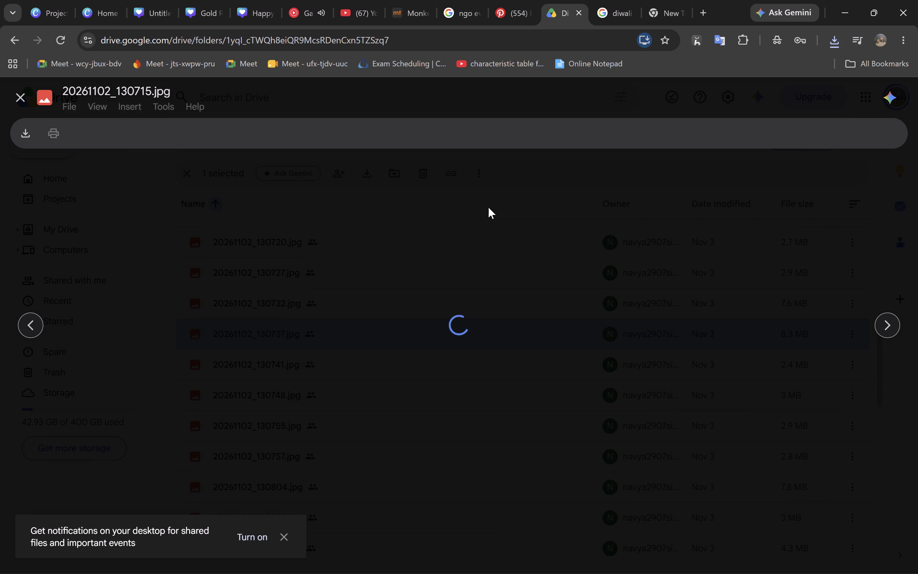
pyautogui.press('Left')
pyautogui.press('Left')
pyautogui.press('Right')
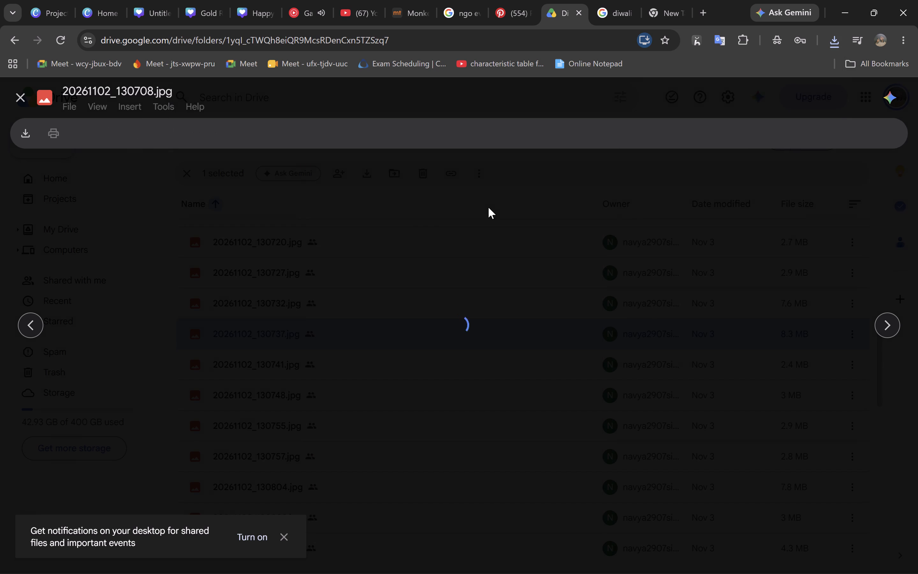
pyautogui.click(26, 125)
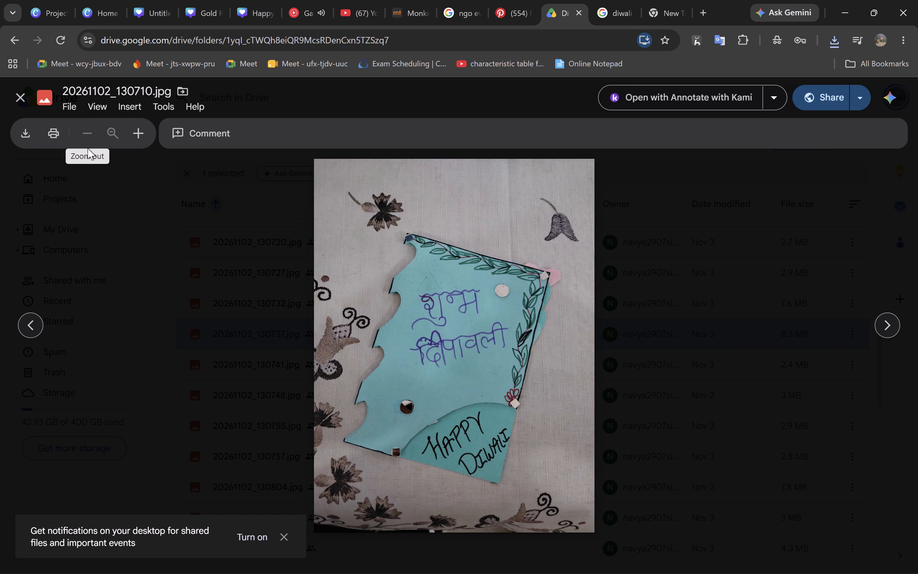
# Switch to Figma, import the photos 20261102_130737 and 20261102_130710 from Downloads, and place both on the canvas.
pyautogui.hotkey('alt', 'Tab')
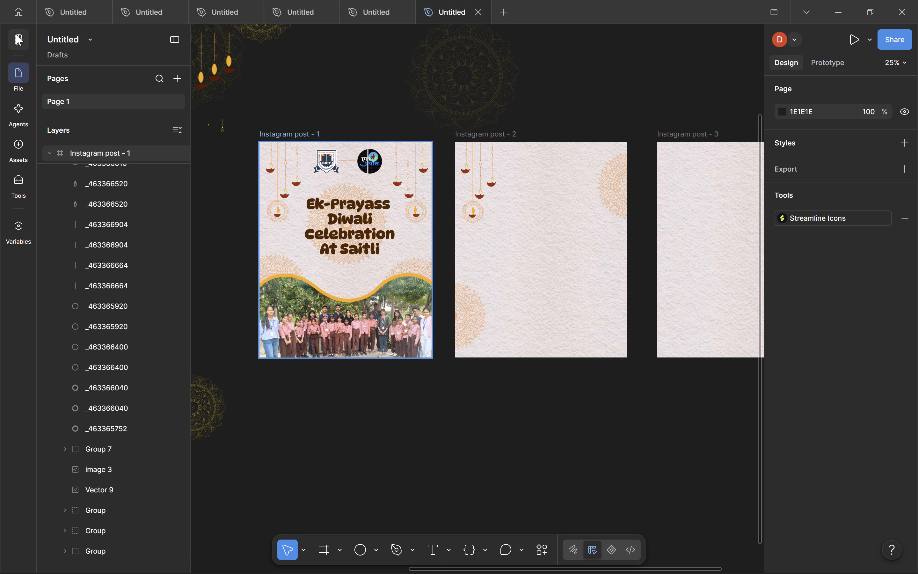
pyautogui.click(69, 37)
pyautogui.click(88, 61)
pyautogui.click(91, 35)
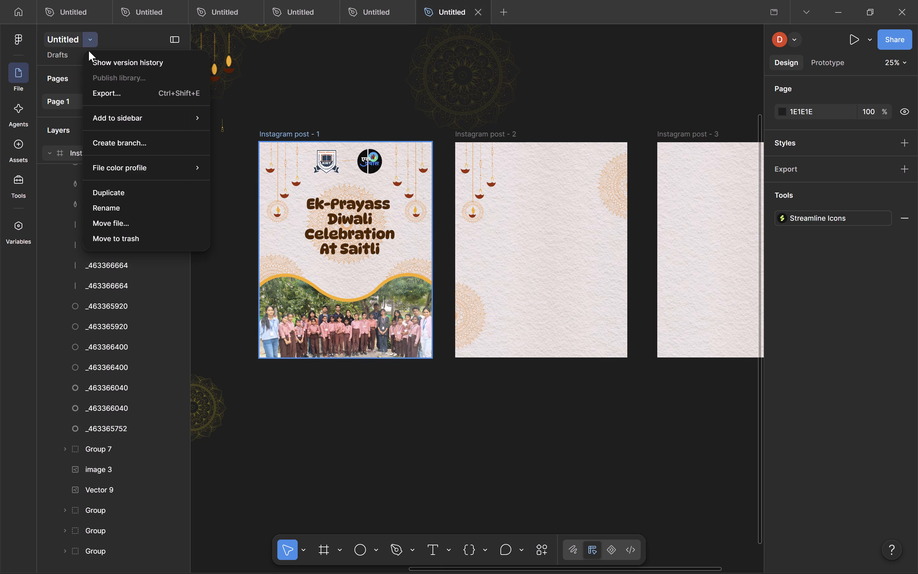
pyautogui.click(68, 77)
pyautogui.click(23, 37)
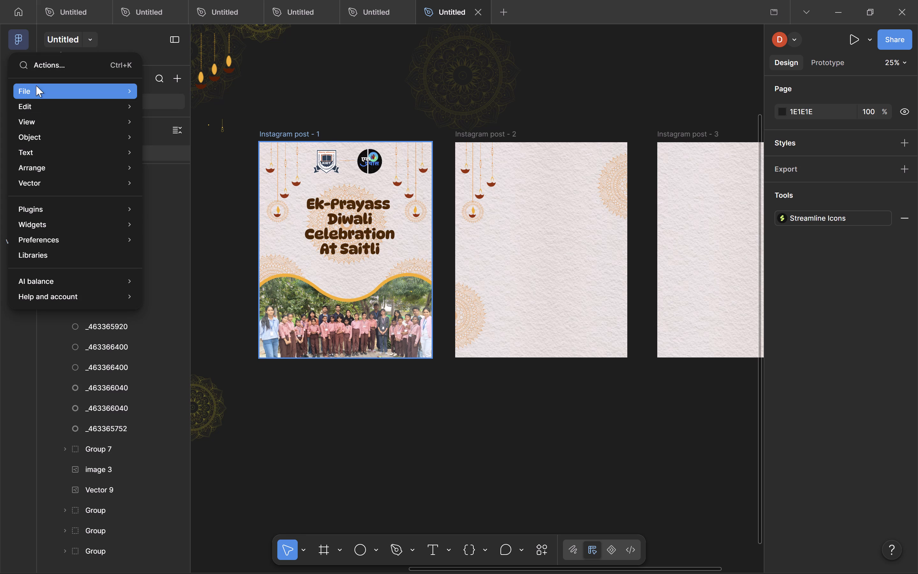
pyautogui.click(36, 85)
pyautogui.click(157, 134)
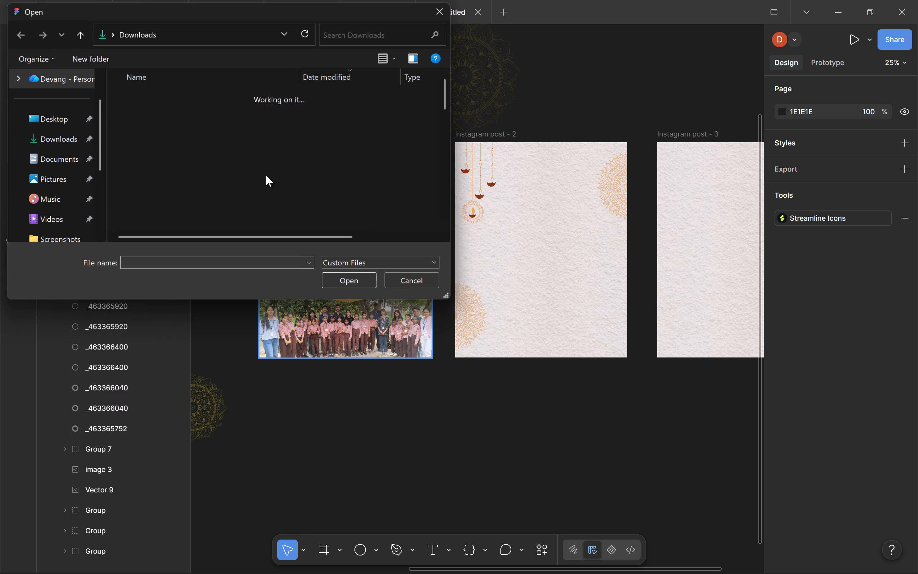
pyautogui.click(195, 99)
pyautogui.click(195, 106)
pyautogui.keyDown('shift'); pyautogui.click(200, 125); pyautogui.keyUp('shift')
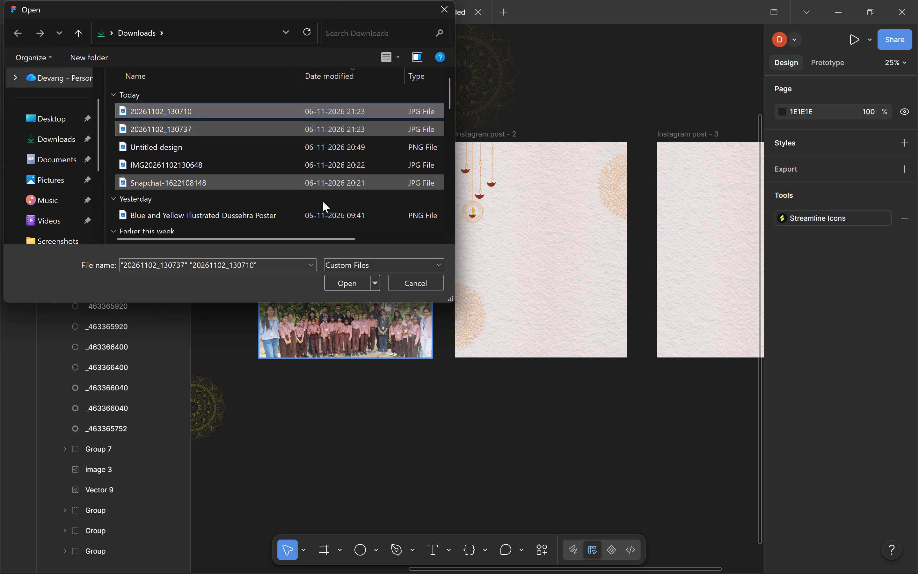
pyautogui.press('Return')
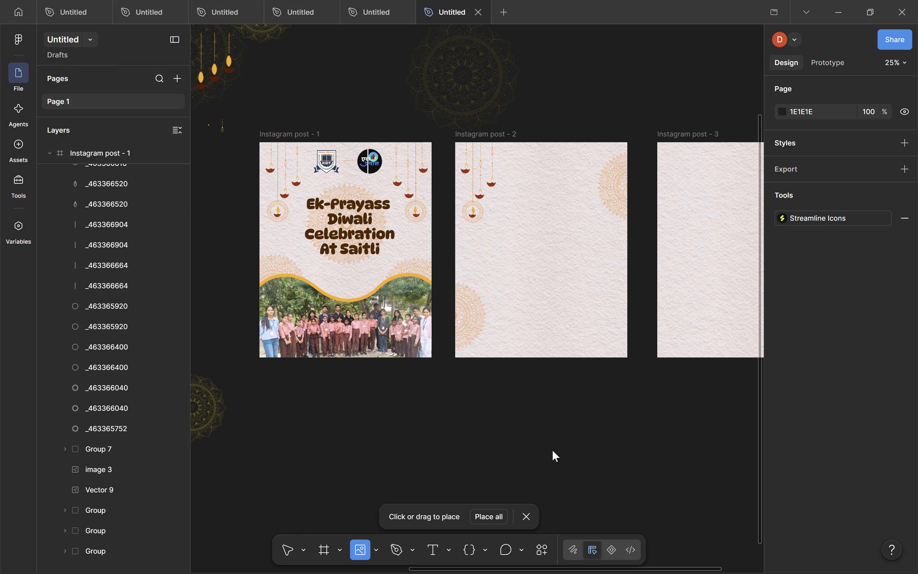
pyautogui.click(463, 419)
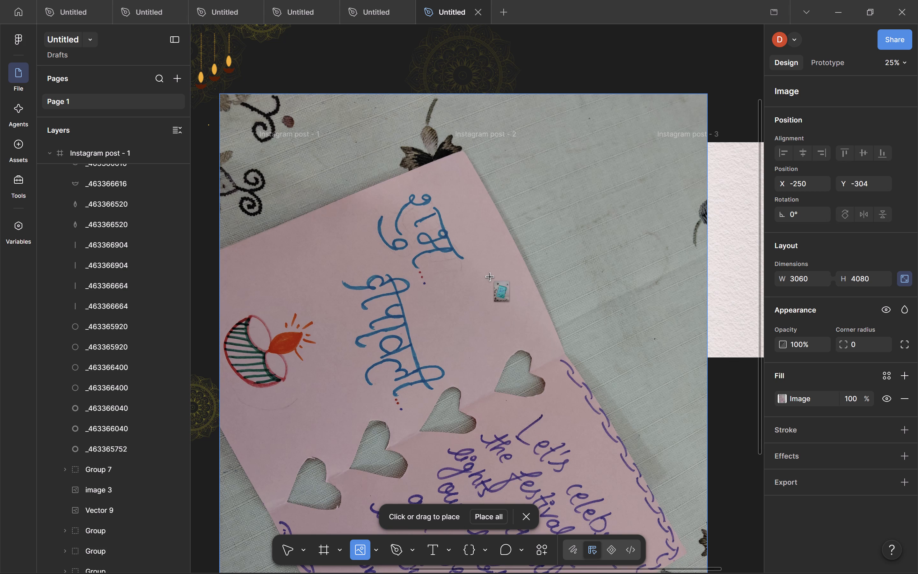
pyautogui.hotkey('ctrl', 'z')
pyautogui.hotkey('ctrl', 'y')
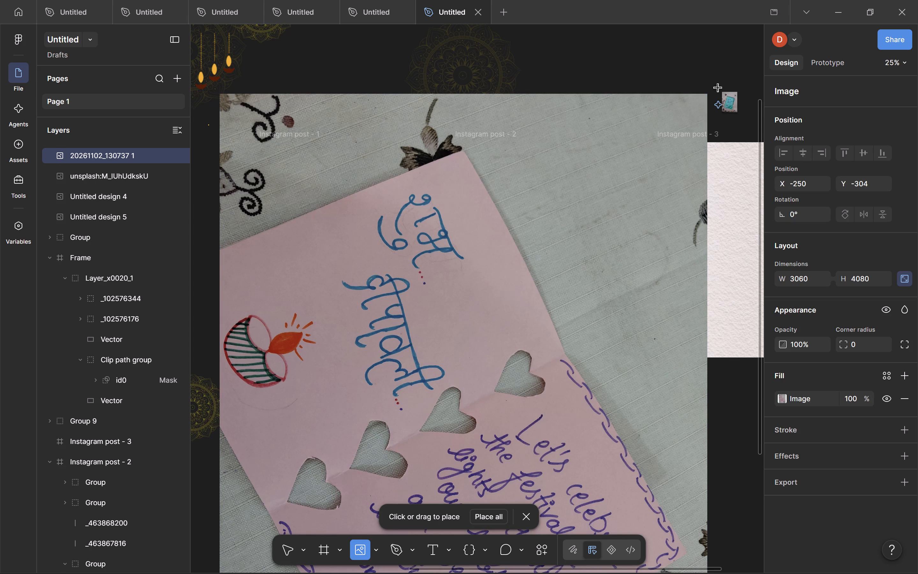
pyautogui.click(718, 88)
# Shrink the pink card photo proportionally and move it to the empty canvas area below the Instagram post frames.
pyautogui.click(410, 367)
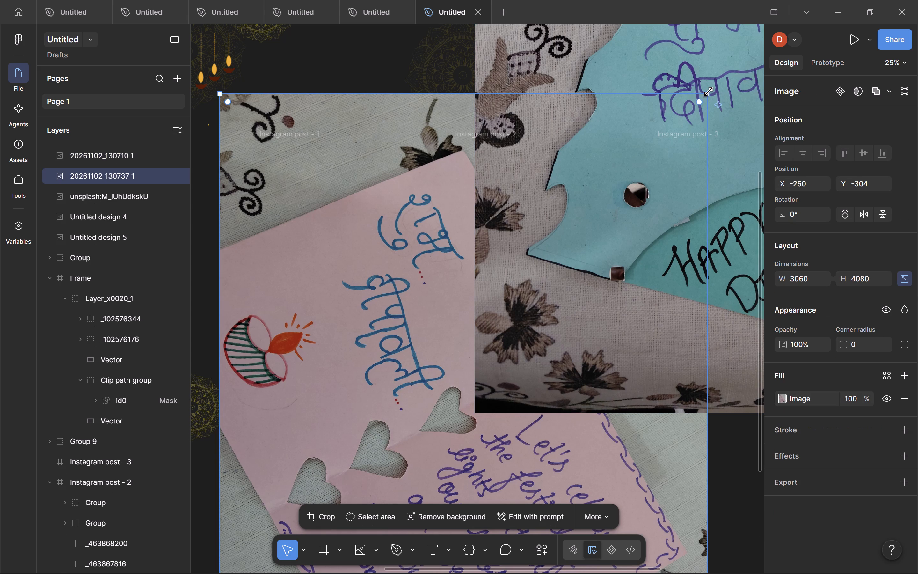
pyautogui.keyDown('shift'); pyautogui.moveTo(709, 92); pyautogui.dragTo(411, 461); pyautogui.keyUp('shift')
pyautogui.moveTo(422, 474); pyautogui.dragTo(381, 317)
# Move the teal card photo clear of the post frames and shrink it proportionally to about 351 × 468.
pyautogui.moveTo(739, 85); pyautogui.dragTo(536, 478)
pyautogui.moveTo(748, 140); pyautogui.dragTo(479, 433)
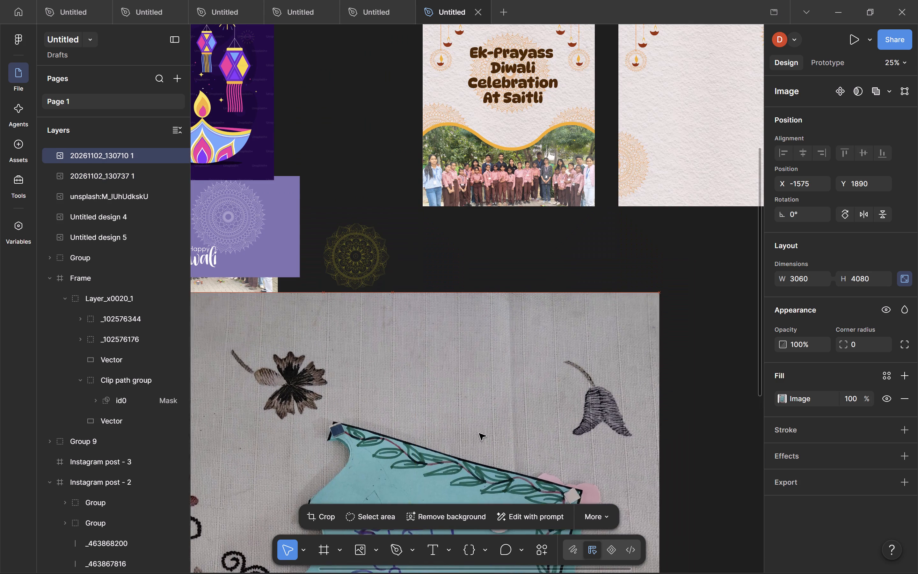
pyautogui.moveTo(479, 433); pyautogui.dragTo(478, 432)
pyautogui.keyDown('shift'); pyautogui.moveTo(653, 294); pyautogui.dragTo(381, 537); pyautogui.keyUp('shift')
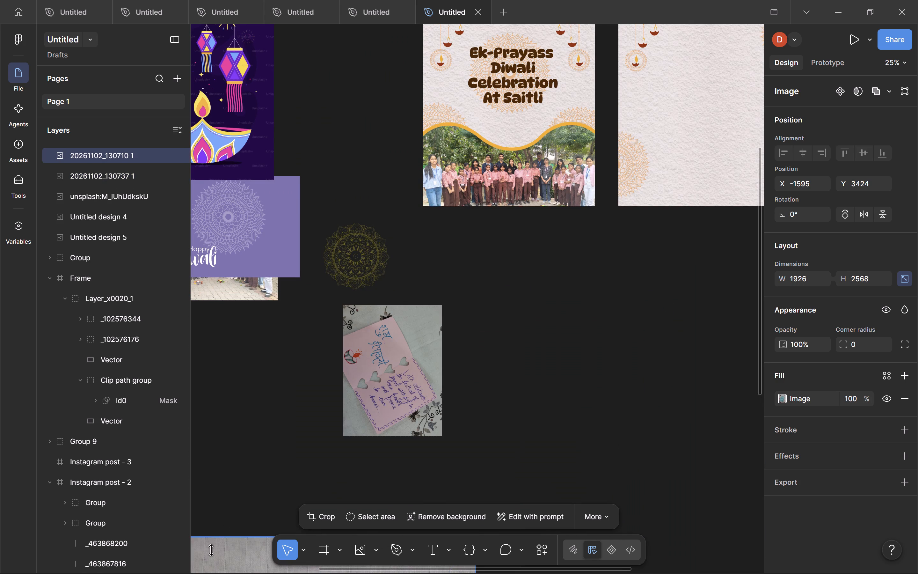
pyautogui.moveTo(211, 553); pyautogui.dragTo(513, 144)
pyautogui.hotkey('ctrl', 'z')
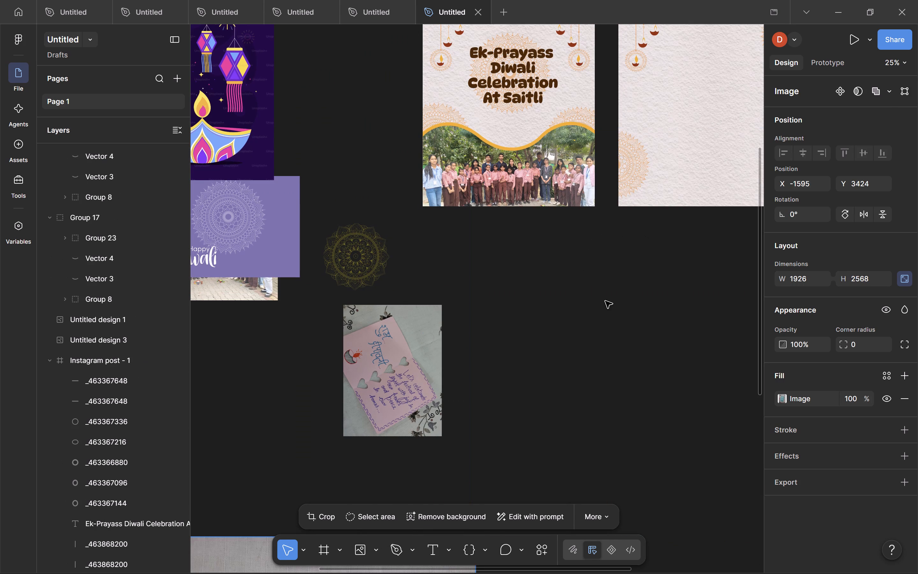
pyautogui.moveTo(605, 301); pyautogui.dragTo(543, 288)
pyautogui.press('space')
pyautogui.moveTo(563, 323); pyautogui.dragTo(628, 202)
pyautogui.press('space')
pyautogui.moveTo(488, 444); pyautogui.dragTo(637, 66)
pyautogui.click(573, 240)
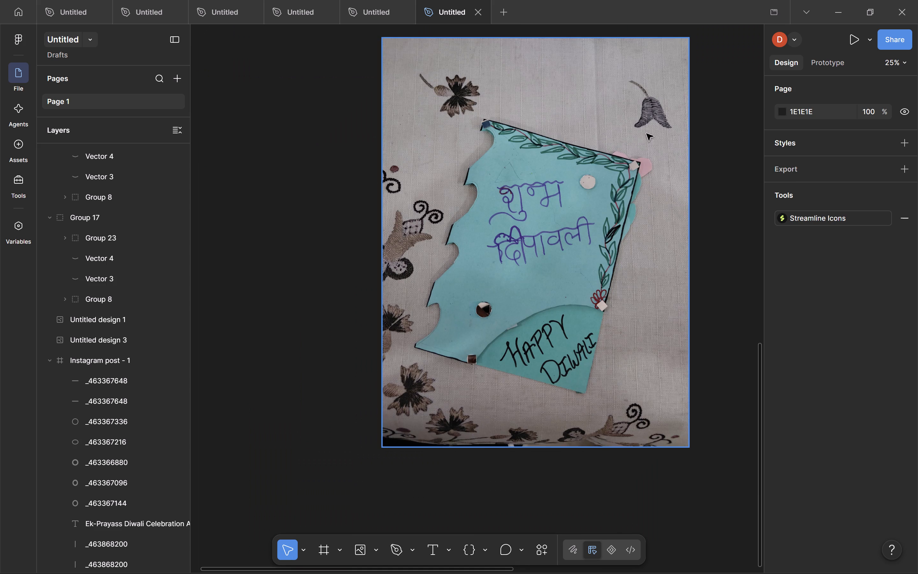
pyautogui.moveTo(688, 35); pyautogui.dragTo(438, 397)
# Move the teal card photo onto the group photo in Instagram post - 1 and shrink it proportionally to about 165 × 220.
pyautogui.moveTo(422, 409); pyautogui.dragTo(433, 392)
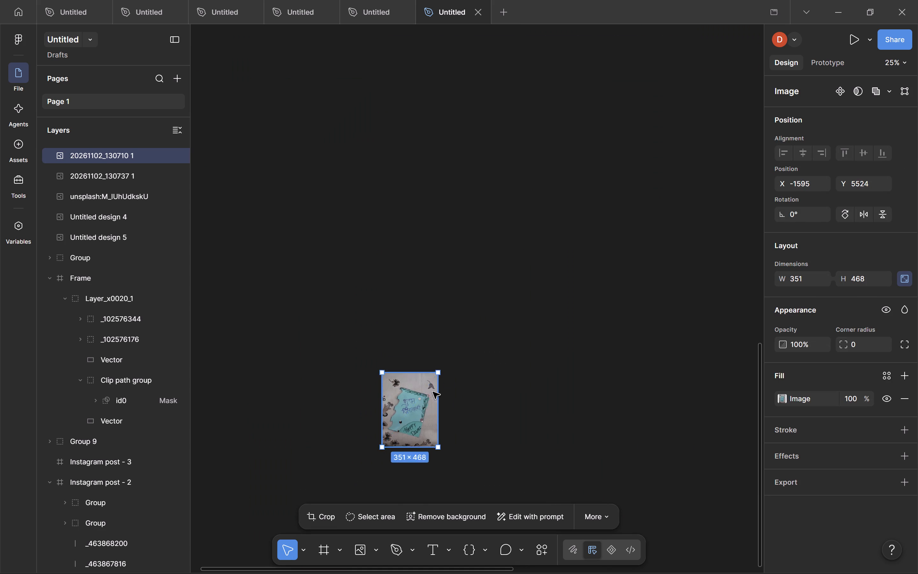
pyautogui.moveTo(433, 392); pyautogui.dragTo(587, 90)
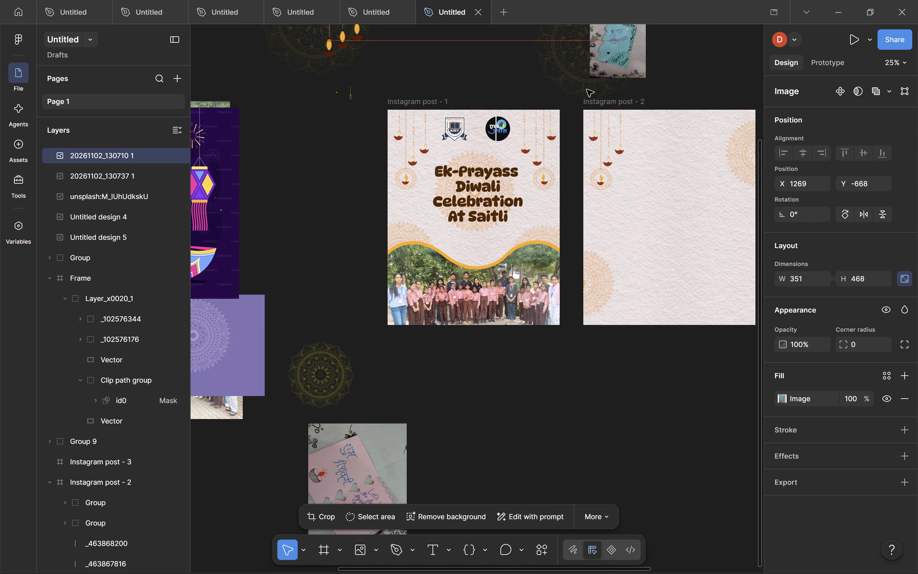
pyautogui.moveTo(587, 90); pyautogui.dragTo(491, 296)
pyautogui.hotkey('ctrl', '=')
pyautogui.hotkey('ctrl', '=')
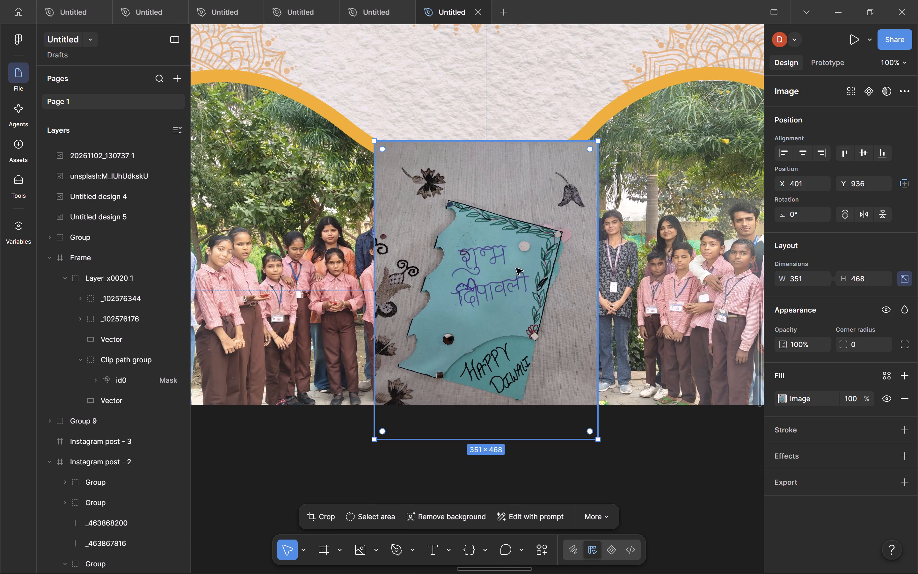
pyautogui.moveTo(600, 440); pyautogui.dragTo(469, 225)
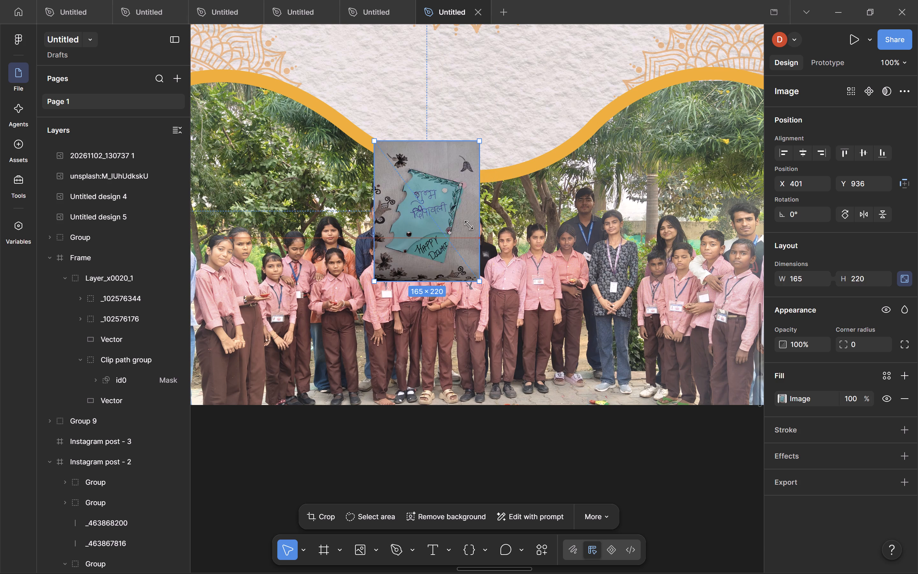
# In Figma, shrink the blue greeting card photo to 125 × 167, place it over the yellow wave, and send it to the back.
pyautogui.moveTo(469, 225); pyautogui.dragTo(454, 239)
pyautogui.moveTo(415, 210); pyautogui.dragTo(384, 141)
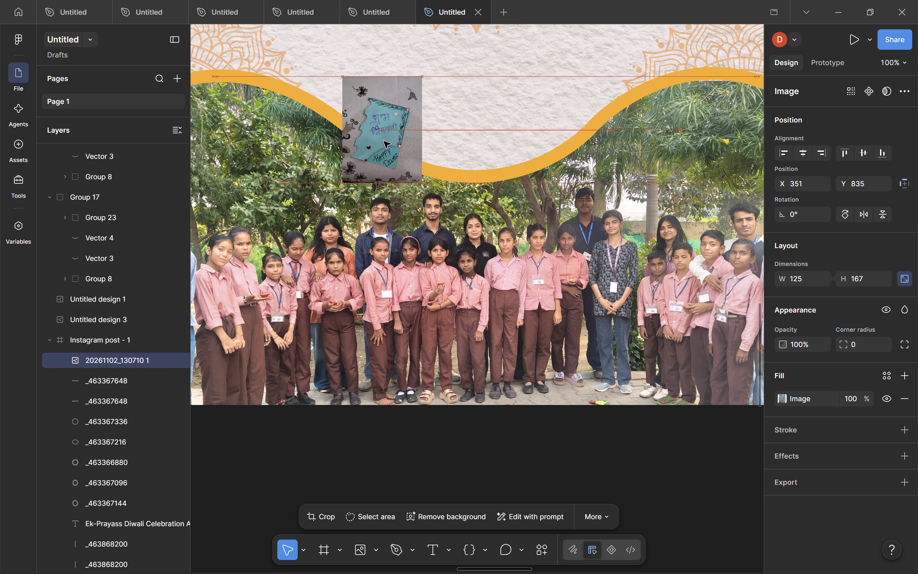
pyautogui.moveTo(384, 141); pyautogui.dragTo(388, 149)
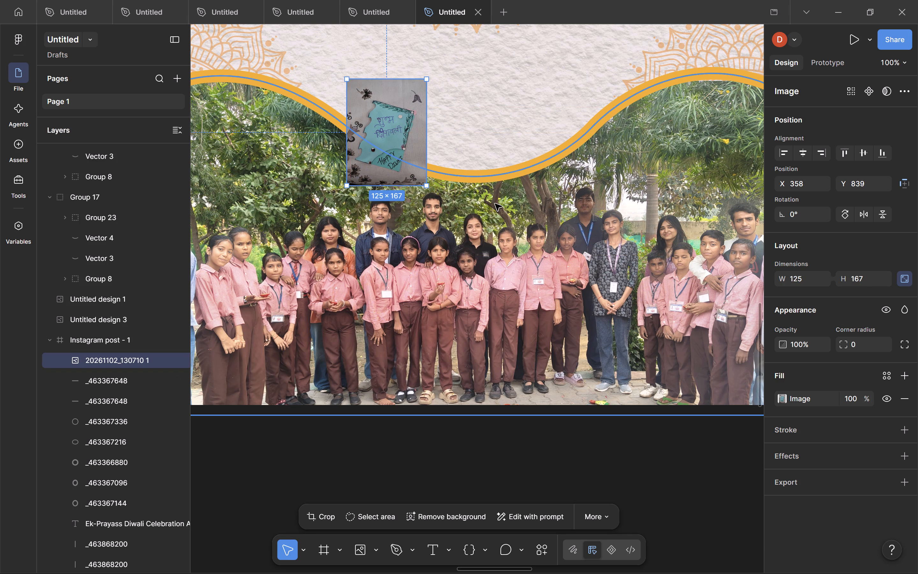
pyautogui.press('[')
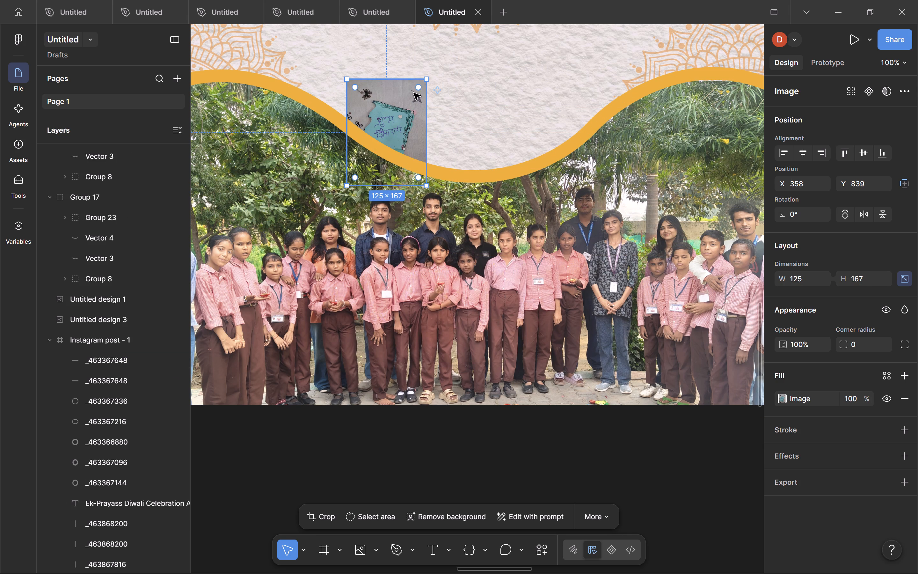
# Rotate the card photo to -16.35°, enlarge it to about 177 × 235, and position it at X 311, Y 782 behind the wave.
pyautogui.moveTo(432, 72); pyautogui.dragTo(448, 86)
pyautogui.moveTo(409, 121); pyautogui.dragTo(426, 100)
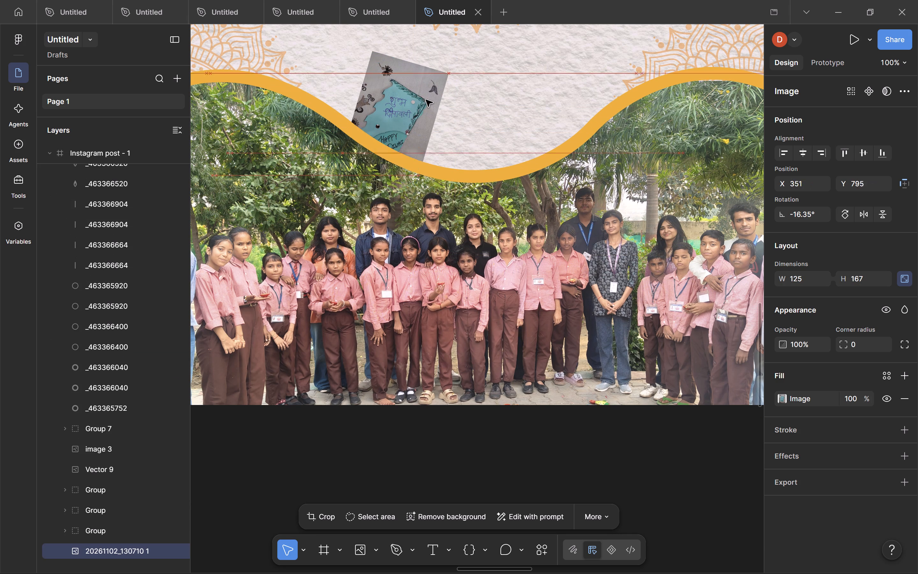
pyautogui.moveTo(426, 100); pyautogui.dragTo(430, 92)
pyautogui.keyDown('shift'); pyautogui.moveTo(462, 64); pyautogui.dragTo(501, 47); pyautogui.keyUp('shift')
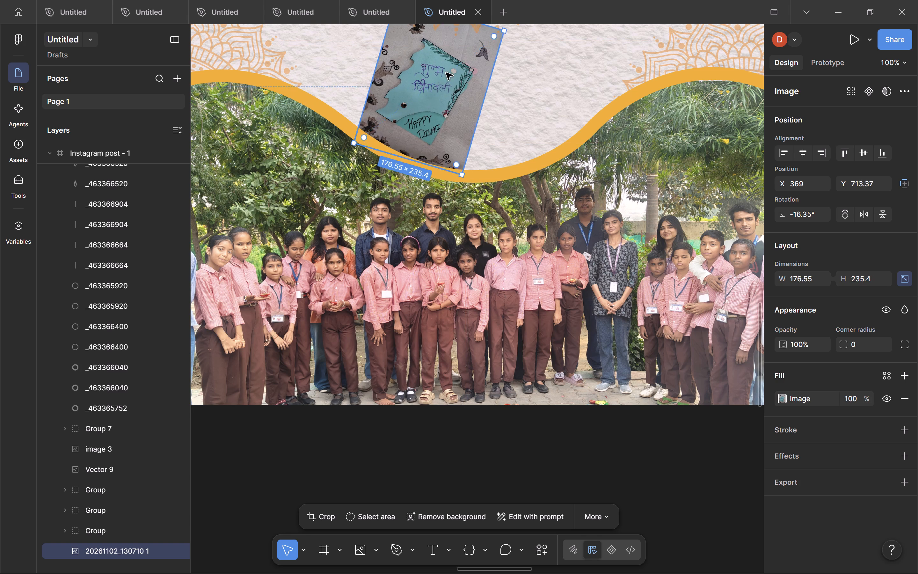
pyautogui.moveTo(439, 78); pyautogui.dragTo(402, 121)
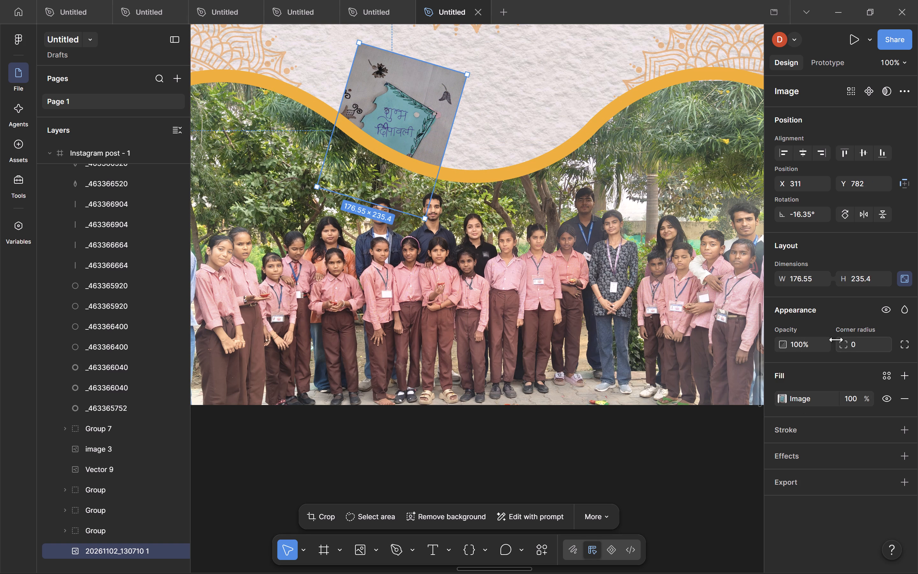
# Set the card photo's corner radius to 10.
pyautogui.moveTo(845, 348); pyautogui.dragTo(549, 285)
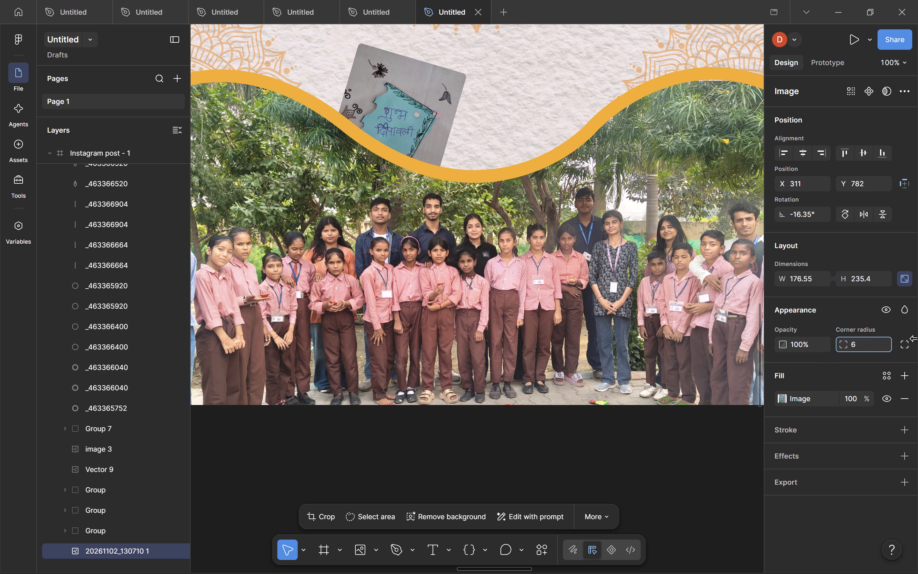
pyautogui.moveTo(549, 285); pyautogui.dragTo(593, 282)
# Scale the card photo down to about 165 × 221 and reposition it at X 356, Y 775 behind the wave.
pyautogui.moveTo(412, 123); pyautogui.dragTo(434, 104)
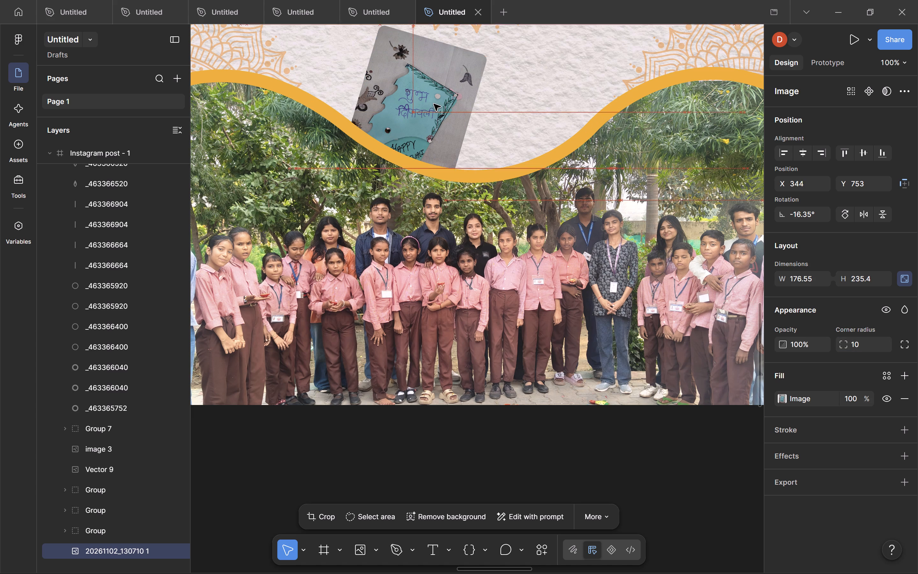
pyautogui.moveTo(434, 104); pyautogui.dragTo(432, 118)
pyautogui.keyDown('shift'); pyautogui.moveTo(488, 69); pyautogui.dragTo(480, 73); pyautogui.keyUp('shift')
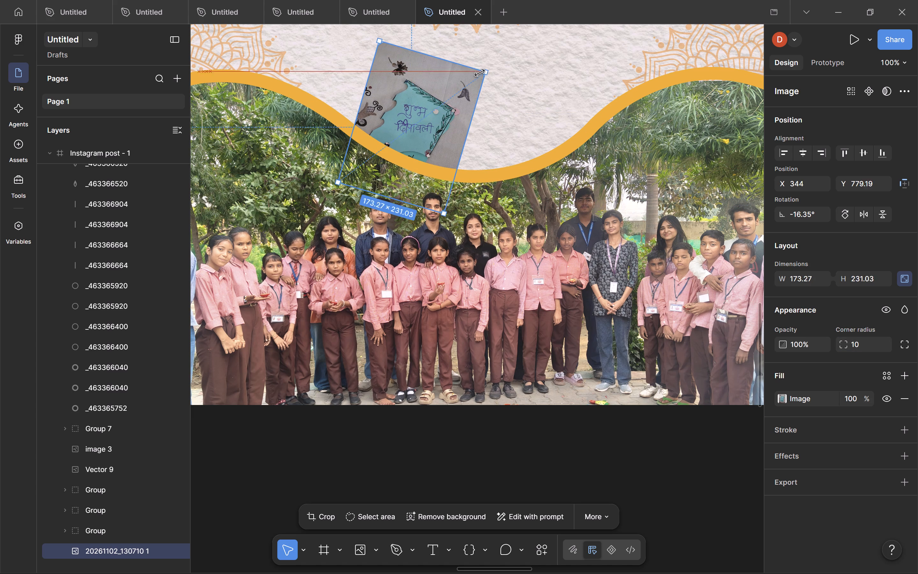
pyautogui.keyDown('shift'); pyautogui.moveTo(480, 73); pyautogui.dragTo(477, 76); pyautogui.keyUp('shift')
pyautogui.moveTo(423, 107); pyautogui.dragTo(433, 99)
# Add a stroke to the card photo and sample its colour FFAE00 from the yellow wave.
pyautogui.click(905, 431)
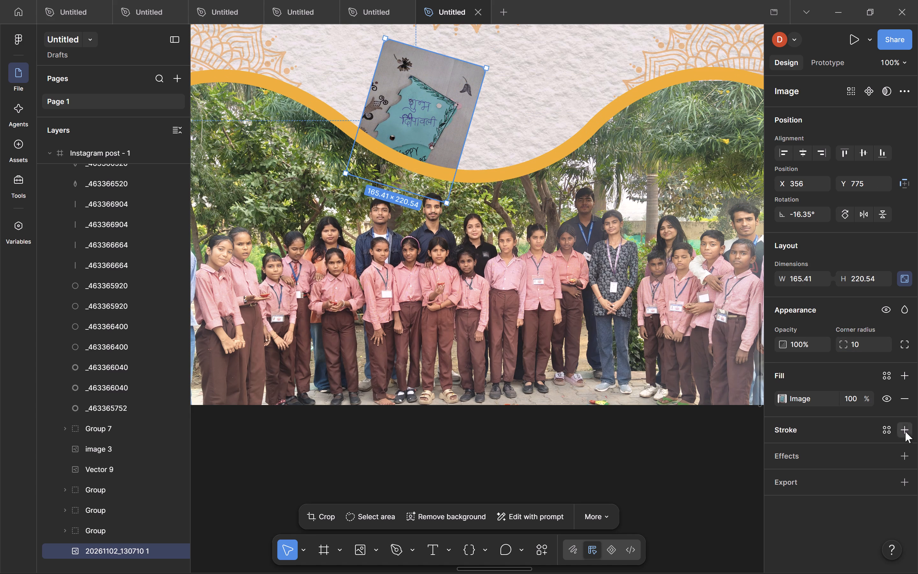
pyautogui.click(629, 532)
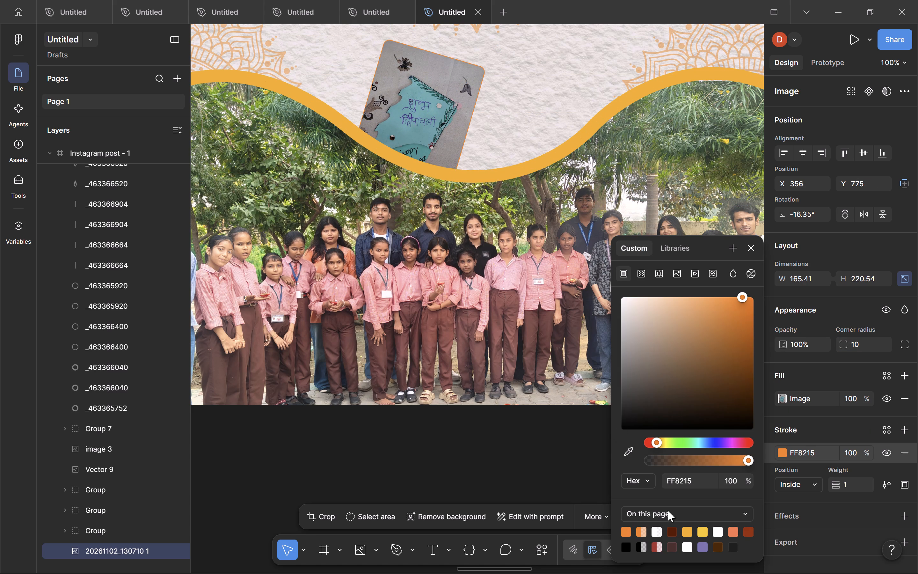
pyautogui.press('i')
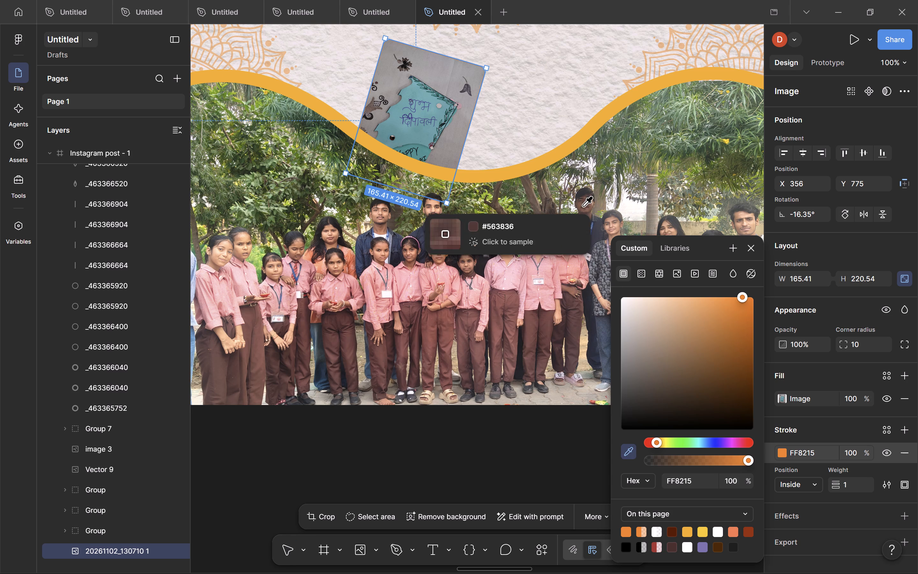
pyautogui.click(570, 145)
pyautogui.click(443, 441)
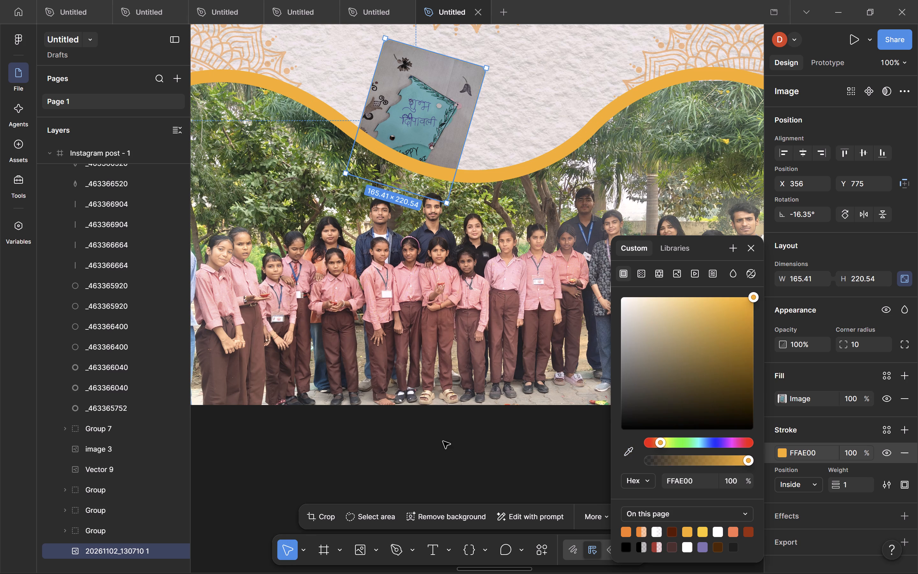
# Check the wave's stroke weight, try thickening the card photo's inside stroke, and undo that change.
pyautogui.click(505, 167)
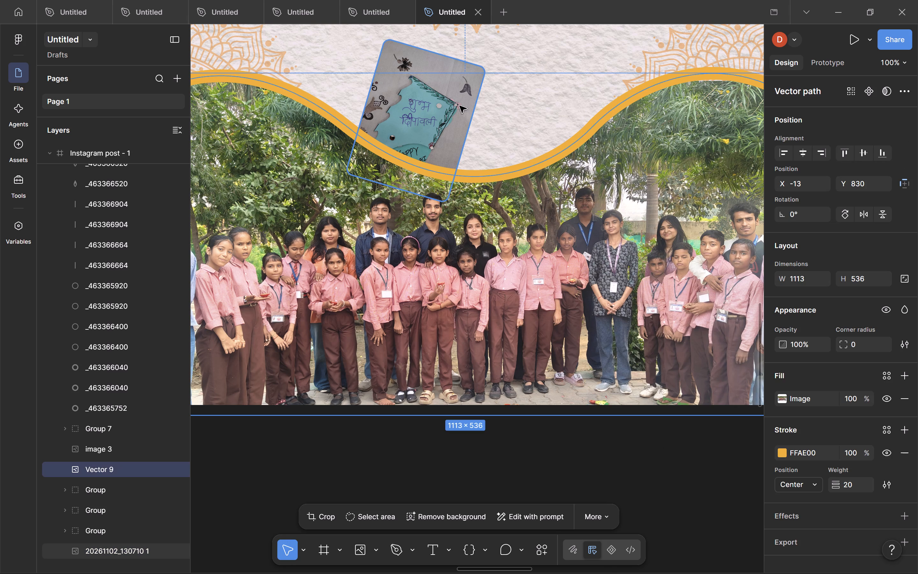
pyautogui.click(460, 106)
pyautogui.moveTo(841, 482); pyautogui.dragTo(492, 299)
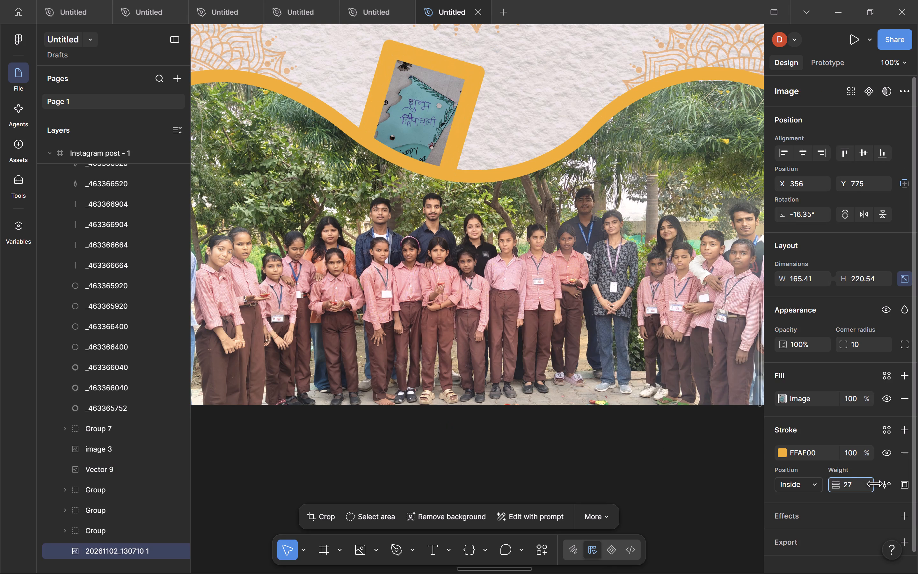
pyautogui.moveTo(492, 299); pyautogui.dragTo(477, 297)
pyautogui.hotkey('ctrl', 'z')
# Set the card photo's stroke position to Outside with a weight of 20, and deselect it.
pyautogui.click(816, 487)
pyautogui.click(812, 498)
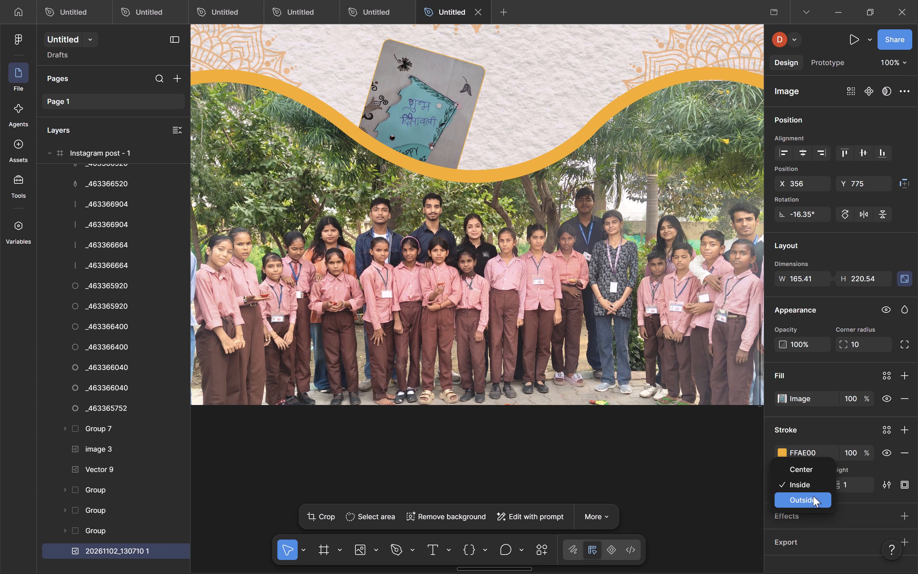
pyautogui.moveTo(827, 484); pyautogui.dragTo(846, 484)
pyautogui.moveTo(839, 485); pyautogui.dragTo(480, 299)
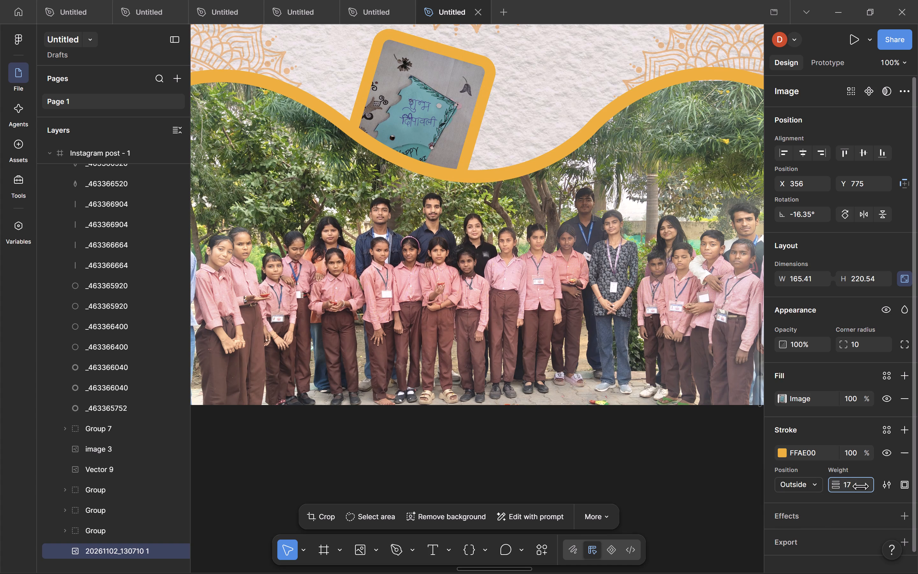
pyautogui.moveTo(480, 299); pyautogui.dragTo(484, 300)
pyautogui.click(569, 448)
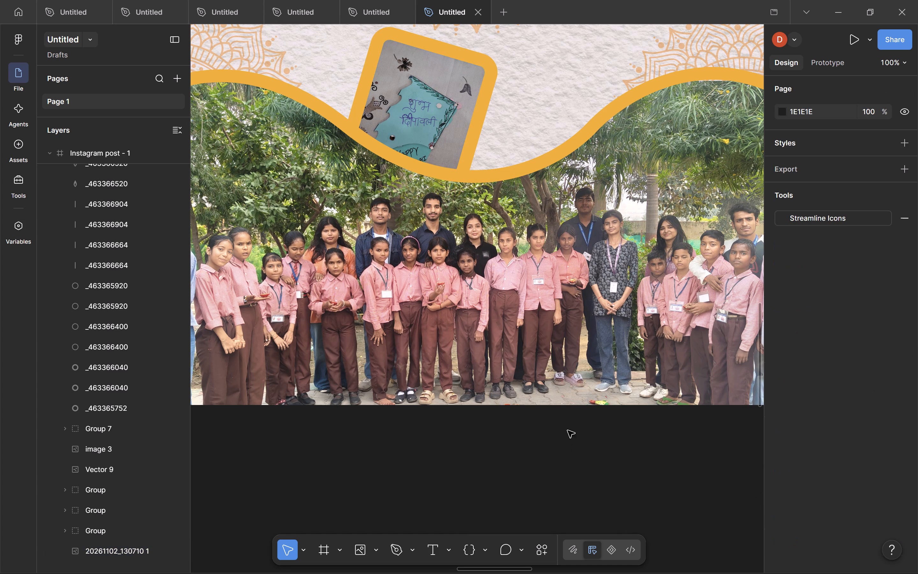
# Move the tilted card photo to the left edge of the first post, above the wave, at about X -50, Y 529.
pyautogui.press('space')
pyautogui.press('space')
pyautogui.press('space')
pyautogui.press('space')
pyautogui.press('space')
pyautogui.press('space')
pyautogui.press('space')
pyautogui.press('space')
pyautogui.press('space')
pyautogui.moveTo(539, 296); pyautogui.dragTo(519, 504)
pyautogui.hotkey('ctrl', '-')
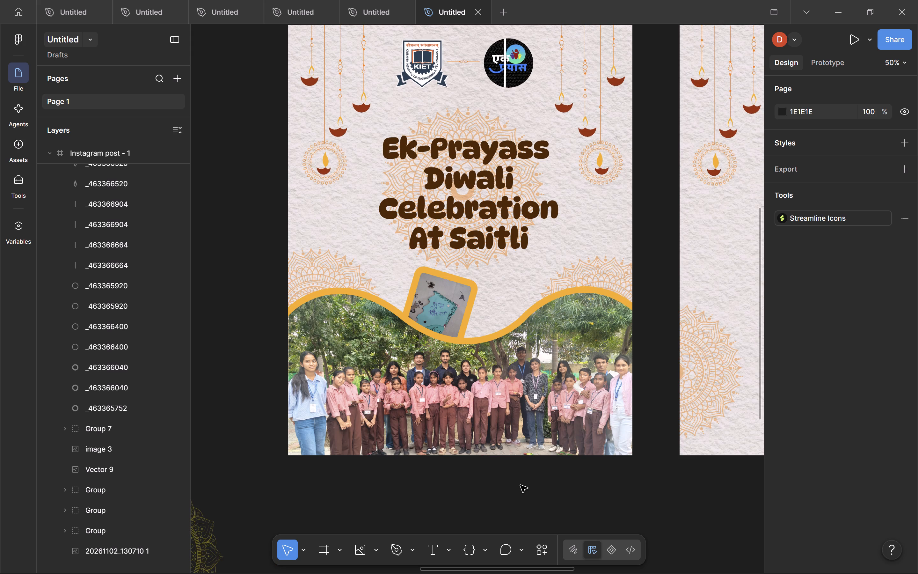
pyautogui.moveTo(450, 309); pyautogui.dragTo(447, 316)
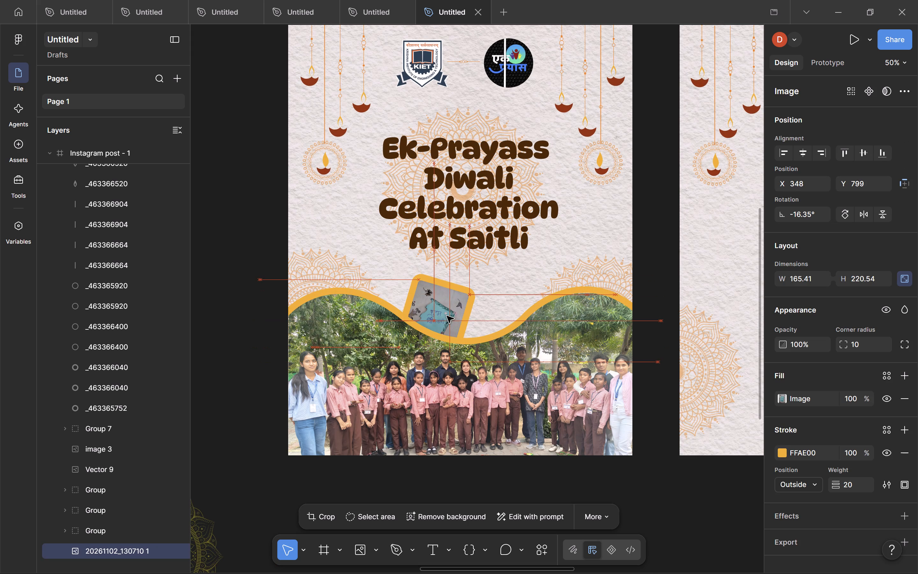
pyautogui.moveTo(447, 316); pyautogui.dragTo(466, 308)
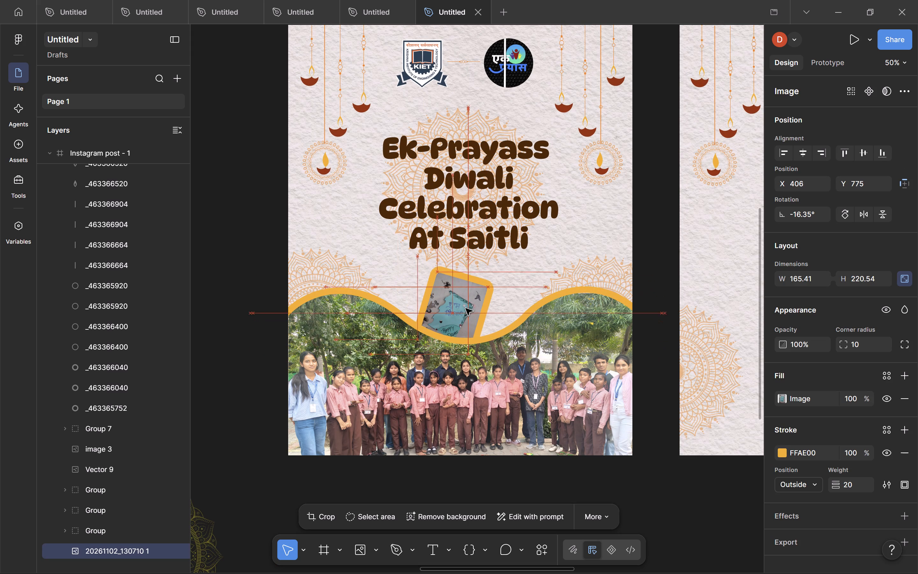
pyautogui.moveTo(466, 308); pyautogui.dragTo(294, 213)
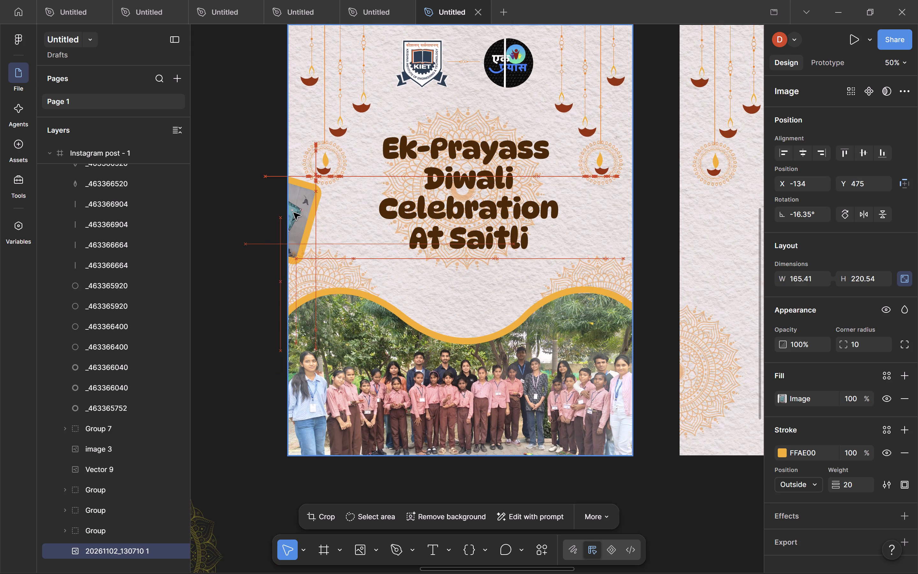
pyautogui.moveTo(294, 213); pyautogui.dragTo(300, 113)
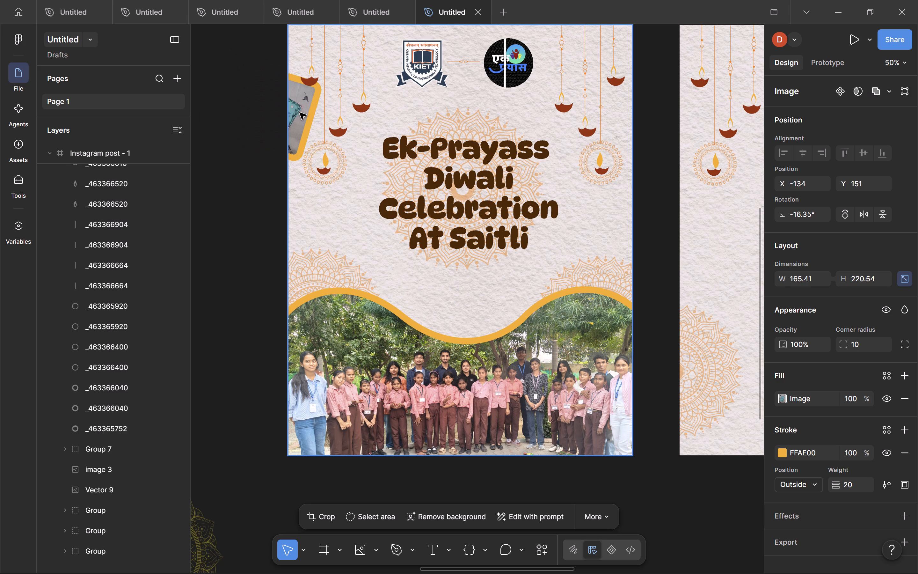
pyautogui.moveTo(300, 113); pyautogui.dragTo(322, 75)
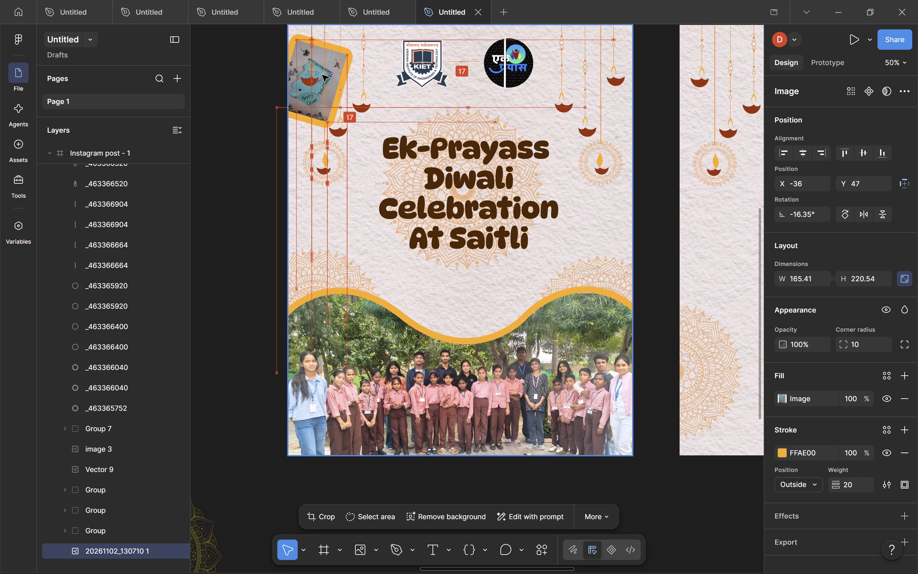
pyautogui.moveTo(322, 75); pyautogui.dragTo(324, 167)
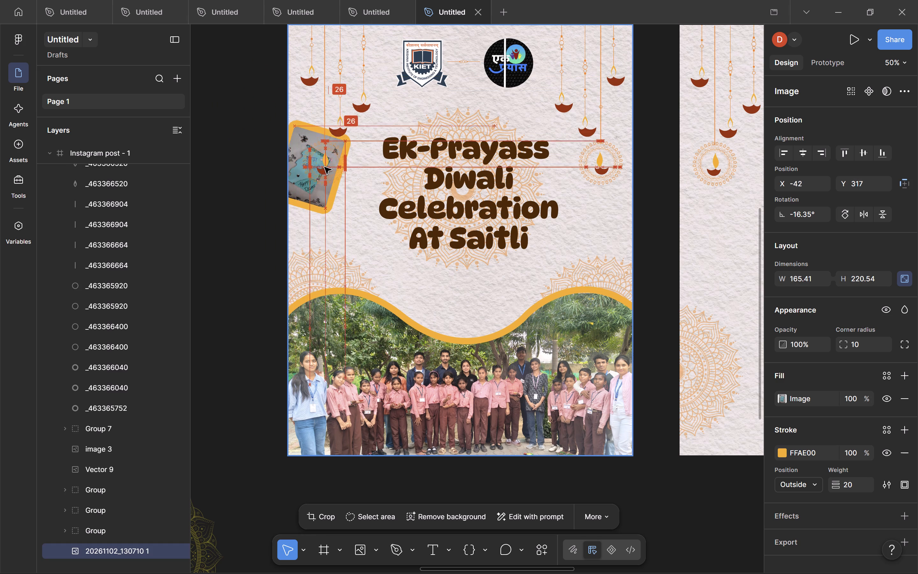
pyautogui.moveTo(324, 167); pyautogui.dragTo(321, 230)
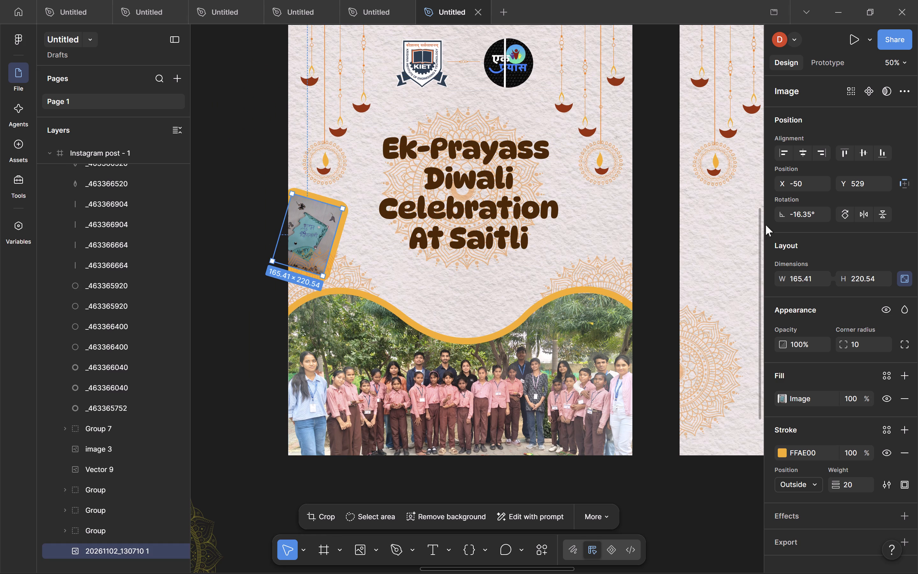
# Set the card photo's rotation to 0° and shift it to about X -46, Y 558, partly beyond the post's left edge.
pyautogui.moveTo(782, 215); pyautogui.dragTo(459, 299)
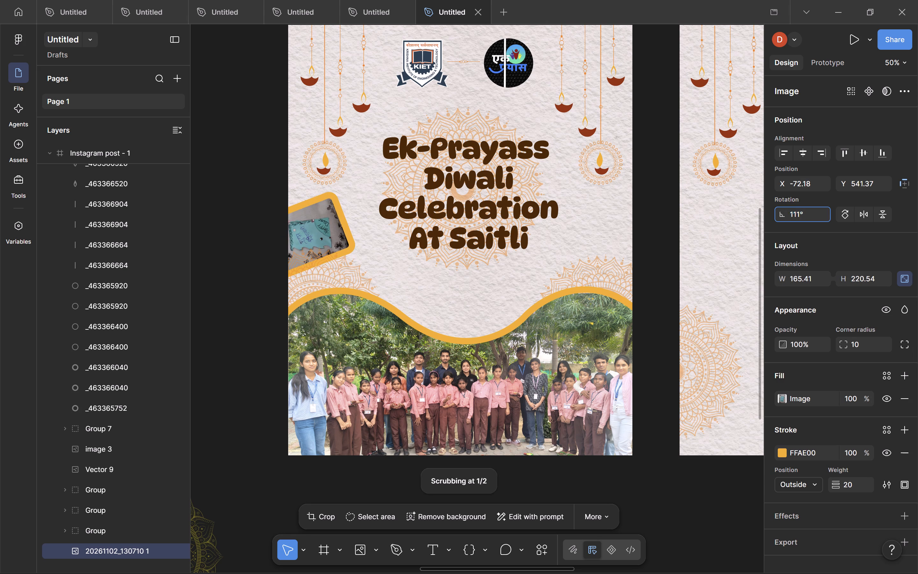
pyautogui.press('0')
pyautogui.press('BackSpace')
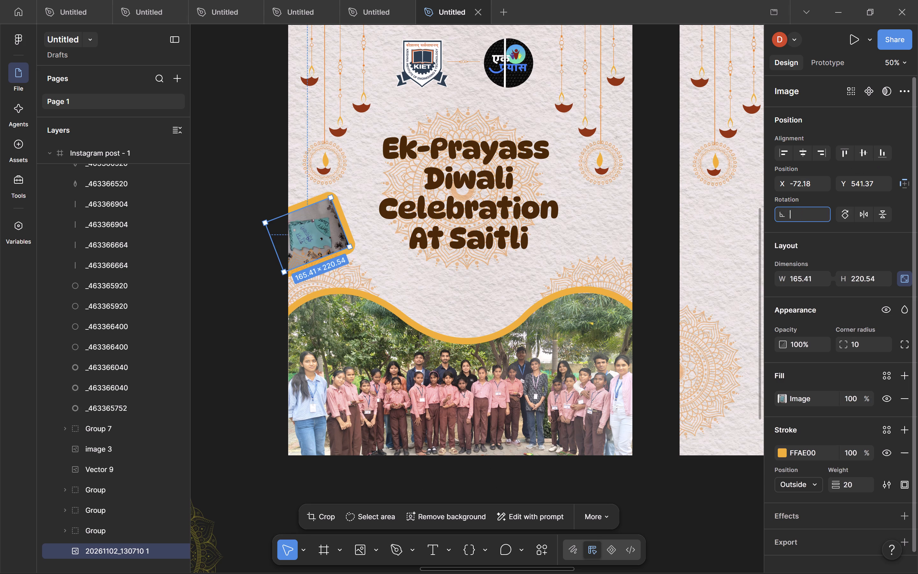
pyautogui.press('0')
pyautogui.press('Return')
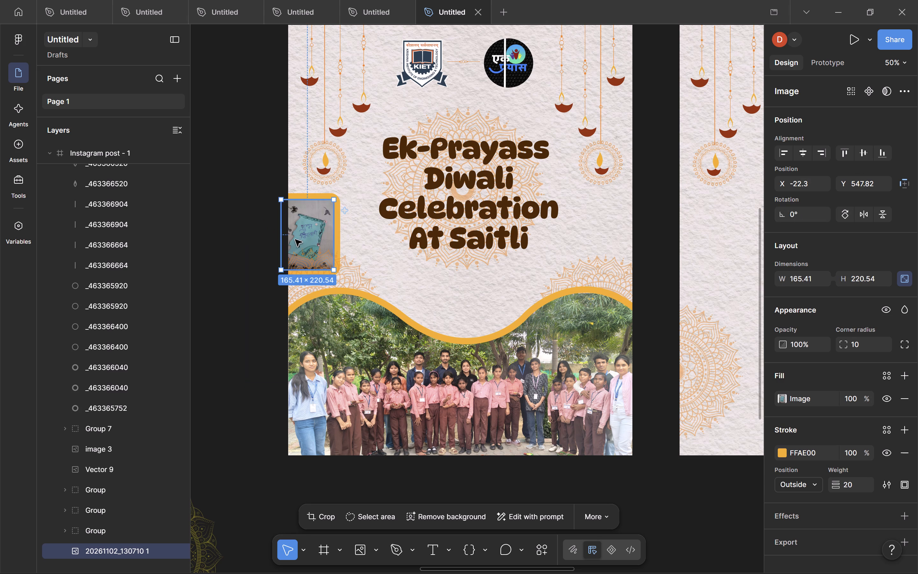
pyautogui.moveTo(297, 237); pyautogui.dragTo(290, 240)
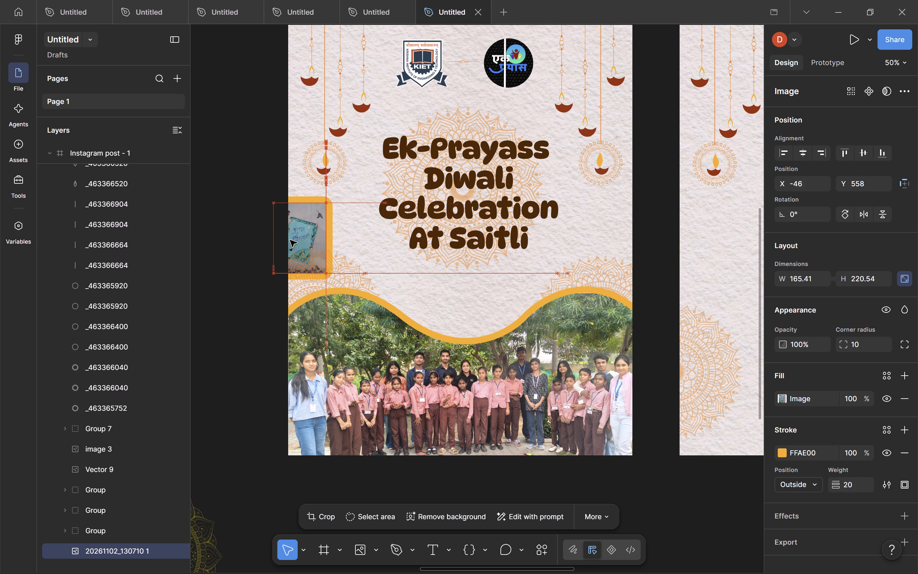
pyautogui.moveTo(290, 240); pyautogui.dragTo(290, 240)
pyautogui.click(250, 291)
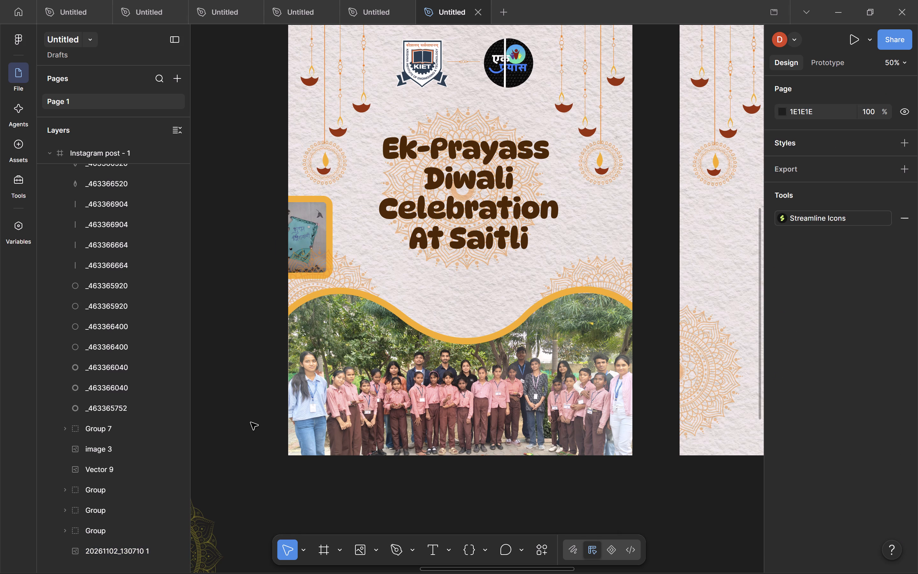
# Move the orange-bordered turquoise card photo from the first post onto the second post and enlarge it to 240 × 320.
pyautogui.moveTo(314, 219); pyautogui.dragTo(335, 220)
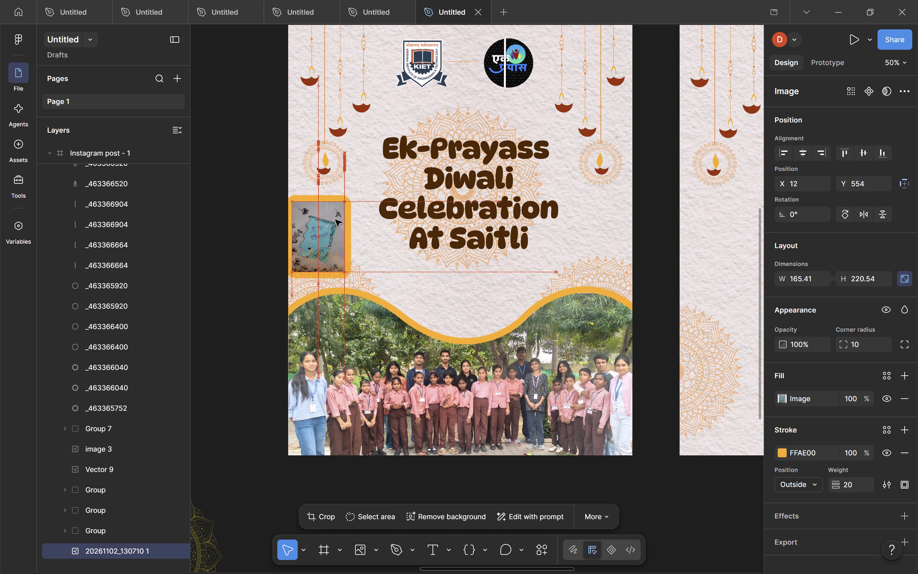
pyautogui.moveTo(335, 220); pyautogui.dragTo(849, 199)
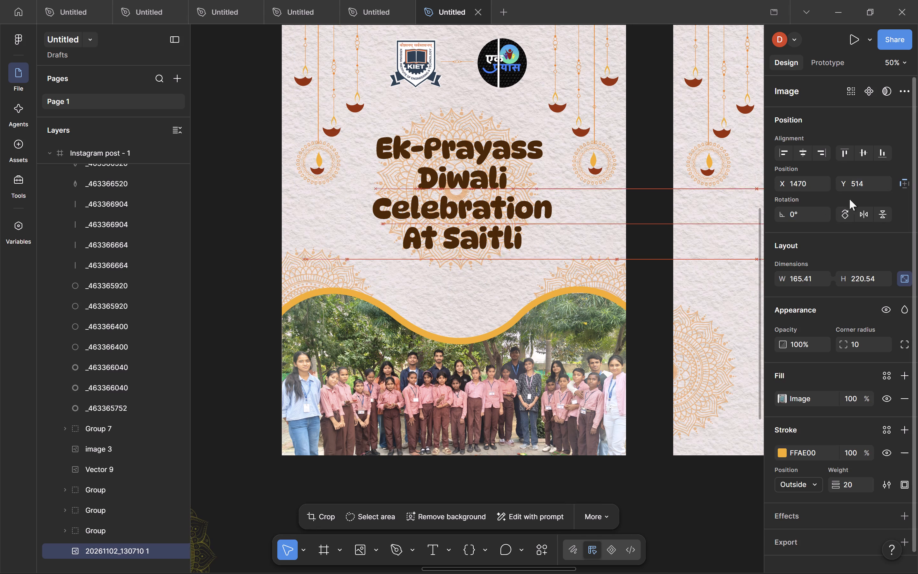
pyautogui.moveTo(849, 199); pyautogui.dragTo(525, 59)
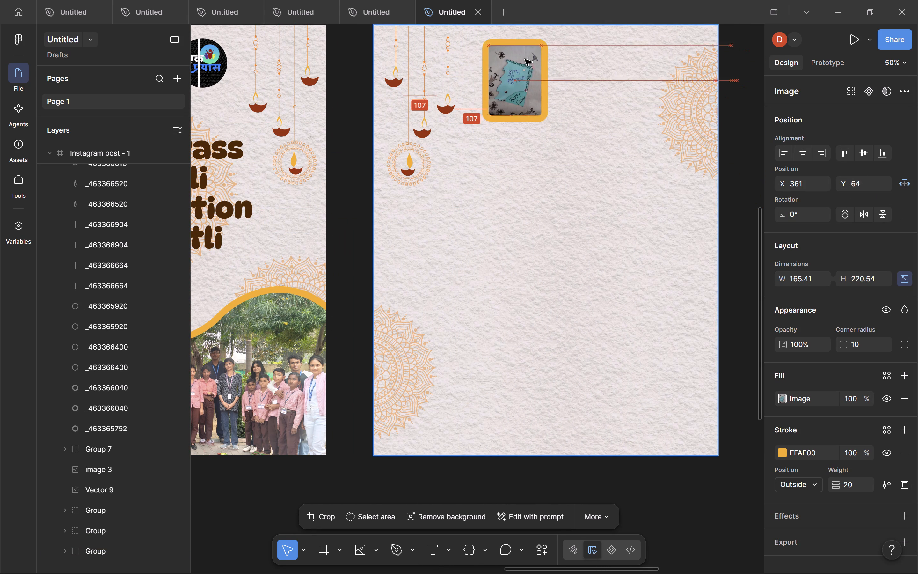
pyautogui.moveTo(525, 59); pyautogui.dragTo(536, 201)
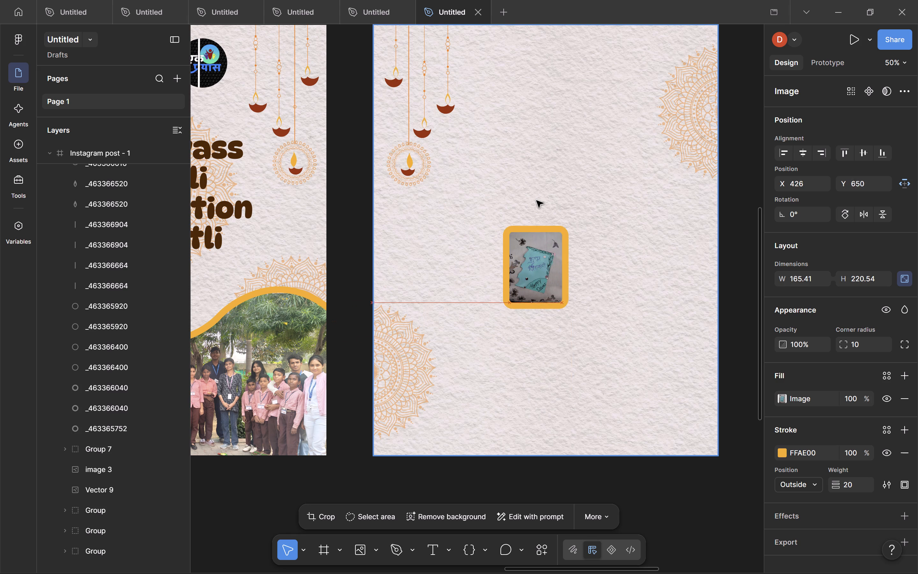
pyautogui.moveTo(536, 201); pyautogui.dragTo(524, 188)
pyautogui.keyDown('shift'); pyautogui.moveTo(537, 245); pyautogui.dragTo(560, 255); pyautogui.keyUp('shift')
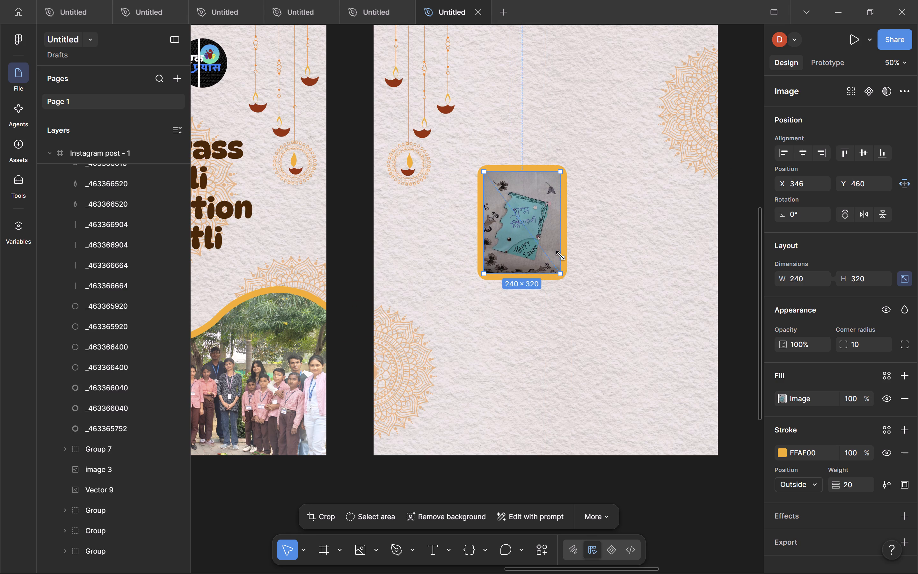
pyautogui.keyDown('shift'); pyautogui.moveTo(560, 255); pyautogui.dragTo(560, 256); pyautogui.keyUp('shift')
# Rotate the turquoise card photo on the second post to 20°.
pyautogui.moveTo(571, 284); pyautogui.dragTo(572, 280)
pyautogui.click(545, 254)
pyautogui.moveTo(567, 282); pyautogui.dragTo(574, 280)
pyautogui.click(555, 264)
pyautogui.moveTo(567, 282); pyautogui.dragTo(580, 271)
pyautogui.click(550, 267)
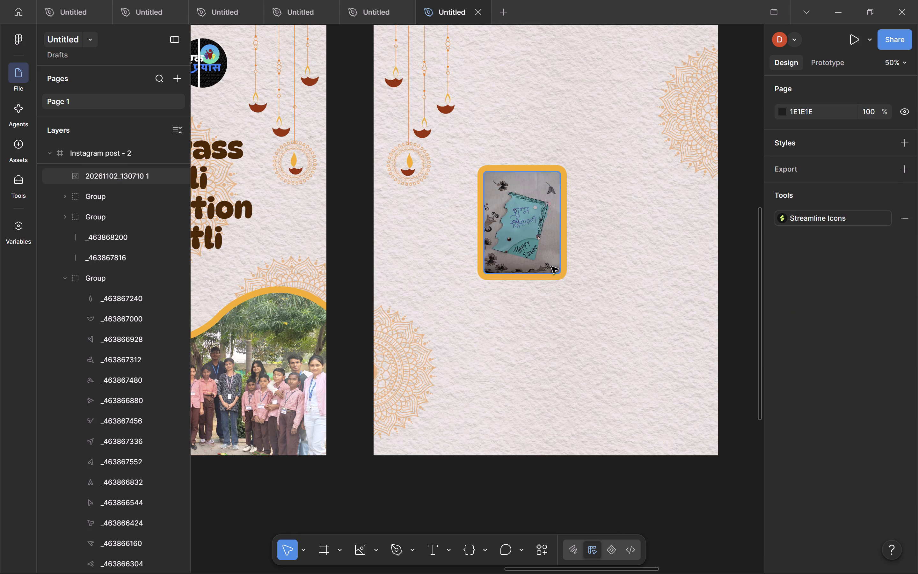
pyautogui.moveTo(566, 281); pyautogui.dragTo(576, 257)
# Enlarge the tilted card photo to about 332 × 442 and place it below the hanging lamps at X 57, Y 482.
pyautogui.moveTo(524, 227); pyautogui.dragTo(492, 246)
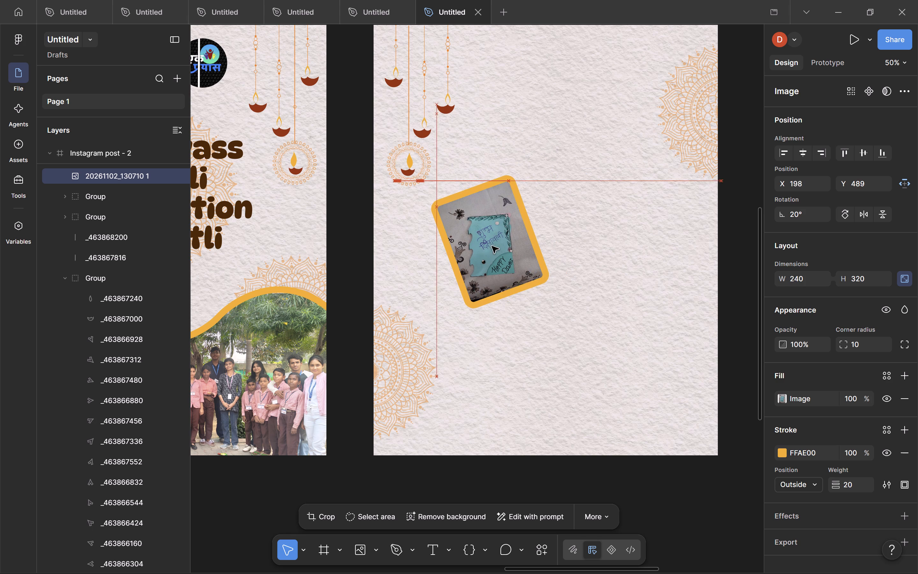
pyautogui.moveTo(492, 246); pyautogui.dragTo(477, 235)
pyautogui.moveTo(529, 268); pyautogui.dragTo(568, 292)
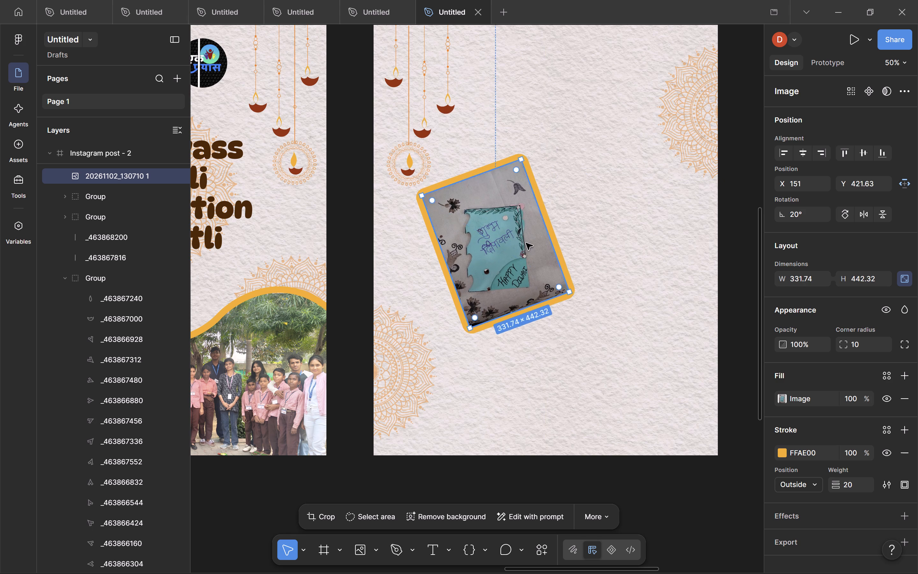
pyautogui.moveTo(525, 242); pyautogui.dragTo(495, 261)
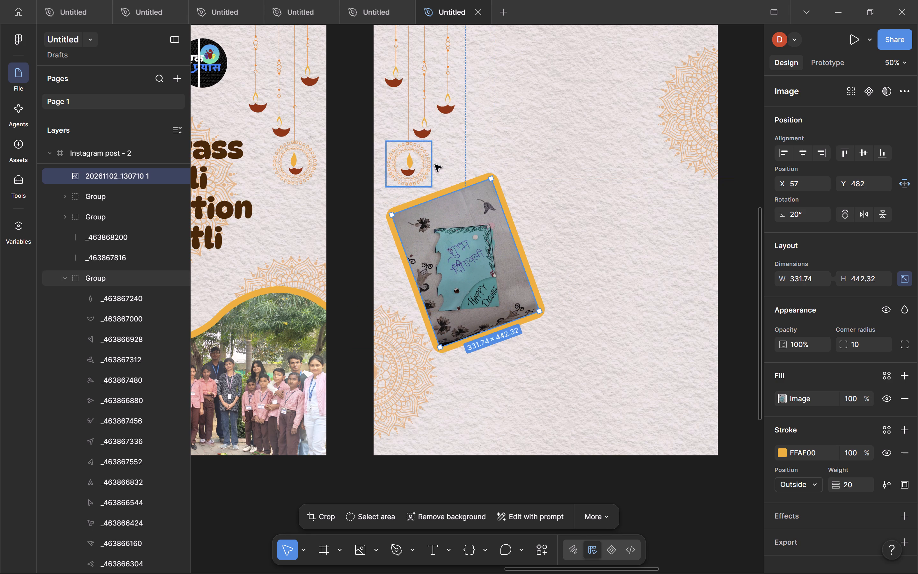
# Select all the hanging diya lamps on the second post, nudge them up about 20 px, and deselect them.
pyautogui.moveTo(358, 26); pyautogui.dragTo(458, 159)
pyautogui.press('Up')
pyautogui.press('Up')
pyautogui.press('Up')
pyautogui.press('Up')
pyautogui.press('Up')
pyautogui.press('Up')
pyautogui.press('Up')
pyautogui.press('Up')
pyautogui.press('Up')
pyautogui.press('Up')
pyautogui.press('Up')
pyautogui.press('Up')
pyautogui.press('Up')
pyautogui.press('Up')
pyautogui.press('Up')
pyautogui.press('Up')
pyautogui.press('Up')
pyautogui.press('Up')
pyautogui.press('Up')
pyautogui.press('Up')
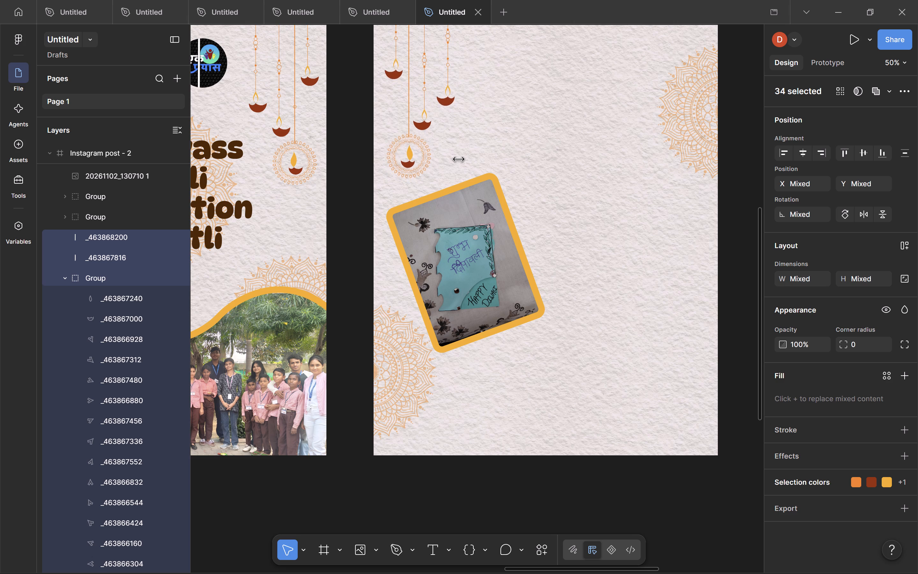
pyautogui.scroll(4, 459, 159)
pyautogui.scroll(-1, 459, 159)
pyautogui.click(544, 150)
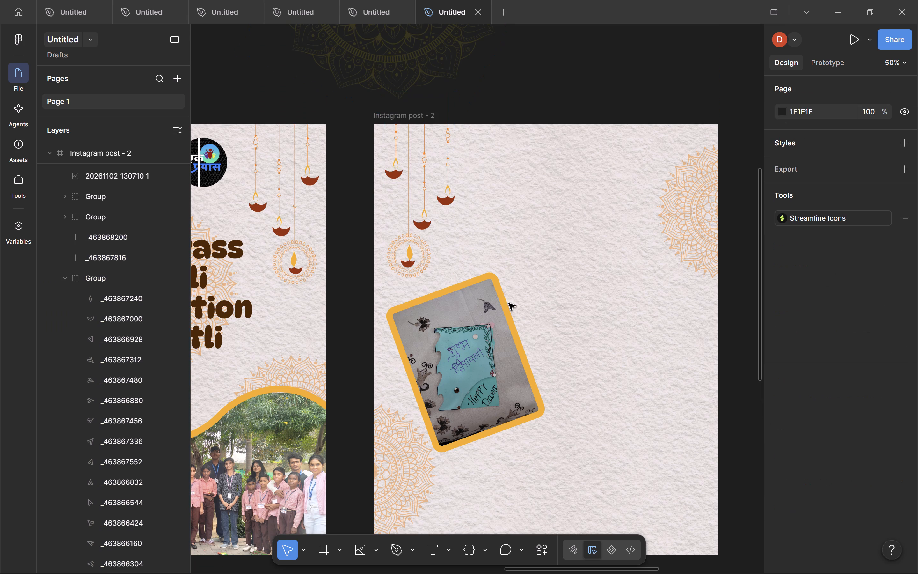
# Bring the pink greeting card photo from below the posts onto the second post, overlapping the turquoise card photo.
pyautogui.moveTo(559, 287); pyautogui.dragTo(598, 97)
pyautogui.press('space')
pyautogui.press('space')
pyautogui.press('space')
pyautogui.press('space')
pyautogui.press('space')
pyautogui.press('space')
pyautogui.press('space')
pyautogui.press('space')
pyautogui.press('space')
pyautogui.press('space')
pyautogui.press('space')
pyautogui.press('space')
pyautogui.moveTo(445, 331); pyautogui.dragTo(606, 41)
pyautogui.moveTo(482, 334); pyautogui.dragTo(567, 116)
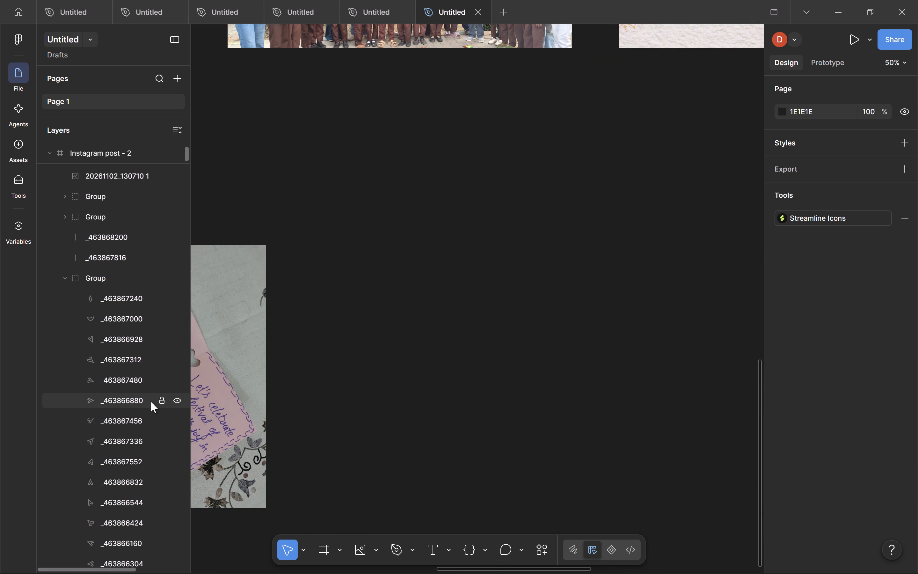
pyautogui.moveTo(248, 391); pyautogui.dragTo(702, 0)
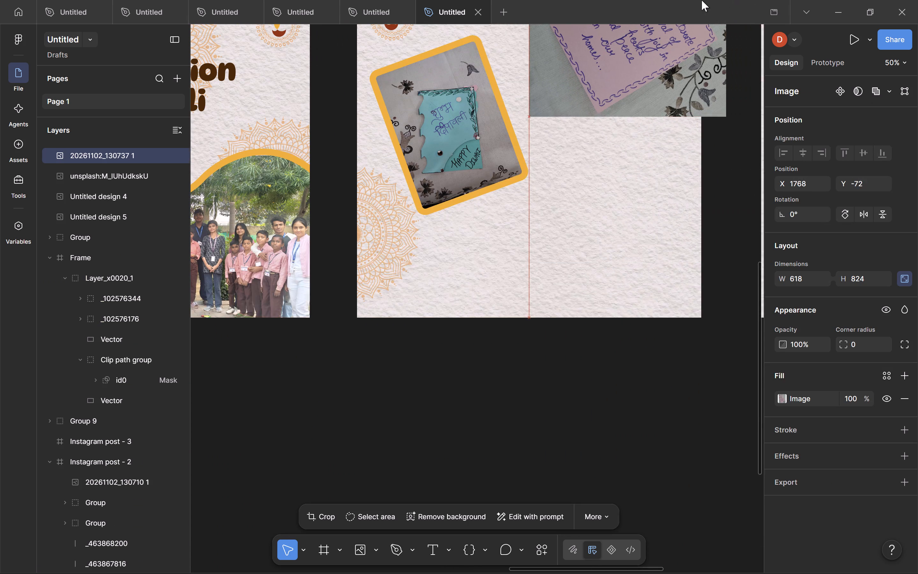
pyautogui.moveTo(702, 0); pyautogui.dragTo(633, 191)
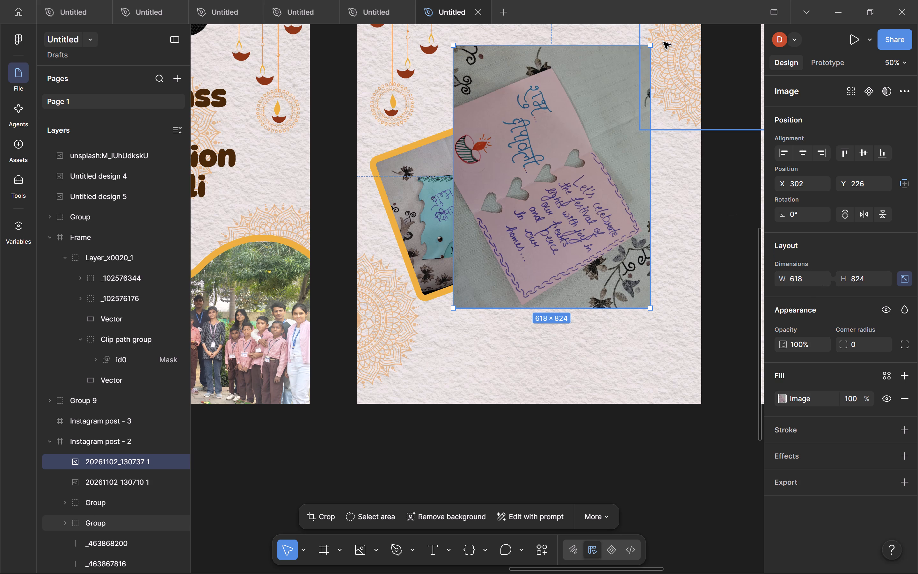
# Scale the pink card photo down to 378 × 504 and position it at X 331, Y 388, overlapping the tilted card.
pyautogui.keyDown('shift'); pyautogui.moveTo(654, 45); pyautogui.dragTo(595, 150); pyautogui.keyUp('shift')
pyautogui.moveTo(562, 180); pyautogui.dragTo(581, 137)
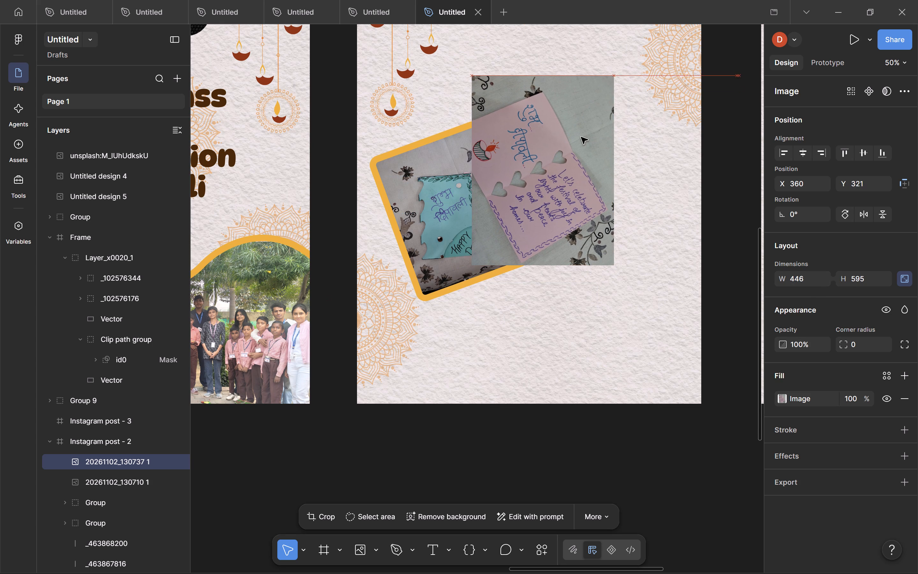
pyautogui.moveTo(581, 137); pyautogui.dragTo(581, 137)
pyautogui.keyDown('shift'); pyautogui.moveTo(613, 77); pyautogui.dragTo(593, 132); pyautogui.keyUp('shift')
pyautogui.moveTo(558, 152); pyautogui.dragTo(574, 143)
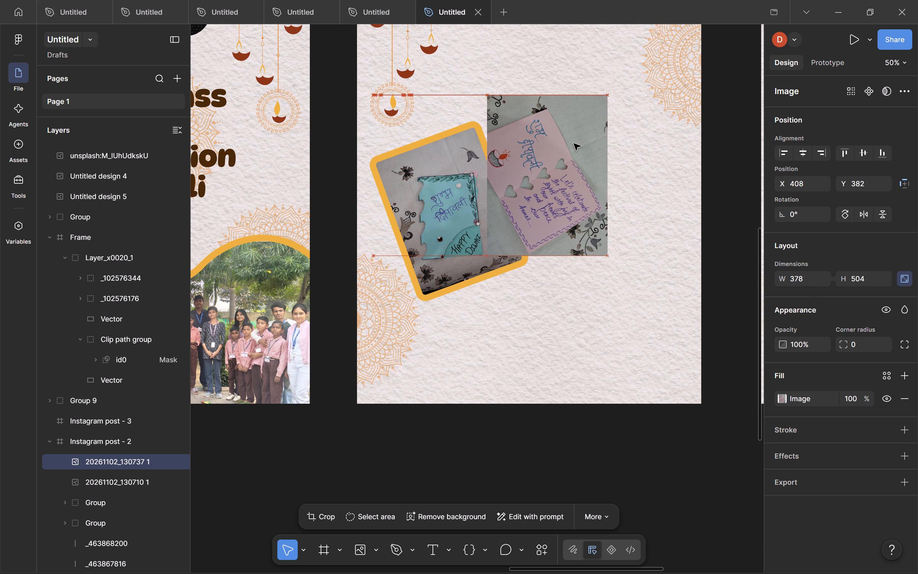
pyautogui.moveTo(574, 143); pyautogui.dragTo(549, 145)
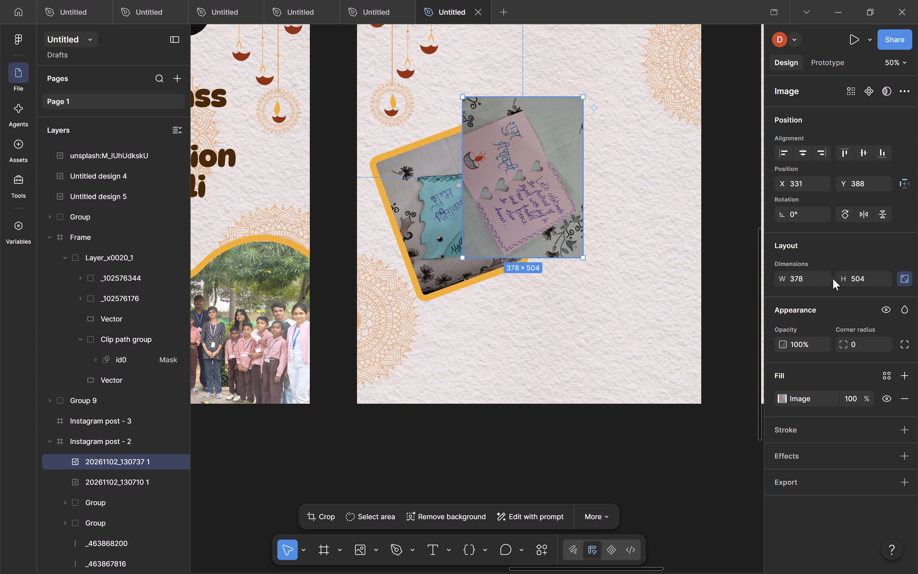
# Select the tilted, orange-bordered turquoise card photo on the second post.
pyautogui.click(444, 255)
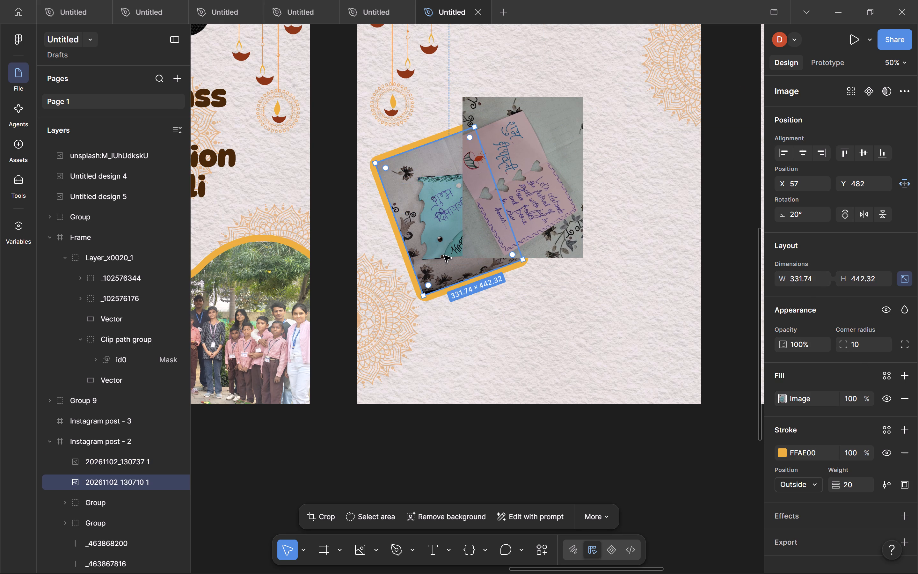
# Copy the teal card photo's properties and centre that photo vertically in Instagram post - 2.
pyautogui.hotkey('ctrl', 'alt', 'c')
pyautogui.hotkey('alt', 'v')
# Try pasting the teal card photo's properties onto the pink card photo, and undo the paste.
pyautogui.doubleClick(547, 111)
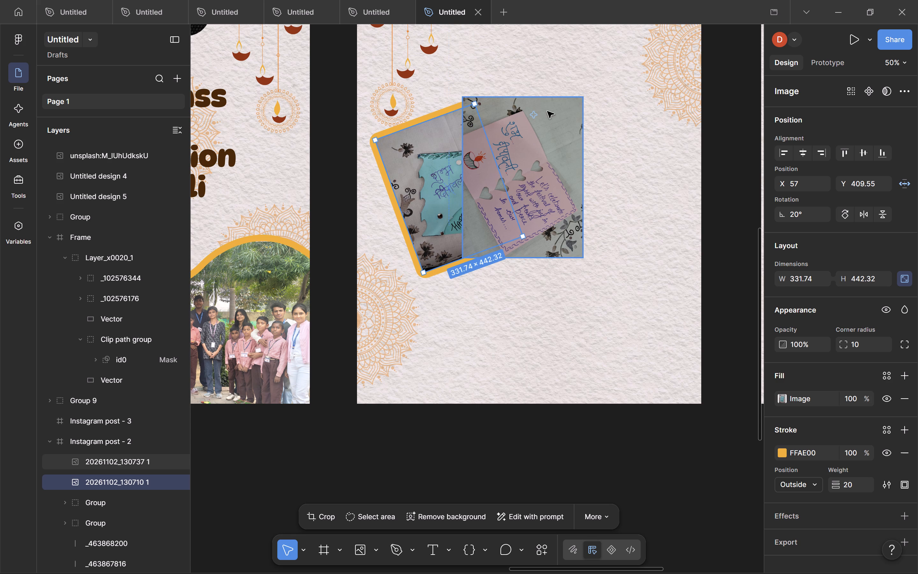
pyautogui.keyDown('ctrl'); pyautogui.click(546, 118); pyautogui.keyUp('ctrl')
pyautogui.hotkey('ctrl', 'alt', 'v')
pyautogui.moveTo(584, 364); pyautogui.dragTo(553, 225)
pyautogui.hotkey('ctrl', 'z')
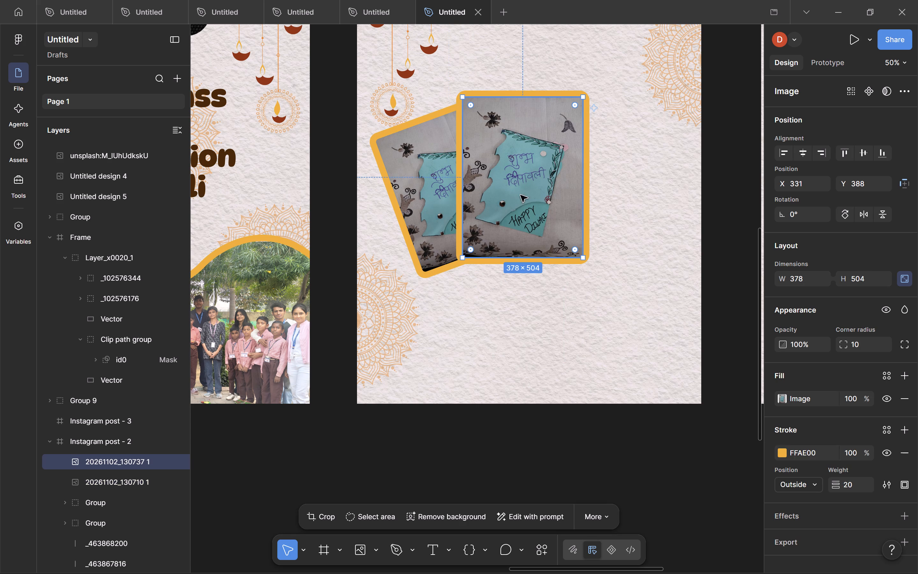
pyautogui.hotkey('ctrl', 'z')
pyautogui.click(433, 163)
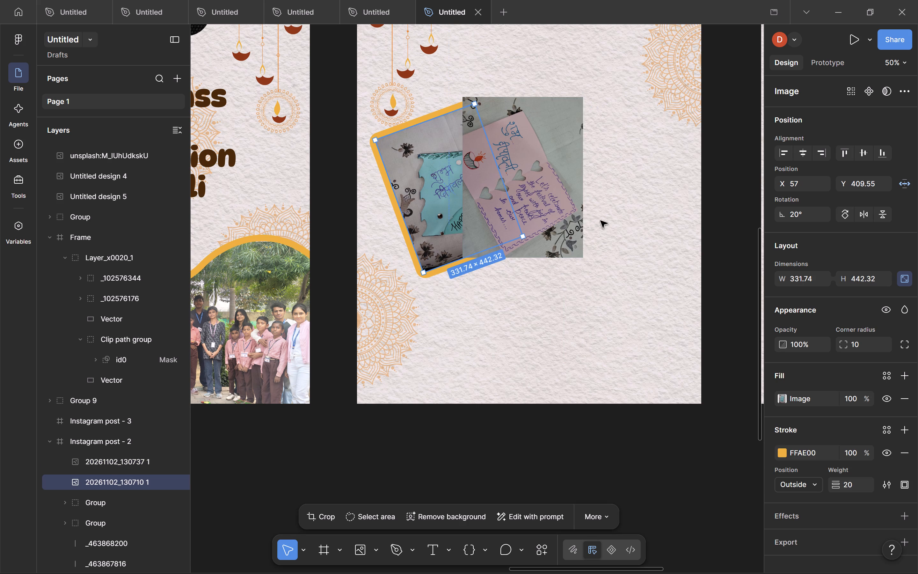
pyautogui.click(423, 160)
# Move the pink card photo to X 321, Y 654 and set its corner radius to 17.
pyautogui.click(575, 197)
pyautogui.moveTo(543, 186); pyautogui.dragTo(540, 271)
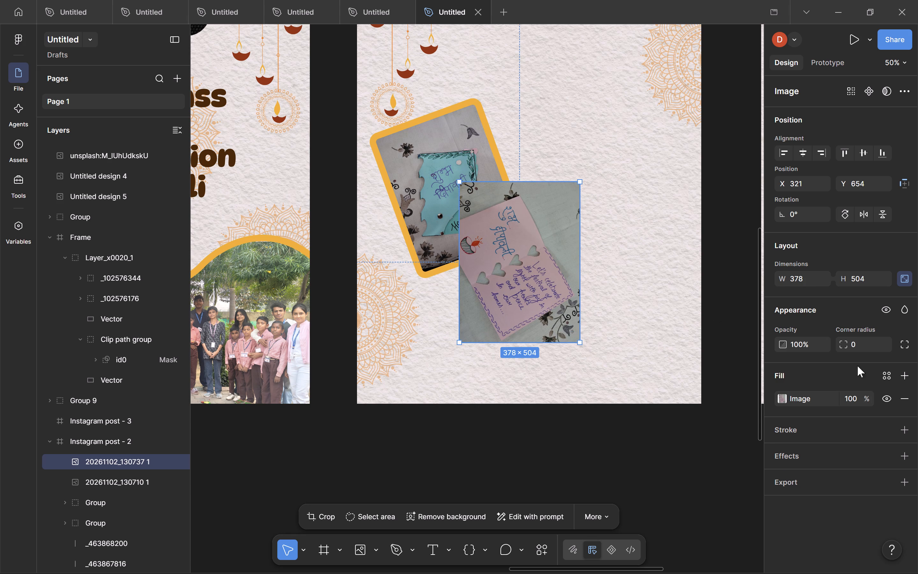
pyautogui.moveTo(843, 345); pyautogui.dragTo(671, 273)
pyautogui.click(465, 146)
# Add an inside stroke of weight 20 in colour FFAE00 to the pink card photo.
pyautogui.click(514, 281)
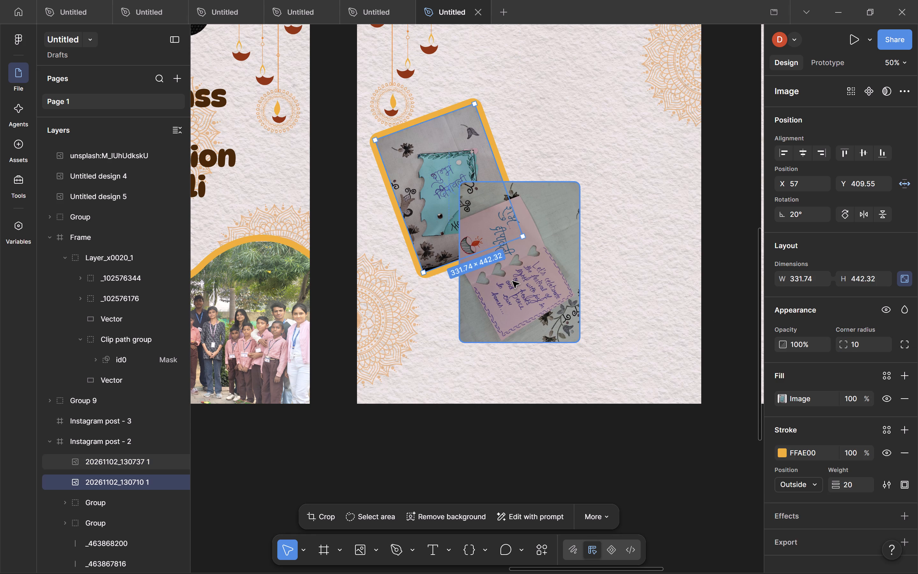
pyautogui.click(907, 432)
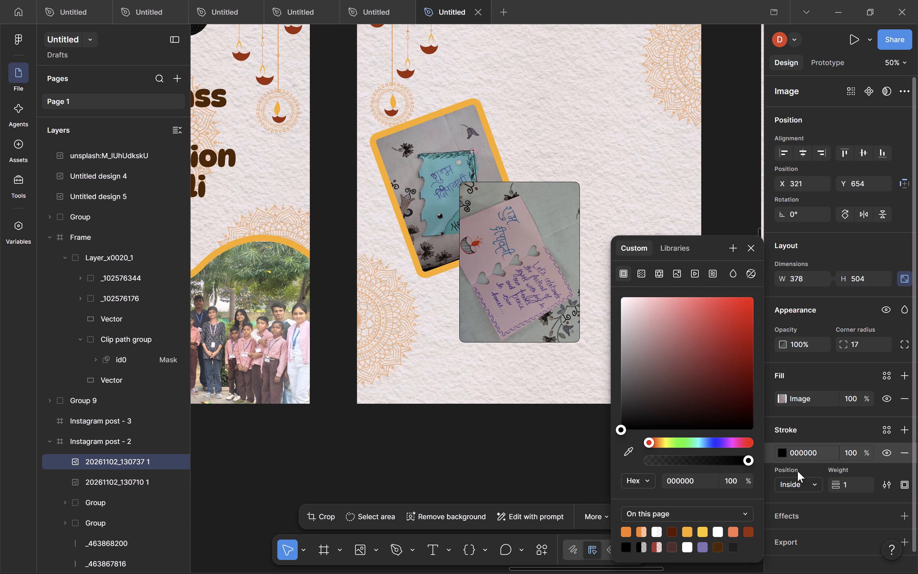
pyautogui.click(630, 532)
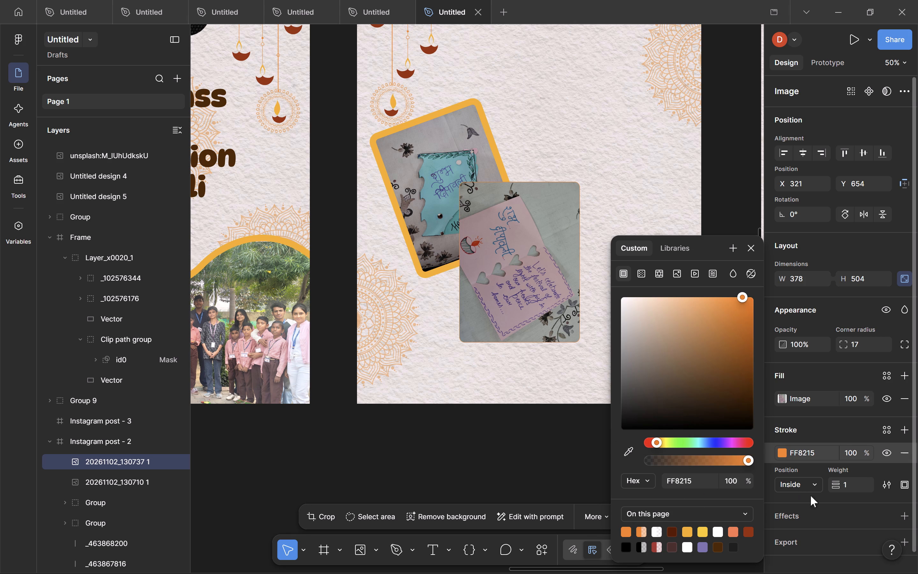
pyautogui.moveTo(840, 487); pyautogui.dragTo(483, 306)
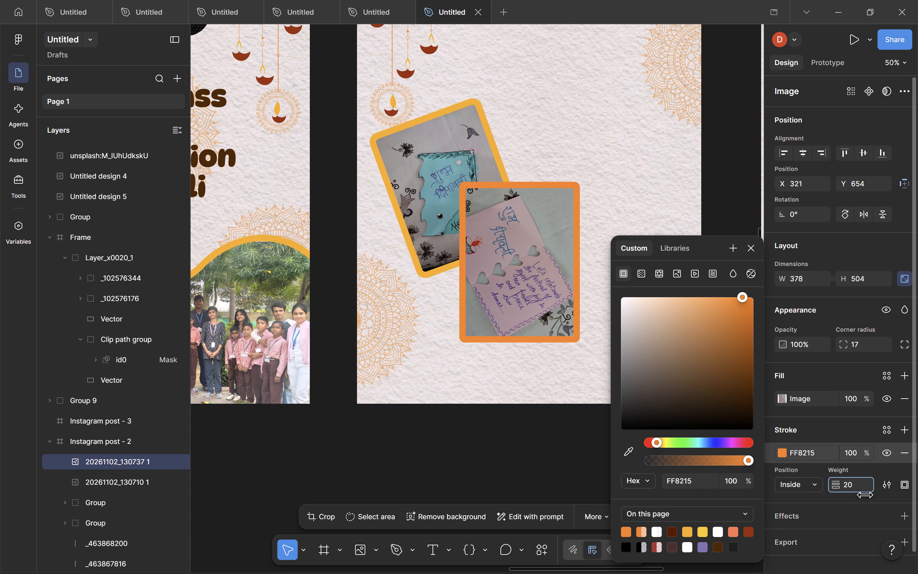
pyautogui.moveTo(483, 306); pyautogui.dragTo(484, 306)
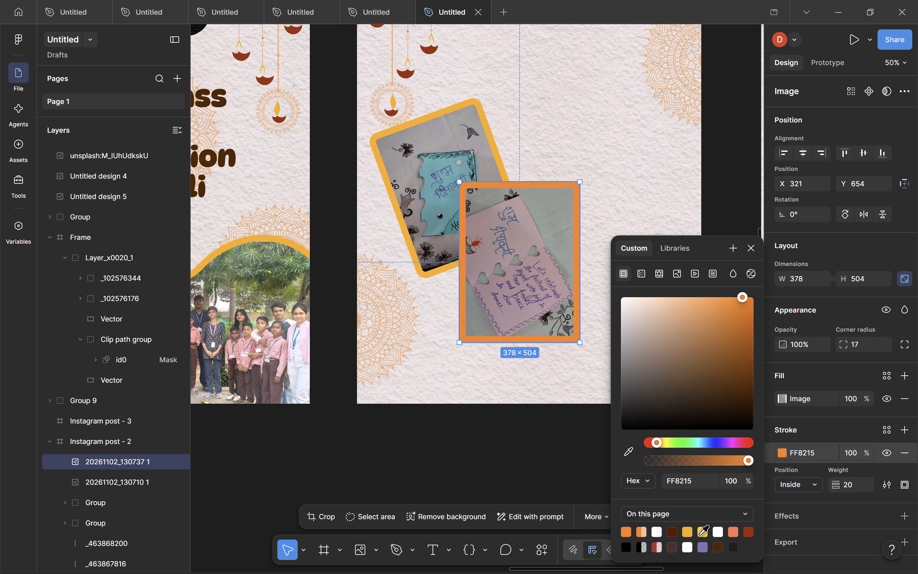
pyautogui.click(688, 532)
# Tilt the pink card photo to about -8.93° and place it beside the teal card, overlapping its right edge.
pyautogui.moveTo(549, 258); pyautogui.dragTo(566, 145)
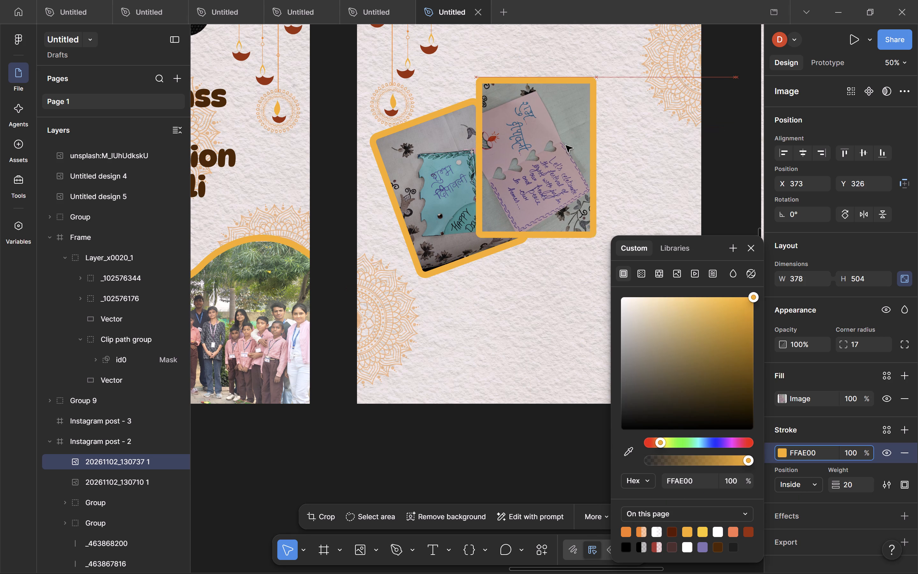
pyautogui.moveTo(566, 145); pyautogui.dragTo(563, 136)
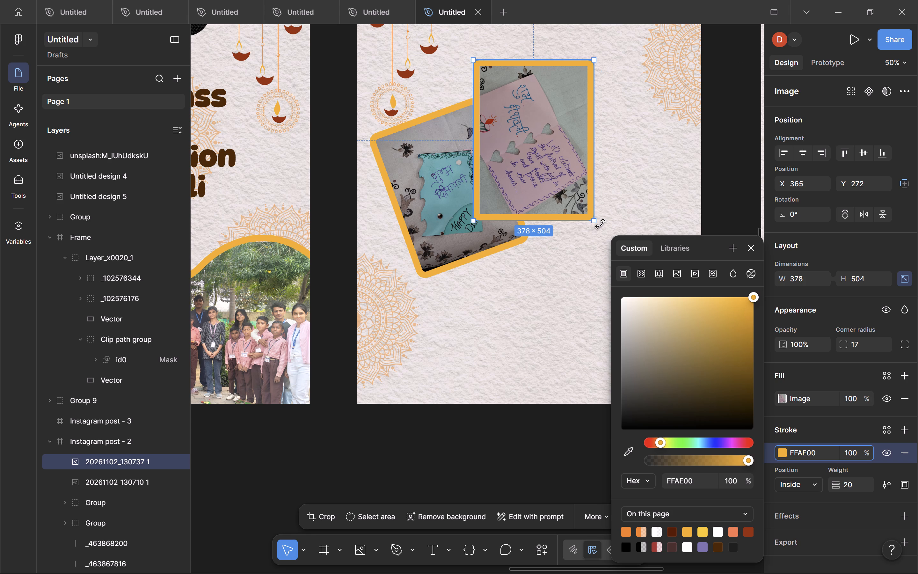
pyautogui.moveTo(600, 224); pyautogui.dragTo(589, 237)
pyautogui.moveTo(551, 166); pyautogui.dragTo(564, 203)
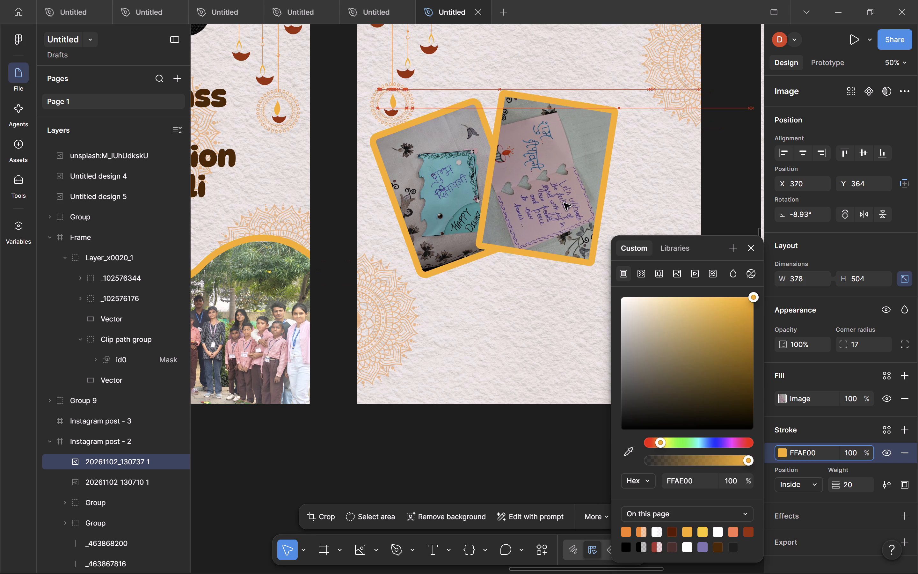
pyautogui.moveTo(564, 203); pyautogui.dragTo(562, 202)
pyautogui.click(540, 292)
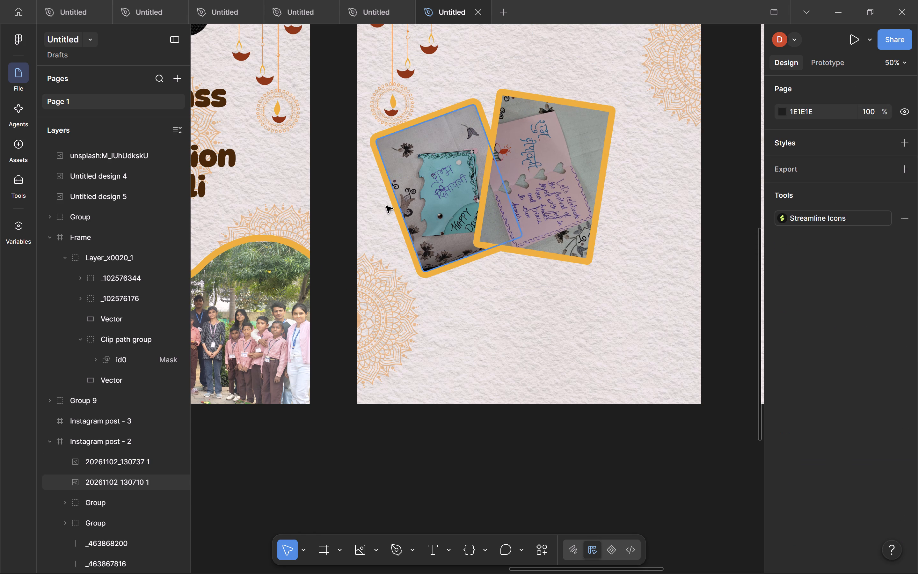
# Move both card photos together to the bottom-right corner of Instagram post - 2 and rotate the pair counter-clockwise, running slightly off the frame.
pyautogui.moveTo(384, 206); pyautogui.dragTo(624, 251)
pyautogui.moveTo(514, 190); pyautogui.dragTo(622, 338)
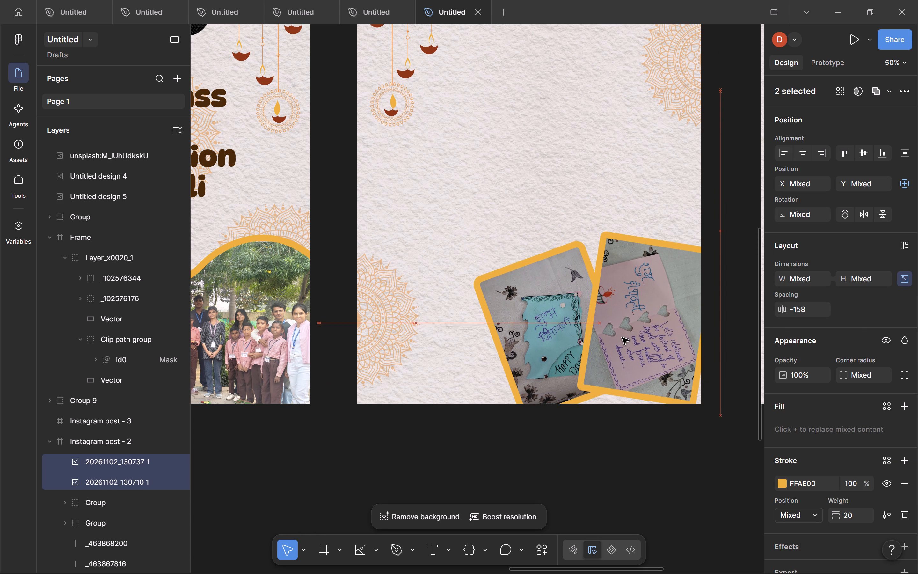
pyautogui.moveTo(622, 338); pyautogui.dragTo(628, 341)
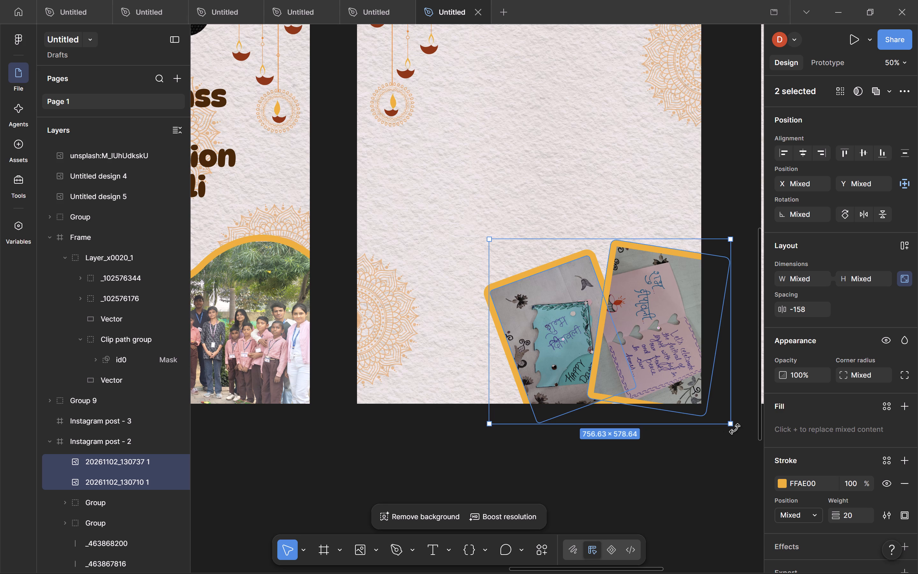
pyautogui.moveTo(734, 429); pyautogui.dragTo(750, 414)
pyautogui.moveTo(630, 363); pyautogui.dragTo(639, 370)
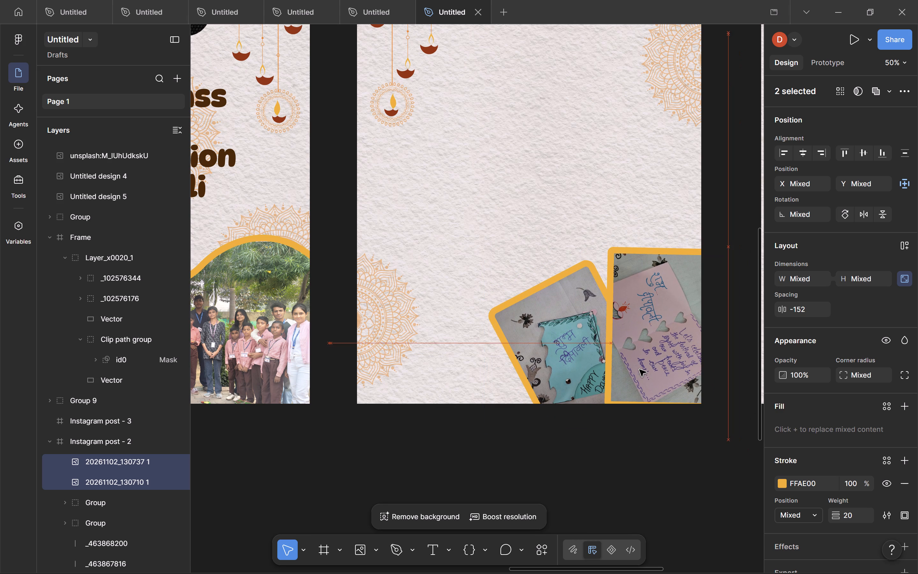
pyautogui.moveTo(639, 370); pyautogui.dragTo(638, 370)
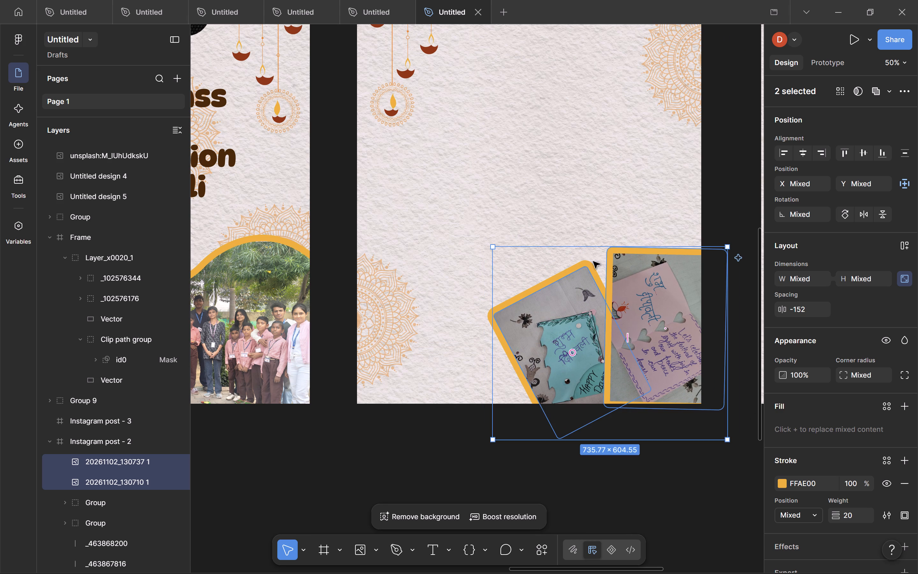
pyautogui.moveTo(489, 242); pyautogui.dragTo(482, 269)
pyautogui.moveTo(631, 339); pyautogui.dragTo(644, 332)
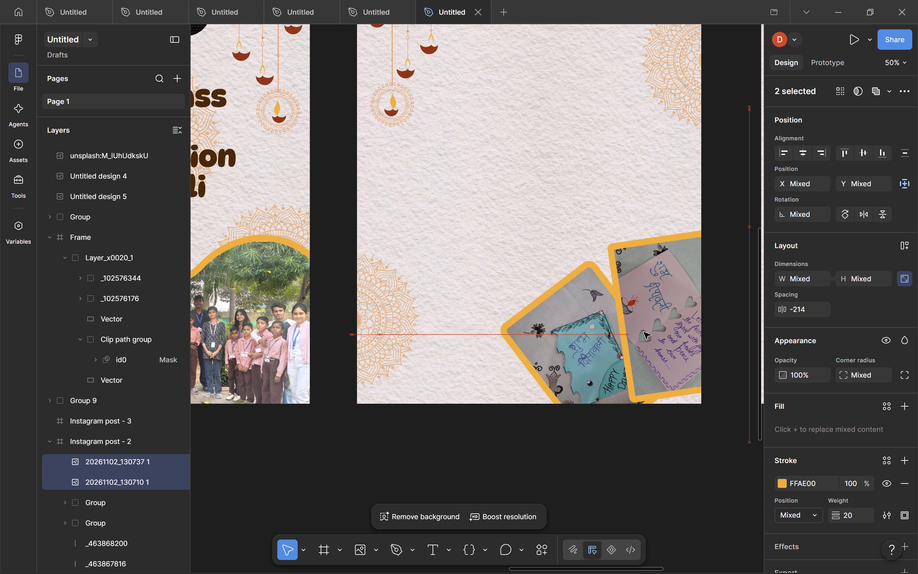
pyautogui.moveTo(644, 332); pyautogui.dragTo(641, 327)
pyautogui.click(692, 469)
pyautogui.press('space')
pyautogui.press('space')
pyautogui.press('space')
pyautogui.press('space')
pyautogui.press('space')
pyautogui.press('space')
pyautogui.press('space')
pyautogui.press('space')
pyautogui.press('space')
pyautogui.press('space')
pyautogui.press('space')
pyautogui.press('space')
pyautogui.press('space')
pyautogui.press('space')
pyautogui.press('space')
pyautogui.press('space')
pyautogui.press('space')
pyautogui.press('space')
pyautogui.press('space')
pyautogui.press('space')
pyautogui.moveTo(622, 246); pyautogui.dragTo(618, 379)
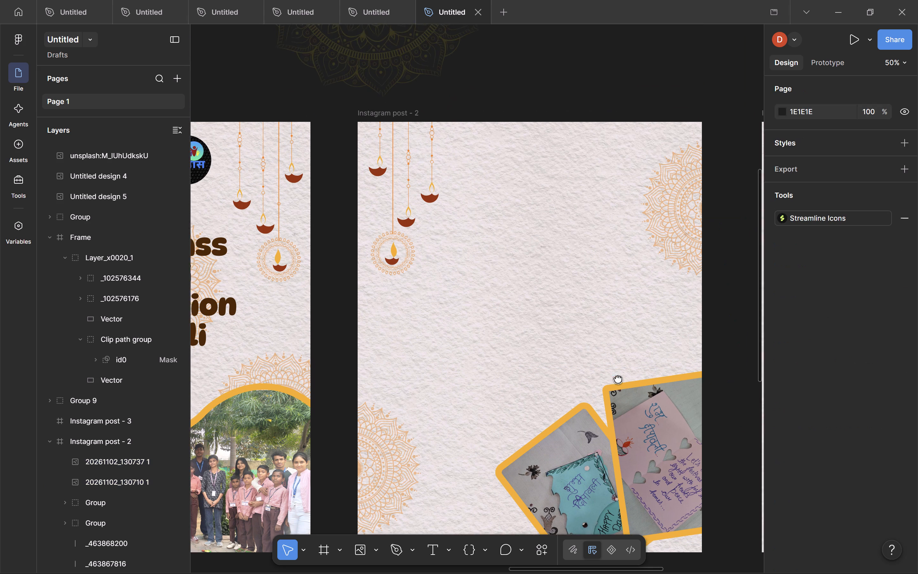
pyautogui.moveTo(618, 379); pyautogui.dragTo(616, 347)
# Switch to the Drive photo preview and look through the greeting card and student photos for ones suited to the second post.
pyautogui.hotkey('alt', 'Tab')
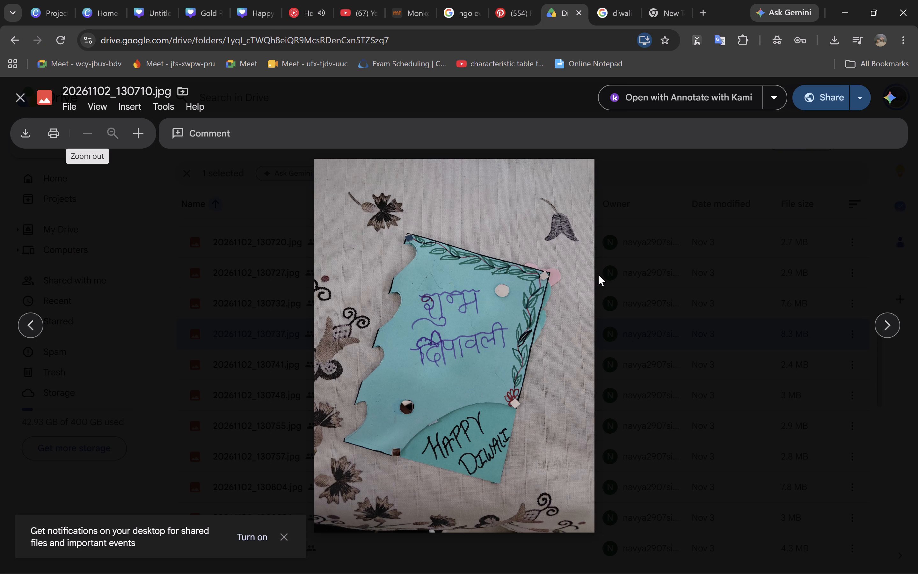
pyautogui.press('Left')
pyautogui.press('Left')
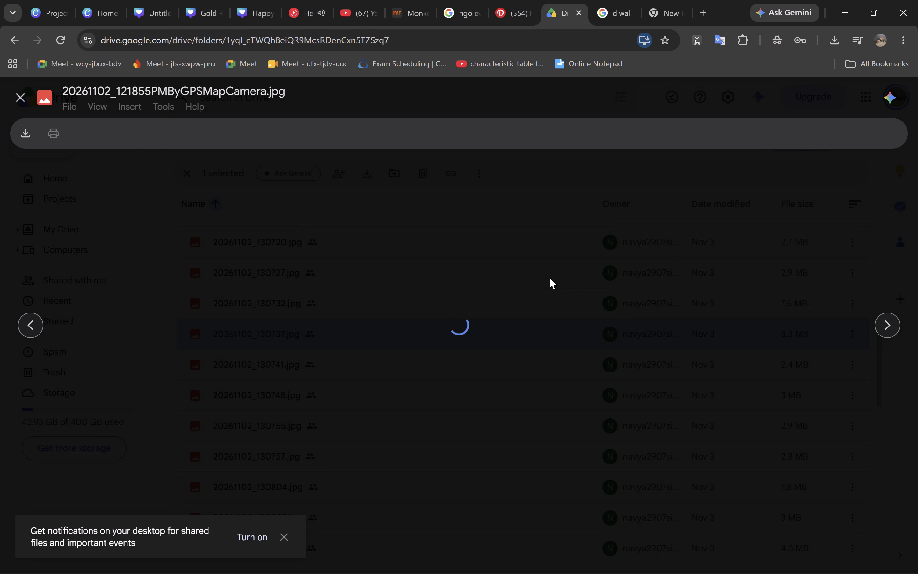
pyautogui.press('Left')
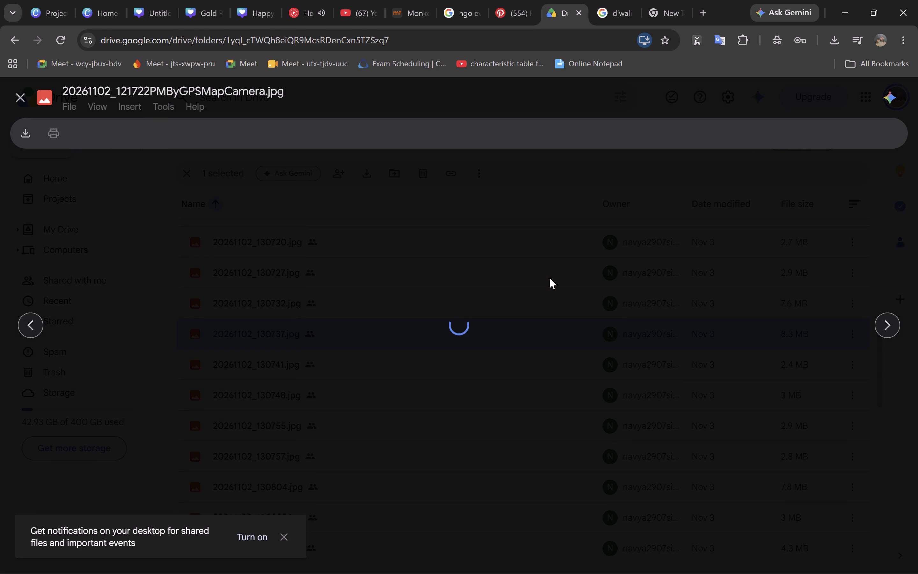
pyautogui.press('Right')
pyautogui.press('Right')
pyautogui.press('Right')
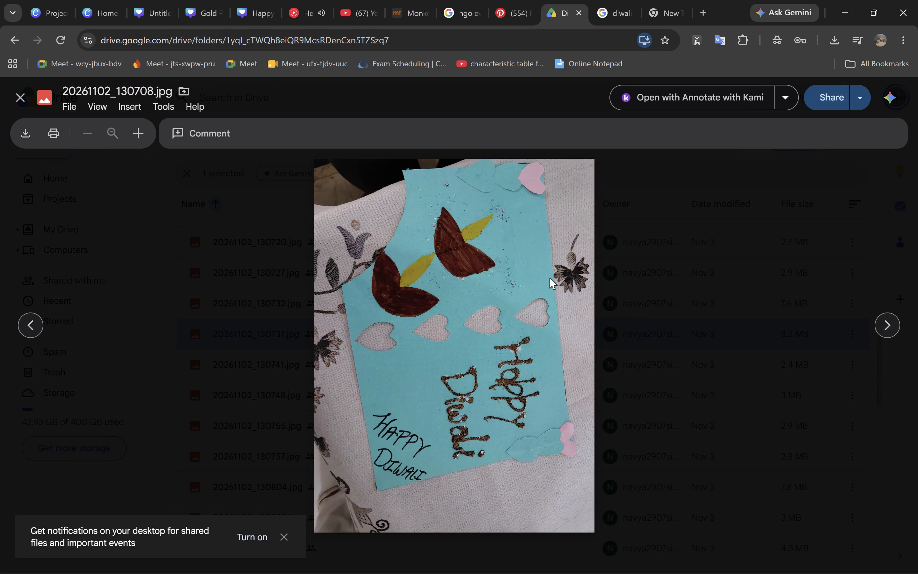
pyautogui.press('Right')
pyautogui.press('Right')
pyautogui.press('Right')
pyautogui.press('Right')
pyautogui.press('Left')
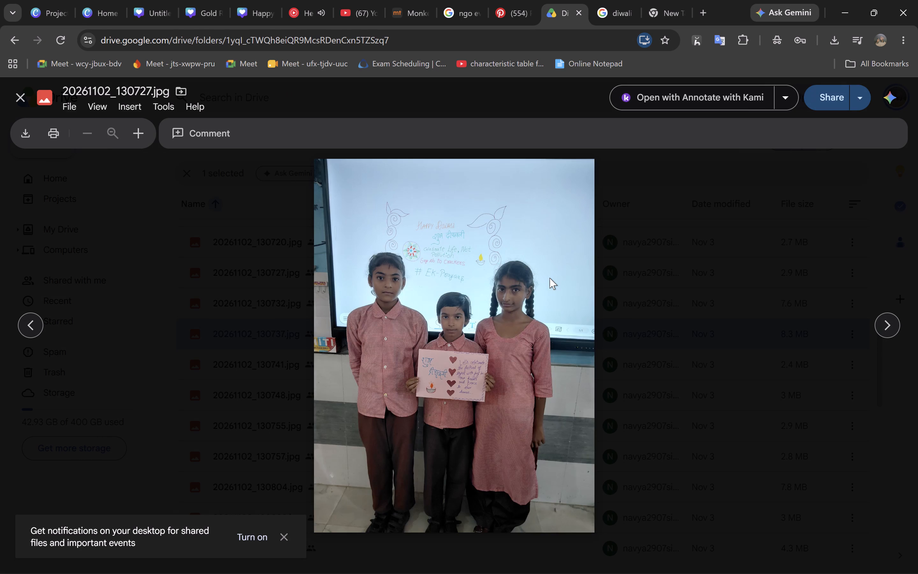
pyautogui.press('Left')
pyautogui.press('Left')
pyautogui.press('Left')
pyautogui.press('Right')
pyautogui.press('Right')
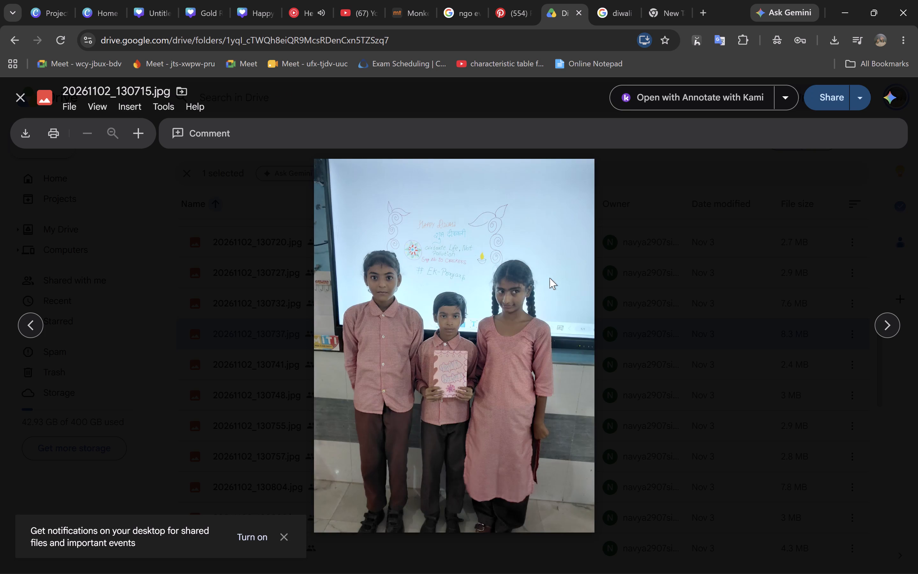
pyautogui.press('Right')
pyautogui.press('Right')
pyautogui.press('Right')
pyautogui.press('Right')
pyautogui.press('Right')
pyautogui.press('Left')
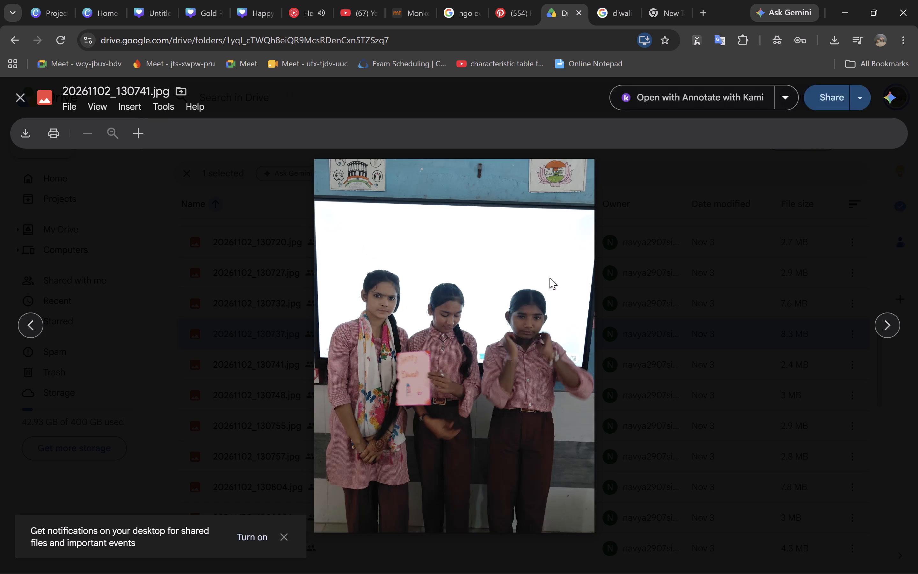
pyautogui.press('Right')
pyautogui.press('Right')
pyautogui.press('Right')
pyautogui.press('Left')
pyautogui.press('Right')
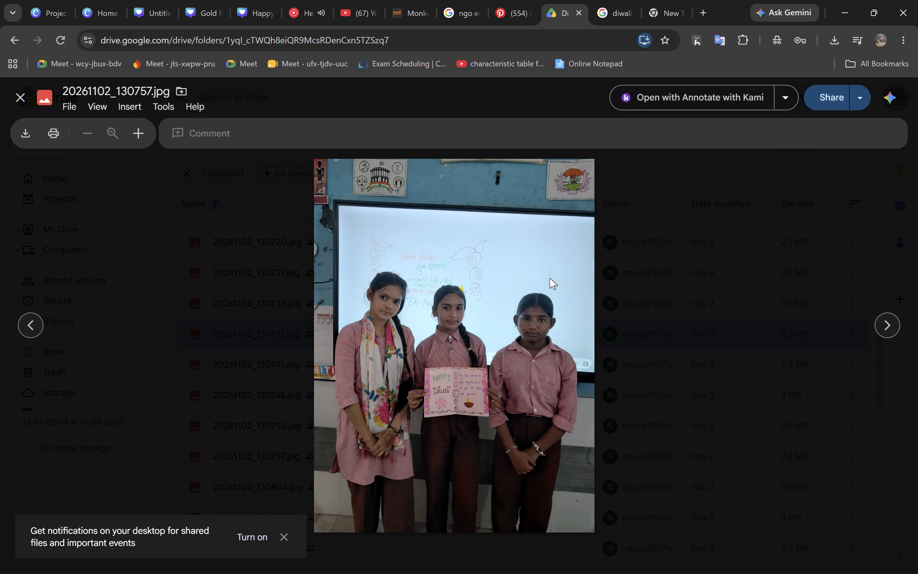
pyautogui.press('Left')
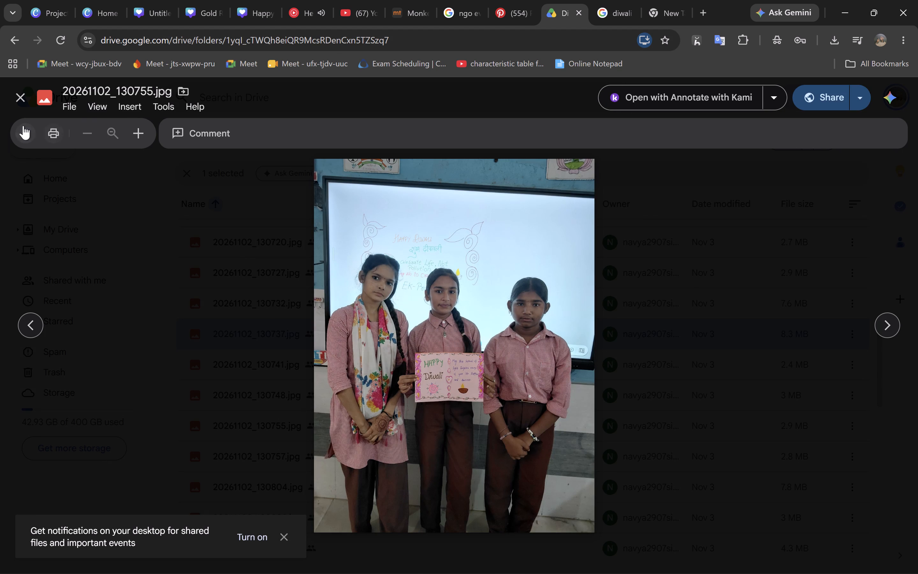
# Download the student photo 20261102_130755.jpg.
pyautogui.click(23, 126)
# Look through the neighbouring event photos and download 20261102_130727.jpg, the three students holding the open pink card.
pyautogui.press('Right')
pyautogui.press('Right')
pyautogui.press('Right')
pyautogui.press('Right')
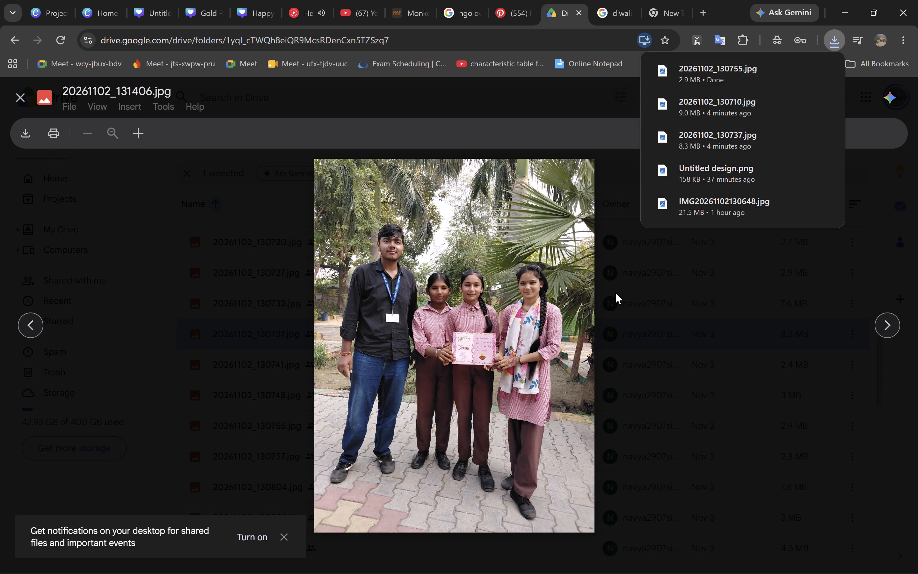
pyautogui.press('Right')
pyautogui.press('Left')
pyautogui.press('Left')
pyautogui.press('Left')
pyautogui.press('Left')
pyautogui.press('Left')
pyautogui.press('Left')
pyautogui.press('Left')
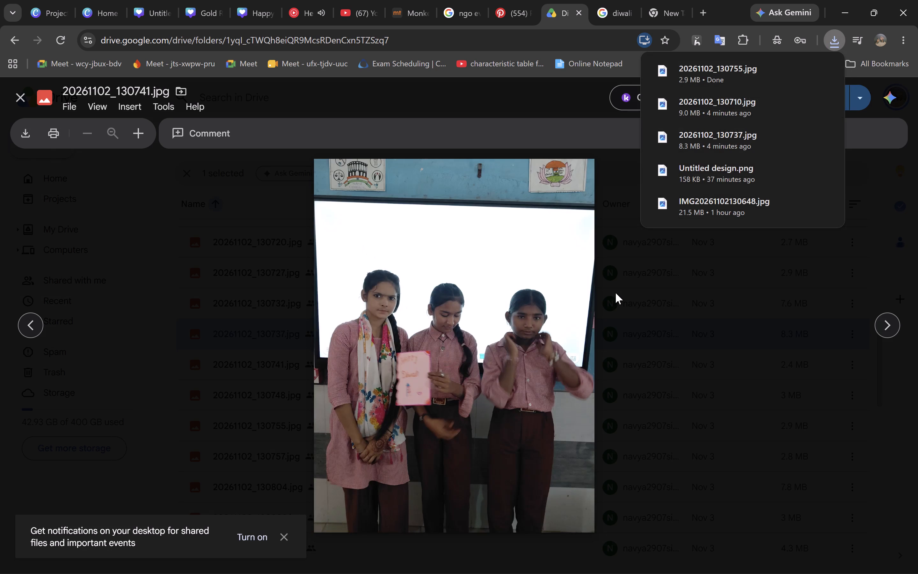
pyautogui.press('Left')
pyautogui.press('Left')
pyautogui.press('Left')
pyautogui.press('Left')
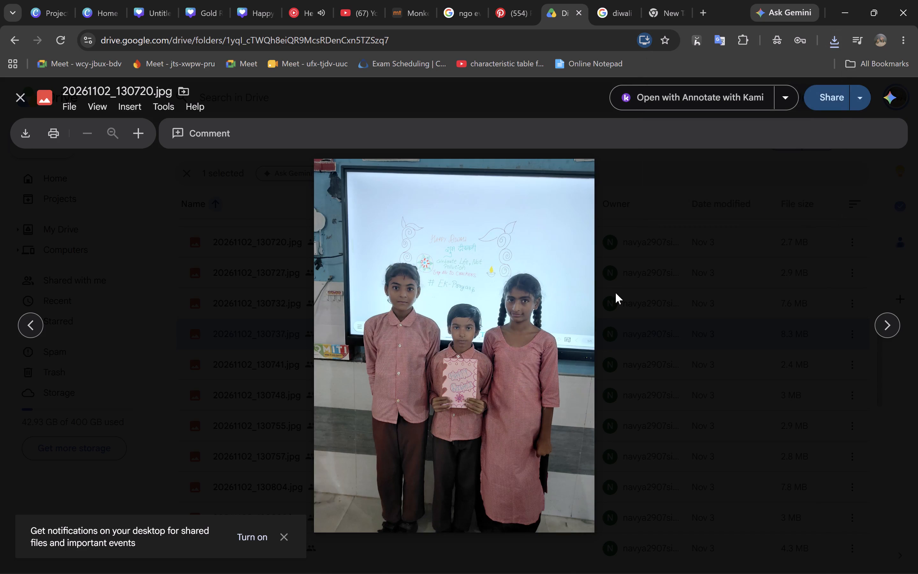
pyautogui.press('Right')
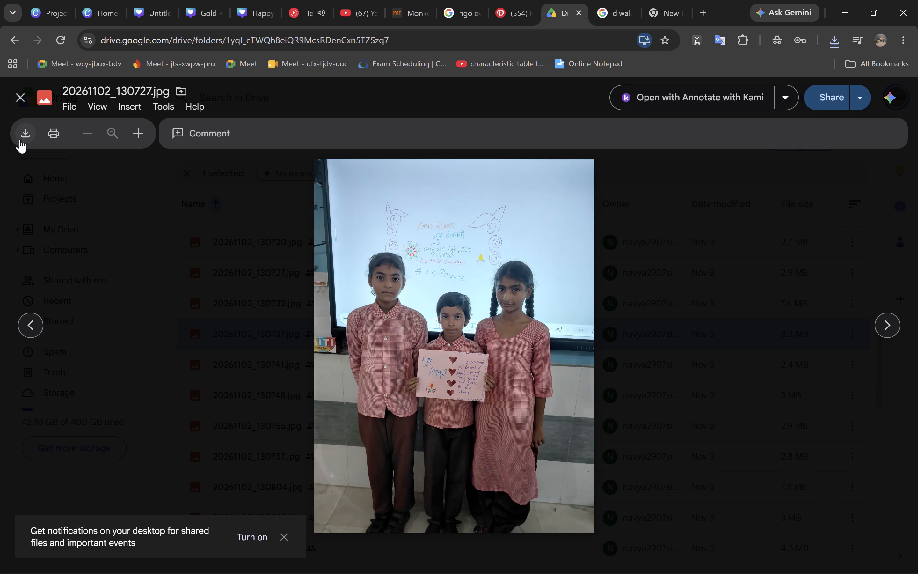
pyautogui.click(20, 139)
# Switch to Figma, rotate the two card photos together slightly further counter-clockwise and reposition the pair in the bottom-right corner of Instagram post - 2.
pyautogui.hotkey('alt', 'Tab')
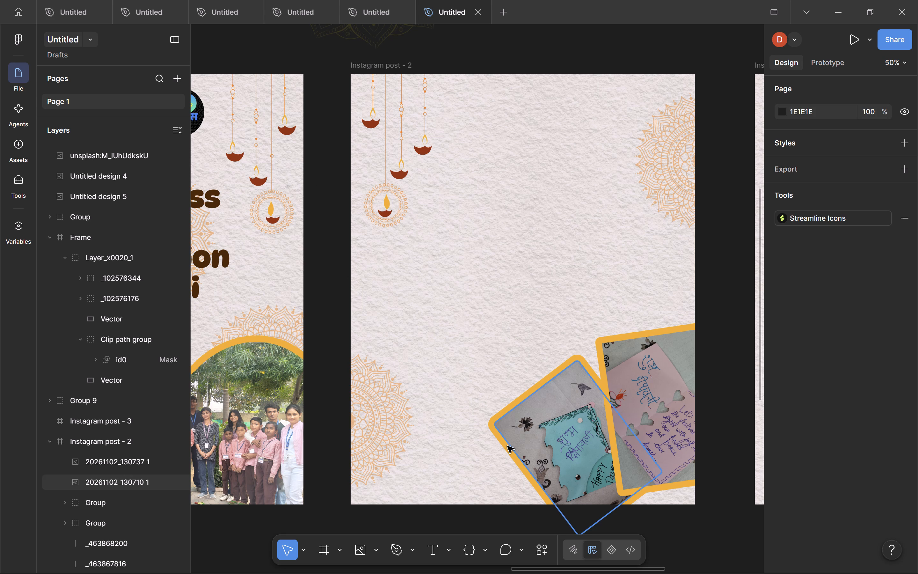
pyautogui.moveTo(515, 324); pyautogui.dragTo(667, 481)
pyautogui.moveTo(625, 423); pyautogui.dragTo(622, 441)
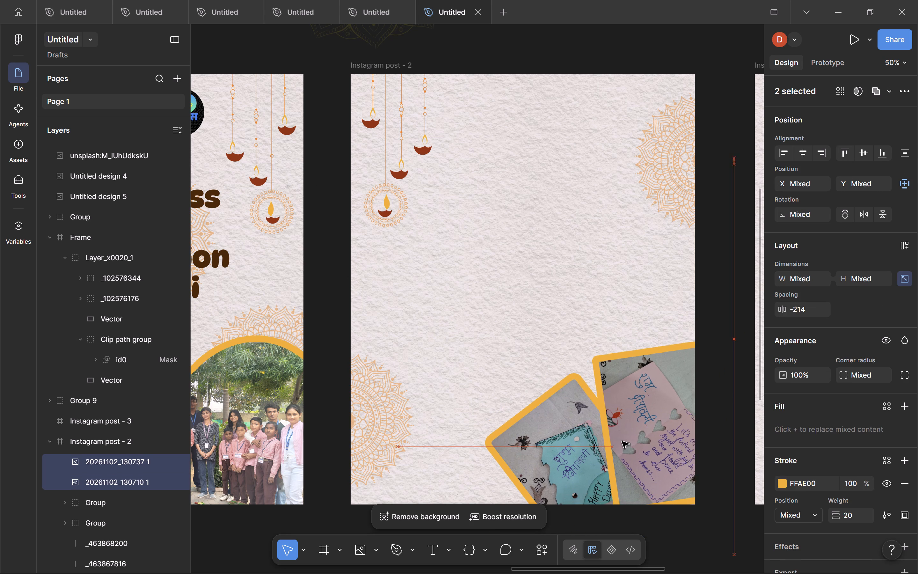
pyautogui.moveTo(622, 441); pyautogui.dragTo(636, 423)
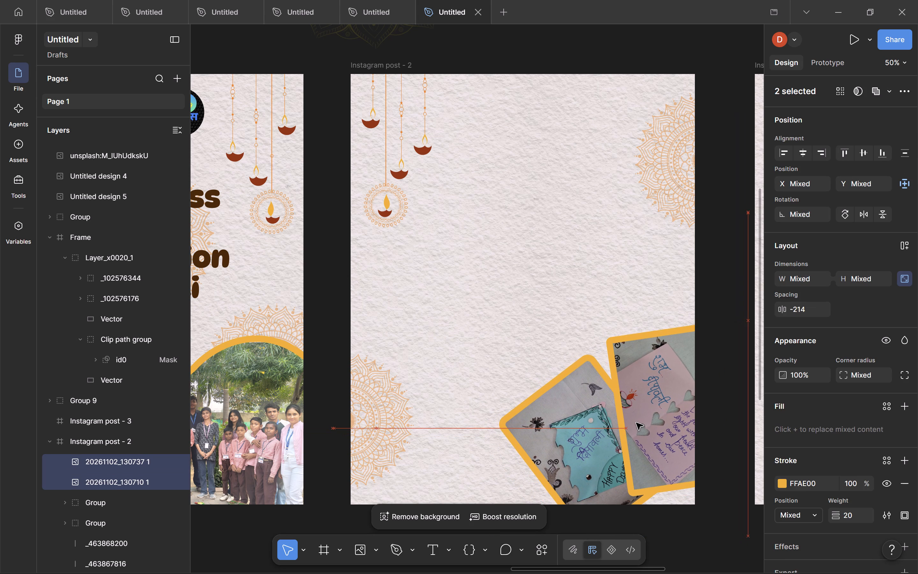
pyautogui.moveTo(636, 423); pyautogui.dragTo(638, 419)
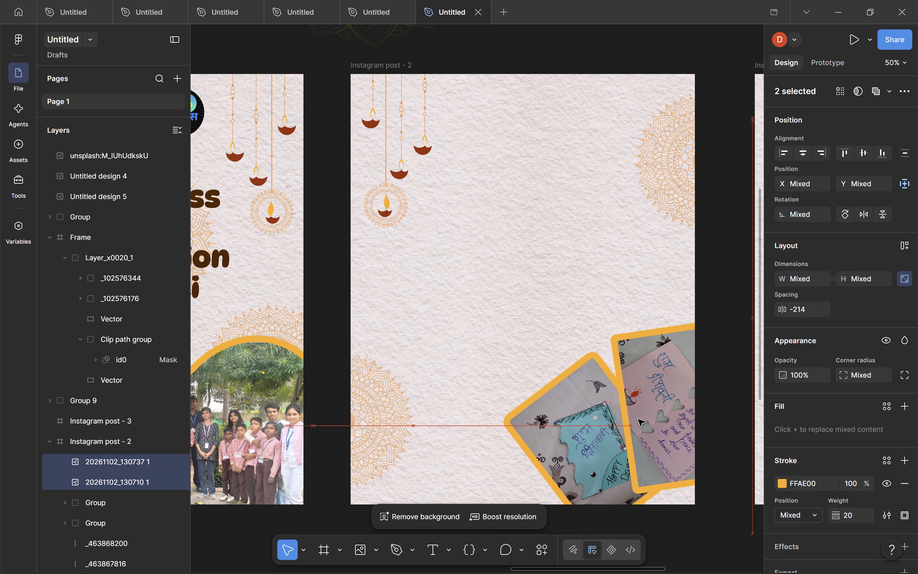
pyautogui.moveTo(638, 419); pyautogui.dragTo(633, 420)
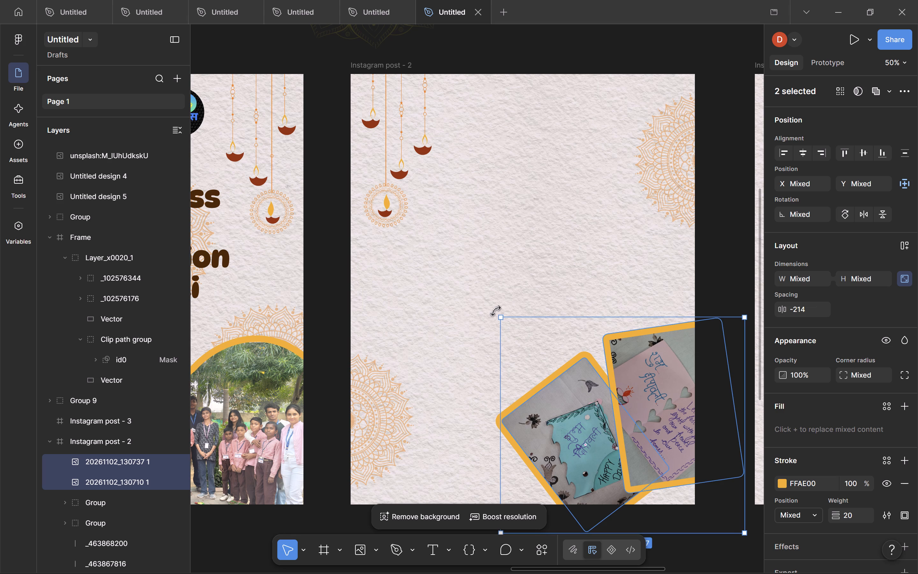
pyautogui.moveTo(497, 310); pyautogui.dragTo(488, 331)
pyautogui.moveTo(588, 365); pyautogui.dragTo(588, 376)
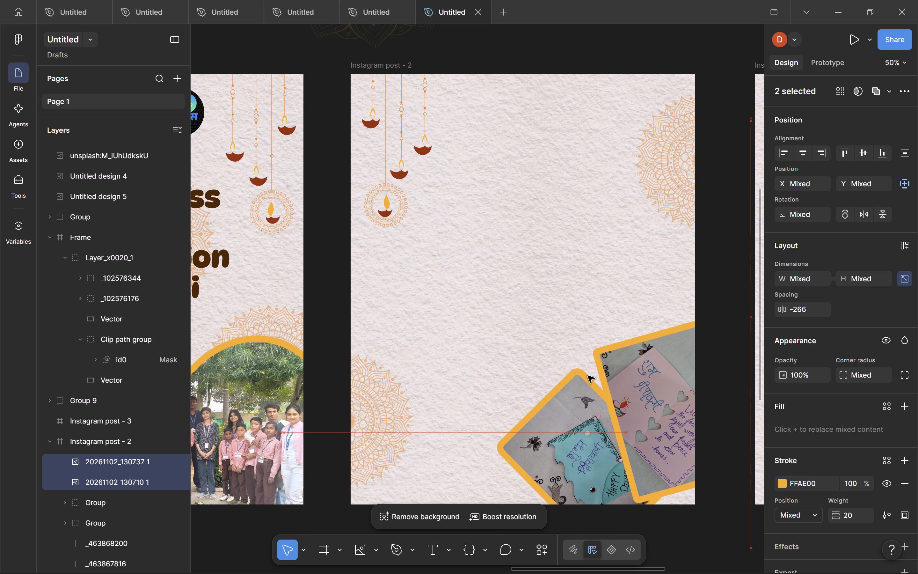
pyautogui.moveTo(588, 376); pyautogui.dragTo(588, 372)
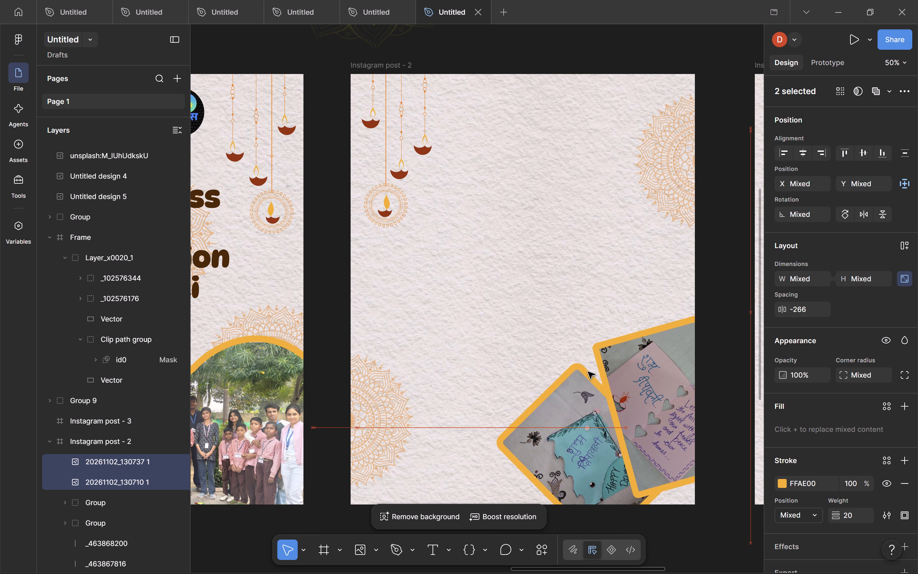
pyautogui.moveTo(588, 372); pyautogui.dragTo(589, 372)
pyautogui.click(719, 247)
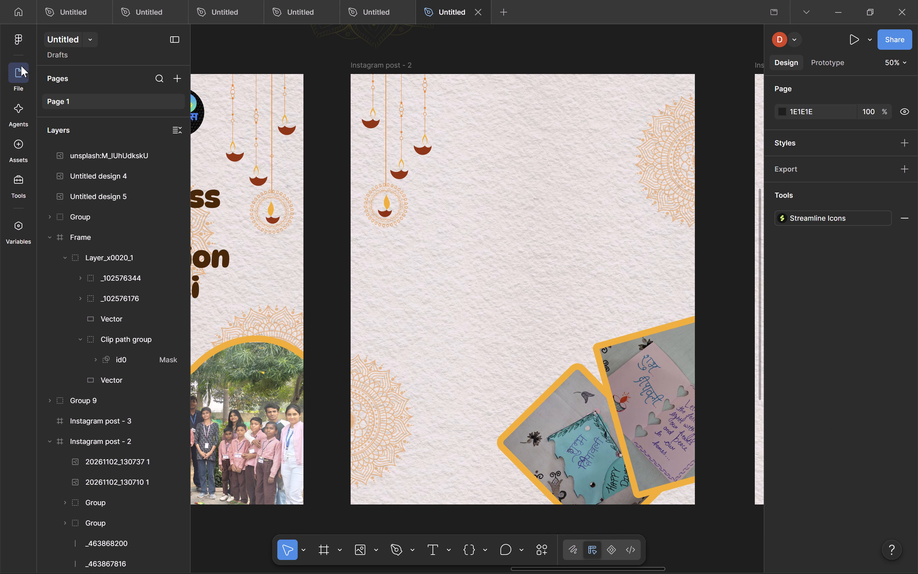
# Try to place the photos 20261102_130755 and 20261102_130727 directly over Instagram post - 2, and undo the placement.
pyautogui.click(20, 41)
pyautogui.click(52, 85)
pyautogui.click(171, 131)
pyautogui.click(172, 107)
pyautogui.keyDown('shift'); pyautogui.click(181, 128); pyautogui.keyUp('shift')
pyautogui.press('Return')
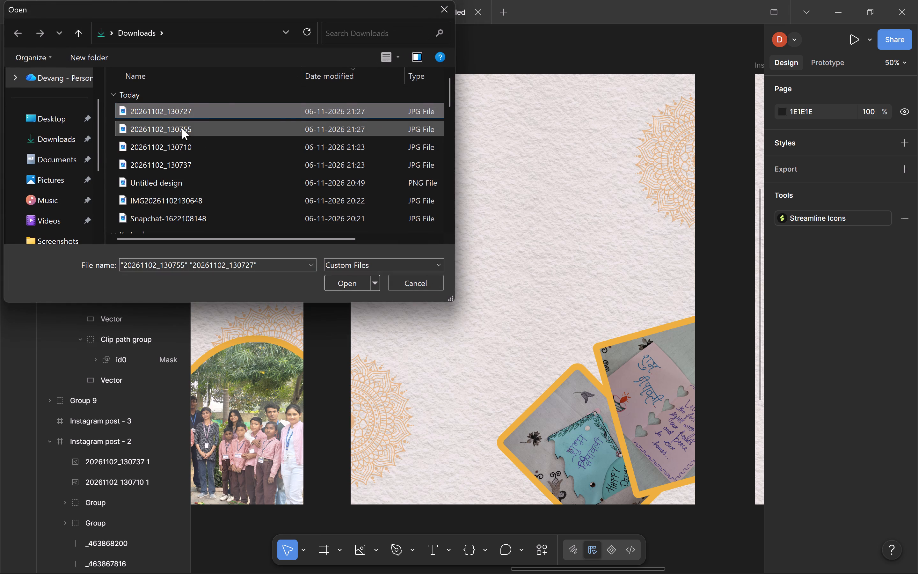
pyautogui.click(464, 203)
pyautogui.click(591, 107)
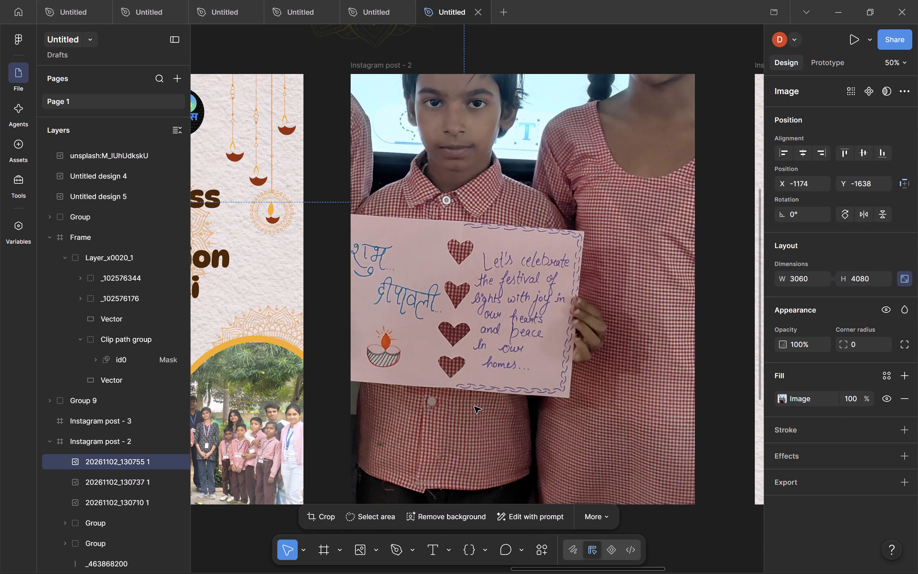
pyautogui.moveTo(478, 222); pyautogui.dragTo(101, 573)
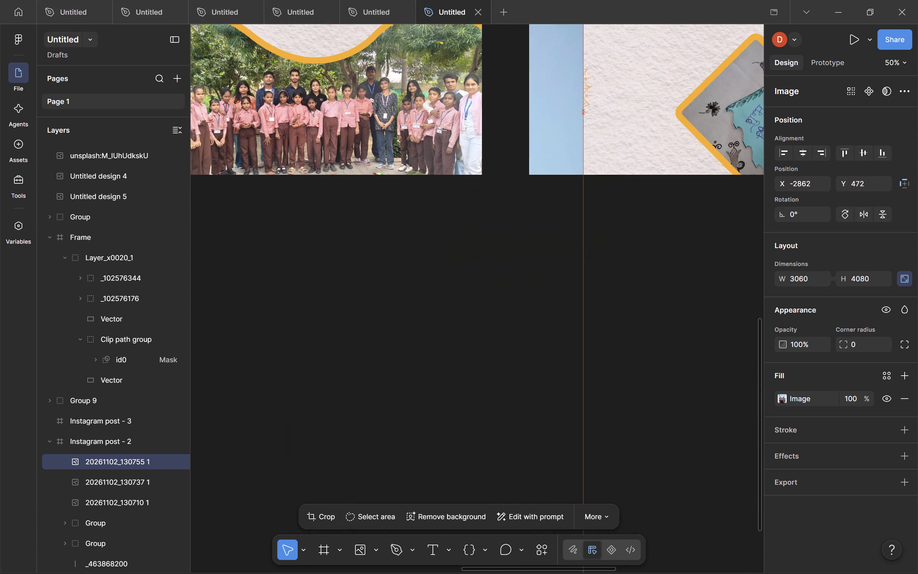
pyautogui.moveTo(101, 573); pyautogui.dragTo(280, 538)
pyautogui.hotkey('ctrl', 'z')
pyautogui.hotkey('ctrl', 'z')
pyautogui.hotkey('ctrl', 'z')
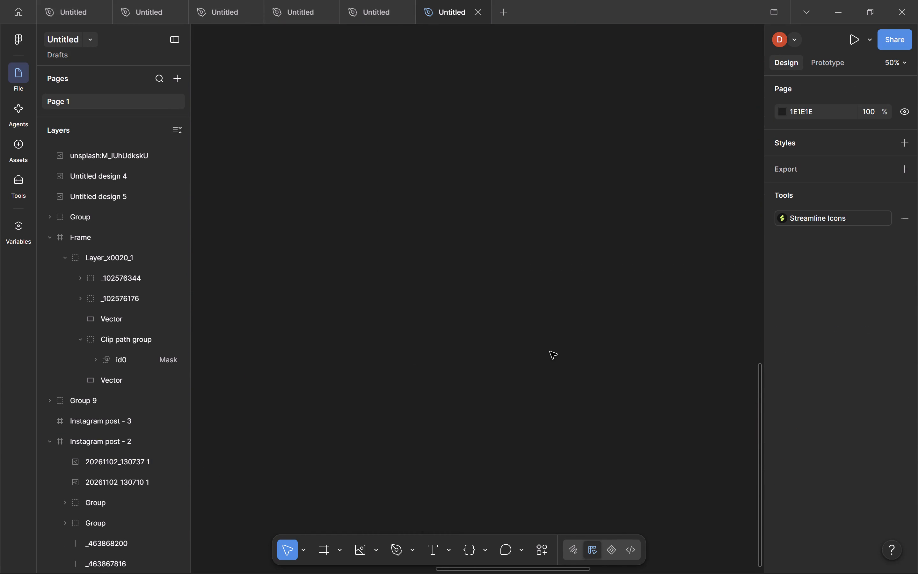
# Place the photos 20261102_130755 and 20261102_130727 on the canvas below the Instagram posts.
pyautogui.hotkey('ctrl', '-')
pyautogui.hotkey('ctrl', '-')
pyautogui.click(341, 312)
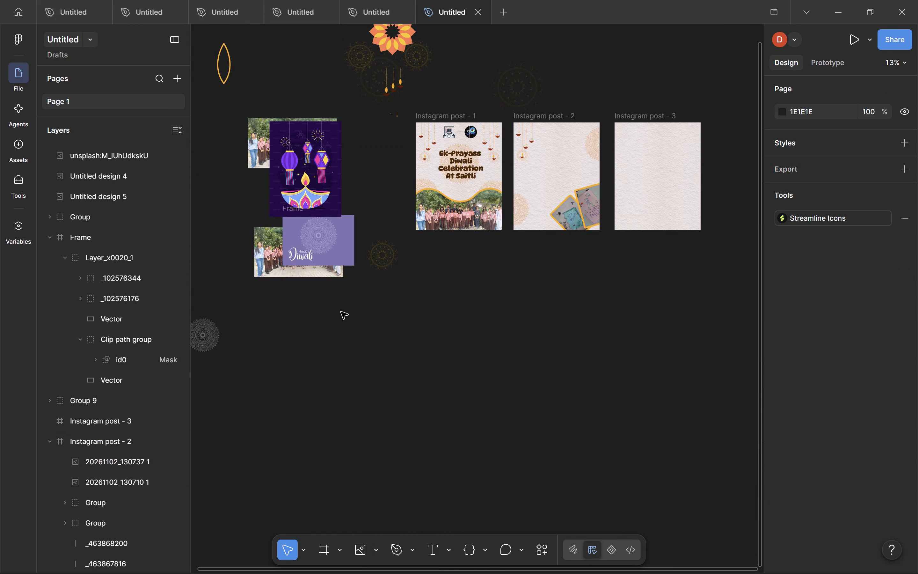
pyautogui.click(11, 39)
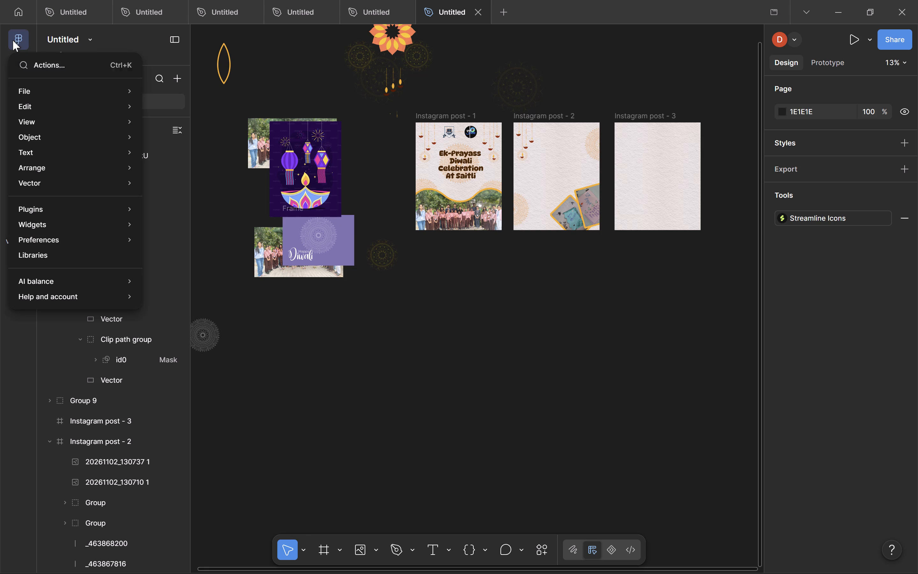
pyautogui.click(47, 89)
pyautogui.click(163, 135)
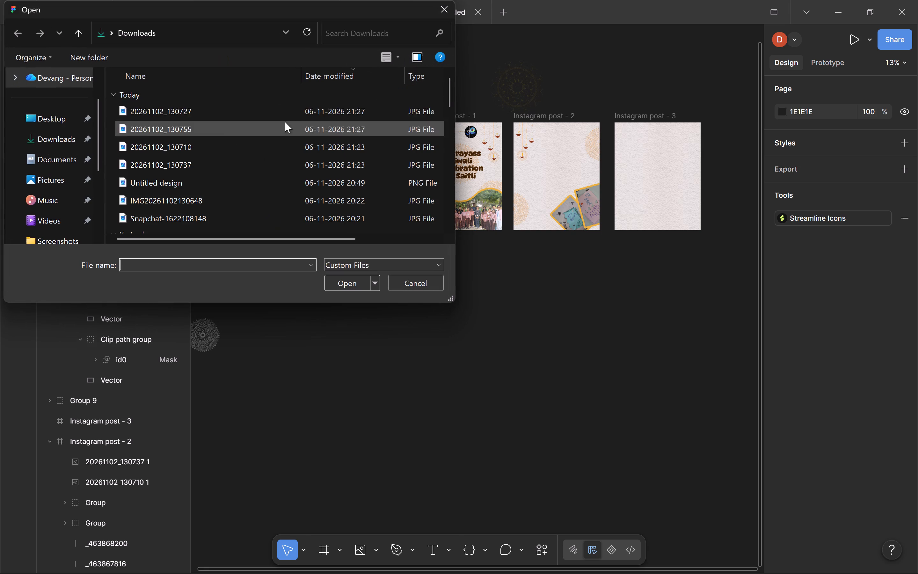
pyautogui.click(195, 110)
pyautogui.keyDown('shift'); pyautogui.click(196, 128); pyautogui.keyUp('shift')
pyautogui.press('Return')
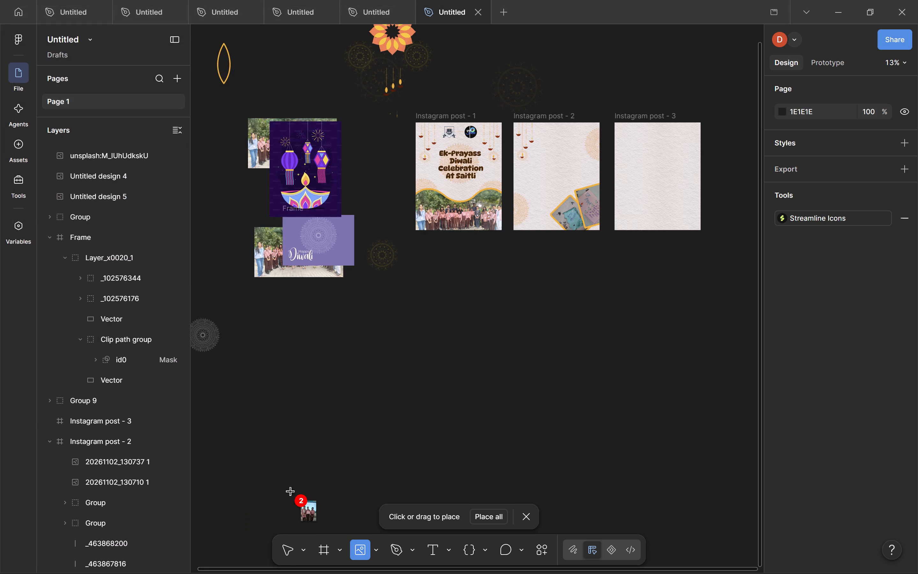
pyautogui.click(335, 474)
pyautogui.click(572, 383)
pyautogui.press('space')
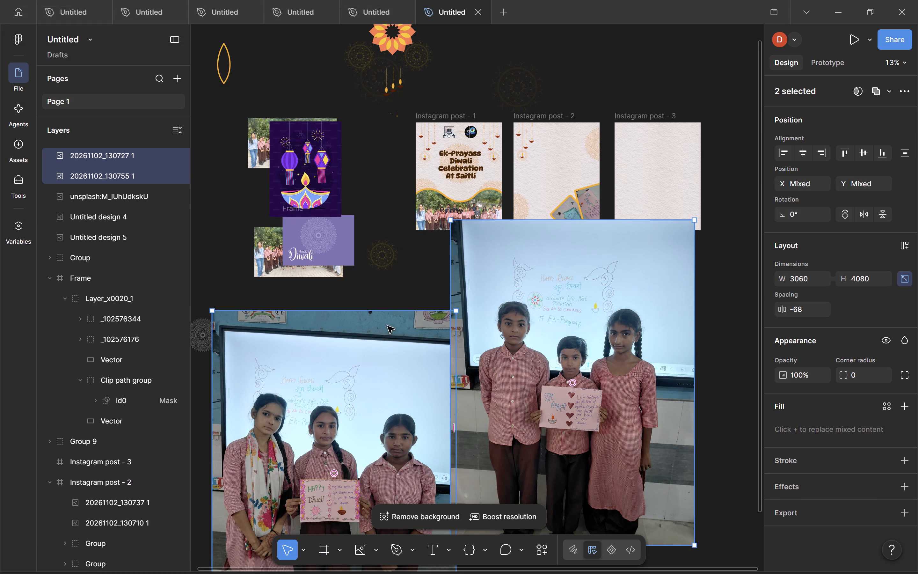
pyautogui.click(389, 290)
# Set the corner radius of both newly placed student photos to 106.
pyautogui.click(362, 403)
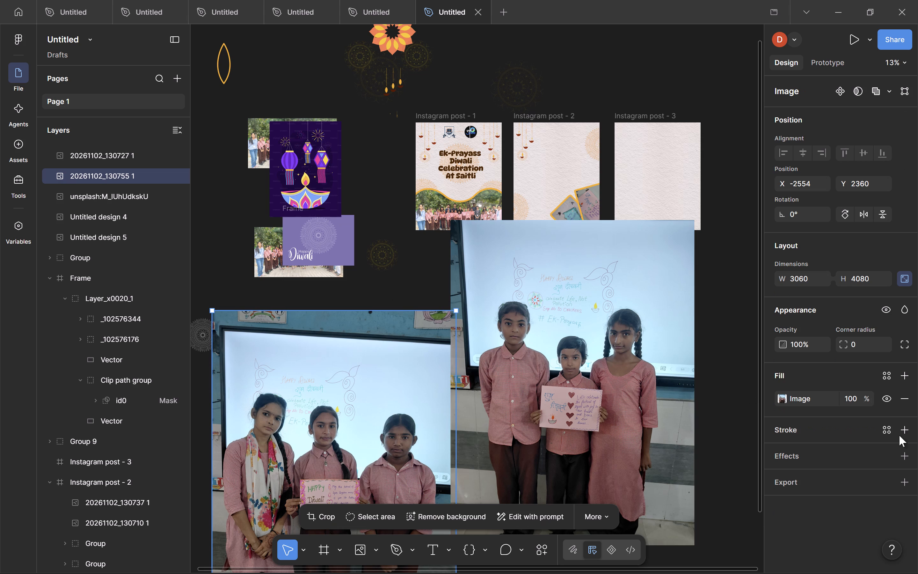
pyautogui.moveTo(844, 346); pyautogui.dragTo(702, 258)
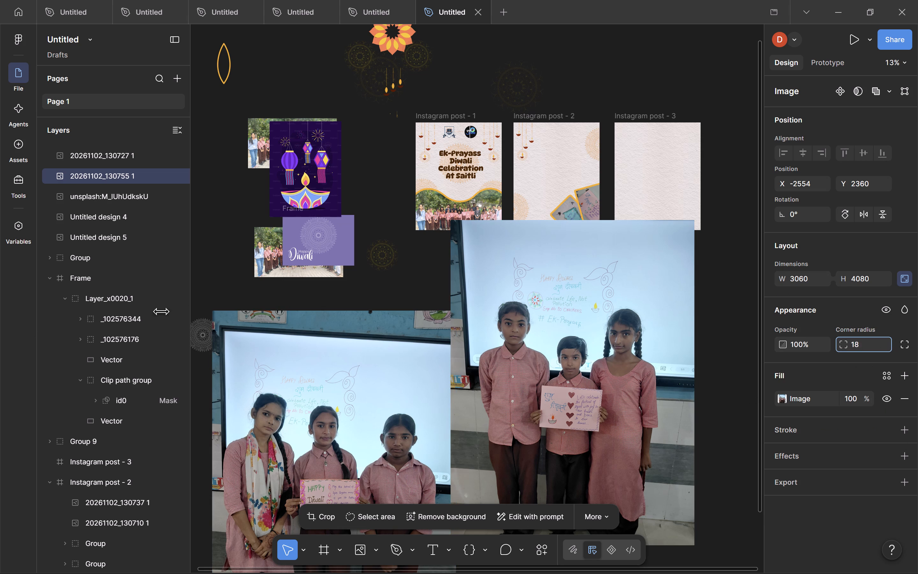
pyautogui.moveTo(702, 258); pyautogui.dragTo(482, 298)
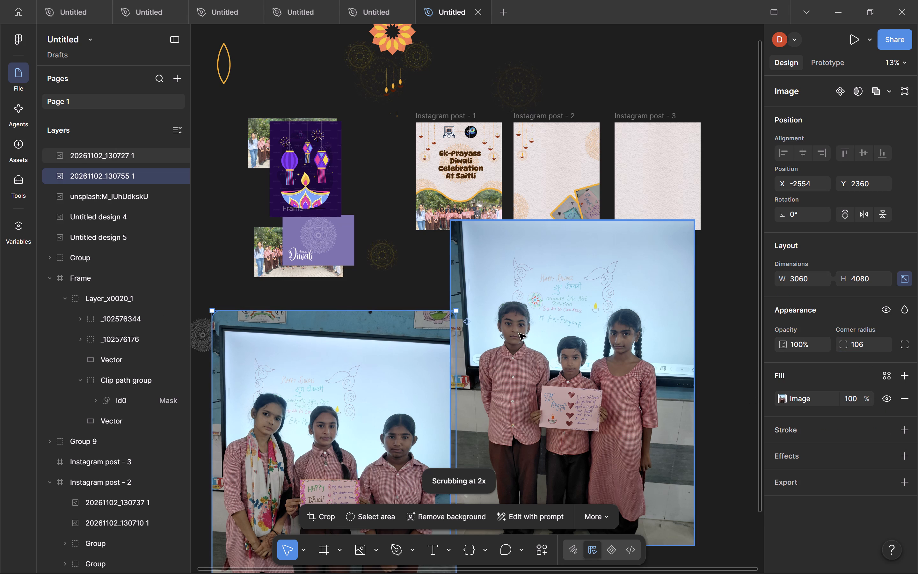
pyautogui.click(534, 324)
pyautogui.click(378, 356)
pyautogui.click(586, 305)
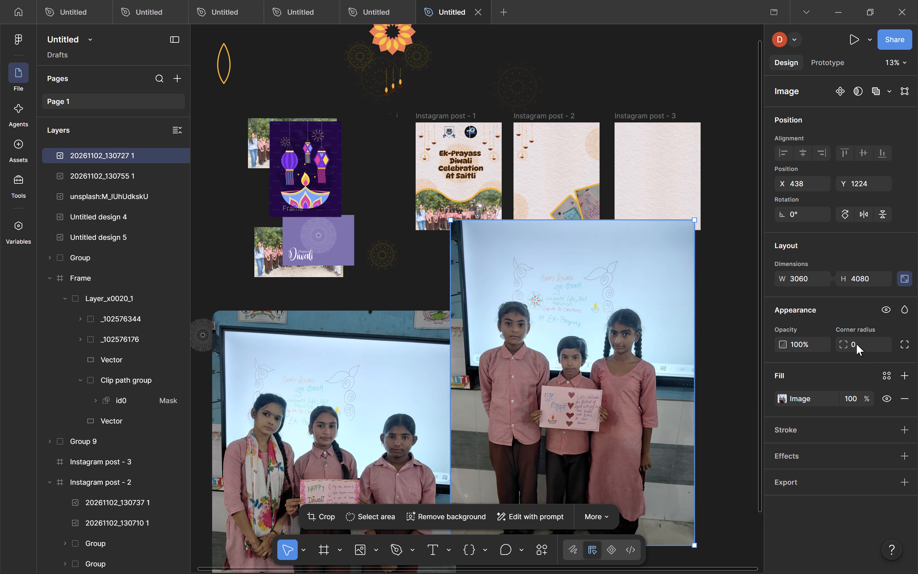
pyautogui.doubleClick(858, 342)
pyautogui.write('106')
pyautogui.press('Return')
# Add an inside stroke in colour FFAE00 with weight 71 to both student photos.
pyautogui.keyDown('shift'); pyautogui.click(414, 441); pyautogui.keyUp('shift')
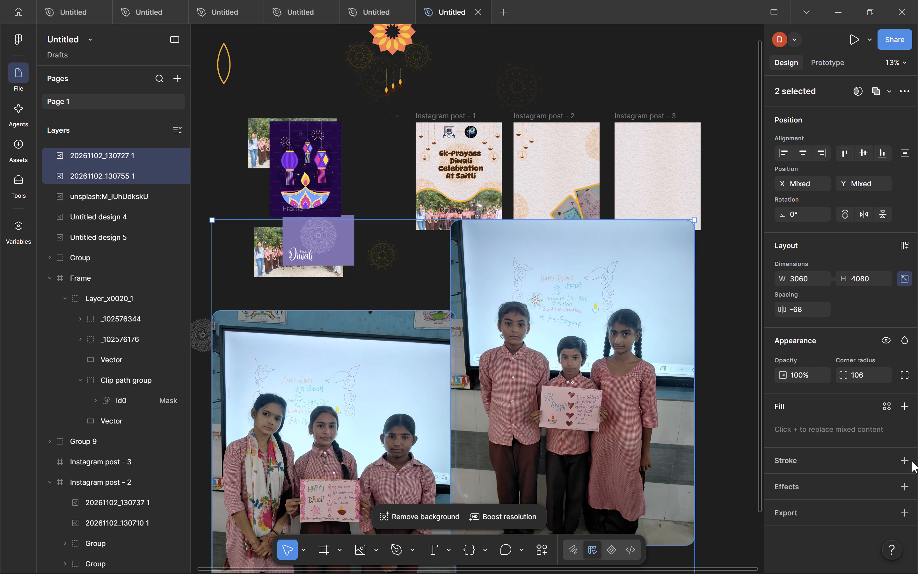
pyautogui.click(901, 459)
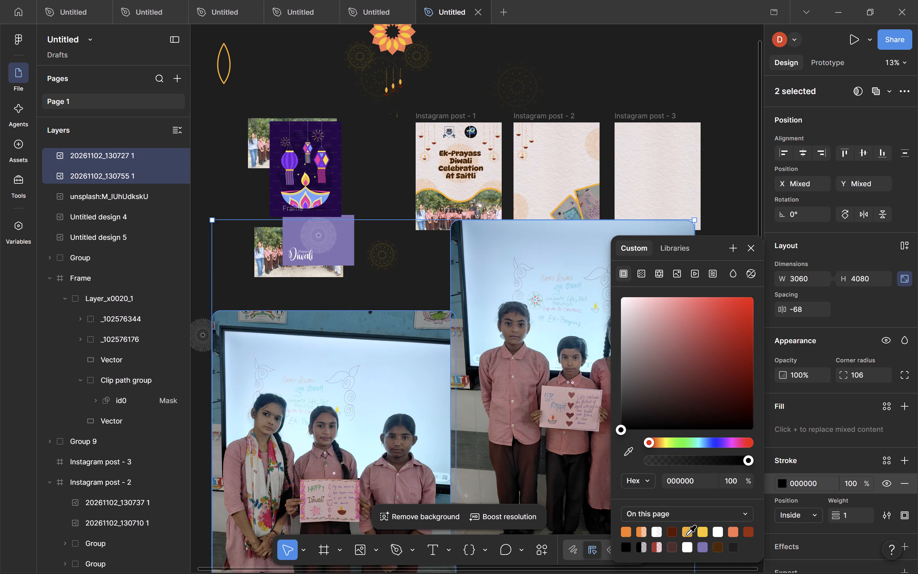
pyautogui.click(687, 535)
pyautogui.moveTo(837, 518); pyautogui.dragTo(541, 284)
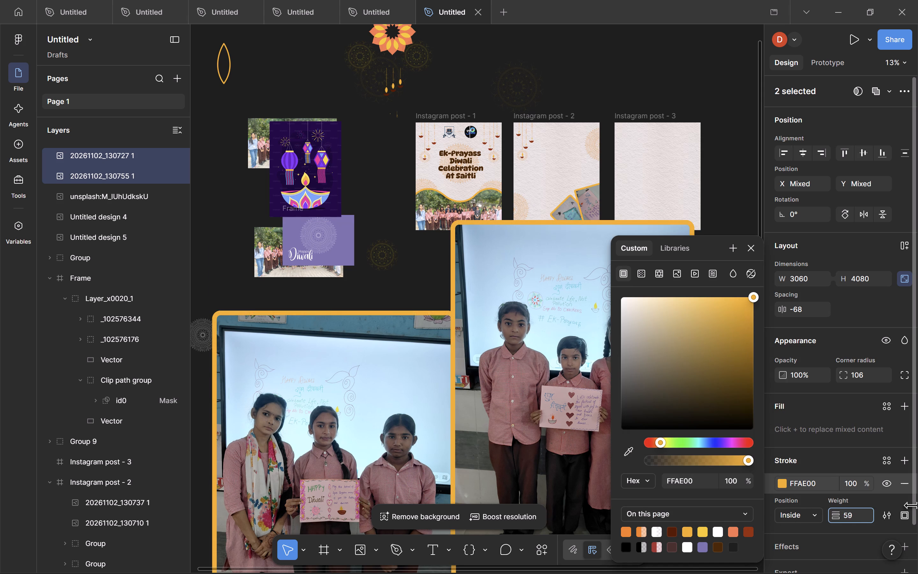
pyautogui.moveTo(541, 284); pyautogui.dragTo(549, 283)
pyautogui.click(613, 67)
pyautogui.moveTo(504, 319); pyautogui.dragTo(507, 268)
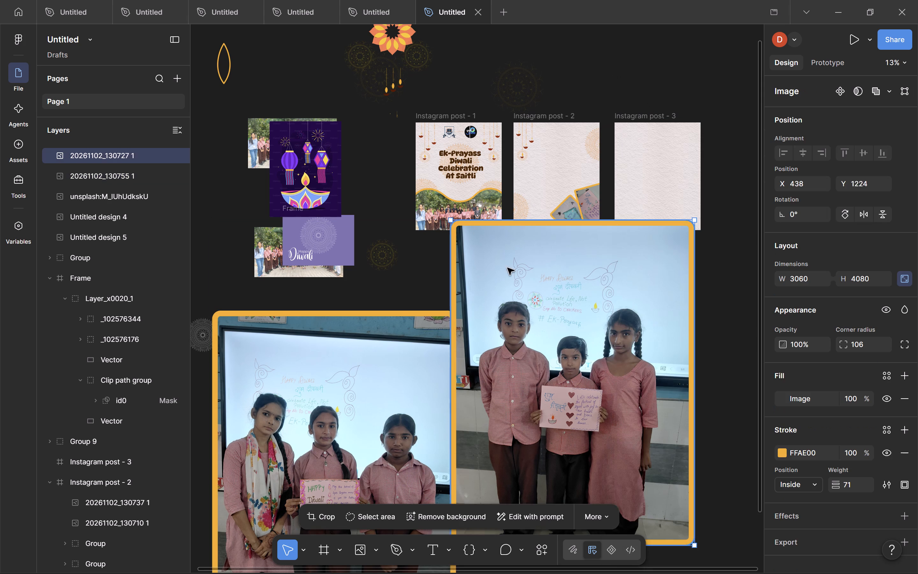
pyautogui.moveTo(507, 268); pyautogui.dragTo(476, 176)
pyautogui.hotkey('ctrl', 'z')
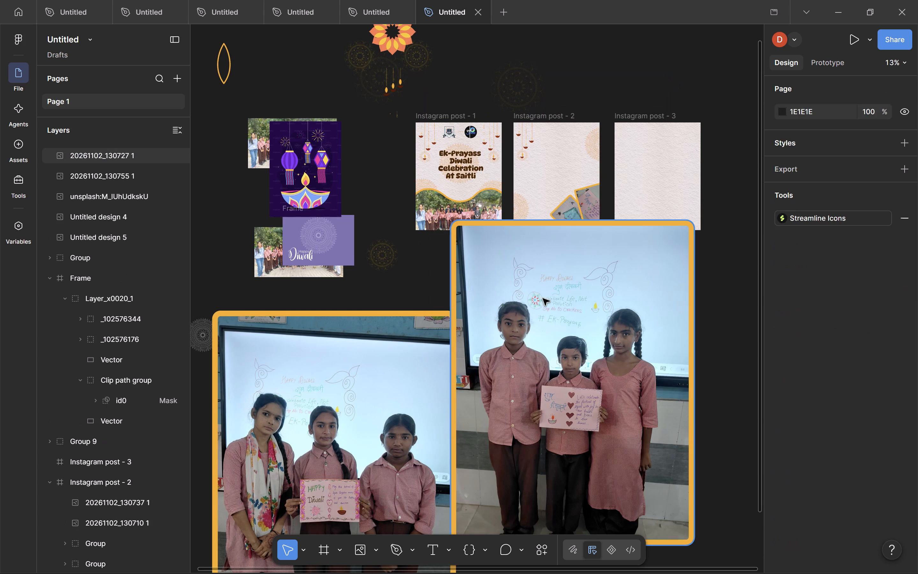
# Scale the 20261102_130727 photo down to about 650 × 867 and place it in the upper part of Instagram post - 2, above the cards.
pyautogui.moveTo(545, 300); pyautogui.dragTo(590, 298)
pyautogui.keyDown('shift'); pyautogui.moveTo(743, 216); pyautogui.dragTo(554, 402); pyautogui.keyUp('shift')
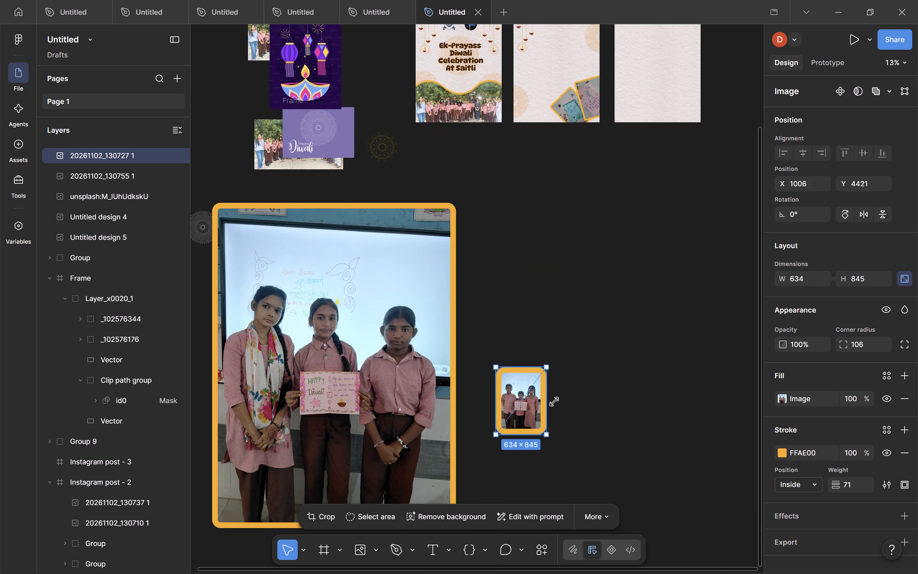
pyautogui.keyDown('shift'); pyautogui.moveTo(554, 402); pyautogui.dragTo(548, 415); pyautogui.keyUp('shift')
pyautogui.moveTo(531, 406); pyautogui.dragTo(581, 64)
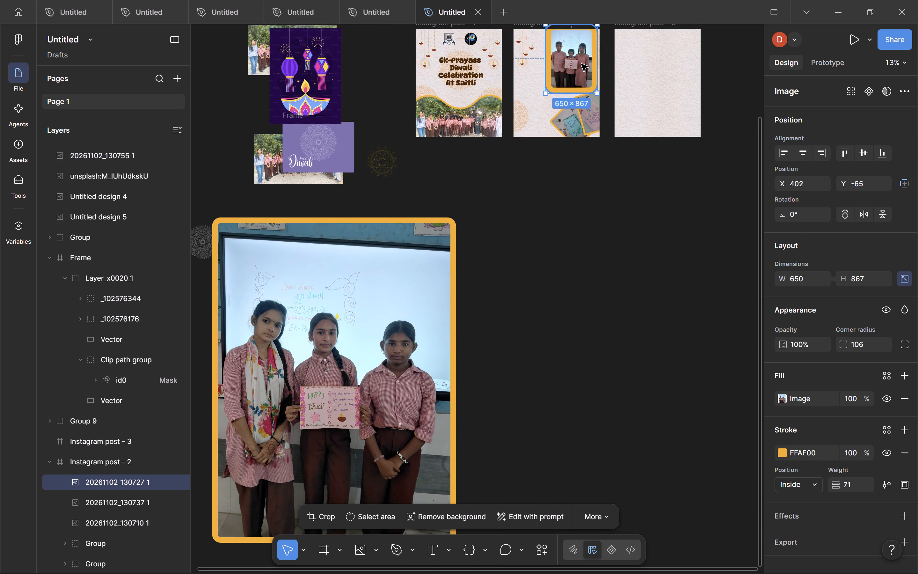
# Examine the placed student photo and its border on Instagram post - 2 up close.
pyautogui.hotkey('ctrl', '=')
pyautogui.hotkey('ctrl', '=')
pyautogui.hotkey('ctrl', '=')
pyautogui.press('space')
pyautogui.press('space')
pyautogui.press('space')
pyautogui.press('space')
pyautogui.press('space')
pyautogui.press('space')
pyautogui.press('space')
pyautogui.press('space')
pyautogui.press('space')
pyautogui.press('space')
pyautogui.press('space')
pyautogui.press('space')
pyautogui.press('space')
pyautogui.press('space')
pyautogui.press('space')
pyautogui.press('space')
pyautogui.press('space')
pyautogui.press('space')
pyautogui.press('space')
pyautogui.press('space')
pyautogui.moveTo(581, 67); pyautogui.dragTo(364, 561)
pyautogui.moveTo(476, 231); pyautogui.dragTo(433, 475)
pyautogui.moveTo(494, 179); pyautogui.dragTo(551, 372)
pyautogui.moveTo(526, 160); pyautogui.dragTo(594, 385)
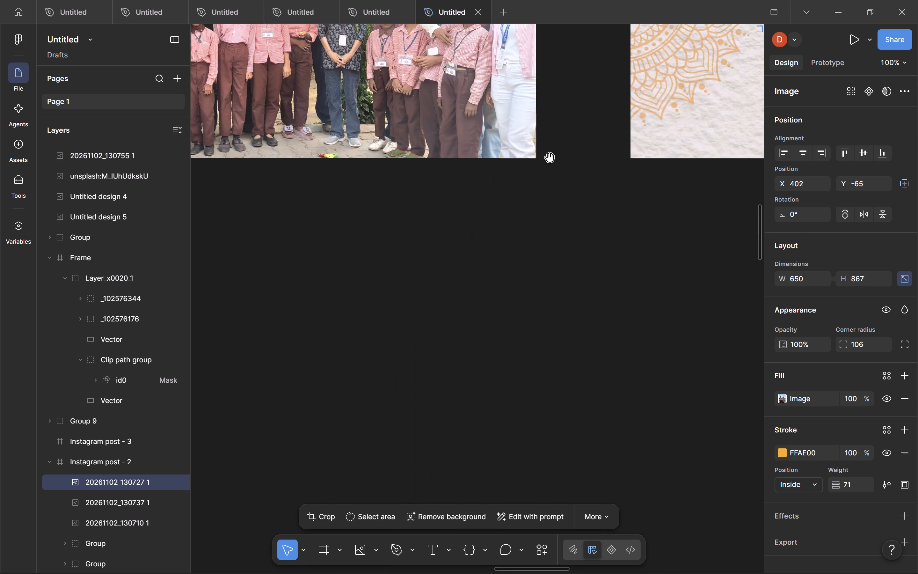
pyautogui.moveTo(550, 165); pyautogui.dragTo(557, 379)
pyautogui.moveTo(534, 288); pyautogui.dragTo(234, 519)
pyautogui.moveTo(661, 228); pyautogui.dragTo(294, 485)
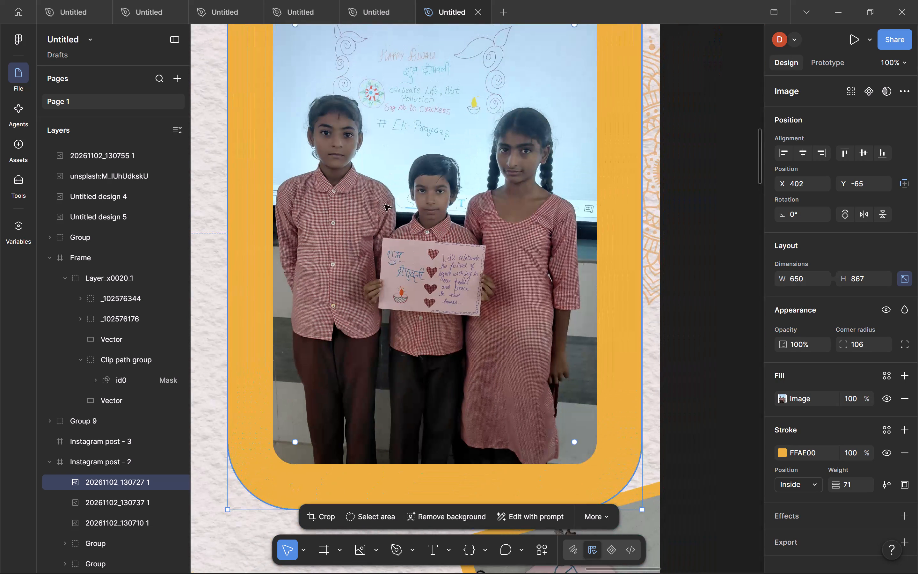
pyautogui.hotkey('ctrl', '-')
pyautogui.hotkey('ctrl', '-')
pyautogui.hotkey('ctrl', '=')
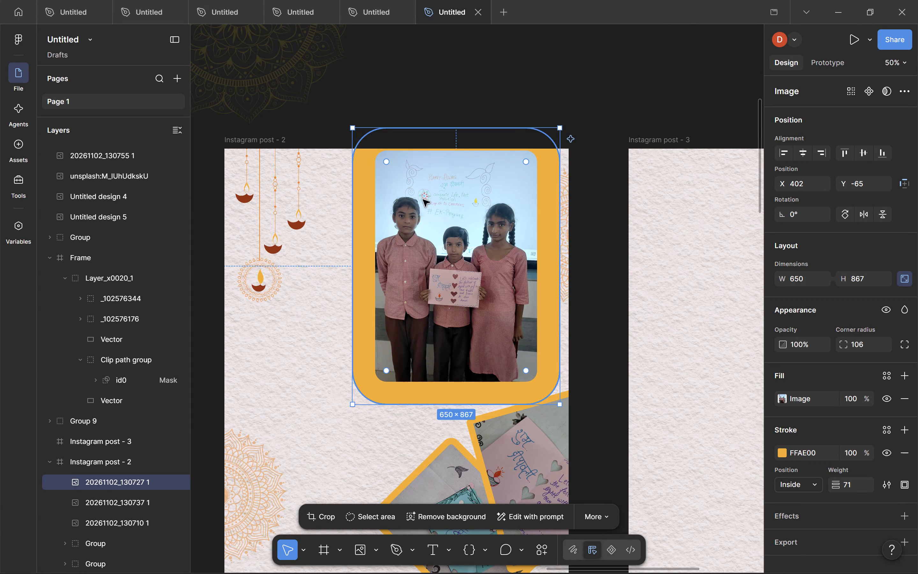
# Scale the 20261102_130727 photo on Instagram post - 2 down to about 448 × 598, positioned at about X 430, Y 98.
pyautogui.keyDown('shift'); pyautogui.moveTo(562, 124); pyautogui.dragTo(552, 140); pyautogui.keyUp('shift')
pyautogui.moveTo(552, 140); pyautogui.dragTo(518, 189)
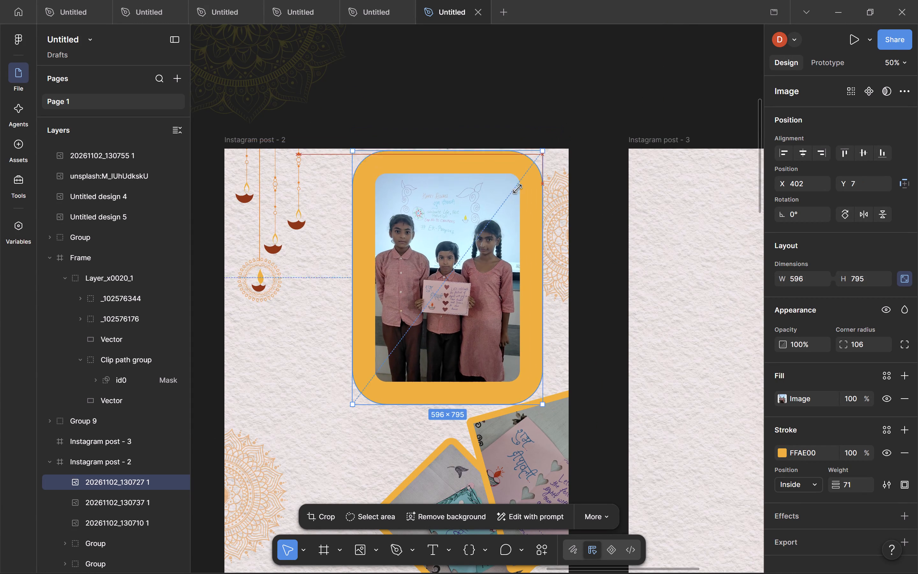
pyautogui.moveTo(518, 189); pyautogui.dragTo(495, 239)
pyautogui.moveTo(469, 276); pyautogui.dragTo(477, 243)
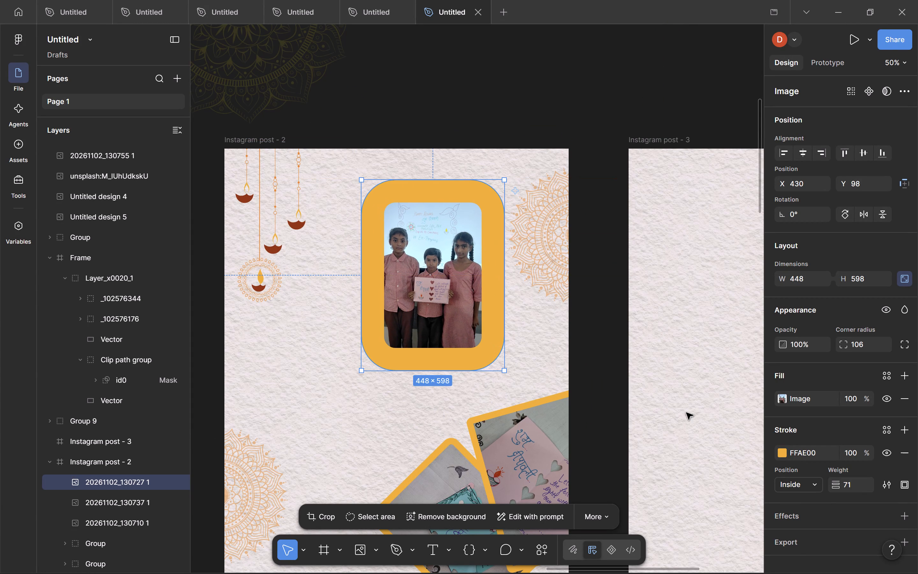
# Set the 20261102_130727 photo's stroke weight to 14 and its corner radius to 43.
pyautogui.moveTo(837, 486); pyautogui.dragTo(380, 303)
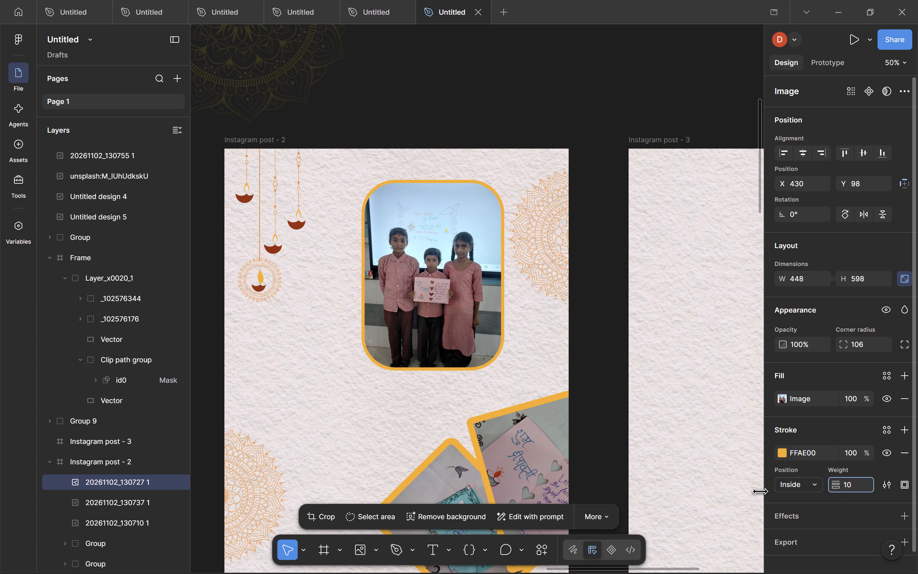
pyautogui.moveTo(380, 303); pyautogui.dragTo(387, 302)
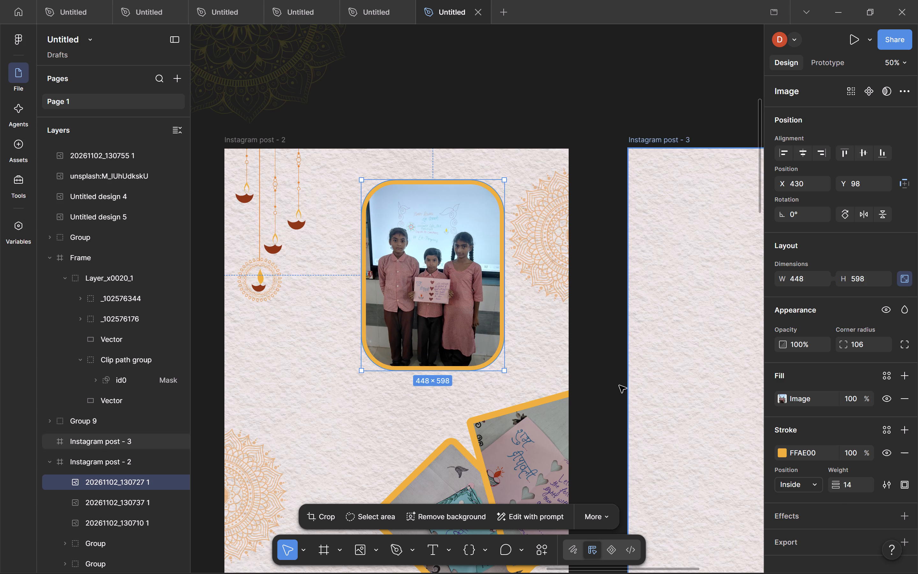
pyautogui.moveTo(851, 340); pyautogui.dragTo(684, 334)
pyautogui.moveTo(684, 334); pyautogui.dragTo(862, 339)
pyautogui.moveTo(850, 347); pyautogui.dragTo(457, 299)
pyautogui.moveTo(849, 344); pyautogui.dragTo(400, 300)
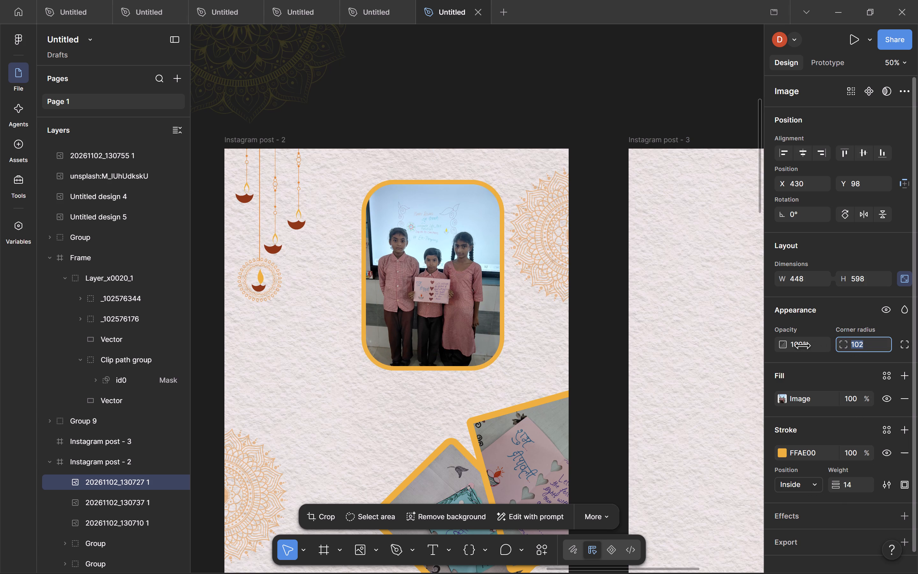
pyautogui.moveTo(400, 300); pyautogui.dragTo(304, 295)
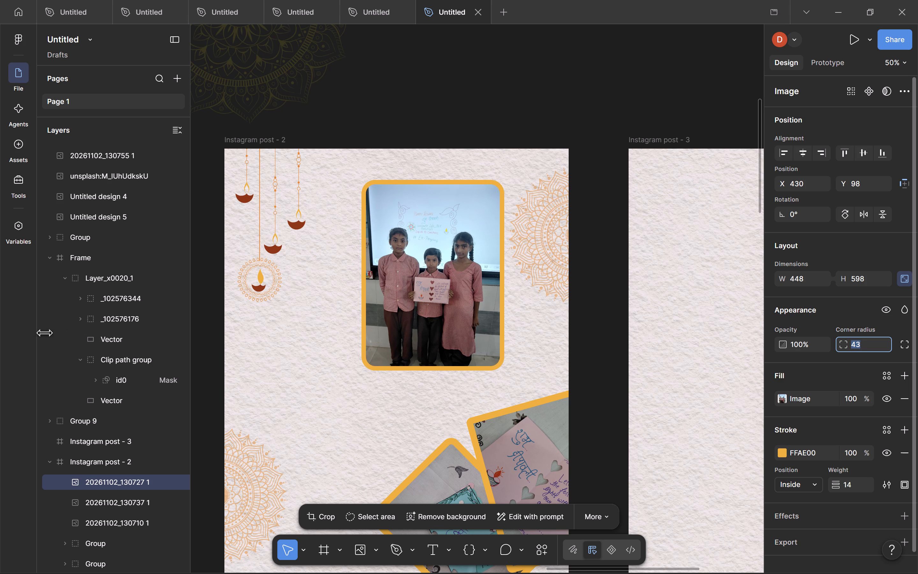
pyautogui.moveTo(304, 295); pyautogui.dragTo(305, 294)
# Move the 20261102_130727 photo up on Instagram post - 2 to about X 392, Y 64.
pyautogui.moveTo(467, 280); pyautogui.dragTo(455, 260)
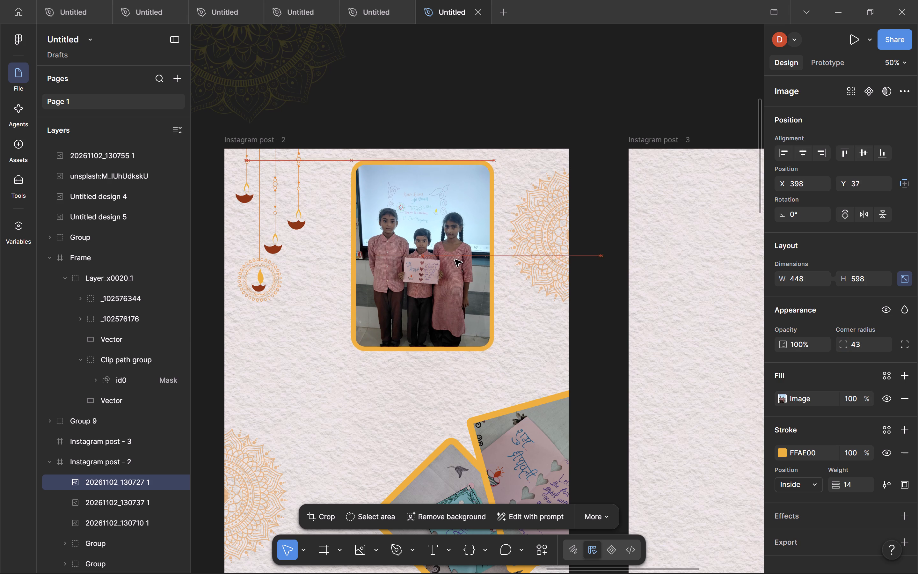
pyautogui.moveTo(455, 260); pyautogui.dragTo(454, 269)
# Scale the large 20261102_130755 student photo down to about 1007 × 1343 and bring it onto Instagram post - 2.
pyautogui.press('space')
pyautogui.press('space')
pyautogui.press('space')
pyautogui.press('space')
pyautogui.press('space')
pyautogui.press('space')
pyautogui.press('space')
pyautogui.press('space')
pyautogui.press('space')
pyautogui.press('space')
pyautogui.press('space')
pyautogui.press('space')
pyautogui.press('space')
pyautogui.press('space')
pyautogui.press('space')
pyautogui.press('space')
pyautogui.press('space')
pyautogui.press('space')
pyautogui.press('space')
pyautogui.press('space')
pyautogui.moveTo(450, 282); pyautogui.dragTo(681, 113)
pyautogui.moveTo(454, 309); pyautogui.dragTo(637, 189)
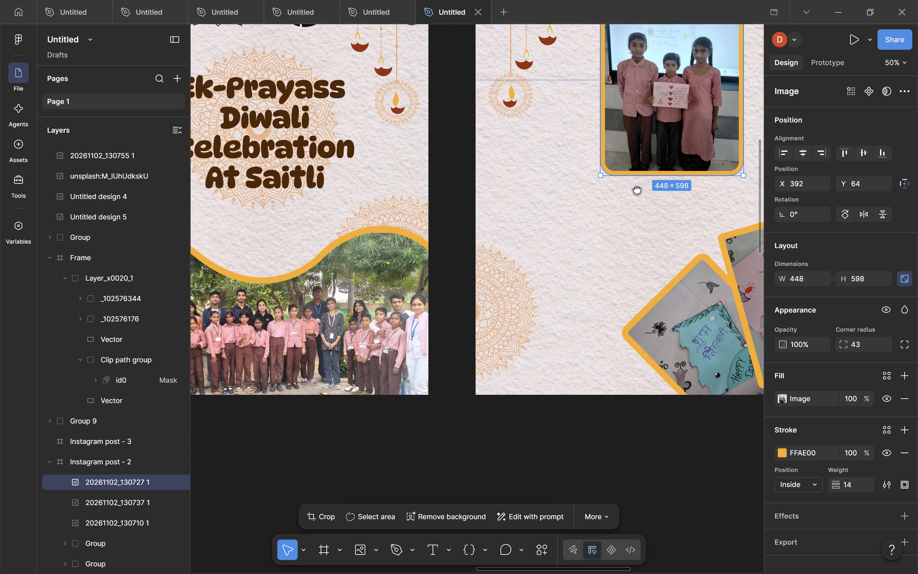
pyautogui.moveTo(637, 189); pyautogui.dragTo(681, 159)
pyautogui.moveTo(484, 247); pyautogui.dragTo(784, 75)
pyautogui.moveTo(484, 266); pyautogui.dragTo(505, 100)
pyautogui.hotkey('ctrl', '-')
pyautogui.hotkey('ctrl', '-')
pyautogui.hotkey('ctrl', '-')
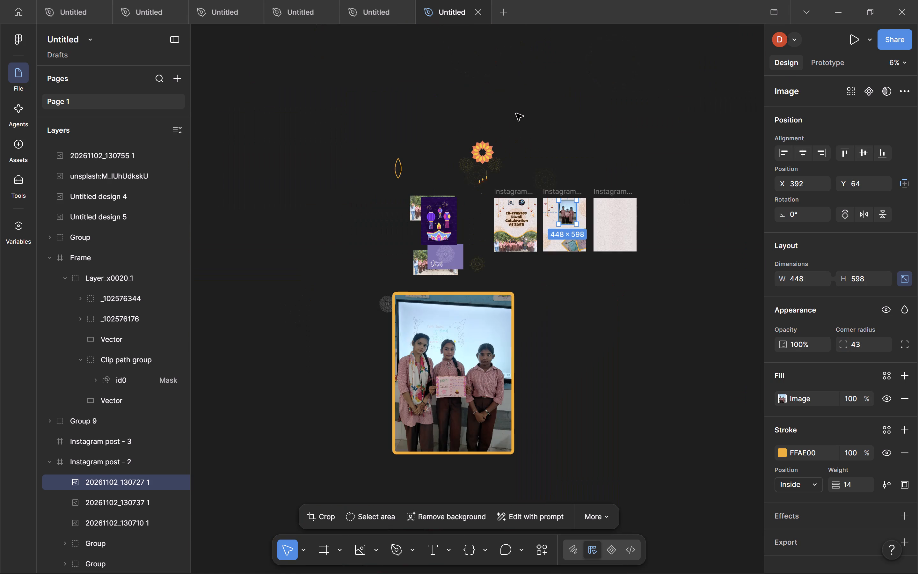
pyautogui.click(490, 358)
pyautogui.keyDown('shift'); pyautogui.moveTo(516, 290); pyautogui.dragTo(470, 350); pyautogui.keyUp('shift')
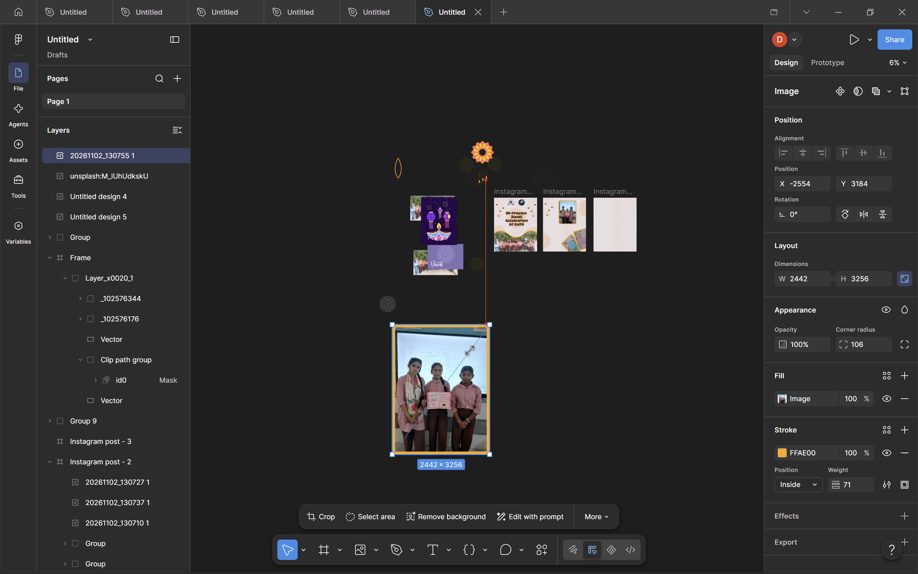
pyautogui.keyDown('shift'); pyautogui.moveTo(470, 350); pyautogui.dragTo(432, 410); pyautogui.keyUp('shift')
pyautogui.moveTo(410, 413); pyautogui.dragTo(560, 235)
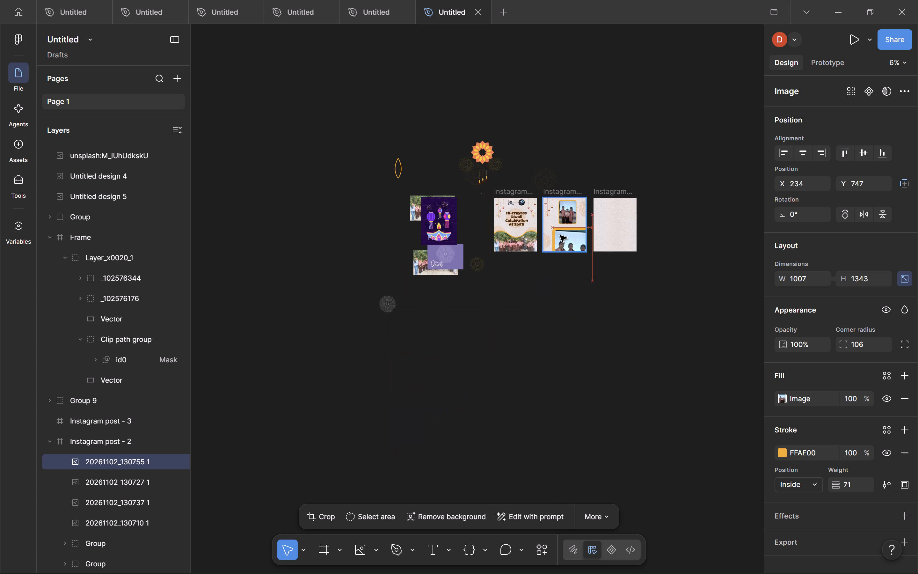
pyautogui.moveTo(560, 235); pyautogui.dragTo(559, 229)
# Scale the 20261102_130755 photo down to about 542 × 723 and place it at about X 94, Y 513 on Instagram post - 2.
pyautogui.hotkey('ctrl', '=')
pyautogui.hotkey('ctrl', '=')
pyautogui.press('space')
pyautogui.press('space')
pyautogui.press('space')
pyautogui.moveTo(561, 226); pyautogui.dragTo(426, 355)
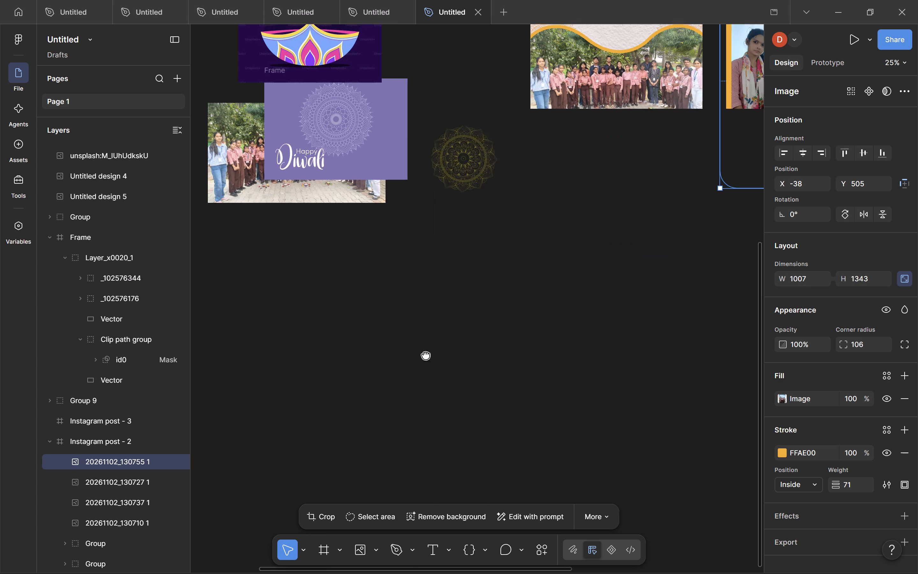
pyautogui.moveTo(426, 355); pyautogui.dragTo(267, 513)
pyautogui.keyDown('shift'); pyautogui.moveTo(604, 258); pyautogui.dragTo(588, 280); pyautogui.keyUp('shift')
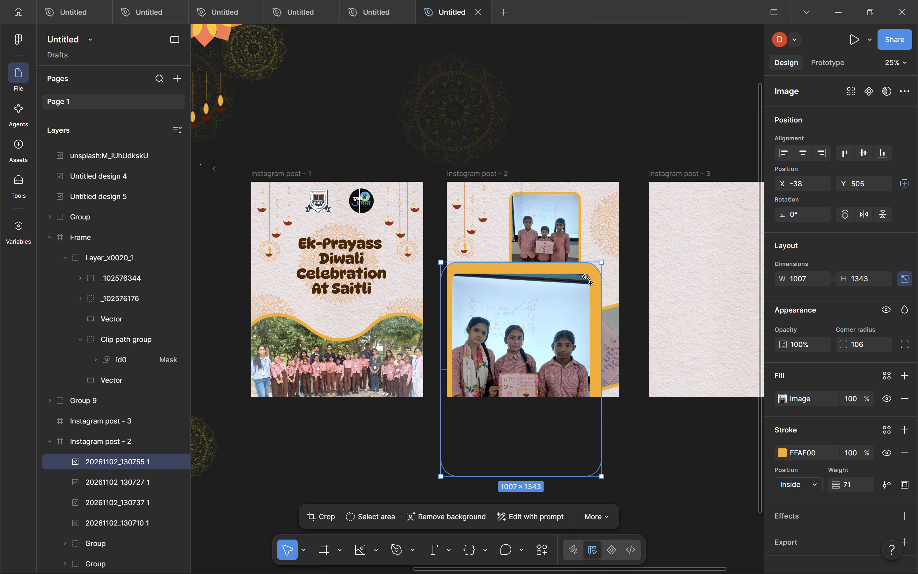
pyautogui.keyDown('shift'); pyautogui.moveTo(588, 280); pyautogui.dragTo(588, 280); pyautogui.keyUp('shift')
pyautogui.keyDown('shift'); pyautogui.moveTo(602, 262); pyautogui.dragTo(527, 370); pyautogui.keyUp('shift')
pyautogui.moveTo(496, 378); pyautogui.dragTo(514, 294)
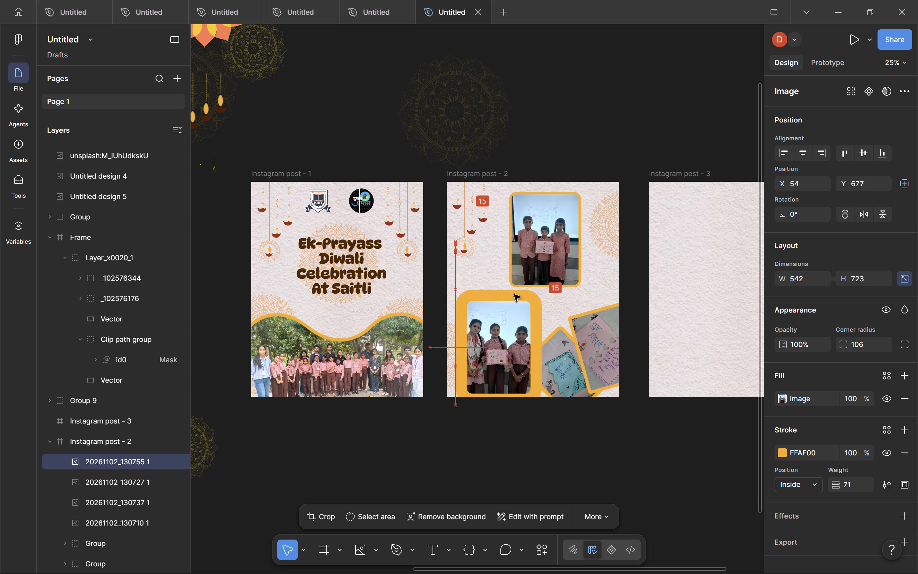
pyautogui.moveTo(514, 294); pyautogui.dragTo(517, 280)
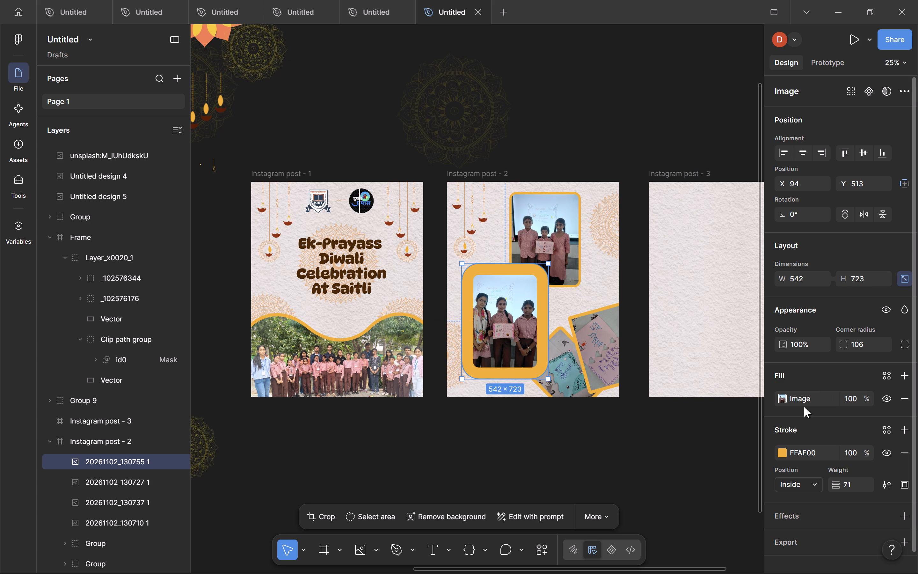
# Send the 20261102_130755 photo to the back, behind the other photo and the greeting cards.
pyautogui.press('[')
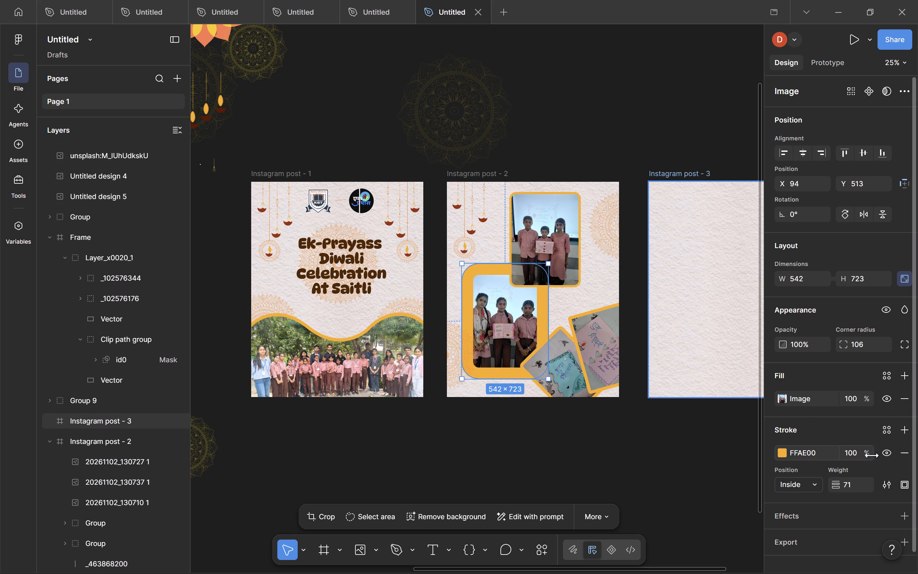
# Set the 20261102_130755 photo's stroke weight to 16 and its corner radius to 60.
pyautogui.moveTo(840, 485); pyautogui.dragTo(382, 296)
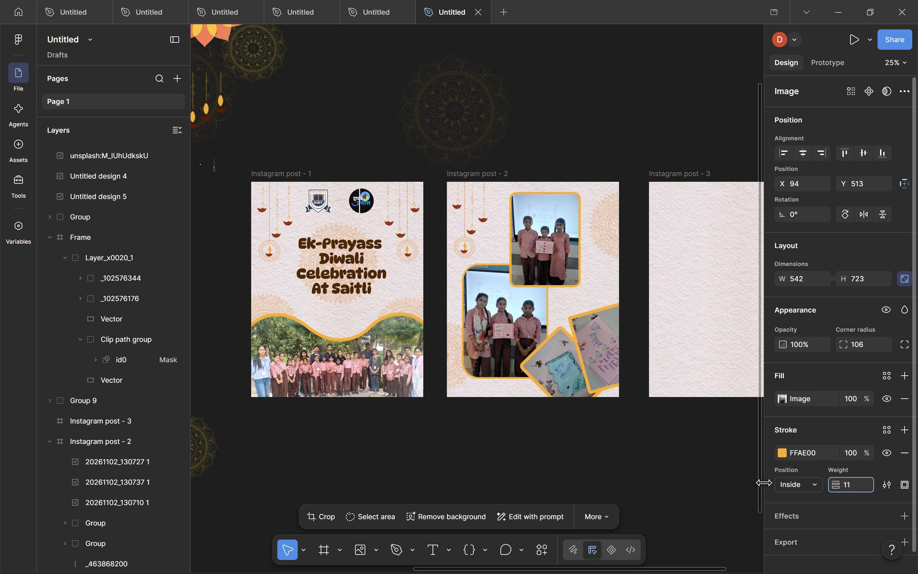
pyautogui.moveTo(382, 296); pyautogui.dragTo(389, 297)
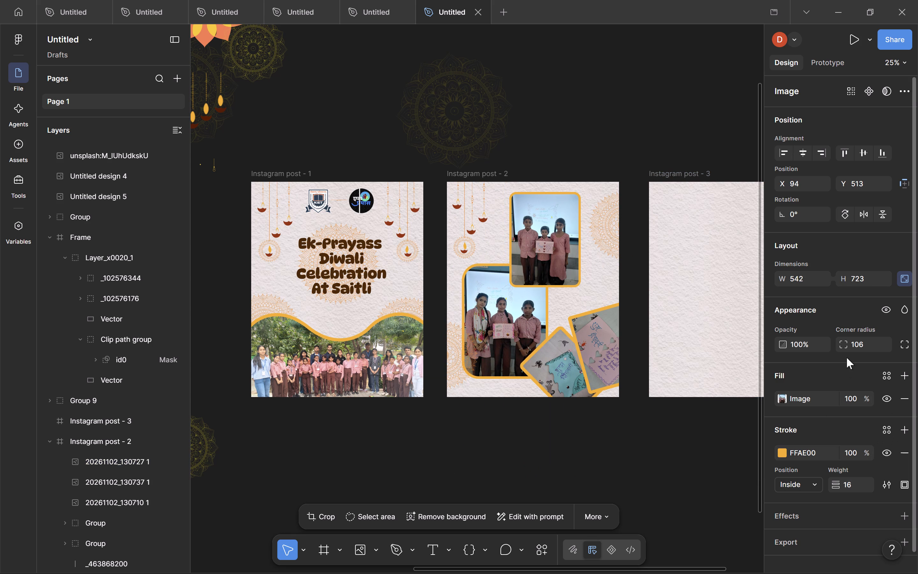
pyautogui.moveTo(845, 344); pyautogui.dragTo(285, 291)
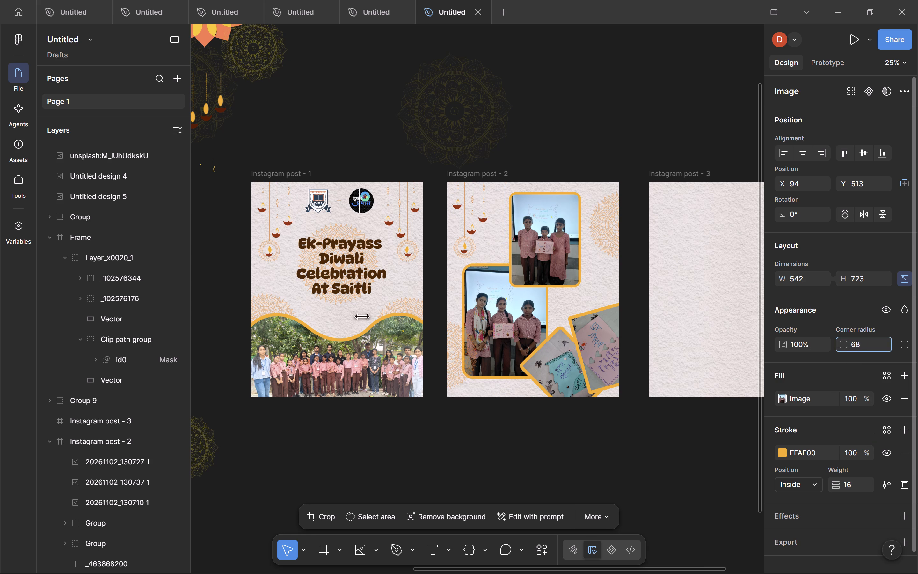
pyautogui.moveTo(285, 291); pyautogui.dragTo(193, 278)
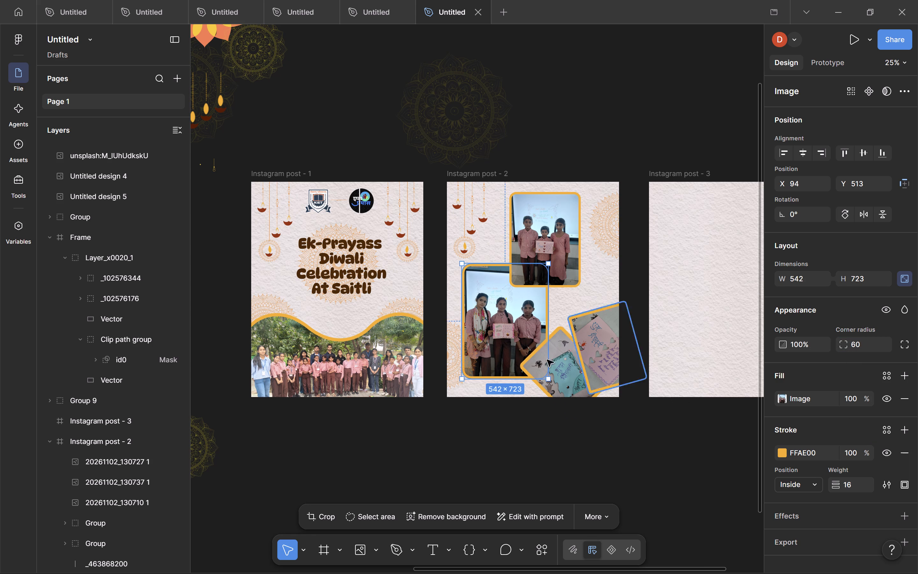
# Scale the 20261102_130755 photo down further, keeping its upper-right corner in place.
pyautogui.keyDown('shift'); pyautogui.moveTo(461, 381); pyautogui.dragTo(489, 352); pyautogui.keyUp('shift')
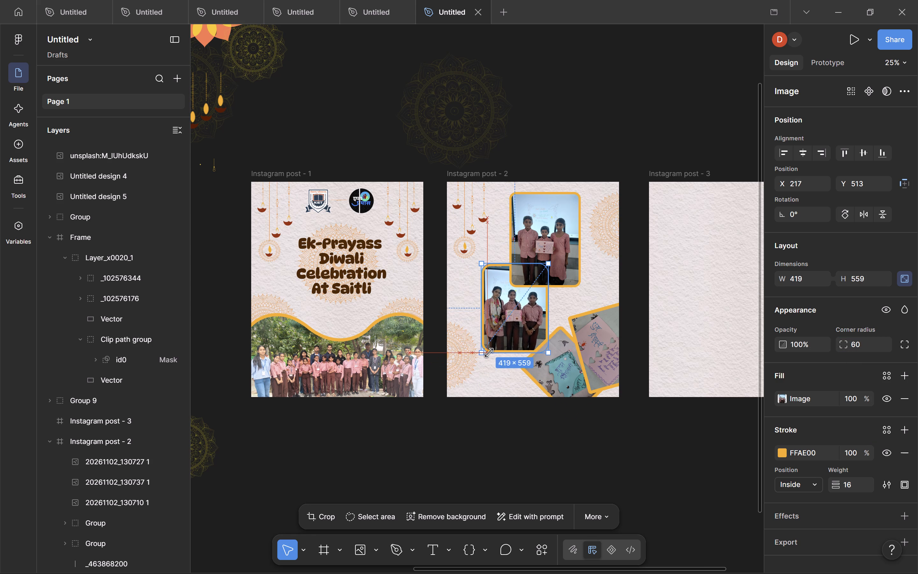
pyautogui.keyDown('shift'); pyautogui.moveTo(489, 352); pyautogui.dragTo(480, 359); pyautogui.keyUp('shift')
# Scale both student photos down together to about 512 × 832 overall and move them up on Instagram post - 2.
pyautogui.click(567, 255)
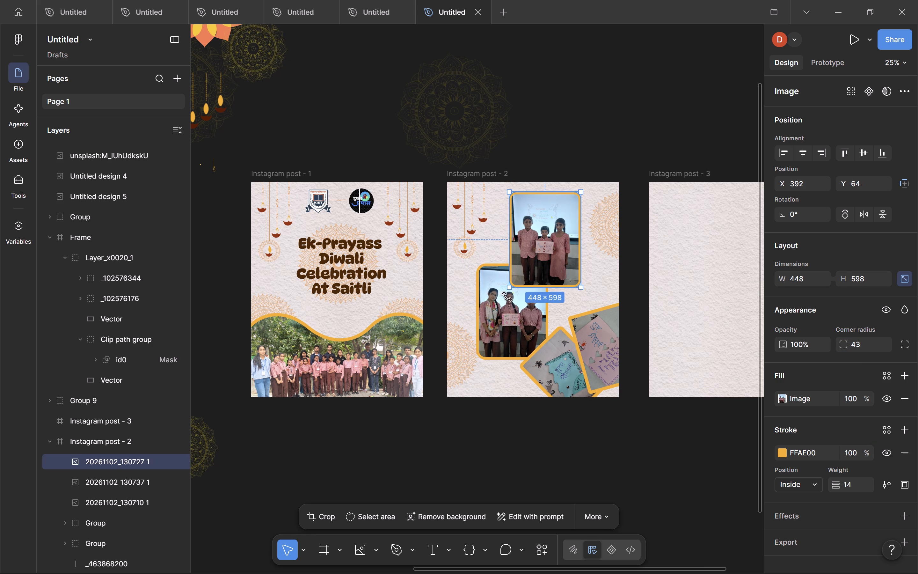
pyautogui.keyDown('shift'); pyautogui.click(507, 298); pyautogui.keyUp('shift')
pyautogui.moveTo(581, 192); pyautogui.dragTo(558, 227)
pyautogui.moveTo(528, 248); pyautogui.dragTo(538, 224)
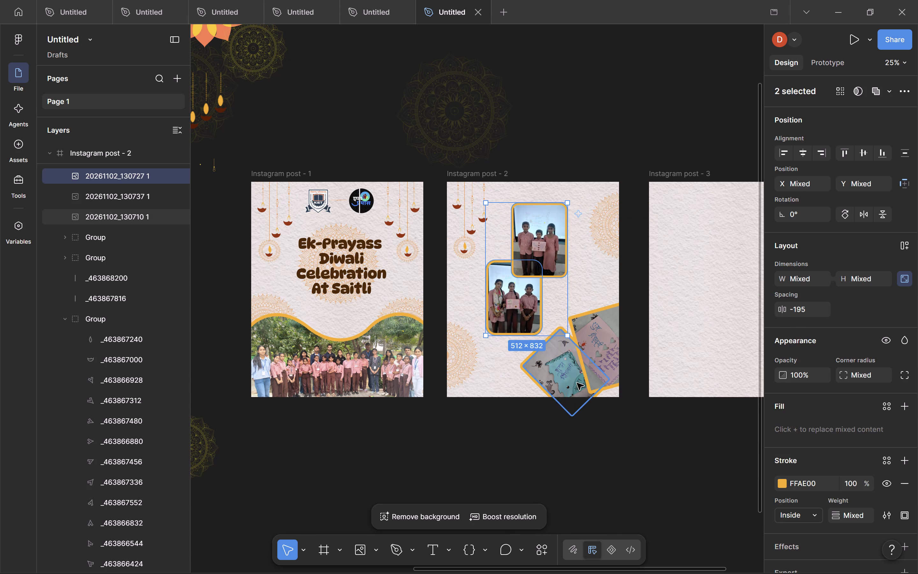
# Scale both greeting card photos down together and tuck them into the lower-right corner of Instagram post - 2.
pyautogui.click(577, 383)
pyautogui.click(594, 326)
pyautogui.keyDown('shift'); pyautogui.click(543, 351); pyautogui.keyUp('shift')
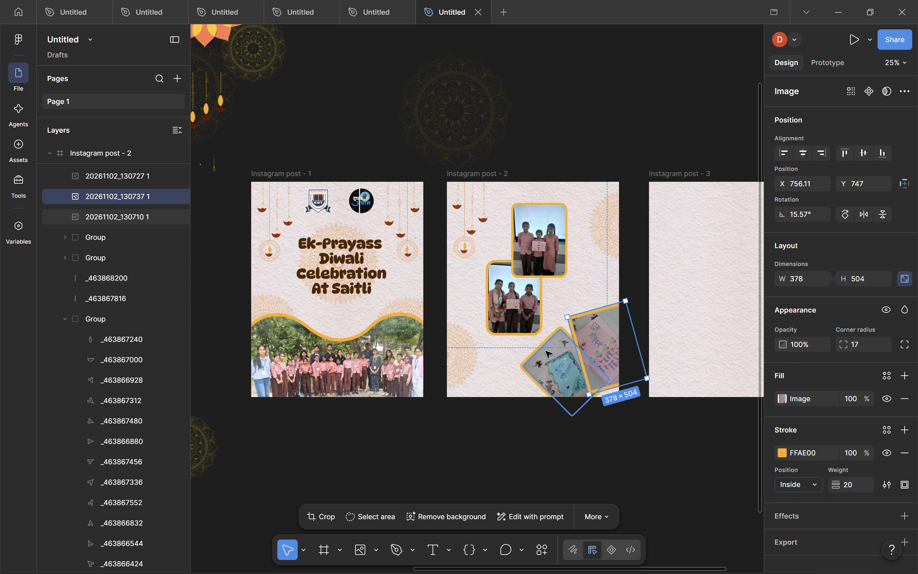
pyautogui.keyDown('shift'); pyautogui.moveTo(648, 303); pyautogui.dragTo(612, 350); pyautogui.keyUp('shift')
pyautogui.moveTo(573, 352); pyautogui.dragTo(594, 349)
# Enlarge the 20261102_130727 photo to about 449 × 599 and position it near the top of Instagram post - 2.
pyautogui.moveTo(540, 264); pyautogui.dragTo(550, 263)
pyautogui.keyDown('shift'); pyautogui.moveTo(580, 281); pyautogui.dragTo(582, 284); pyautogui.keyUp('shift')
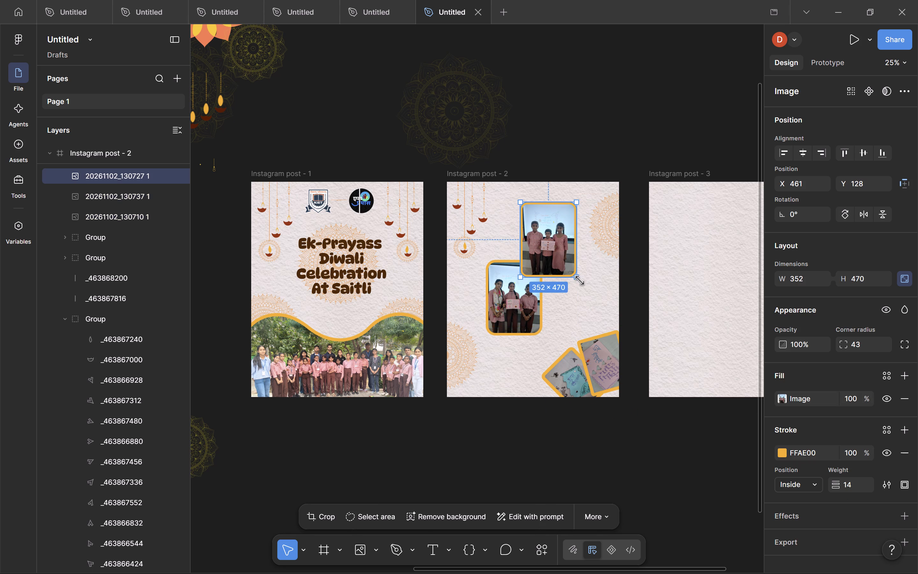
pyautogui.keyDown('shift'); pyautogui.moveTo(577, 277); pyautogui.dragTo(588, 295); pyautogui.keyUp('shift')
pyautogui.moveTo(571, 269); pyautogui.dragTo(566, 253)
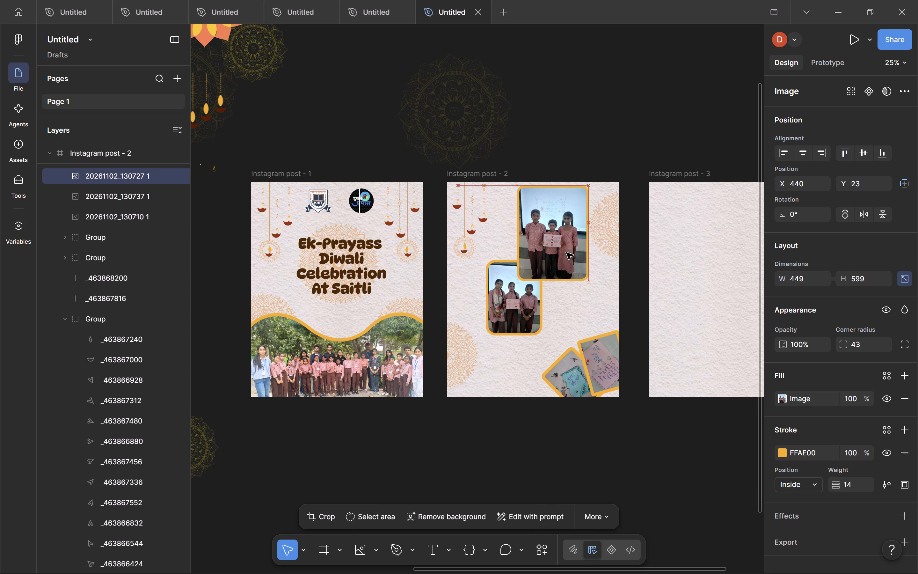
pyautogui.moveTo(566, 253); pyautogui.dragTo(564, 255)
# Move the 20261102_130755 photo down and to the left so it sits clear below the upper student photo.
pyautogui.moveTo(521, 303); pyautogui.dragTo(507, 332)
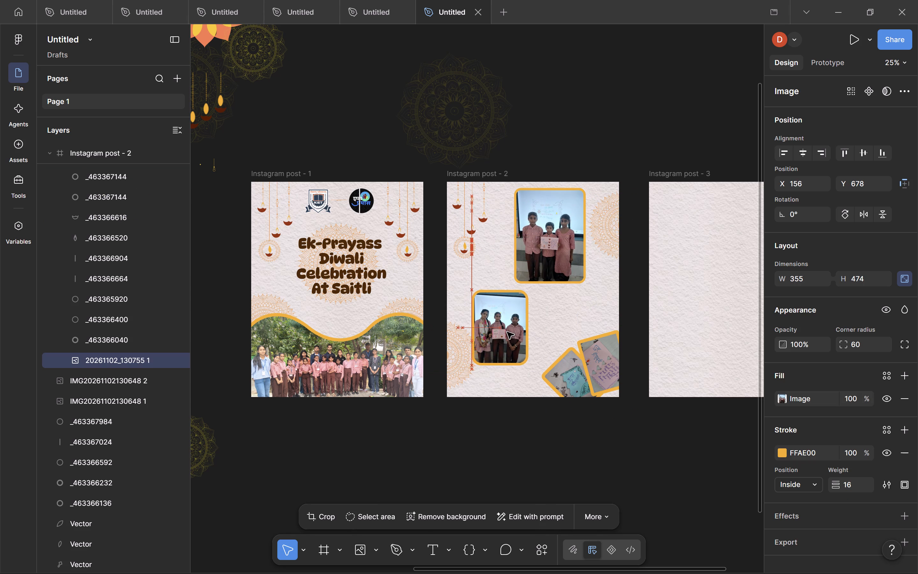
pyautogui.moveTo(507, 332); pyautogui.dragTo(511, 330)
# Shift the two mandala groups outward past the frame's sides, the right one to about X 933, Y 48, the left to about X -311, Y 838.
pyautogui.moveTo(607, 228); pyautogui.dragTo(614, 227)
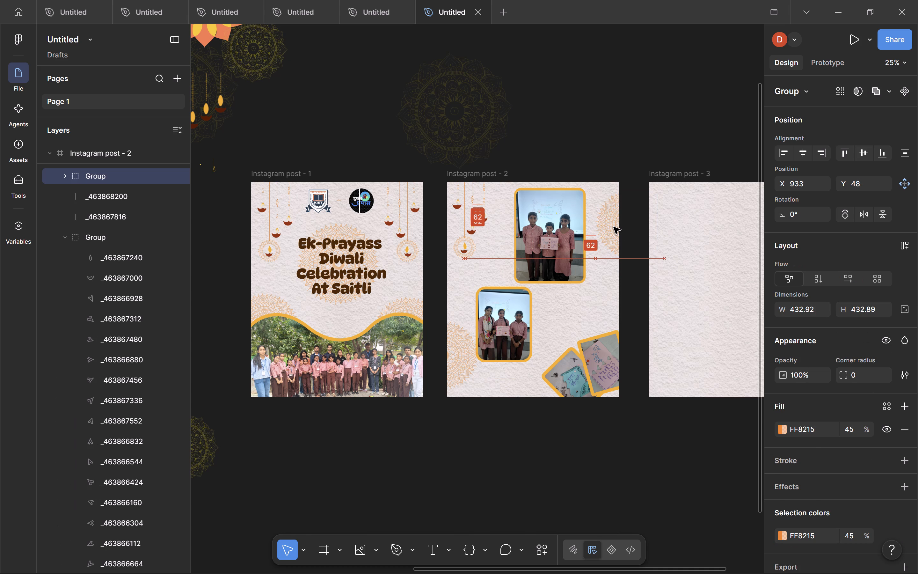
pyautogui.moveTo(614, 227); pyautogui.dragTo(613, 227)
pyautogui.moveTo(465, 351); pyautogui.dragTo(453, 348)
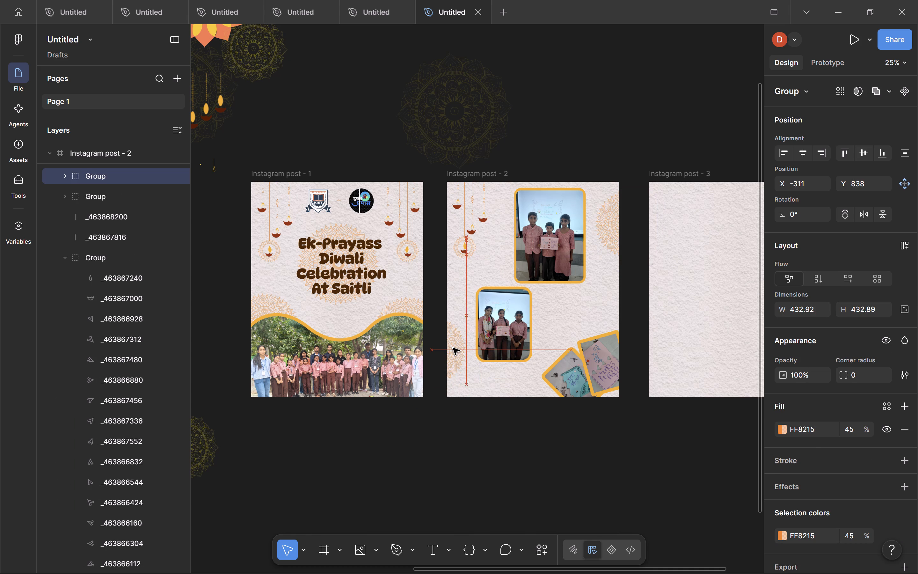
# Move the orange mandala on the lower-left edge of Instagram post - 2 to X -283, Y 875.
pyautogui.moveTo(453, 348); pyautogui.dragTo(458, 351)
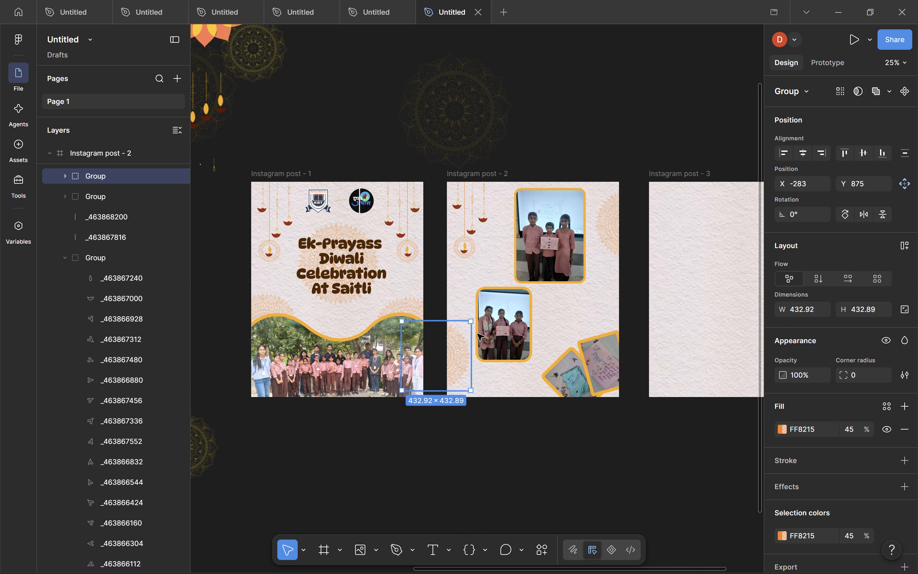
# Enlarge the lower student trio photo on Instagram post - 2 to 407 × 542 and place it at X 173, Y 690.
pyautogui.click(509, 323)
pyautogui.moveTo(510, 322); pyautogui.dragTo(507, 336)
pyautogui.click(508, 414)
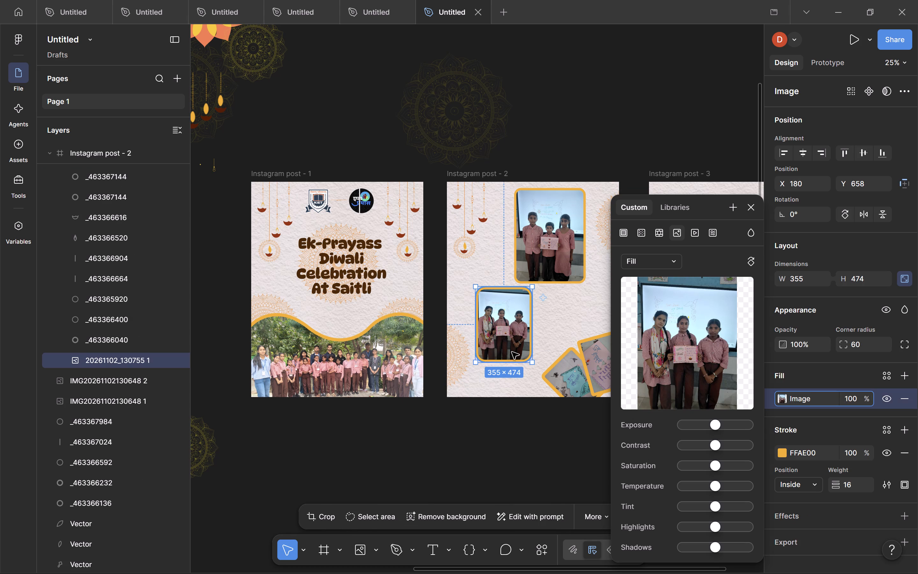
pyautogui.click(512, 352)
pyautogui.moveTo(473, 365); pyautogui.dragTo(471, 373)
pyautogui.moveTo(498, 335); pyautogui.dragTo(505, 340)
# Shrink the upper student trio photo to 394 × 525 and shift it slightly down from the top edge of Instagram post - 2.
pyautogui.click(568, 267)
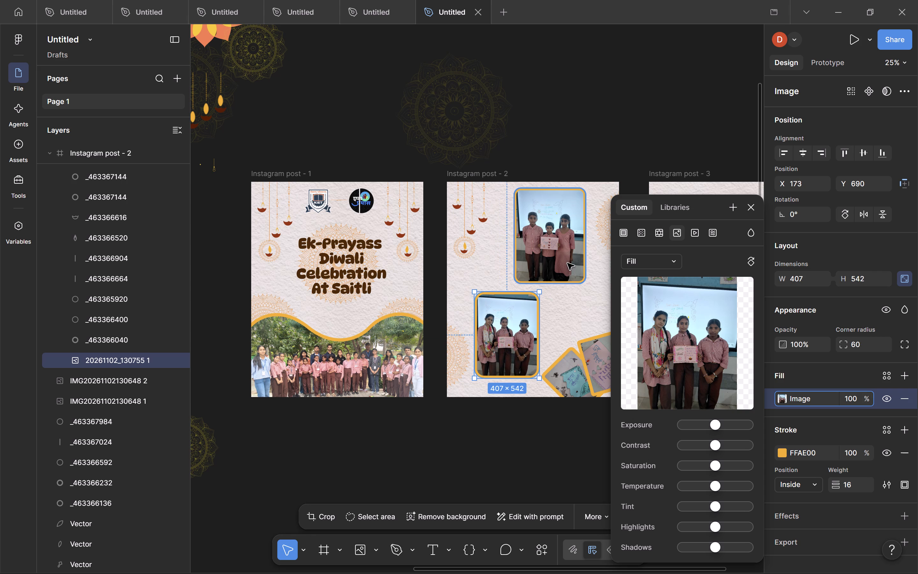
pyautogui.keyDown('shift'); pyautogui.moveTo(516, 283); pyautogui.dragTo(520, 277); pyautogui.keyUp('shift')
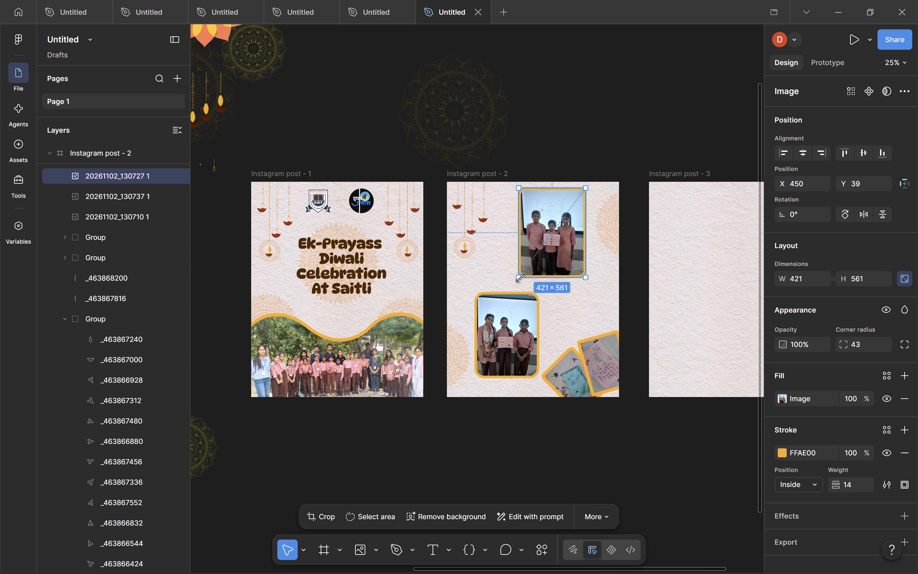
pyautogui.keyDown('shift'); pyautogui.moveTo(520, 277); pyautogui.dragTo(526, 271); pyautogui.keyUp('shift')
pyautogui.moveTo(565, 218); pyautogui.dragTo(564, 223)
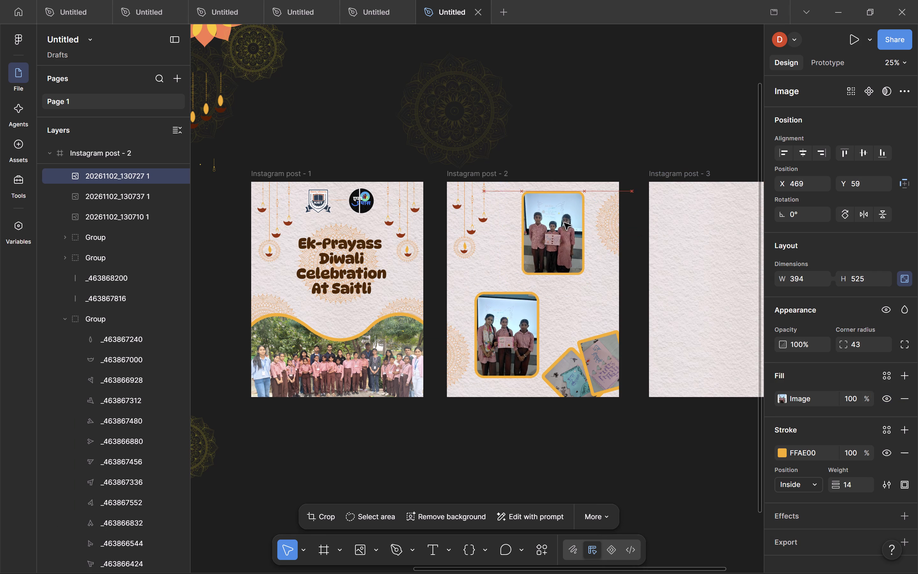
pyautogui.moveTo(564, 223); pyautogui.dragTo(563, 224)
# Move the lower student trio photo slightly up and to the right on Instagram post - 2.
pyautogui.moveTo(502, 316); pyautogui.dragTo(504, 311)
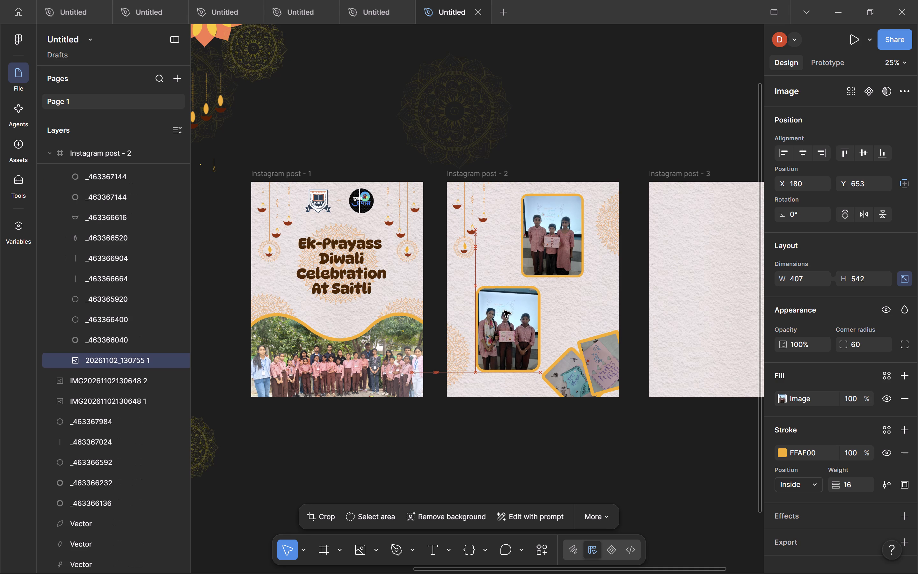
pyautogui.moveTo(504, 311); pyautogui.dragTo(504, 312)
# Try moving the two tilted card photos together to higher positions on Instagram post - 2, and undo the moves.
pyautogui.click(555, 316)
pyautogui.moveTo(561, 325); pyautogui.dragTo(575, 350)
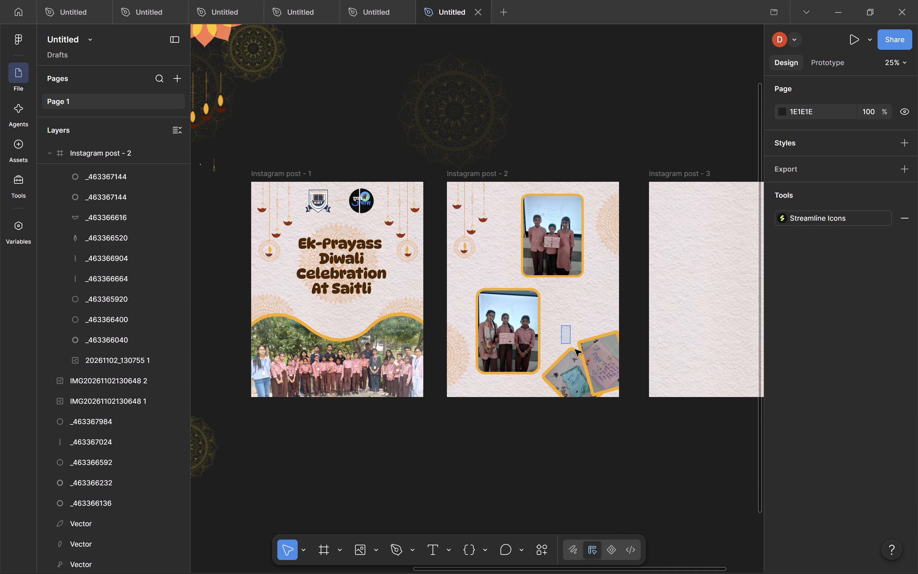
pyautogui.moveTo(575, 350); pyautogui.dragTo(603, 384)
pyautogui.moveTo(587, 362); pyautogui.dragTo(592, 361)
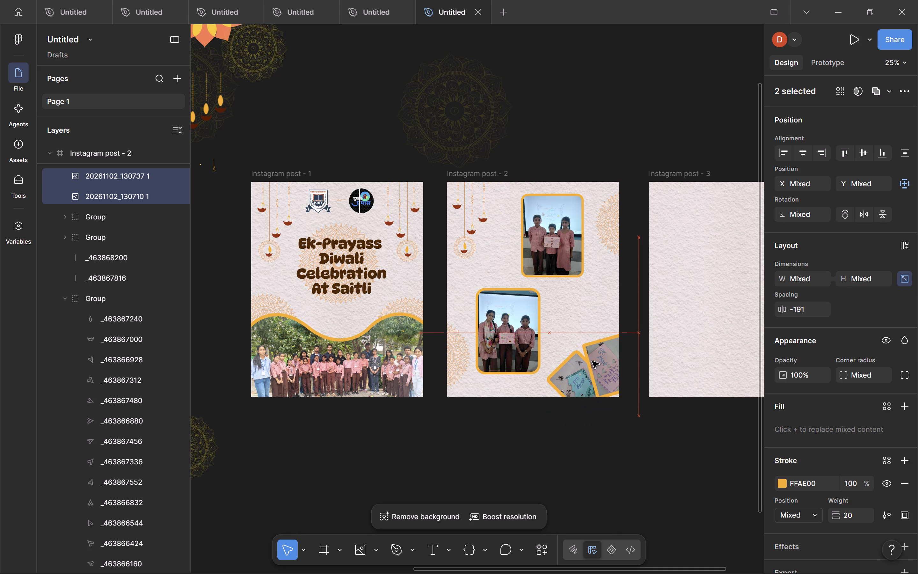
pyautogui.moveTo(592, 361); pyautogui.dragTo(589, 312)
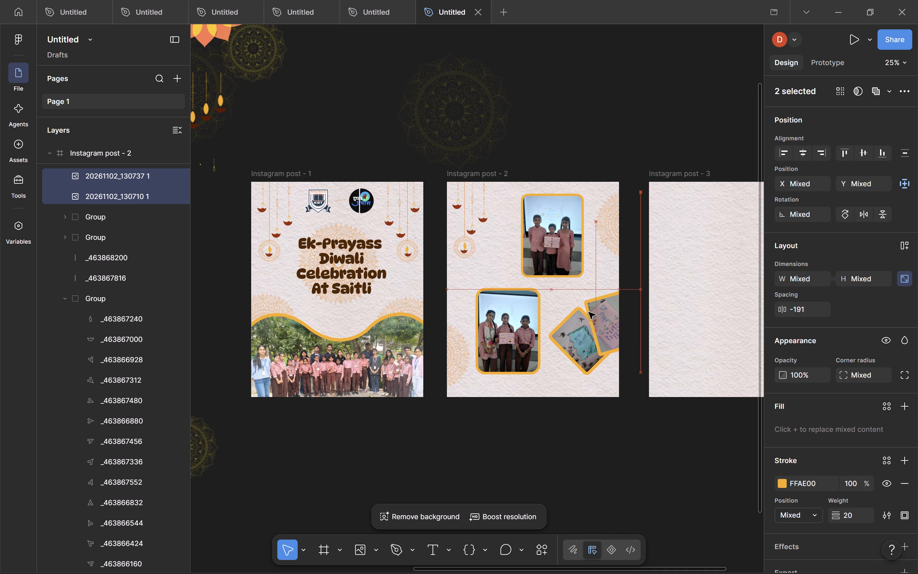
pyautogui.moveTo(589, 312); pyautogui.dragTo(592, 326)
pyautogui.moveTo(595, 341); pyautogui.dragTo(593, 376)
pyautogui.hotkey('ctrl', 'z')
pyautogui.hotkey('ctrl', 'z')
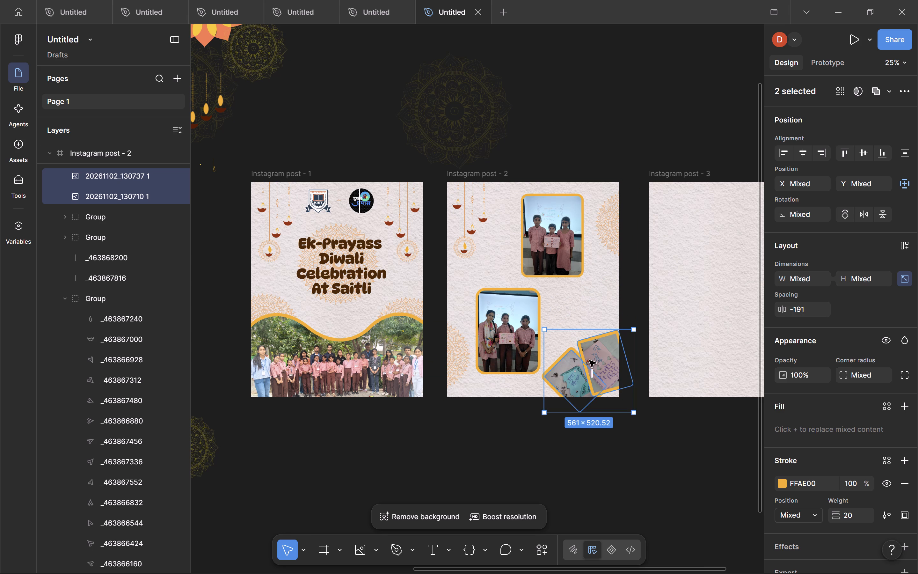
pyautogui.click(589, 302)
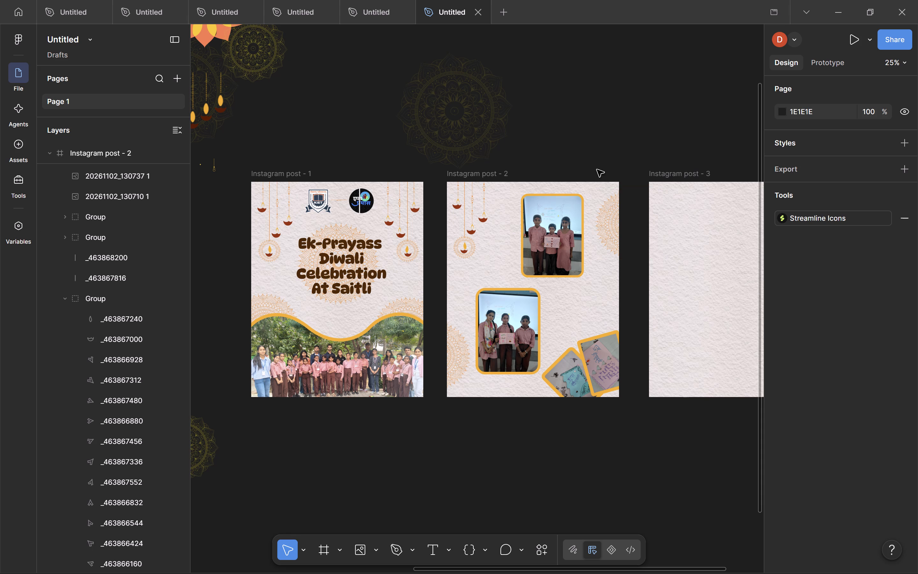
# Copy the upper mandala on the right edge of Instagram post - 2 onto the left edge of Instagram post - 3.
pyautogui.click(593, 124)
pyautogui.moveTo(613, 220); pyautogui.dragTo(650, 220)
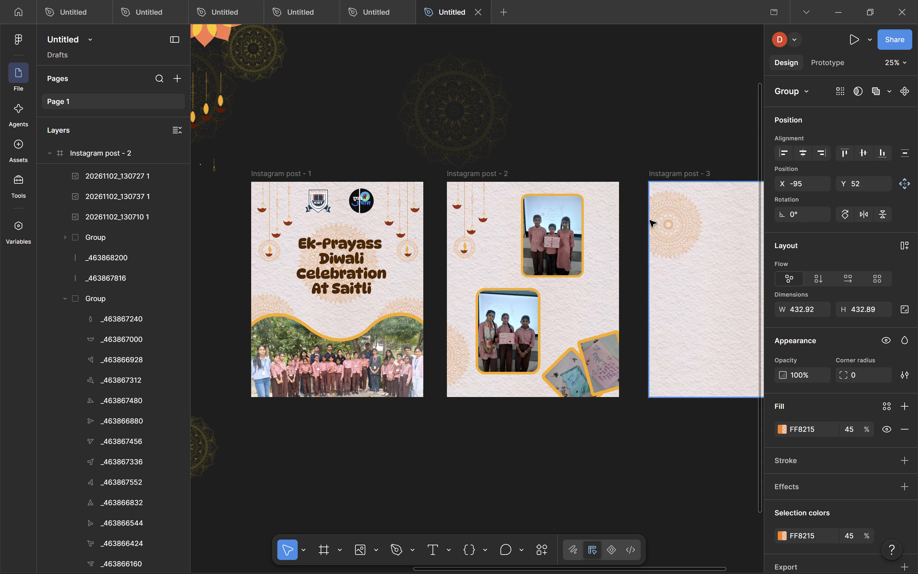
pyautogui.moveTo(650, 220); pyautogui.dragTo(647, 220)
pyautogui.hotkey('ctrl', 'z')
pyautogui.keyDown('alt'); pyautogui.moveTo(607, 217); pyautogui.dragTo(677, 217); pyautogui.keyUp('alt')
pyautogui.moveTo(704, 216); pyautogui.dragTo(652, 221)
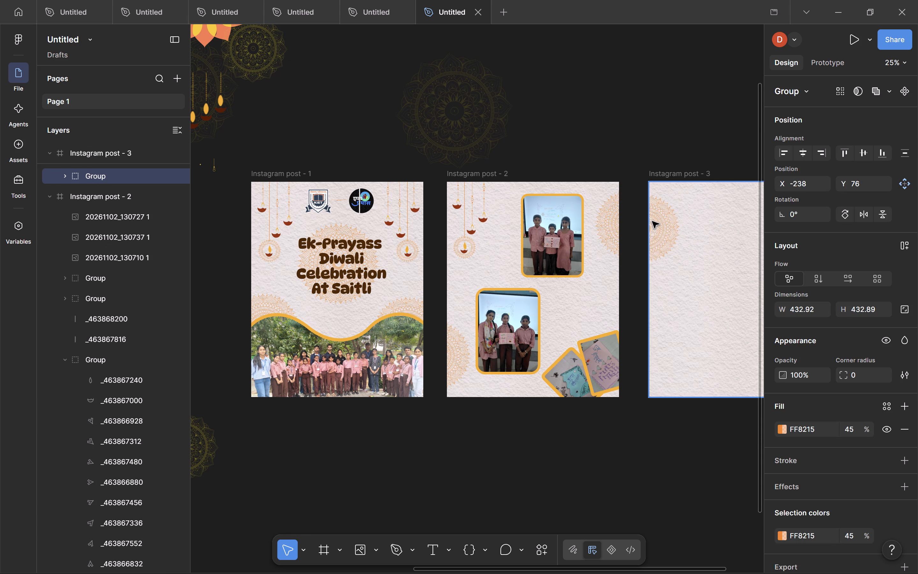
pyautogui.moveTo(652, 221); pyautogui.dragTo(654, 217)
pyautogui.moveTo(671, 223); pyautogui.dragTo(660, 223)
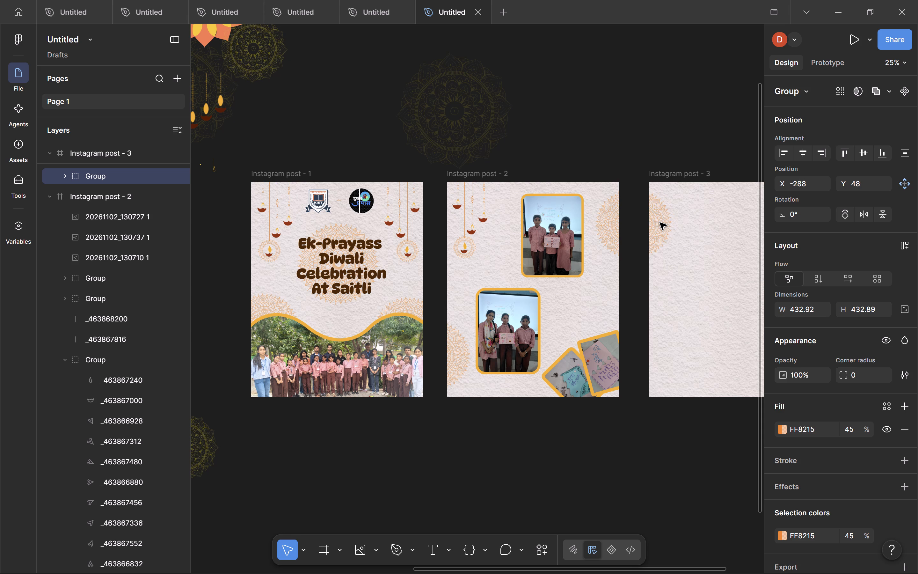
pyautogui.moveTo(660, 223); pyautogui.dragTo(662, 223)
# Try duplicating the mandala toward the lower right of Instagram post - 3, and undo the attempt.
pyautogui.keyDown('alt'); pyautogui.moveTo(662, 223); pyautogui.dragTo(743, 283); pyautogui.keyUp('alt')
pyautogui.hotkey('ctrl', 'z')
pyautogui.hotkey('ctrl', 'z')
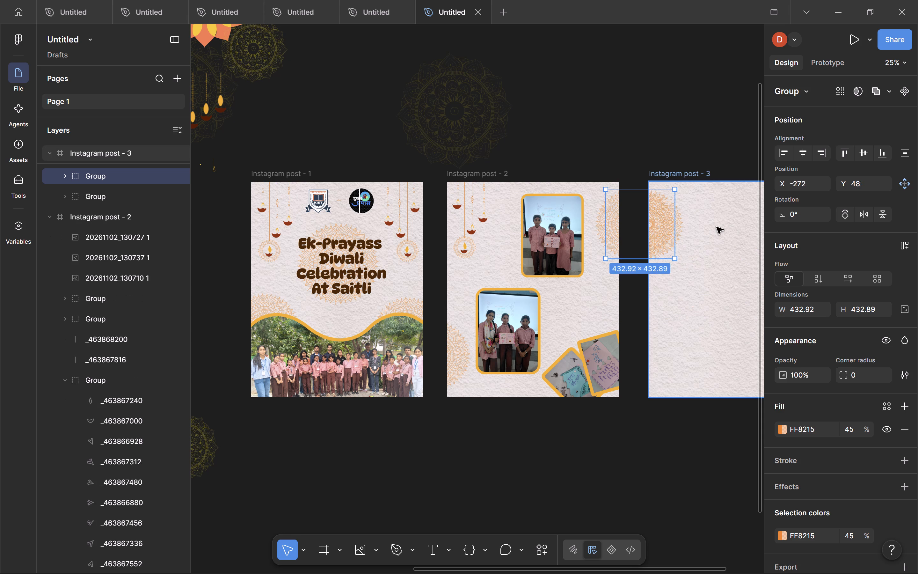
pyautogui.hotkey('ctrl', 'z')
# Position the mandala half over the left edge of Instagram post - 3 at about X -282, Y 52.
pyautogui.moveTo(701, 219); pyautogui.dragTo(686, 219)
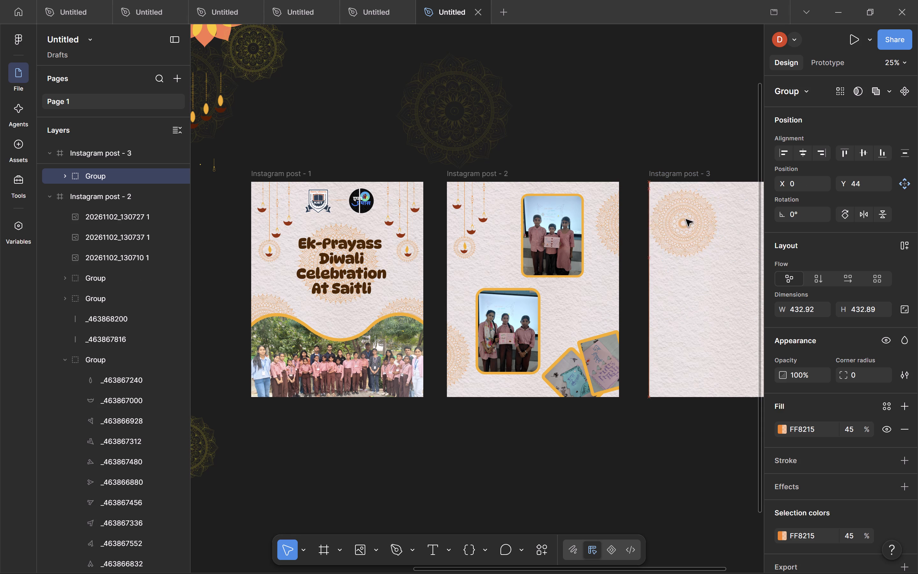
pyautogui.moveTo(686, 219); pyautogui.dragTo(668, 220)
pyautogui.moveTo(687, 222); pyautogui.dragTo(666, 224)
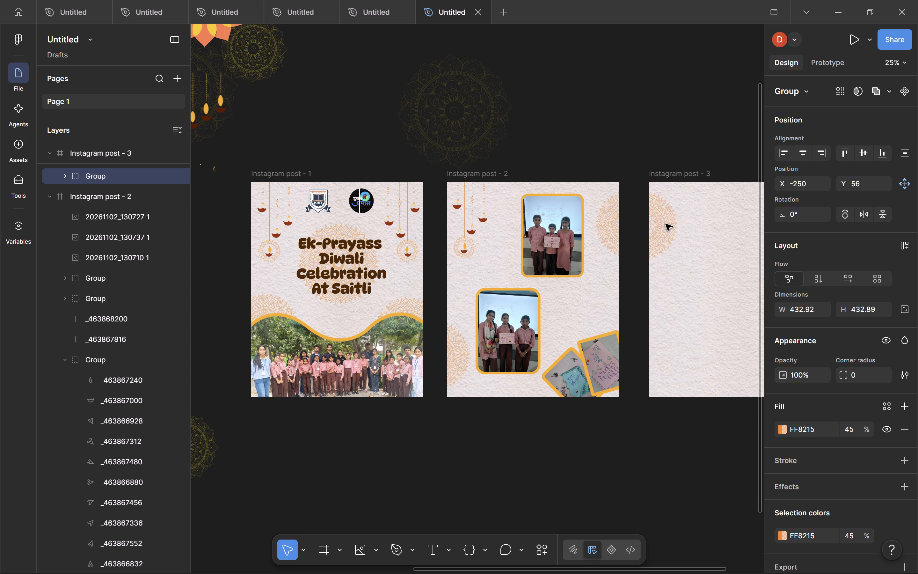
pyautogui.moveTo(666, 224); pyautogui.dragTo(660, 223)
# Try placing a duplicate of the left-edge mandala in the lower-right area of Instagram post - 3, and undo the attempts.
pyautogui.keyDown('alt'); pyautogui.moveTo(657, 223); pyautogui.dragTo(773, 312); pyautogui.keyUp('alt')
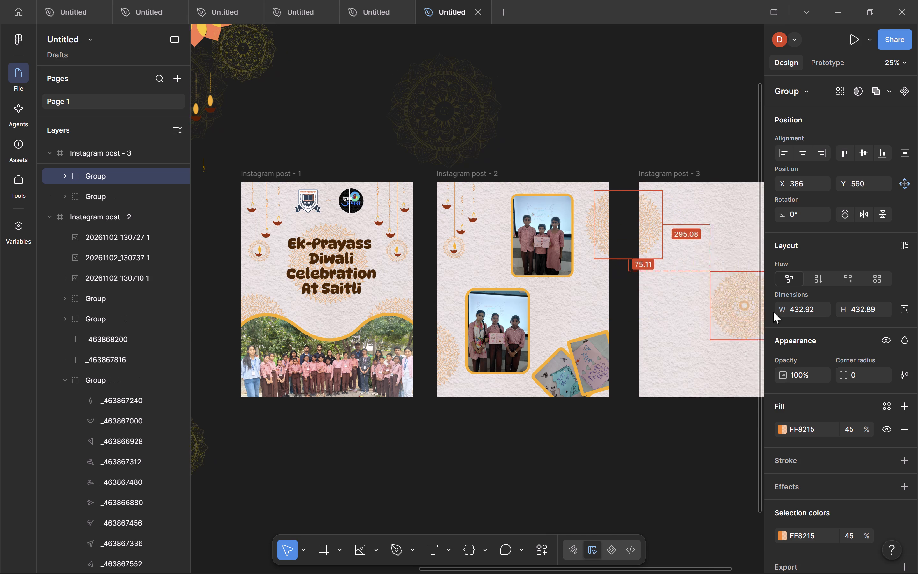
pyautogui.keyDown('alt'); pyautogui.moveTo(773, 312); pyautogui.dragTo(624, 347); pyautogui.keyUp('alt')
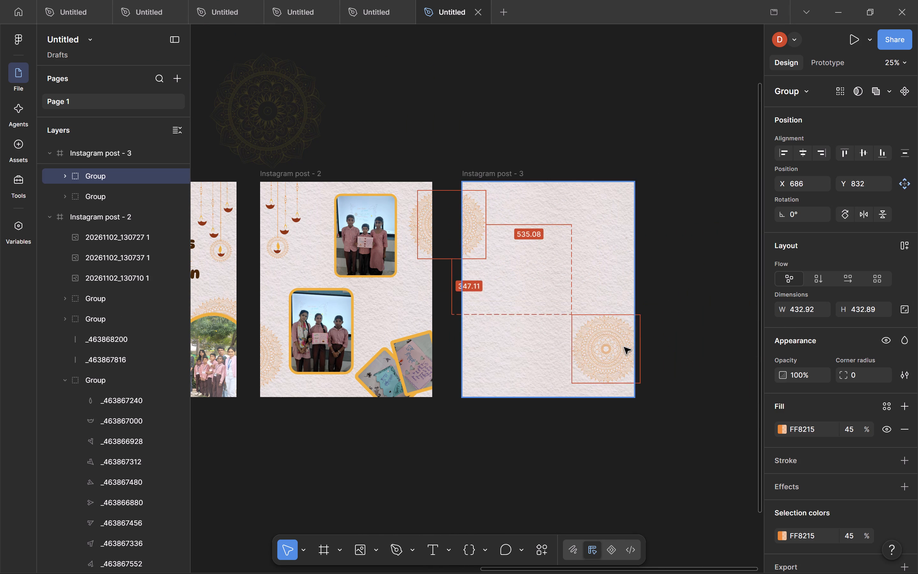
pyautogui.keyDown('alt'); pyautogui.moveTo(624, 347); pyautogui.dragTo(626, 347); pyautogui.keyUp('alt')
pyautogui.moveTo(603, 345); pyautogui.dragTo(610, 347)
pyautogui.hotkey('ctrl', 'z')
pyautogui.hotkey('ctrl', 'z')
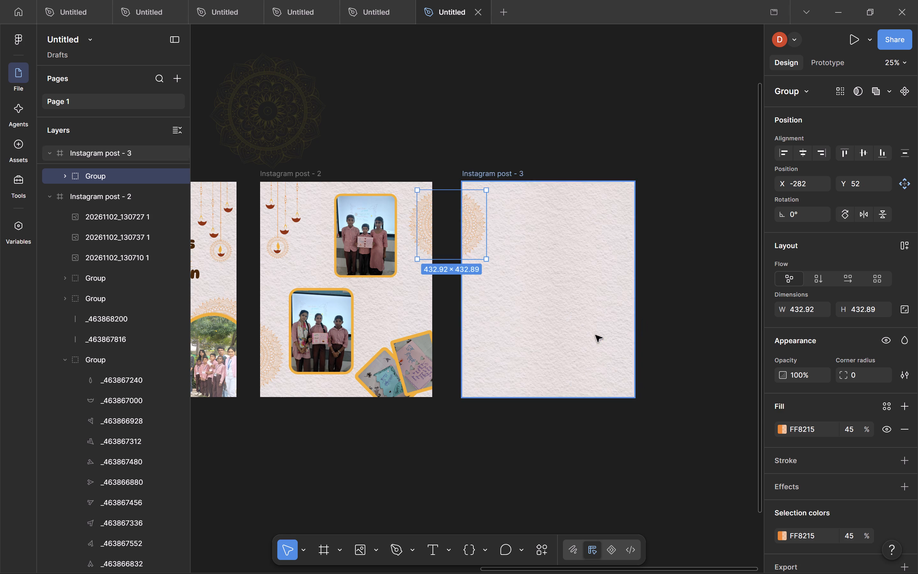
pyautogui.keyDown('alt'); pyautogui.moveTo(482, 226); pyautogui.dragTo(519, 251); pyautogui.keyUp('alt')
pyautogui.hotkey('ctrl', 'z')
# Duplicate the left-edge mandala onto the lower part of Instagram post - 3's right edge, at about X 915, Y 856.
pyautogui.keyDown('alt'); pyautogui.moveTo(480, 223); pyautogui.dragTo(576, 315); pyautogui.keyUp('alt')
pyautogui.moveTo(556, 313); pyautogui.dragTo(604, 347)
pyautogui.moveTo(581, 349); pyautogui.dragTo(601, 354)
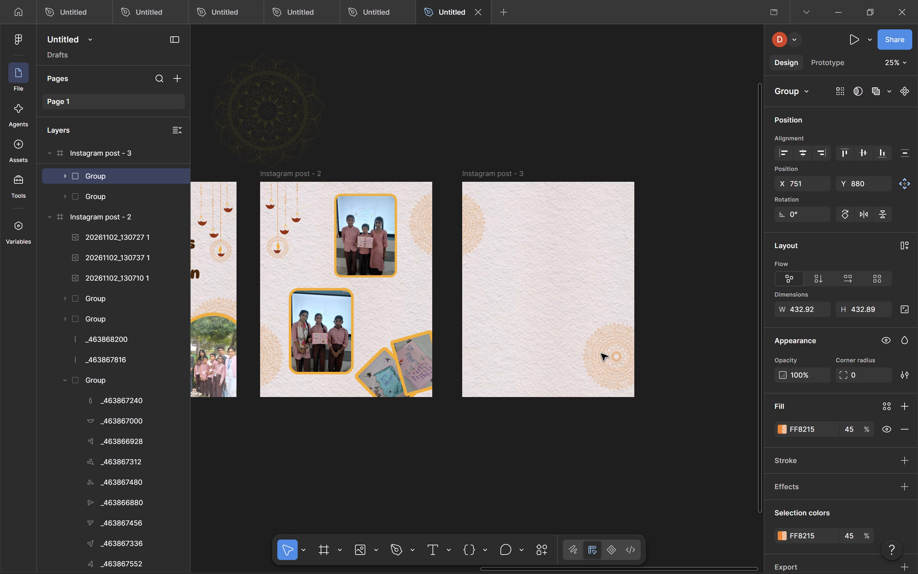
pyautogui.moveTo(601, 354); pyautogui.dragTo(624, 350)
pyautogui.click(620, 351)
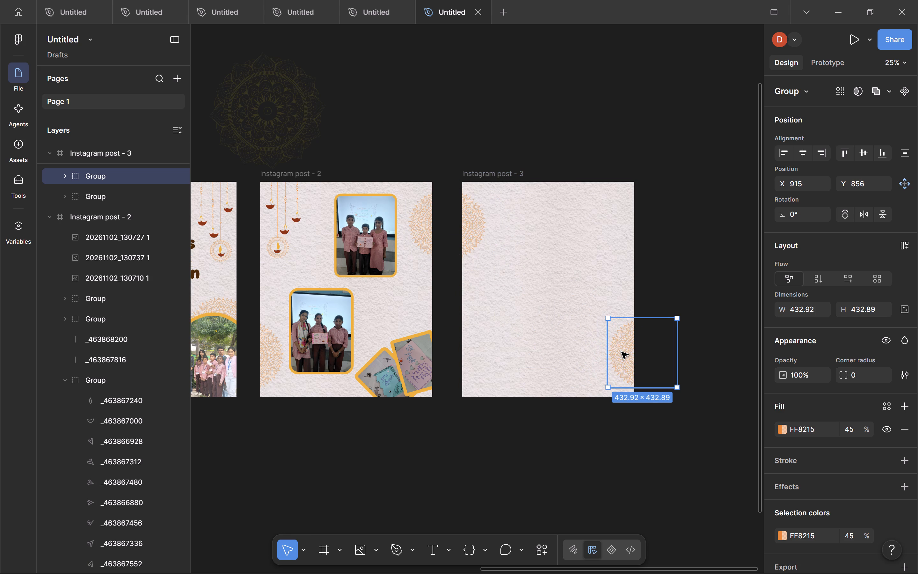
# Nudge the lower-right mandala on Instagram post - 3 outward to X 929 and deselect it.
pyautogui.press('Right')
pyautogui.press('Right')
pyautogui.press('Right')
pyautogui.press('Right')
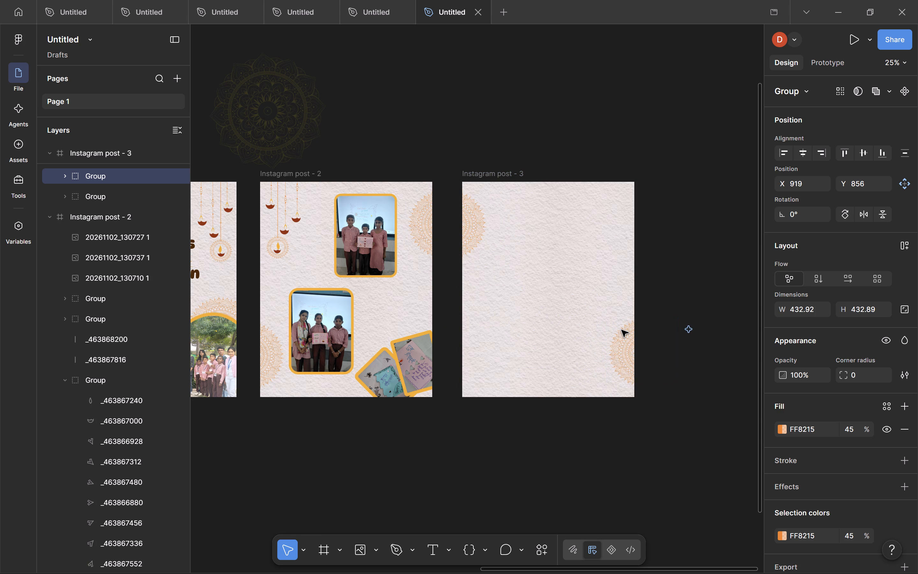
pyautogui.press('Right')
pyautogui.press('Right')
pyautogui.press('Right')
pyautogui.press('Right')
pyautogui.press('Right')
pyautogui.press('Right')
pyautogui.press('Right')
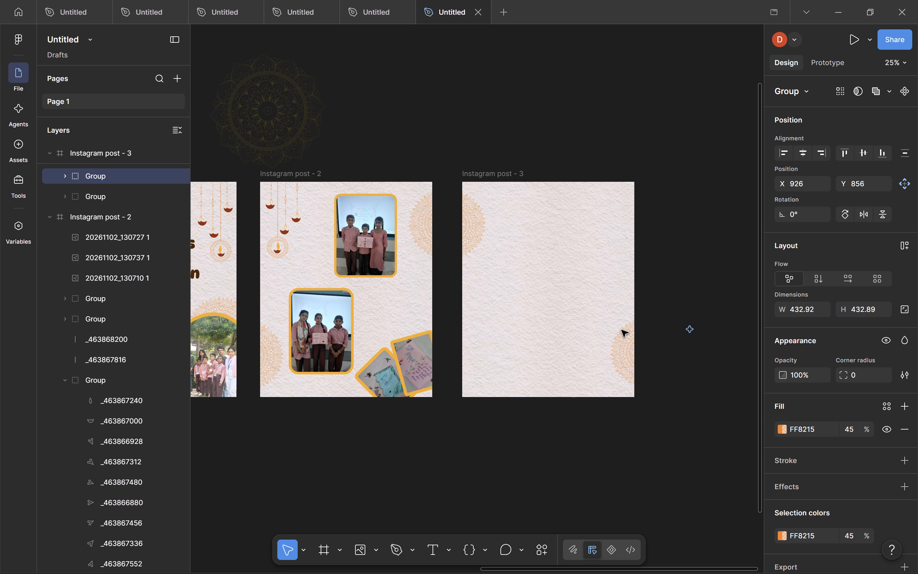
pyautogui.press('Right')
pyautogui.press('Right')
pyautogui.press('Right')
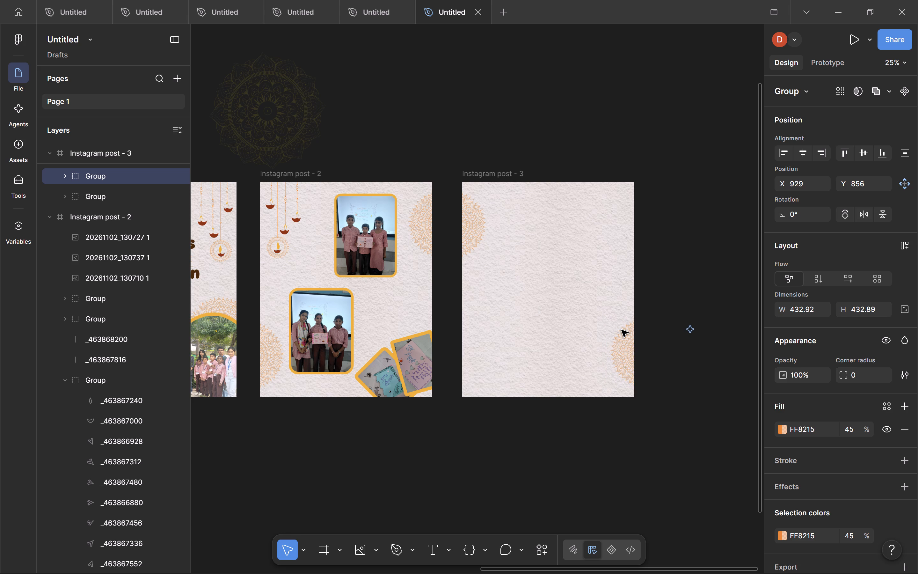
pyautogui.click(676, 239)
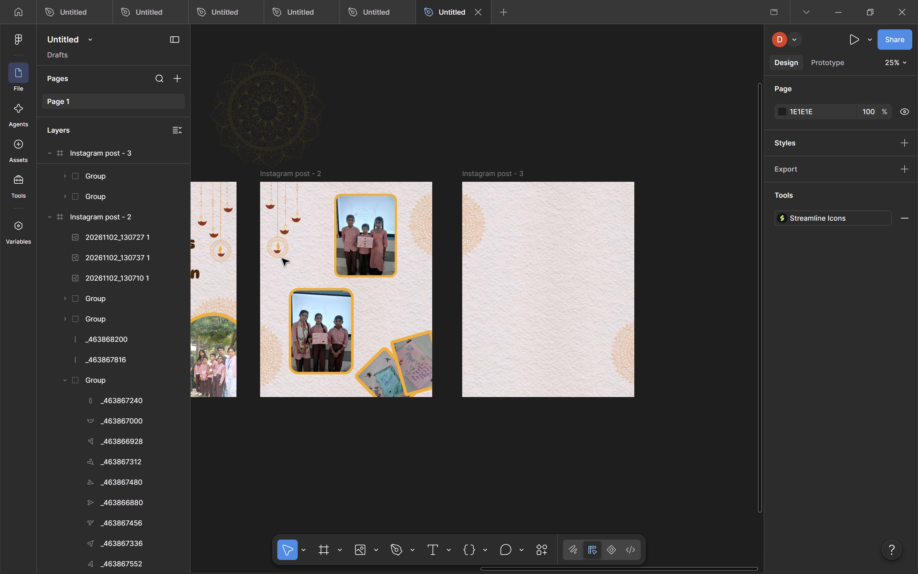
# Move the large faded mandala image above Instagram post - 2 farther up, away from the frame, to X 956, Y -1272.
pyautogui.click(256, 174)
pyautogui.moveTo(272, 135); pyautogui.dragTo(296, 77)
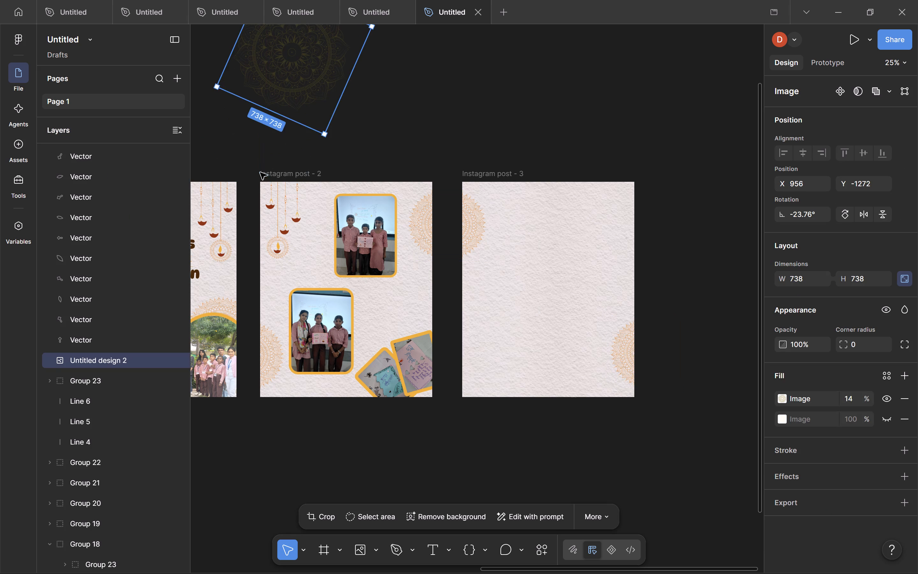
pyautogui.click(251, 155)
# Copy the hanging diya ornaments from Instagram post - 2 to the upper-right corner of Instagram post - 3.
pyautogui.moveTo(267, 159); pyautogui.dragTo(300, 260)
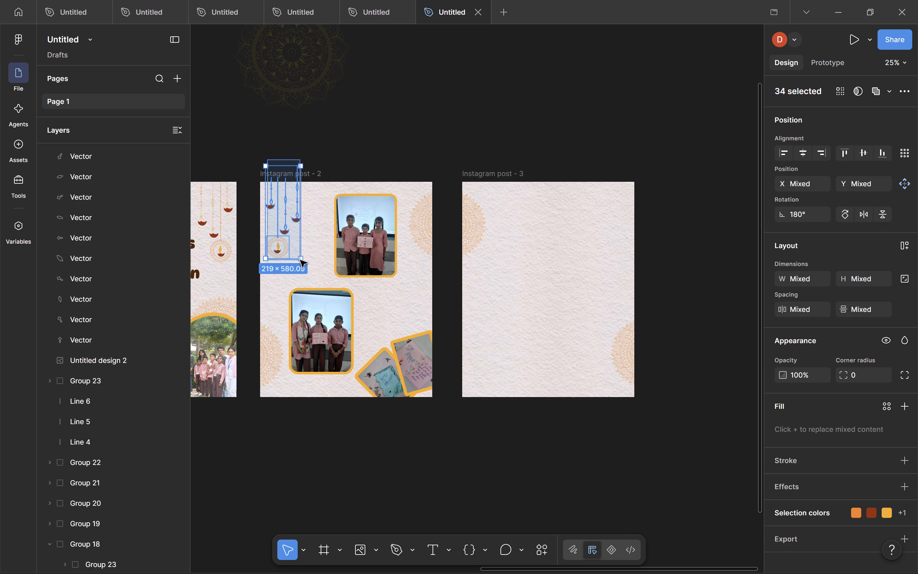
pyautogui.moveTo(300, 260); pyautogui.dragTo(302, 260)
pyautogui.hotkey('ctrl', 'c')
pyautogui.hotkey('ctrl', 'v')
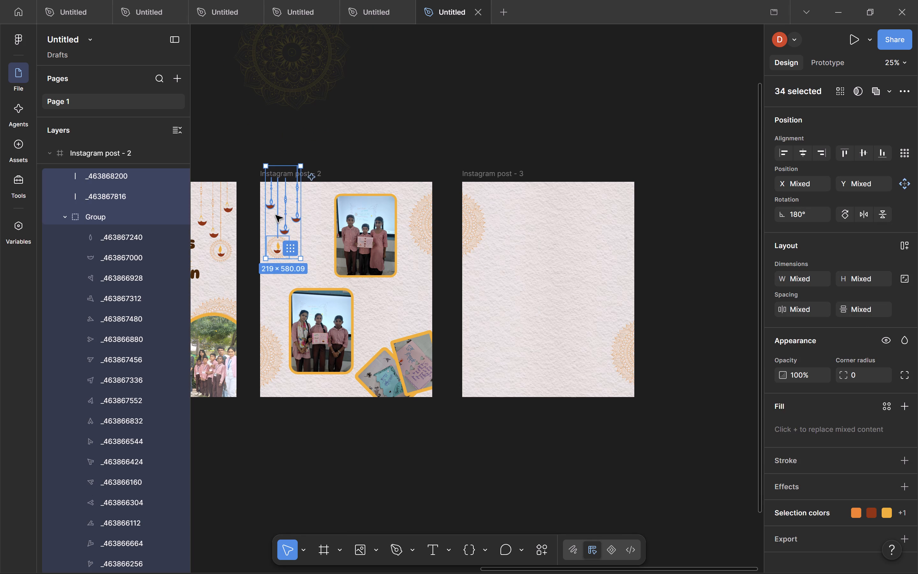
pyautogui.moveTo(277, 216); pyautogui.dragTo(603, 217)
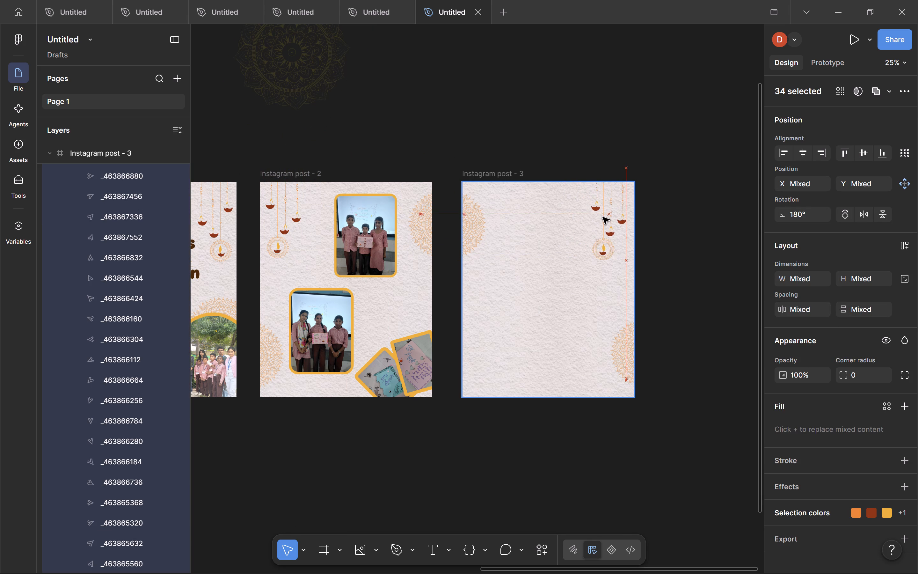
pyautogui.moveTo(603, 217); pyautogui.dragTo(595, 217)
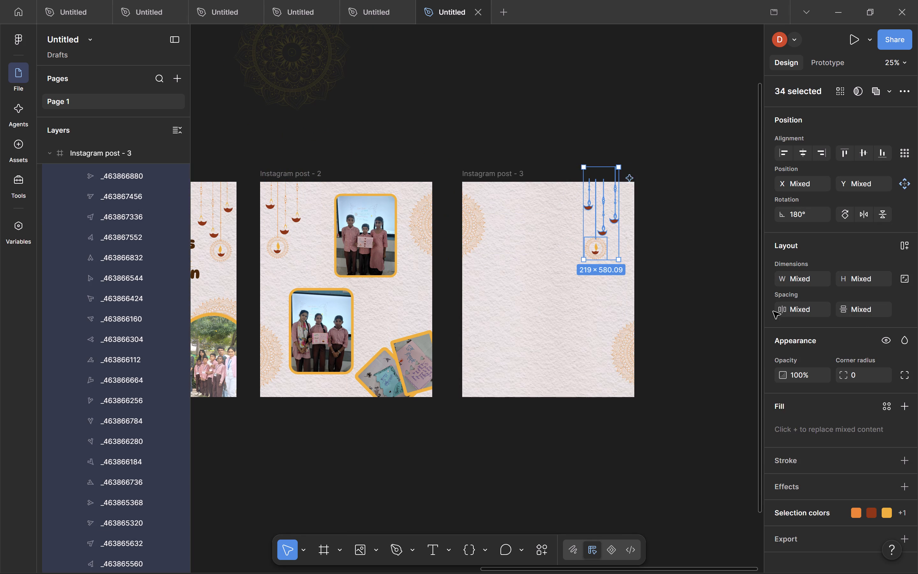
# Flip the copied diya ornaments horizontally and shift them slightly closer to the right edge of Instagram post - 3.
pyautogui.click(864, 210)
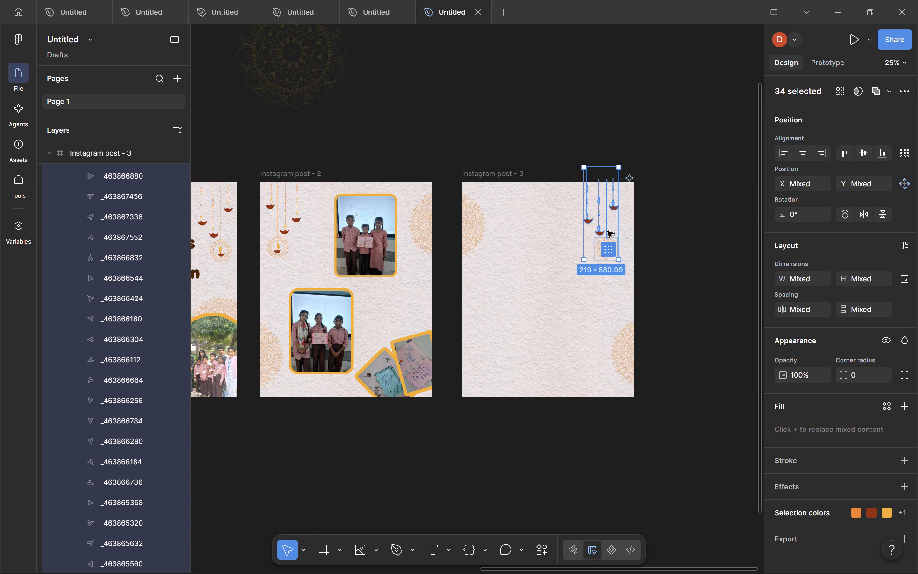
pyautogui.moveTo(608, 226); pyautogui.dragTo(611, 228)
pyautogui.click(703, 134)
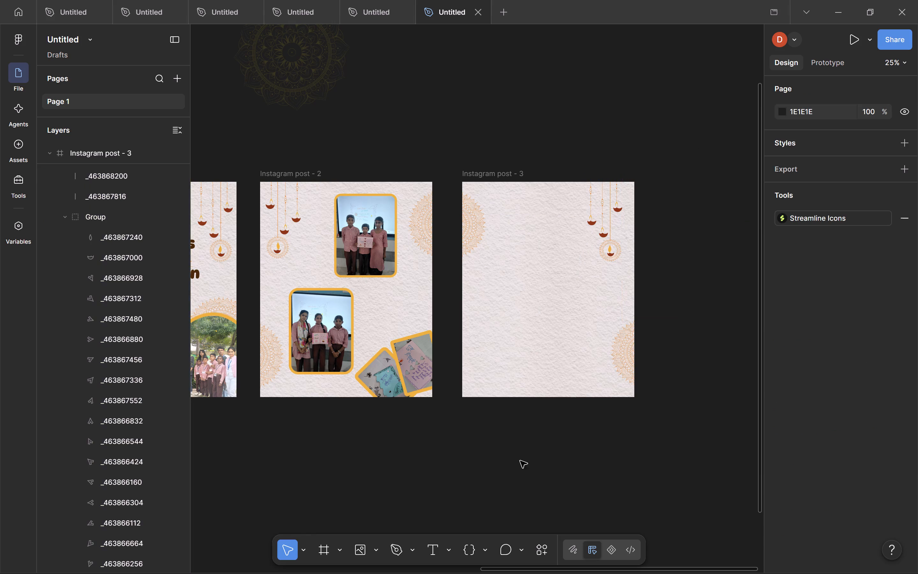
# Switch to Google Drive in Chrome and browse the event photos from 20261102_130727.jpg through 20261102_132201.jpg for further slide pictures.
pyautogui.hotkey('alt', 'Tab')
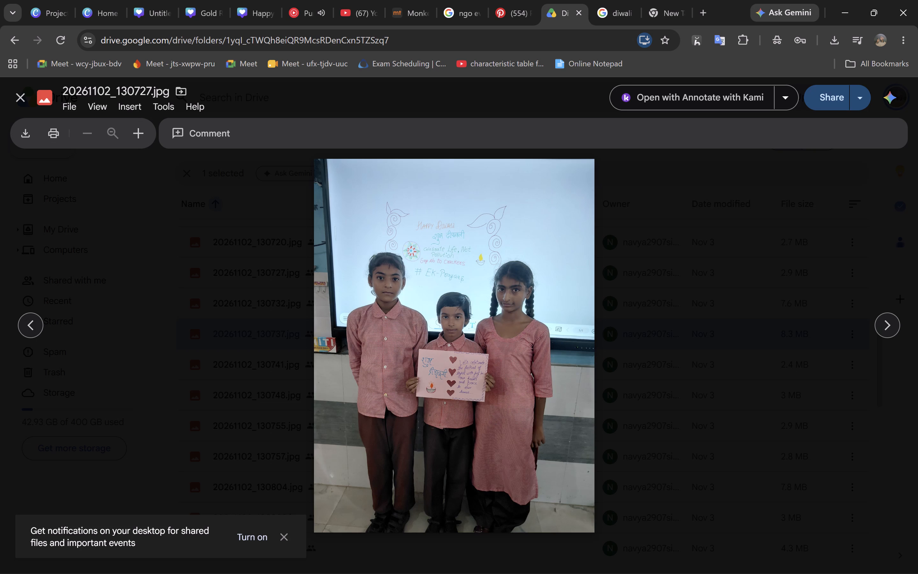
pyautogui.press('Right')
pyautogui.press('Right')
pyautogui.press('Right')
pyautogui.press('Right')
pyautogui.press('Right')
pyautogui.press('Right')
pyautogui.press('Right')
pyautogui.press('Right')
pyautogui.press('Right')
pyautogui.press('Right')
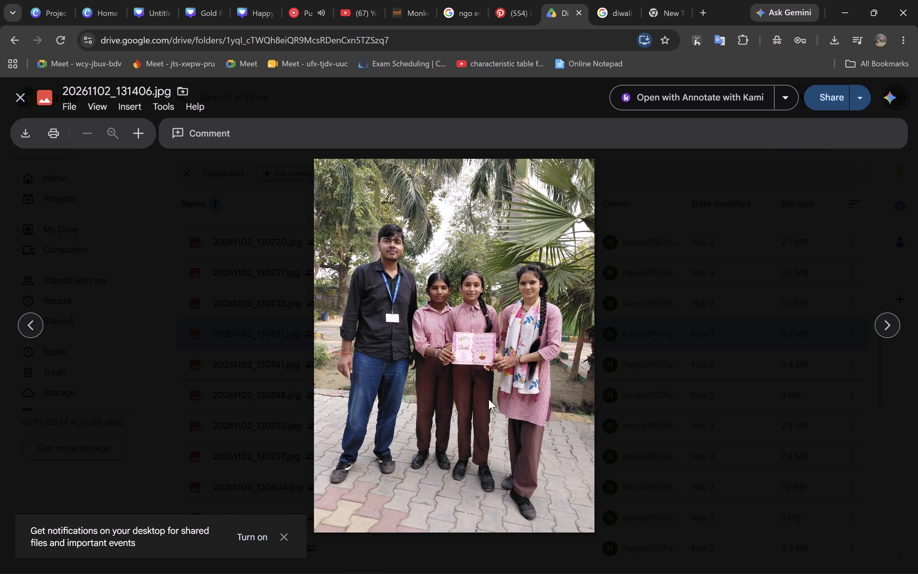
pyautogui.press('Right')
pyautogui.press('Right')
pyautogui.press('Right')
pyautogui.press('Right')
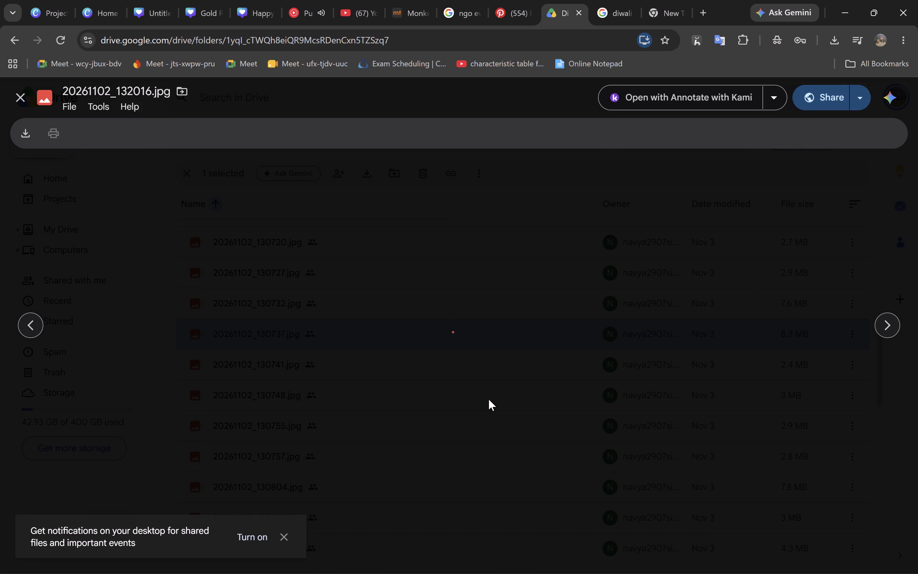
pyautogui.press('Right')
pyautogui.press('Right')
pyautogui.press('Right')
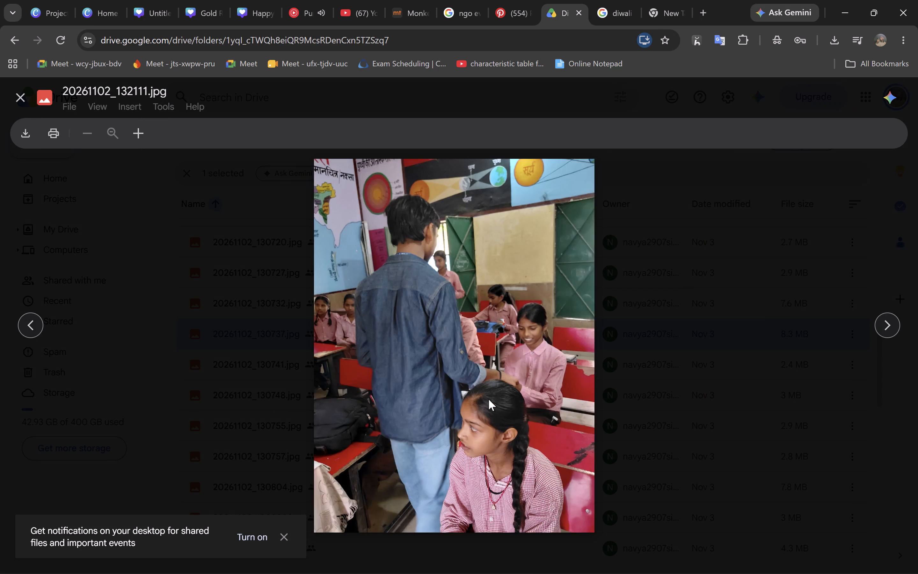
pyautogui.press('Right')
pyautogui.press('Right')
pyautogui.press('Right')
pyautogui.press('Right')
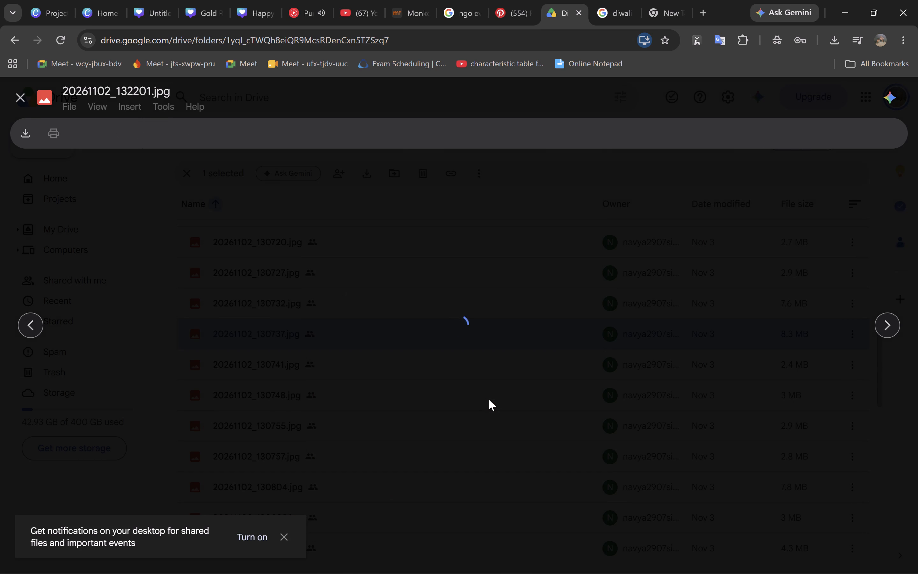
pyautogui.press('Right')
pyautogui.press('Left')
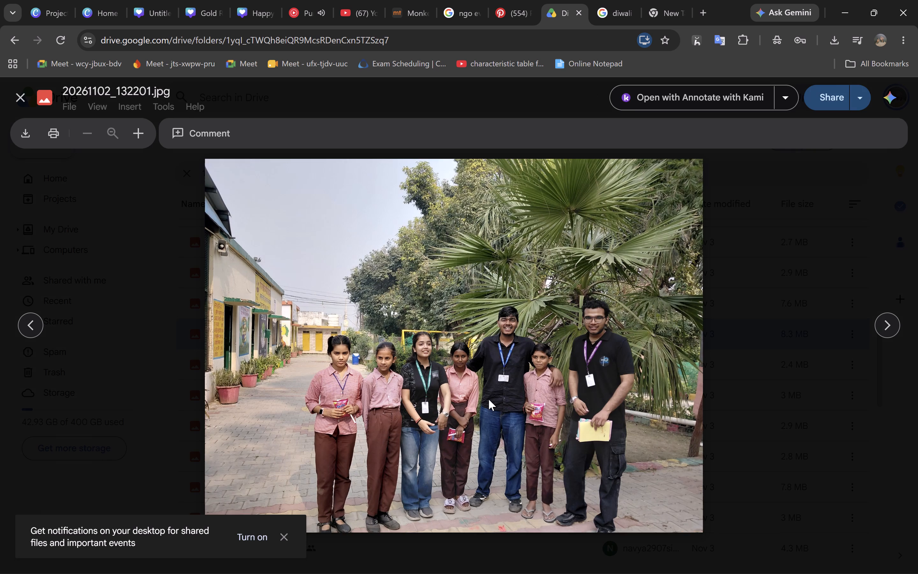
# Compare the outdoor group shots from 20261102_132201.jpg to 20261102_132214.jpg in the Drive preview.
pyautogui.press('Left')
pyautogui.press('Right')
pyautogui.press('Right')
pyautogui.press('Right')
pyautogui.press('Right')
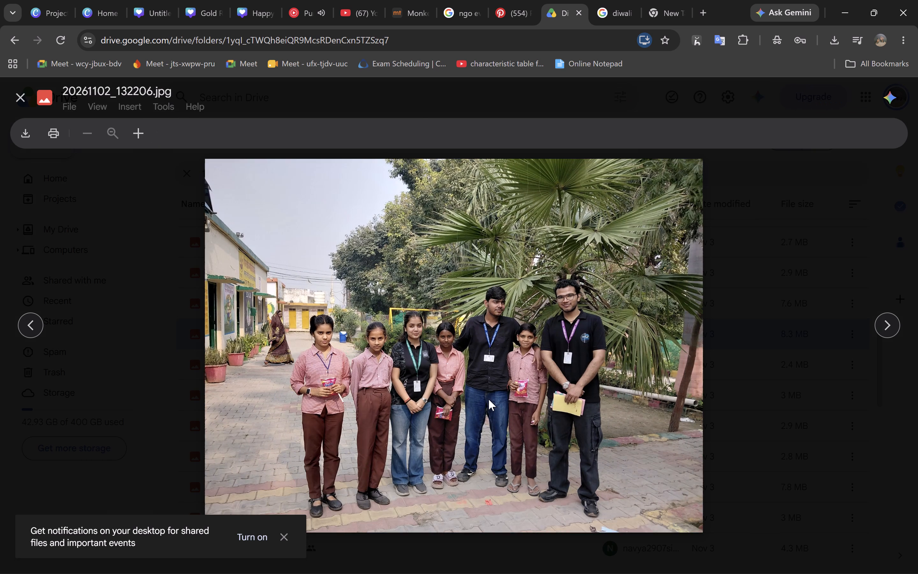
pyautogui.press('Left')
pyautogui.press('Right')
pyautogui.press('Right')
pyautogui.press('Left')
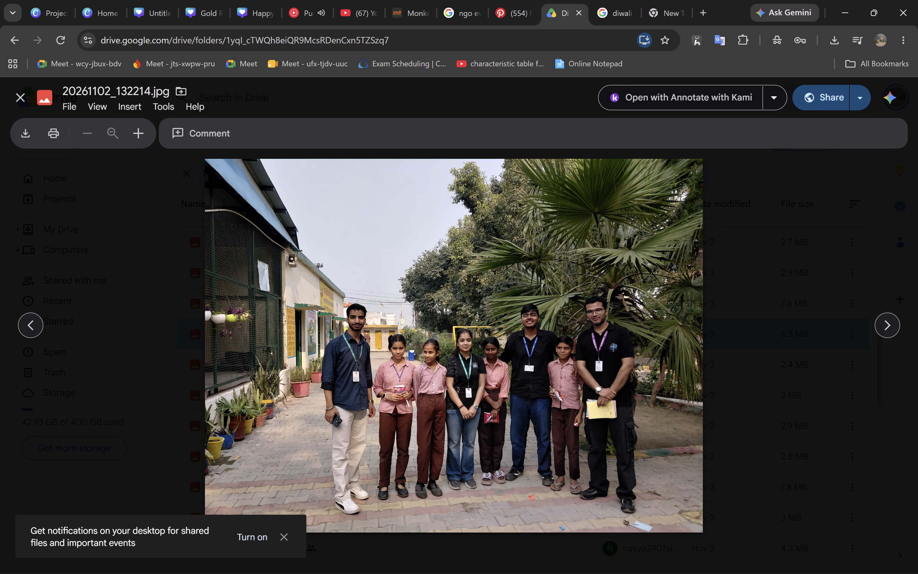
pyautogui.press('Left')
pyautogui.press('Left')
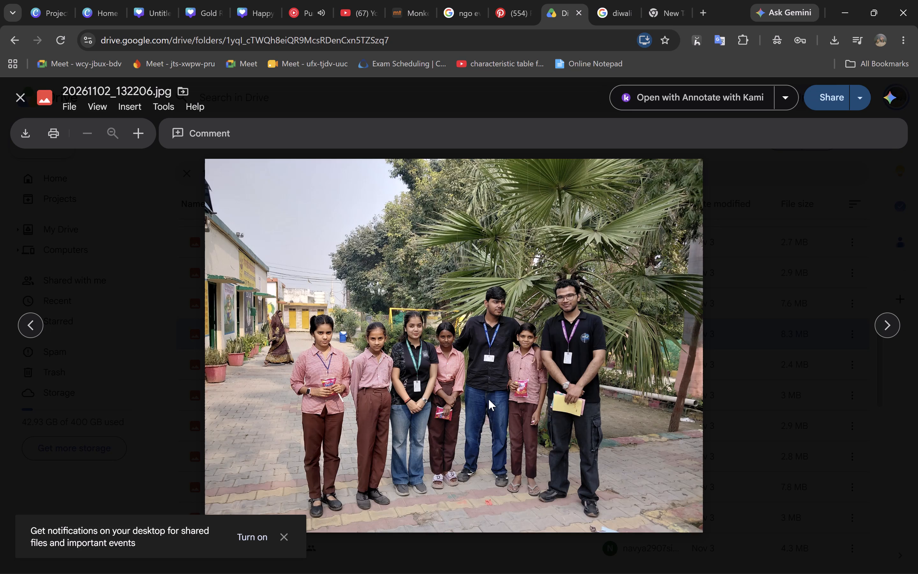
# Browse the earlier and later event photos in the Drive preview up to IMG_20261102_125004591.jpg, and close the preview.
pyautogui.press('Left')
pyautogui.press('Left')
pyautogui.press('Left')
pyautogui.press('Left')
pyautogui.press('Left')
pyautogui.press('Left')
pyautogui.press('Left')
pyautogui.press('Left')
pyautogui.press('Left')
pyautogui.press('Left')
pyautogui.press('Left')
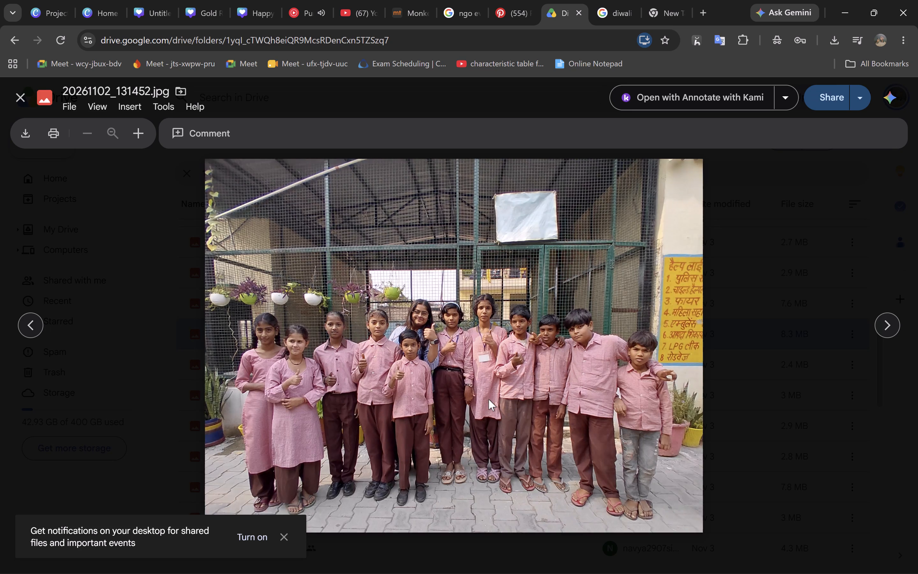
pyautogui.press('Left')
pyautogui.press('Right')
pyautogui.press('Right')
pyautogui.press('Right')
pyautogui.press('Right')
pyautogui.press('Right')
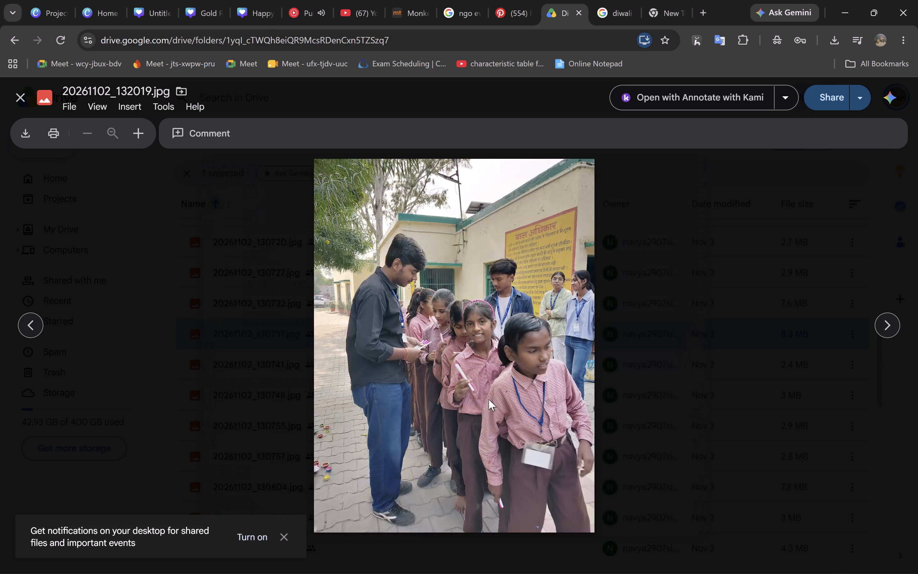
pyautogui.press('Right')
pyautogui.press('Right')
pyautogui.press('Right')
pyautogui.press('Right')
pyautogui.press('Right')
pyautogui.press('Right')
pyautogui.press('Right')
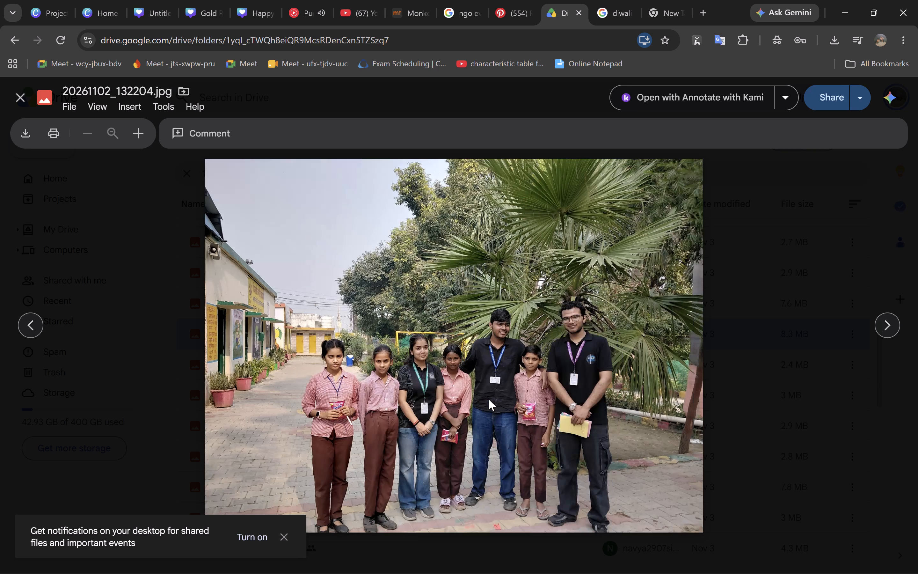
pyautogui.press('Right')
pyautogui.press('Right')
pyautogui.press('Right')
pyautogui.press('Right')
pyautogui.press('Right')
pyautogui.press('Right')
pyautogui.press('Right')
pyautogui.press('Right')
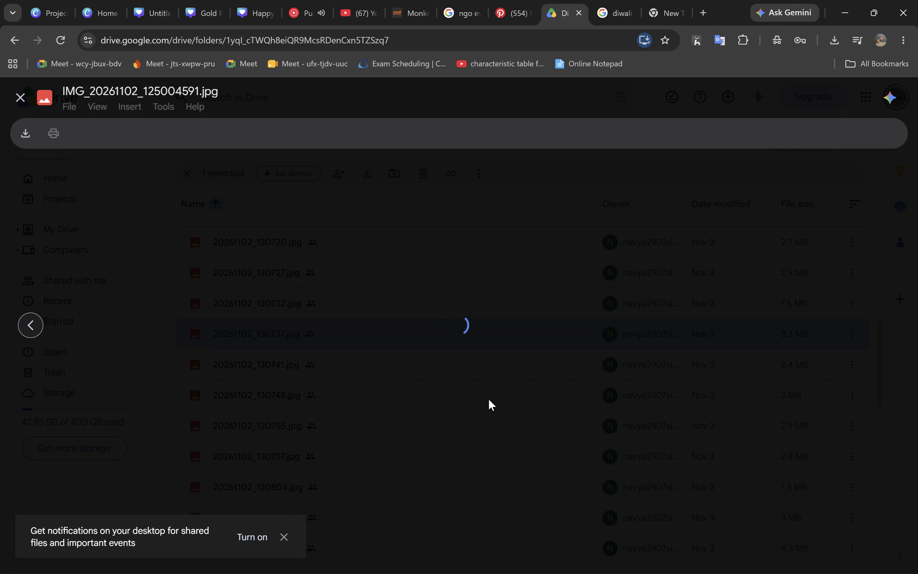
pyautogui.press('Right')
pyautogui.press('Right')
pyautogui.press('Right')
pyautogui.press('Right')
pyautogui.press('Right')
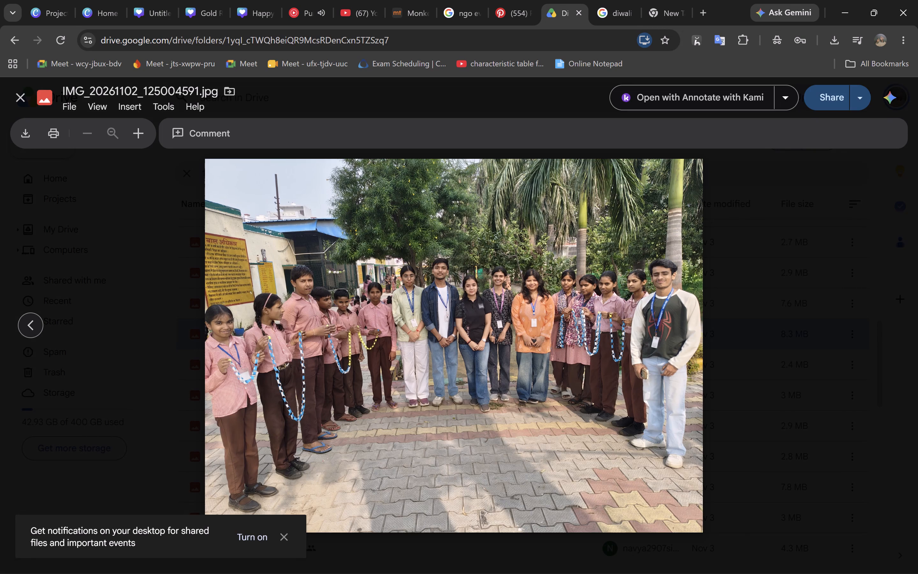
pyautogui.click(282, 538)
pyautogui.press('Escape')
# Browse the event photos from IMG_20261102_125009114.jpg to IMG-20261102-WA0123.jpg in the Drive preview.
pyautogui.scroll(-19, 280, 408)
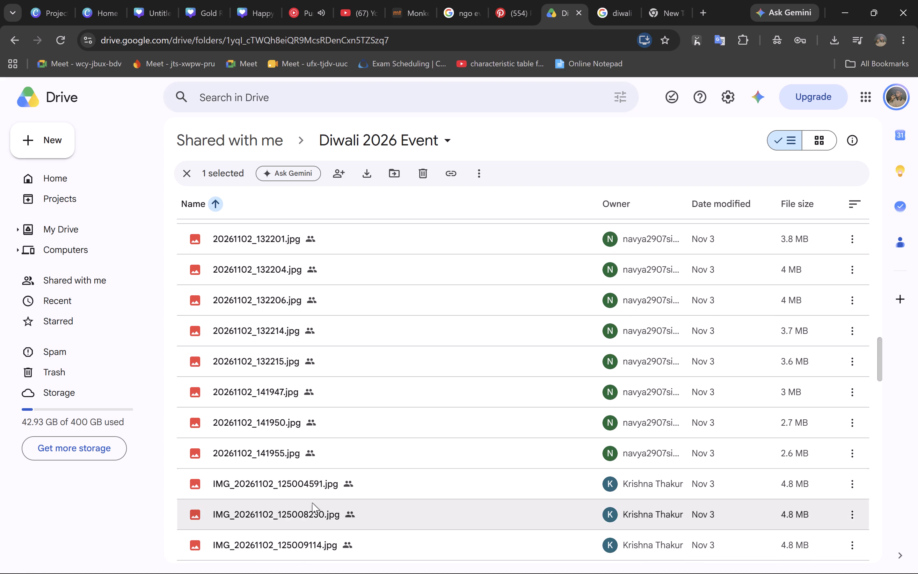
pyautogui.scroll(-3, 313, 504)
pyautogui.doubleClick(291, 339)
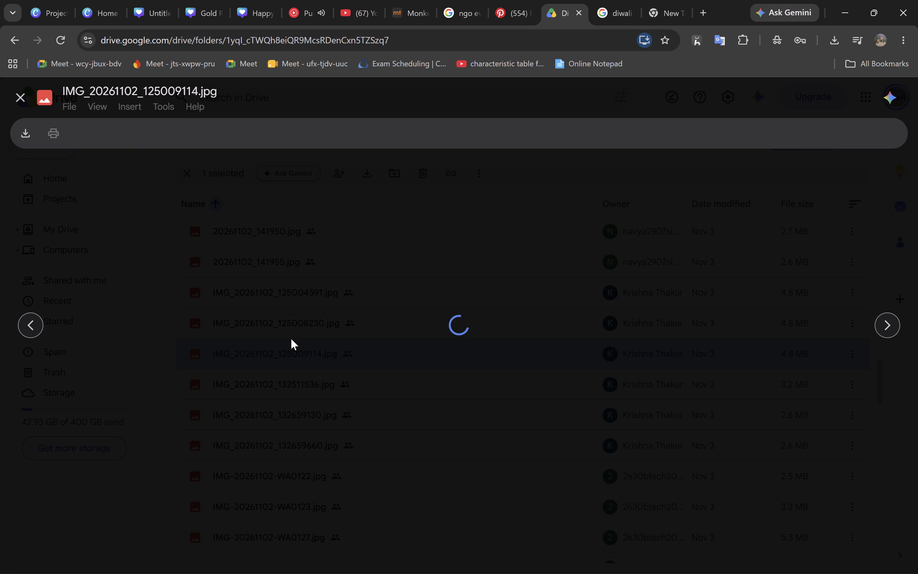
pyautogui.press('Right')
pyautogui.press('Right')
pyautogui.press('Right')
pyautogui.press('Left')
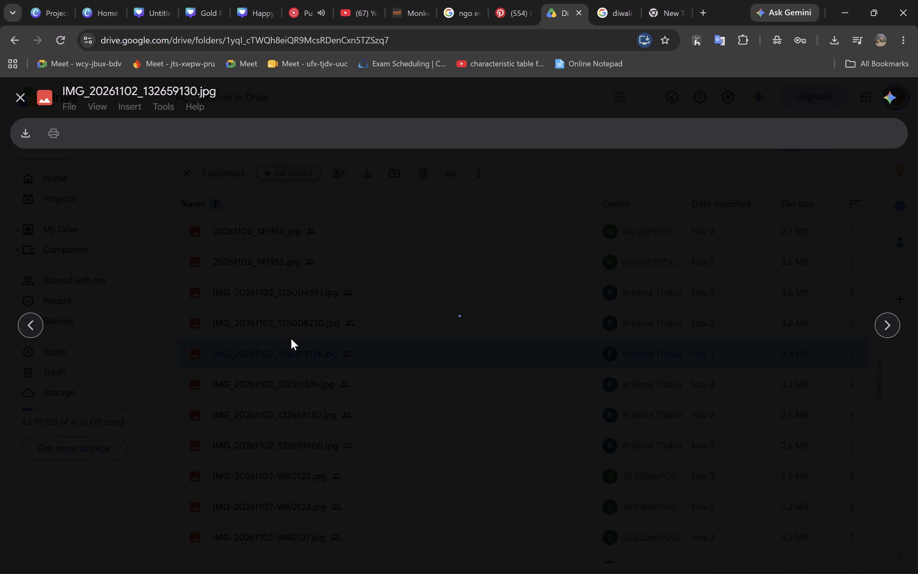
pyautogui.press('Left')
pyautogui.press('Right')
pyautogui.press('Right')
pyautogui.press('Right')
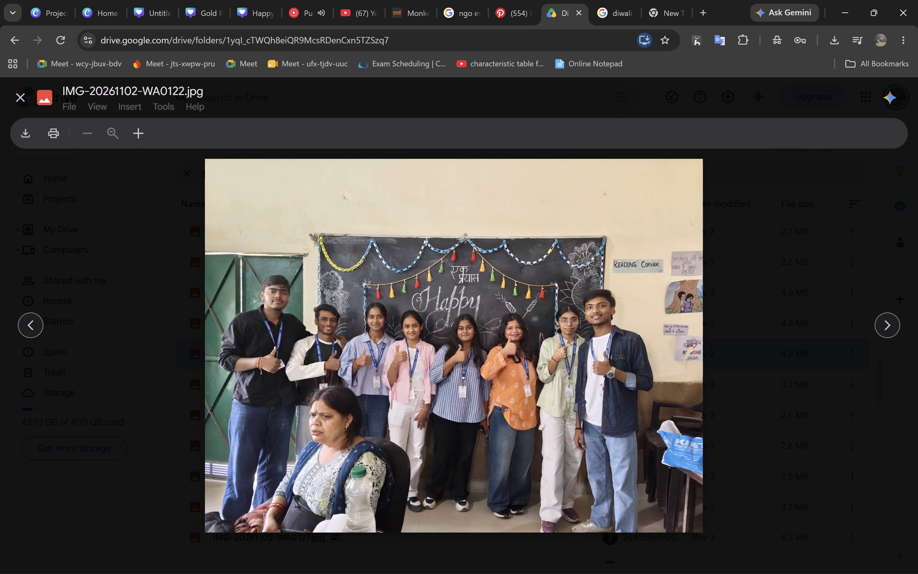
pyautogui.press('Right')
pyautogui.press('Right')
pyautogui.press('Left')
pyautogui.press('Left')
pyautogui.press('Right')
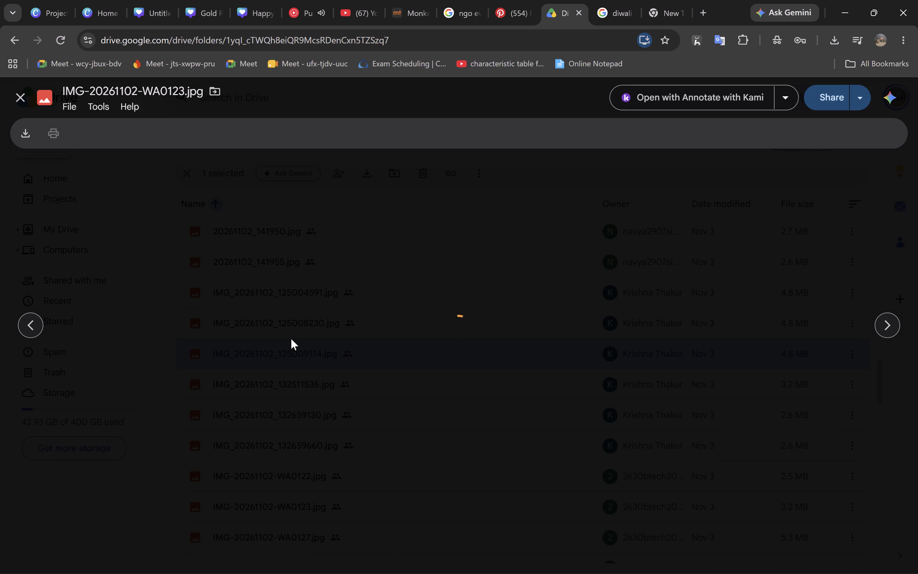
pyautogui.hscroll(15, 291, 339)
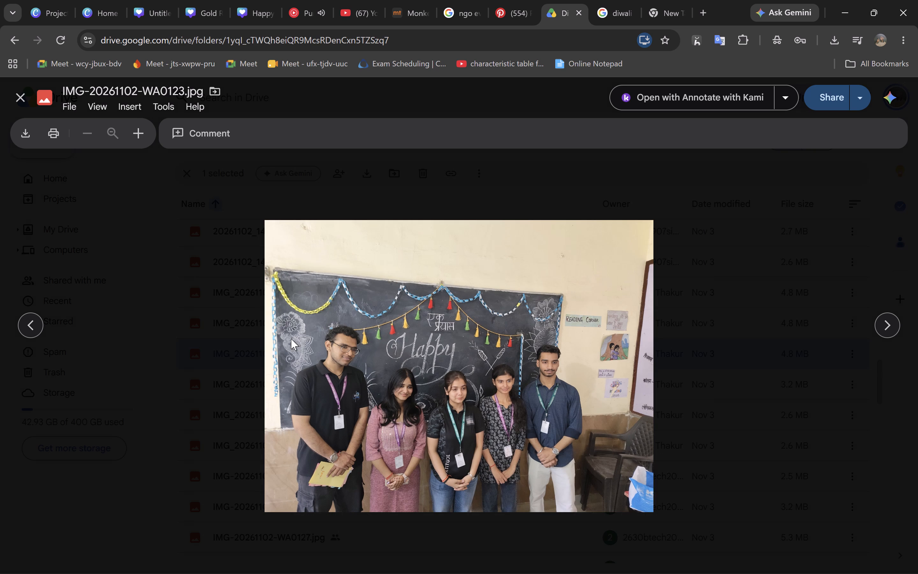
pyautogui.hscroll(19, 291, 339)
pyautogui.press('Right')
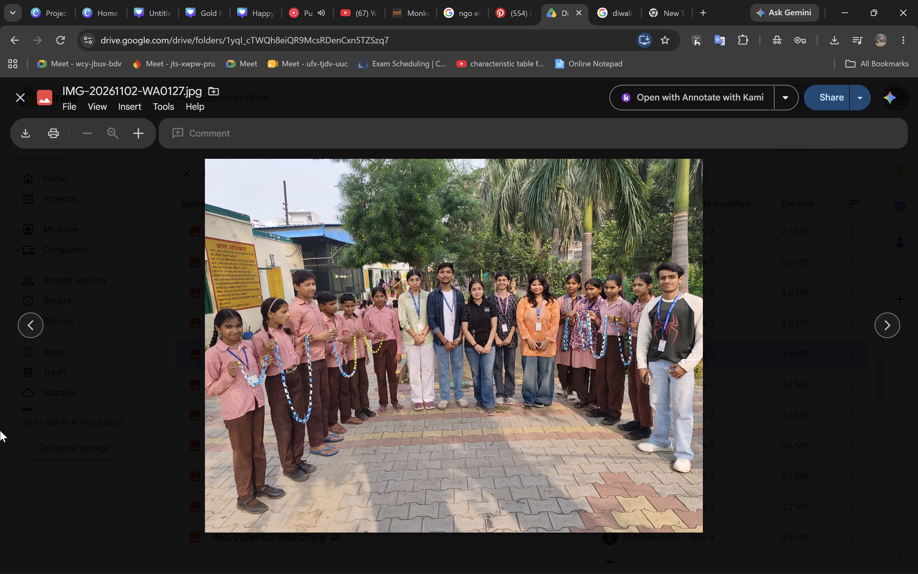
pyautogui.press('Right')
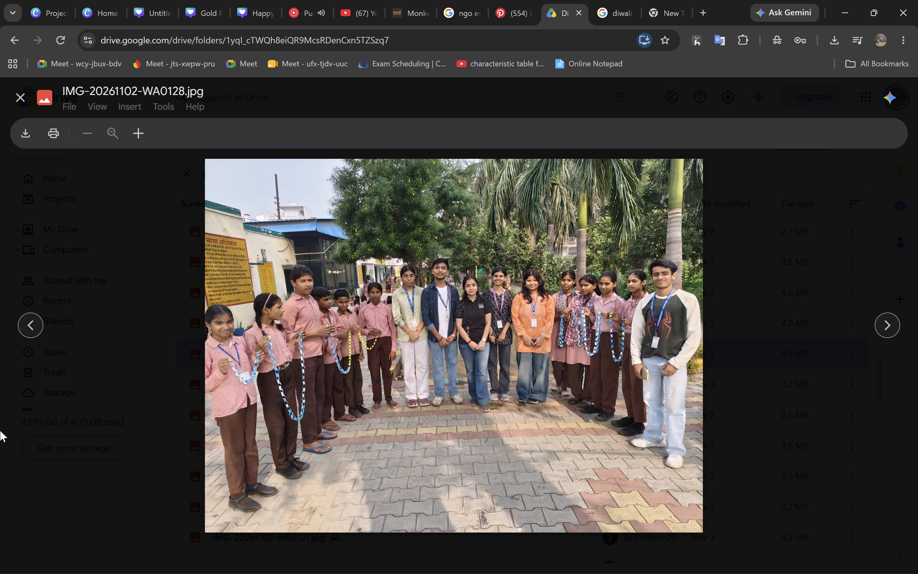
pyautogui.press('Right')
pyautogui.press('Right')
pyautogui.press('Left')
pyautogui.press('Left')
pyautogui.press('Right')
pyautogui.press('Right')
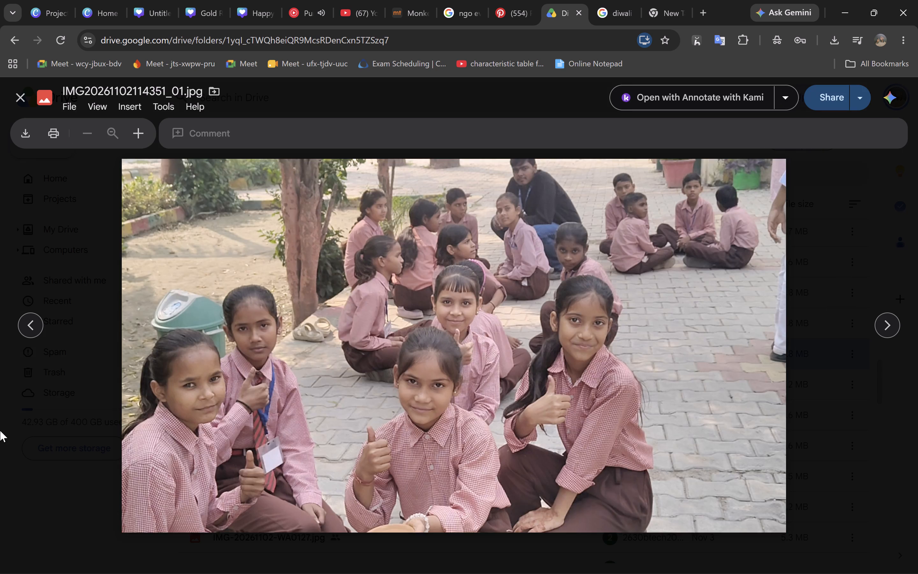
pyautogui.press('Left')
pyautogui.press('Right')
pyautogui.press('Left')
pyautogui.press('Left')
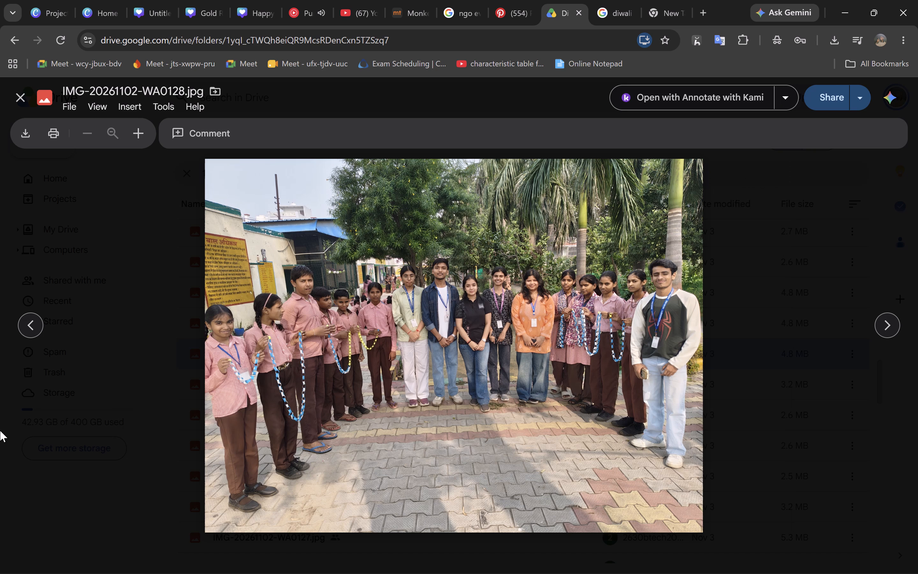
pyautogui.press('Right')
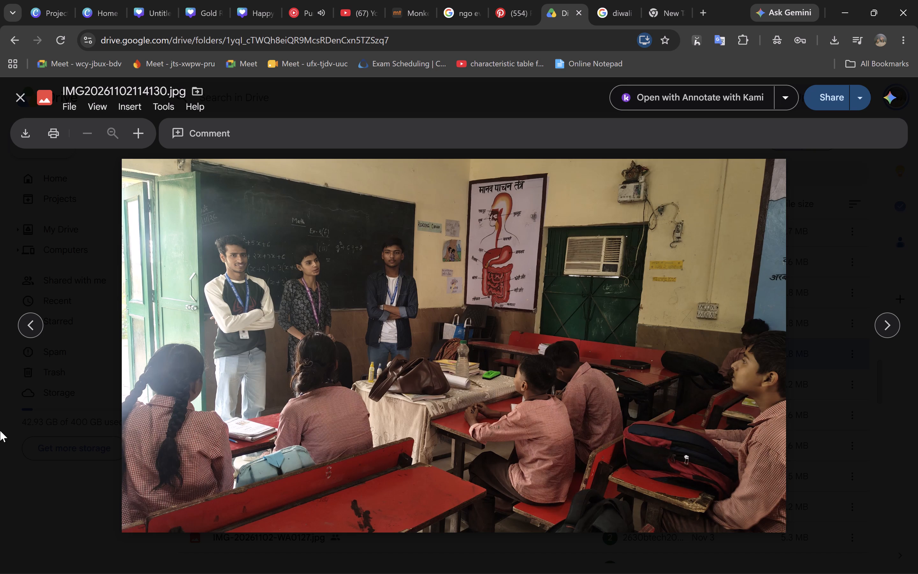
pyautogui.press('Right')
pyautogui.press('Right')
pyautogui.press('Left')
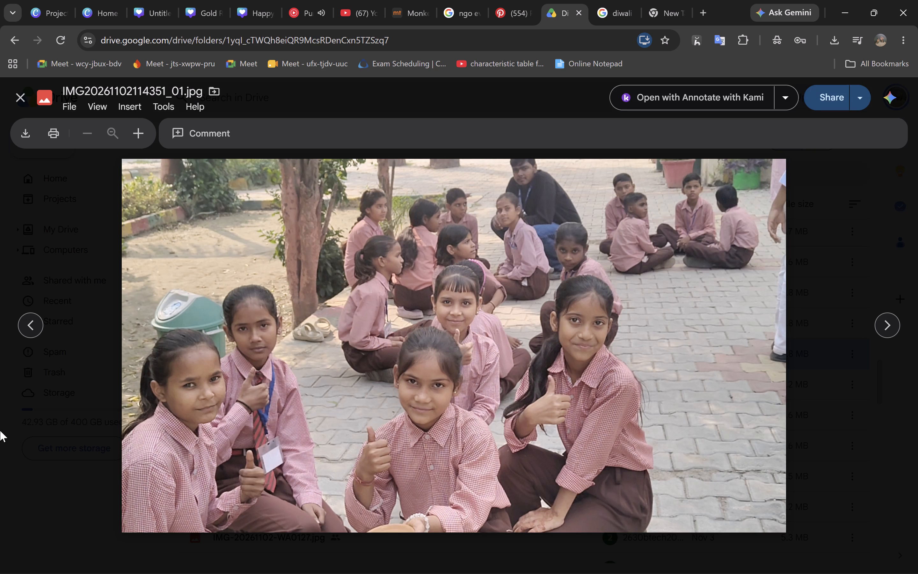
pyautogui.press('Right')
pyautogui.press('Left')
pyautogui.press('Left')
pyautogui.press('Right')
pyautogui.press('Right')
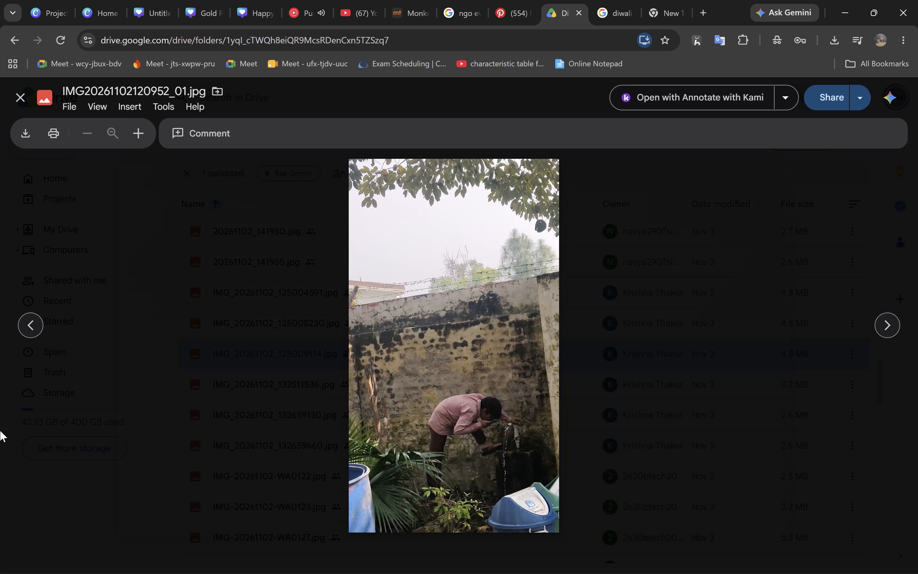
pyautogui.press('Right')
pyautogui.press('Right')
pyautogui.press('Left')
pyautogui.press('Right')
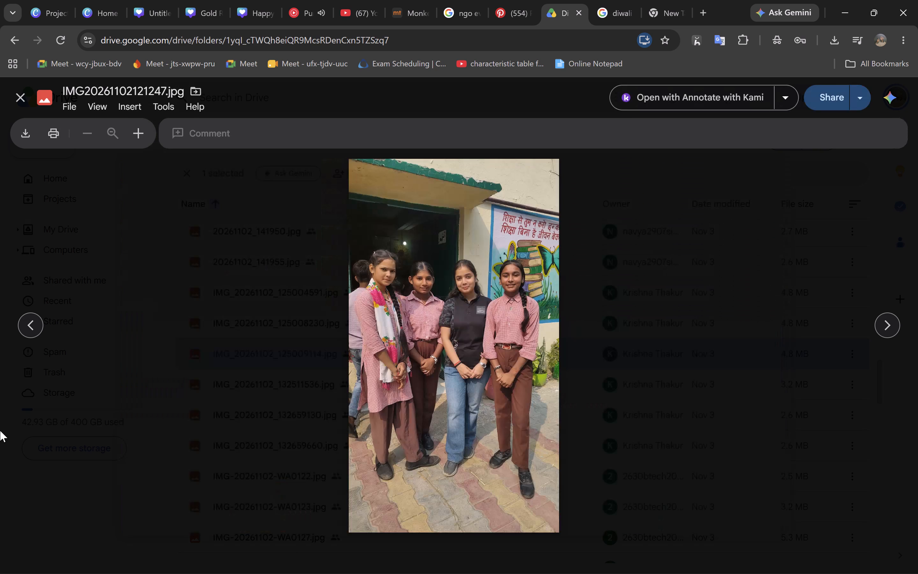
pyautogui.press('Left')
pyautogui.press('Left')
pyautogui.press('Left')
pyautogui.press('Right')
pyautogui.press('Right')
pyautogui.press('Right')
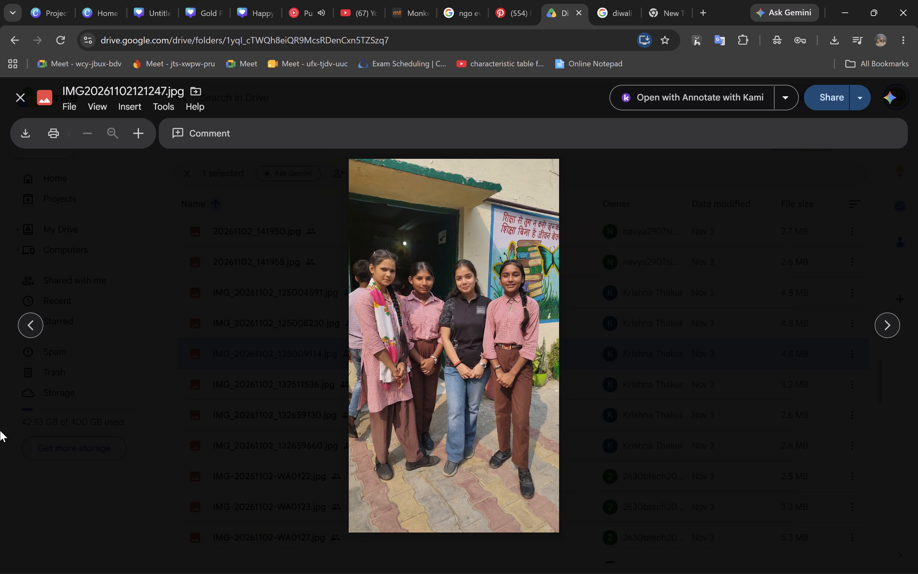
pyautogui.press('Left')
pyautogui.press('Left')
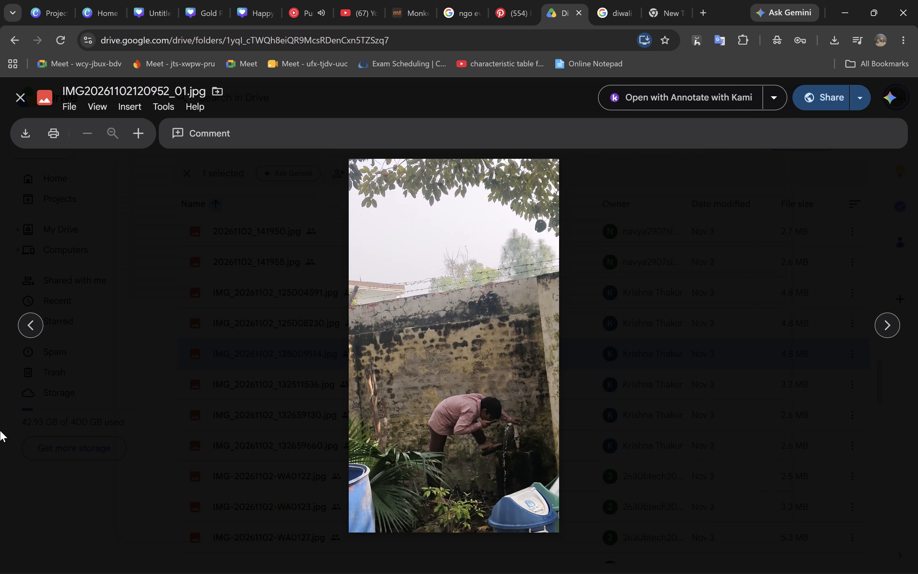
pyautogui.rightClick(384, 284)
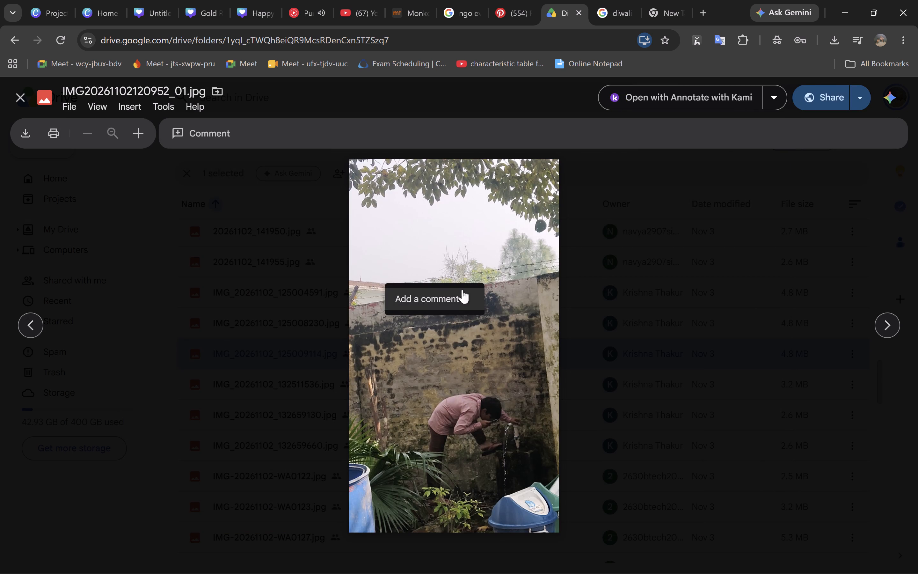
pyautogui.click(176, 201)
pyautogui.doubleClick(367, 345)
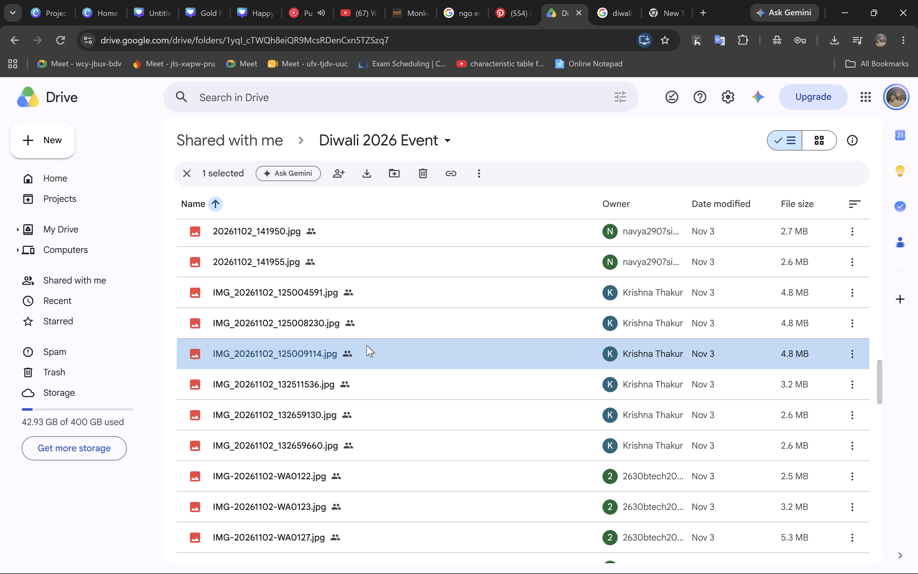
pyautogui.press('Right')
pyautogui.press('Right')
pyautogui.press('Right')
pyautogui.press('Right')
pyautogui.press('Right')
pyautogui.press('Right')
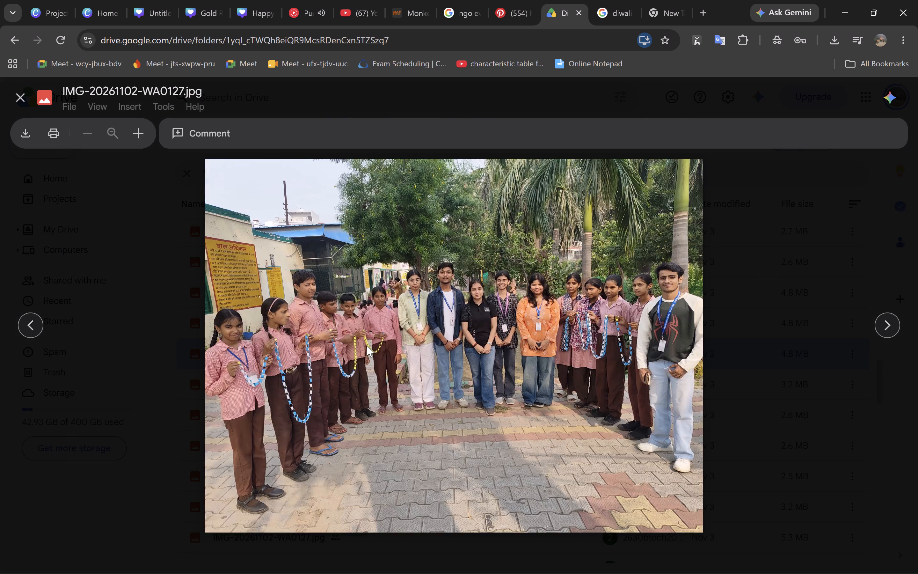
pyautogui.press('Right')
pyautogui.press('Right')
pyautogui.press('Right')
pyautogui.press('Right')
pyautogui.press('Right')
pyautogui.press('Right')
pyautogui.press('Left')
pyautogui.press('Left')
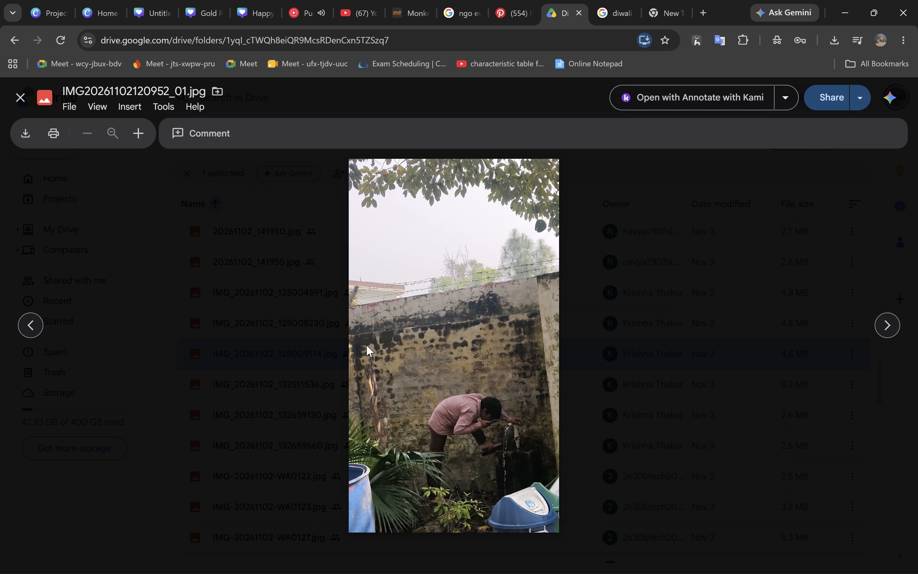
pyautogui.click(34, 131)
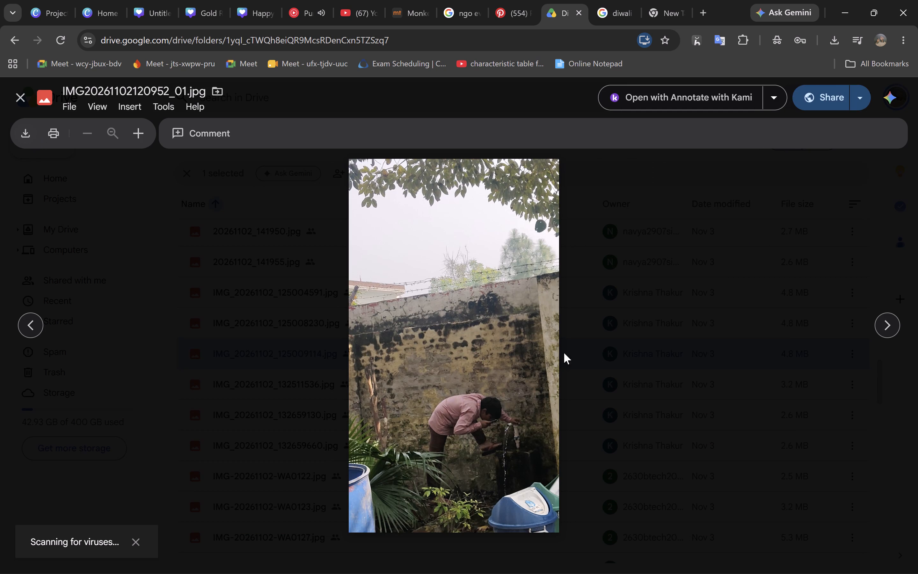
pyautogui.click(832, 34)
pyautogui.click(601, 185)
# Switch to the Untitled design in Figma.
pyautogui.hotkey('alt', 'Tab')
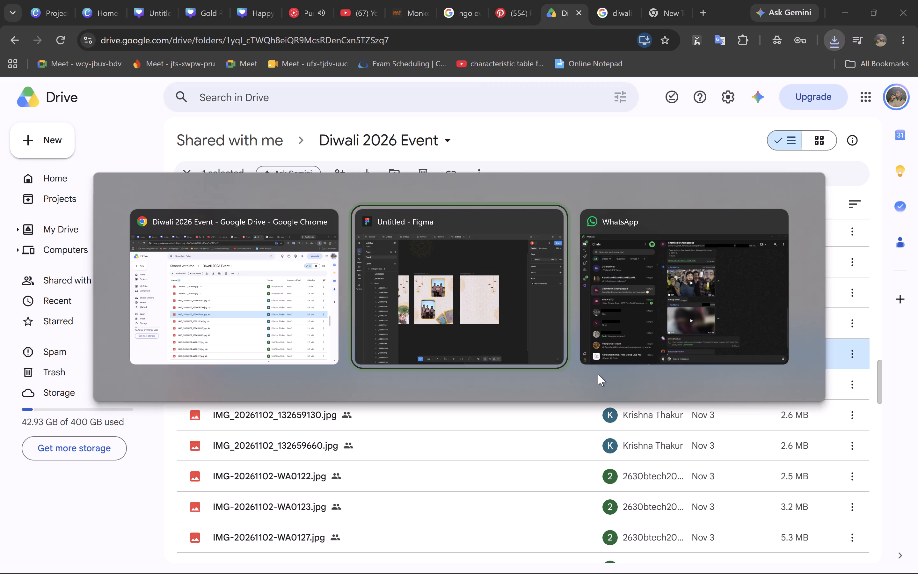
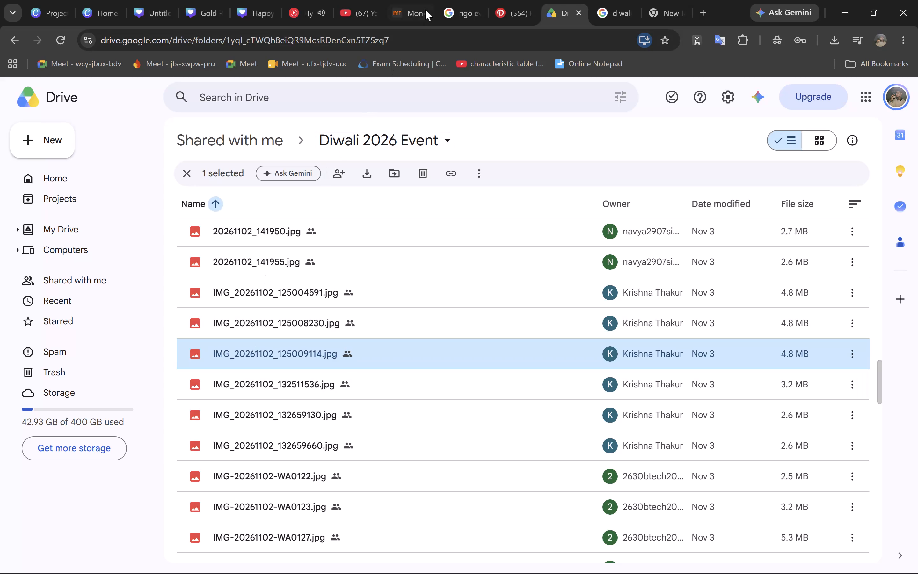
# Open IMG_20261102_125009114.jpg in the Drive preview and look through the following event photos, past IMG20261102121247.jpg, to the classroom shots.
pyautogui.click(360, 347)
pyautogui.doubleClick(360, 347)
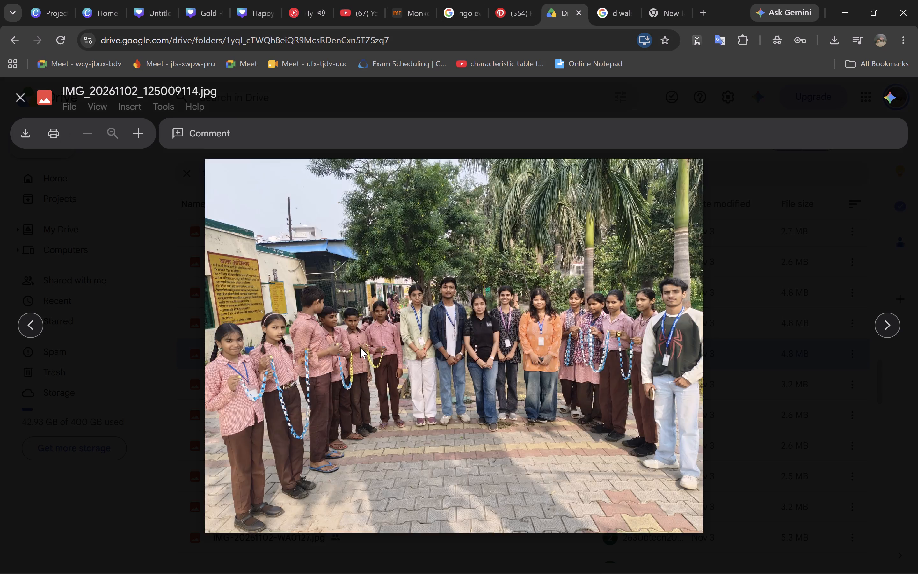
pyautogui.press('Right')
pyautogui.press('Right')
pyautogui.press('Right')
pyautogui.press('Right')
pyautogui.press('Right')
pyautogui.press('Right')
pyautogui.press('Right')
pyautogui.press('Right')
pyautogui.press('Right')
pyautogui.press('Right')
pyautogui.press('Right')
pyautogui.press('Right')
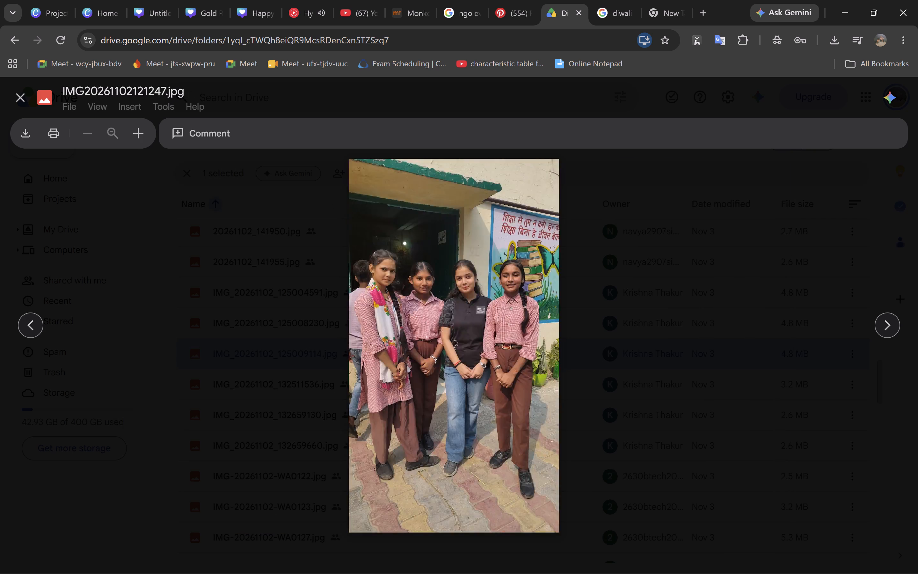
pyautogui.press('Right')
pyautogui.press('Right')
pyautogui.press('Right')
pyautogui.press('Right')
pyautogui.press('Left')
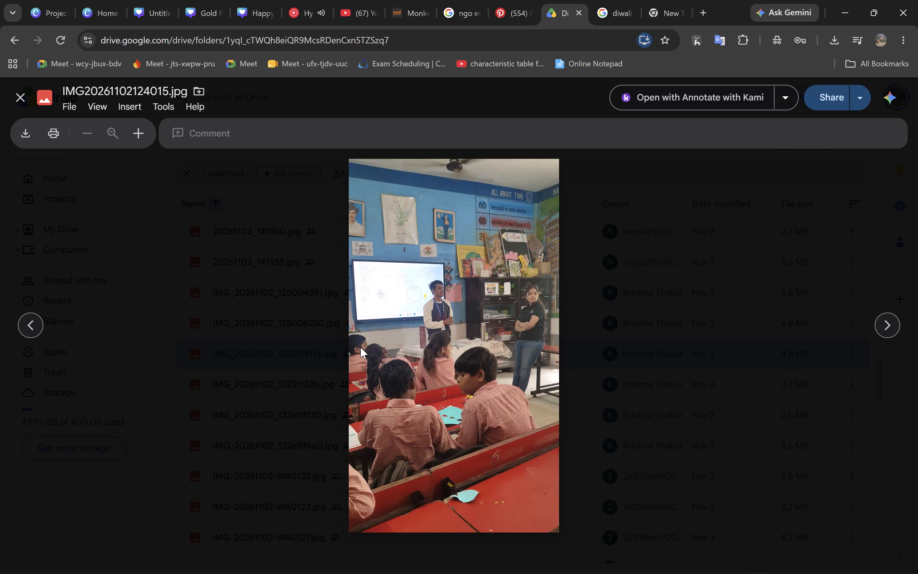
pyautogui.press('Left')
pyautogui.press('Left')
pyautogui.press('Left')
pyautogui.press('Left')
pyautogui.press('Right')
pyautogui.press('Right')
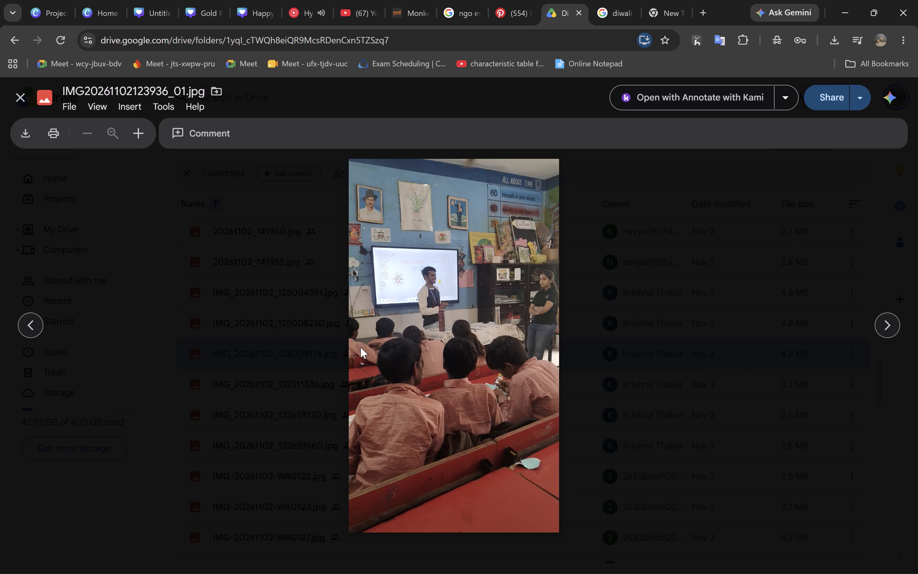
pyautogui.press('Right')
pyautogui.press('Right')
pyautogui.press('Left')
pyautogui.press('Left')
pyautogui.press('Right')
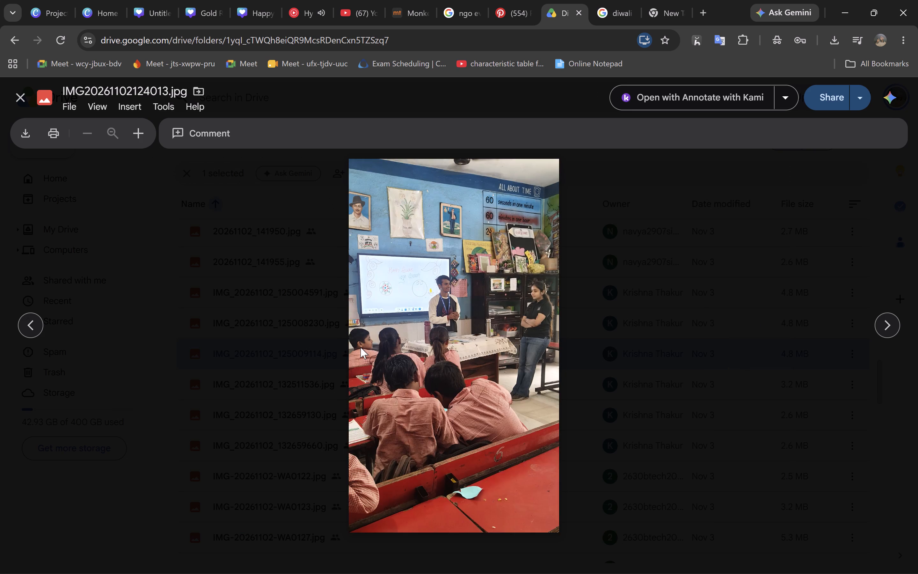
pyautogui.press('Right')
pyautogui.press('Right')
pyautogui.press('Left')
pyautogui.press('Right')
pyautogui.press('Right')
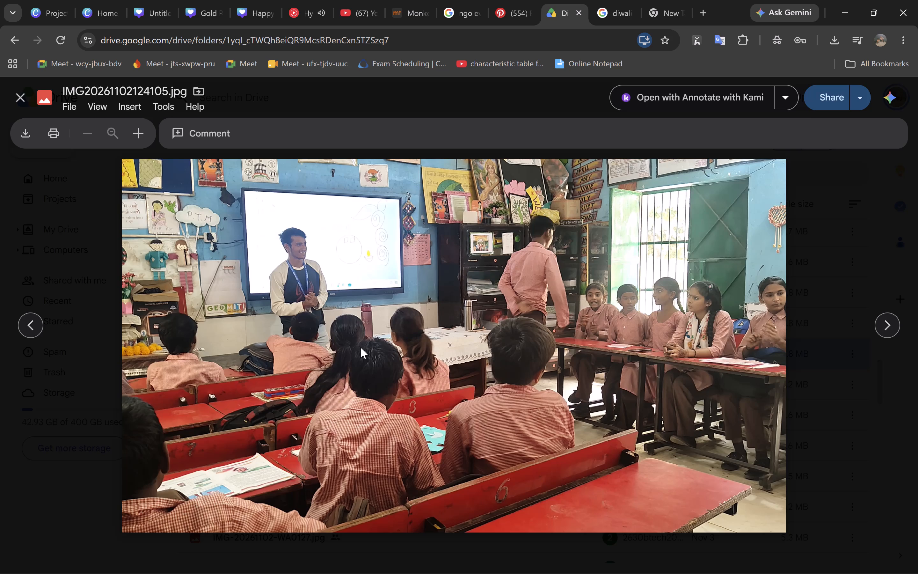
pyautogui.press('Left')
pyautogui.press('Left')
pyautogui.press('Right')
pyautogui.press('Right')
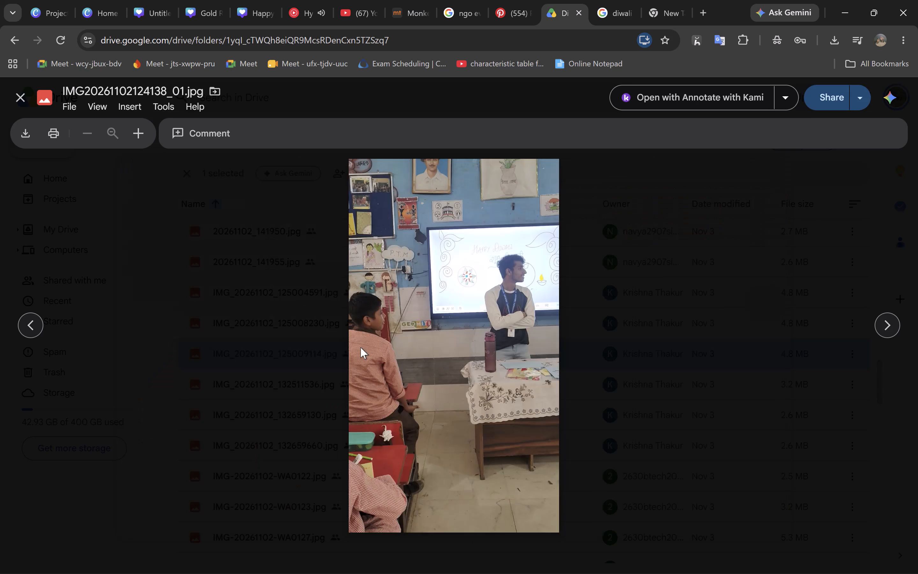
# Compare the wide classroom photos with two presenters, from IMG20261102124356.jpg to IMG20261102124410.jpg, in the Drive preview.
pyautogui.press('Right')
pyautogui.press('Right')
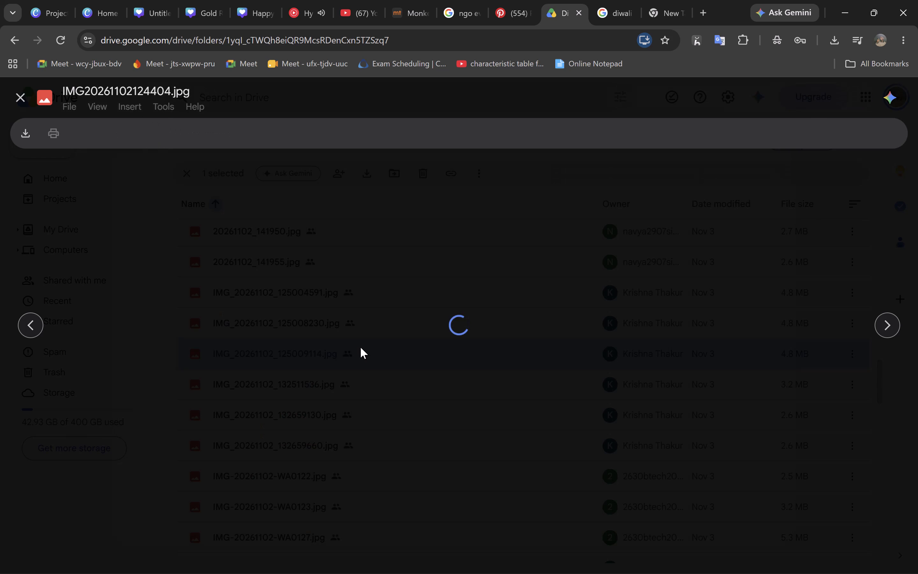
pyautogui.press('Right')
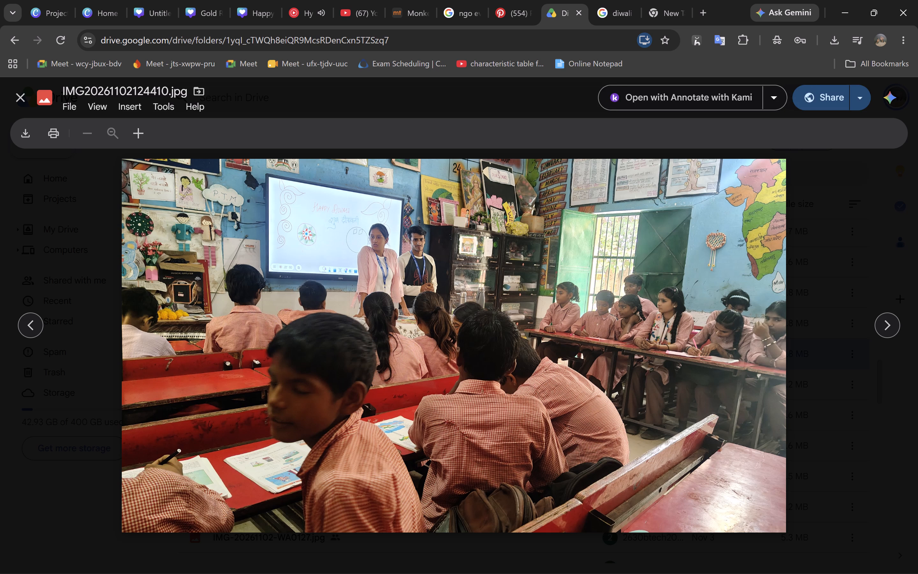
pyautogui.press('Left')
pyautogui.press('Left')
pyautogui.press('Left')
pyautogui.press('Right')
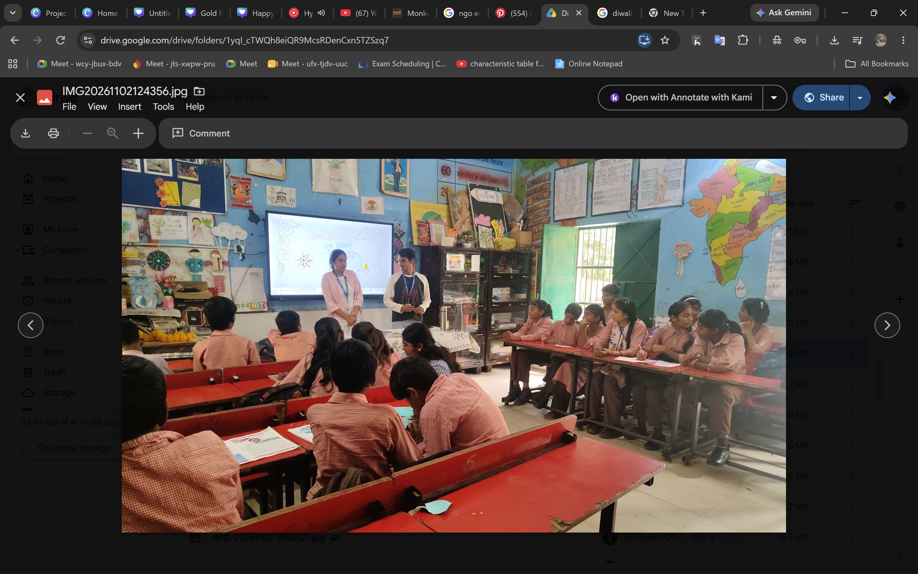
# Compare the wide classroom photos from IMG20261102124356.jpg to IMG20261102124410.jpg and download IMG20261102124410.jpg from Drive.
pyautogui.press('Right')
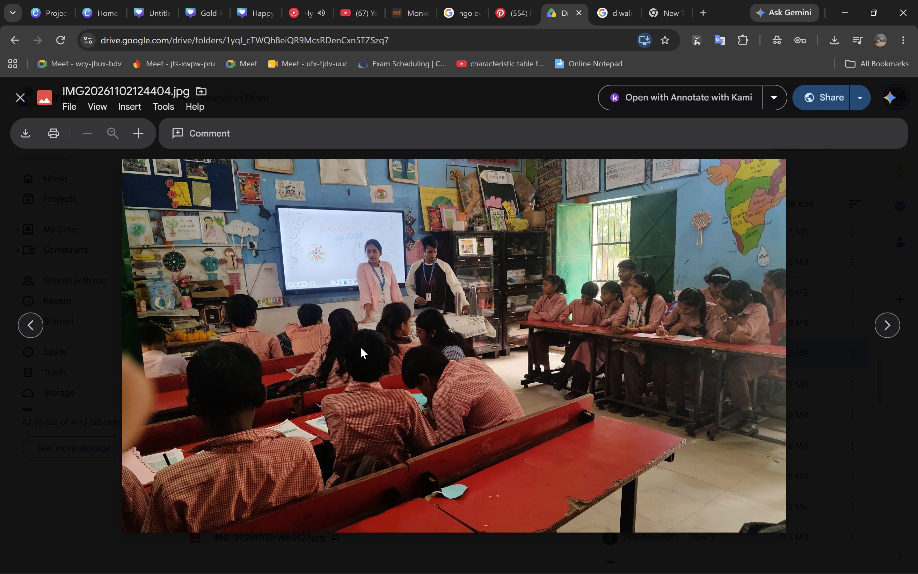
pyautogui.press('Right')
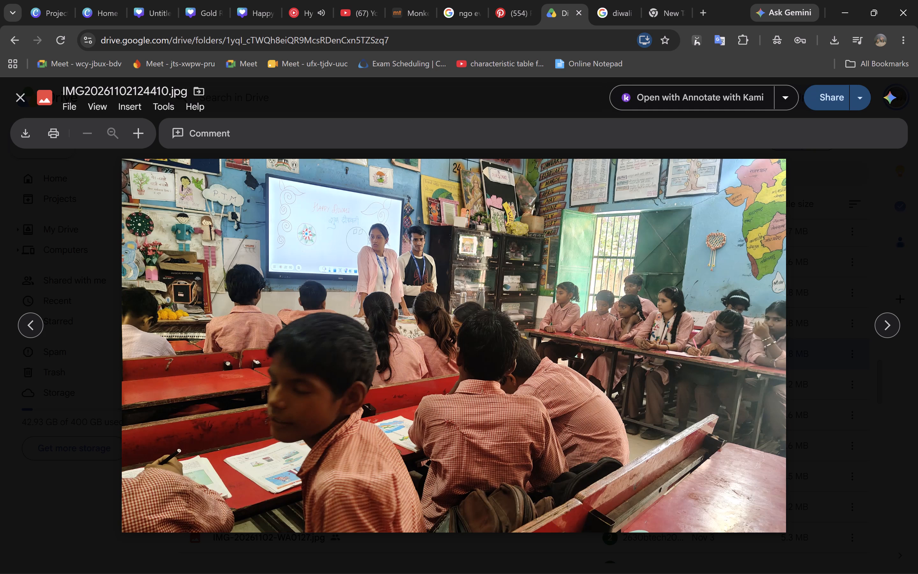
pyautogui.press('Left')
pyautogui.press('Left')
pyautogui.press('Left')
pyautogui.press('Right')
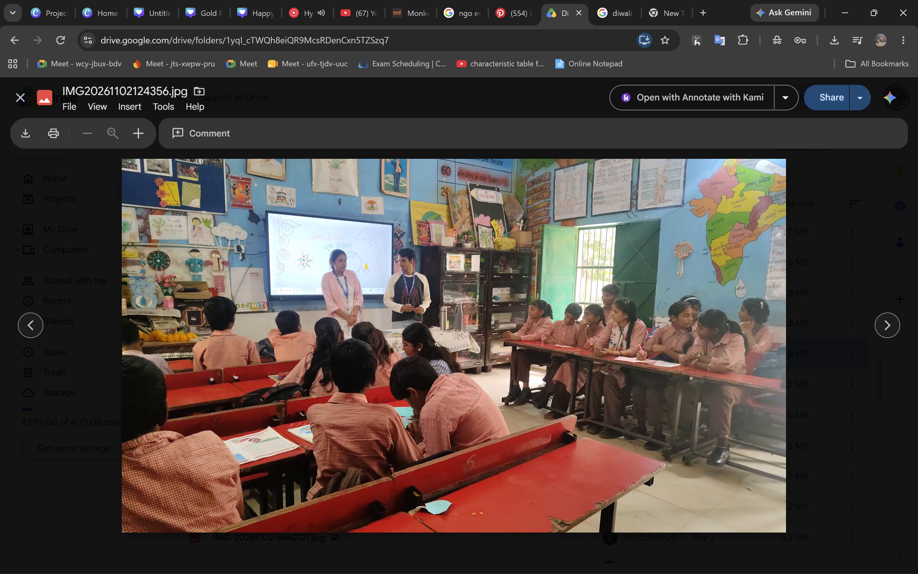
pyautogui.press('Right')
pyautogui.press('Right')
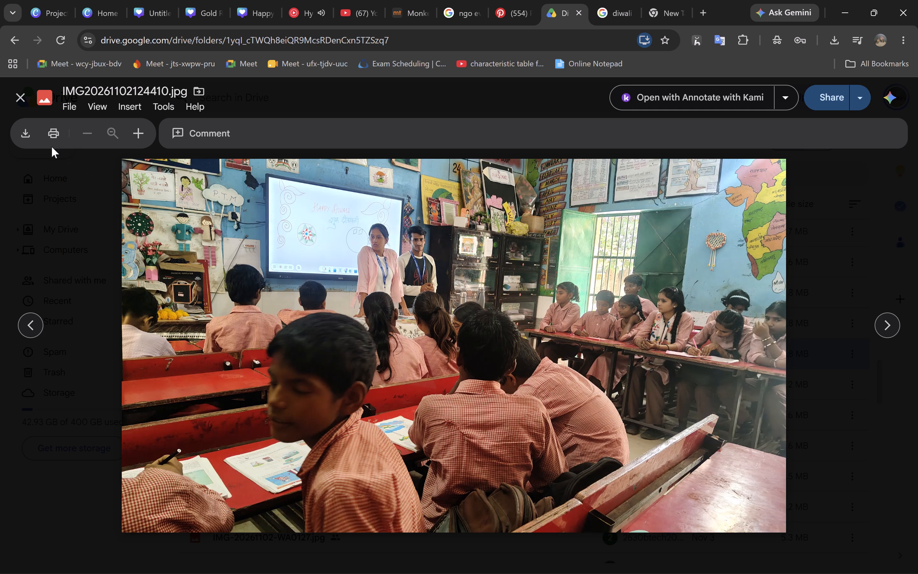
pyautogui.click(34, 130)
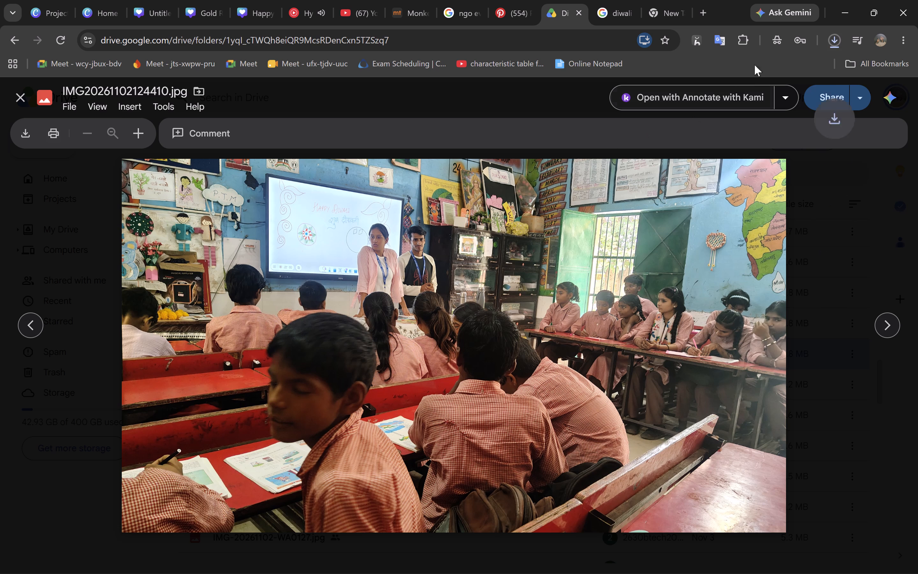
# Import the downloaded IMG20261102124410.jpg into the Figma design and place it on the canvas below the Instagram post frames.
pyautogui.moveTo(761, 71); pyautogui.dragTo(668, 573)
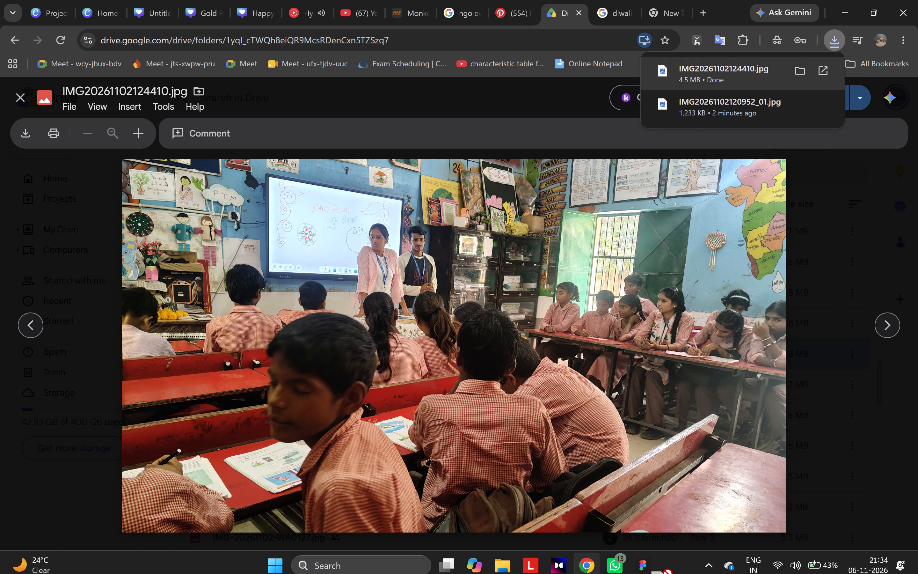
pyautogui.moveTo(668, 573); pyautogui.dragTo(519, 245)
pyautogui.moveTo(578, 245); pyautogui.dragTo(571, 290)
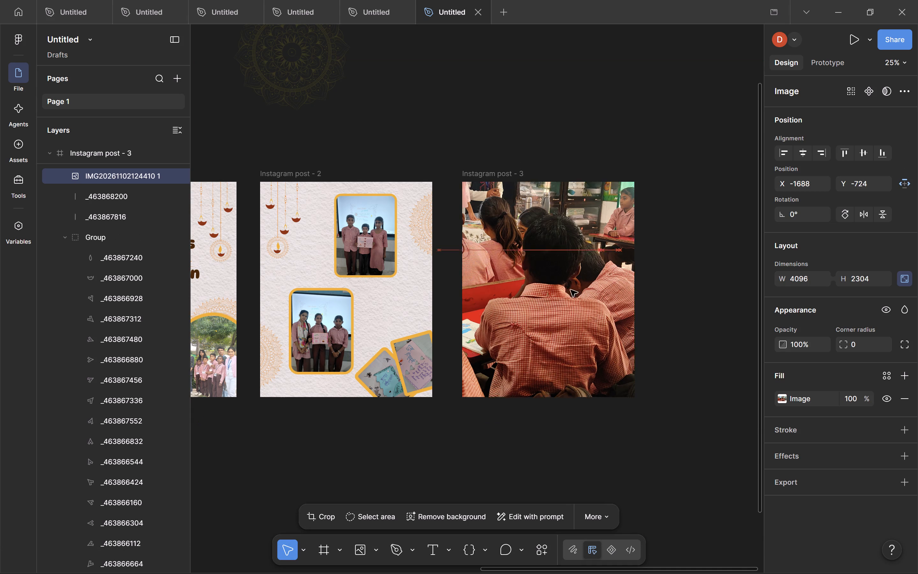
pyautogui.moveTo(571, 290); pyautogui.dragTo(347, 512)
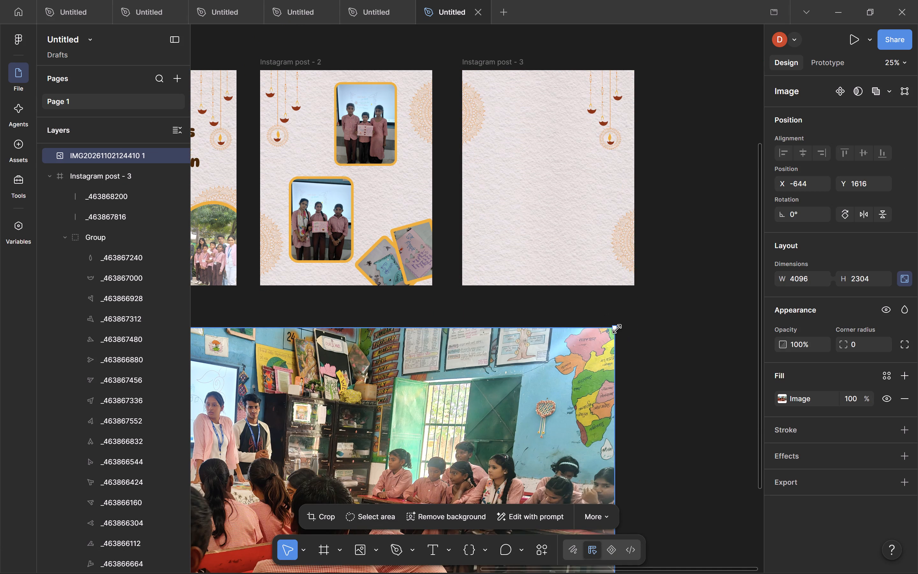
# Scale the classroom photo down to about 605 × 341 and place it in the upper part of Instagram post - 3.
pyautogui.keyDown('shift'); pyautogui.moveTo(617, 329); pyautogui.dragTo(270, 547); pyautogui.keyUp('shift')
pyautogui.moveTo(222, 546); pyautogui.dragTo(521, 240)
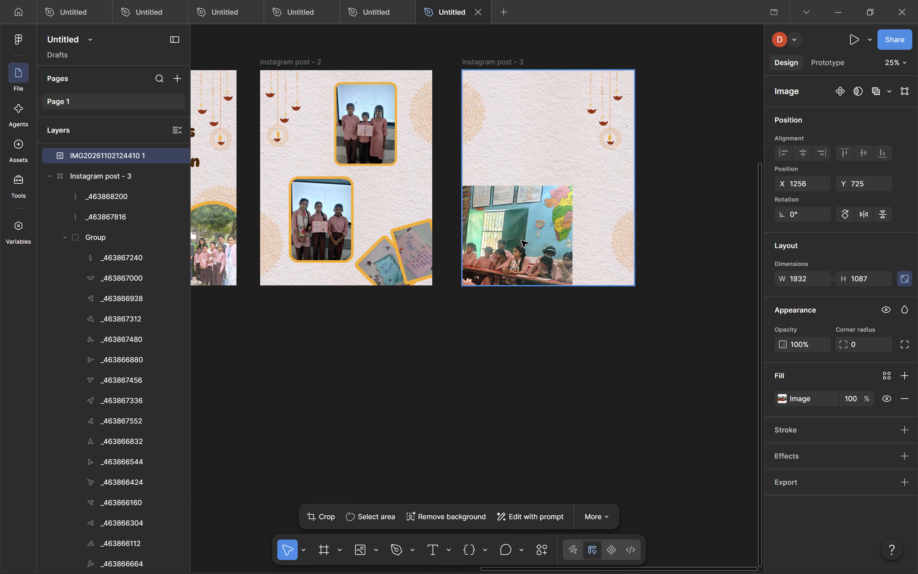
pyautogui.moveTo(521, 240); pyautogui.dragTo(524, 378)
pyautogui.keyDown('shift'); pyautogui.moveTo(574, 355); pyautogui.dragTo(421, 445); pyautogui.keyUp('shift')
pyautogui.moveTo(332, 467); pyautogui.dragTo(538, 137)
pyautogui.keyDown('shift'); pyautogui.click(631, 108); pyautogui.keyUp('shift')
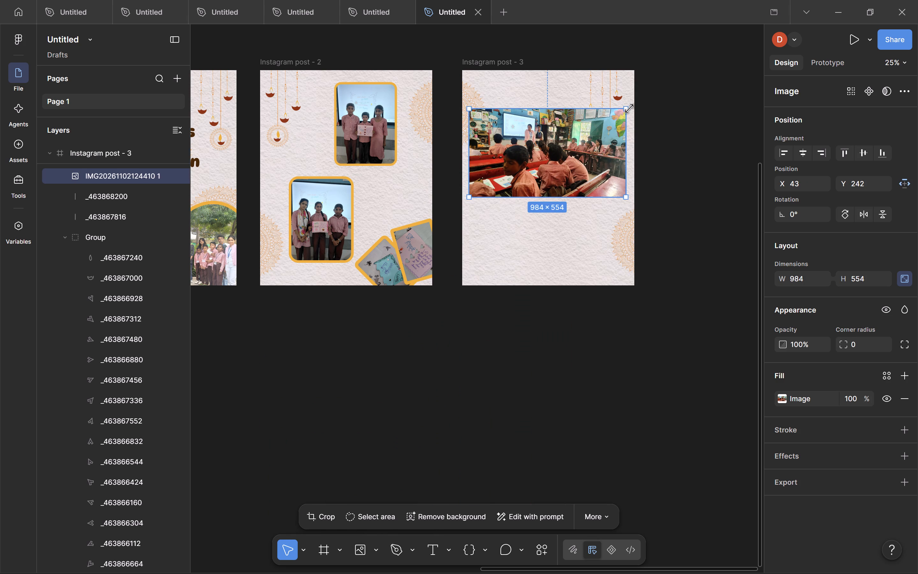
pyautogui.moveTo(628, 108); pyautogui.dragTo(565, 146)
pyautogui.moveTo(535, 155); pyautogui.dragTo(558, 138)
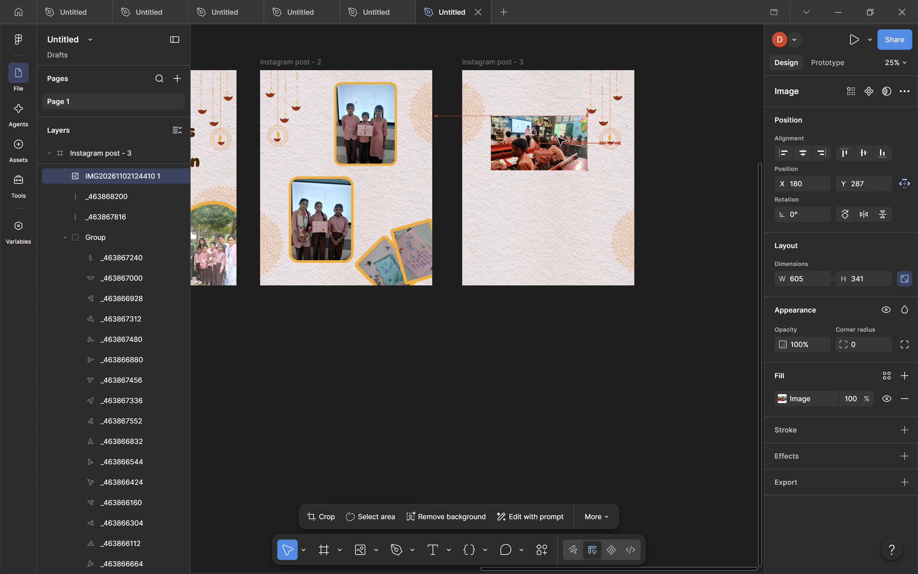
pyautogui.moveTo(558, 138); pyautogui.dragTo(555, 107)
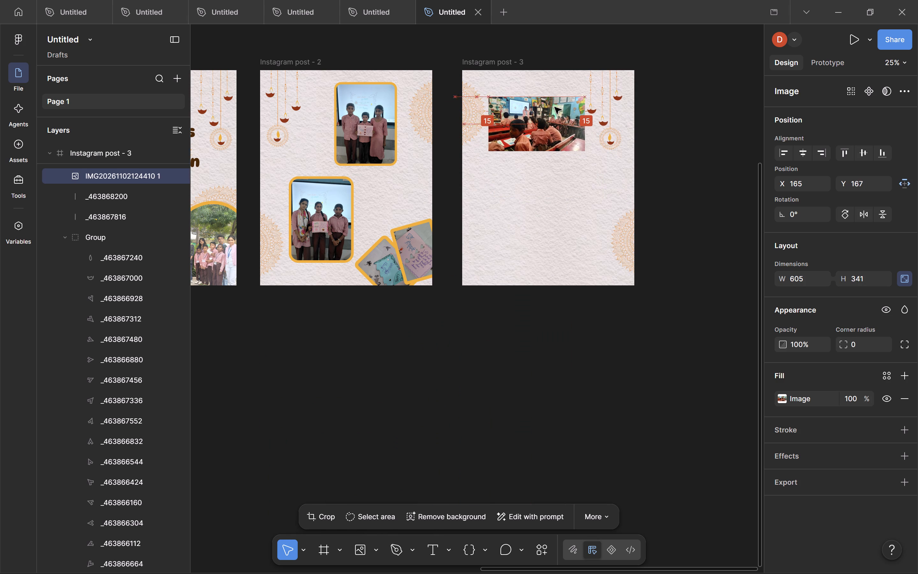
pyautogui.moveTo(555, 107); pyautogui.dragTo(554, 102)
# Select the hanging diyas on Instagram post - 3 and nudge them right, away from the classroom photo.
pyautogui.moveTo(582, 43); pyautogui.dragTo(602, 99)
pyautogui.click(590, 35)
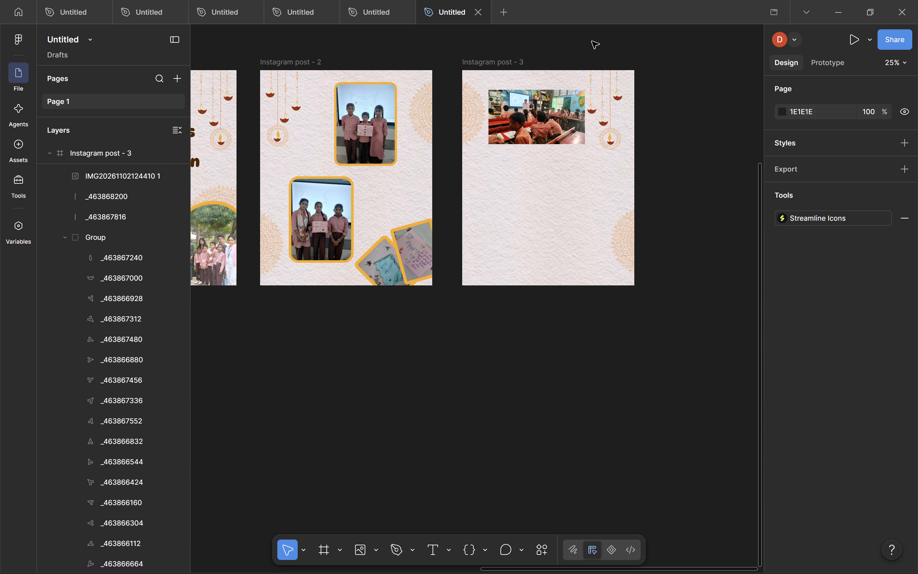
pyautogui.moveTo(593, 43); pyautogui.dragTo(615, 124)
pyautogui.click(589, 38)
pyautogui.moveTo(589, 38); pyautogui.dragTo(626, 146)
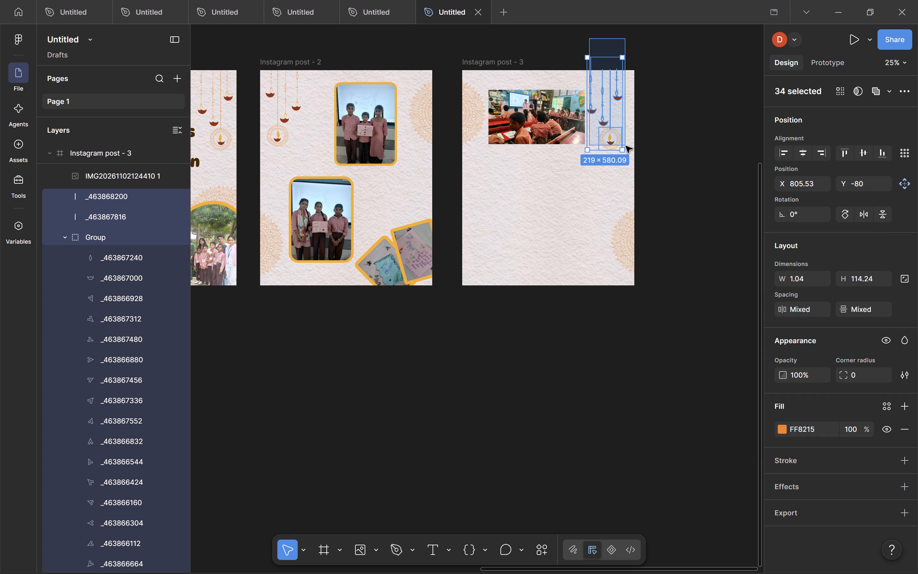
pyautogui.moveTo(626, 146); pyautogui.dragTo(636, 151)
pyautogui.press('Right')
pyautogui.press('Right')
pyautogui.press('Right')
pyautogui.press('Right')
pyautogui.press('Right')
pyautogui.press('Right')
pyautogui.press('Right')
pyautogui.press('Right')
pyautogui.press('Right')
pyautogui.press('Right')
pyautogui.press('Right')
pyautogui.press('Right')
pyautogui.press('Right')
pyautogui.press('Right')
pyautogui.press('Right')
pyautogui.press('Right')
pyautogui.press('Right')
pyautogui.press('Right')
pyautogui.press('Right')
pyautogui.press('Right')
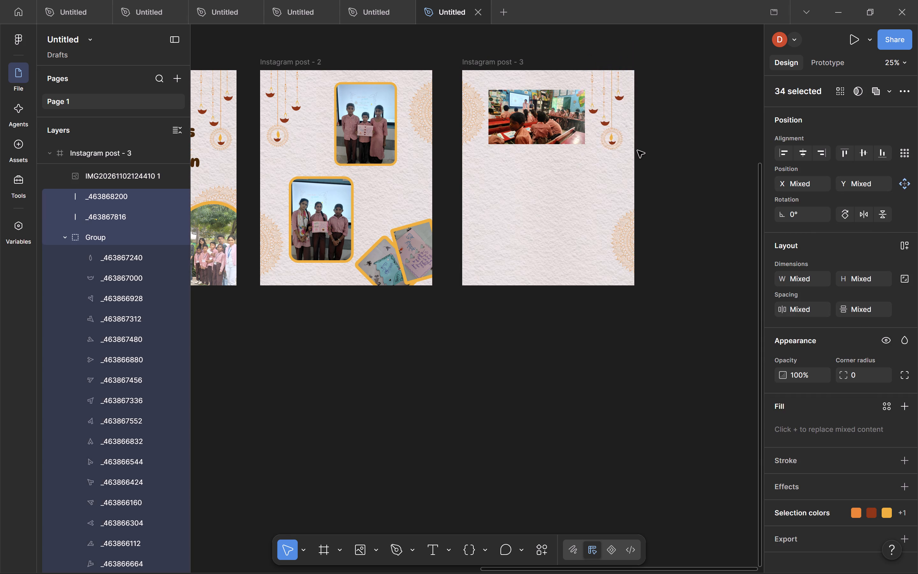
# Enlarge the classroom photo to about 690 × 388 and position it beside the hanging diyas at about X 84, Y 235.
pyautogui.moveTo(538, 112); pyautogui.dragTo(537, 112)
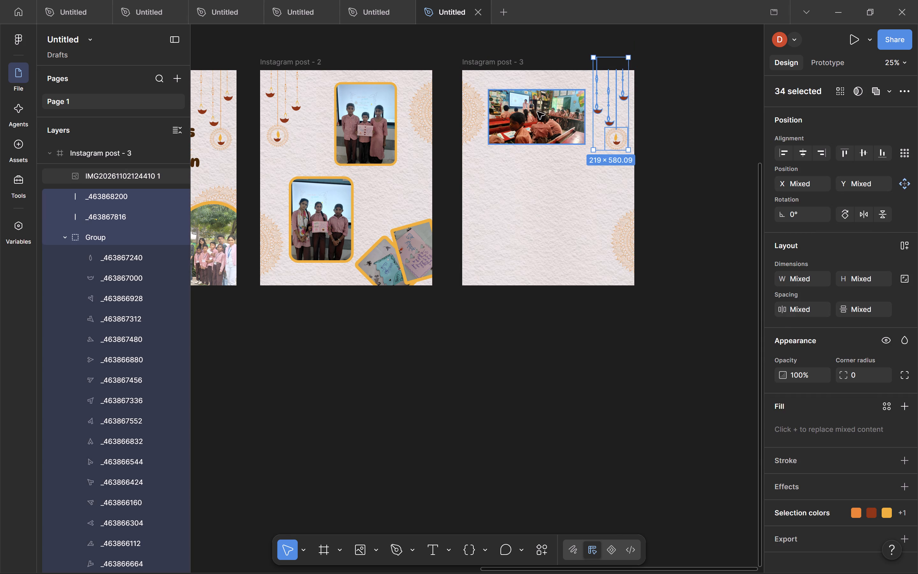
pyautogui.moveTo(537, 112); pyautogui.dragTo(530, 121)
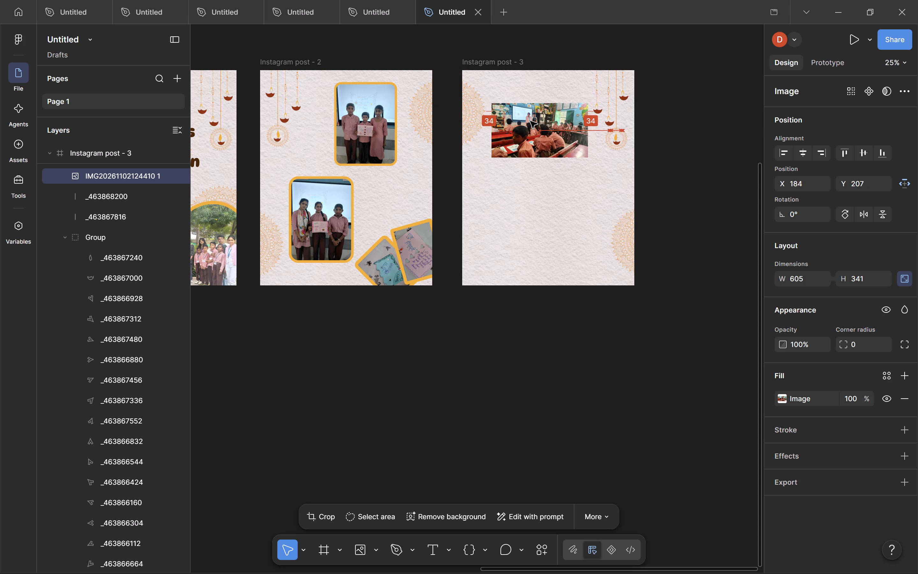
pyautogui.moveTo(530, 121); pyautogui.dragTo(521, 117)
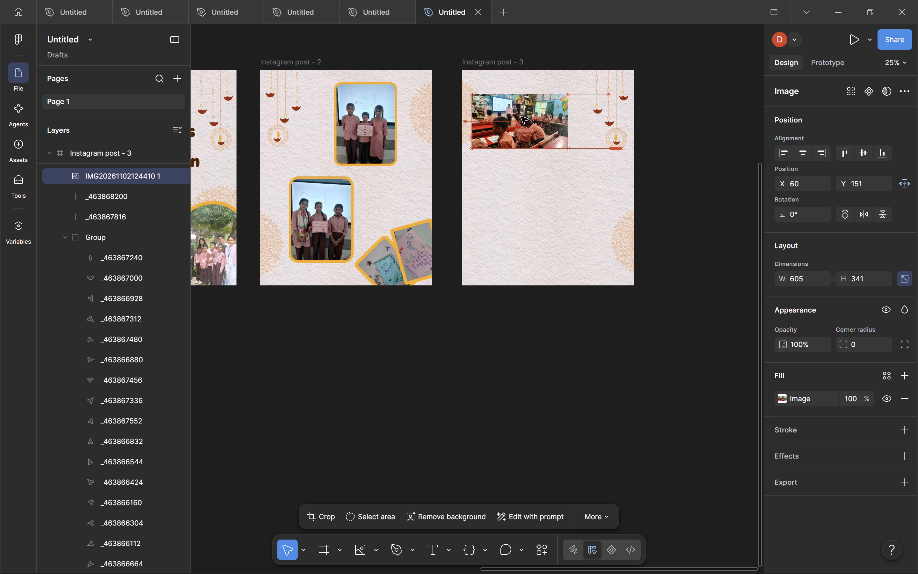
pyautogui.moveTo(521, 117); pyautogui.dragTo(521, 117)
pyautogui.moveTo(522, 107); pyautogui.dragTo(522, 100)
pyautogui.moveTo(567, 144); pyautogui.dragTo(572, 151)
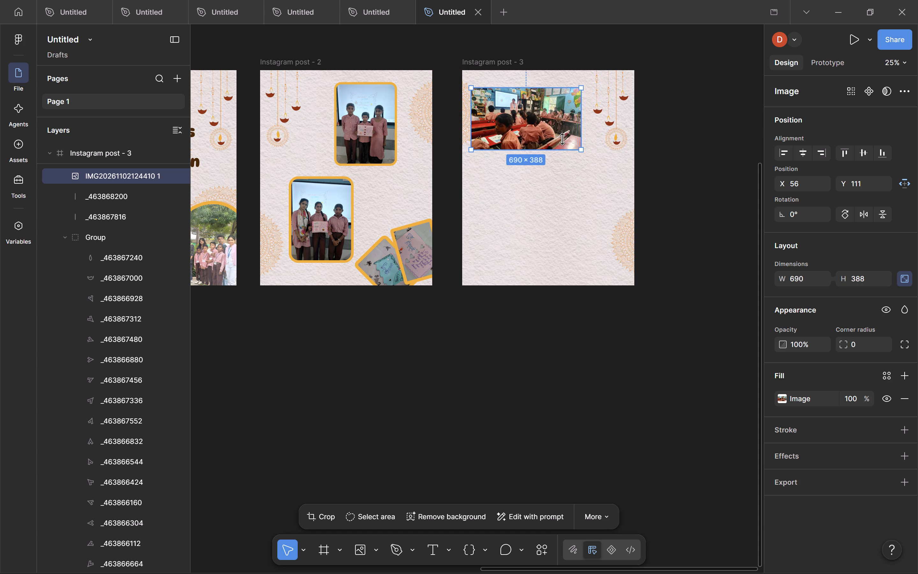
pyautogui.moveTo(557, 128); pyautogui.dragTo(561, 156)
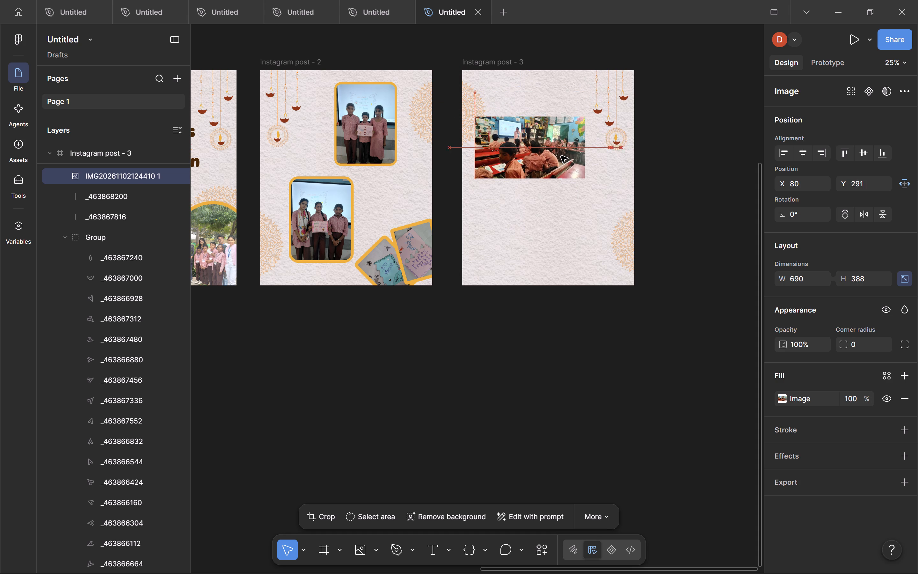
pyautogui.moveTo(561, 156); pyautogui.dragTo(561, 147)
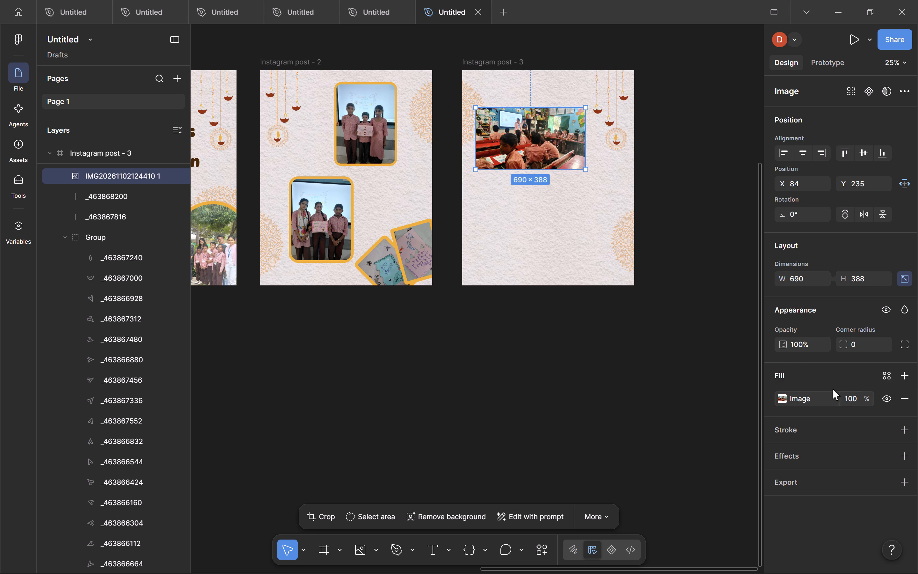
# Give the classroom photo a corner radius of 20 and a 15-weight inside stroke in the yellow-orange FFAE00.
pyautogui.moveTo(847, 348); pyautogui.dragTo(718, 282)
pyautogui.click(902, 429)
pyautogui.moveTo(836, 489); pyautogui.dragTo(463, 298)
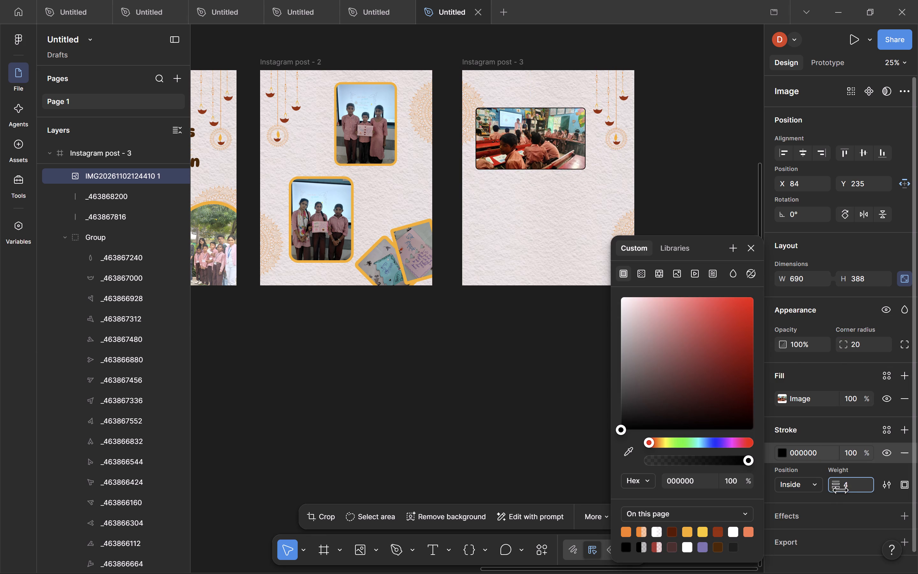
pyautogui.moveTo(463, 298); pyautogui.dragTo(470, 298)
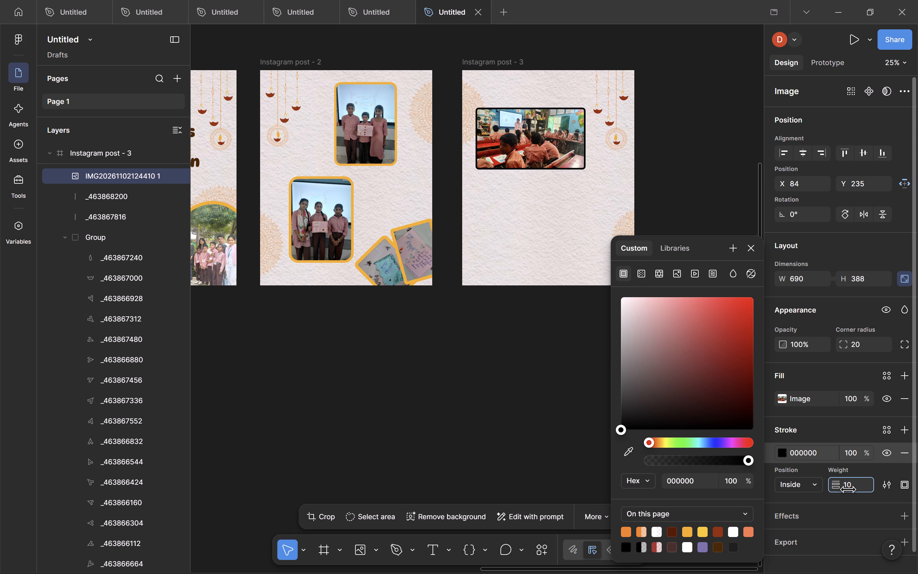
pyautogui.moveTo(470, 298); pyautogui.dragTo(476, 298)
pyautogui.click(789, 487)
pyautogui.click(788, 485)
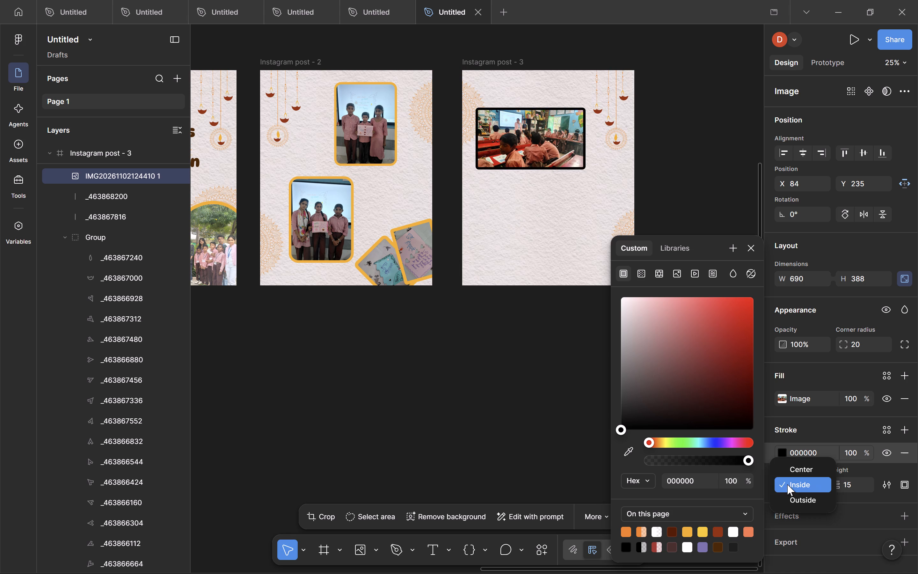
pyautogui.doubleClick(781, 454)
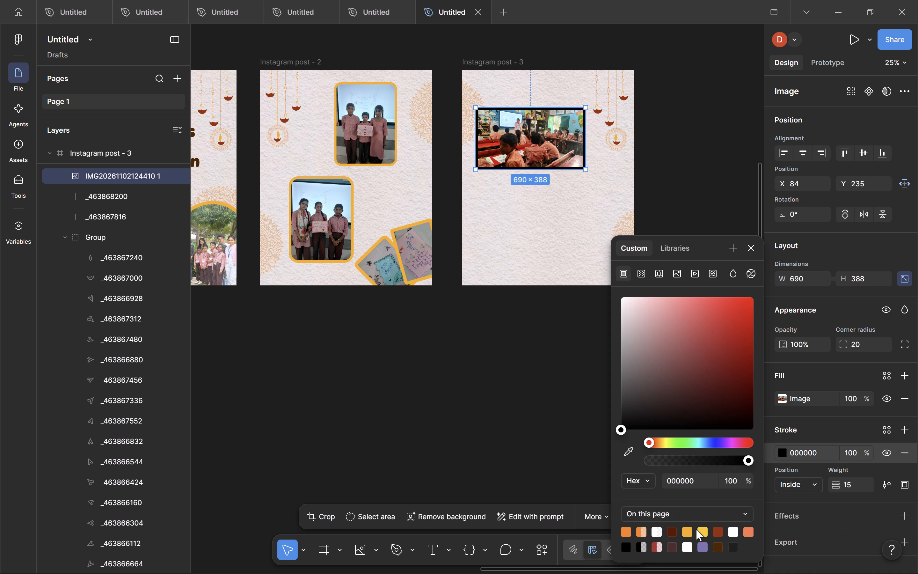
pyautogui.click(688, 530)
pyautogui.click(500, 410)
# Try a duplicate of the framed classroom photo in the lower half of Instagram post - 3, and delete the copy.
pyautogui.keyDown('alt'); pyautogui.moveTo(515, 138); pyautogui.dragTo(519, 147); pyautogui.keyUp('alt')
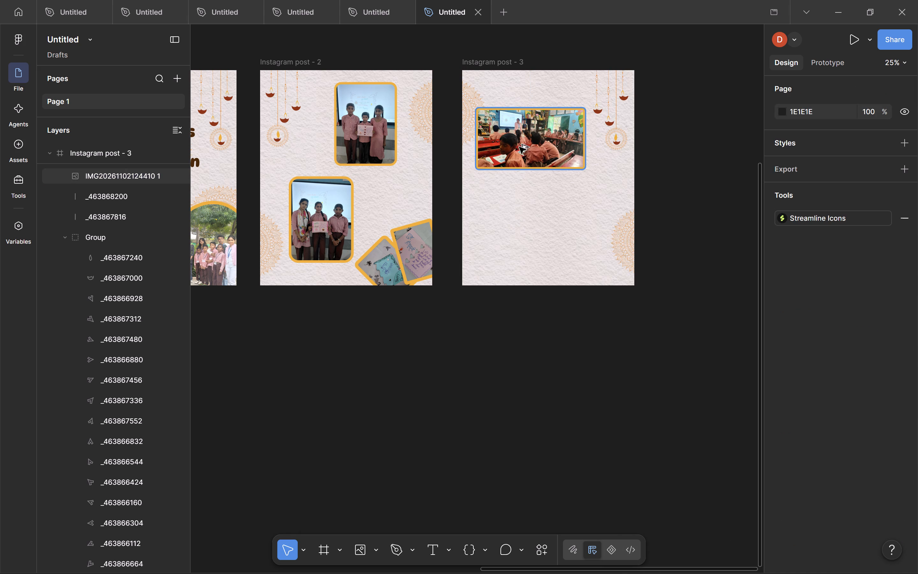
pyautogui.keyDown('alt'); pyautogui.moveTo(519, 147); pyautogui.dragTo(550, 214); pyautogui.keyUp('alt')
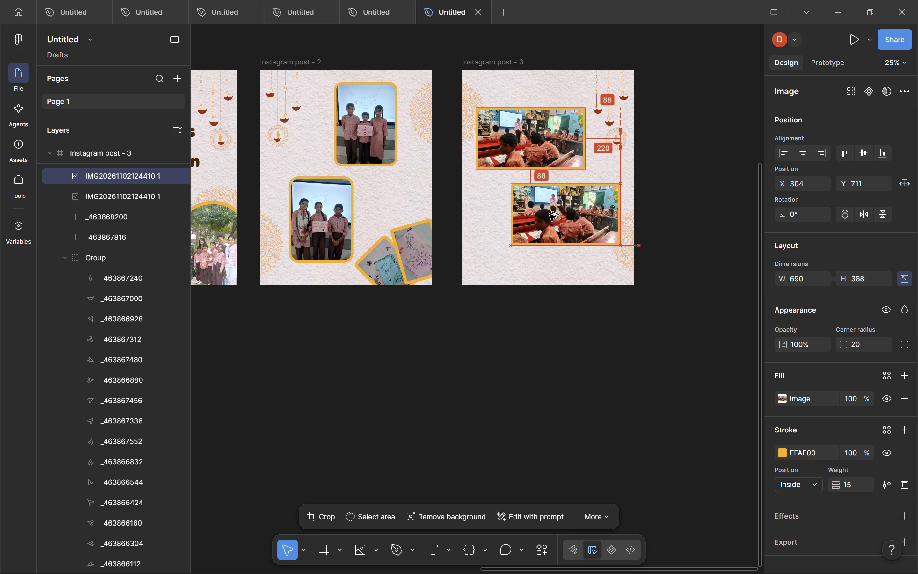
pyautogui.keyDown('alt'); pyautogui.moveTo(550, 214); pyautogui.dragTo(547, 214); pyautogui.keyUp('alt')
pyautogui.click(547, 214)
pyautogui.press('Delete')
# Switch back to the event photos in Google Drive in Chrome.
pyautogui.hotkey('alt', 'Tab')
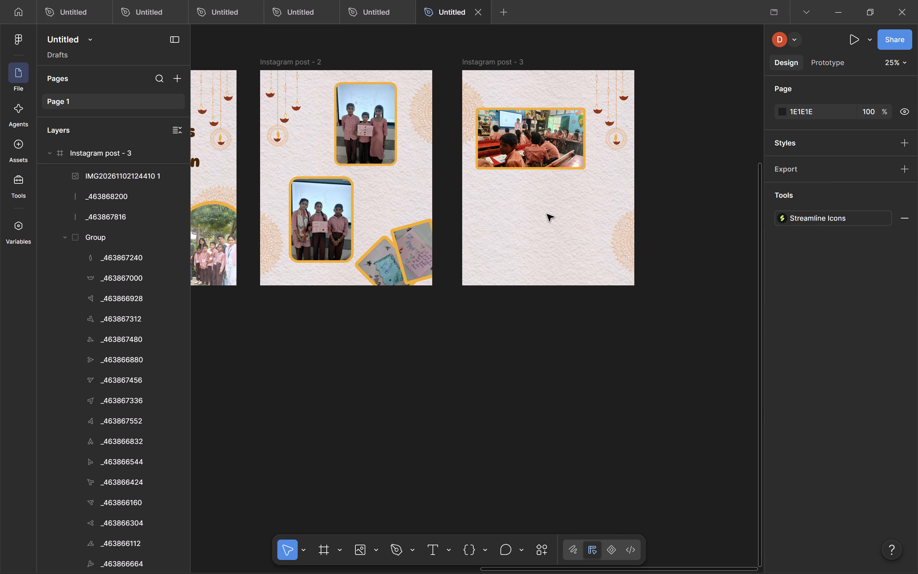
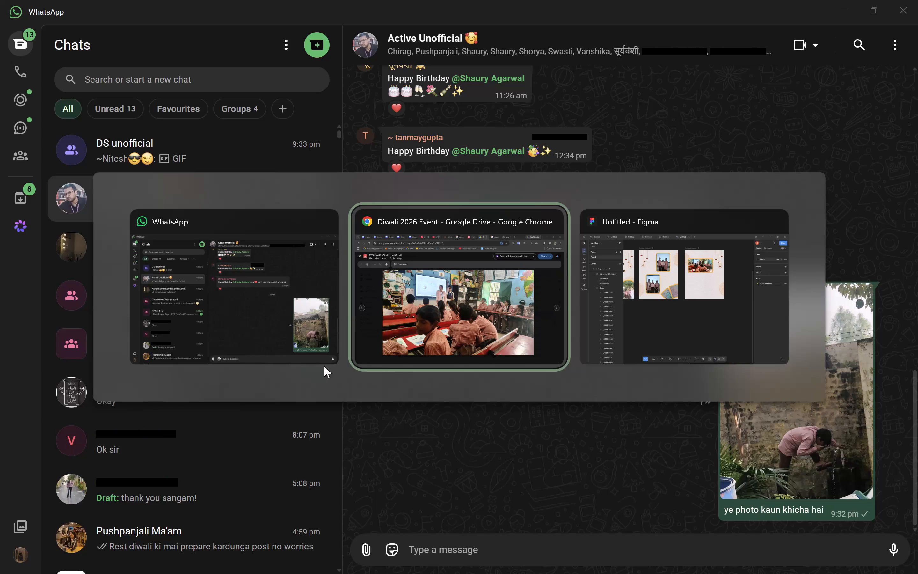
# Switch back to the Drive preview in Chrome and compare the event photos from the IMG20261102124619.jpg group shot back to classroom photo IMG20261102124105.jpg.
pyautogui.hotkey('alt', 'Tab')
pyautogui.hotkey('alt', 'Tab')
pyautogui.hotkey('alt', 'Tab')
pyautogui.press('Right')
pyautogui.press('Left')
pyautogui.press('Right')
pyautogui.press('Right')
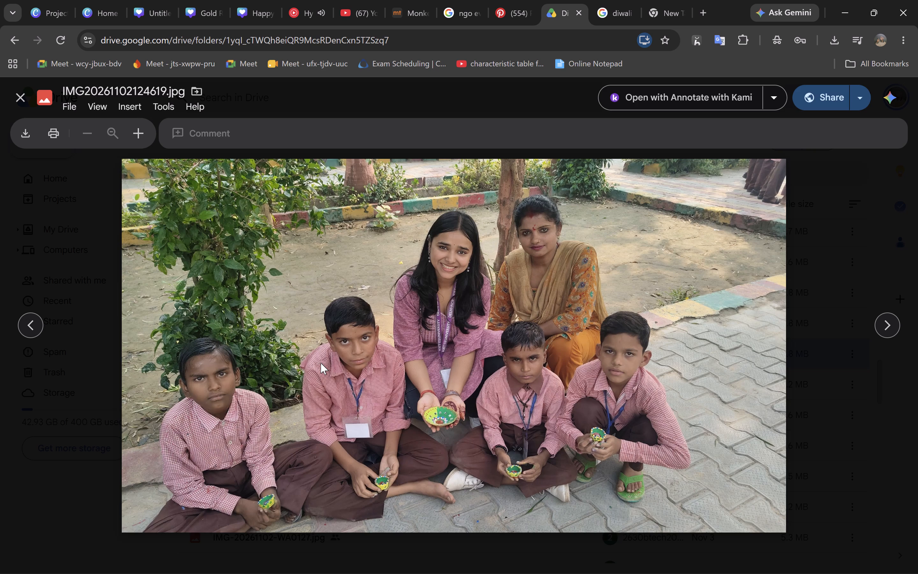
pyautogui.press('Right')
pyautogui.press('Left')
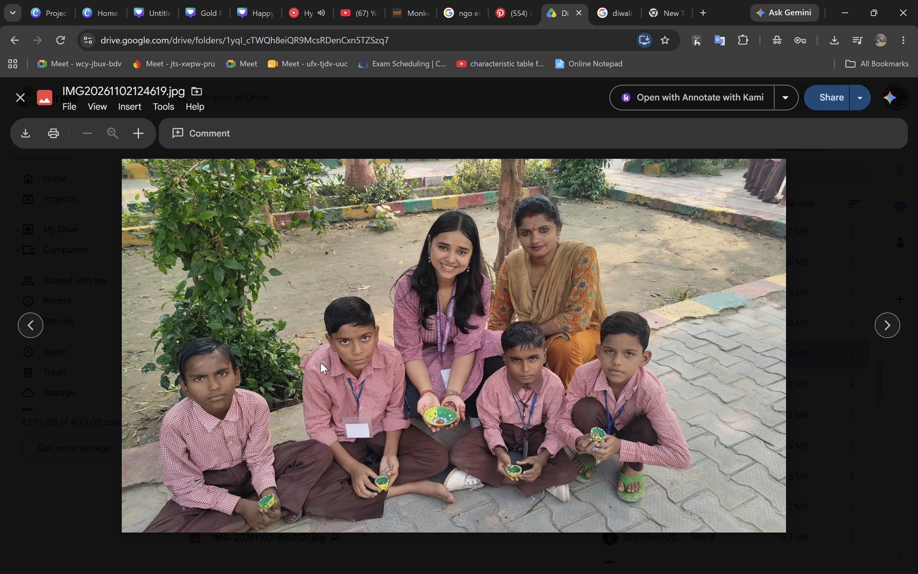
pyautogui.press('Left')
pyautogui.press('Left')
pyautogui.press('Left')
pyautogui.press('Left')
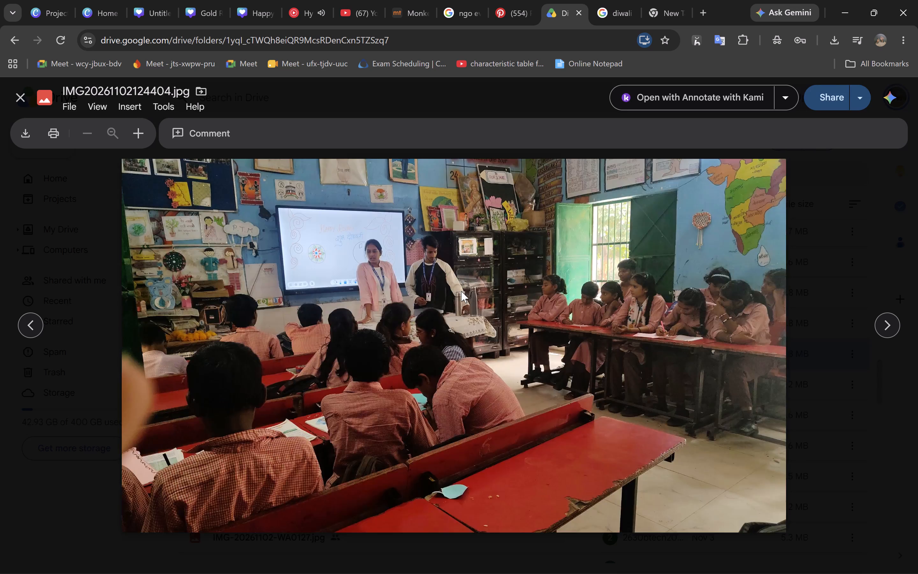
pyautogui.press('Left')
pyautogui.press('Left')
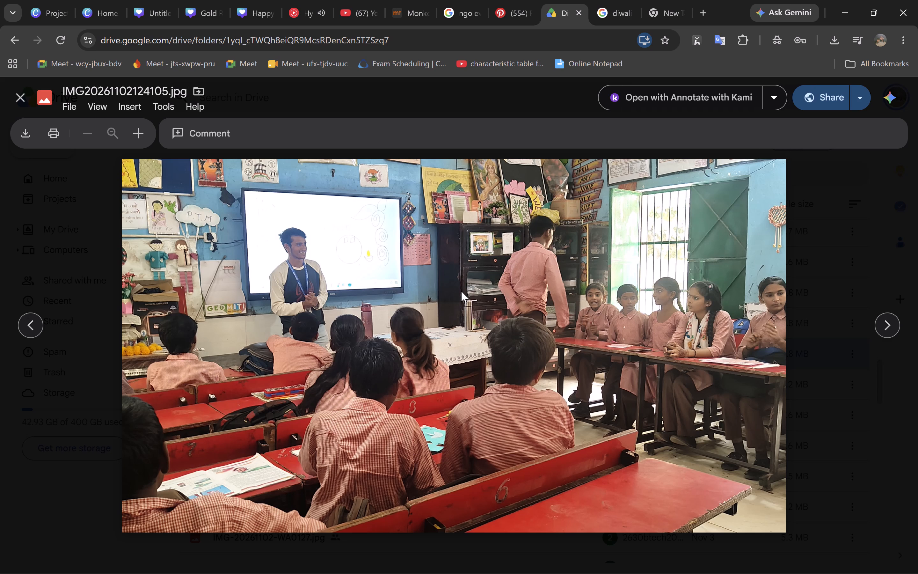
# Go back through the Drive preview to the outdoor group photo IMG-20261102-WA0127.jpg and check the neighbouring classroom photo IMG20261102114130.jpg.
pyautogui.press('Left')
pyautogui.press('Left')
pyautogui.press('Left')
pyautogui.press('Left')
pyautogui.press('Left')
pyautogui.press('Left')
pyautogui.press('Left')
pyautogui.press('Left')
pyautogui.press('Left')
pyautogui.press('Left')
pyautogui.press('Left')
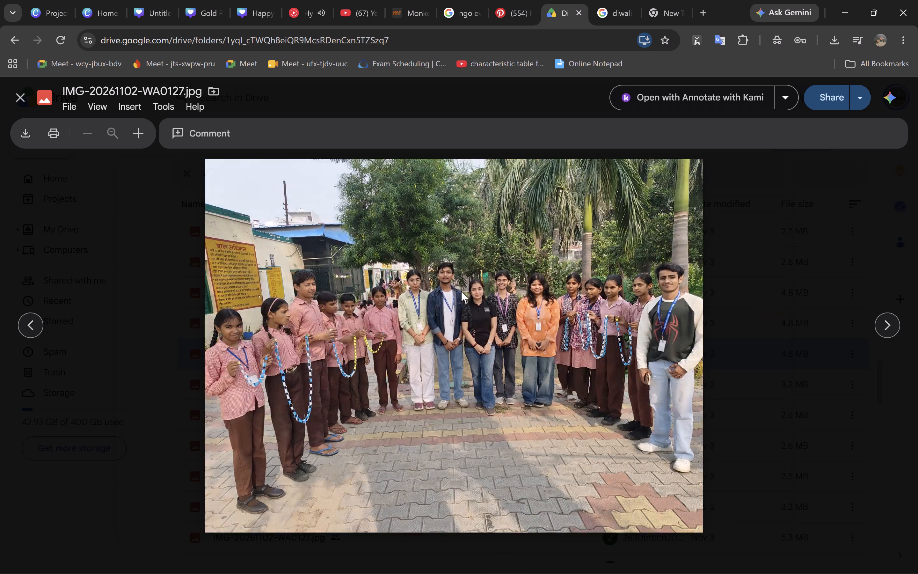
pyautogui.press('Right')
pyautogui.press('Right')
pyautogui.press('Right')
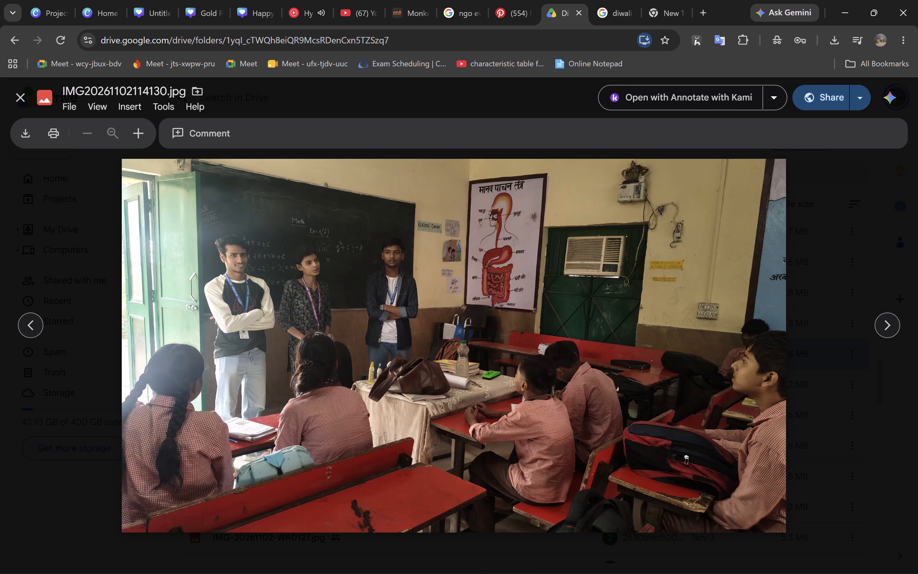
# Look back through the earlier event photos, past the blackboard group photo IMG_20261102_132659660.jpg, to the outdoor group photo 20261102_132201.jpg.
pyautogui.press('Left')
pyautogui.press('Left')
pyautogui.press('Left')
pyautogui.press('Left')
pyautogui.press('Left')
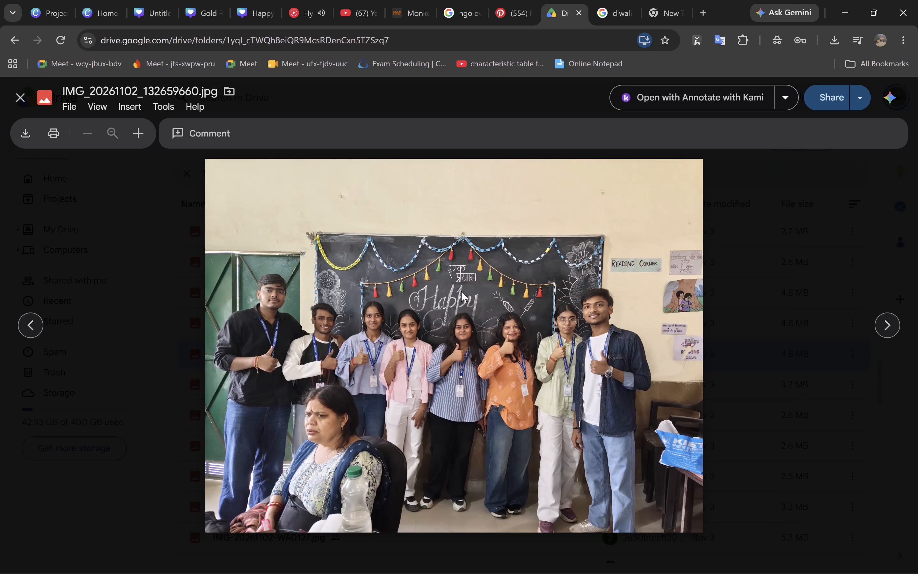
pyautogui.press('Left')
pyautogui.press('Left')
pyautogui.press('Left')
pyautogui.press('Left')
pyautogui.press('Left')
pyautogui.press('Left')
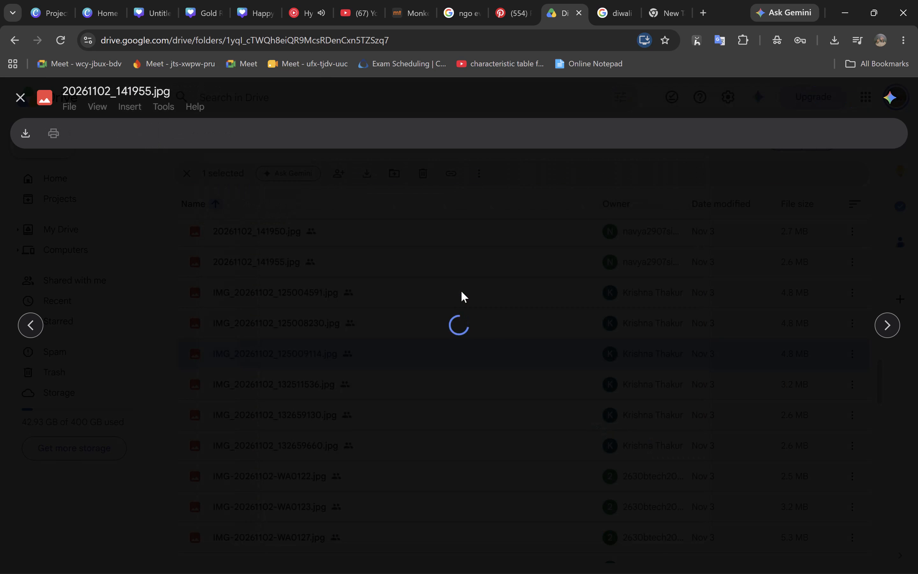
pyautogui.press('Left')
pyautogui.press('Left')
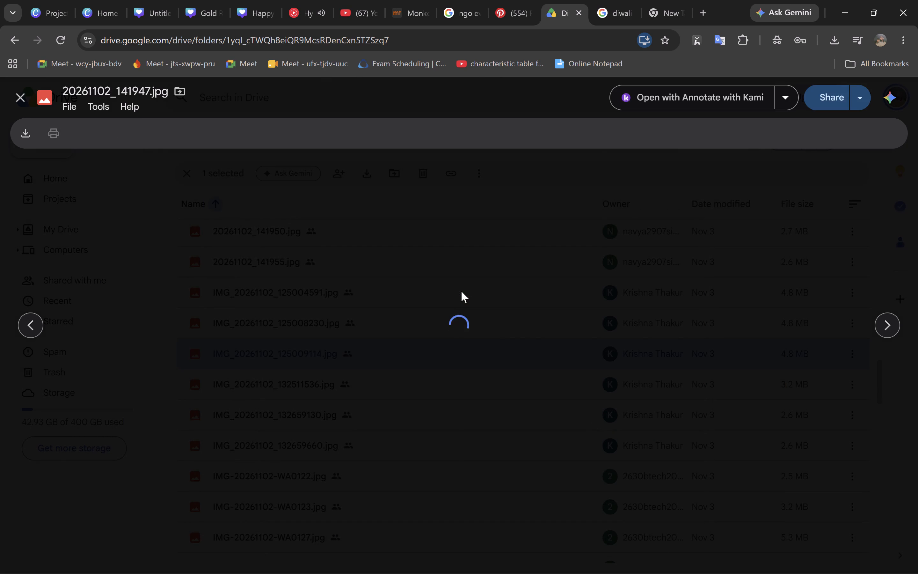
pyautogui.press('Left')
pyautogui.press('Left')
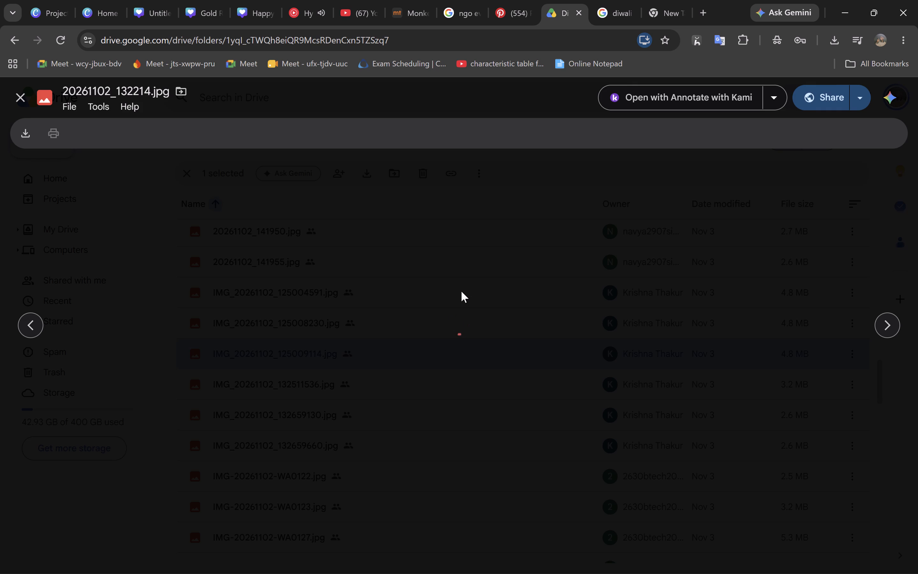
pyautogui.press('Left')
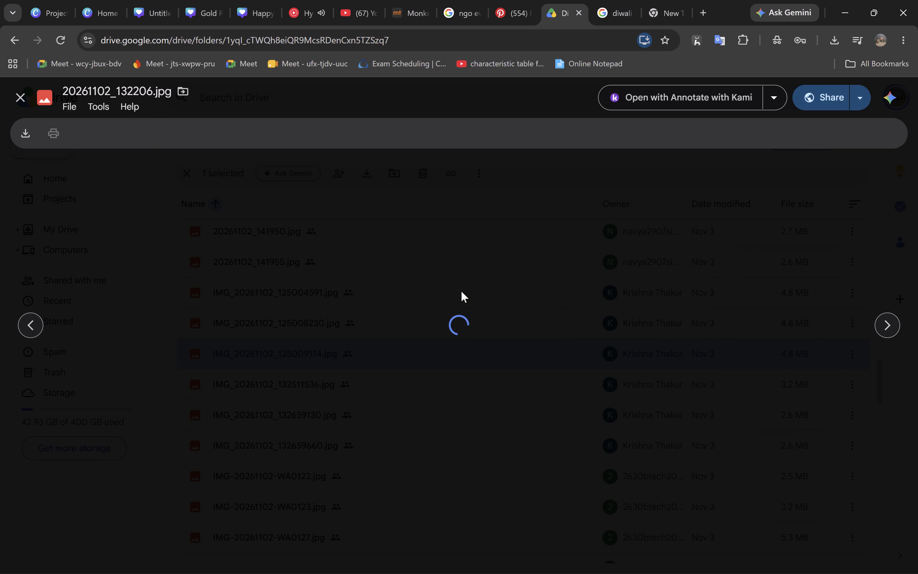
pyautogui.press('Left')
pyautogui.press('Left')
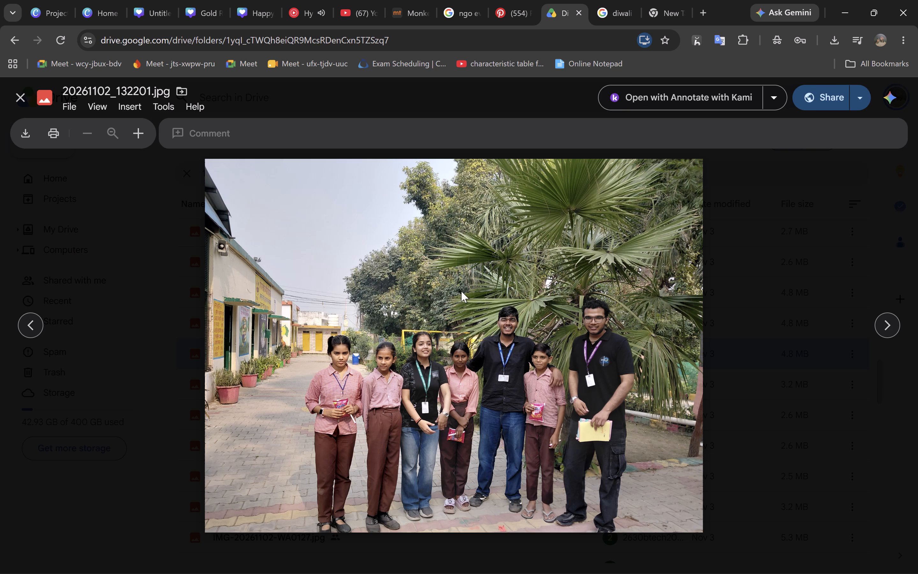
# Switch to YouTube Music and play The Abyss by The Weeknd & Lana Del Rey from the Listen again row.
pyautogui.click(350, 0)
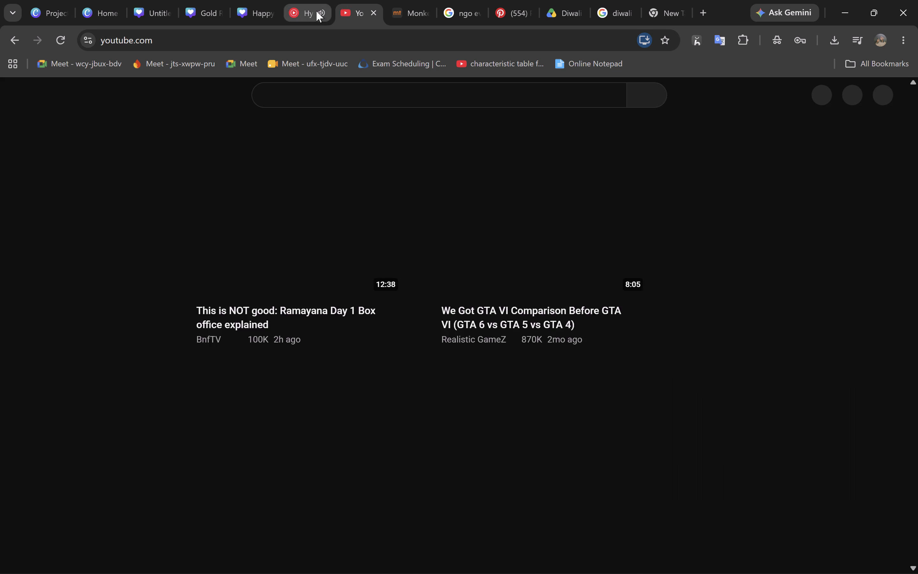
pyautogui.click(316, 11)
pyautogui.click(82, 103)
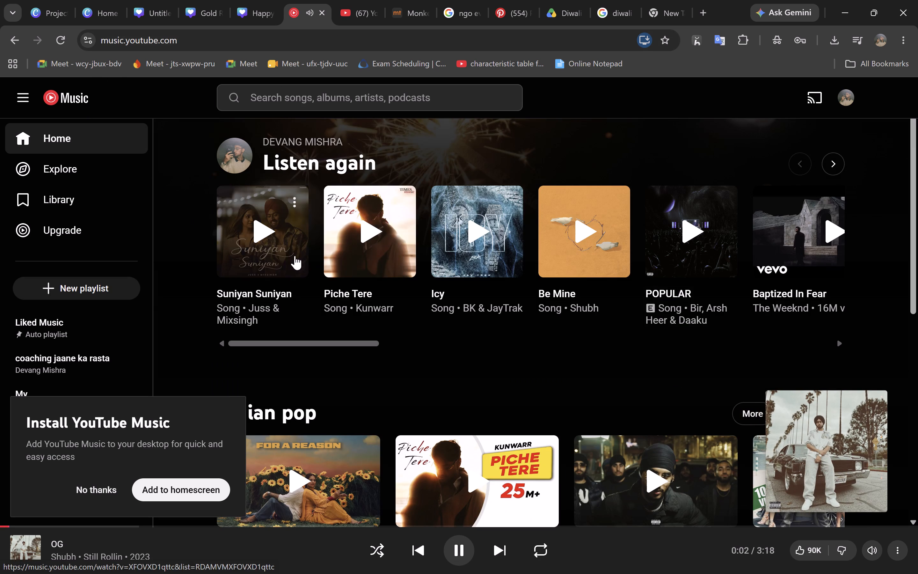
pyautogui.click(829, 155)
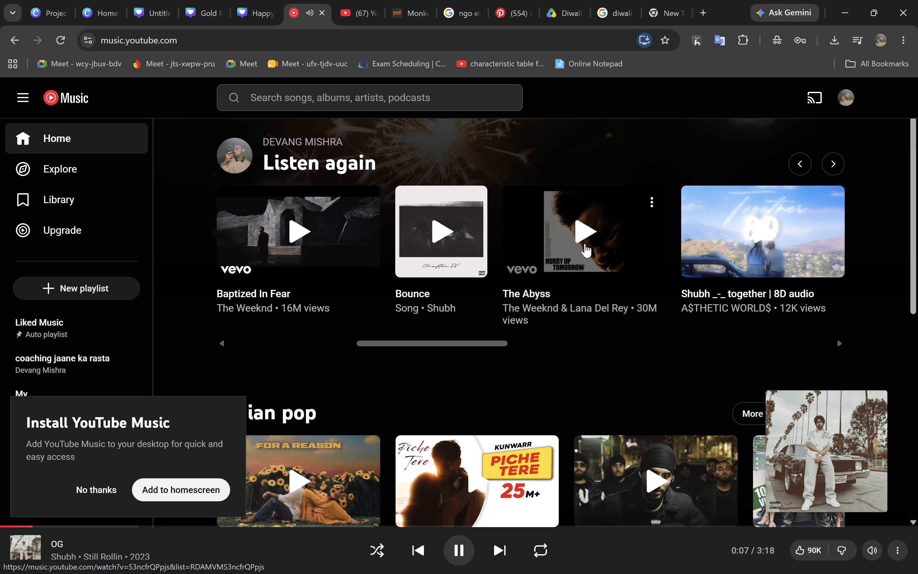
pyautogui.click(584, 234)
pyautogui.click(579, 232)
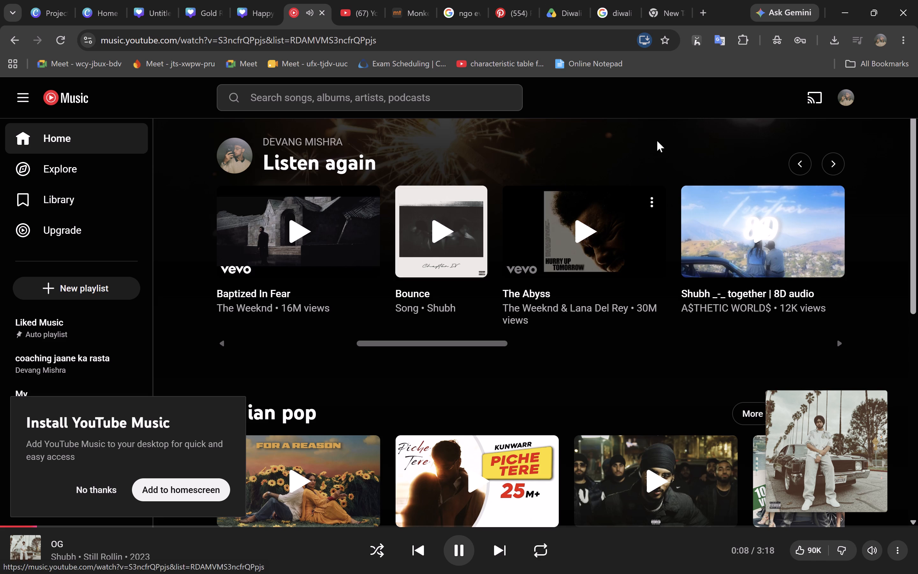
# Return to the Drive preview and look through the photos before 20261102_132201.jpg, back to the Diwali card photo 20261102_130809.jpg.
pyautogui.click(545, 0)
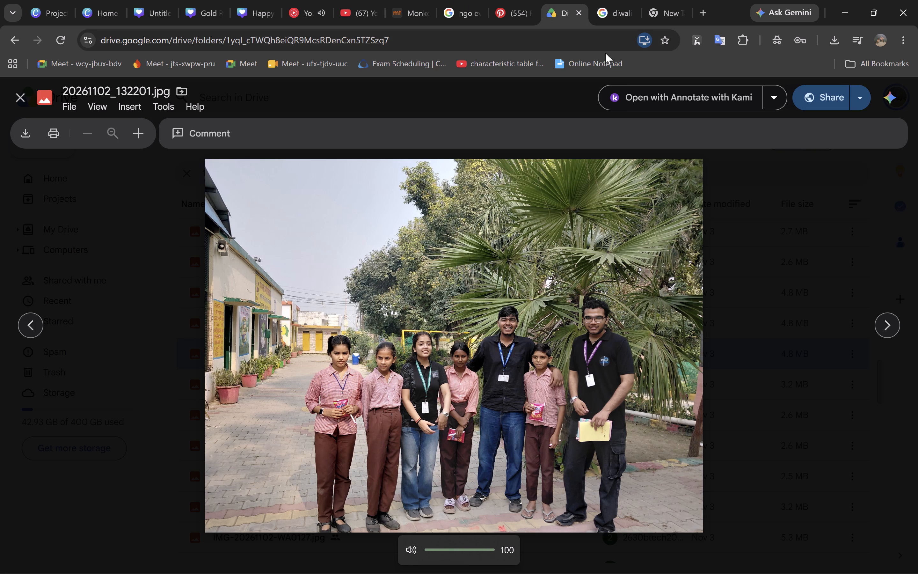
pyautogui.press('Left')
pyautogui.press('Left')
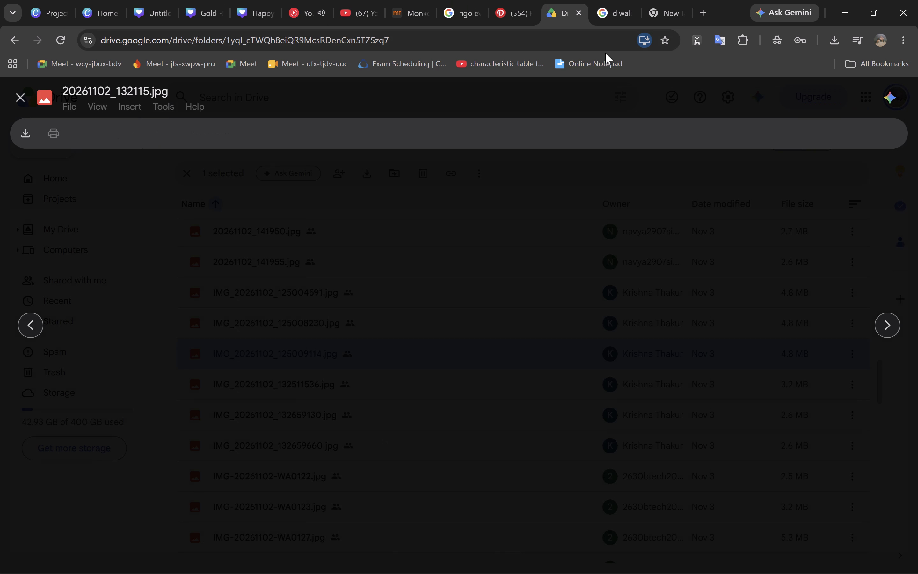
pyautogui.press('Left')
pyautogui.press('Left')
pyautogui.press('Left')
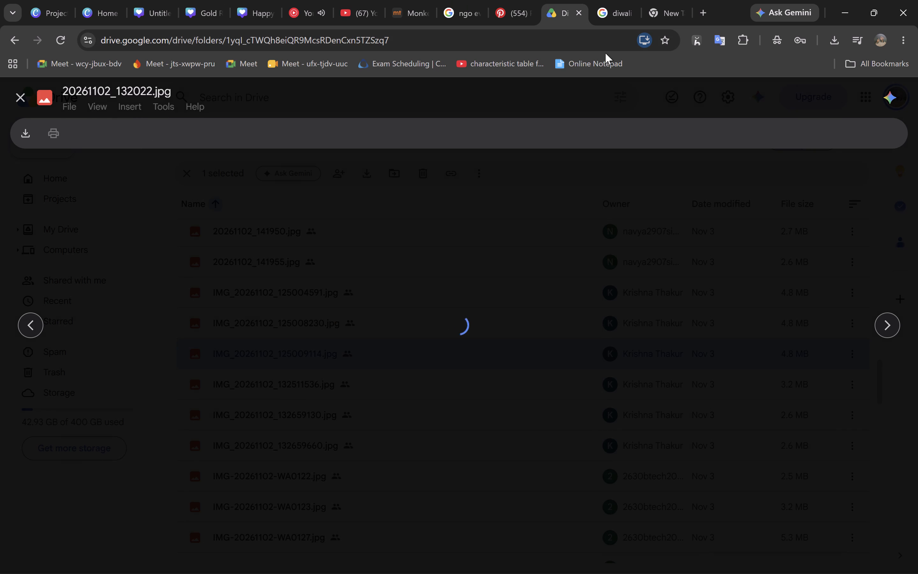
pyautogui.press('Left')
pyautogui.press('Left')
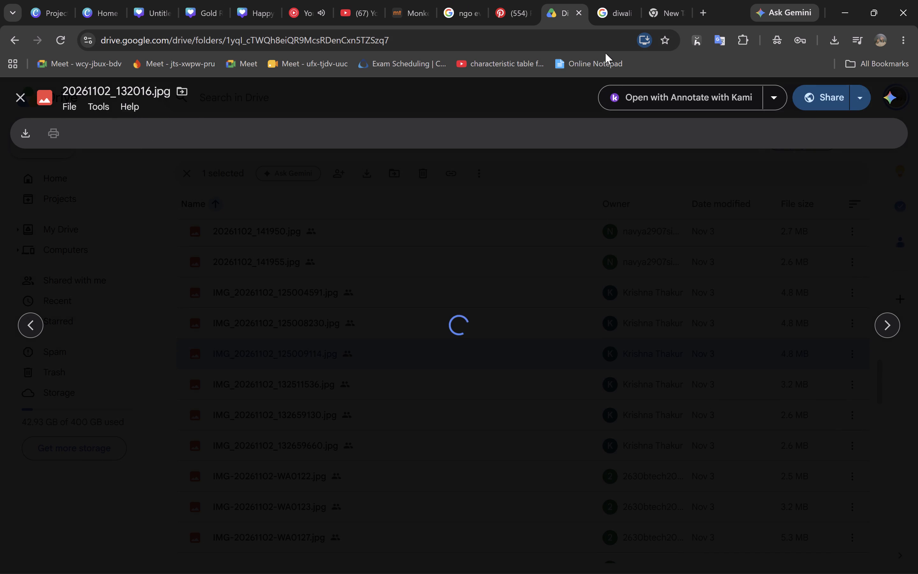
pyautogui.press('Left')
pyautogui.press('Left')
pyautogui.press('Left')
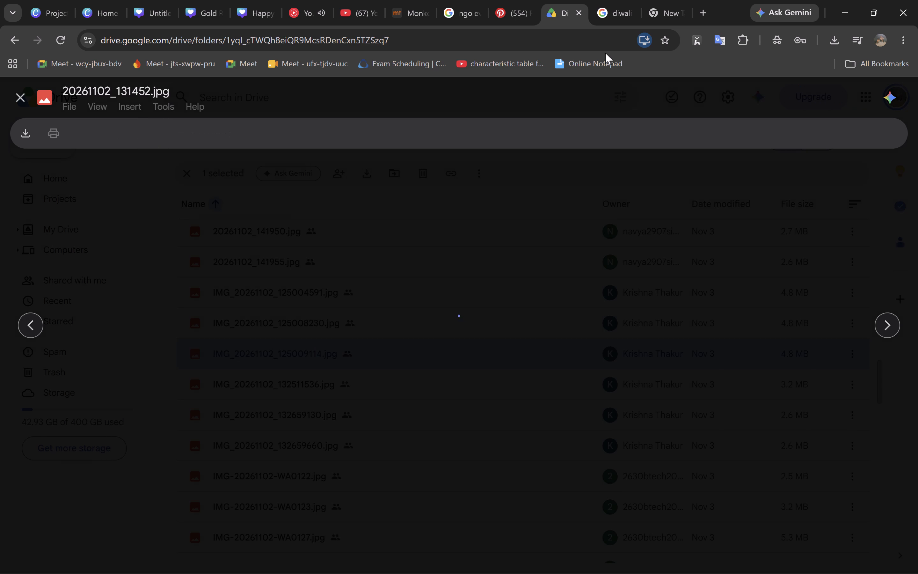
pyautogui.press('Left')
pyautogui.press('Left')
pyautogui.press('Left')
pyautogui.press('Left')
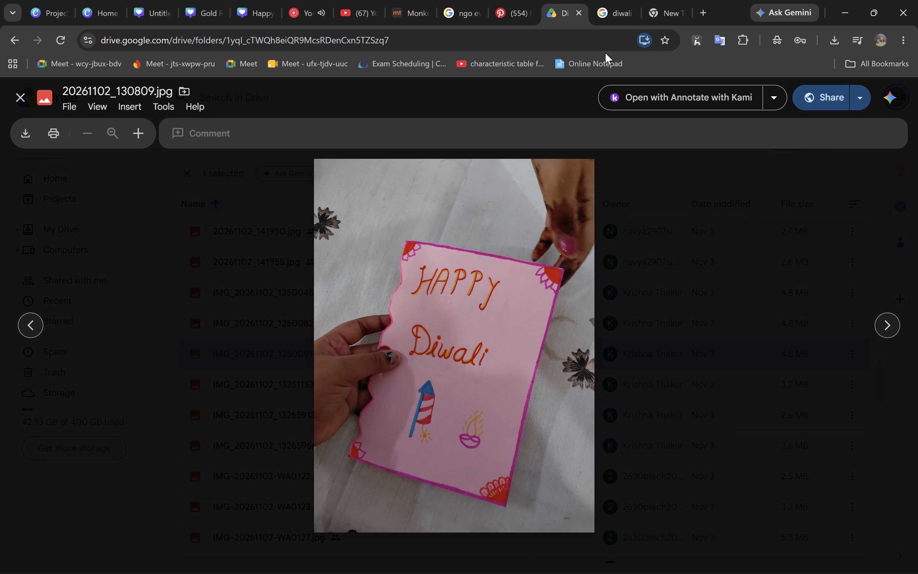
# Examine the handmade Diwali card photos and the earlier blackboard decoration shots, back to the video 20261102_121212.mp4.
pyautogui.press('Left')
pyautogui.press('Left')
pyautogui.press('Left')
pyautogui.press('Left')
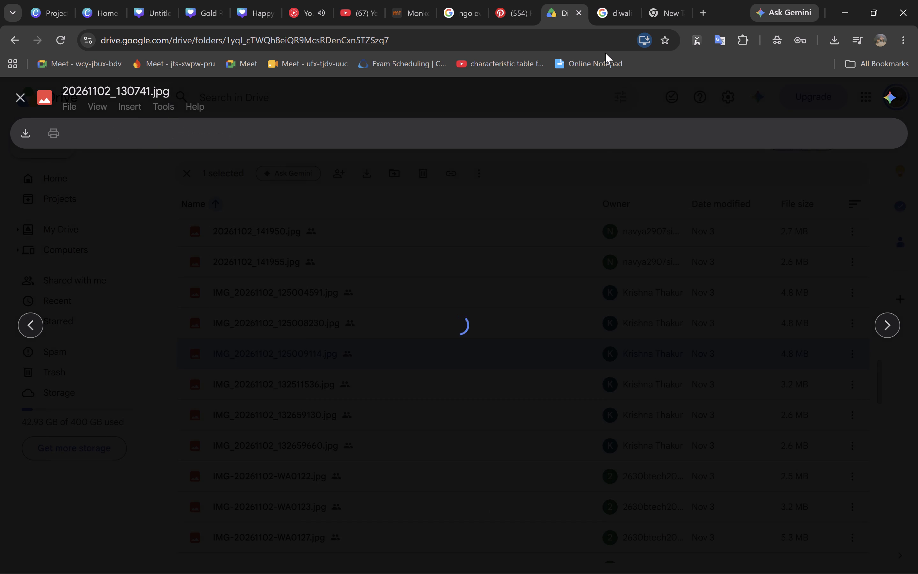
pyautogui.press('Left')
pyautogui.press('Left')
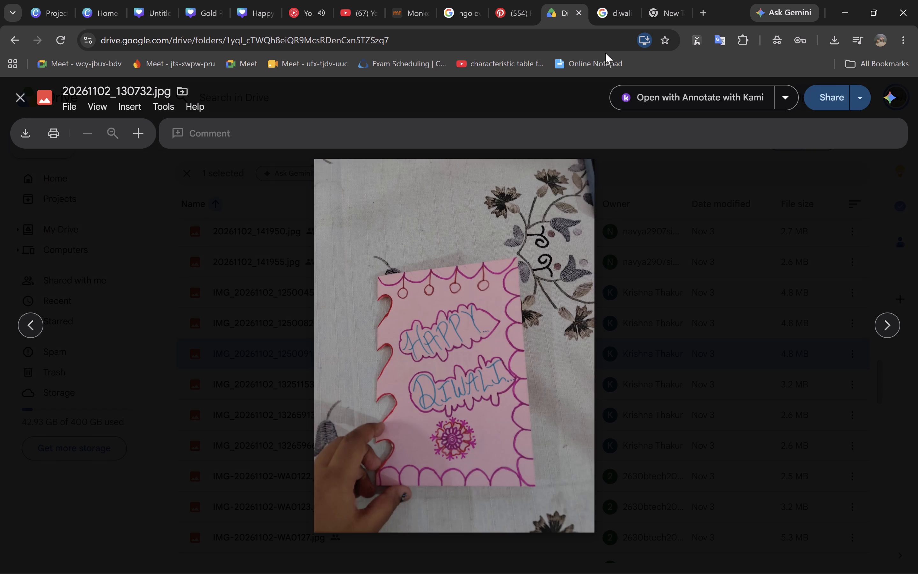
pyautogui.press('Left')
pyautogui.press('Left')
pyautogui.press('Left')
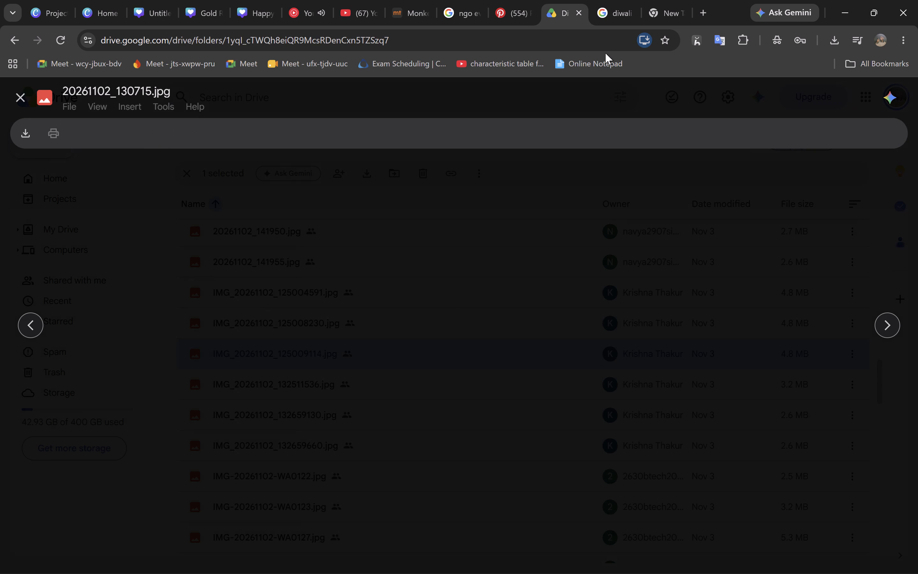
pyautogui.press('Left')
pyautogui.press('Left')
pyautogui.press('Left')
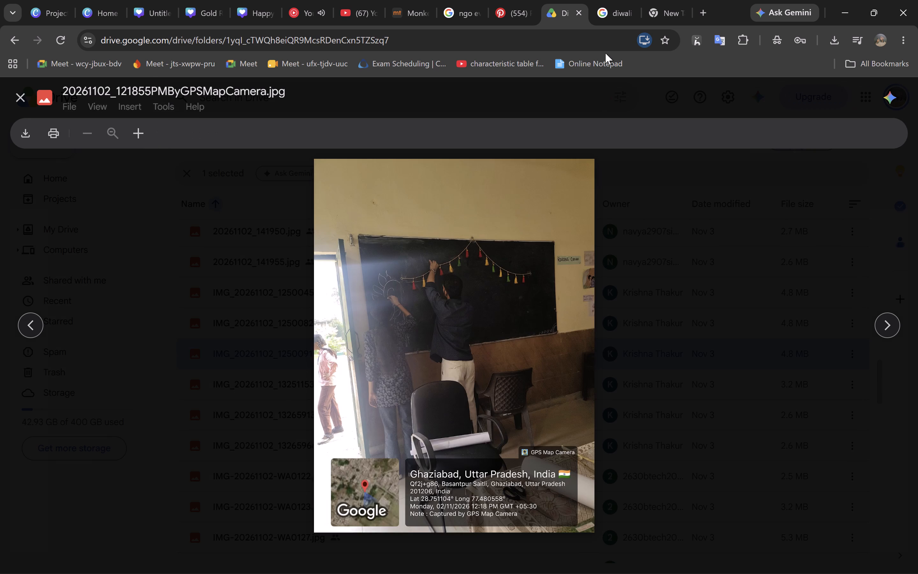
pyautogui.press('Left')
pyautogui.press('Left')
pyautogui.press('Left')
pyautogui.press('Left')
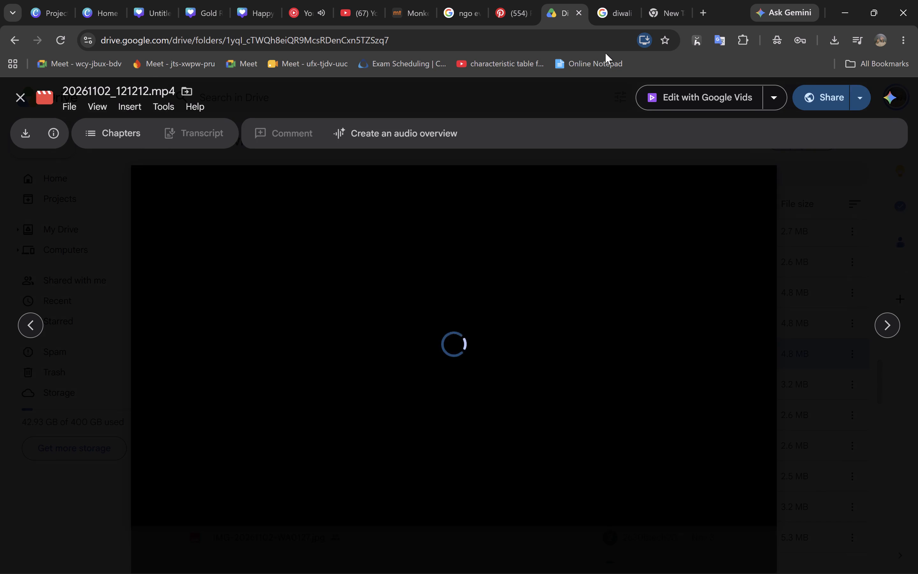
pyautogui.press('Left')
# Review the event photos forward from the video 20261102_121212.mp4, through the handmade cards, to the students' card photo 20261102_131406.jpg.
pyautogui.press('Right')
pyautogui.press('Right')
pyautogui.press('Right')
pyautogui.press('Right')
pyautogui.press('Right')
pyautogui.press('Right')
pyautogui.press('Right')
pyautogui.press('Right')
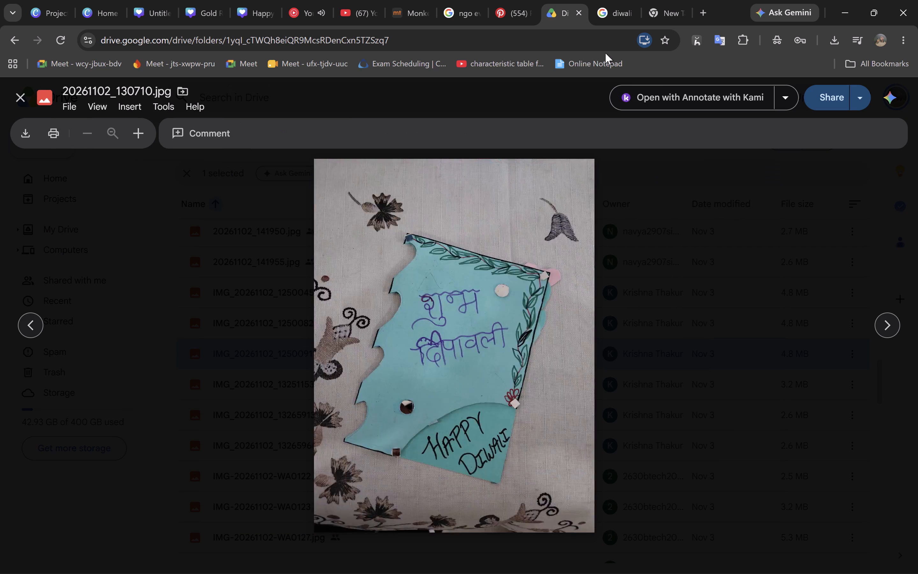
pyautogui.press('Right')
pyautogui.press('Right')
pyautogui.press('Right')
pyautogui.press('Right')
pyautogui.press('Right')
pyautogui.press('Right')
pyautogui.press('Right')
pyautogui.press('Right')
pyautogui.press('Right')
pyautogui.press('Right')
pyautogui.press('Right')
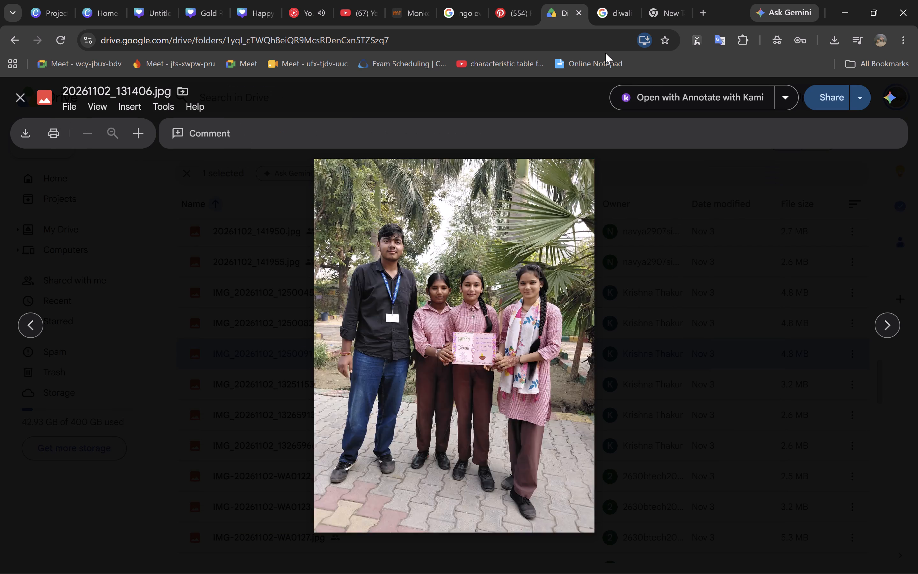
# Look through the photos following 20261102_131406.jpg, including the classroom shot 20261102_132117.jpg, up to the paper-chain group photo IMG_20261102_125004591.jpg.
pyautogui.press('Right')
pyautogui.press('Right')
pyautogui.press('Right')
pyautogui.press('Right')
pyautogui.press('Right')
pyautogui.press('Right')
pyautogui.press('Right')
pyautogui.press('Right')
pyautogui.press('Right')
pyautogui.press('Right')
pyautogui.press('Right')
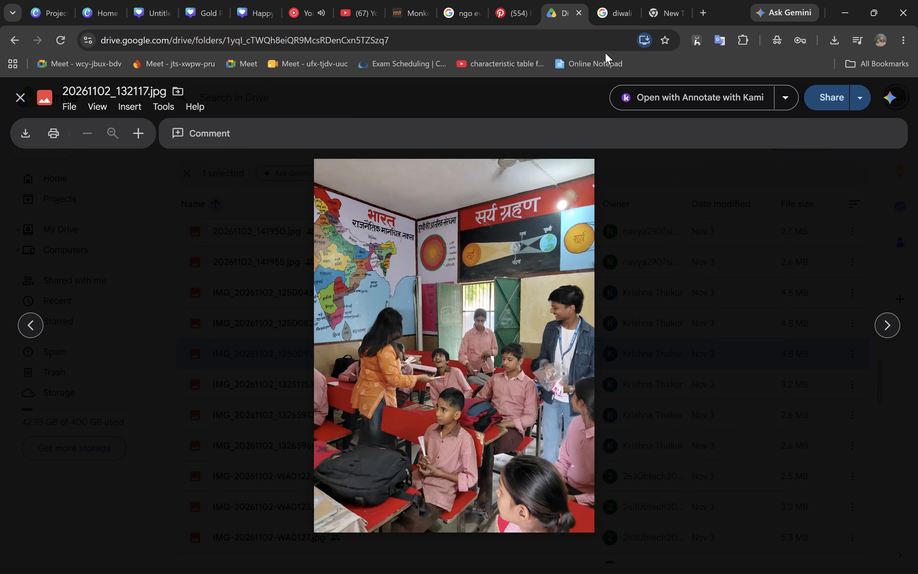
pyautogui.press('Right')
pyautogui.press('Right')
pyautogui.press('Right')
pyautogui.press('Right')
pyautogui.press('Right')
pyautogui.press('Right')
pyautogui.press('Right')
pyautogui.press('Right')
pyautogui.press('Right')
pyautogui.press('Right')
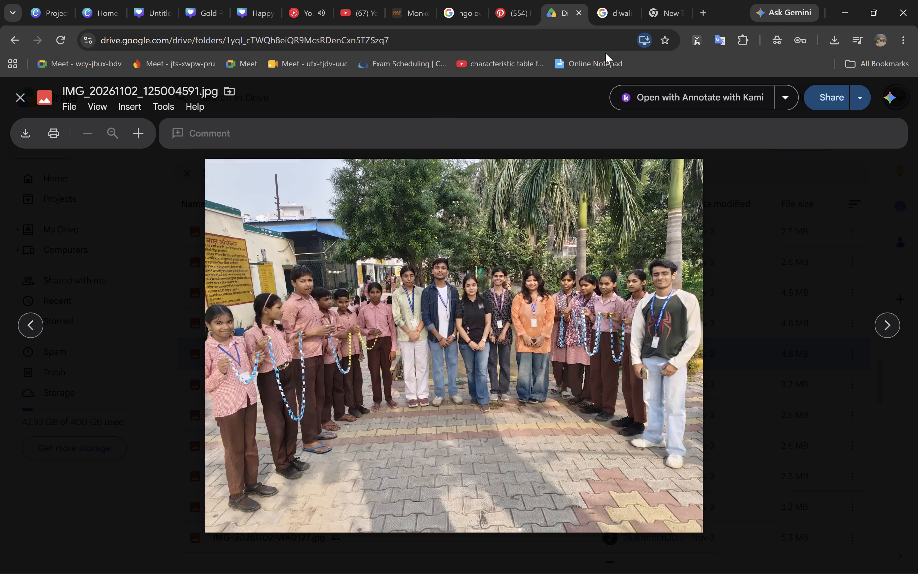
# Compare the group photos from IMG_20261102_125004591.jpg through the blackboard shot IMG_20261102_132659660.jpg to IMG-20261102-WA0127.jpg.
pyautogui.press('Right')
pyautogui.press('Right')
pyautogui.press('Right')
pyautogui.press('Right')
pyautogui.press('Left')
pyautogui.press('Left')
pyautogui.press('Right')
pyautogui.press('Right')
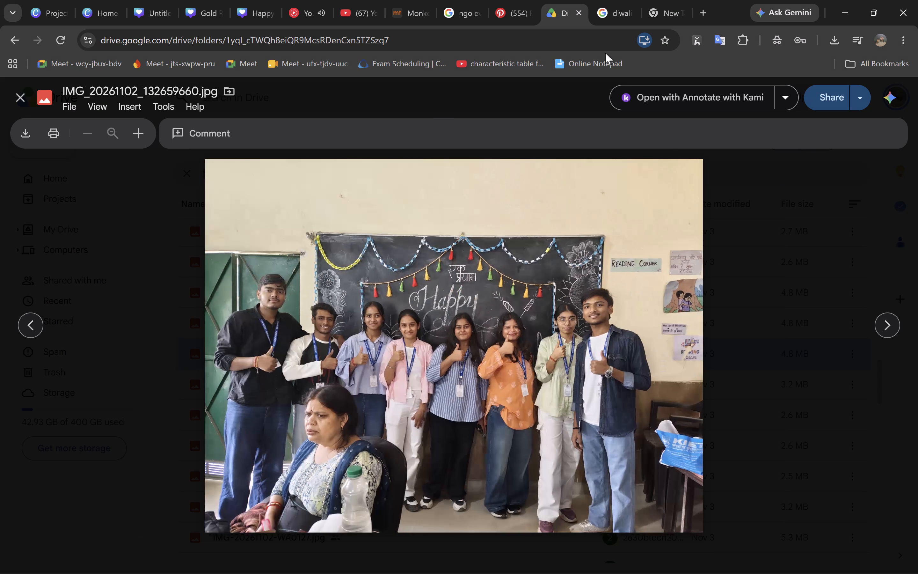
pyautogui.press('Right')
pyautogui.press('Right')
pyautogui.press('Right')
pyautogui.press('Left')
pyautogui.press('Left')
pyautogui.press('Right')
pyautogui.press('Right')
pyautogui.press('Right')
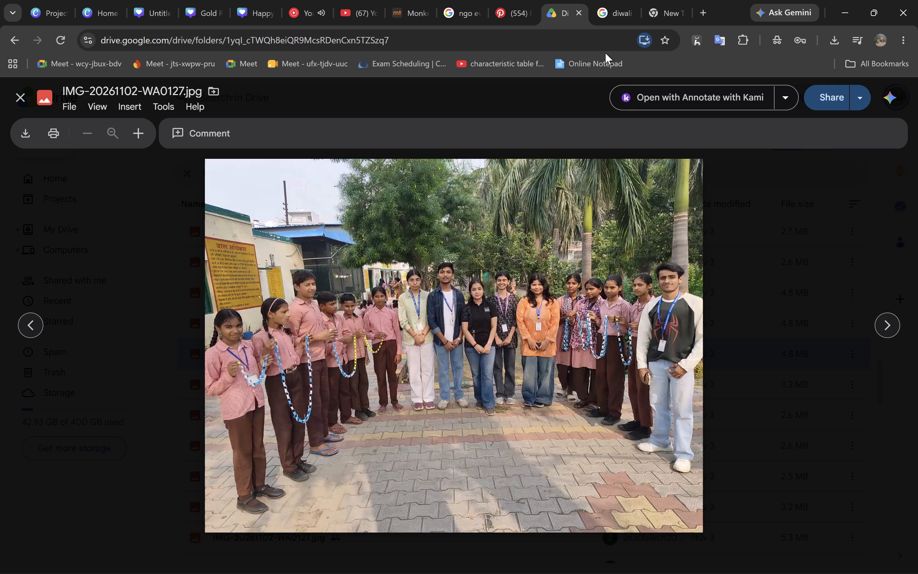
pyautogui.press('Right')
pyautogui.press('Right')
pyautogui.press('Right')
pyautogui.press('Right')
pyautogui.press('Right')
pyautogui.press('Right')
pyautogui.press('Right')
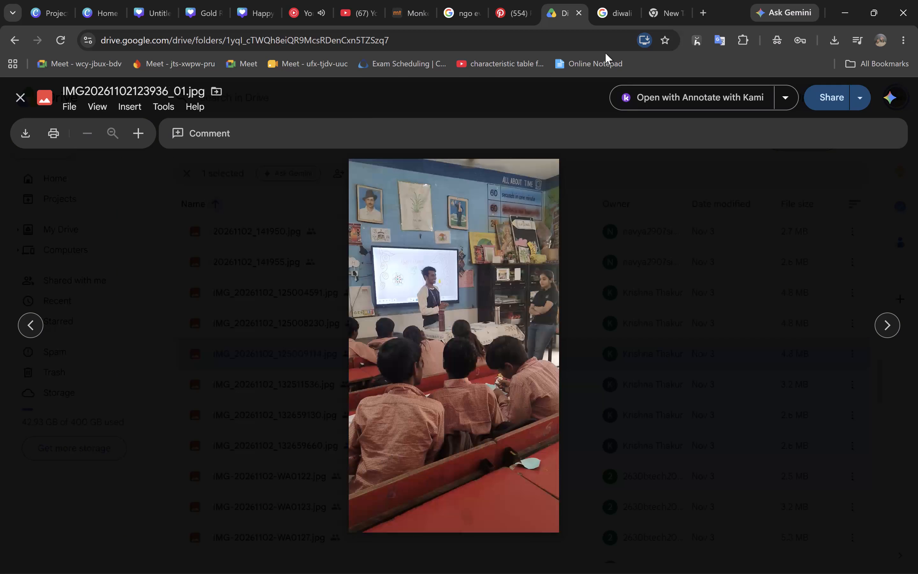
pyautogui.press('Right')
pyautogui.press('Right')
pyautogui.press('Right')
pyautogui.press('Right')
pyautogui.press('Right')
pyautogui.press('Right')
pyautogui.press('Right')
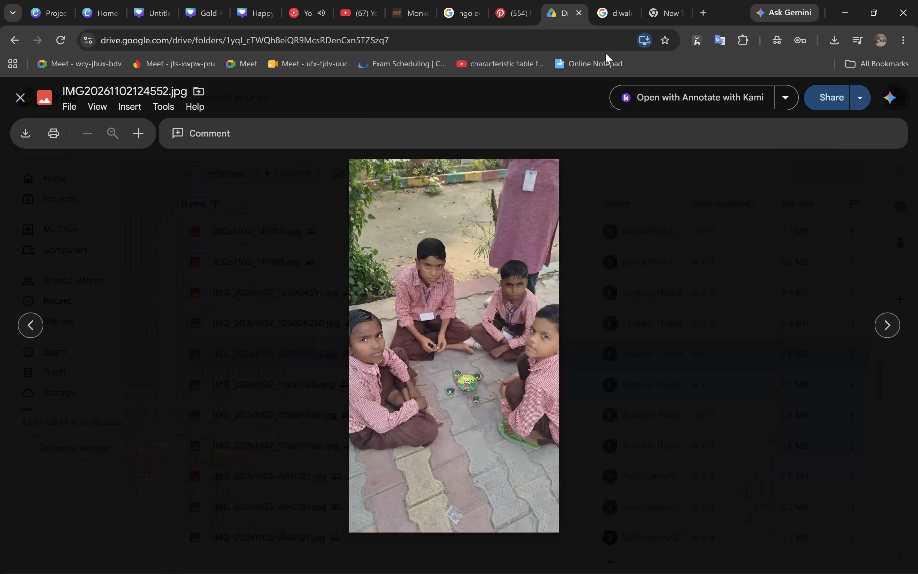
# Compare the photos following IMG20261102124552.jpg, up to the group holding painted diyas in IMG20261102125850.jpg.
pyautogui.press('Right')
pyautogui.press('Right')
pyautogui.press('Right')
pyautogui.press('Right')
pyautogui.press('Right')
pyautogui.press('Left')
pyautogui.press('Left')
pyautogui.press('Right')
pyautogui.press('Right')
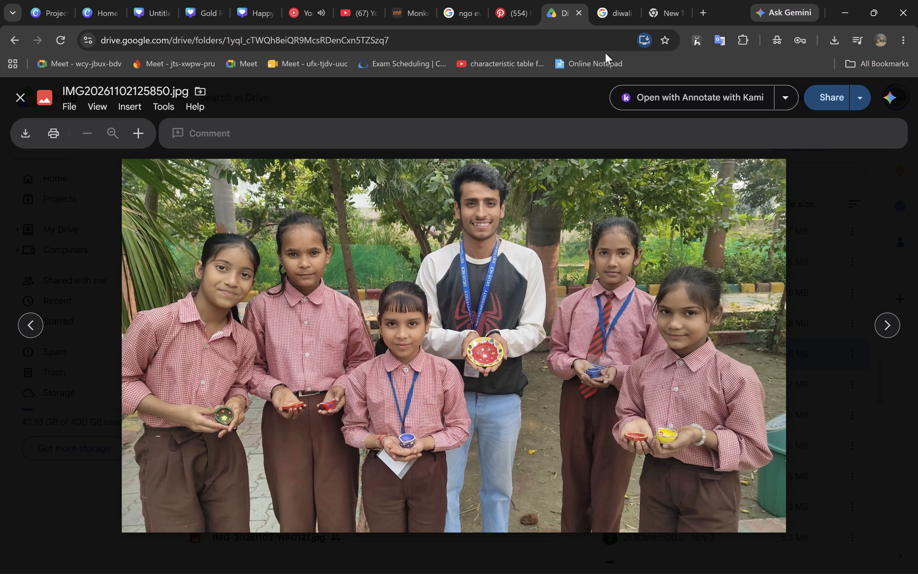
# Compare the following diya group photos and download IMG20261102125945.jpg, the one with four kneeling girls and a volunteer.
pyautogui.press('Right')
pyautogui.press('Right')
pyautogui.press('Left')
pyautogui.press('Right')
pyautogui.press('Left')
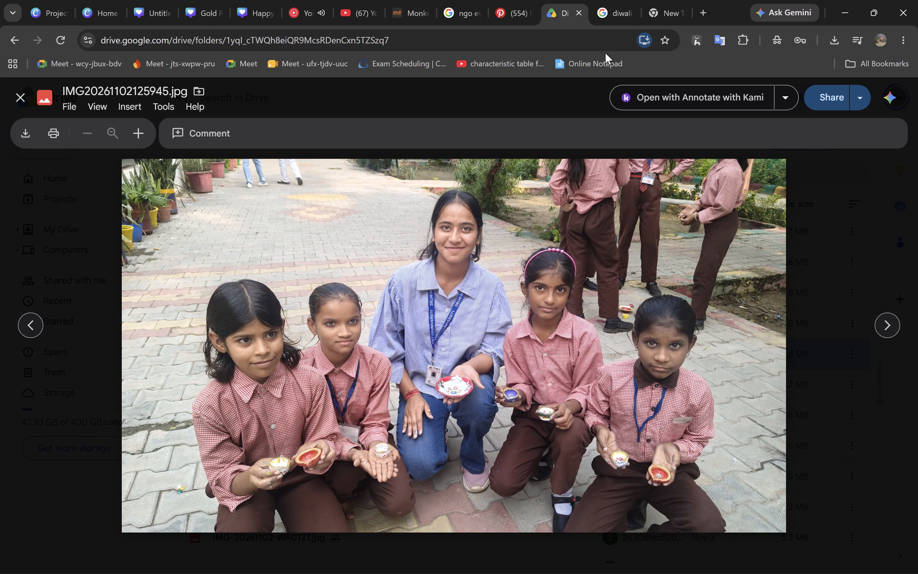
pyautogui.scroll(1, 605, 53)
pyautogui.rightClick(677, 231)
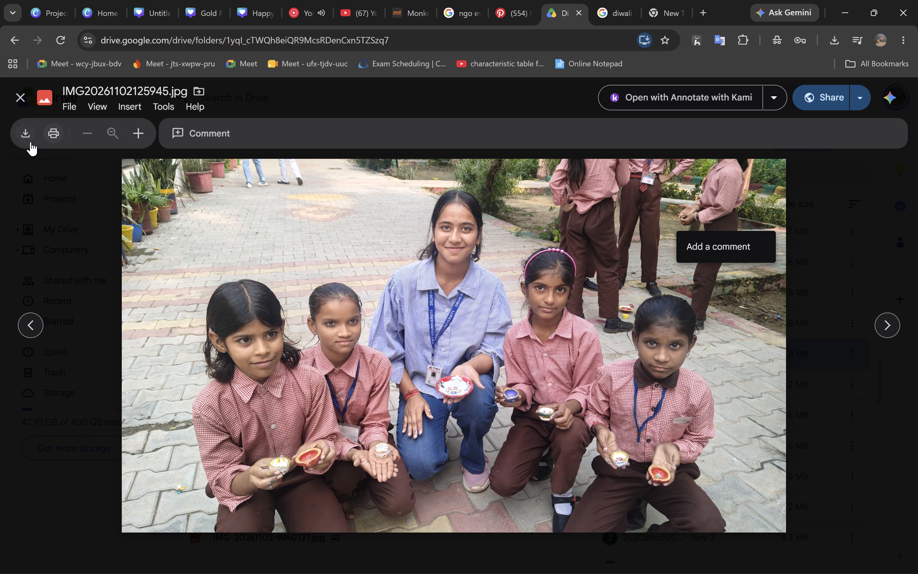
pyautogui.click(24, 139)
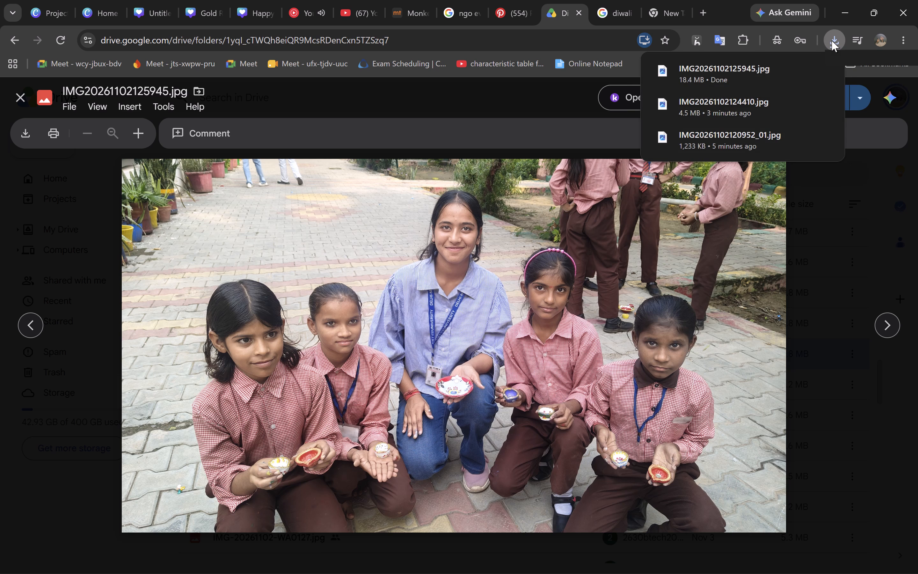
# Bring the downloaded photo into the Figma design, scaled to about 738 × 415 and placed below the classroom photo on Instagram post - 3.
pyautogui.moveTo(747, 63); pyautogui.dragTo(594, 573)
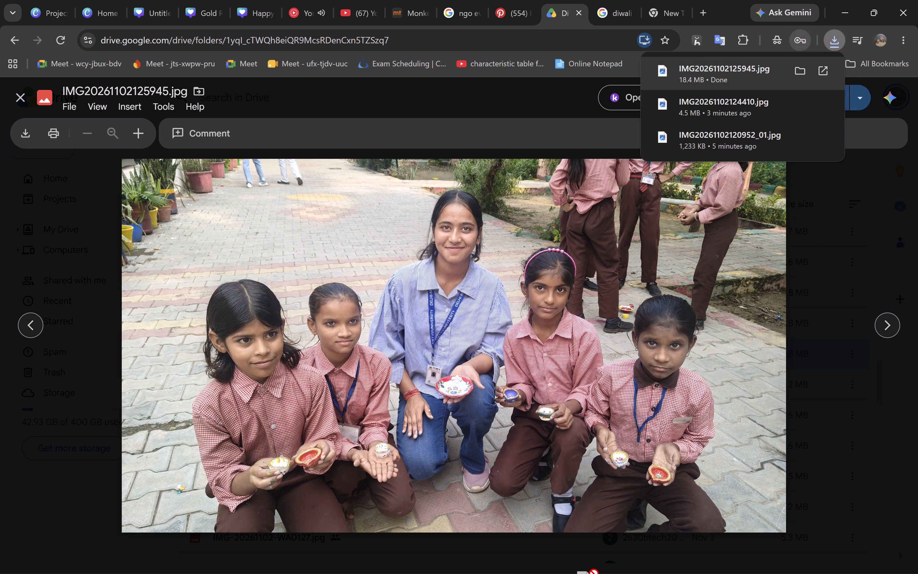
pyautogui.moveTo(594, 573); pyautogui.dragTo(569, 304)
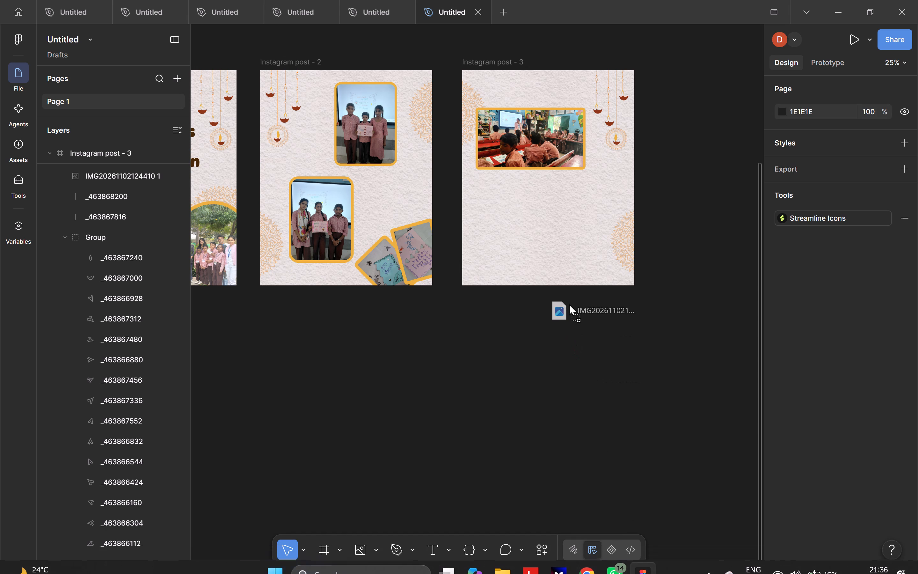
pyautogui.moveTo(569, 304); pyautogui.dragTo(536, 346)
pyautogui.click(551, 312)
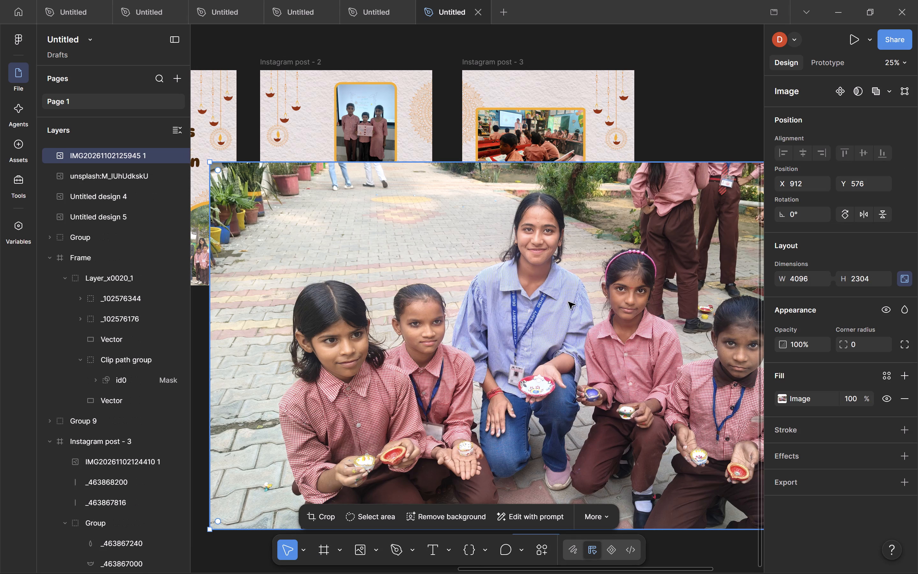
pyautogui.moveTo(634, 265); pyautogui.dragTo(507, 337)
pyautogui.moveTo(738, 230); pyautogui.dragTo(390, 471)
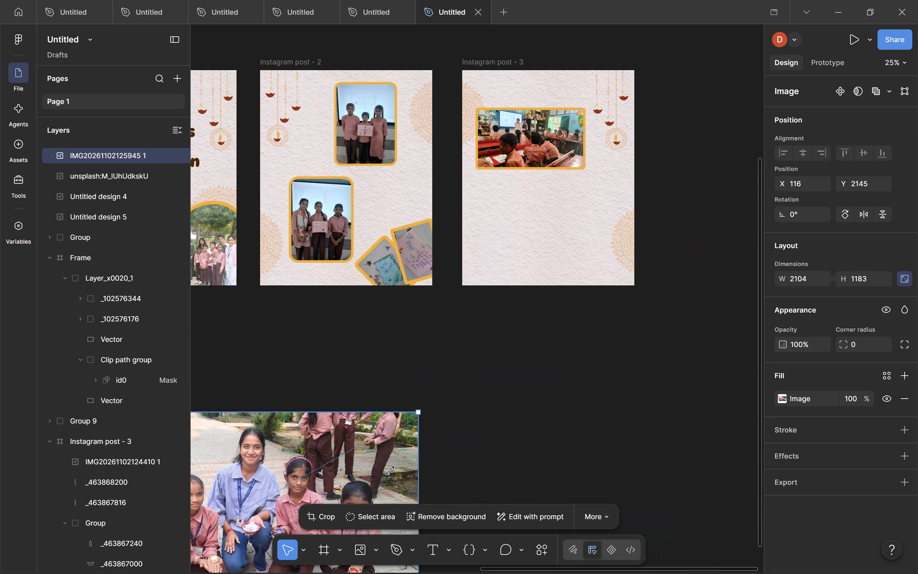
pyautogui.moveTo(390, 471); pyautogui.dragTo(275, 566)
pyautogui.moveTo(208, 510); pyautogui.dragTo(593, 201)
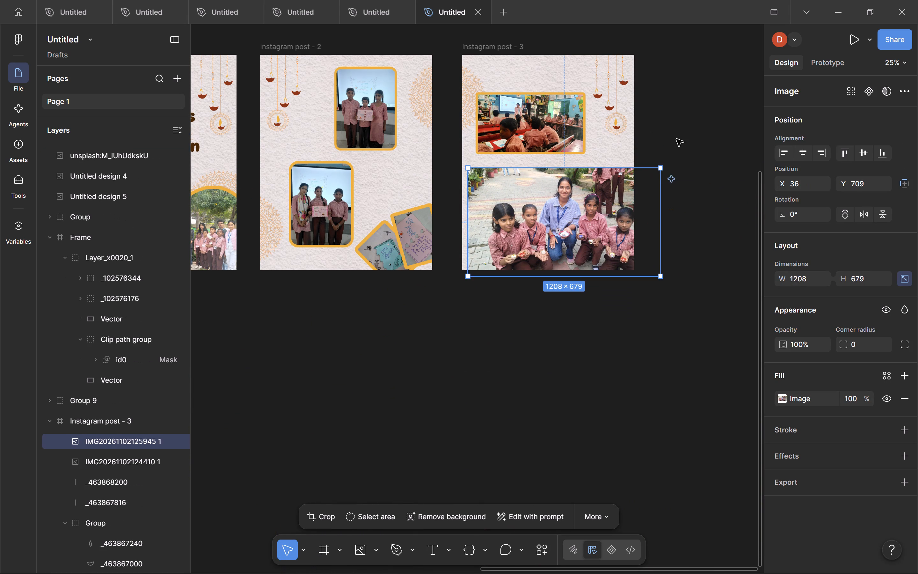
pyautogui.keyDown('shift'); pyautogui.moveTo(662, 172); pyautogui.dragTo(588, 225); pyautogui.keyUp('shift')
pyautogui.moveTo(522, 228); pyautogui.dragTo(557, 183)
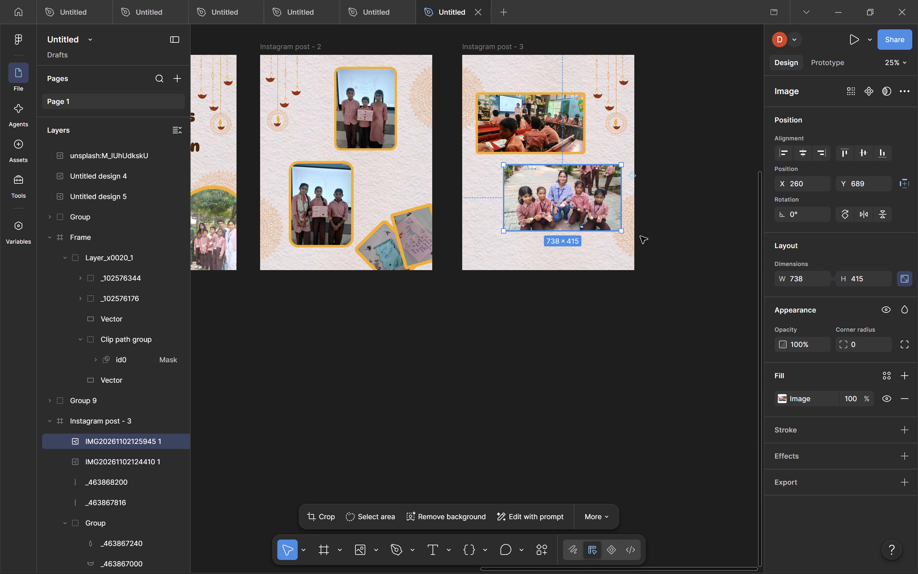
# Round the new diya photo's corners with a radius of 20, matching the classroom photo.
pyautogui.click(549, 124)
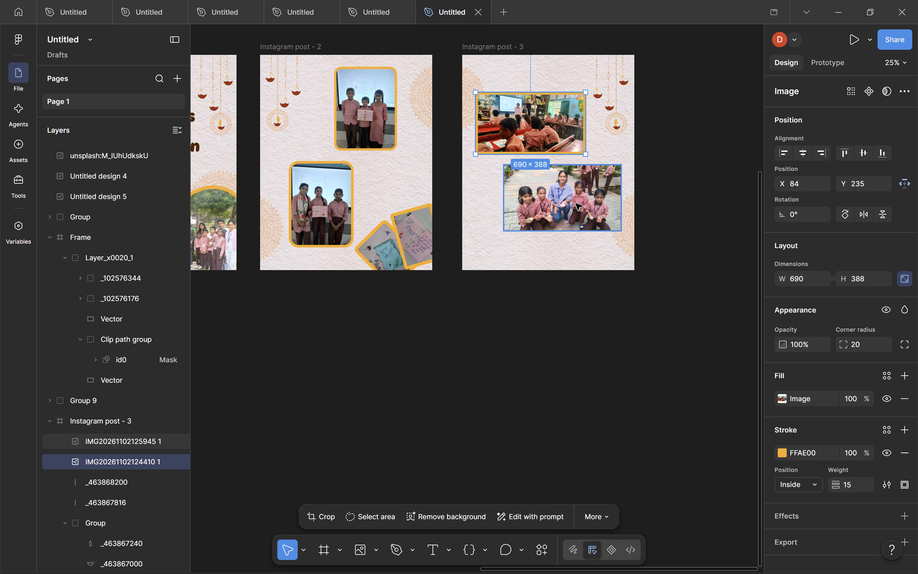
pyautogui.click(576, 203)
pyautogui.click(548, 116)
pyautogui.click(570, 188)
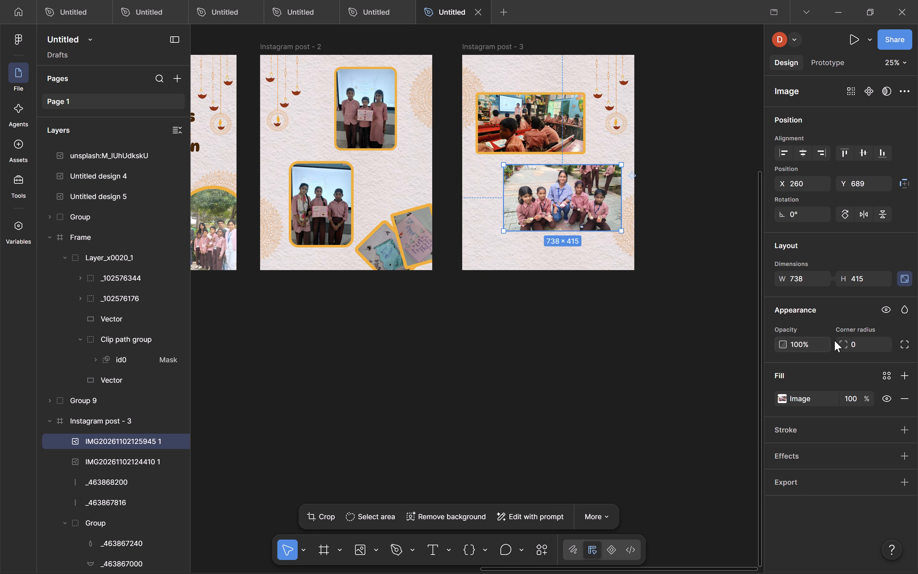
pyautogui.moveTo(843, 343); pyautogui.dragTo(665, 296)
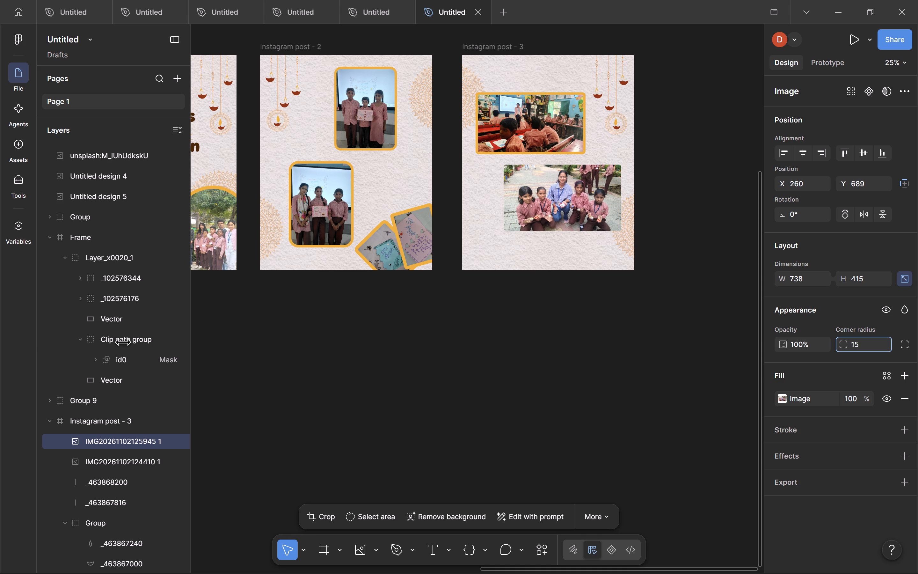
pyautogui.moveTo(665, 296); pyautogui.dragTo(719, 285)
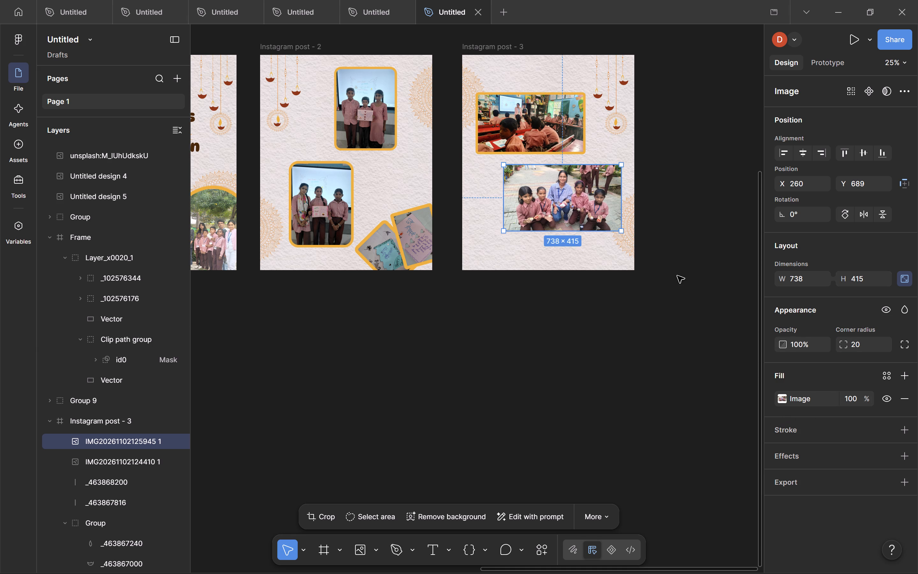
# Add a yellow FFAE00 stroke with a weight of 15 to the diya photo, matching the classroom photo's border.
pyautogui.click(518, 106)
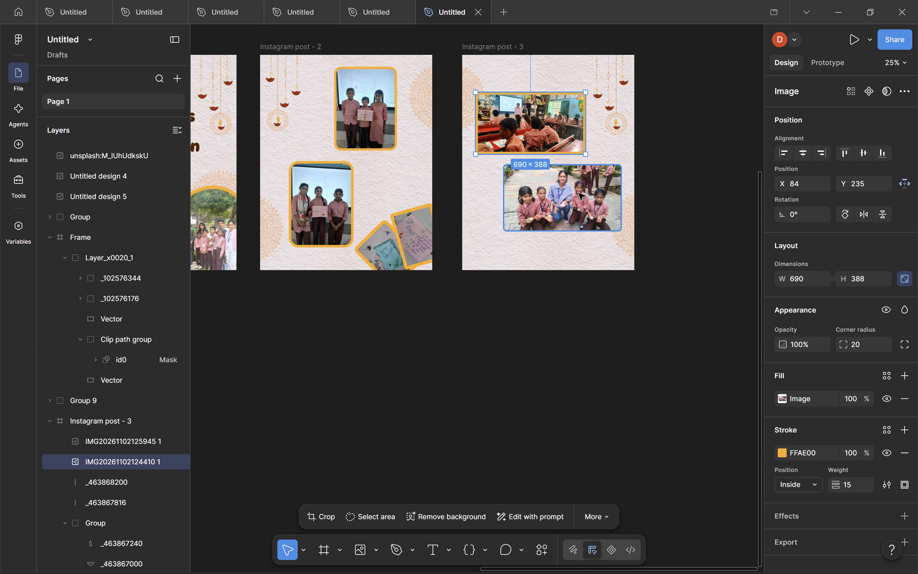
pyautogui.click(581, 198)
pyautogui.click(536, 133)
pyautogui.click(571, 194)
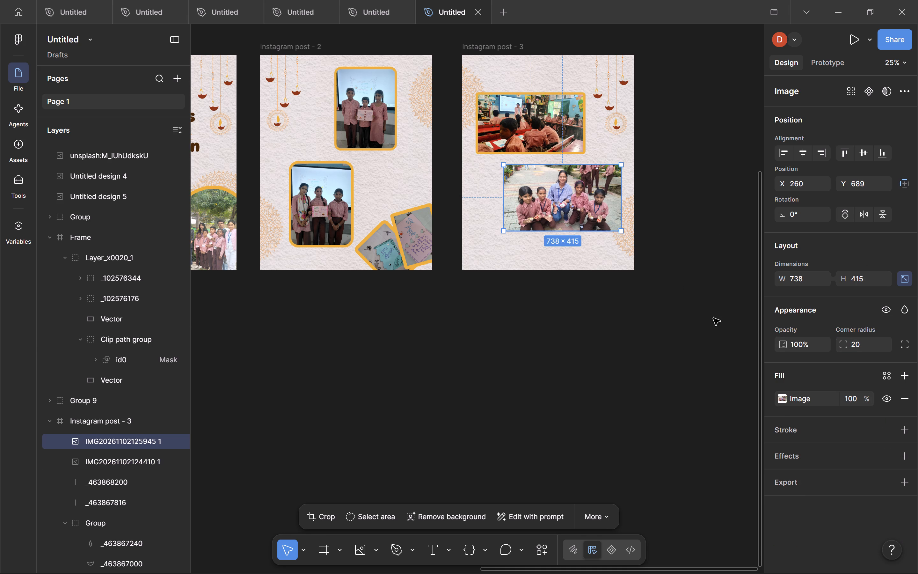
pyautogui.click(901, 428)
pyautogui.moveTo(834, 485); pyautogui.dragTo(459, 298)
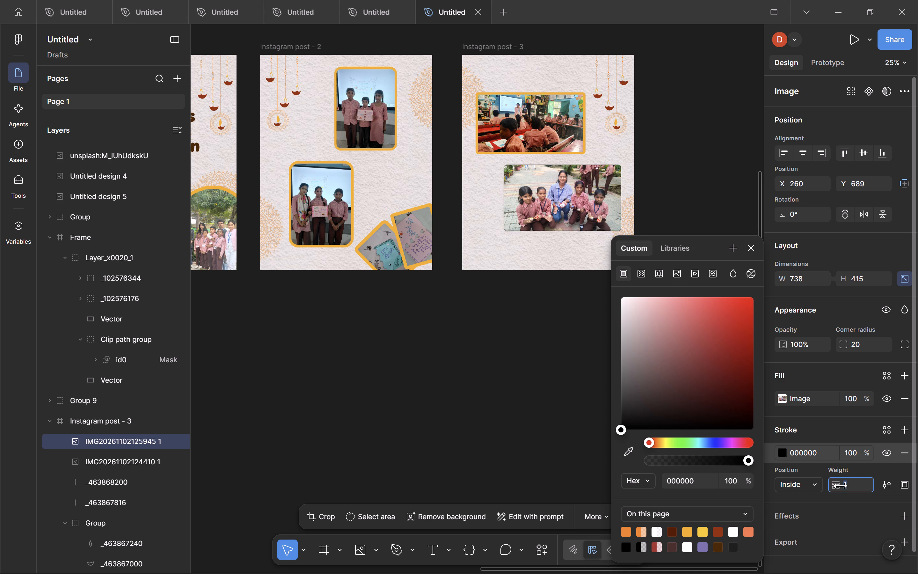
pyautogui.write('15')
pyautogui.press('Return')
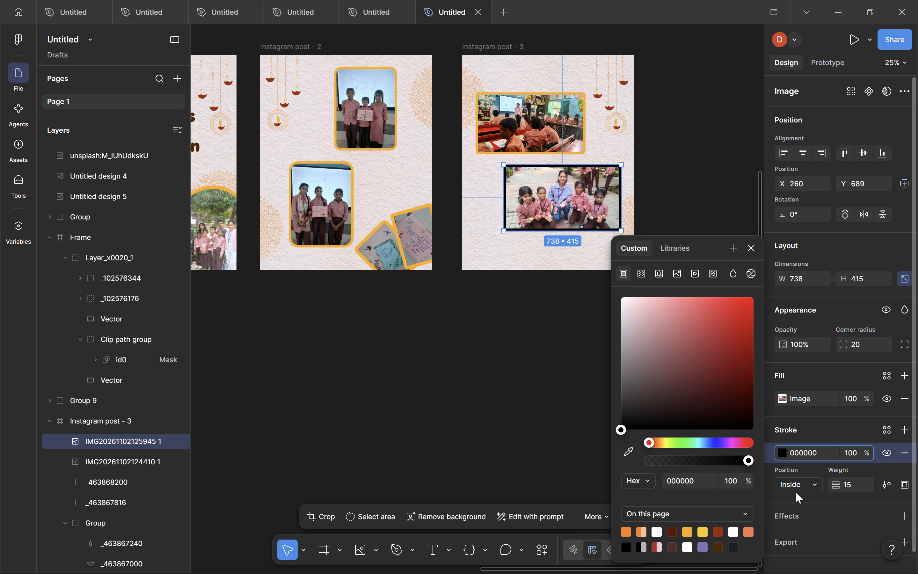
pyautogui.click(783, 455)
pyautogui.click(785, 445)
pyautogui.click(784, 453)
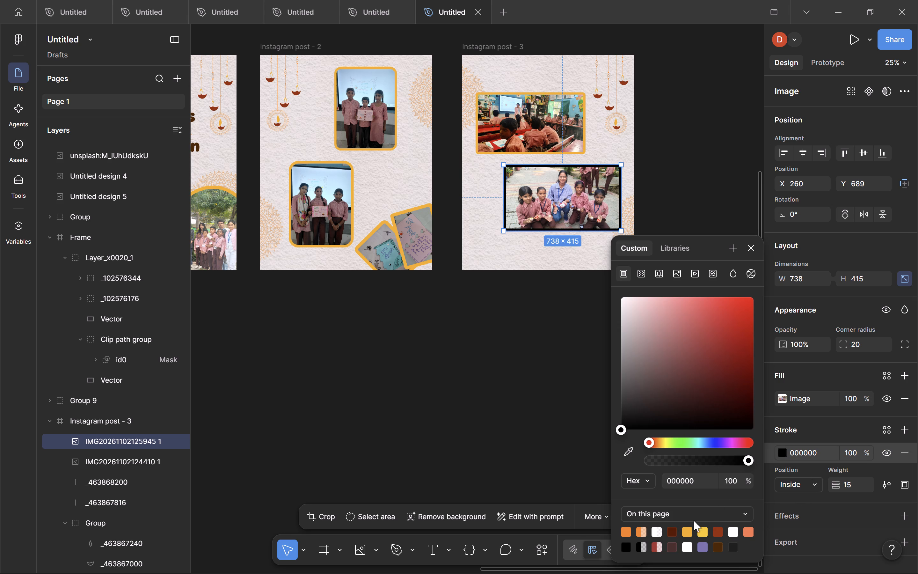
pyautogui.click(690, 531)
pyautogui.click(539, 441)
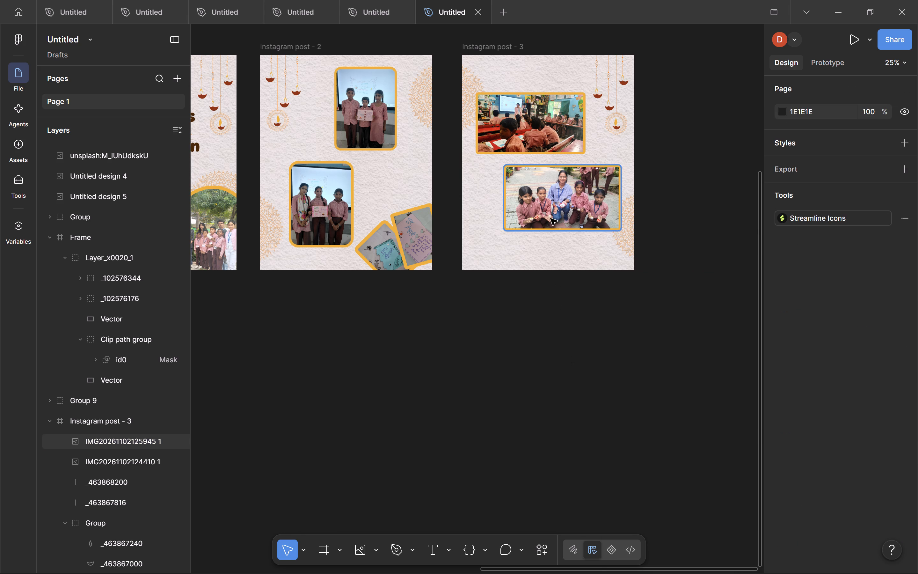
pyautogui.click(640, 330)
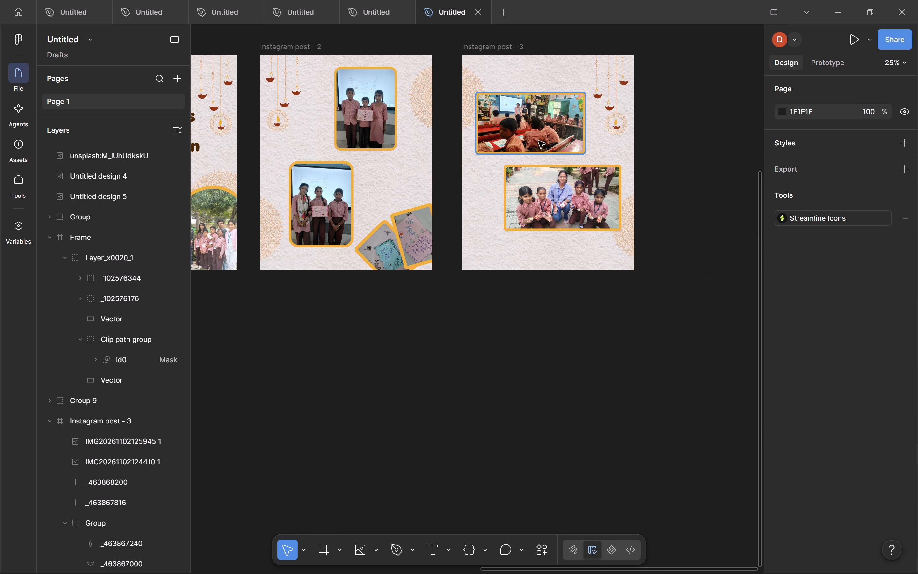
# Spread the third slide's photos apart, shifting the classroom photo slightly up and the diya photo slightly down.
pyautogui.moveTo(533, 129); pyautogui.dragTo(531, 121)
pyautogui.moveTo(566, 192); pyautogui.dragTo(569, 197)
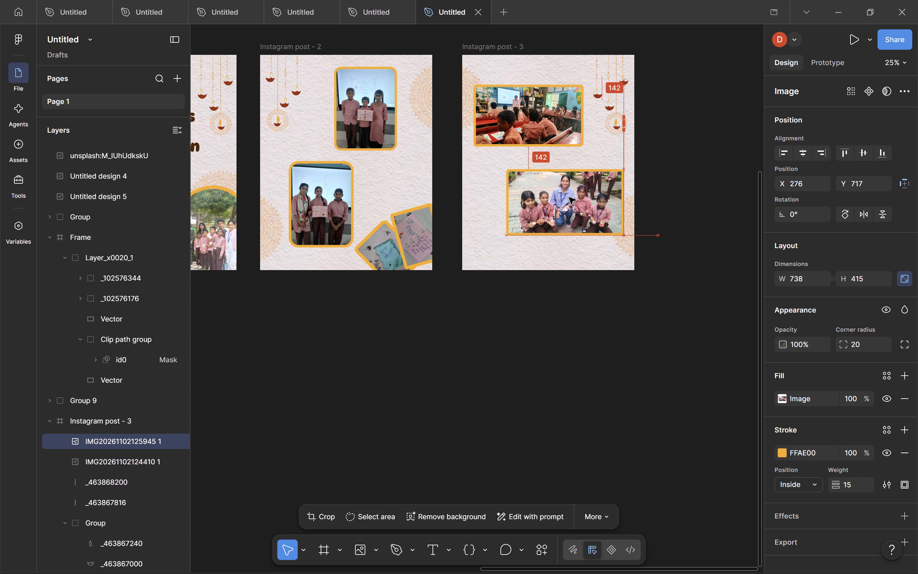
pyautogui.moveTo(569, 197); pyautogui.dragTo(569, 198)
pyautogui.click(739, 135)
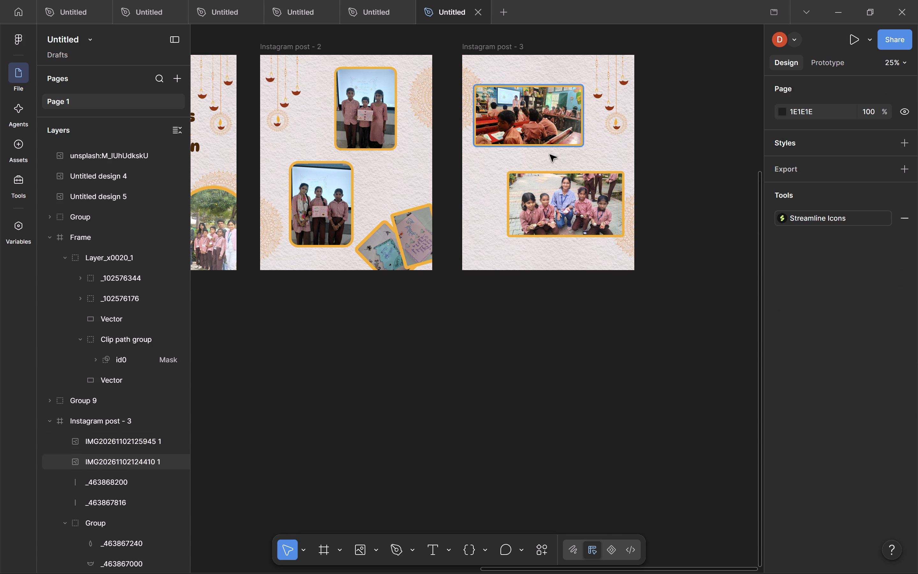
# Duplicate the first slide's title below the slides and change the copy's text to "1st Year in action".
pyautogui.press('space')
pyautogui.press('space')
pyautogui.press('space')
pyautogui.moveTo(426, 344); pyautogui.dragTo(544, 345)
pyautogui.keyDown('alt'); pyautogui.moveTo(284, 129); pyautogui.dragTo(299, 133); pyautogui.keyUp('alt')
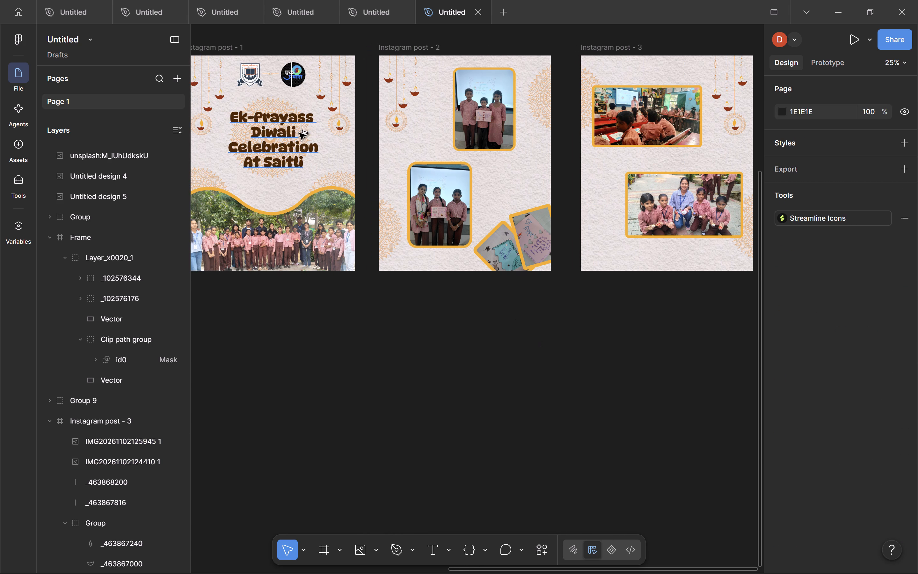
pyautogui.keyDown('alt'); pyautogui.moveTo(299, 133); pyautogui.dragTo(521, 351); pyautogui.keyUp('alt')
pyautogui.doubleClick(521, 351)
pyautogui.press('BackSpace')
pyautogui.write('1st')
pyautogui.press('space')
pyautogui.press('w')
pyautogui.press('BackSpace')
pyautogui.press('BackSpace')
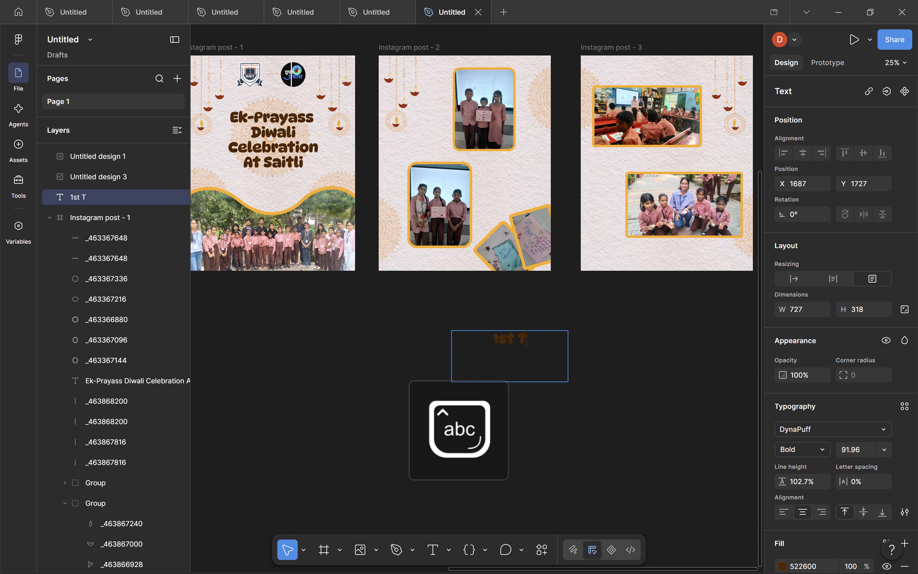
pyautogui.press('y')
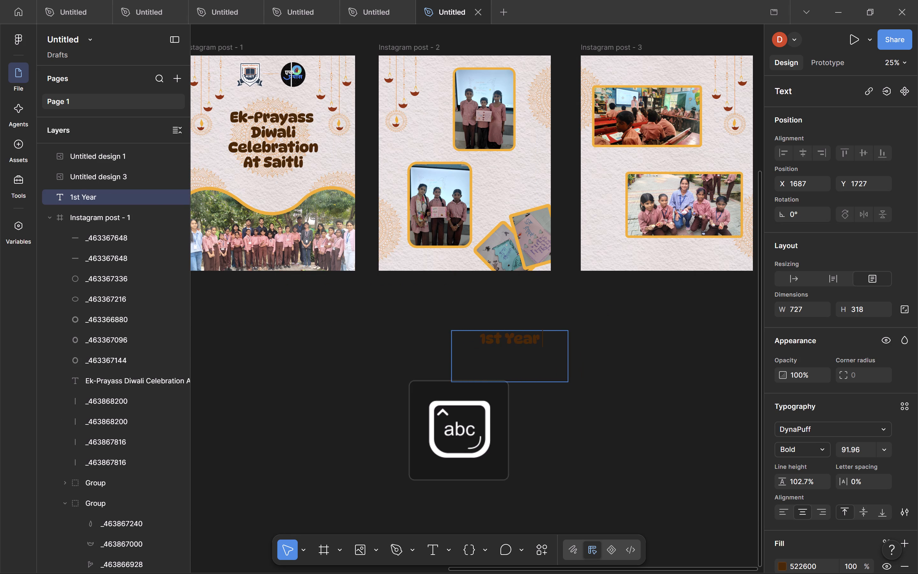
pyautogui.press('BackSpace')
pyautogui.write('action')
pyautogui.click(550, 458)
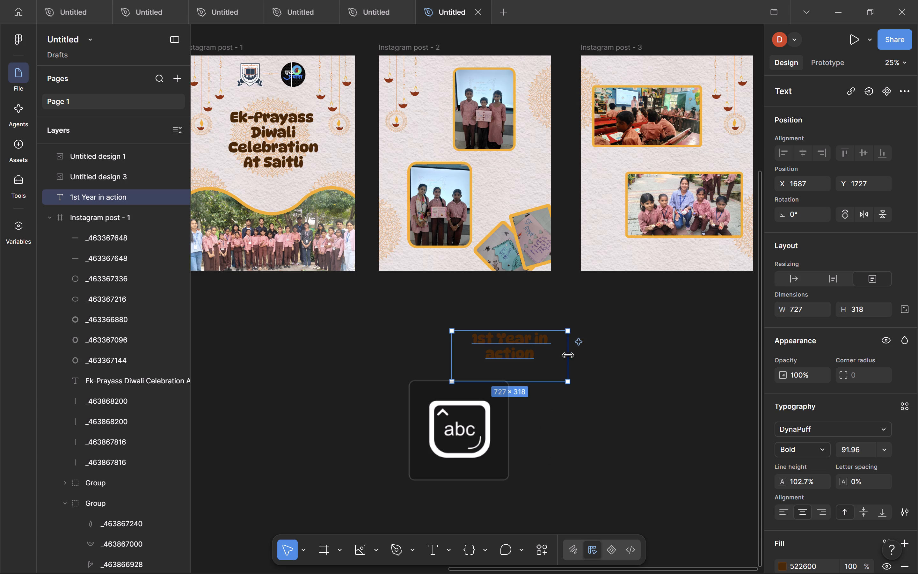
# Widen the "1st Year in action" text box to about 1097 and centre it between the third slide's two photos.
pyautogui.moveTo(568, 356); pyautogui.dragTo(627, 356)
pyautogui.moveTo(570, 357); pyautogui.dragTo(707, 175)
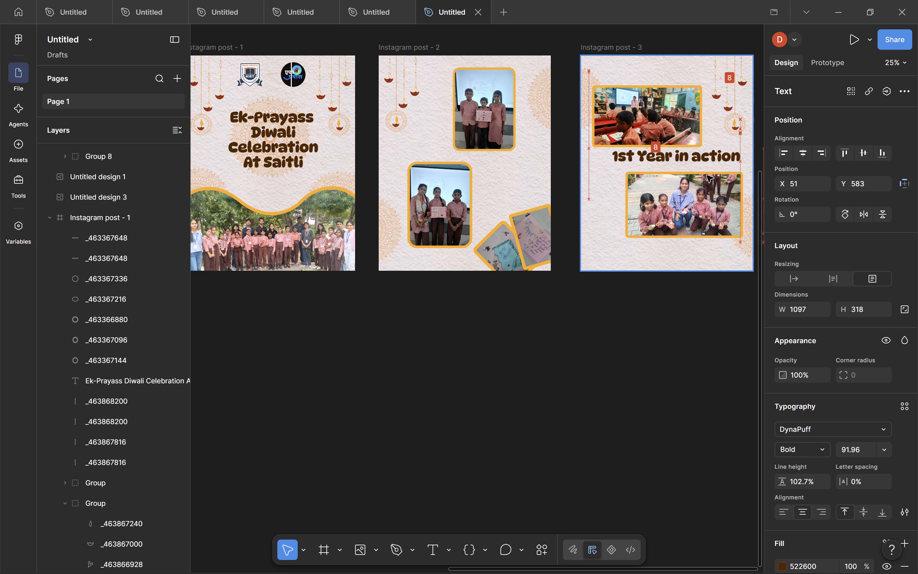
pyautogui.moveTo(707, 175); pyautogui.dragTo(698, 178)
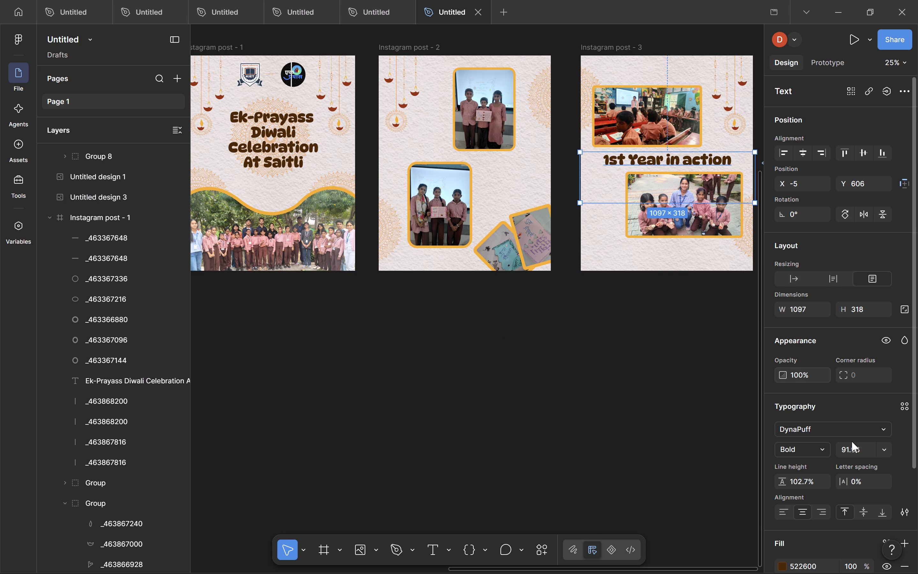
# Reduce the "1st Year in action" heading's font size to 66.96.
pyautogui.click(851, 446)
pyautogui.press('Down')
pyautogui.press('Down')
pyautogui.press('Down')
pyautogui.press('Down')
pyautogui.press('Down')
pyautogui.press('Down')
pyautogui.press('Down')
pyautogui.press('Down')
pyautogui.press('Down')
pyautogui.press('Down')
pyautogui.press('Down')
pyautogui.press('Down')
pyautogui.press('Down')
pyautogui.press('Down')
pyautogui.press('Down')
pyautogui.press('Down')
pyautogui.press('Down')
pyautogui.press('Down')
pyautogui.press('Down')
pyautogui.press('Down')
pyautogui.press('Down')
pyautogui.press('Down')
pyautogui.press('Down')
pyautogui.press('Down')
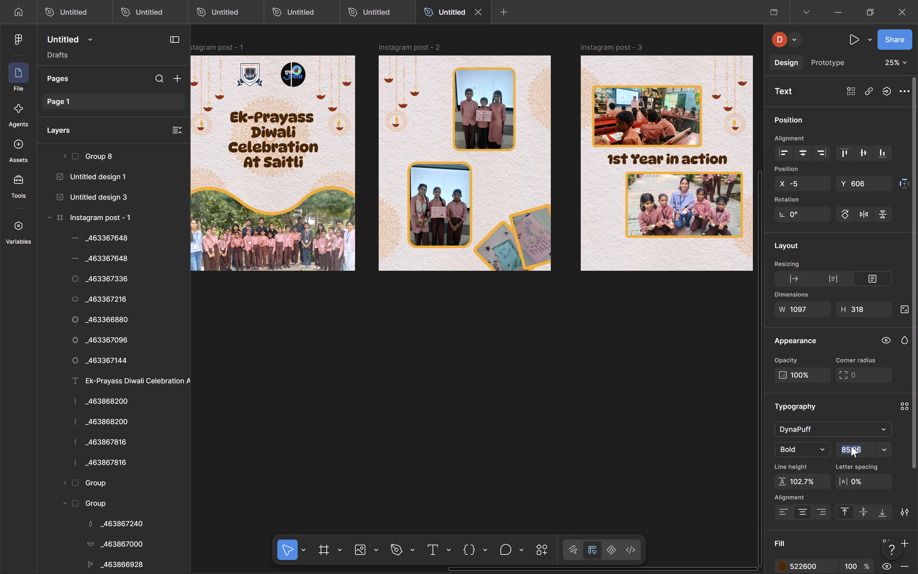
pyautogui.press('Up')
pyautogui.press('Up')
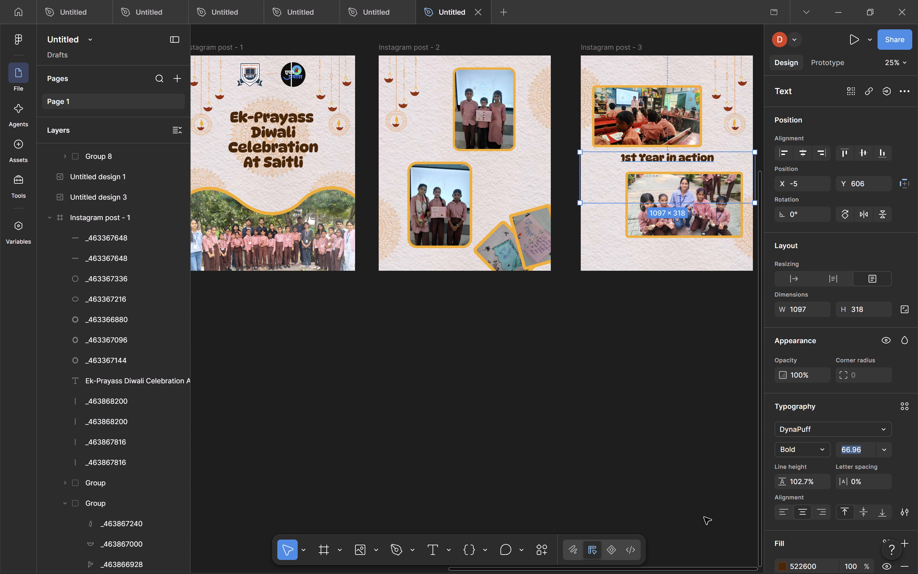
pyautogui.moveTo(704, 517); pyautogui.dragTo(697, 518)
# Nudge the "1st Year in action" heading down to Y 613 so it sits evenly between the two photos.
pyautogui.click(675, 162)
pyautogui.press('Down')
pyautogui.press('Down')
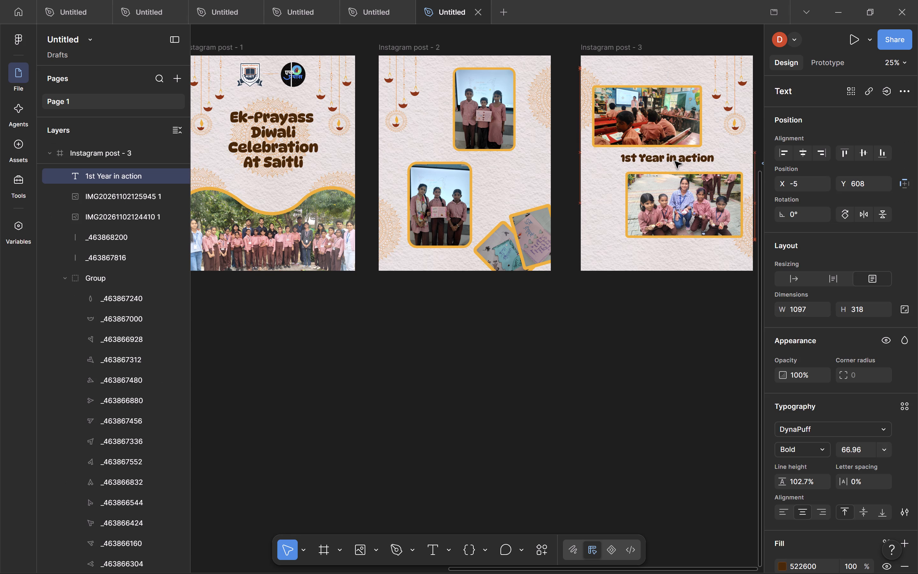
pyautogui.press('Down')
pyautogui.press('Down')
pyautogui.press('Down')
pyautogui.press('Down')
pyautogui.press('Down')
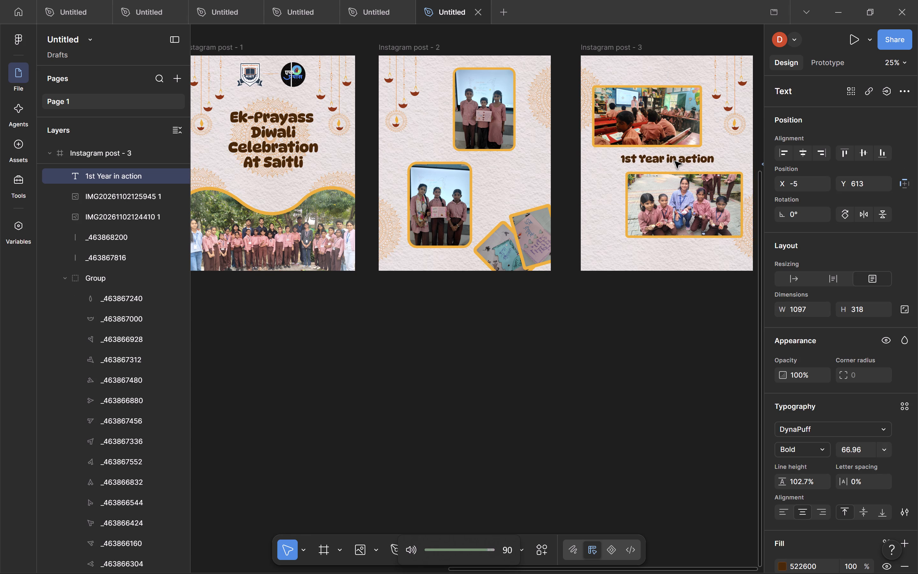
pyautogui.press('Down')
pyautogui.press('Up')
pyautogui.click(499, 372)
# Enlarge both student photos on the second slide, the lower to about 455 × 607, and shift the upper one slightly down.
pyautogui.click(432, 216)
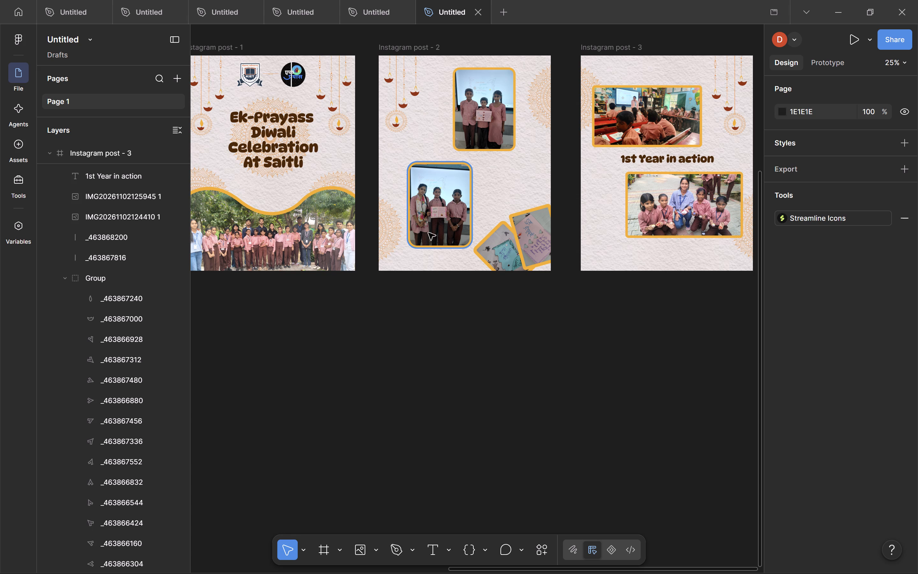
pyautogui.keyDown('shift'); pyautogui.moveTo(408, 247); pyautogui.dragTo(400, 258); pyautogui.keyUp('shift')
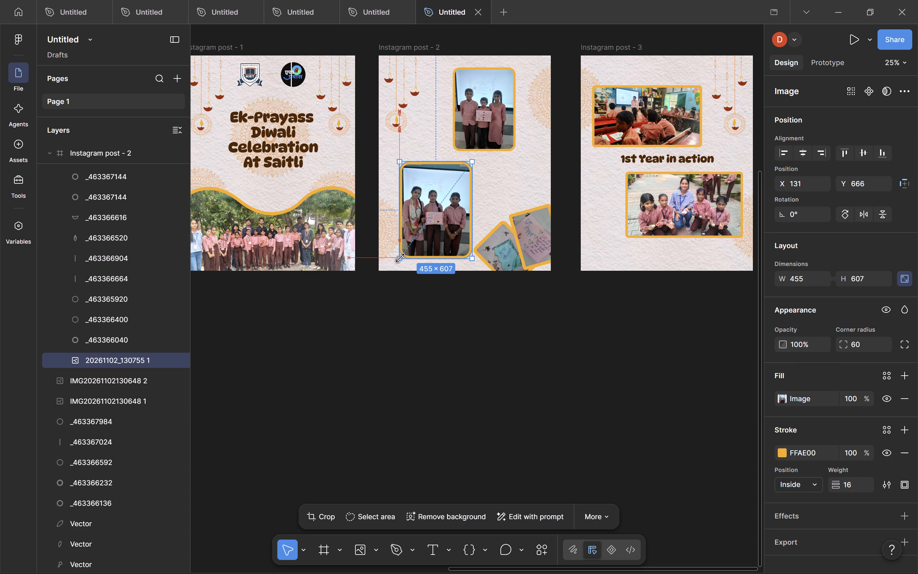
pyautogui.keyDown('shift'); pyautogui.moveTo(400, 258); pyautogui.dragTo(399, 258); pyautogui.keyUp('shift')
pyautogui.click(492, 106)
pyautogui.keyDown('shift'); pyautogui.moveTo(516, 69); pyautogui.dragTo(523, 56); pyautogui.keyUp('shift')
pyautogui.moveTo(511, 78); pyautogui.dragTo(510, 84)
# Move the two greeting-card photos together onto the gap between the second slide's student photos and bring them to the front.
pyautogui.click(492, 197)
pyautogui.moveTo(484, 202); pyautogui.dragTo(539, 265)
pyautogui.moveTo(506, 236); pyautogui.dragTo(505, 215)
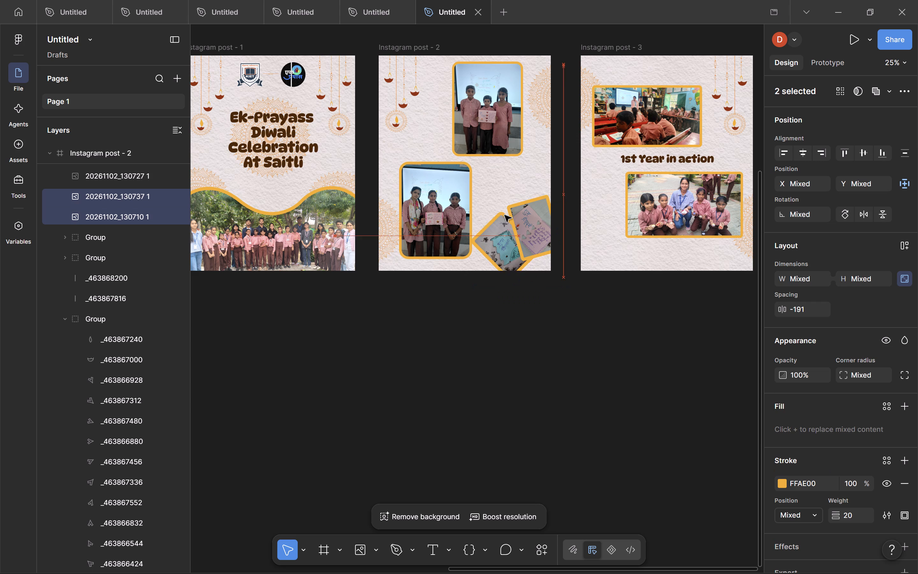
pyautogui.moveTo(505, 215); pyautogui.dragTo(448, 142)
pyautogui.press(']')
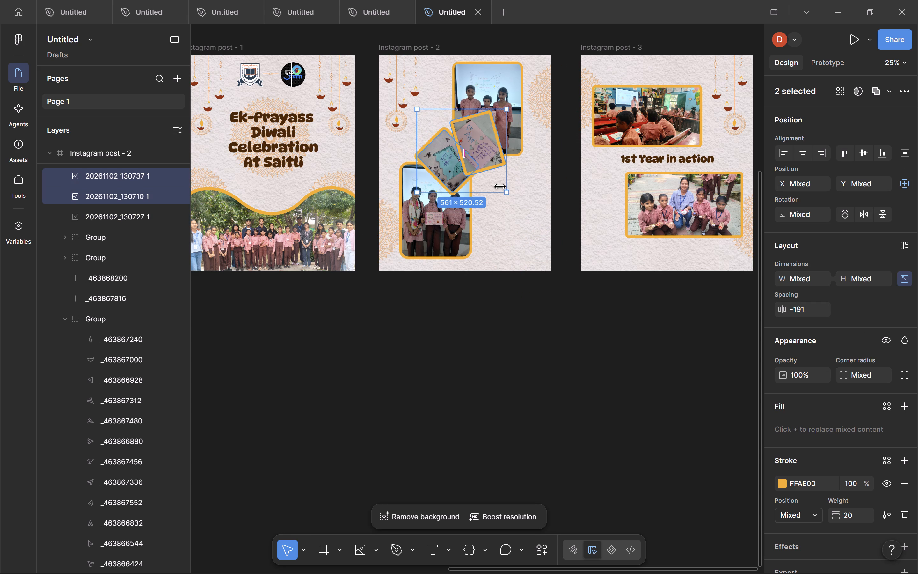
# Shrink and rotate the two card photos together, positioning them so they overlap the corners of both student photos.
pyautogui.keyDown('shift'); pyautogui.moveTo(505, 189); pyautogui.dragTo(492, 177); pyautogui.keyUp('shift')
pyautogui.moveTo(496, 184); pyautogui.dragTo(470, 190)
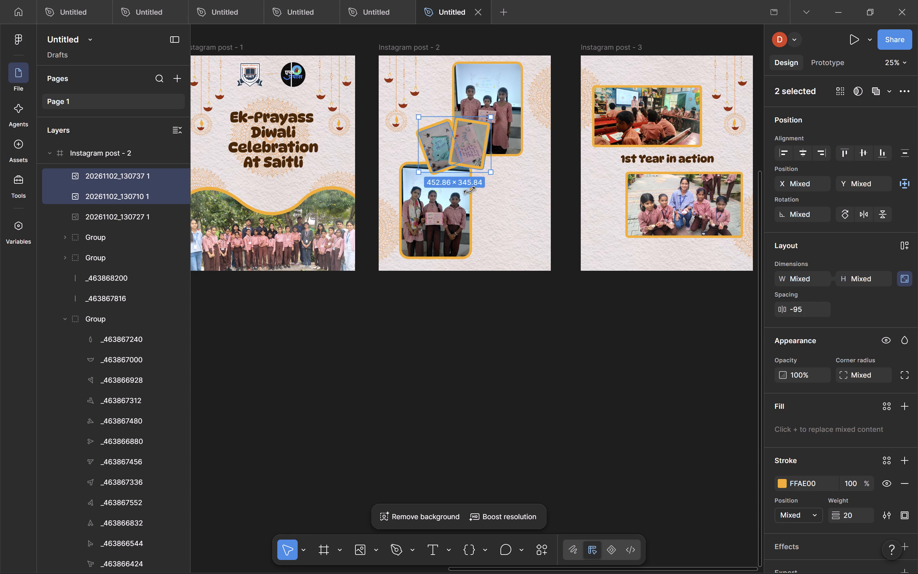
pyautogui.moveTo(470, 190); pyautogui.dragTo(463, 190)
pyautogui.moveTo(466, 160); pyautogui.dragTo(476, 173)
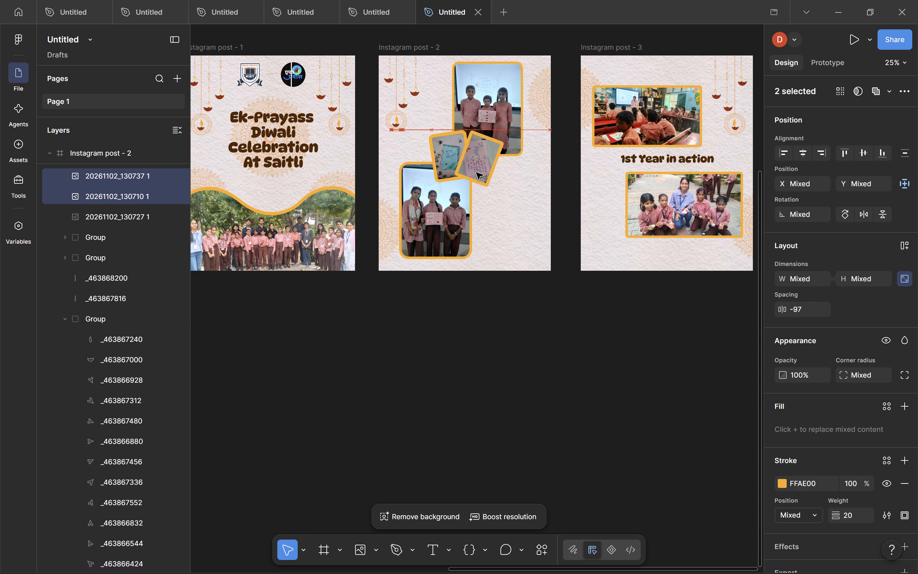
pyautogui.moveTo(476, 173); pyautogui.dragTo(474, 171)
pyautogui.click(511, 181)
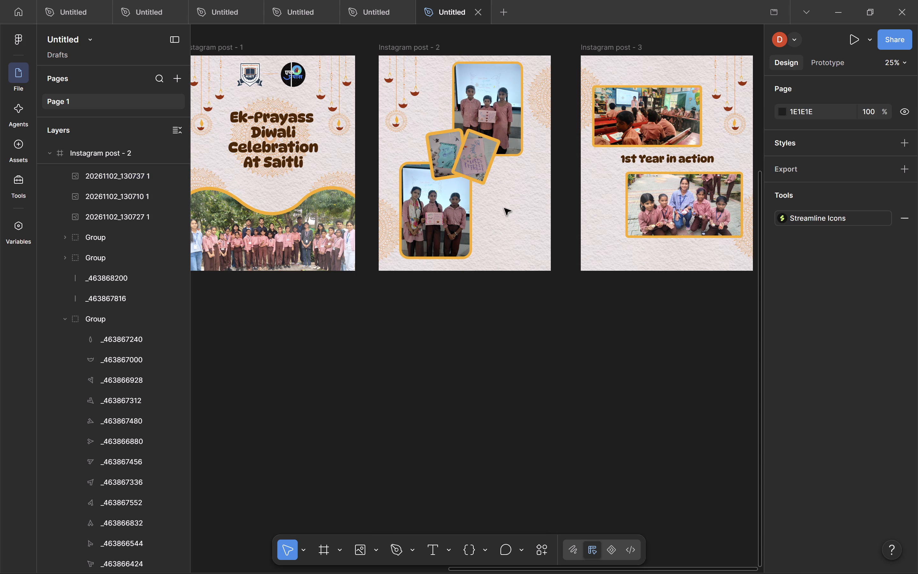
# Duplicate the "1st Year in action" heading onto the second slide and rewrite the copy as "DIY" above "Card Making".
pyautogui.keyDown('alt'); pyautogui.moveTo(642, 158); pyautogui.dragTo(499, 213); pyautogui.keyUp('alt')
pyautogui.doubleClick(499, 213)
pyautogui.press('BackSpace')
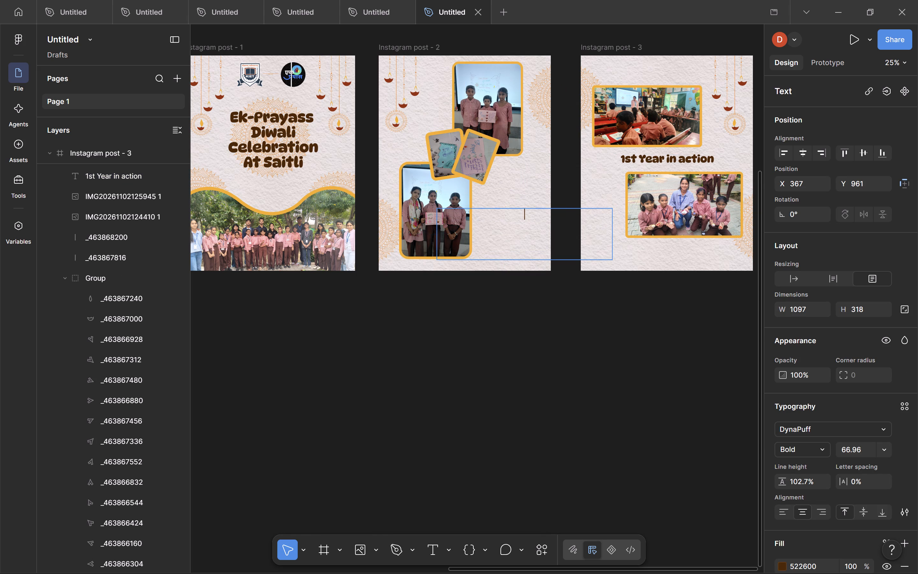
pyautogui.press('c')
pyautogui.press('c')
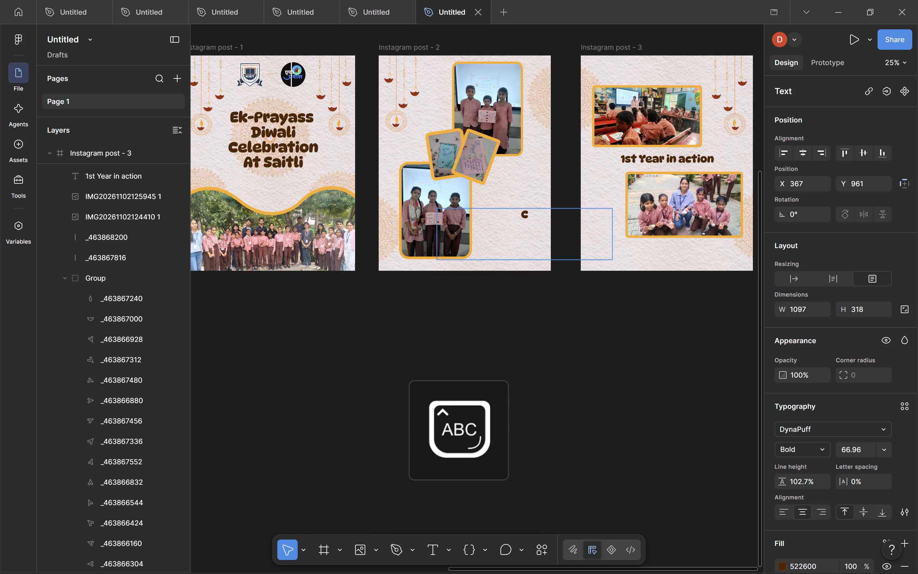
pyautogui.press('BackSpace')
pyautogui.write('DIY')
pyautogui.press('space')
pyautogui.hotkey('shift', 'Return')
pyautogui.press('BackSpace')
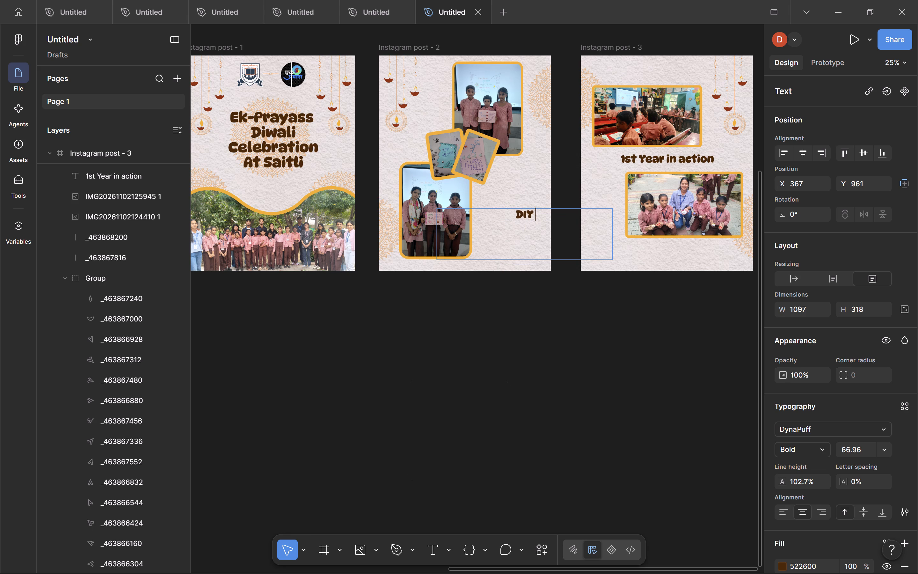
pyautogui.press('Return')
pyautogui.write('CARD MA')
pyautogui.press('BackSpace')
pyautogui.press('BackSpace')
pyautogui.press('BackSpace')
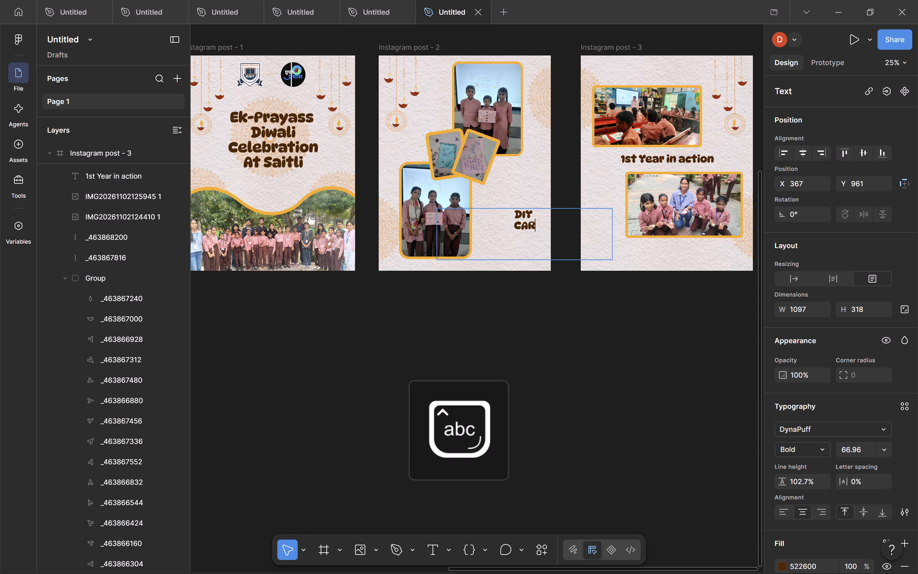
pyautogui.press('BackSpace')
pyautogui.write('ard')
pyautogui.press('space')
pyautogui.moveTo(411, 336); pyautogui.dragTo(422, 338)
# Shift the "DIY Card Making" heading up and left into the empty space beside the lower student photo.
pyautogui.moveTo(517, 217); pyautogui.dragTo(504, 199)
pyautogui.click(535, 324)
# Review the layouts of the three Instagram post slides side by side.
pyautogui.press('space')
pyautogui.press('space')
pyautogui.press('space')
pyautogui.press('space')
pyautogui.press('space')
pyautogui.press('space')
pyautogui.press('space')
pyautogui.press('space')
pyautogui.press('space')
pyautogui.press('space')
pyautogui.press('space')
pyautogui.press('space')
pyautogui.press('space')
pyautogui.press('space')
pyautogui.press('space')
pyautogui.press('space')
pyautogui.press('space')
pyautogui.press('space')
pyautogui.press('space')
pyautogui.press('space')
pyautogui.moveTo(649, 345); pyautogui.dragTo(534, 369)
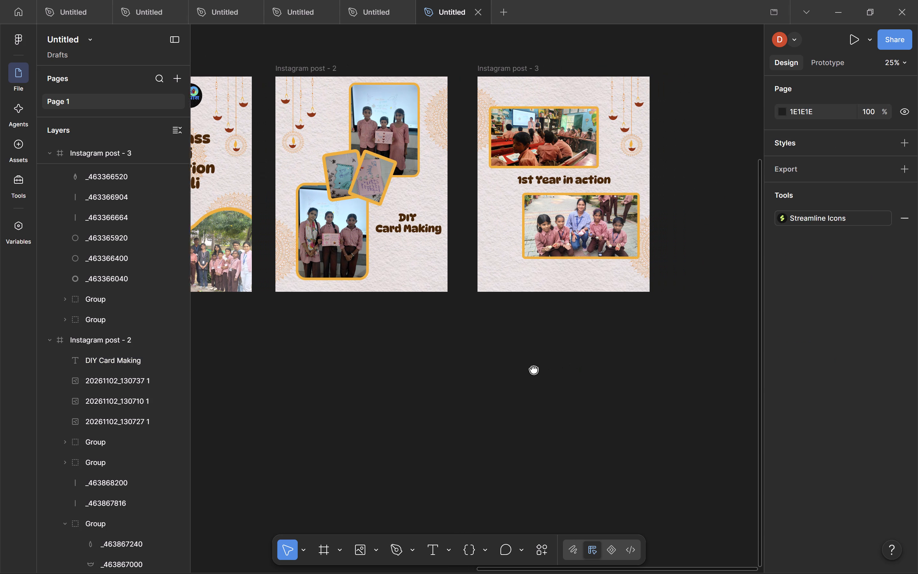
pyautogui.moveTo(534, 369); pyautogui.dragTo(517, 370)
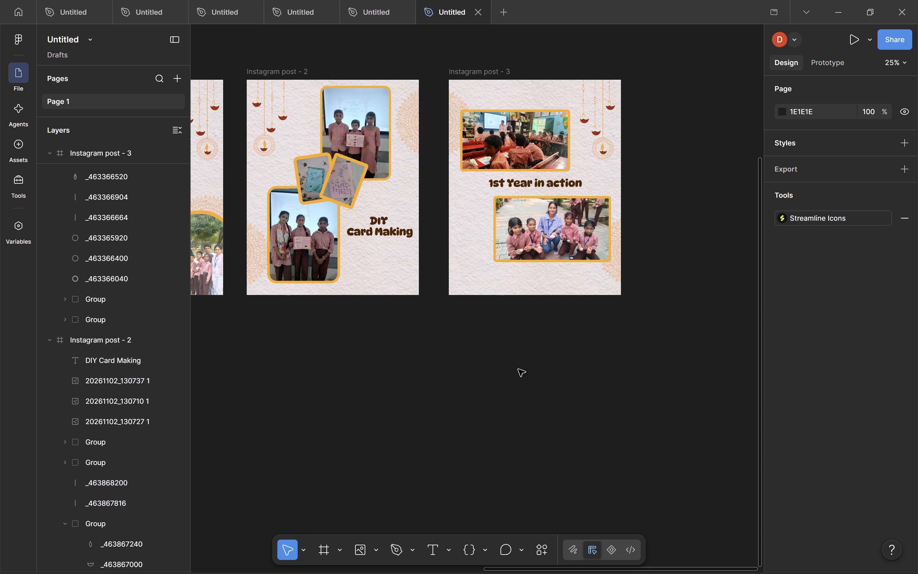
pyautogui.scroll(1, 517, 369)
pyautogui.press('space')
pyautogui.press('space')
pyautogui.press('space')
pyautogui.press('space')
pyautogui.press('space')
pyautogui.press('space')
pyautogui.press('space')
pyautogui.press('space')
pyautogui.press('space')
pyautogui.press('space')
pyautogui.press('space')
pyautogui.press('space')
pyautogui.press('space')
pyautogui.moveTo(363, 373); pyautogui.dragTo(496, 370)
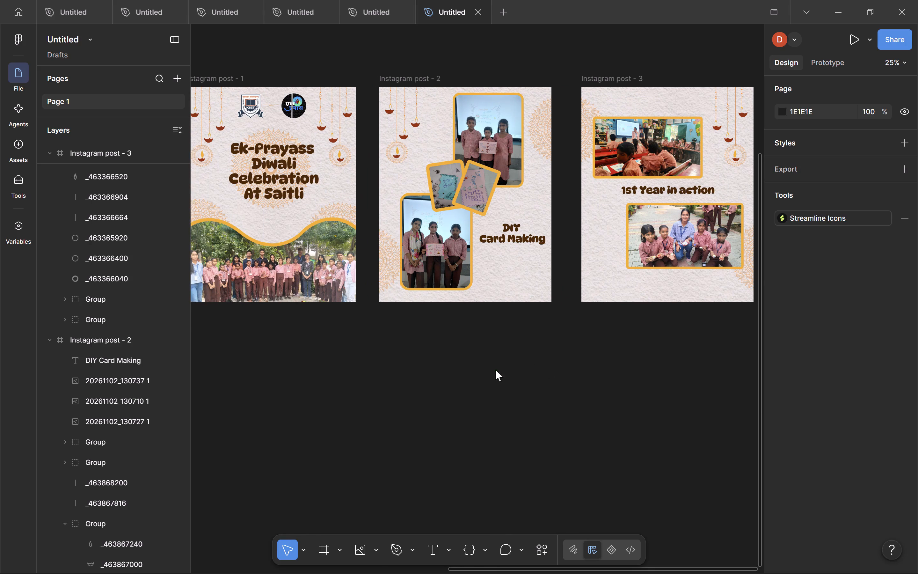
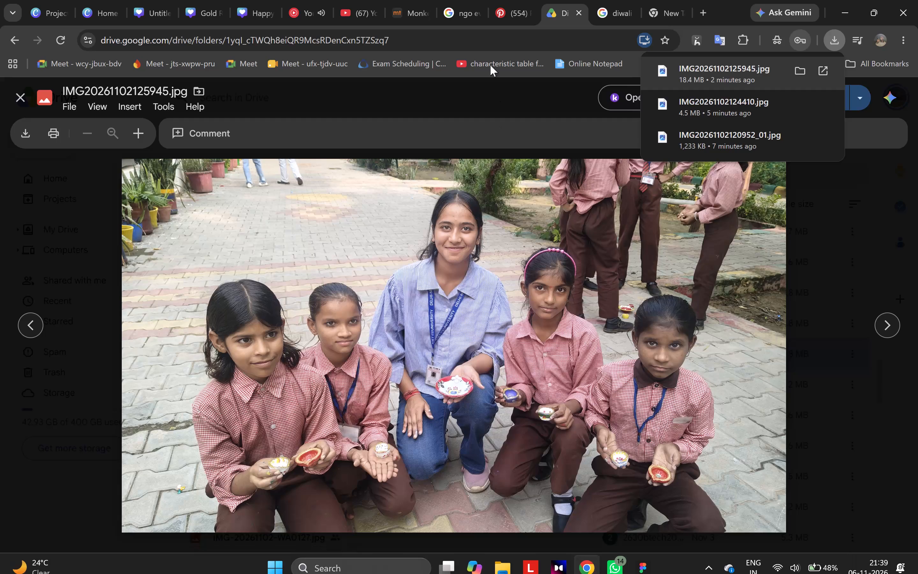
# Switch to YouTube Music and play One Of The Girls from The Abyss Mix.
pyautogui.click(375, 0)
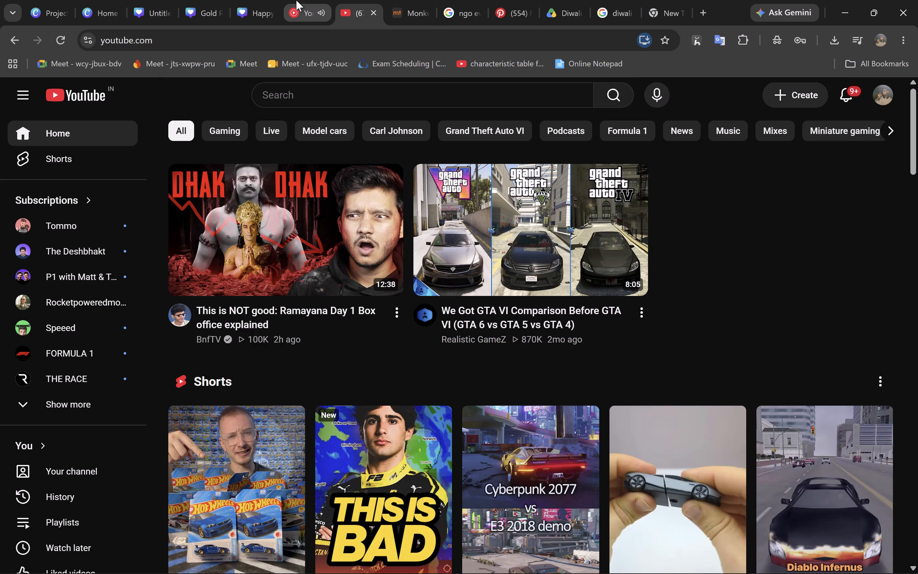
pyautogui.click(296, 0)
pyautogui.scroll(-5, 408, 333)
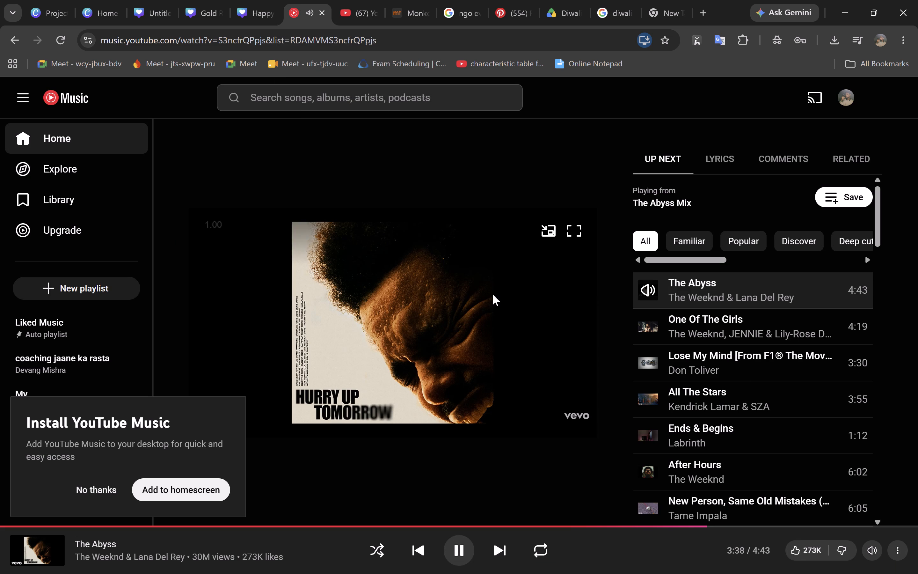
pyautogui.click(652, 334)
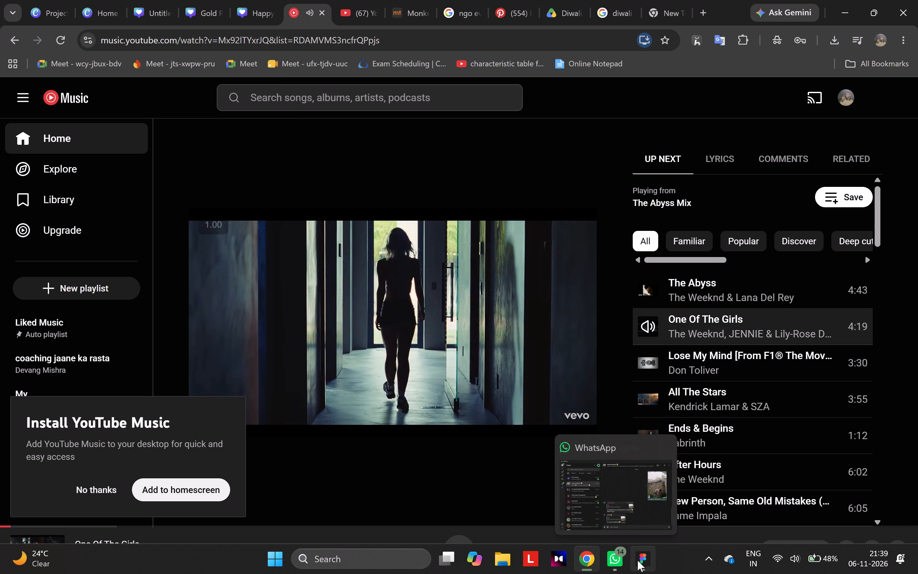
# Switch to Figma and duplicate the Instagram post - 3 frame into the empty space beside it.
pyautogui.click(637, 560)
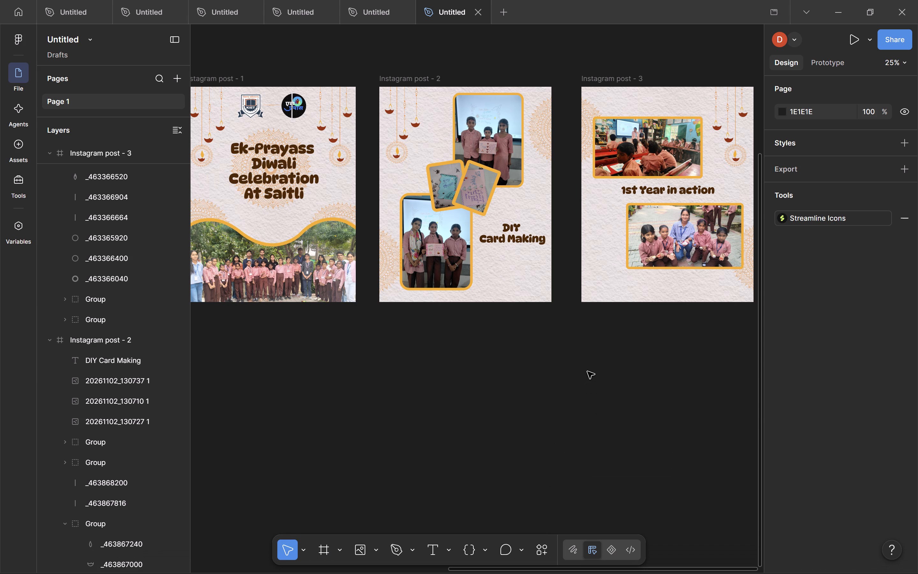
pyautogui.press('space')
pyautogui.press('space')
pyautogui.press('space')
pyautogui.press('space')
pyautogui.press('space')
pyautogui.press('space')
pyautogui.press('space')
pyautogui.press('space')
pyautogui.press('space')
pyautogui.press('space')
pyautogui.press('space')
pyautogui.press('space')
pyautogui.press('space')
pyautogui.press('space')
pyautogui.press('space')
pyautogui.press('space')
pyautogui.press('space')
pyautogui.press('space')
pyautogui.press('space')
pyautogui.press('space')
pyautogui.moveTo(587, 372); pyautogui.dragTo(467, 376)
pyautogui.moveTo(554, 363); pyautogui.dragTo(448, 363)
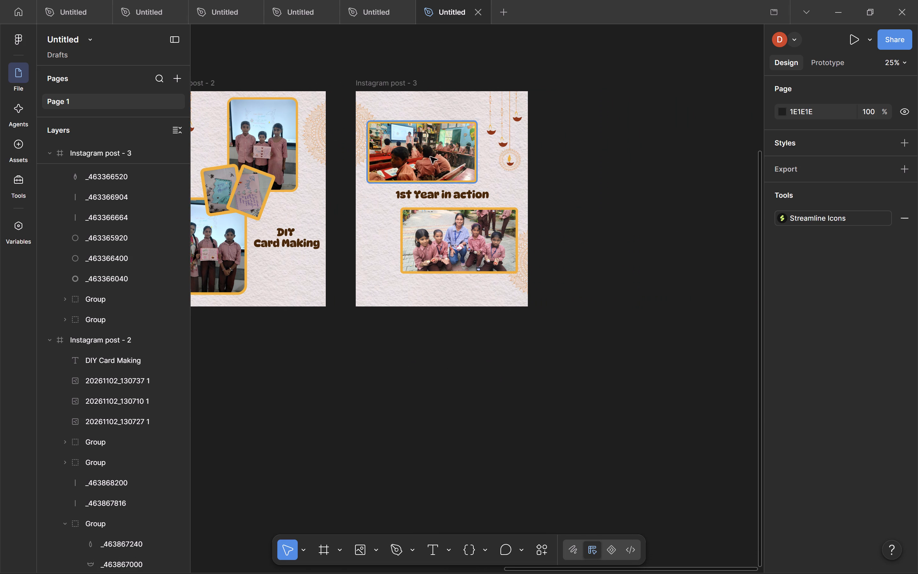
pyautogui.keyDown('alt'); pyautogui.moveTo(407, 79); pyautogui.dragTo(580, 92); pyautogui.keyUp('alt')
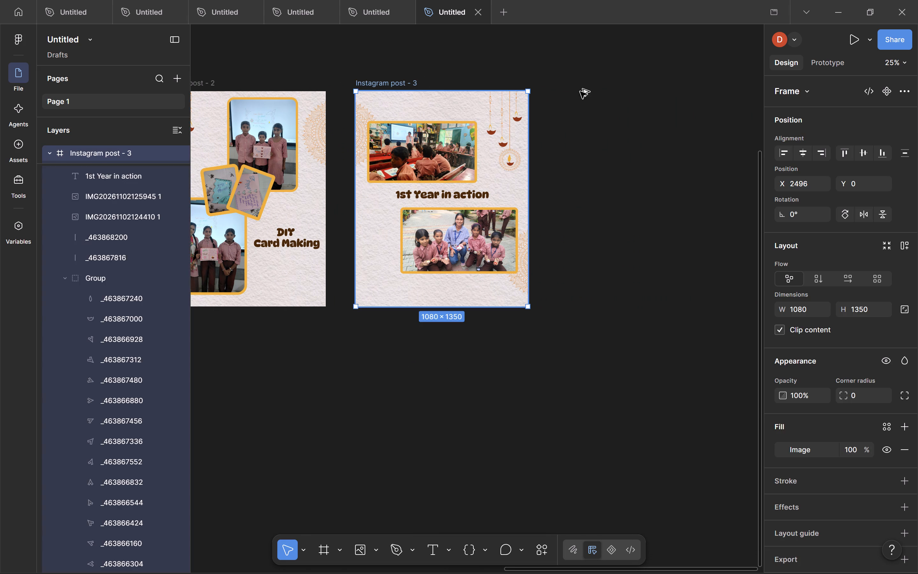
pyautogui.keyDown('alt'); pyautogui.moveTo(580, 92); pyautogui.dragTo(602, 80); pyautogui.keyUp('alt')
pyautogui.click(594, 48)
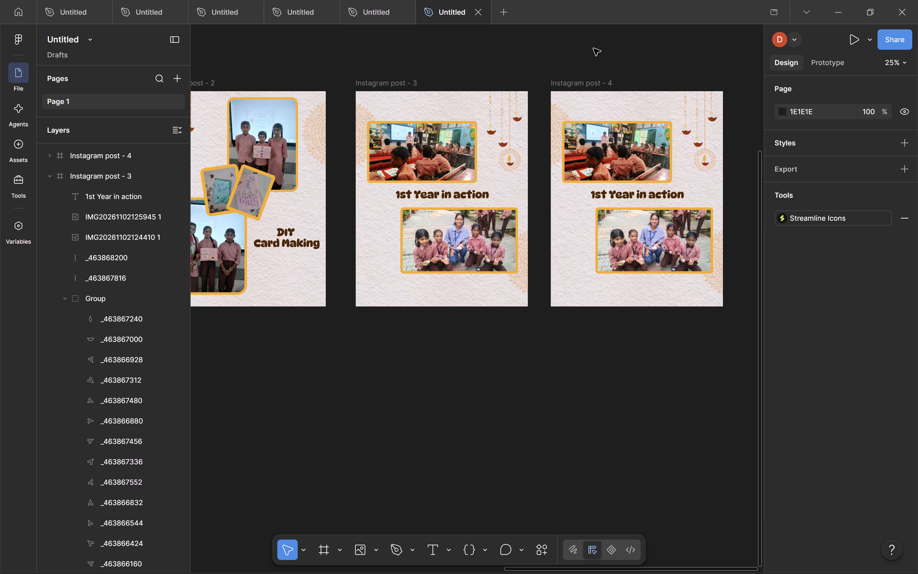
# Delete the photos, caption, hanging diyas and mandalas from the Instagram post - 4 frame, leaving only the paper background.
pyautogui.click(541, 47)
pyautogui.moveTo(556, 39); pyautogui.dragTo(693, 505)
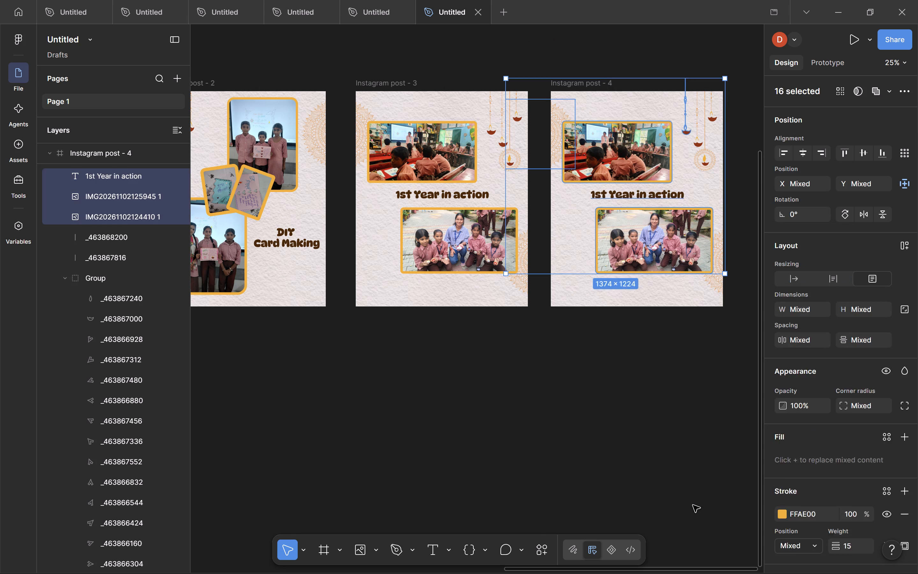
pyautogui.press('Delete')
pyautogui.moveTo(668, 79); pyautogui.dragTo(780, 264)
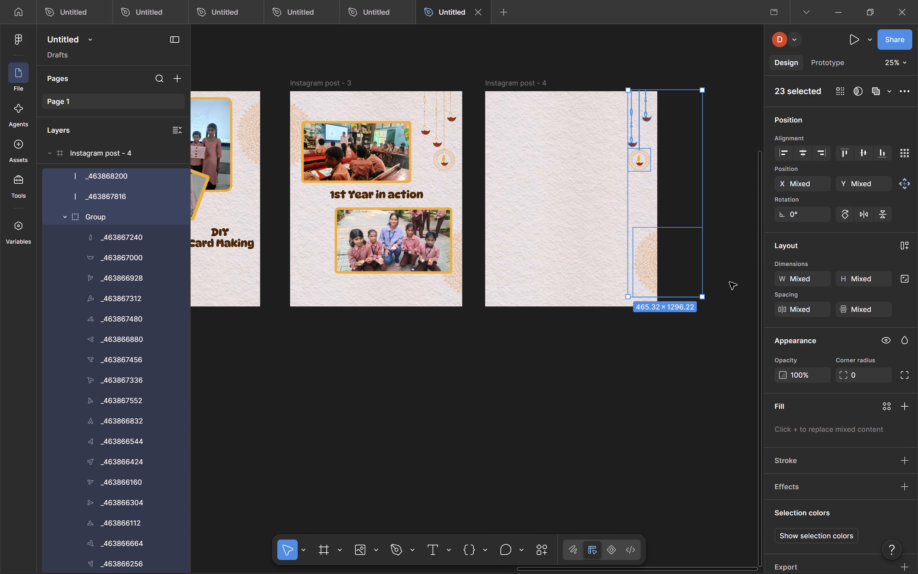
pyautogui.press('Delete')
# Copy the Instagram post - 1 title frame and paste it beside the blank Instagram post - 4 frame.
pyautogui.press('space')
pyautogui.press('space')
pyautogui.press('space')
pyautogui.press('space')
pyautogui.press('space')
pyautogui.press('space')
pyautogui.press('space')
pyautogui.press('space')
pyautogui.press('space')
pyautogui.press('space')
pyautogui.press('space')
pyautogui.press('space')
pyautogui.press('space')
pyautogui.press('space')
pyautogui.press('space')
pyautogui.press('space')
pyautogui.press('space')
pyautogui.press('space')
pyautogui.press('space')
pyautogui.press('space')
pyautogui.moveTo(332, 381); pyautogui.dragTo(850, 459)
pyautogui.moveTo(295, 431); pyautogui.dragTo(684, 412)
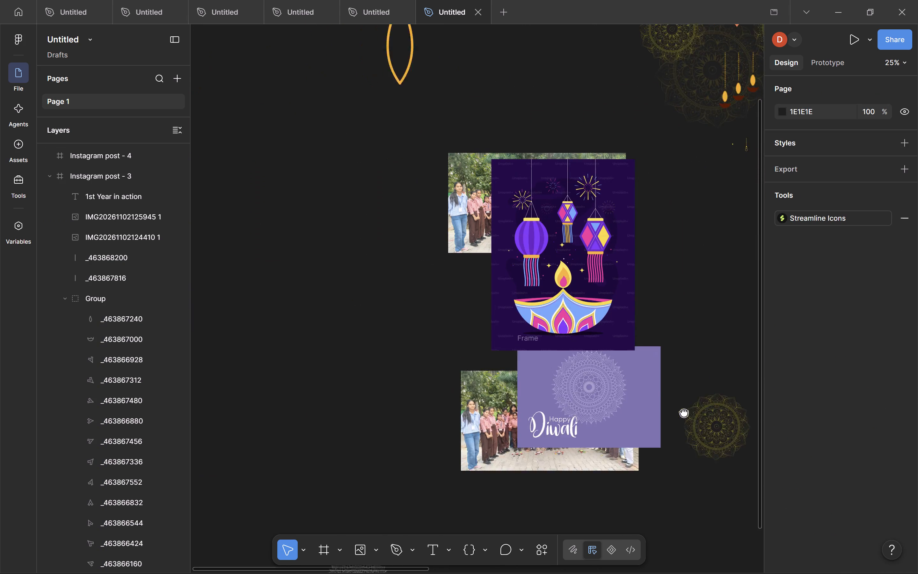
pyautogui.moveTo(684, 412); pyautogui.dragTo(263, 367)
pyautogui.click(412, 399)
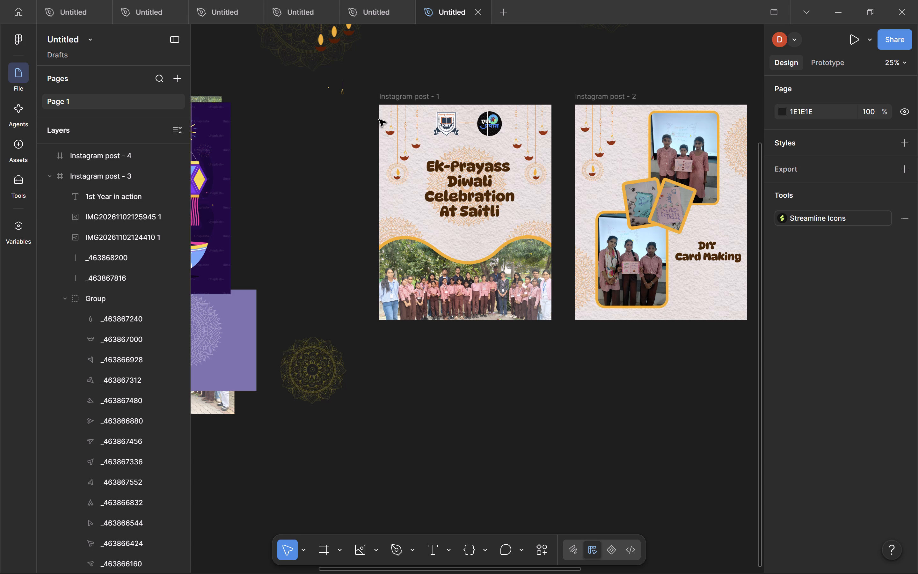
pyautogui.click(361, 102)
pyautogui.click(415, 94)
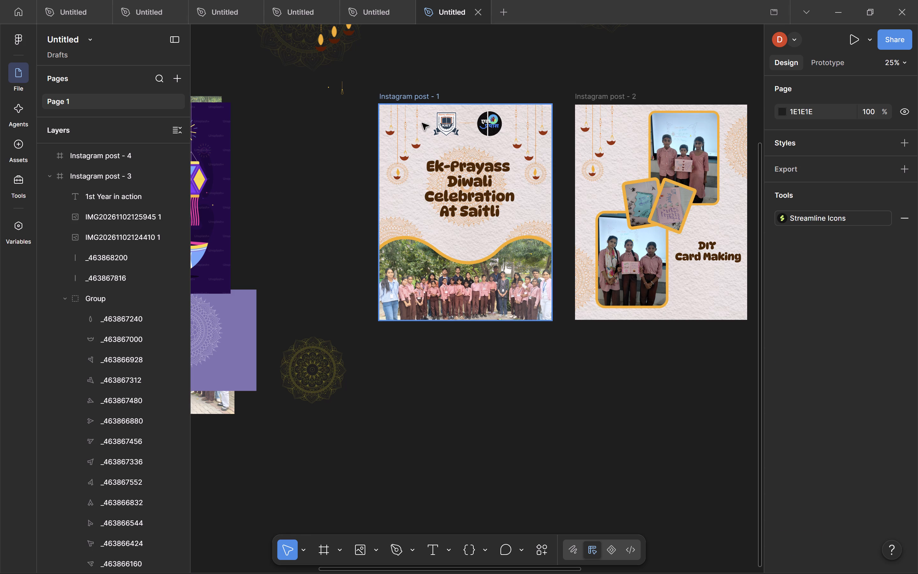
pyautogui.hotkey('ctrl', 'c')
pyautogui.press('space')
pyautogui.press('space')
pyautogui.moveTo(553, 357); pyautogui.dragTo(106, 322)
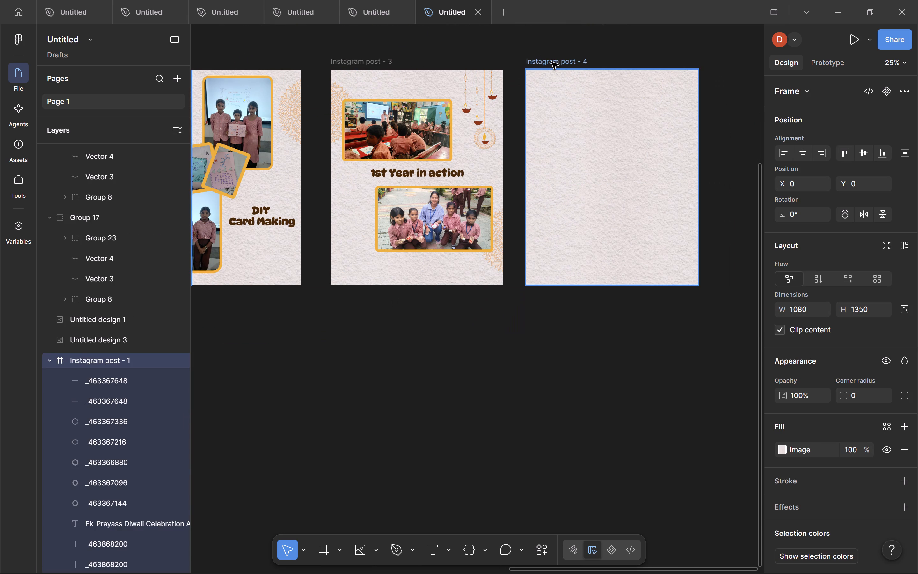
pyautogui.click(552, 62)
pyautogui.hotkey('ctrl', 'v')
# Delete the blank Instagram post - 4 frame and move the pasted title frame into its place at X 3764, Y 0.
pyautogui.click(626, 95)
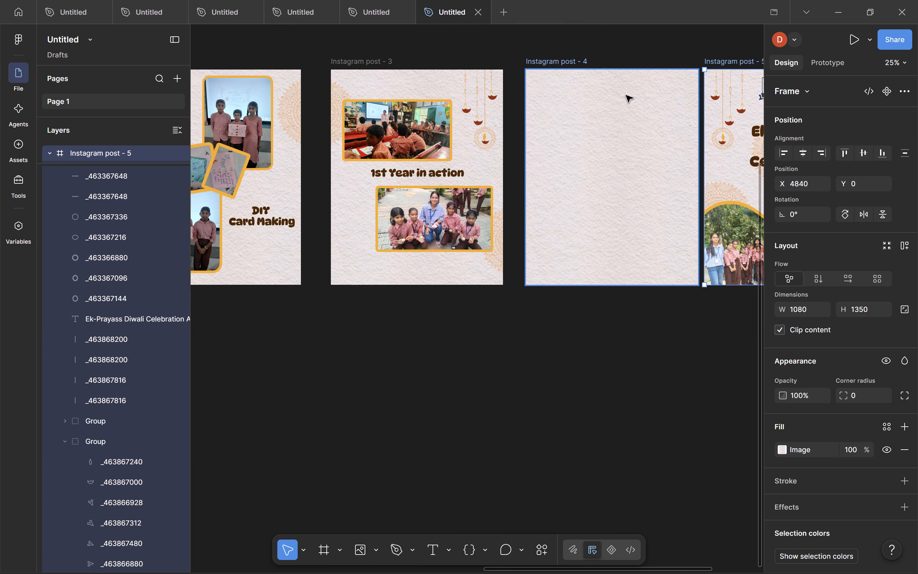
pyautogui.press('Delete')
pyautogui.moveTo(728, 63); pyautogui.dragTo(602, 62)
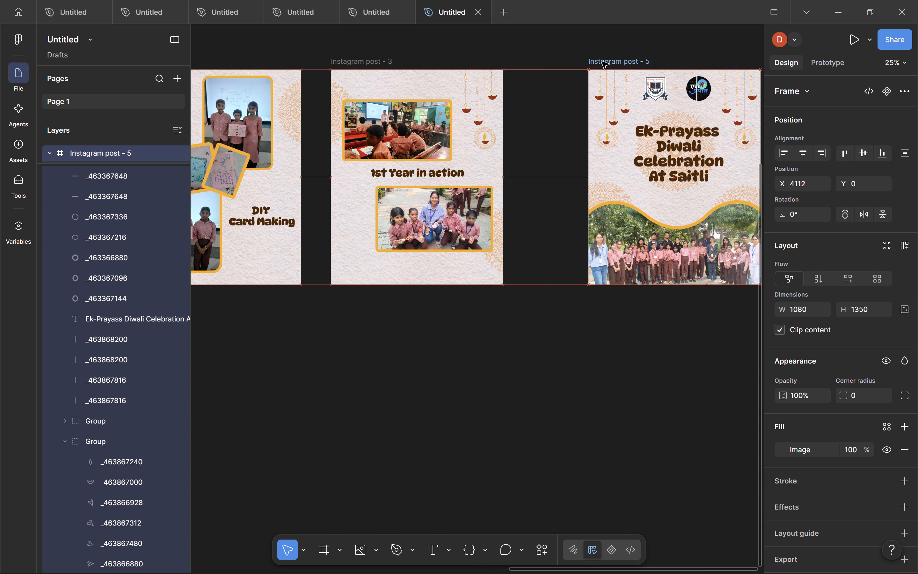
pyautogui.moveTo(602, 62); pyautogui.dragTo(558, 60)
pyautogui.moveTo(591, 40); pyautogui.dragTo(591, 44)
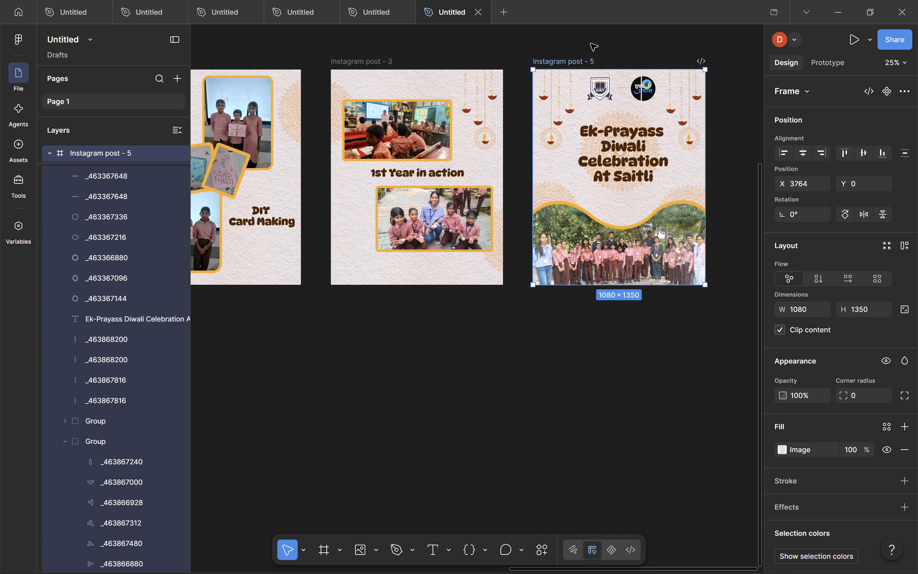
# Delete the two logos and the wave-edged group photo from the Instagram post - 5 frame.
pyautogui.moveTo(591, 44); pyautogui.dragTo(639, 104)
pyautogui.press('Delete')
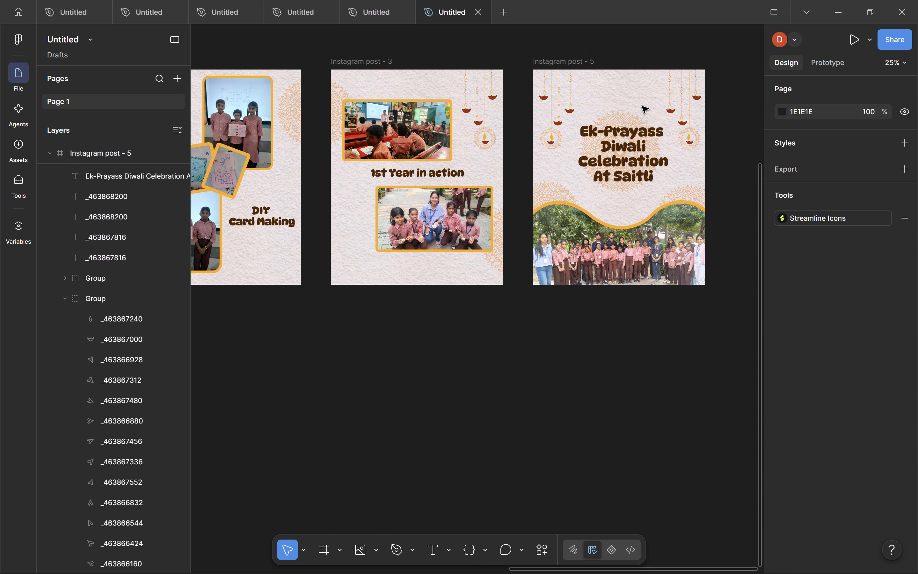
pyautogui.click(563, 242)
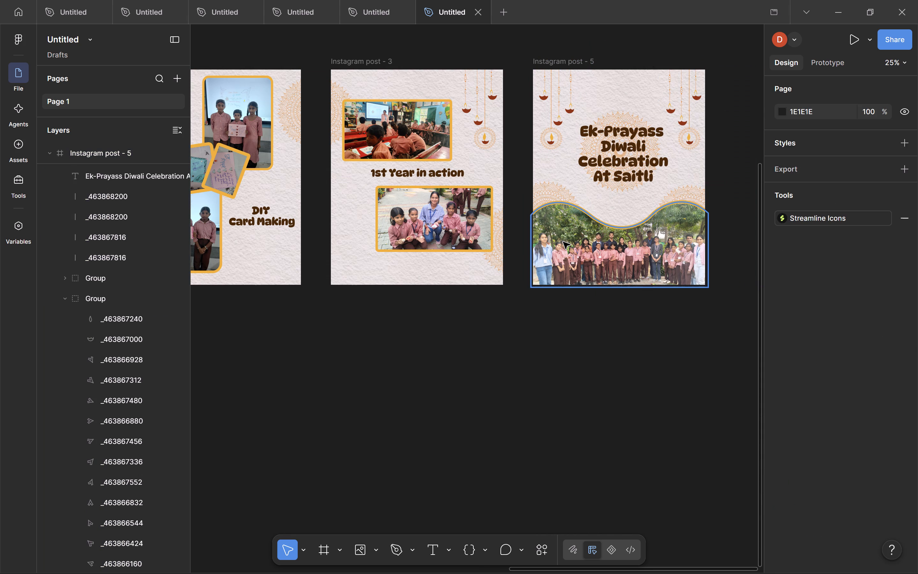
pyautogui.press('Delete')
# Move the two side mandalas on Instagram post - 5 into its bottom corners, at about X -201, Y 1125 and X 861, Y 1116.
pyautogui.moveTo(564, 208); pyautogui.dragTo(555, 249)
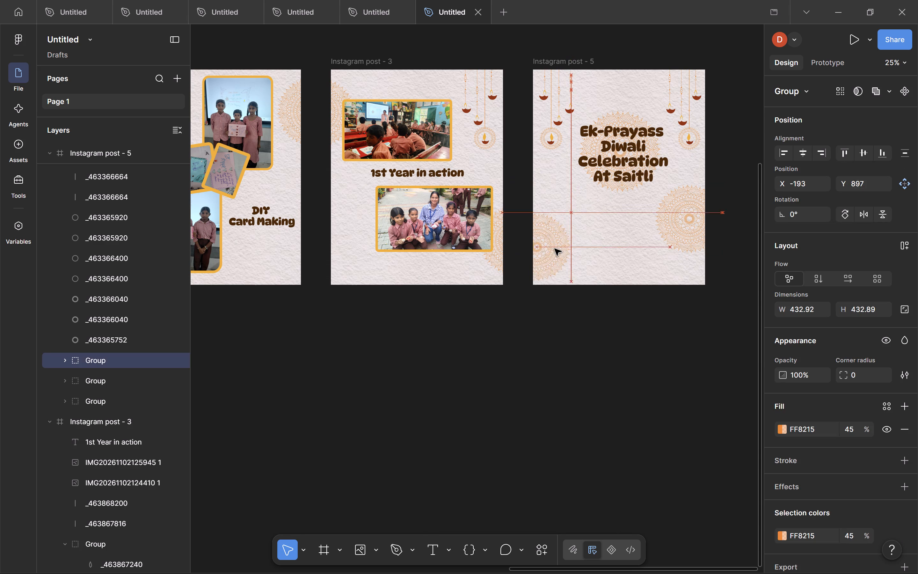
pyautogui.moveTo(555, 249); pyautogui.dragTo(551, 276)
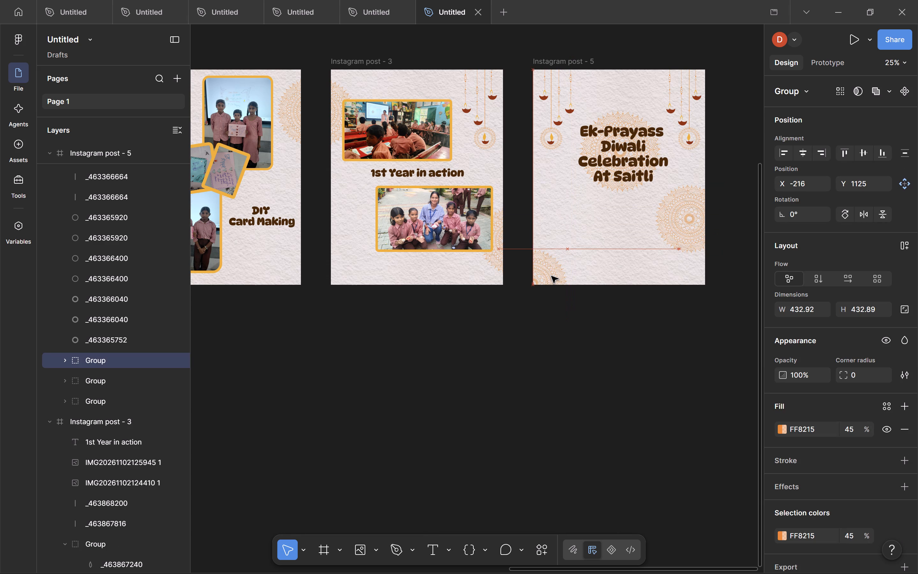
pyautogui.moveTo(551, 276); pyautogui.dragTo(553, 276)
pyautogui.moveTo(677, 216); pyautogui.dragTo(678, 239)
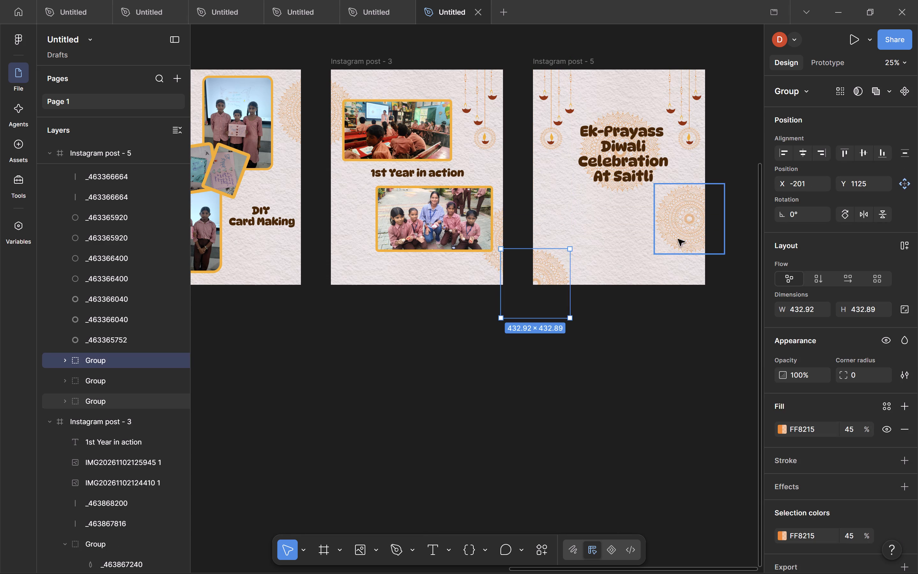
pyautogui.moveTo(678, 239); pyautogui.dragTo(692, 279)
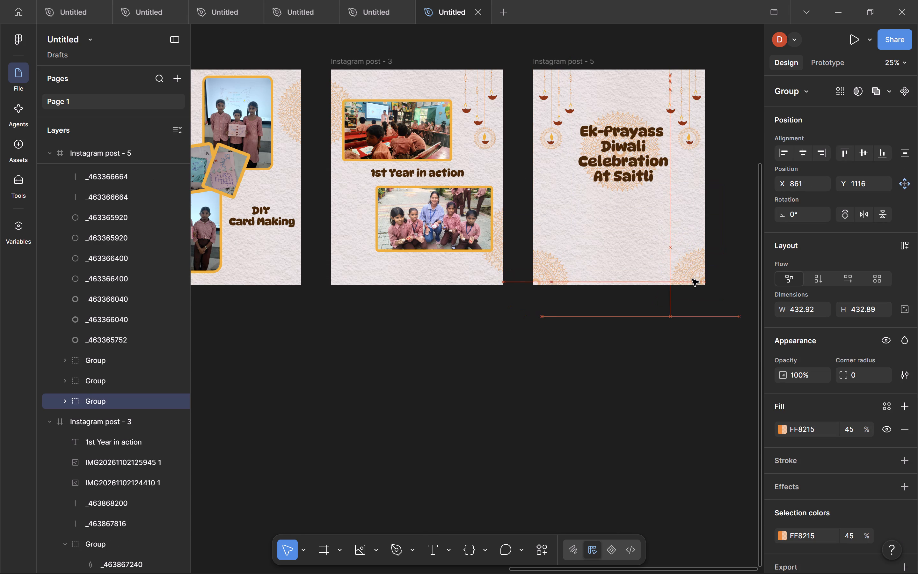
pyautogui.moveTo(692, 279); pyautogui.dragTo(691, 280)
pyautogui.click(676, 335)
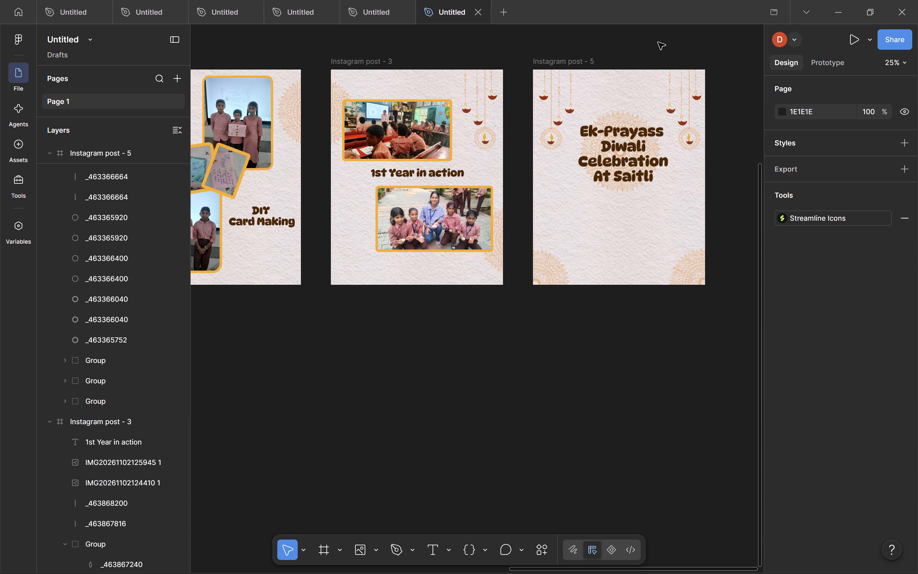
# Move the title, its mandala and the hanging diyas together slightly lower on Instagram post - 5.
pyautogui.click(658, 42)
pyautogui.moveTo(531, 34); pyautogui.dragTo(715, 208)
pyautogui.moveTo(678, 158); pyautogui.dragTo(676, 184)
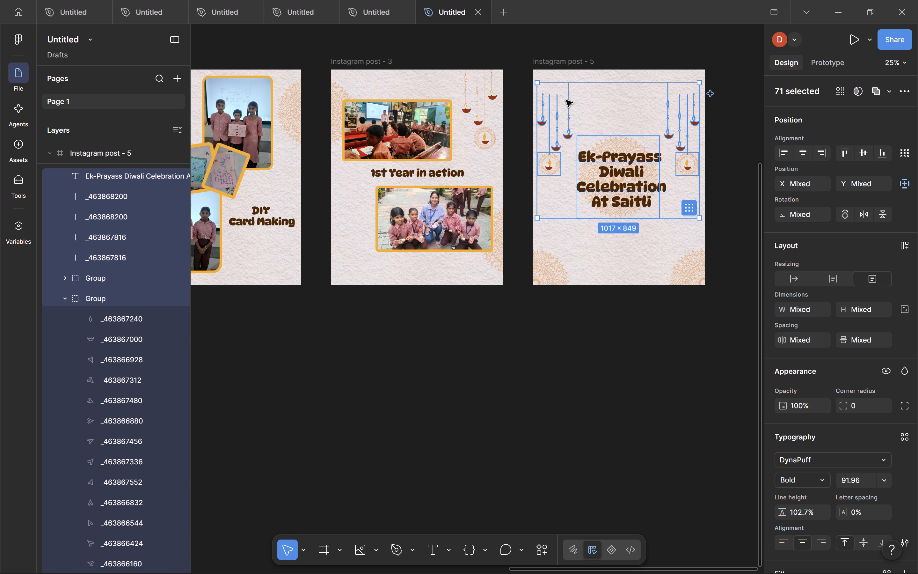
pyautogui.click(591, 87)
pyautogui.click(590, 94)
pyautogui.click(607, 42)
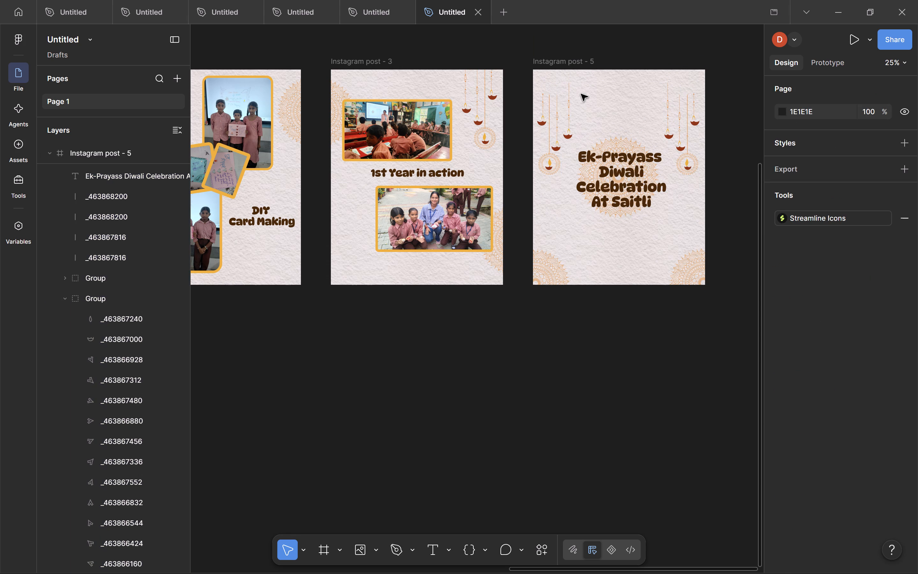
# Move both sets of hanging diyas out of Instagram post - 5 onto the empty canvas below it.
pyautogui.moveTo(581, 94); pyautogui.dragTo(542, 158)
pyautogui.click(555, 44)
pyautogui.moveTo(536, 41); pyautogui.dragTo(566, 178)
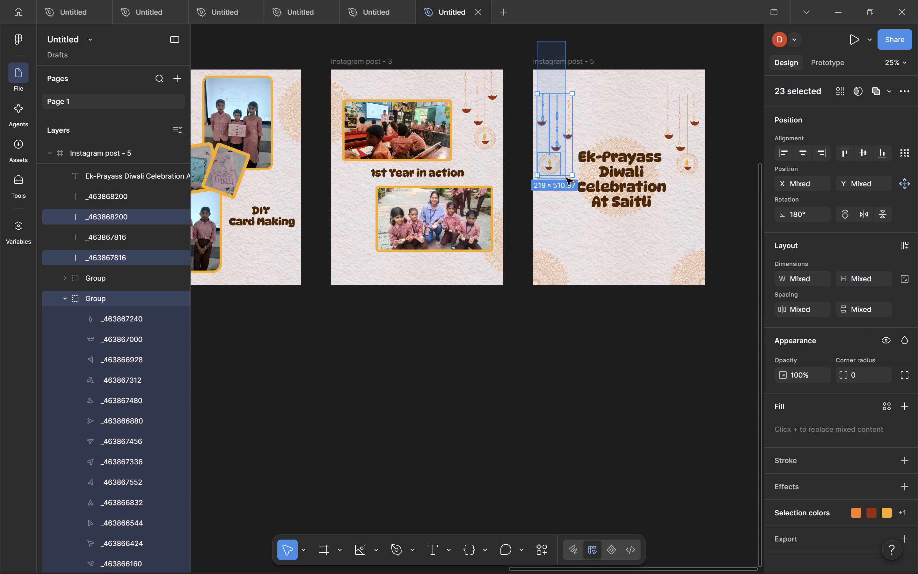
pyautogui.moveTo(566, 178); pyautogui.dragTo(570, 179)
pyautogui.moveTo(556, 147); pyautogui.dragTo(547, 376)
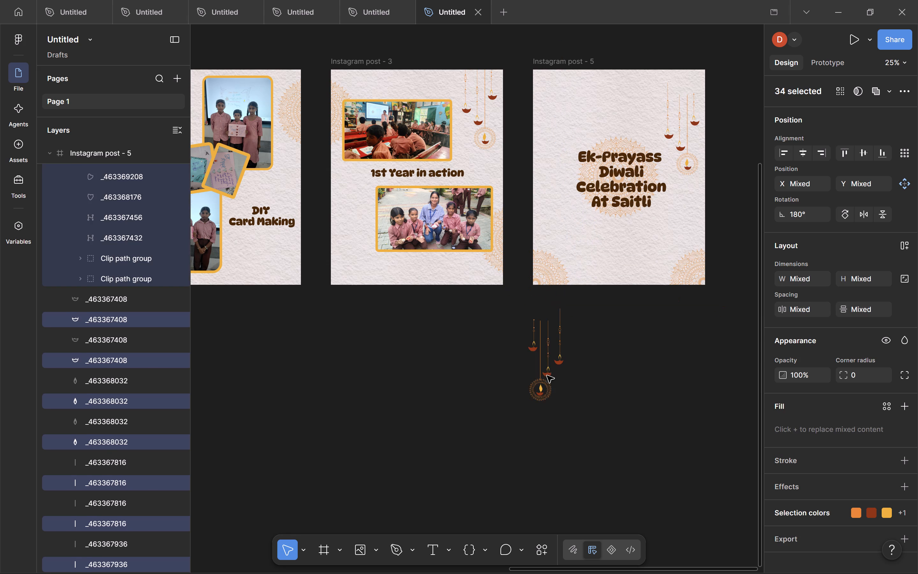
pyautogui.moveTo(547, 376); pyautogui.dragTo(546, 375)
pyautogui.moveTo(667, 49); pyautogui.dragTo(703, 173)
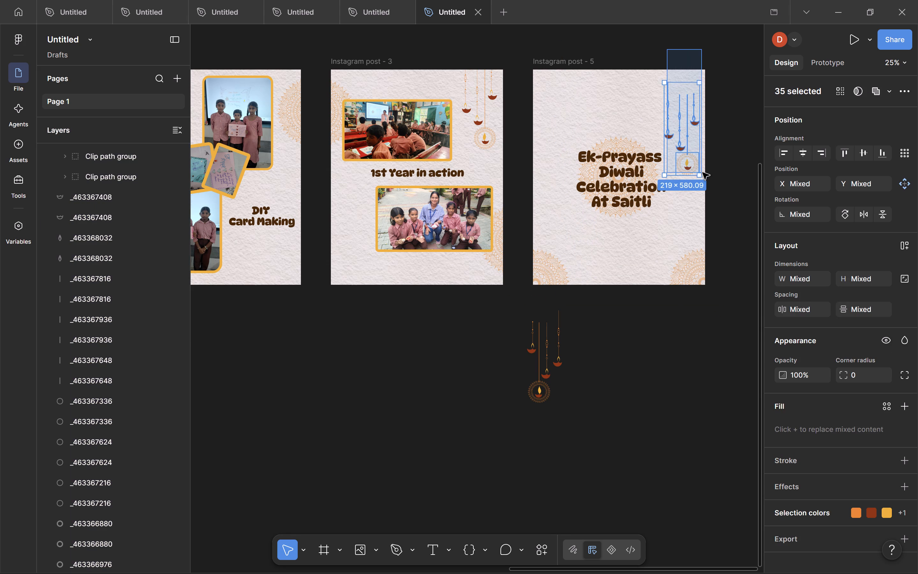
pyautogui.moveTo(703, 173); pyautogui.dragTo(703, 173)
pyautogui.moveTo(696, 152); pyautogui.dragTo(667, 375)
pyautogui.hotkey('ctrl', 'z')
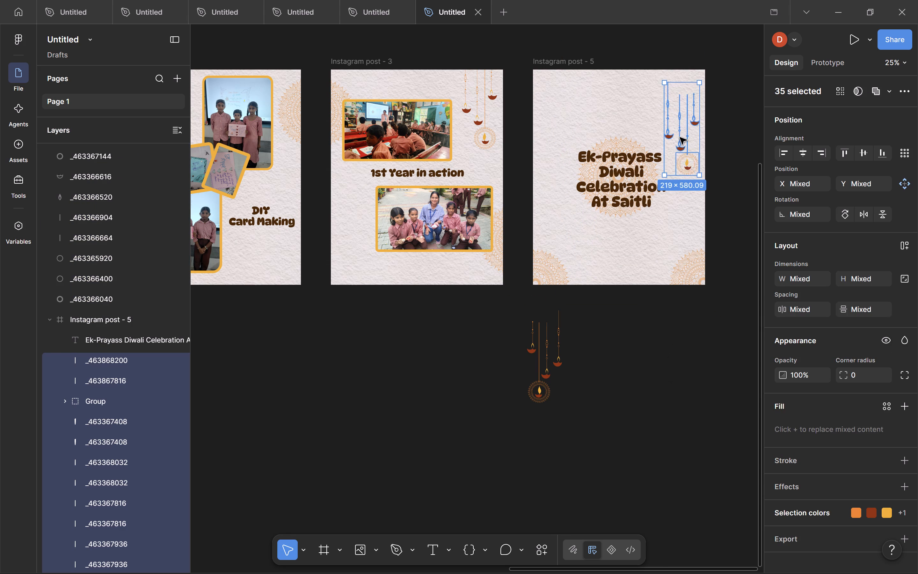
pyautogui.moveTo(683, 116); pyautogui.dragTo(624, 344)
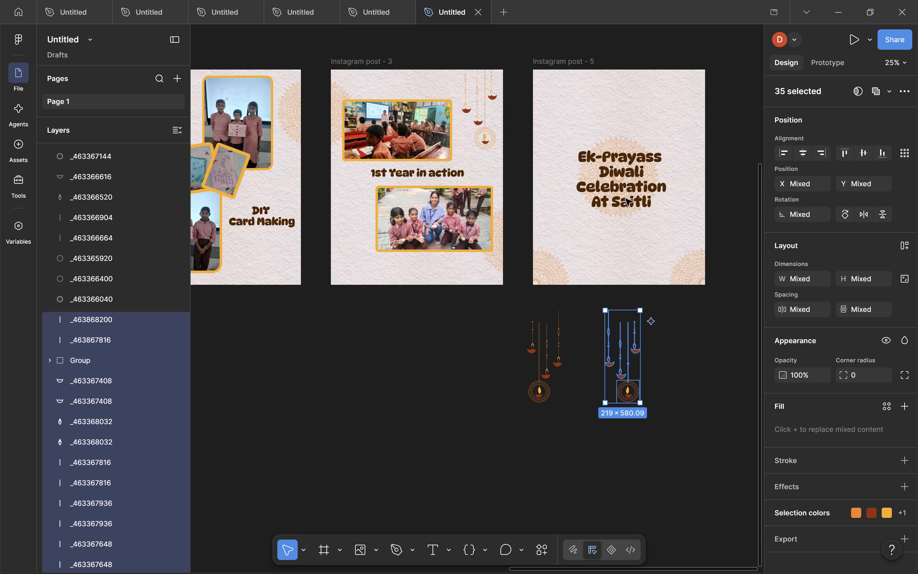
# Move the bottom-right mandala of Instagram post - 5 to the frame's top-left corner, at about X -207, Y -216.
pyautogui.moveTo(685, 274); pyautogui.dragTo(523, 60)
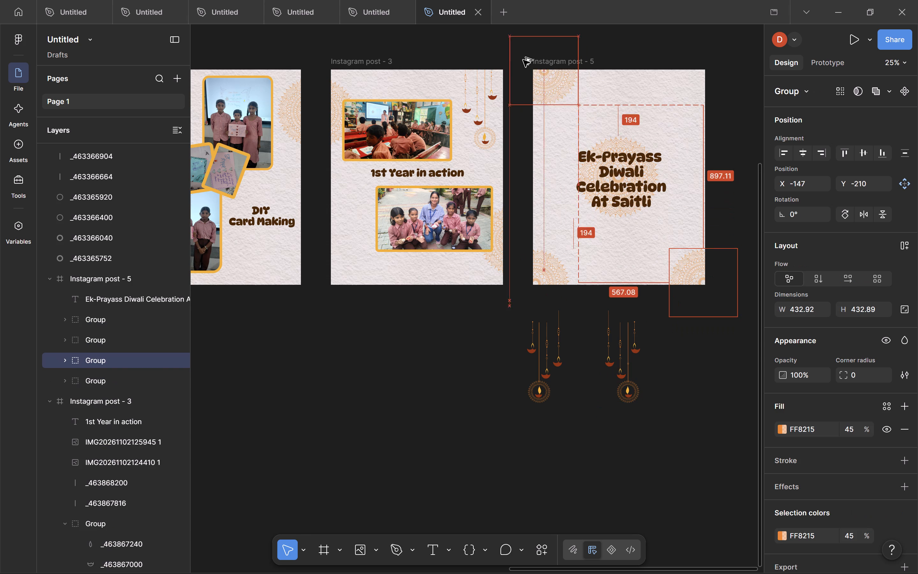
pyautogui.moveTo(523, 60); pyautogui.dragTo(518, 64)
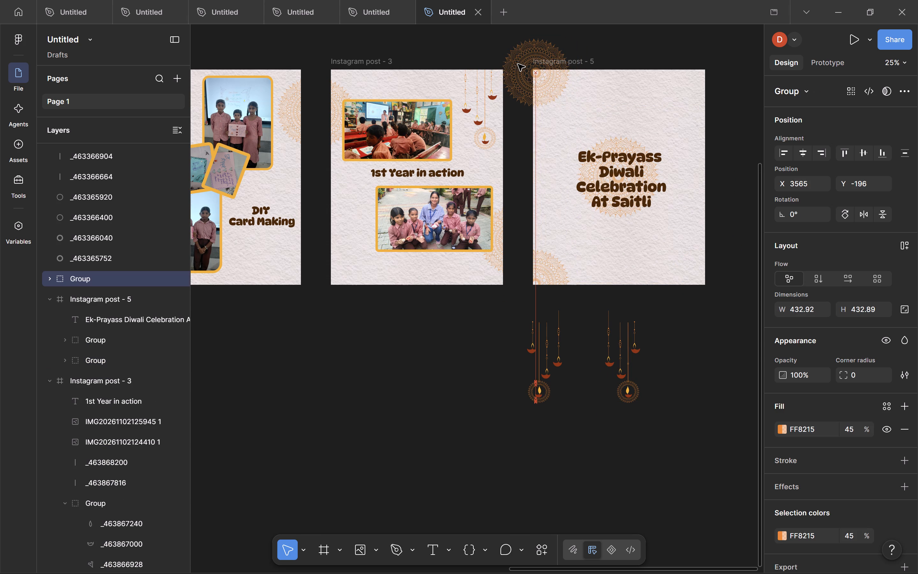
pyautogui.moveTo(518, 64); pyautogui.dragTo(550, 98)
pyautogui.moveTo(570, 107); pyautogui.dragTo(537, 79)
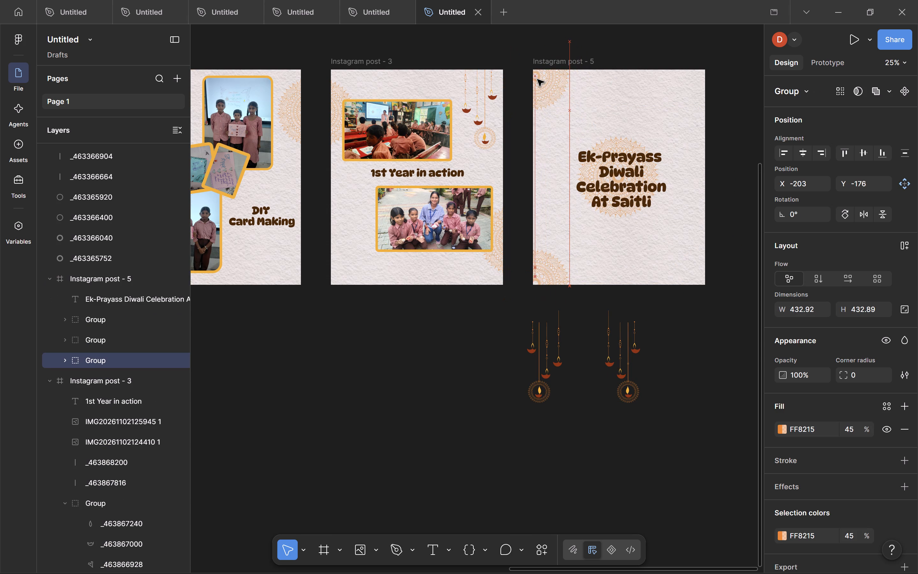
pyautogui.moveTo(537, 79); pyautogui.dragTo(538, 75)
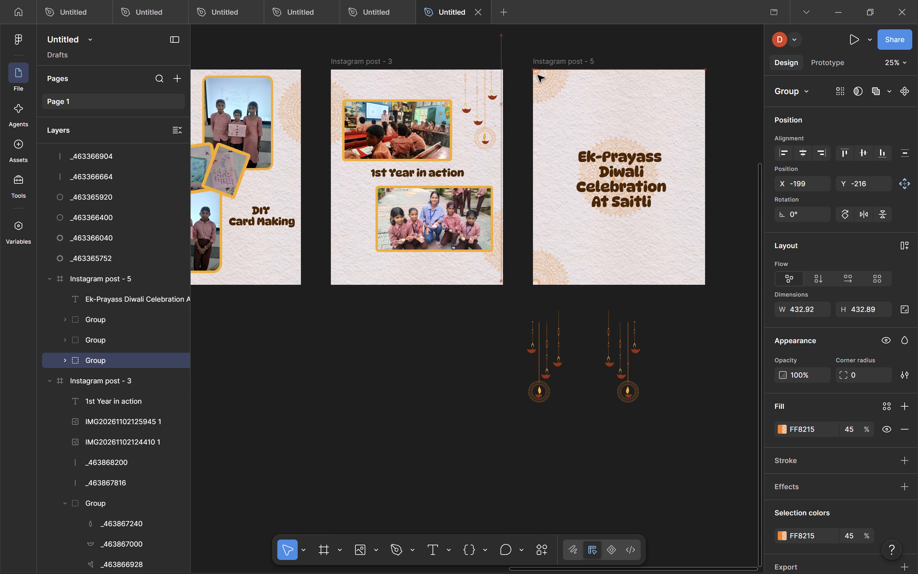
pyautogui.moveTo(538, 75); pyautogui.dragTo(536, 76)
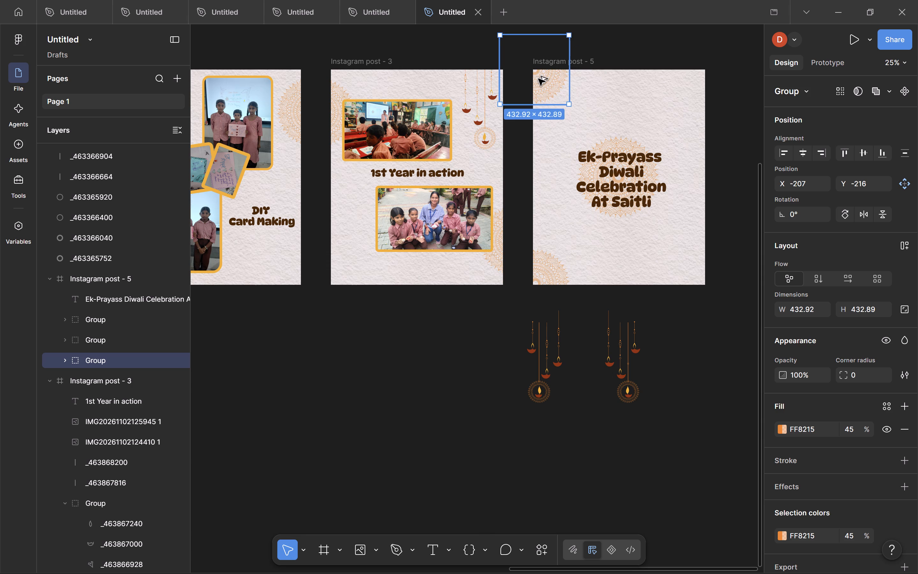
# Duplicate the top-left mandala of Instagram post - 5 into the frame's top-right corner, at about X 864, Y -216.
pyautogui.keyDown('alt'); pyautogui.moveTo(538, 79); pyautogui.dragTo(690, 86); pyautogui.keyUp('alt')
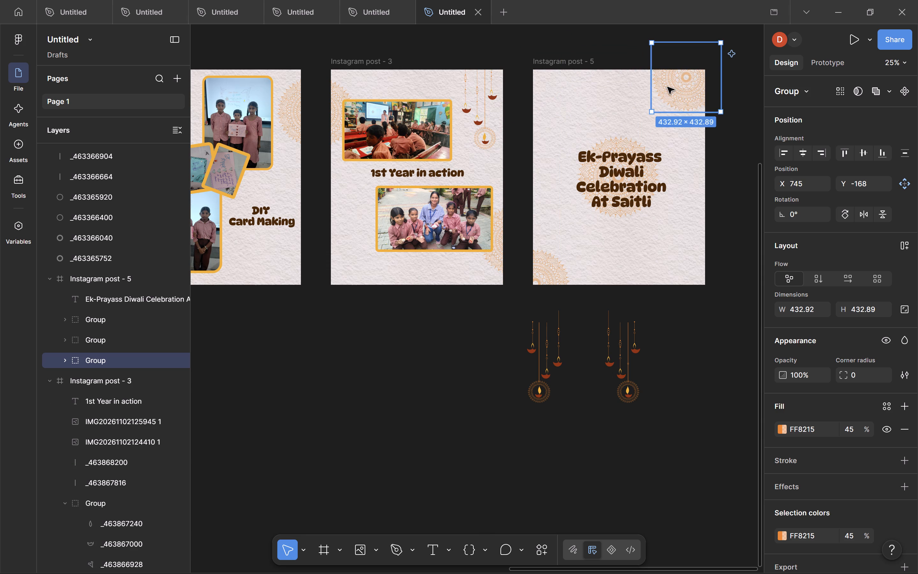
pyautogui.hotkey('ctrl', 'z')
pyautogui.keyDown('alt'); pyautogui.moveTo(552, 87); pyautogui.dragTo(636, 92); pyautogui.keyUp('alt')
pyautogui.moveTo(608, 89); pyautogui.dragTo(636, 93)
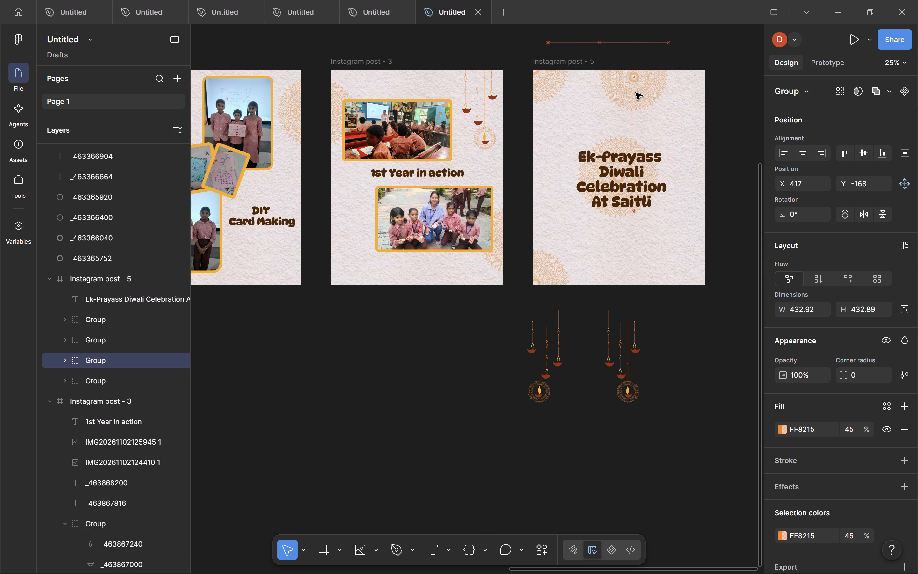
pyautogui.moveTo(636, 93); pyautogui.dragTo(691, 86)
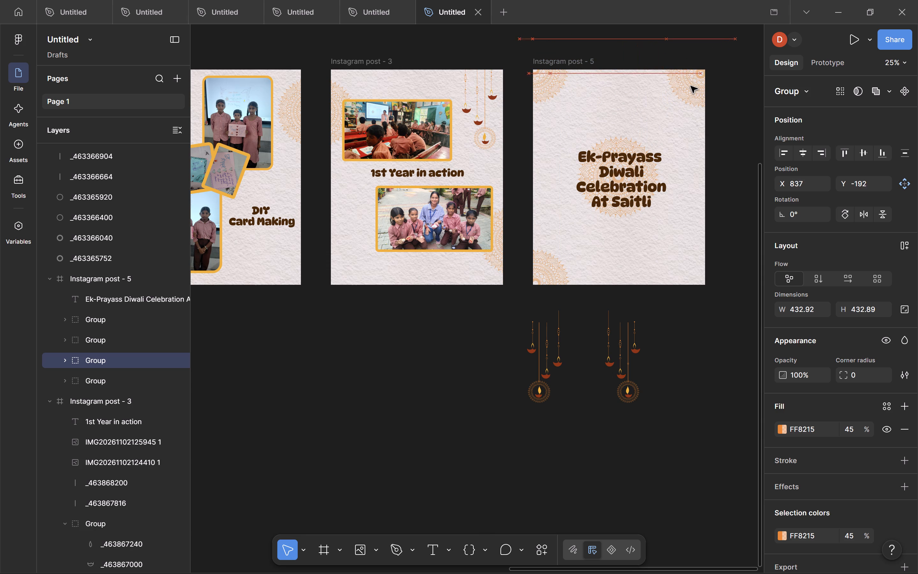
pyautogui.moveTo(691, 86); pyautogui.dragTo(693, 84)
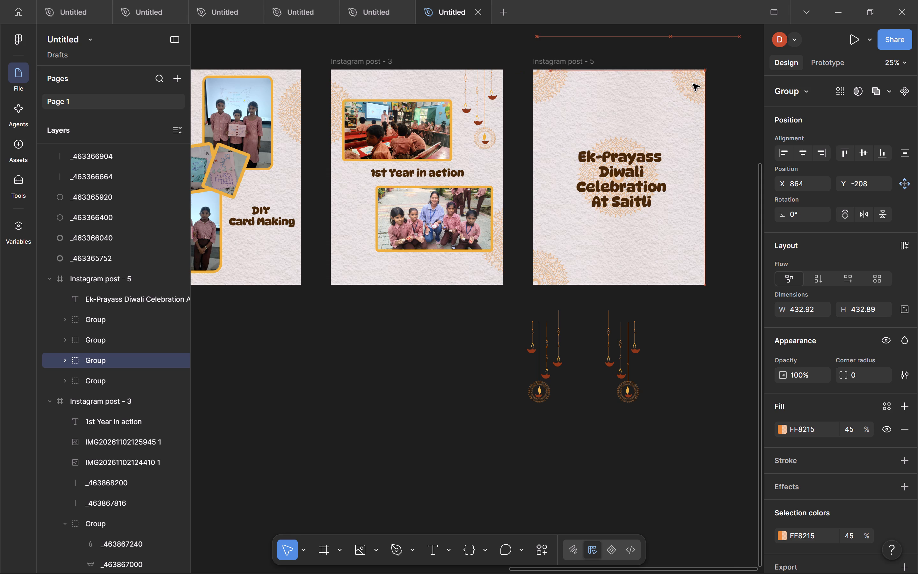
pyautogui.moveTo(693, 84); pyautogui.dragTo(693, 83)
# Duplicate the top-right mandala of Instagram post - 5 into the frame's bottom-right corner, at about X 840, Y 1100.
pyautogui.keyDown('alt'); pyautogui.moveTo(693, 83); pyautogui.dragTo(665, 219); pyautogui.keyUp('alt')
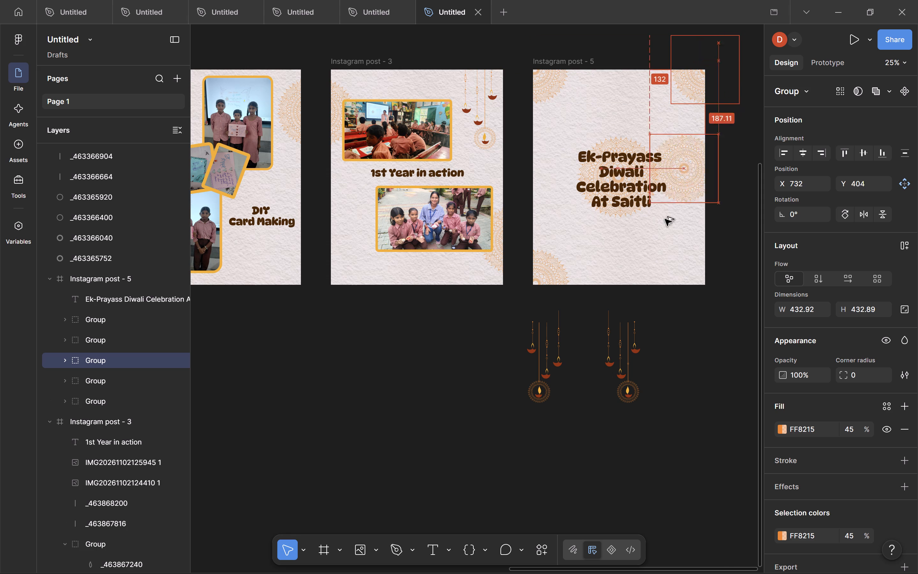
pyautogui.keyDown('alt'); pyautogui.moveTo(665, 219); pyautogui.dragTo(681, 269); pyautogui.keyUp('alt')
pyautogui.moveTo(683, 243); pyautogui.dragTo(690, 267)
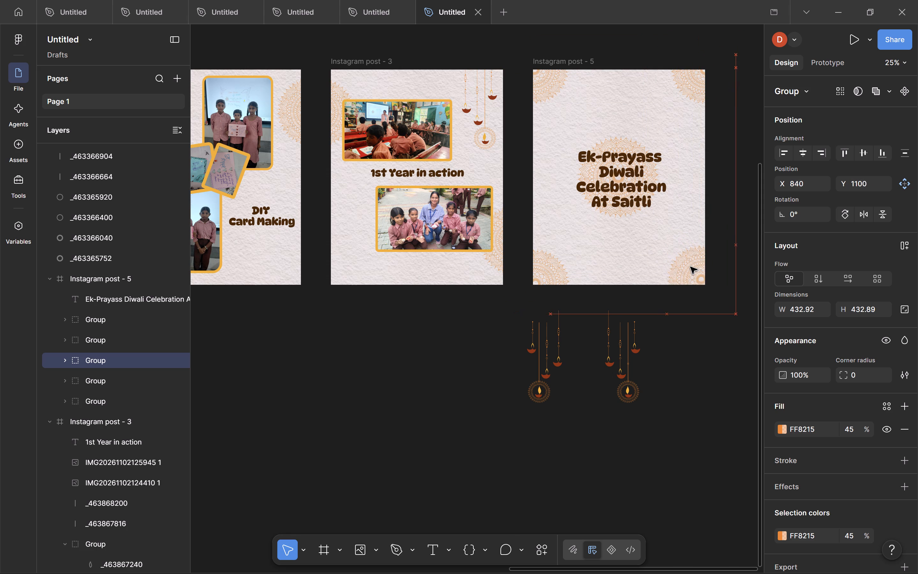
# Fine-tune the position of the mandala in the bottom-right corner of Instagram post - 5.
pyautogui.moveTo(690, 267); pyautogui.dragTo(694, 271)
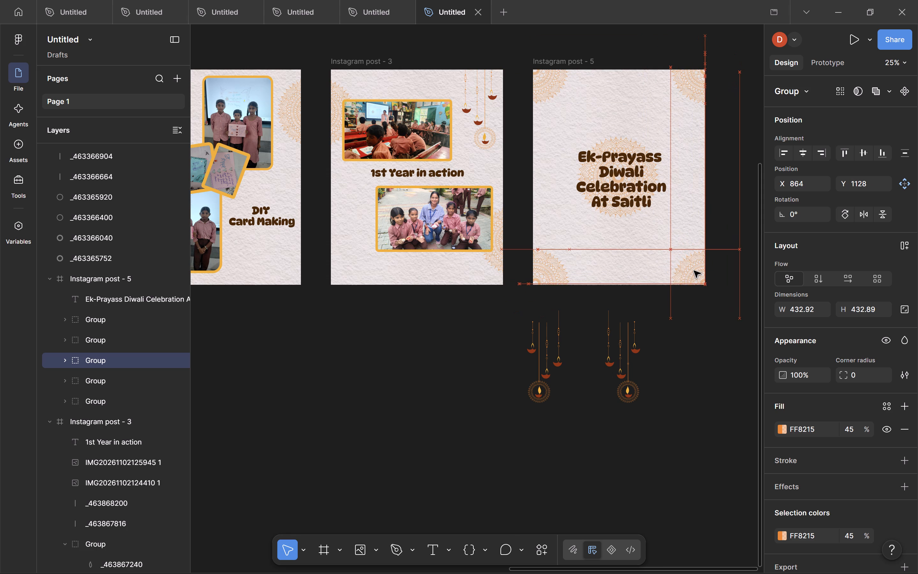
pyautogui.moveTo(694, 271); pyautogui.dragTo(692, 271)
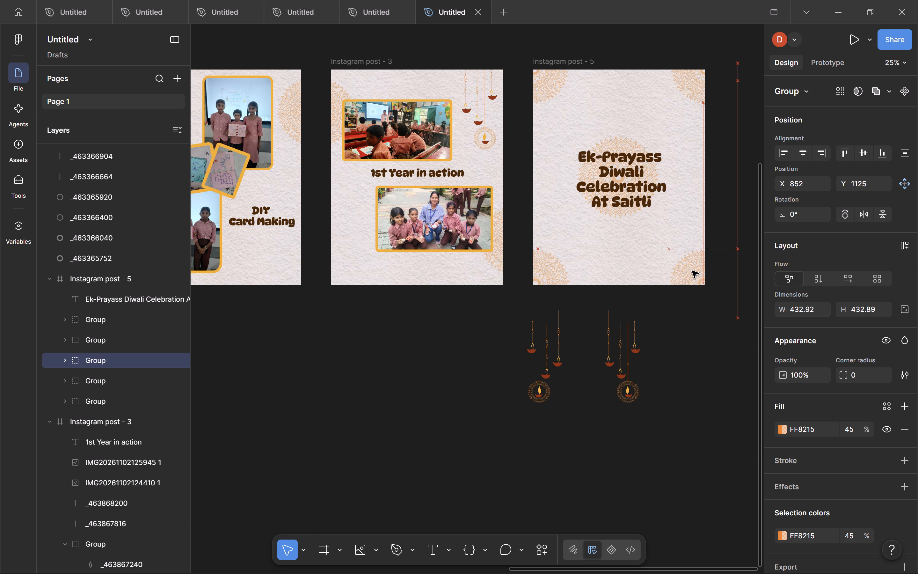
pyautogui.moveTo(692, 271); pyautogui.dragTo(692, 270)
pyautogui.moveTo(692, 270); pyautogui.dragTo(693, 270)
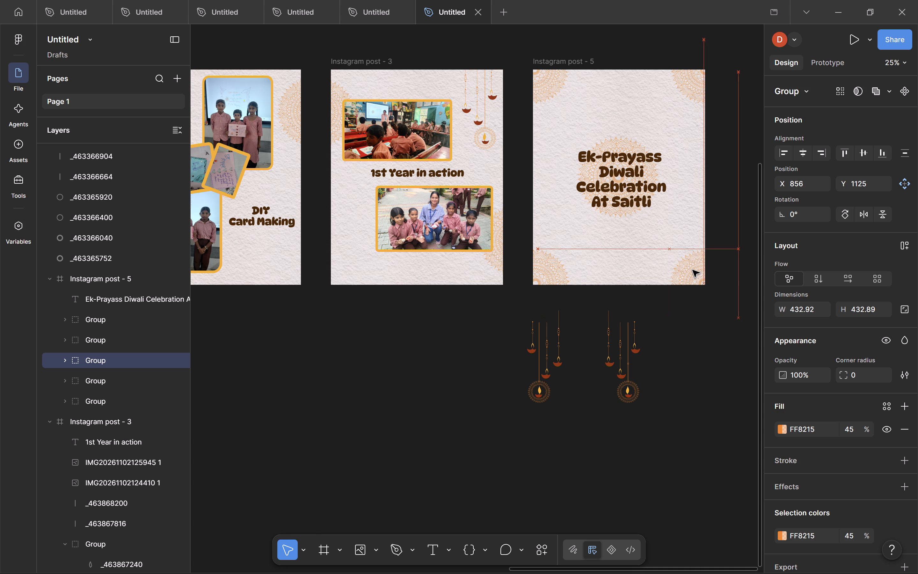
pyautogui.moveTo(693, 270); pyautogui.dragTo(692, 270)
pyautogui.click(677, 324)
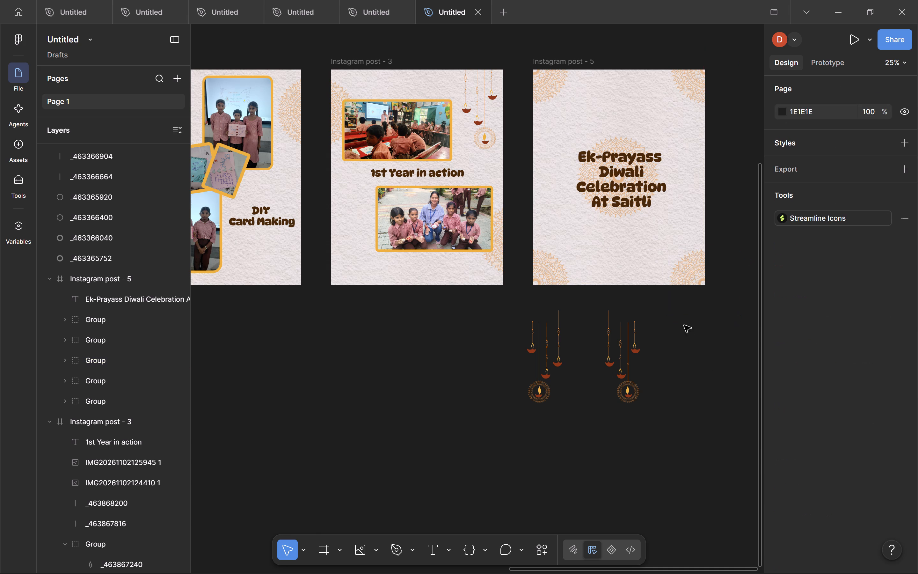
pyautogui.click(606, 95)
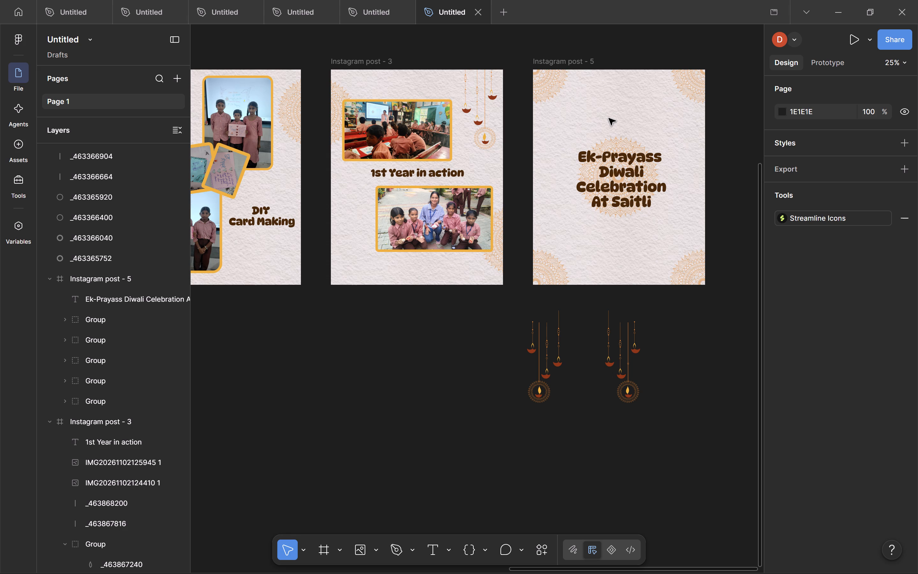
pyautogui.click(607, 112)
# Move the purple lantern-and-diya illustration away from the group photo and the purple Happy Diwali frame it overlaps.
pyautogui.press('space')
pyautogui.press('space')
pyautogui.press('space')
pyautogui.press('space')
pyautogui.press('space')
pyautogui.press('space')
pyautogui.press('space')
pyautogui.press('space')
pyautogui.press('space')
pyautogui.press('space')
pyautogui.press('space')
pyautogui.press('space')
pyautogui.press('space')
pyautogui.press('space')
pyautogui.press('space')
pyautogui.press('space')
pyautogui.press('space')
pyautogui.press('space')
pyautogui.press('space')
pyautogui.press('space')
pyautogui.moveTo(398, 413); pyautogui.dragTo(743, 507)
pyautogui.moveTo(305, 394); pyautogui.dragTo(562, 438)
pyautogui.moveTo(340, 421); pyautogui.dragTo(600, 438)
pyautogui.moveTo(412, 392); pyautogui.dragTo(353, 255)
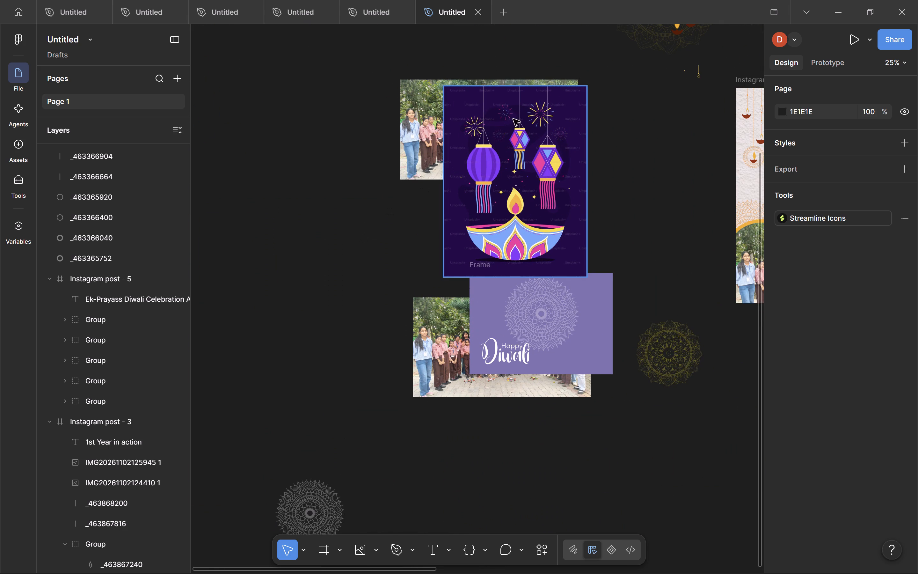
pyautogui.moveTo(509, 143); pyautogui.dragTo(245, 274)
# Take the Happy Diwali lettering out of the purple frame and place it below the title in Instagram post - 5.
pyautogui.press('space')
pyautogui.press('space')
pyautogui.press('space')
pyautogui.press('space')
pyautogui.press('space')
pyautogui.press('space')
pyautogui.press('space')
pyautogui.press('space')
pyautogui.press('space')
pyautogui.press('space')
pyautogui.press('space')
pyautogui.press('space')
pyautogui.press('space')
pyautogui.press('space')
pyautogui.press('space')
pyautogui.press('space')
pyautogui.press('space')
pyautogui.press('space')
pyautogui.press('space')
pyautogui.moveTo(439, 243); pyautogui.dragTo(386, 199)
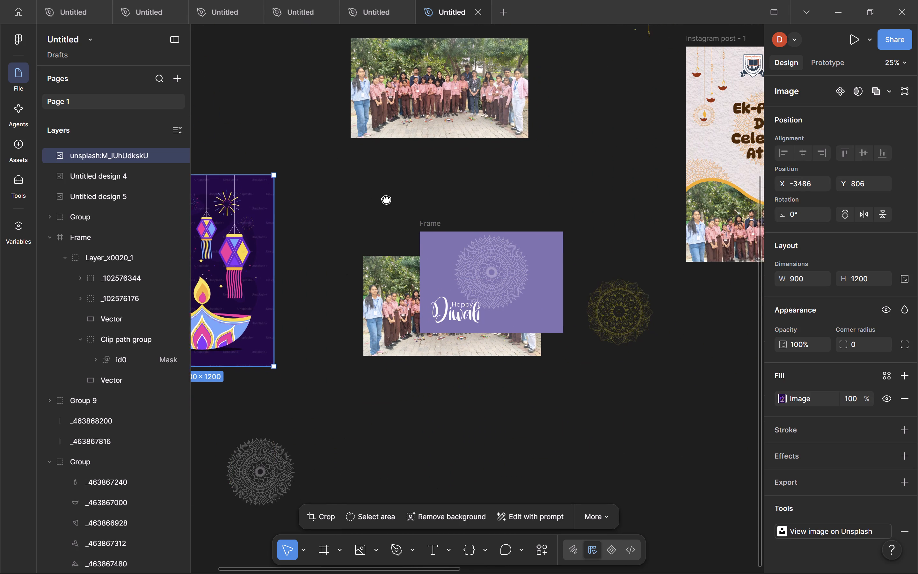
pyautogui.moveTo(386, 199); pyautogui.dragTo(374, 181)
pyautogui.doubleClick(446, 288)
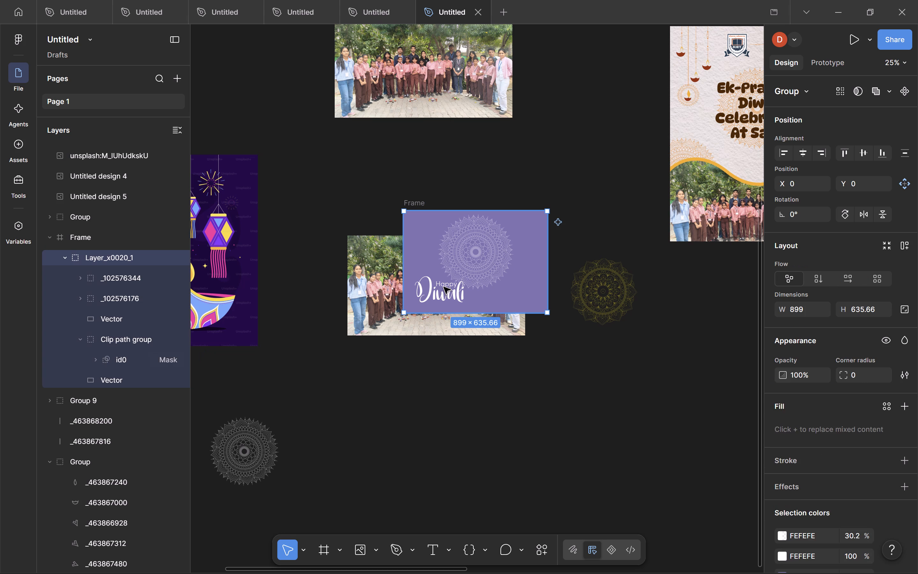
pyautogui.doubleClick(443, 286)
pyautogui.keyDown('shift'); pyautogui.moveTo(445, 288); pyautogui.dragTo(811, 191); pyautogui.keyUp('shift')
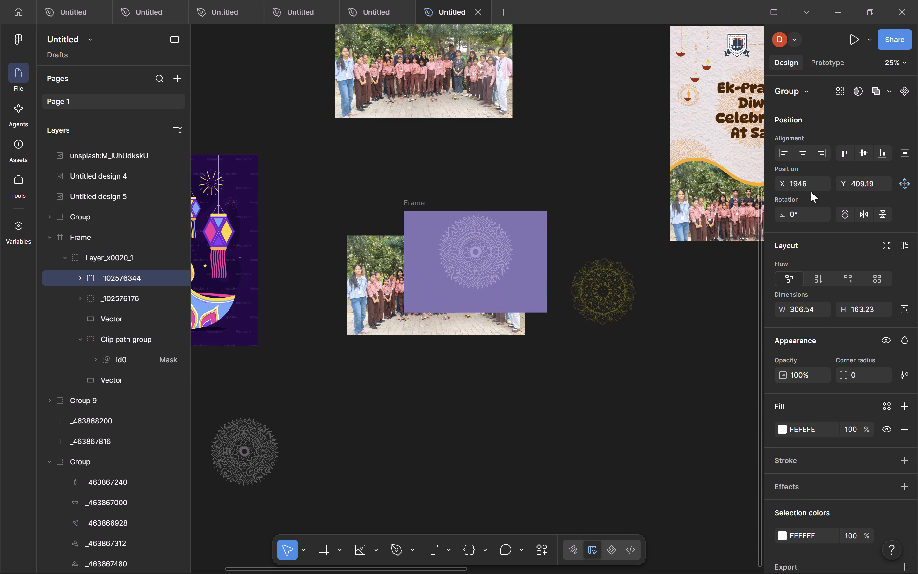
pyautogui.keyDown('shift'); pyautogui.moveTo(811, 191); pyautogui.dragTo(906, 160); pyautogui.keyUp('shift')
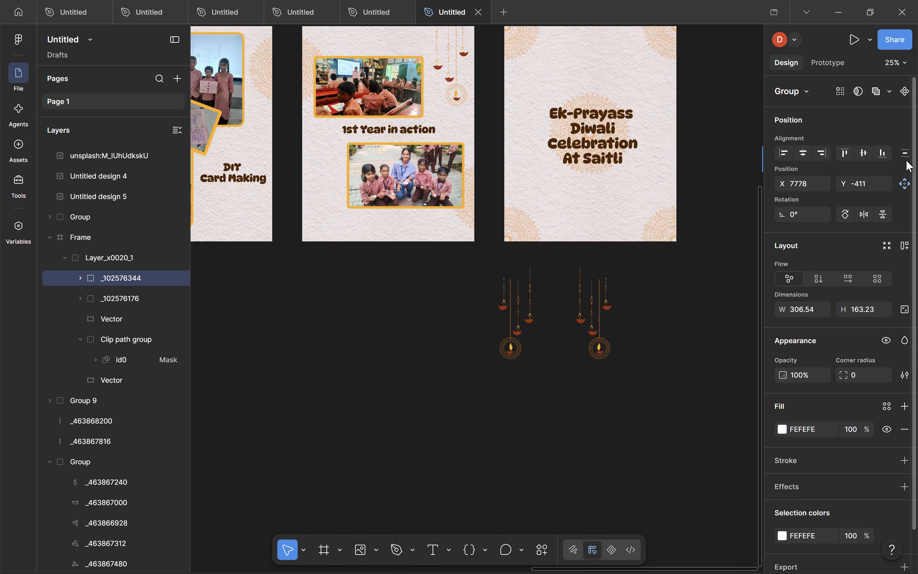
pyautogui.keyDown('shift'); pyautogui.moveTo(906, 160); pyautogui.dragTo(428, 205); pyautogui.keyUp('shift')
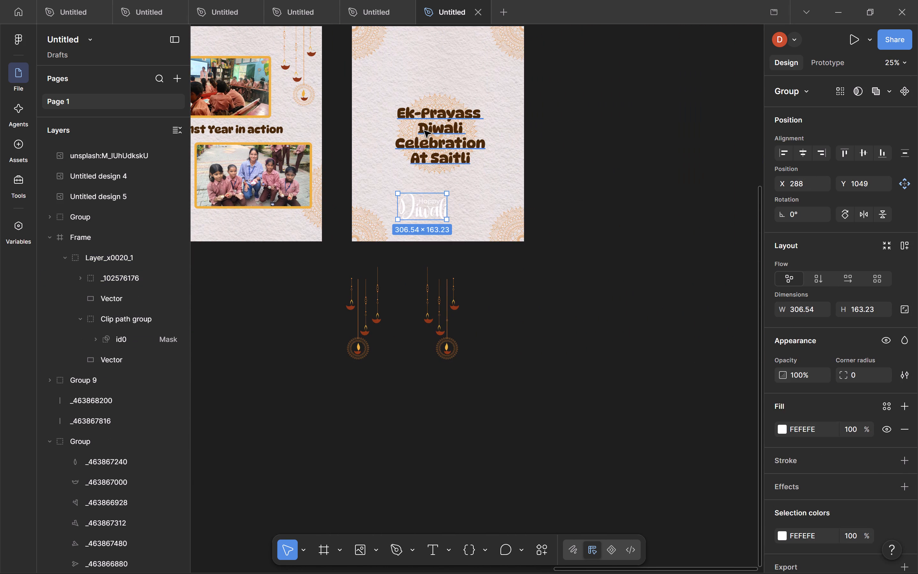
# Move the Ek-Prayass Diwali Celebration At Saitli title off Instagram post - 5 onto the empty canvas beside it.
pyautogui.click(426, 131)
pyautogui.moveTo(426, 131); pyautogui.dragTo(577, 143)
pyautogui.click(578, 143)
pyautogui.moveTo(432, 130); pyautogui.dragTo(615, 144)
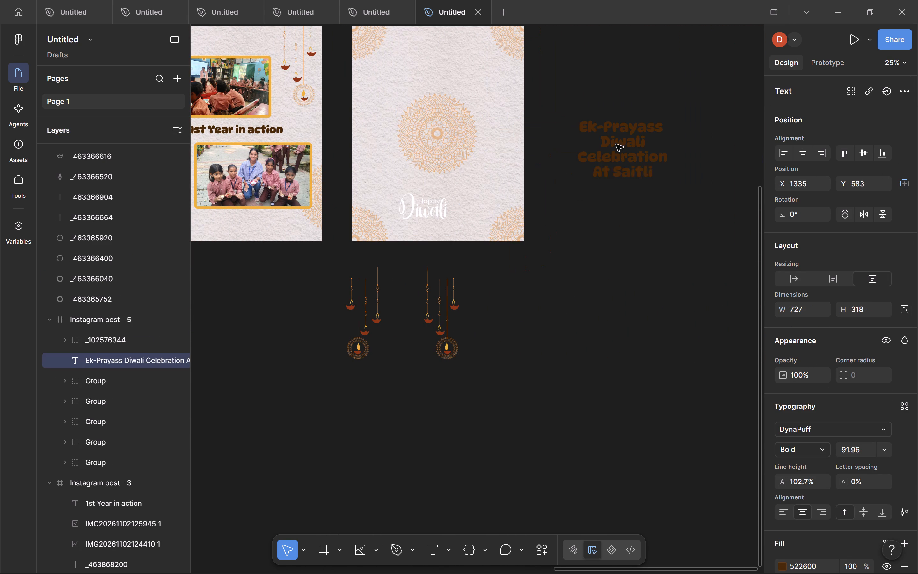
# Scale up the Happy Diwali lettering proportionally and place it over the central mandala of Instagram post - 5.
pyautogui.moveTo(414, 209); pyautogui.dragTo(415, 160)
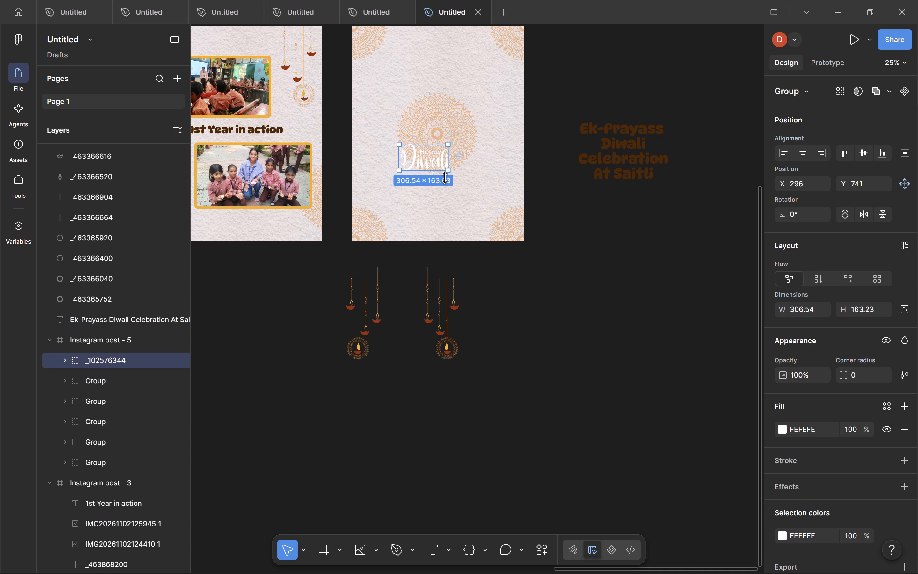
pyautogui.press('k')
pyautogui.moveTo(450, 171); pyautogui.dragTo(485, 202)
pyautogui.moveTo(480, 191); pyautogui.dragTo(462, 169)
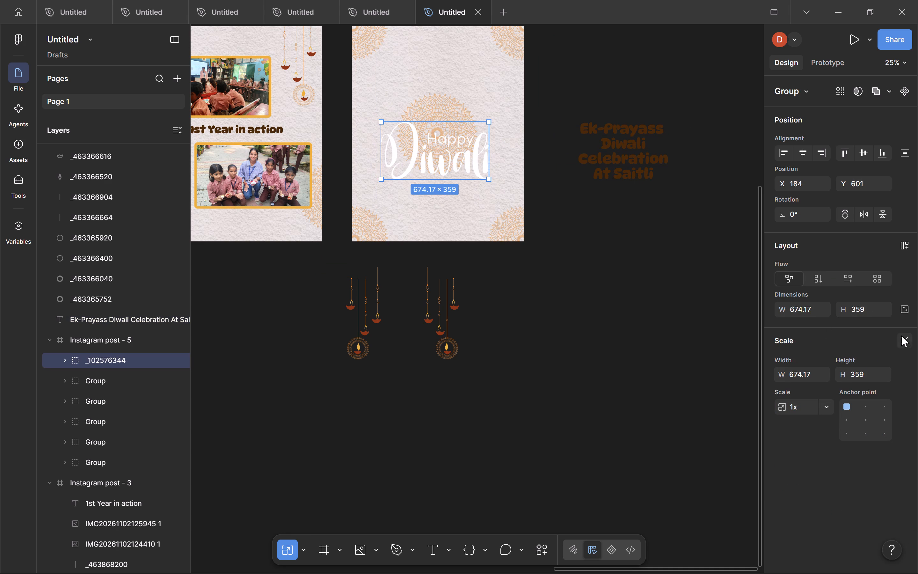
# Recolour the Happy Diwali lettering on Instagram post - 5 from the page colours to dark brown 522600.
pyautogui.click(904, 338)
pyautogui.click(783, 430)
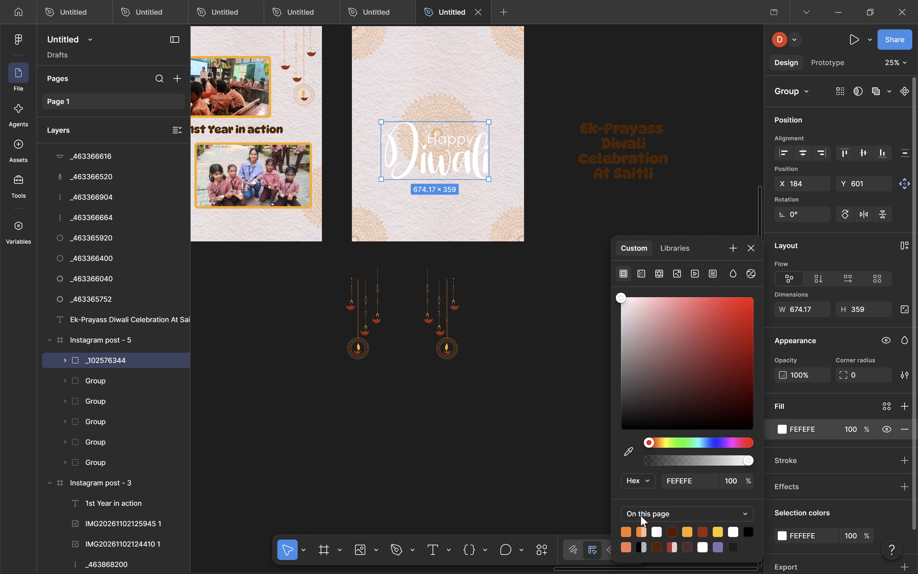
pyautogui.click(671, 533)
pyautogui.click(660, 547)
pyautogui.click(586, 392)
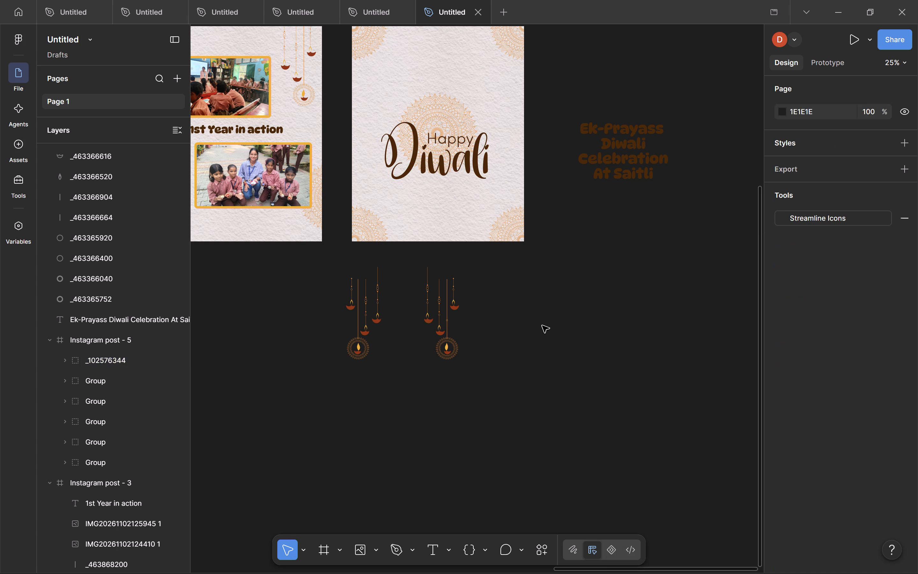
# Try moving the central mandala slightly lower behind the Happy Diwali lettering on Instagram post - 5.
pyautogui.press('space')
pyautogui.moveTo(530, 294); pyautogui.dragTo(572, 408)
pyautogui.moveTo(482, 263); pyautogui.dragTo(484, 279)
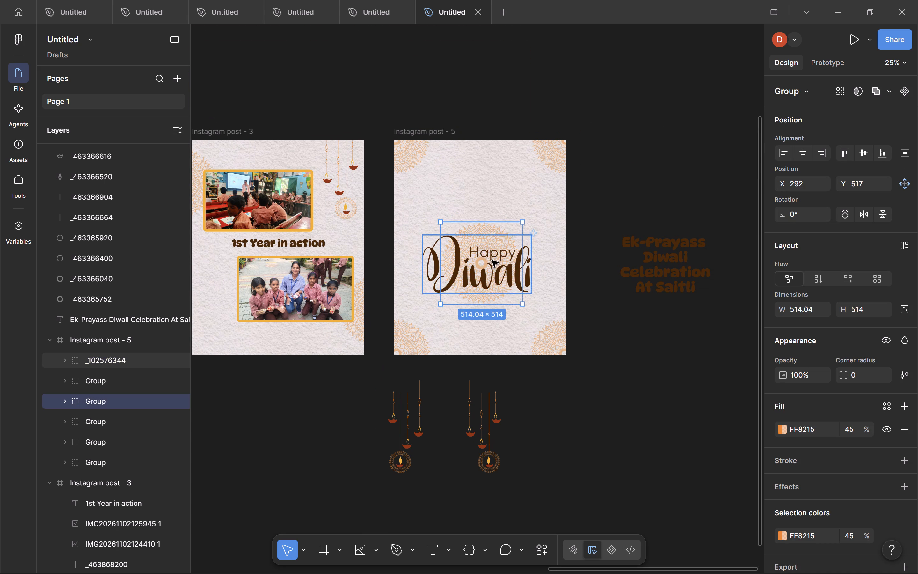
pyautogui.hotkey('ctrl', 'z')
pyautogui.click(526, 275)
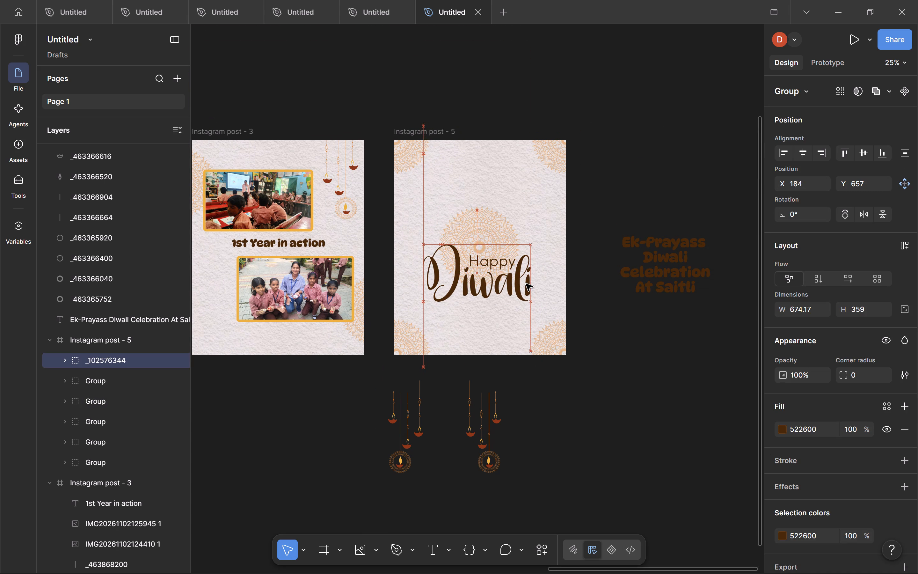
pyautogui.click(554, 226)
# Move the Ek-Prayass Diwali Celebration At Saitli title from the empty canvas onto Instagram post - 5, above the Happy Diwali lettering.
pyautogui.moveTo(649, 258); pyautogui.dragTo(468, 202)
# Replace the title's text on Instagram post - 5 with "We from" and "Ek-Prayass" on two separate lines.
pyautogui.doubleClick(467, 201)
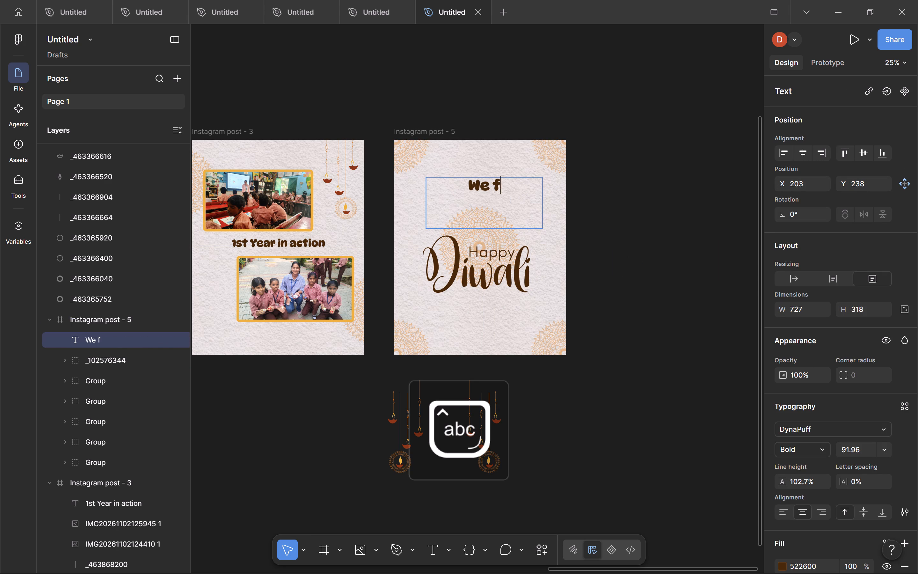
pyautogui.press('BackSpace')
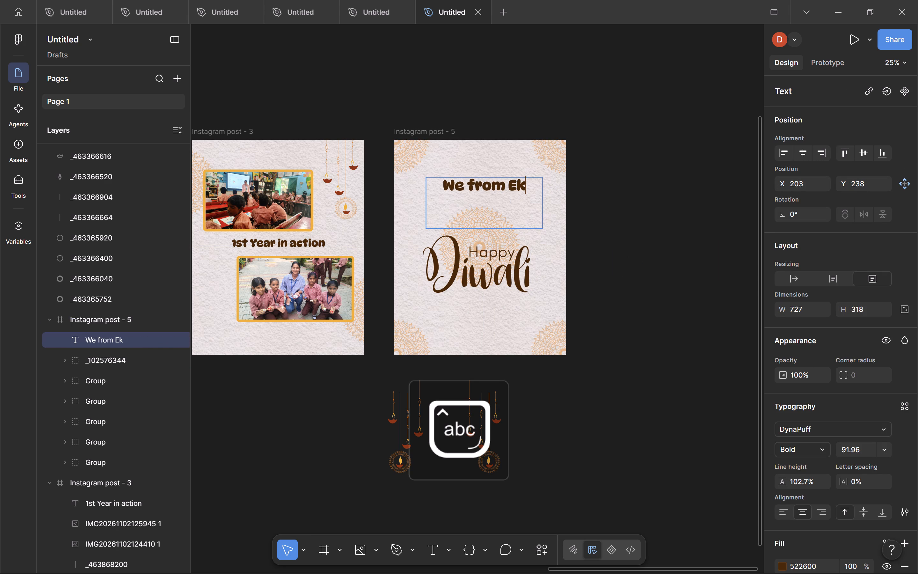
pyautogui.press('BackSpace')
pyautogui.press('BackSpace')
pyautogui.press('Return')
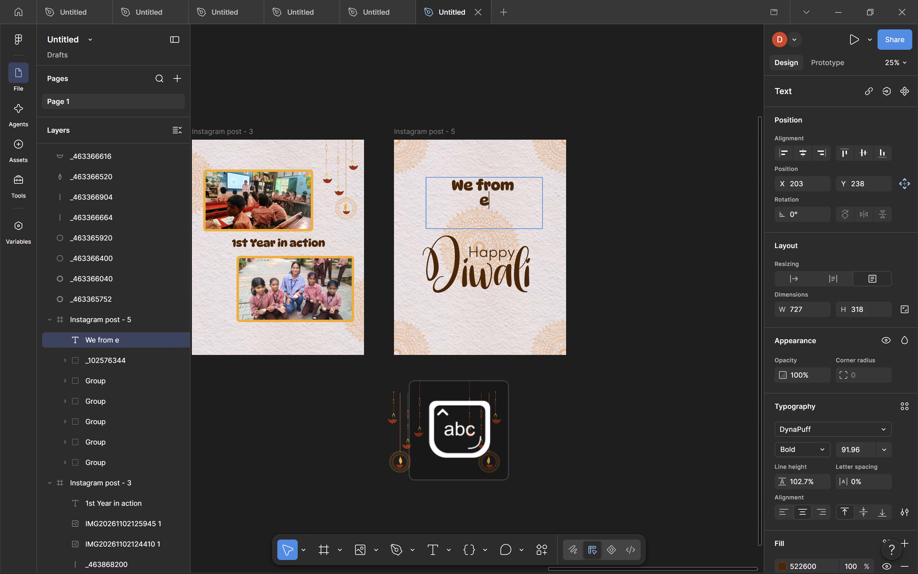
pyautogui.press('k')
pyautogui.press('BackSpace')
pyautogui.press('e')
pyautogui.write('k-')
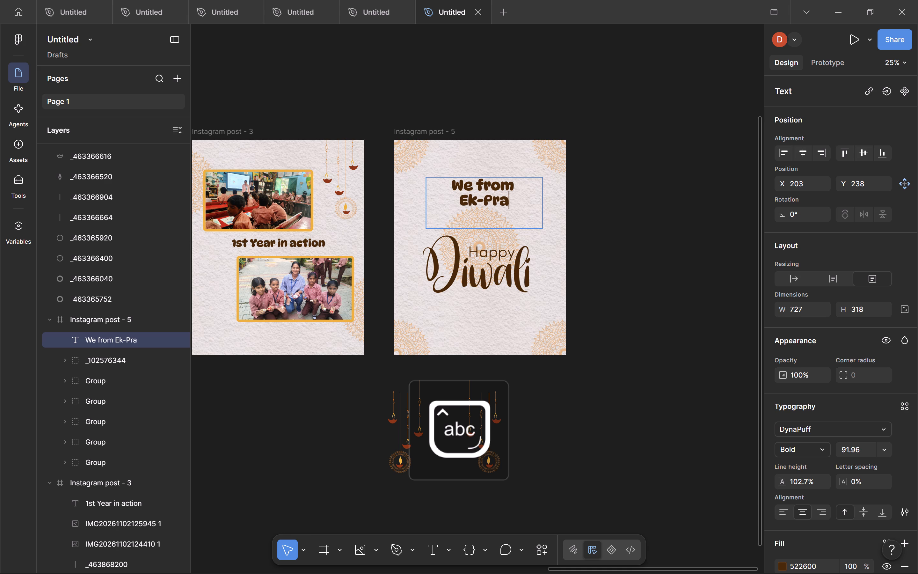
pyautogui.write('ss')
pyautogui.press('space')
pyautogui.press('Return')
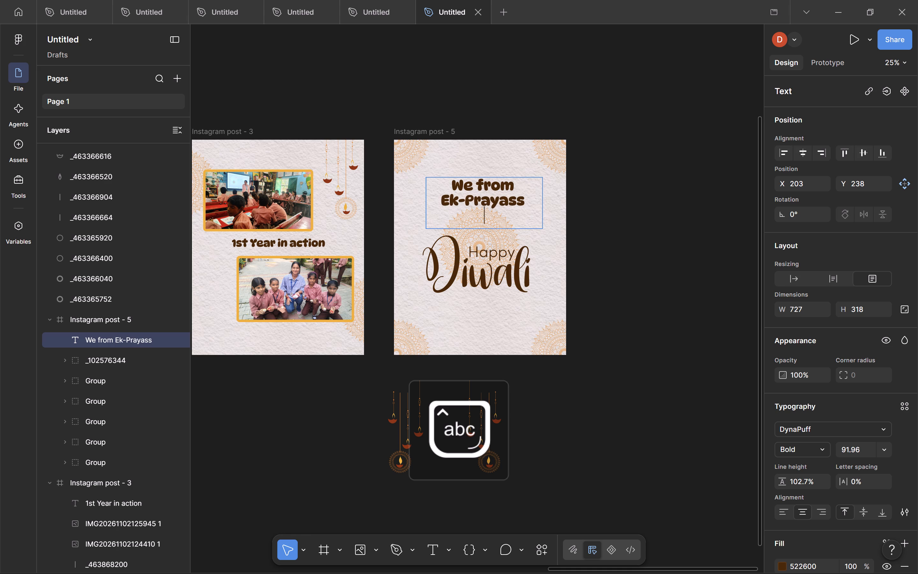
# Continue the title below Ek-Prayass with "wish you" and "a very" on two more lines and finish editing the text.
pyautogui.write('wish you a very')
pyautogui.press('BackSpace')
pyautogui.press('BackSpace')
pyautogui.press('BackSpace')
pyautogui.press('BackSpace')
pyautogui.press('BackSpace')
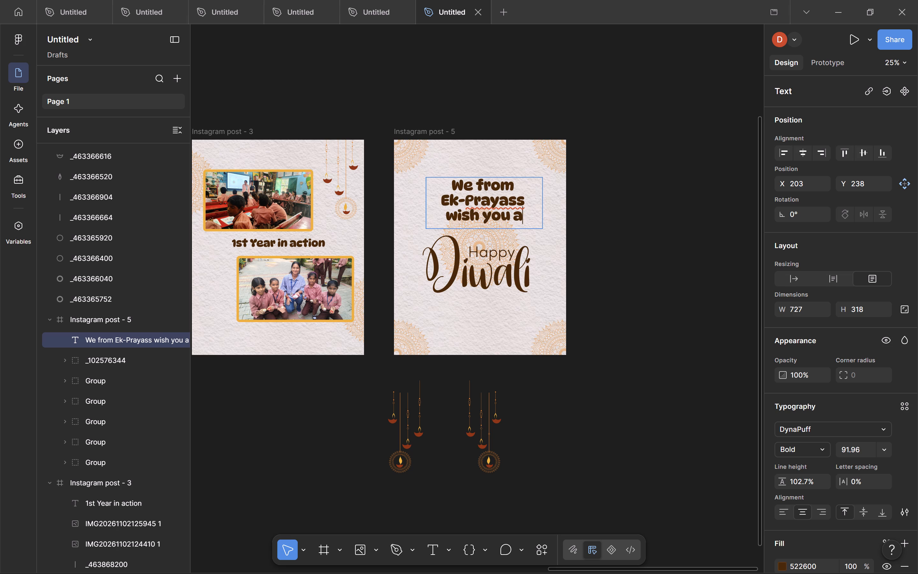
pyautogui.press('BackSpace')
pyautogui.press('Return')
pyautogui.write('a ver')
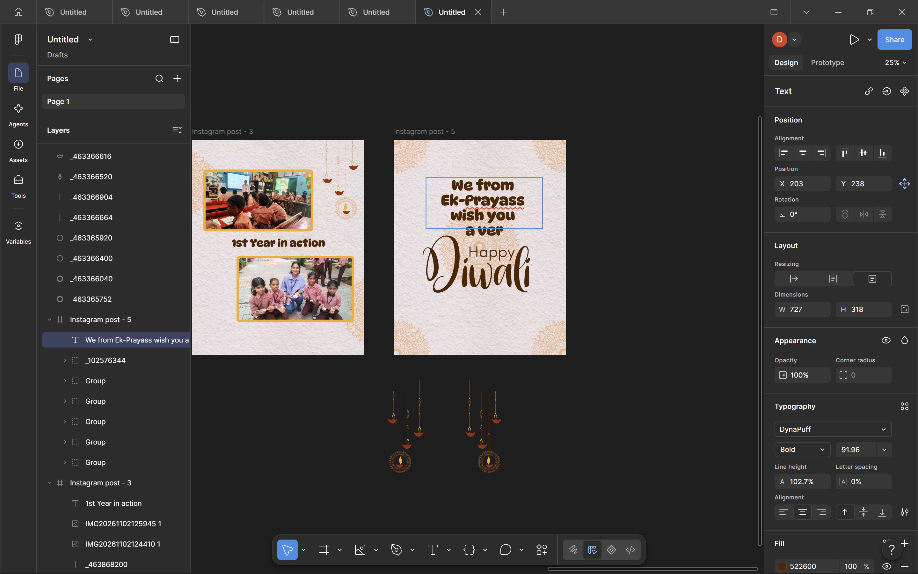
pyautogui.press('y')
pyautogui.scroll(2, 467, 201)
pyautogui.click(647, 286)
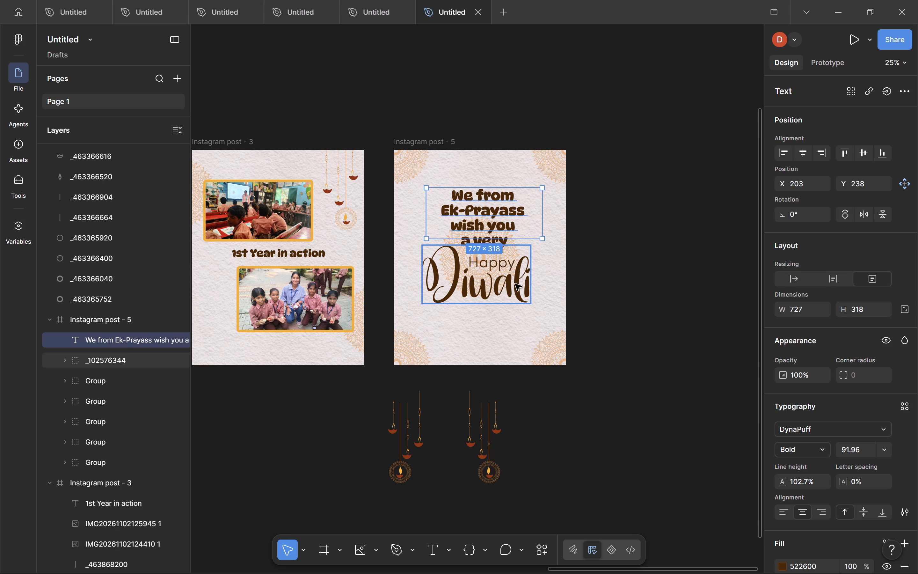
# Tighten the Happy Diwali lettering beneath the greeting text and shift both together lower, toward the middle of Instagram post - 5.
pyautogui.click(514, 283)
pyautogui.click(613, 251)
pyautogui.click(504, 275)
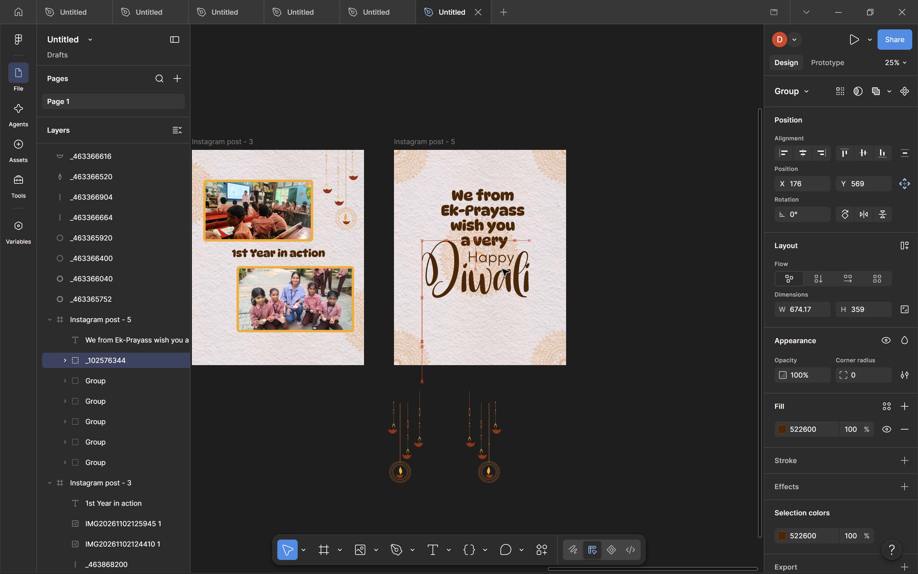
pyautogui.keyDown('shift'); pyautogui.click(492, 216); pyautogui.keyUp('shift')
pyautogui.moveTo(494, 222); pyautogui.dragTo(663, 236)
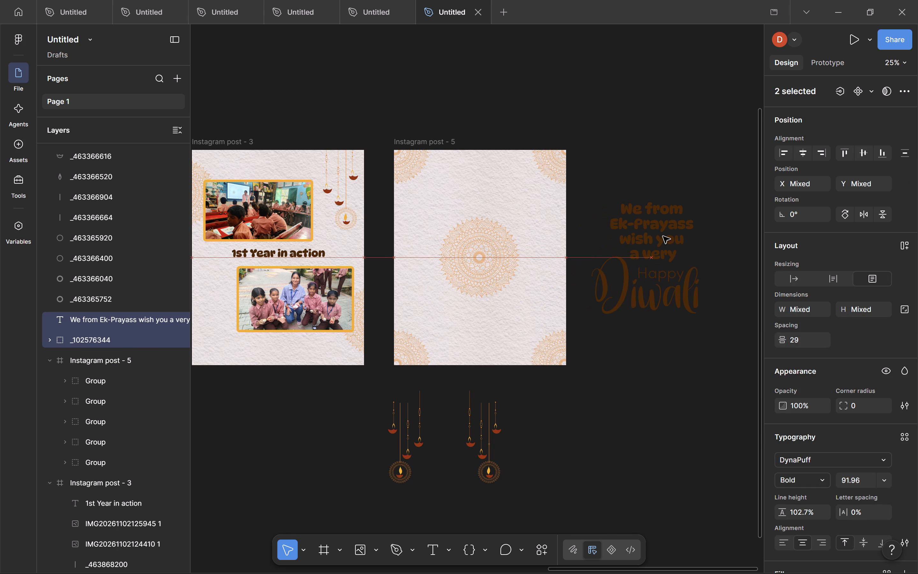
pyautogui.moveTo(663, 236); pyautogui.dragTo(490, 236)
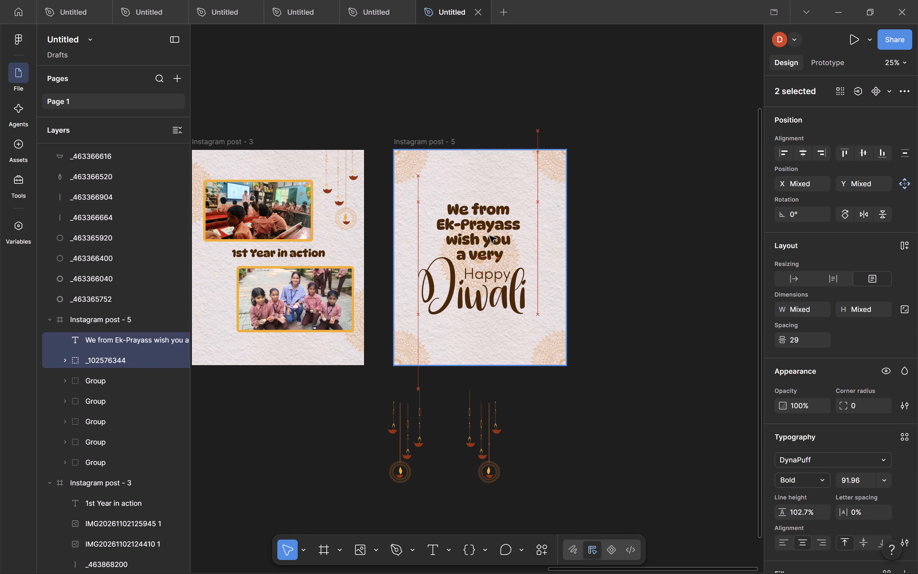
# Set the greeting text and lettering aside on the canvas and move the central mandala out of Instagram post - 5.
pyautogui.moveTo(490, 236); pyautogui.dragTo(728, 231)
pyautogui.moveTo(449, 254); pyautogui.dragTo(752, 489)
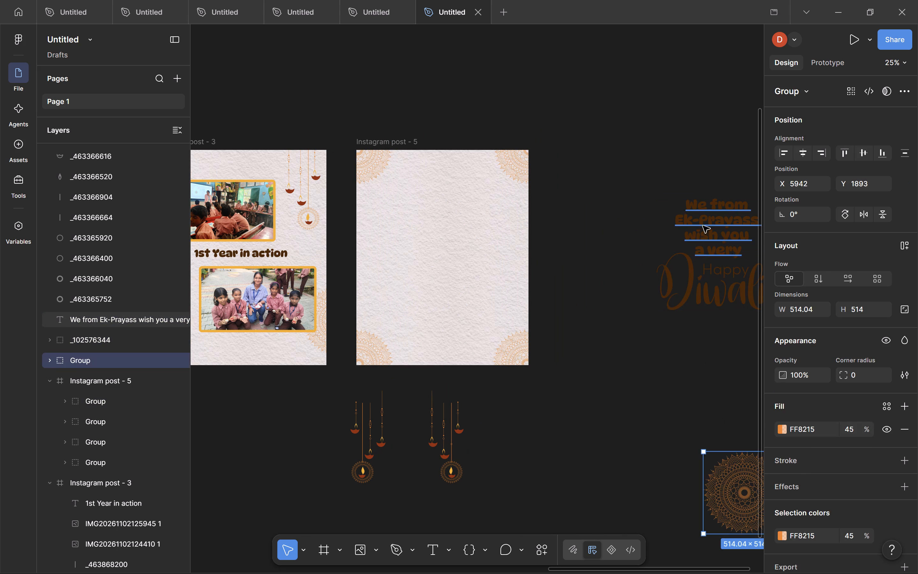
# Bring the greeting text and Happy Diwali lettering back together into Instagram post - 5 and centre them on the page.
pyautogui.moveTo(700, 153); pyautogui.dragTo(753, 348)
pyautogui.moveTo(722, 246); pyautogui.dragTo(448, 244)
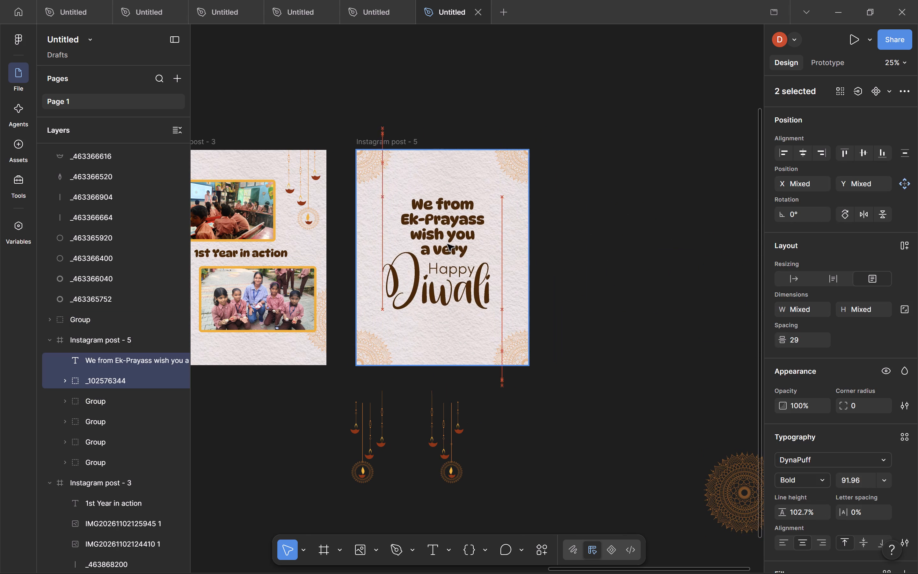
pyautogui.moveTo(448, 244); pyautogui.dragTo(450, 240)
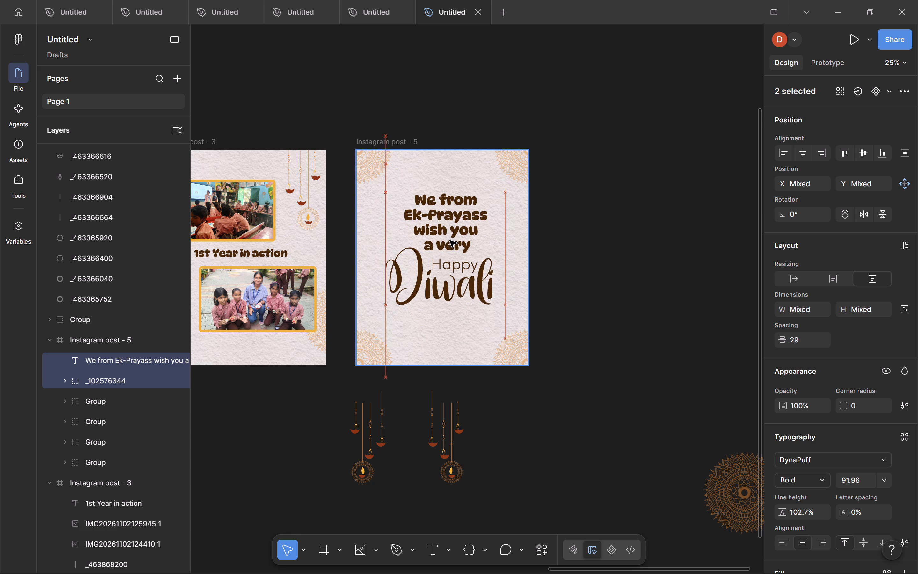
pyautogui.moveTo(450, 240); pyautogui.dragTo(448, 242)
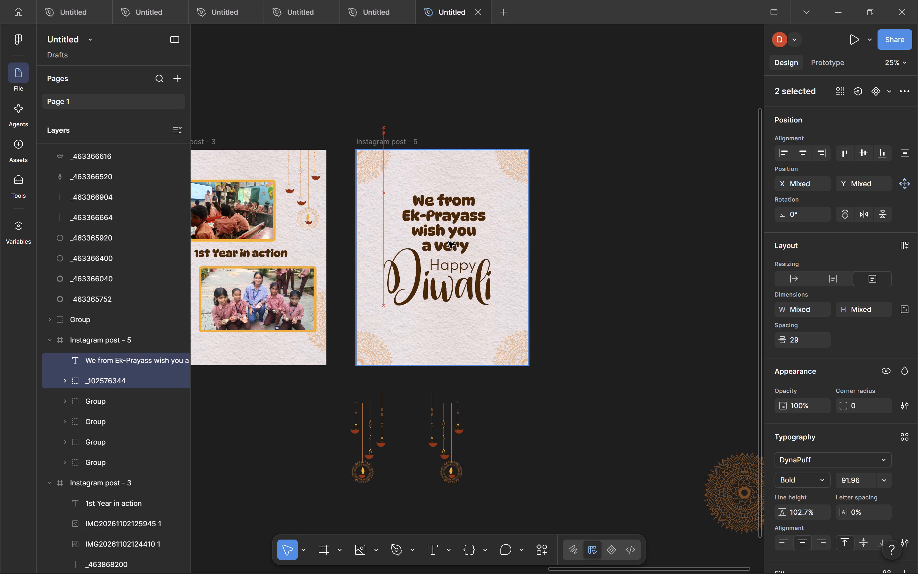
pyautogui.moveTo(448, 242); pyautogui.dragTo(451, 246)
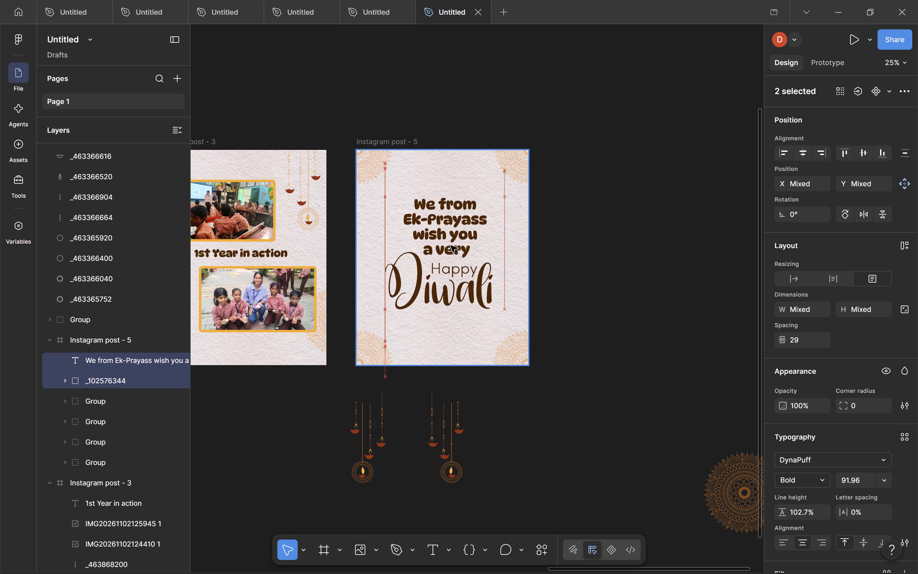
pyautogui.moveTo(451, 246); pyautogui.dragTo(449, 250)
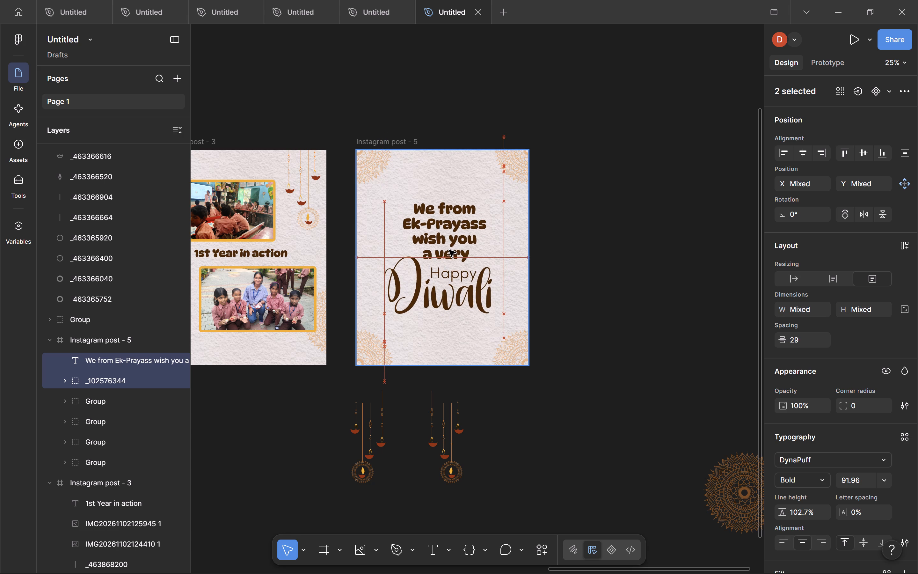
pyautogui.moveTo(449, 250); pyautogui.dragTo(449, 247)
pyautogui.click(621, 196)
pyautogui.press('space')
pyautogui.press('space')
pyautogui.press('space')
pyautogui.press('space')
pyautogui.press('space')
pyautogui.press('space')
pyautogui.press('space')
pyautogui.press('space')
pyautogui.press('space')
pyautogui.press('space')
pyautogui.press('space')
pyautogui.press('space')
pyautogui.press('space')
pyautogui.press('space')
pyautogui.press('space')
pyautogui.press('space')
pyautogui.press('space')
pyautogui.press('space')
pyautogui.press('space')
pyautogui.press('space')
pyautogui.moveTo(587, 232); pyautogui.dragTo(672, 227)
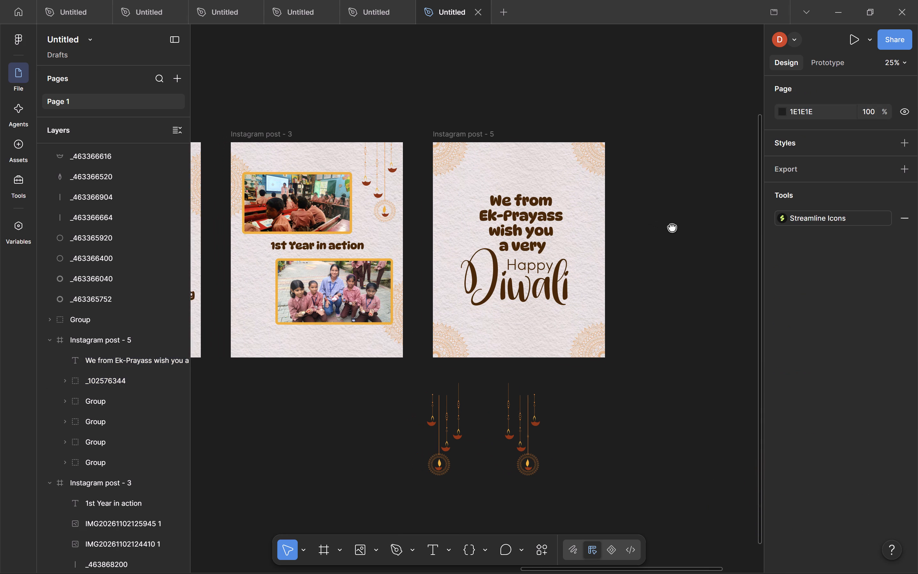
# Nudge the greeting text and Happy Diwali lettering together slightly to the left on Instagram post - 5.
pyautogui.moveTo(672, 227); pyautogui.dragTo(693, 224)
pyautogui.moveTo(549, 156); pyautogui.dragTo(580, 304)
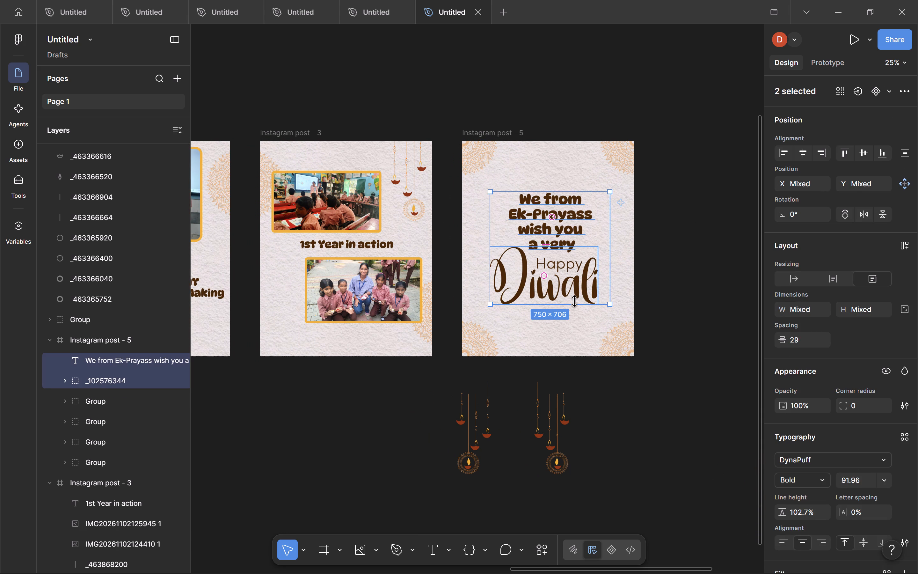
pyautogui.press('Left')
pyautogui.press('Left')
pyautogui.press('Left')
pyautogui.press('Left')
pyautogui.press('Right')
pyautogui.press('Left')
pyautogui.press('Right')
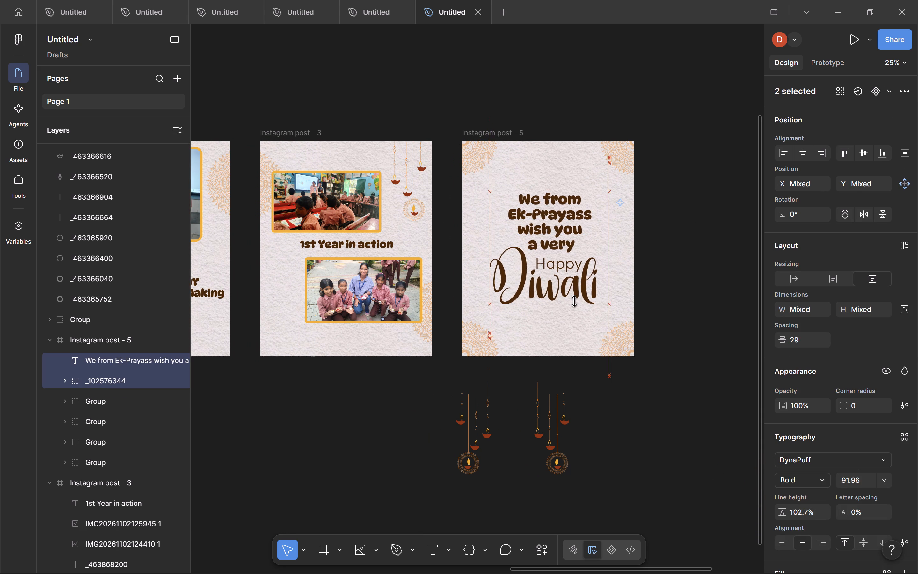
pyautogui.press('Left')
pyautogui.press('Right')
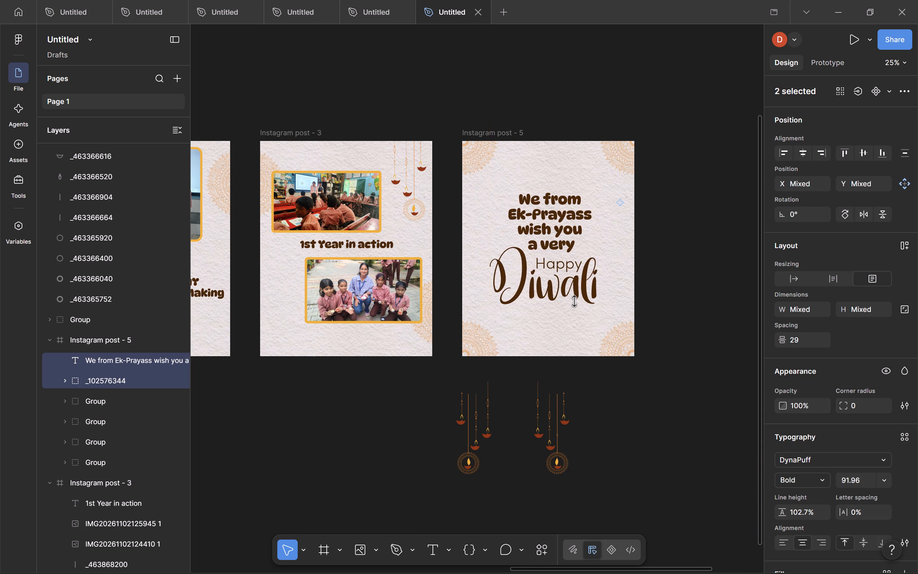
pyautogui.click(702, 224)
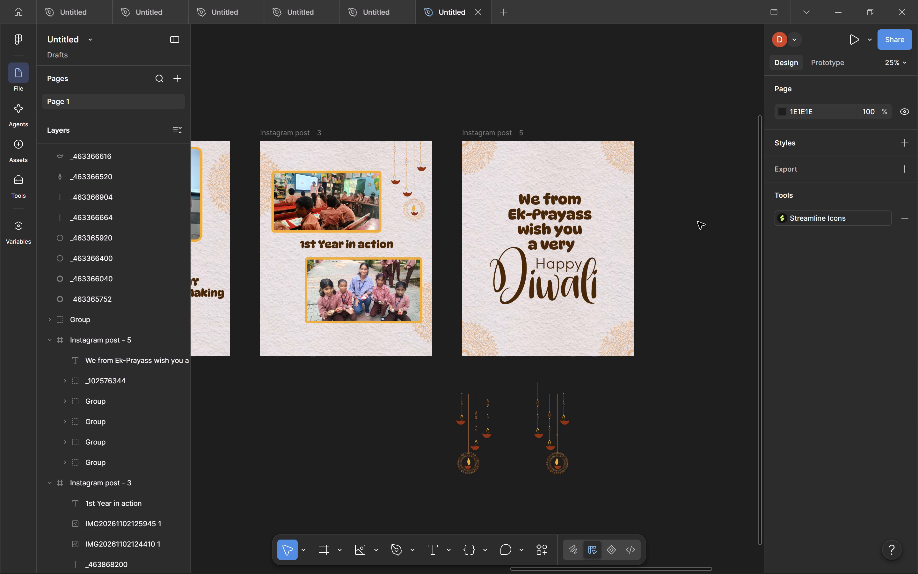
# Review the carousel slides from Instagram post - 1 to Instagram post - 5, comparing their layouts and decorations.
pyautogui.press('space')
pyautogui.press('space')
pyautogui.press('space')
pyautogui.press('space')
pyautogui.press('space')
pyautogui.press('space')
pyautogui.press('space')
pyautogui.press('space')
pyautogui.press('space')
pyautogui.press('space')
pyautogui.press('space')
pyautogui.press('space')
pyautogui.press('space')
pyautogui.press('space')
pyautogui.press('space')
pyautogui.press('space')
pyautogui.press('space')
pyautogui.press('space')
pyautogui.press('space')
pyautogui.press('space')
pyautogui.moveTo(343, 395); pyautogui.dragTo(527, 393)
pyautogui.moveTo(372, 423); pyautogui.dragTo(466, 444)
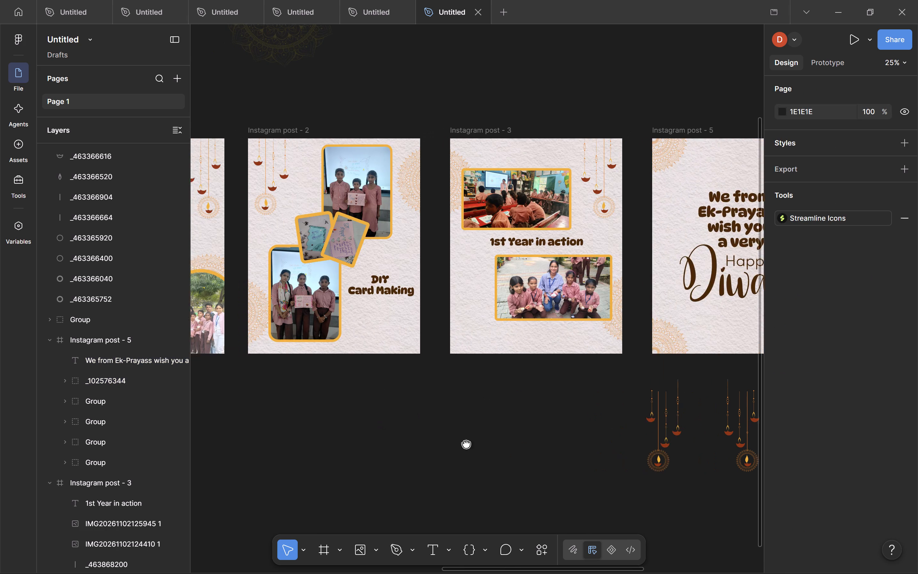
pyautogui.moveTo(466, 444); pyautogui.dragTo(570, 429)
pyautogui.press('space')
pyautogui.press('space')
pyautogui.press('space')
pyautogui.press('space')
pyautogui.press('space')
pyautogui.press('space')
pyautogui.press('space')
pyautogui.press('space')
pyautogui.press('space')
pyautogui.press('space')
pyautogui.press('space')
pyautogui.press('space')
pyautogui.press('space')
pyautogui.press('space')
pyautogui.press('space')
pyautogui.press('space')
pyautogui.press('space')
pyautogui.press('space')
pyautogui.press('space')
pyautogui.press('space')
pyautogui.moveTo(404, 98); pyautogui.dragTo(297, 68)
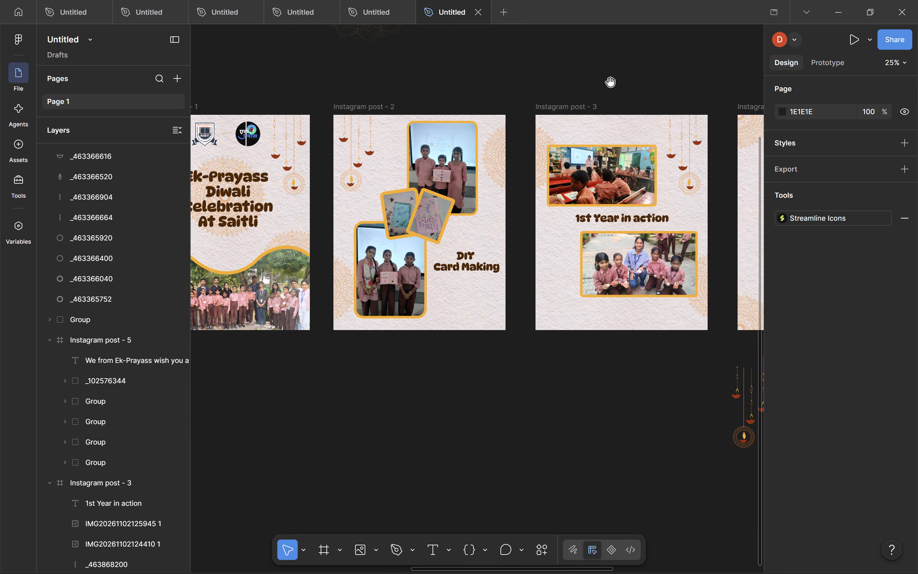
pyautogui.moveTo(613, 82); pyautogui.dragTo(315, 58)
pyautogui.moveTo(504, 50); pyautogui.dragTo(553, 54)
pyautogui.moveTo(459, 53); pyautogui.dragTo(564, 48)
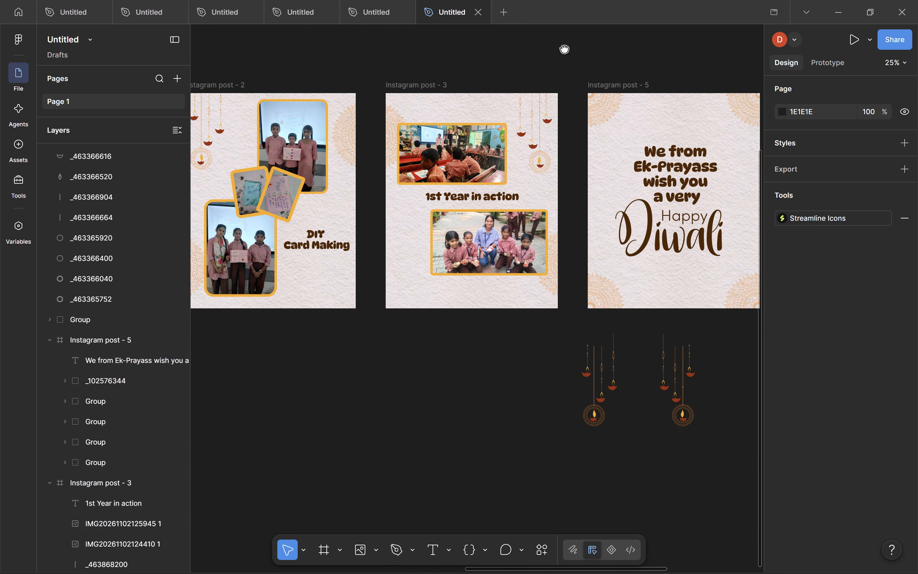
pyautogui.moveTo(564, 48); pyautogui.dragTo(645, 45)
pyautogui.moveTo(425, 58); pyautogui.dragTo(637, 66)
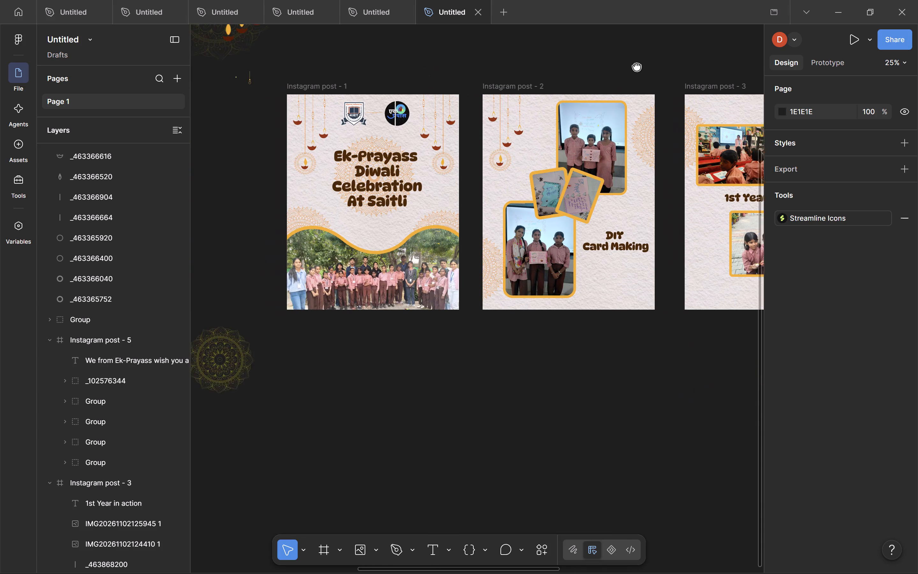
pyautogui.moveTo(637, 66); pyautogui.dragTo(368, 62)
pyautogui.moveTo(633, 49); pyautogui.dragTo(437, 32)
# Switch to Google Chrome and play Lose My Mind from the YouTube Music queue.
pyautogui.hotkey('alt', 'Tab')
pyautogui.hotkey('alt', 'Tab')
pyautogui.hotkey('alt', 'Tab')
pyautogui.hotkey('alt', 'Tab')
pyautogui.hotkey('alt', 'Tab')
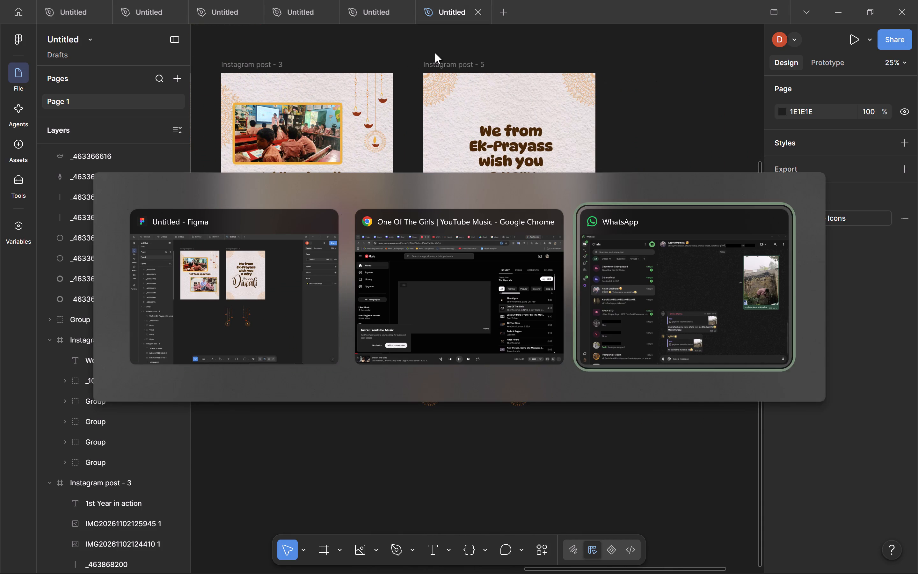
pyautogui.hotkey('alt', 'Tab')
pyautogui.hotkey('alt', 'Tab')
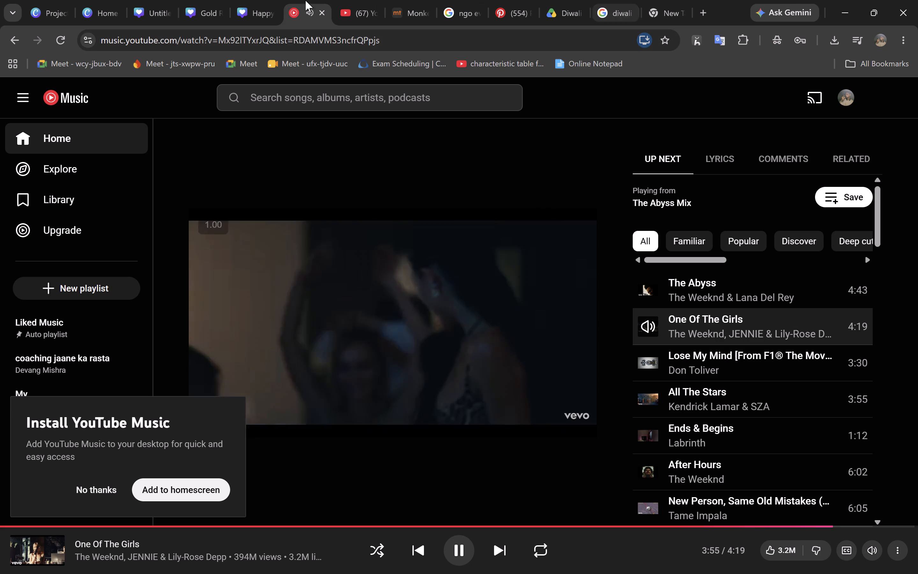
pyautogui.click(648, 368)
# Open instagram.com in a new browser tab.
pyautogui.click(700, 11)
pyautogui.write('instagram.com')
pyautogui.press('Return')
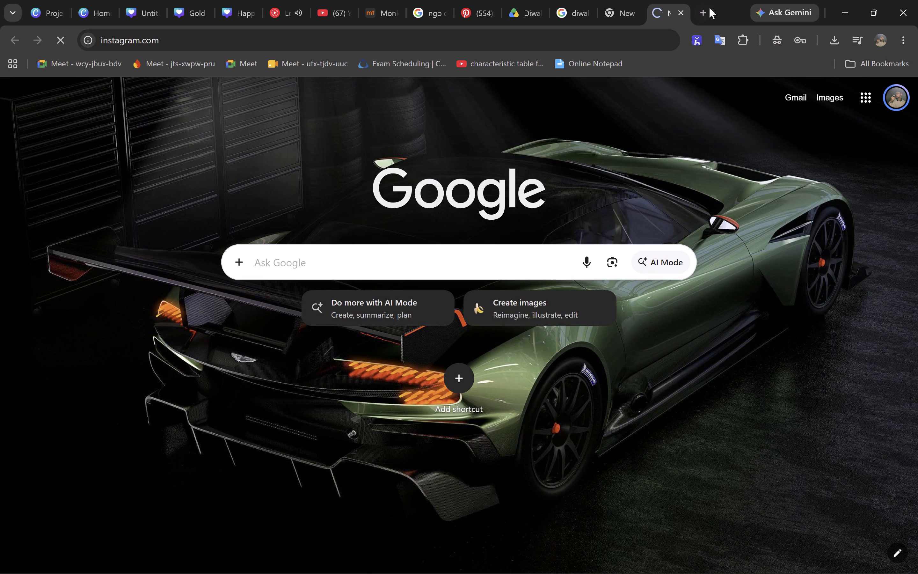
# Open linkedin.com in another new browser tab, search it for ek_prayass and open the Ek-Prayass club's profile.
pyautogui.click(708, 10)
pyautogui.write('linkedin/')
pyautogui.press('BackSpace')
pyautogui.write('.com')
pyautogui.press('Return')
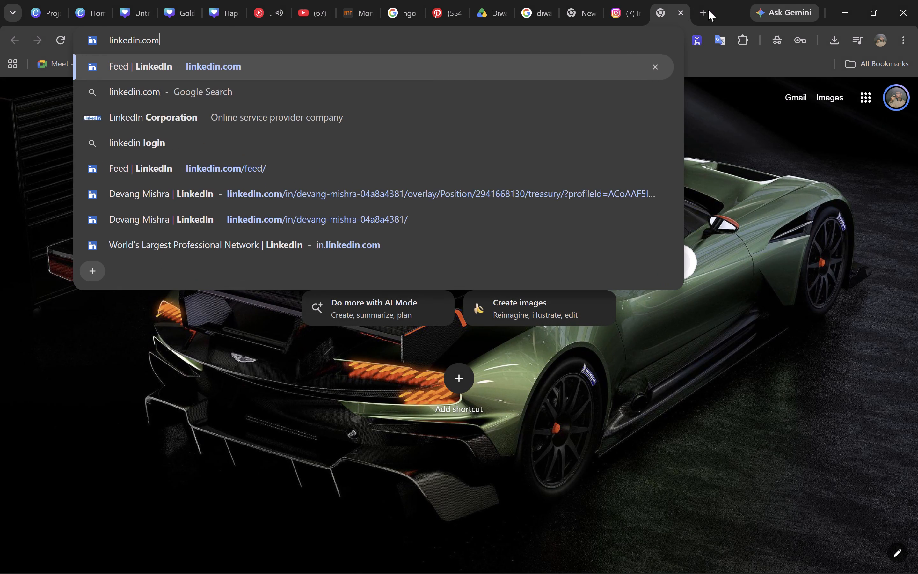
pyautogui.click(228, 98)
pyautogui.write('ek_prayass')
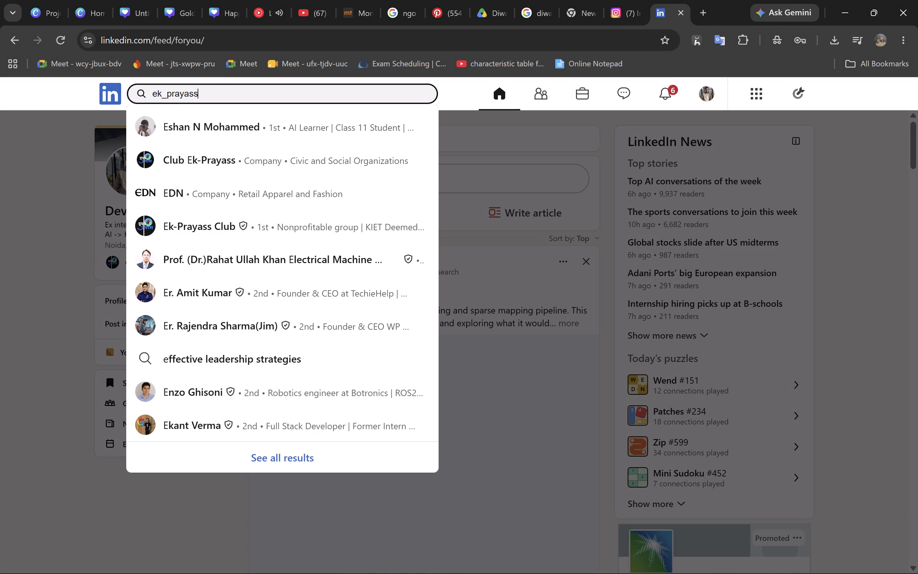
pyautogui.click(238, 154)
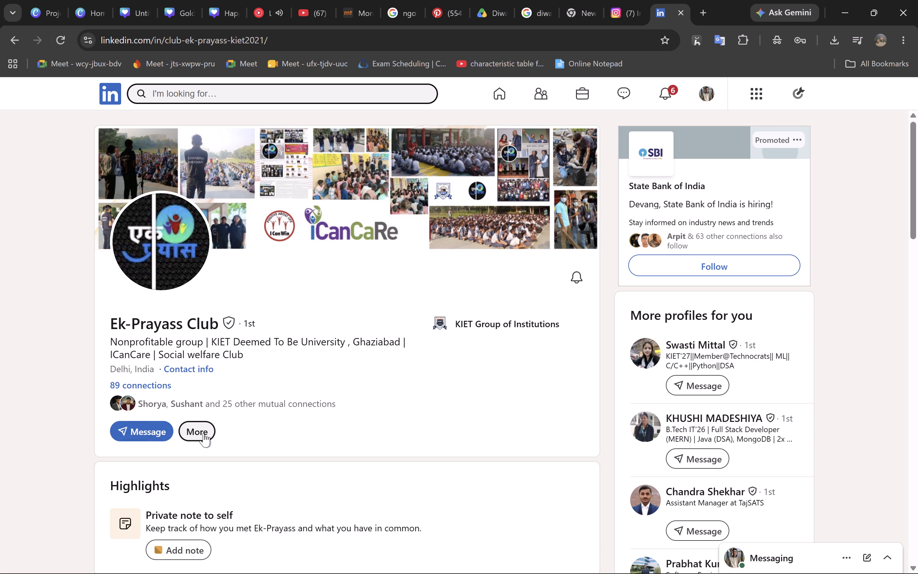
# In Chrome, check the additional profile actions on the Ek-Prayass Club LinkedIn page.
pyautogui.click(189, 429)
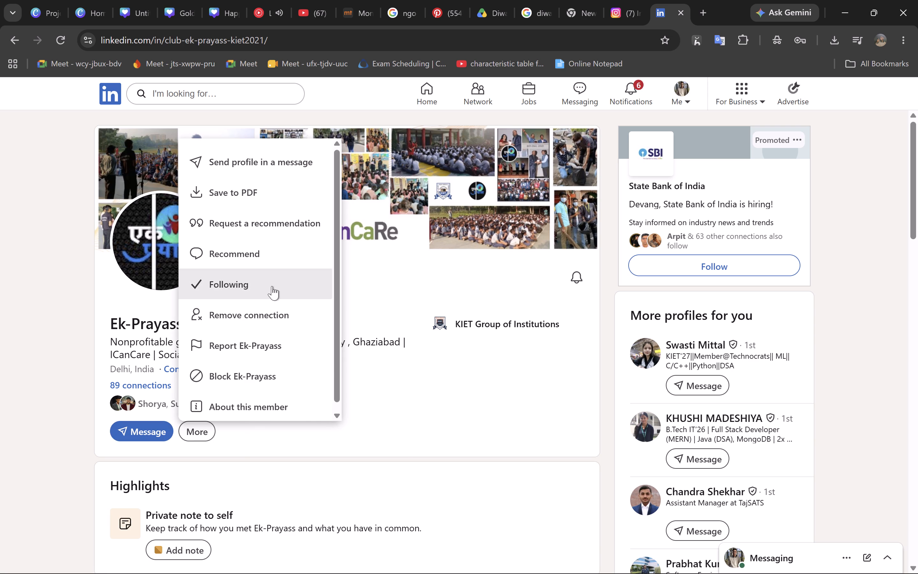
pyautogui.click(418, 471)
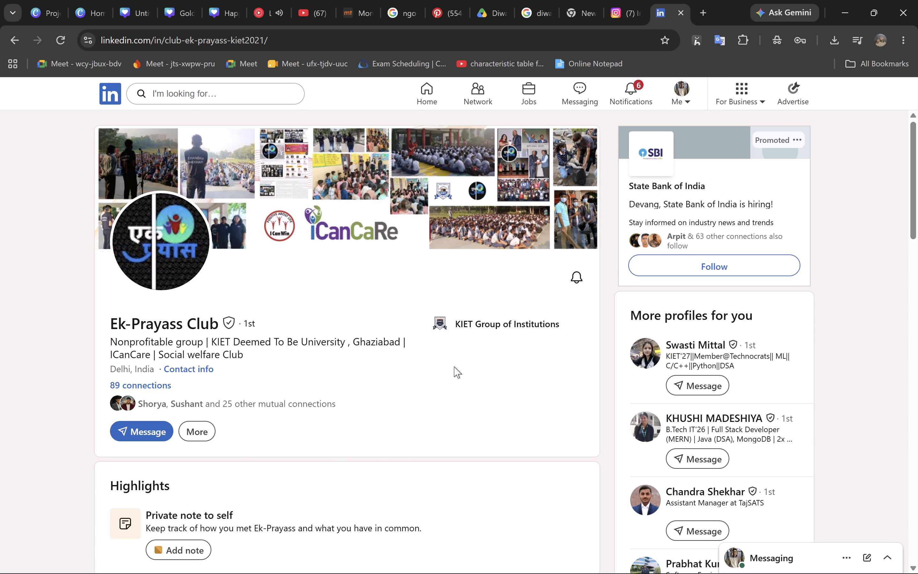
# Check the verification details of the Ek-Prayass Club LinkedIn profile and look over its highlights and activity.
pyautogui.scroll(-2, 382, 410)
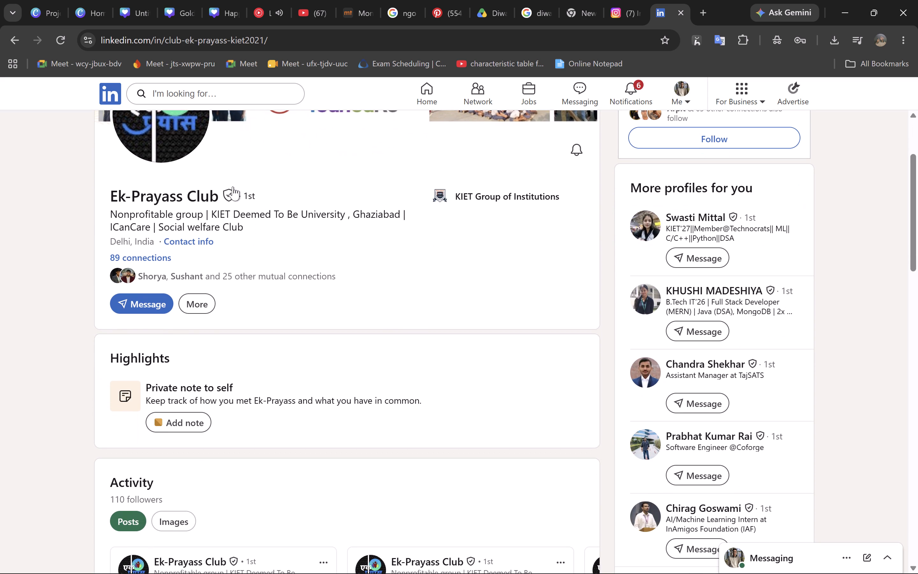
pyautogui.click(230, 194)
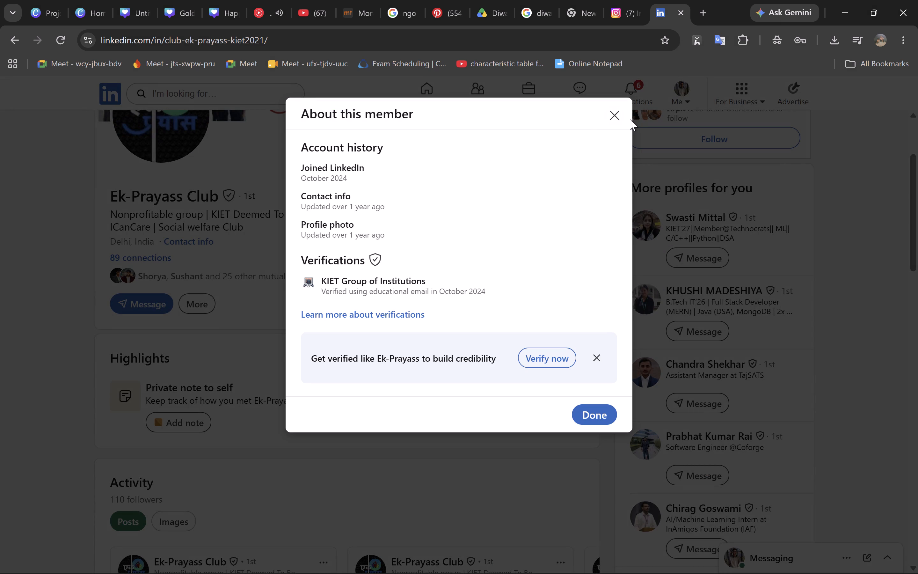
pyautogui.click(621, 112)
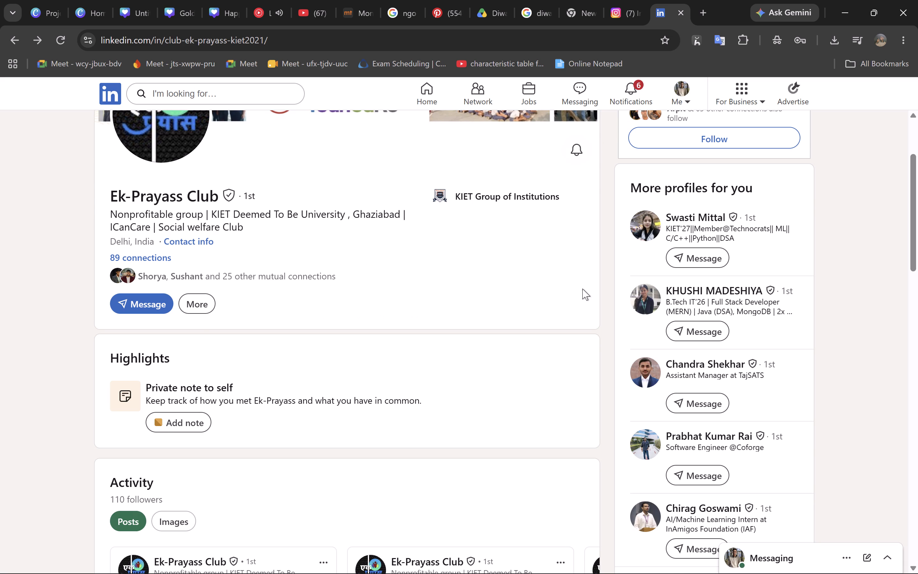
pyautogui.scroll(5, 582, 289)
pyautogui.scroll(-6, 588, 300)
pyautogui.scroll(3, 551, 335)
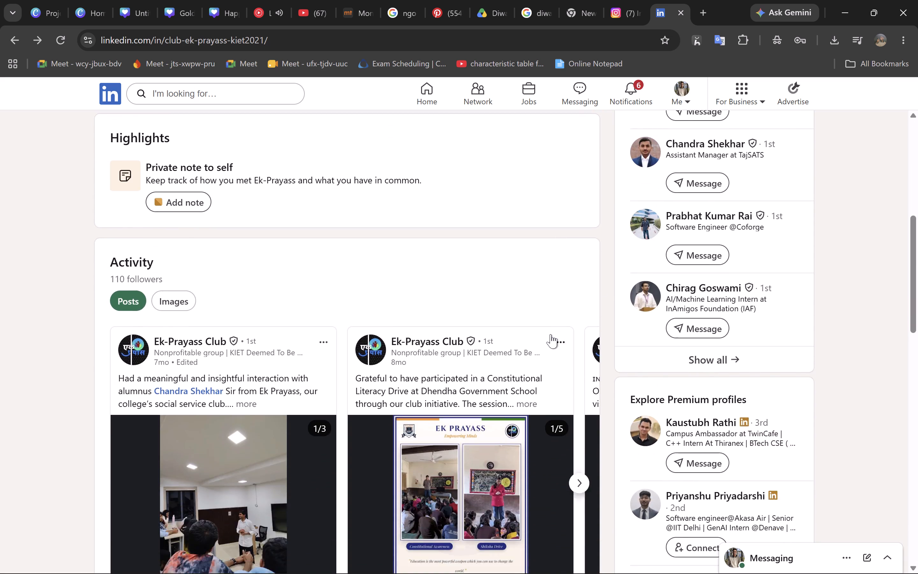
pyautogui.scroll(4, 550, 334)
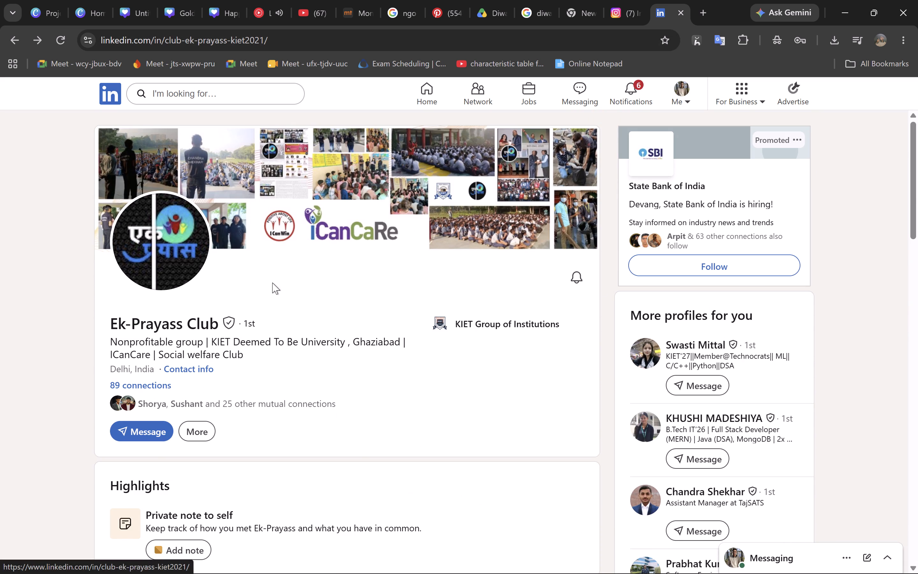
# Search Instagram for "club" and open the club_ekprayass profile.
pyautogui.click(623, 0)
pyautogui.scroll(-1, 480, 224)
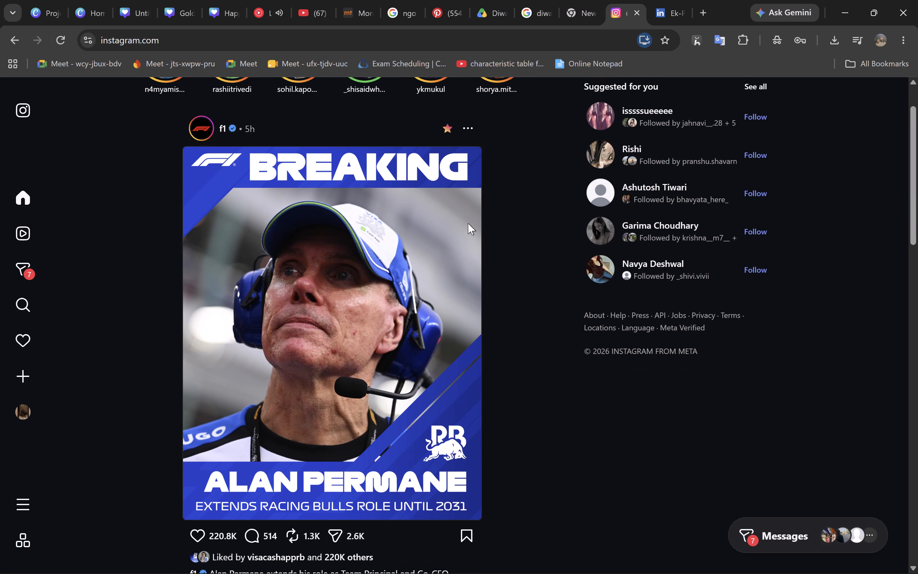
pyautogui.scroll(-2, 467, 213)
pyautogui.scroll(2, 467, 219)
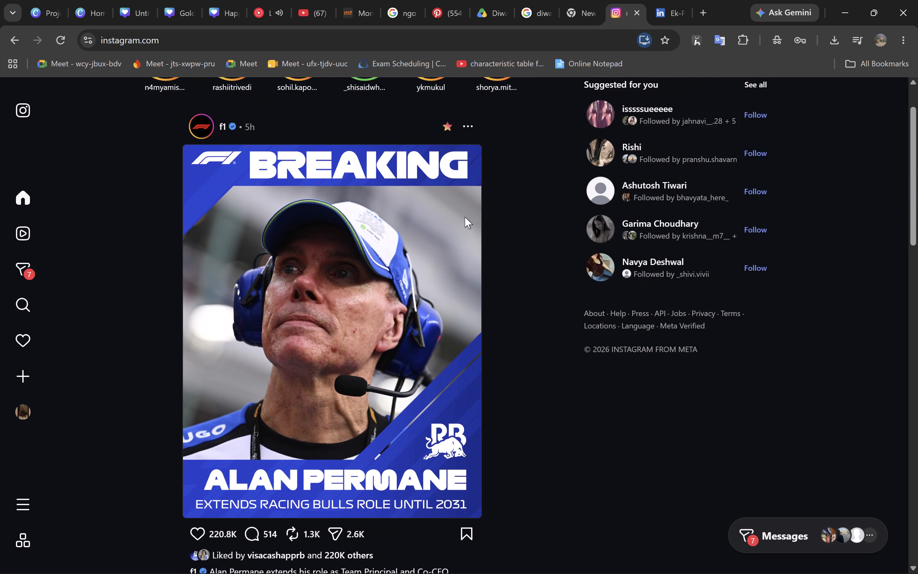
pyautogui.scroll(2, 465, 217)
pyautogui.click(31, 297)
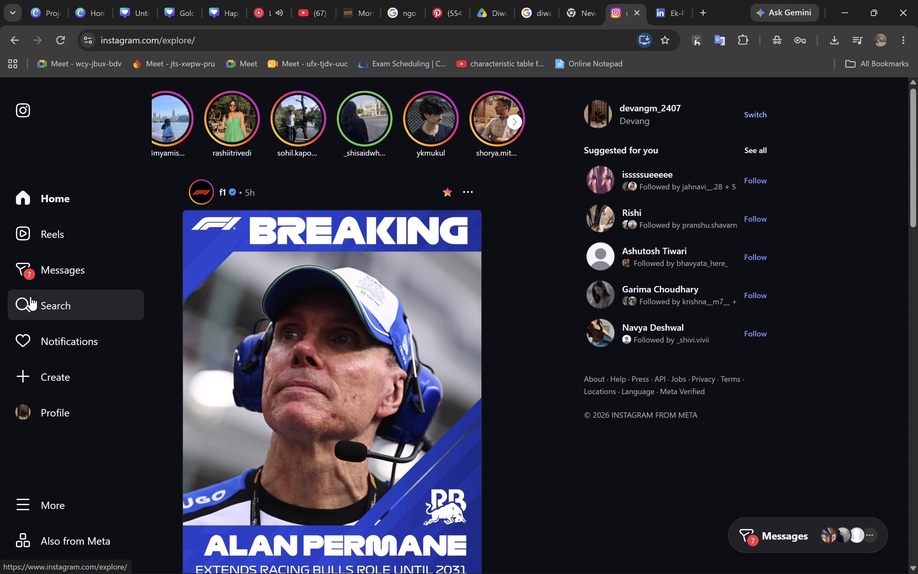
pyautogui.click(337, 113)
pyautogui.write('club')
pyautogui.click(367, 167)
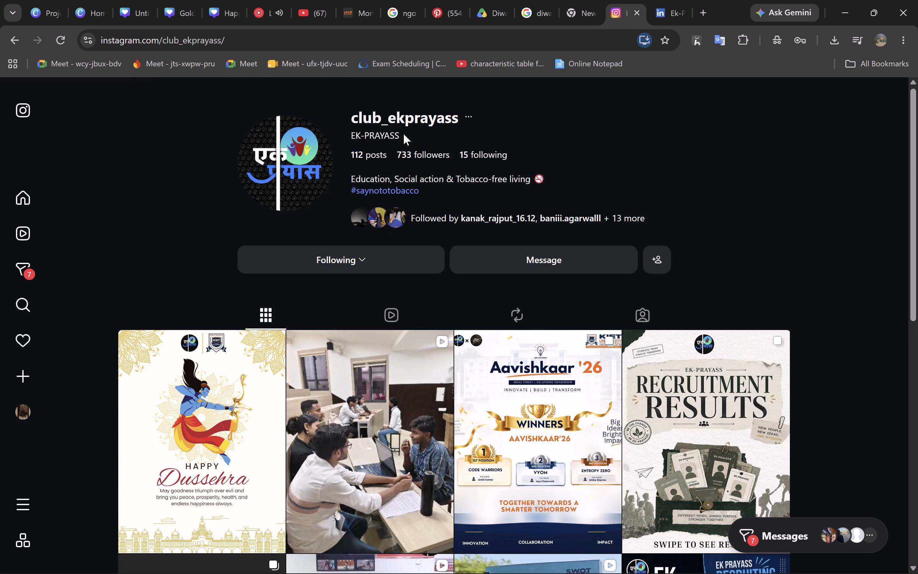
# In Figma, look through the slides of the Ek-Prayass Social Internship carousel file, including its closing Thank You slide.
pyautogui.hotkey('alt', 'Tab')
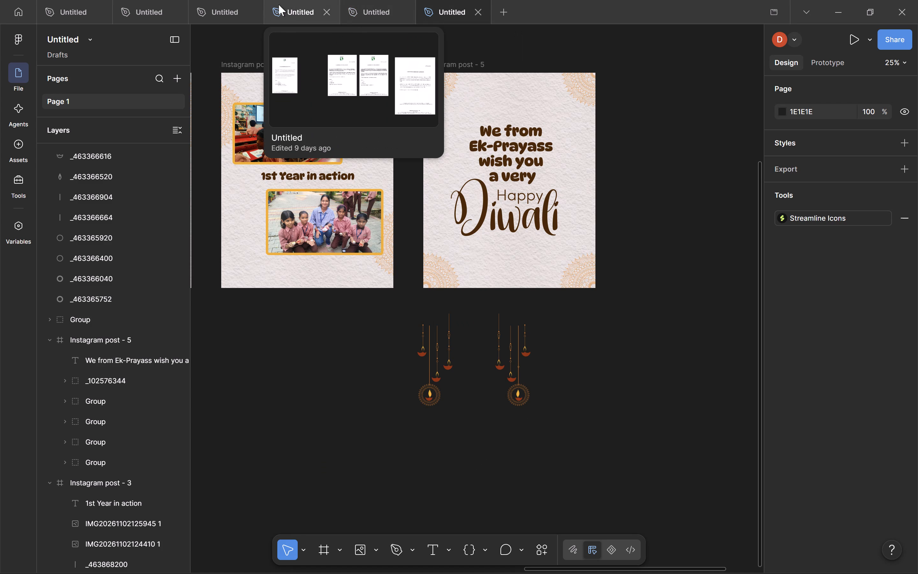
pyautogui.click(236, 1)
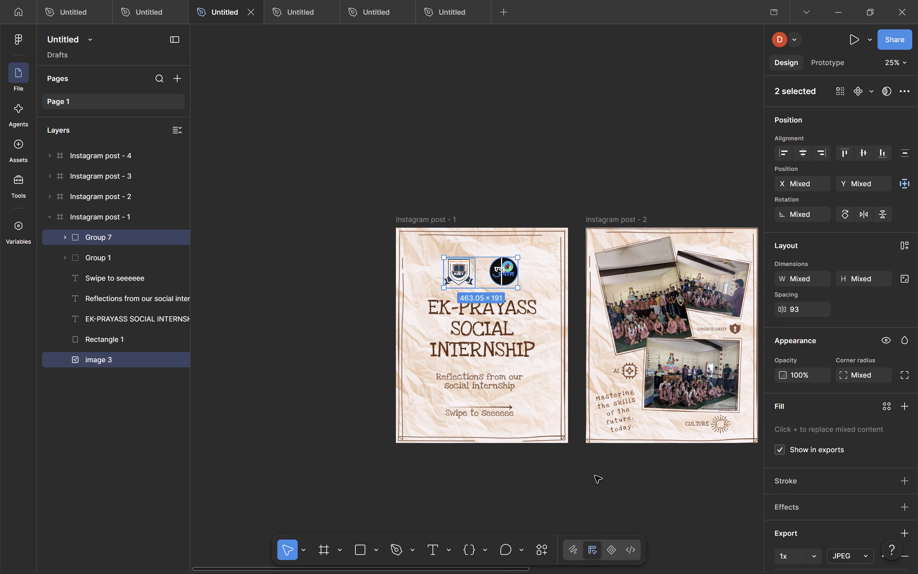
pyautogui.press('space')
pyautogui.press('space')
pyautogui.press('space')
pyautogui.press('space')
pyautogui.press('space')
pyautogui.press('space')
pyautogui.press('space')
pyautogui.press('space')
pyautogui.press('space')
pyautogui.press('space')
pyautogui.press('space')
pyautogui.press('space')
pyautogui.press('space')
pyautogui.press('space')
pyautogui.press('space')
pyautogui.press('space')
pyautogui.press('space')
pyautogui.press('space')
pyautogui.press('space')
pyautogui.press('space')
pyautogui.moveTo(588, 471); pyautogui.dragTo(334, 421)
pyautogui.moveTo(575, 428); pyautogui.dragTo(346, 408)
pyautogui.moveTo(560, 437); pyautogui.dragTo(524, 438)
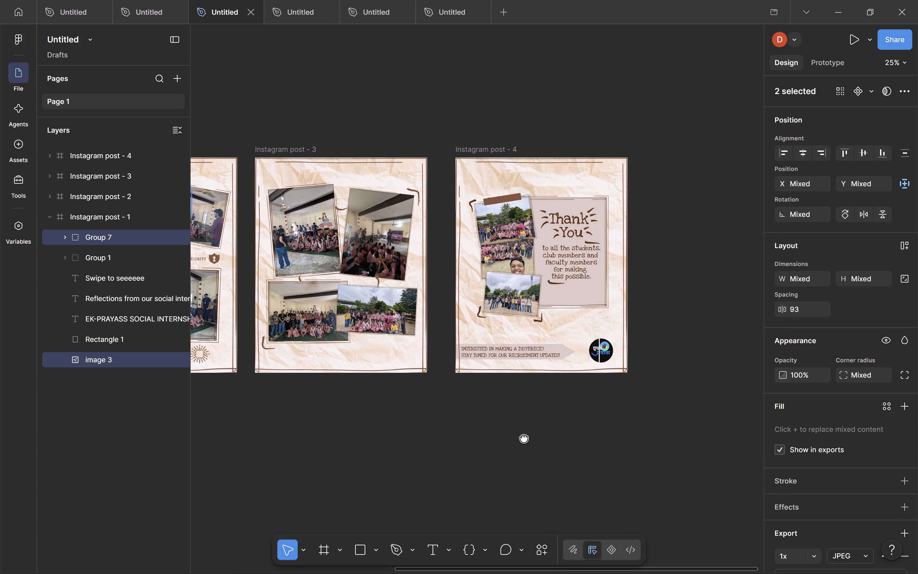
pyautogui.moveTo(524, 438); pyautogui.dragTo(635, 452)
pyautogui.moveTo(433, 453); pyautogui.dragTo(696, 464)
pyautogui.moveTo(412, 449); pyautogui.dragTo(572, 451)
pyautogui.click(570, 451)
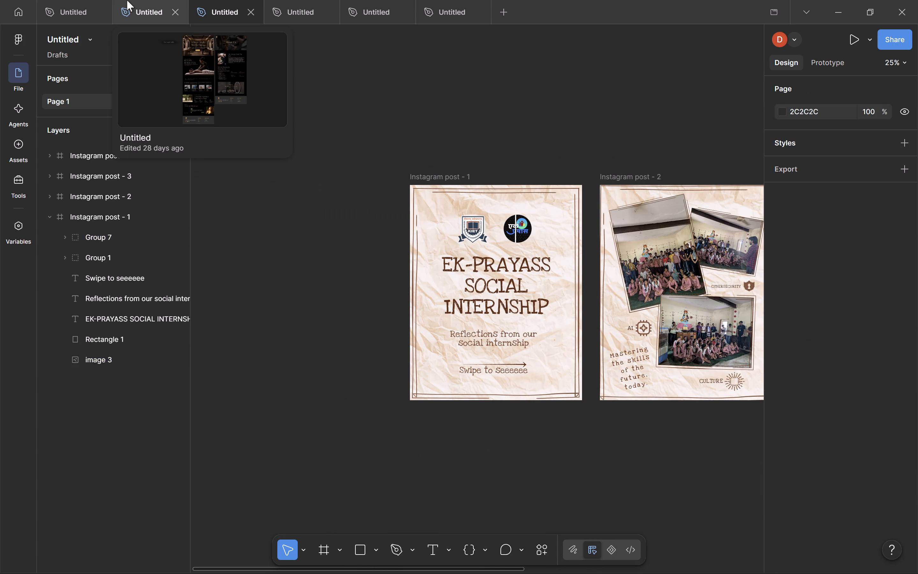
# Copy the Instagram icon from the footer of the Angel Salon design file and paste it into the Diwali carousel file.
pyautogui.click(136, 6)
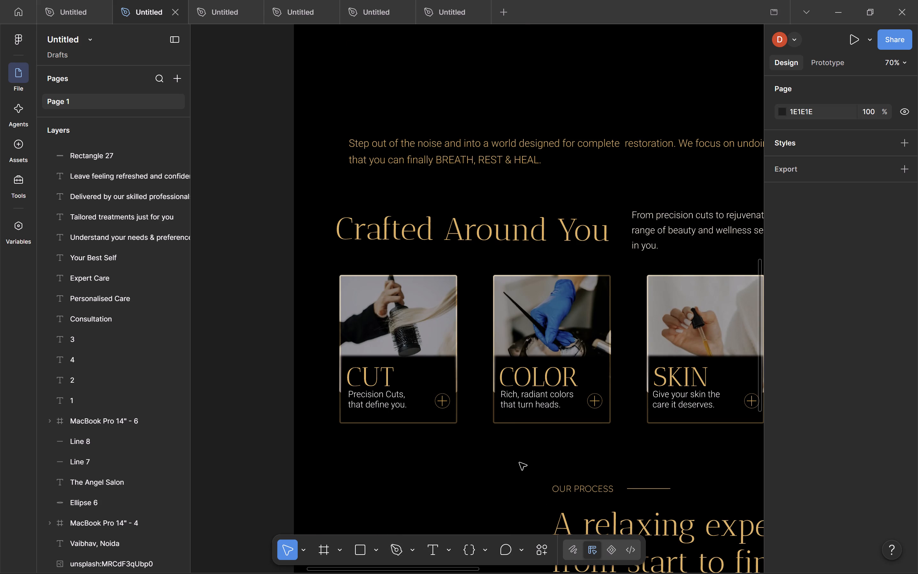
pyautogui.hotkey('ctrl', '-')
pyautogui.hotkey('ctrl', '-')
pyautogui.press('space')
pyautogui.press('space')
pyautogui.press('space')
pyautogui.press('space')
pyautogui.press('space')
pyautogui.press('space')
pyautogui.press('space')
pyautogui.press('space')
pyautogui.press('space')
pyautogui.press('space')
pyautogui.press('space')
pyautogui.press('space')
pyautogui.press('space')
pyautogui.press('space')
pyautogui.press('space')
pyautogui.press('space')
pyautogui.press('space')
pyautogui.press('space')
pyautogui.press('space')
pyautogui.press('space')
pyautogui.moveTo(520, 461); pyautogui.dragTo(412, 281)
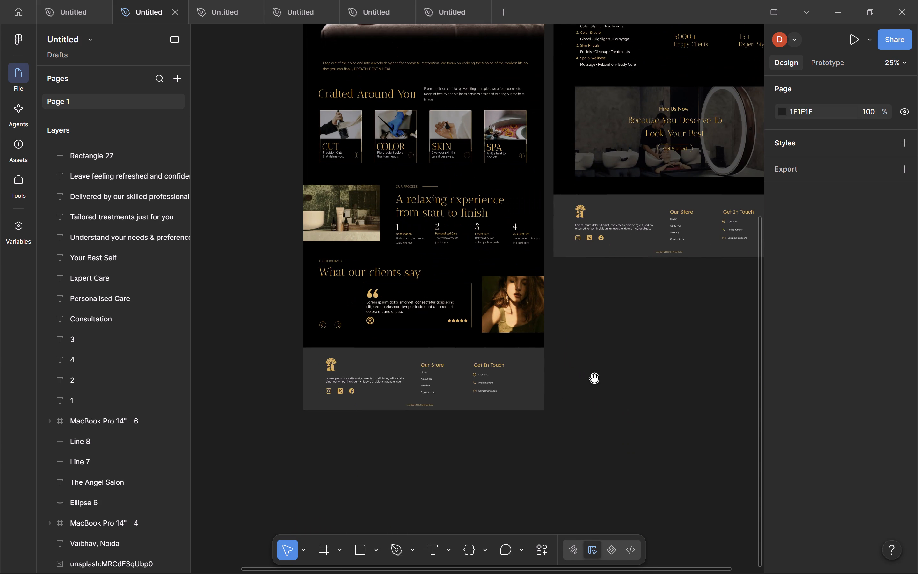
pyautogui.moveTo(594, 378); pyautogui.dragTo(556, 326)
pyautogui.hotkey('ctrl', '=')
pyautogui.hotkey('ctrl', '=')
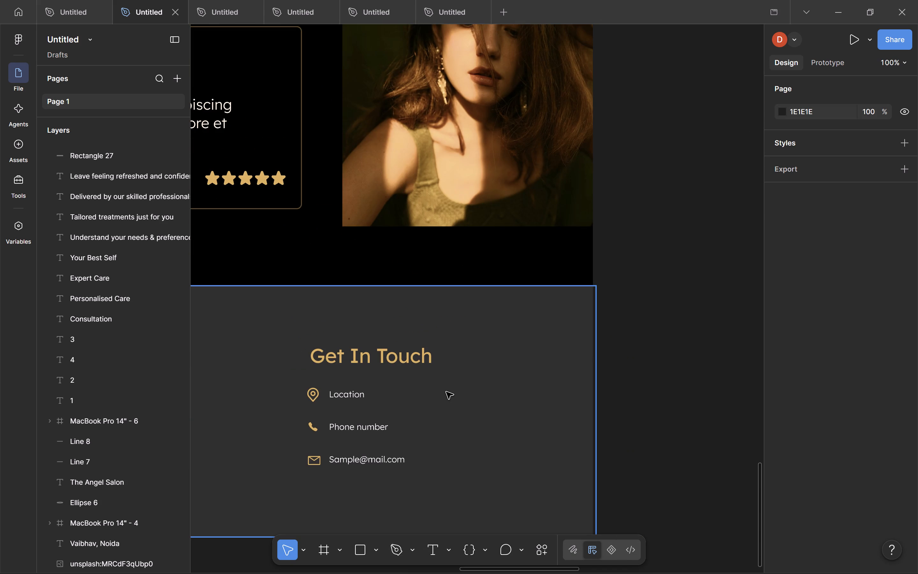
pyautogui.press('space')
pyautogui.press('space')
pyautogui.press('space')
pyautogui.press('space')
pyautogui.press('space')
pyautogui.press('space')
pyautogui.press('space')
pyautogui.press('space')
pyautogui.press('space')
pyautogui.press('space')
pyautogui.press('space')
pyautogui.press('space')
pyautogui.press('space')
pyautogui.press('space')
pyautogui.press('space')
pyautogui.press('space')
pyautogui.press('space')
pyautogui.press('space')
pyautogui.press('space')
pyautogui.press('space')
pyautogui.moveTo(478, 379); pyautogui.dragTo(712, 263)
pyautogui.moveTo(527, 294); pyautogui.dragTo(689, 254)
pyautogui.moveTo(626, 258); pyautogui.dragTo(657, 250)
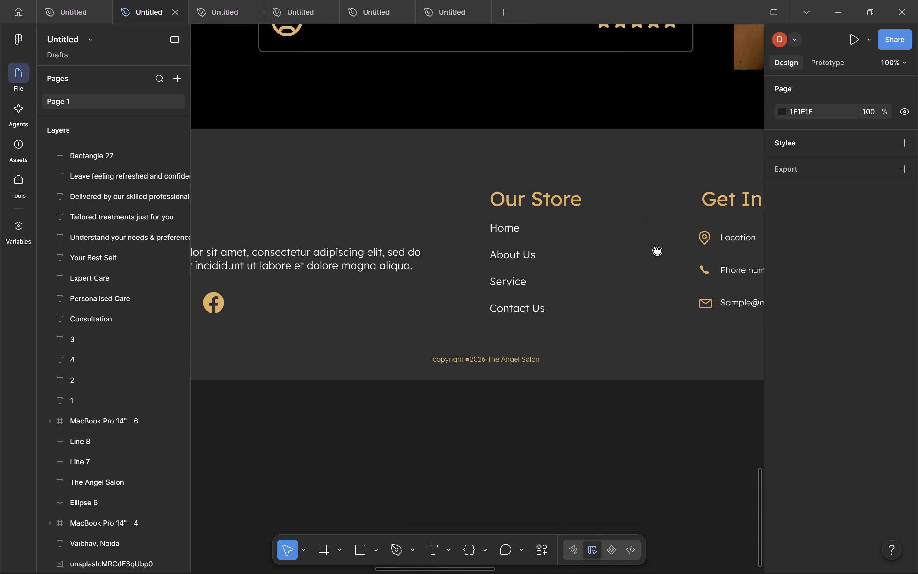
pyautogui.moveTo(657, 250); pyautogui.dragTo(771, 232)
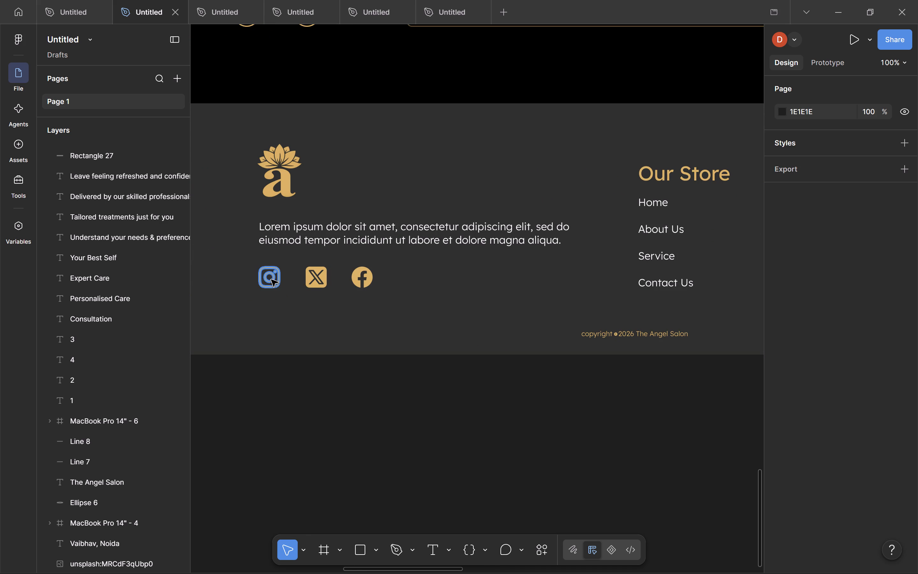
pyautogui.click(273, 279)
pyautogui.hotkey('ctrl', 'c')
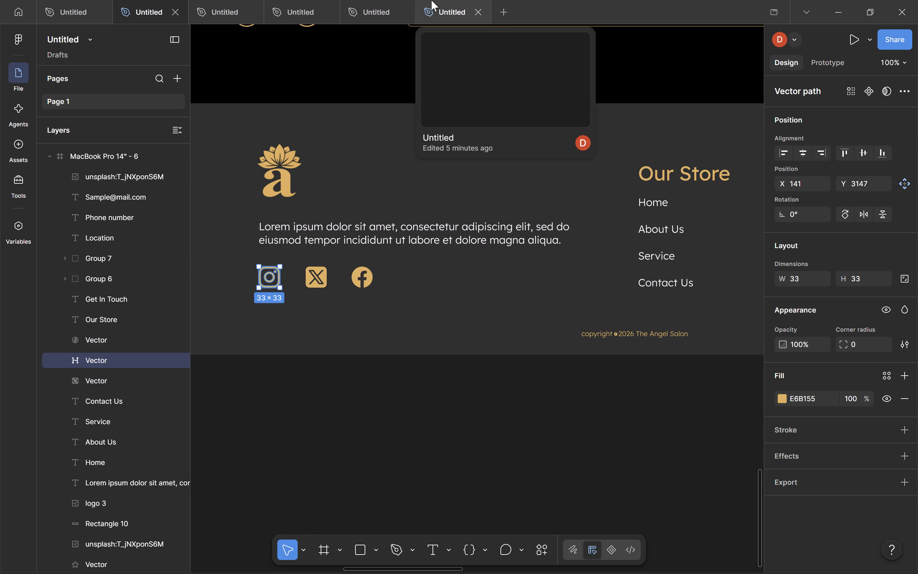
pyautogui.click(431, 0)
pyautogui.hotkey('ctrl', 'v')
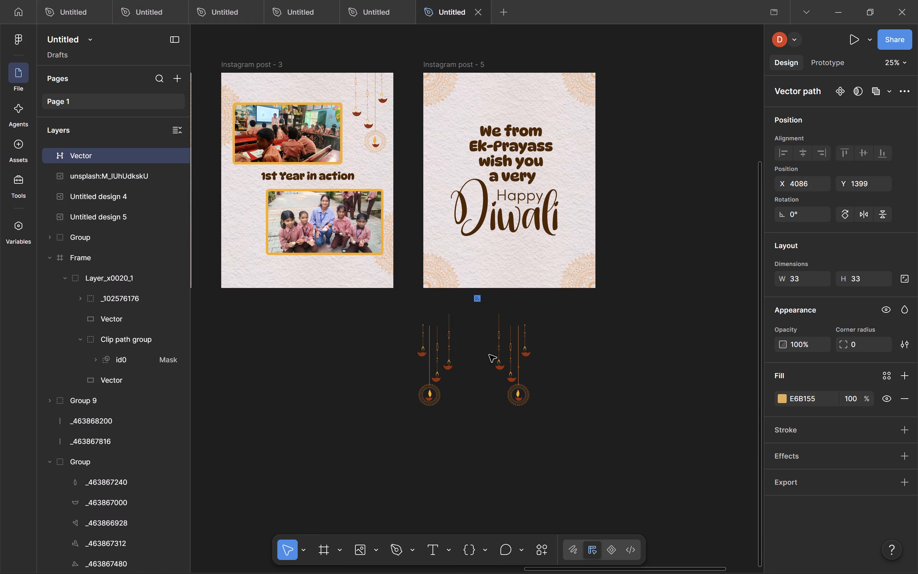
# Recolour the pasted Instagram icon to FFAE00 and place it on the empty canvas below Instagram post - 3.
pyautogui.click(784, 400)
pyautogui.click(691, 529)
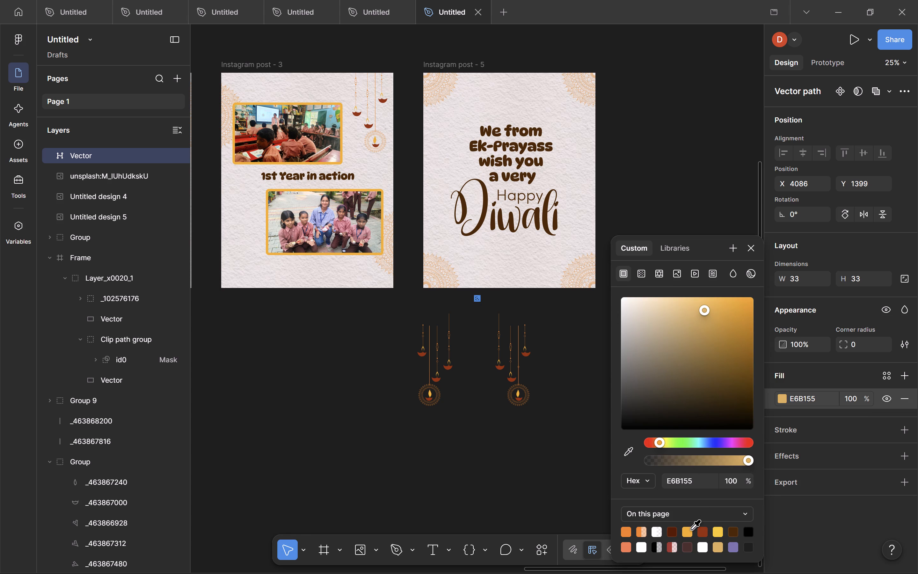
pyautogui.click(563, 404)
pyautogui.moveTo(478, 301); pyautogui.dragTo(485, 248)
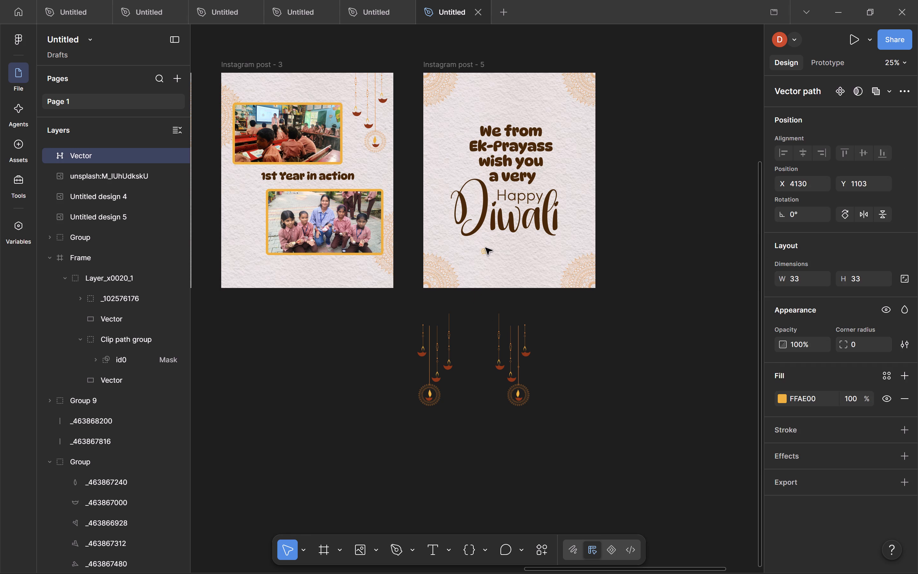
pyautogui.moveTo(485, 248); pyautogui.dragTo(352, 407)
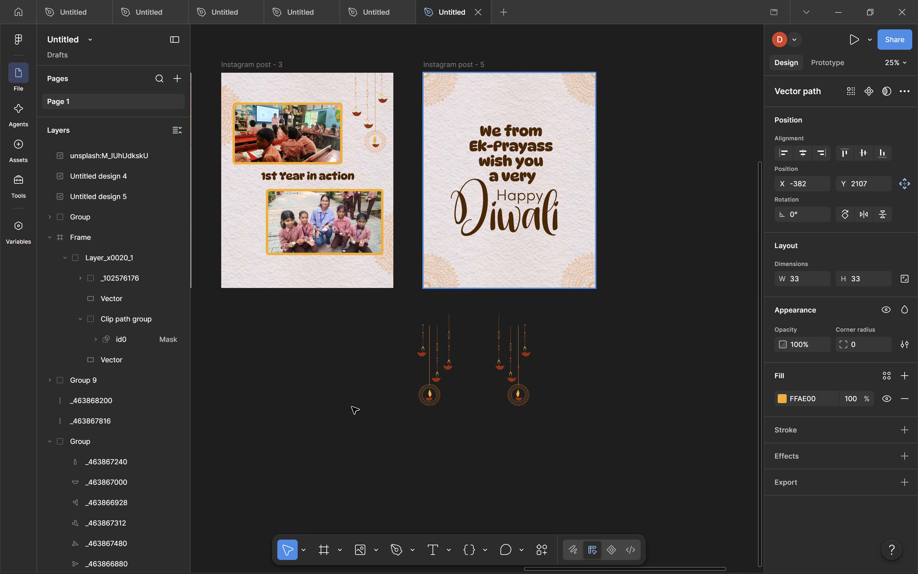
pyautogui.moveTo(352, 407); pyautogui.dragTo(309, 372)
# Use the Iconify plugin to search for "linkedin" and place the akar-icons linkedin-box-fill icon on the canvas near the Instagram icon.
pyautogui.click(540, 559)
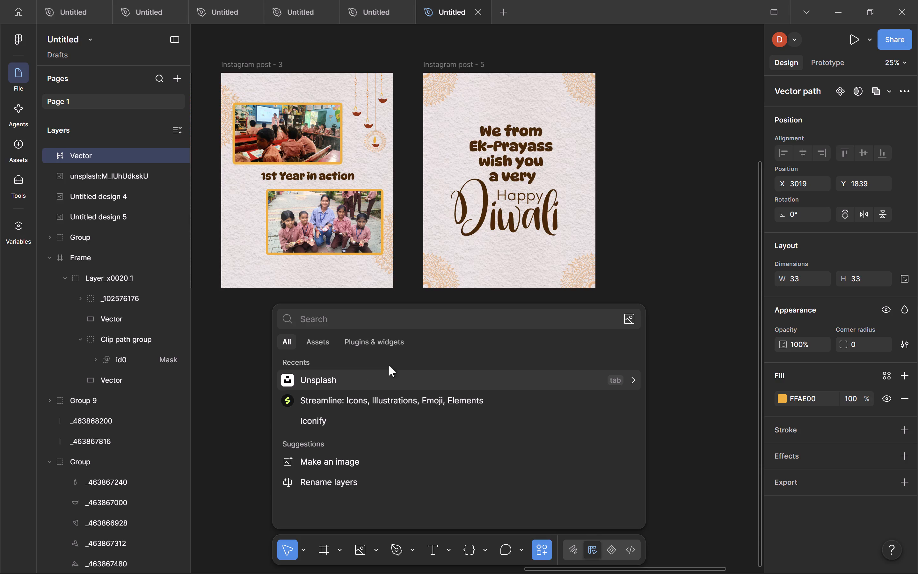
pyautogui.click(332, 415)
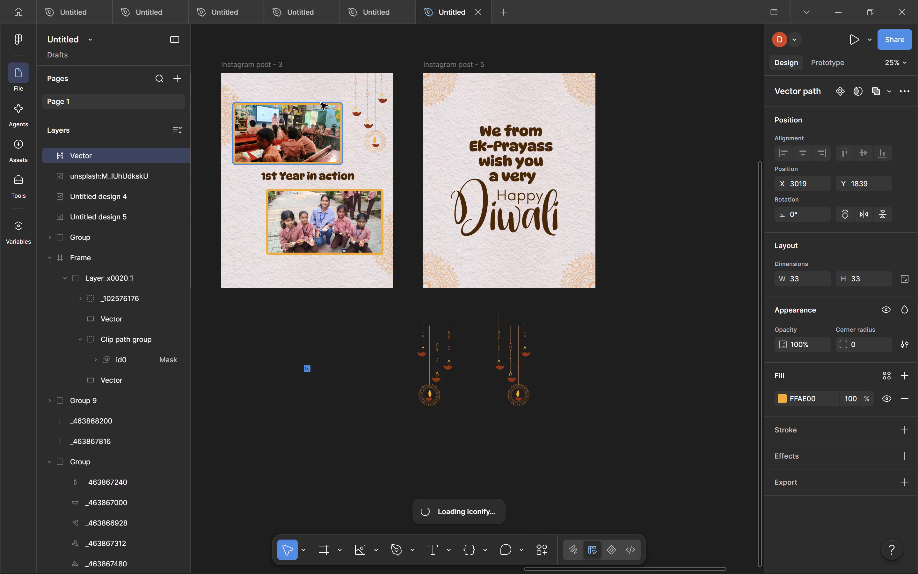
pyautogui.hotkey('alt', 'Tab')
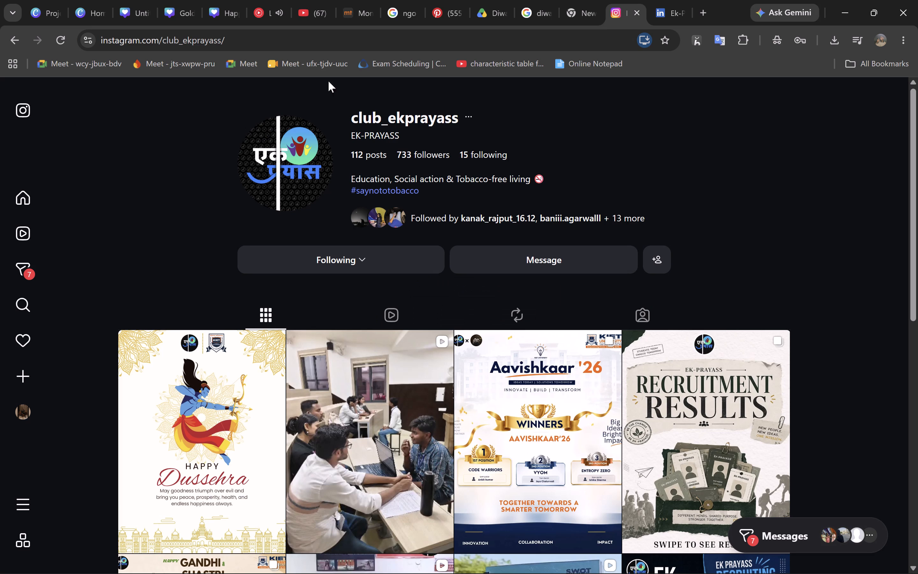
pyautogui.click(328, 1)
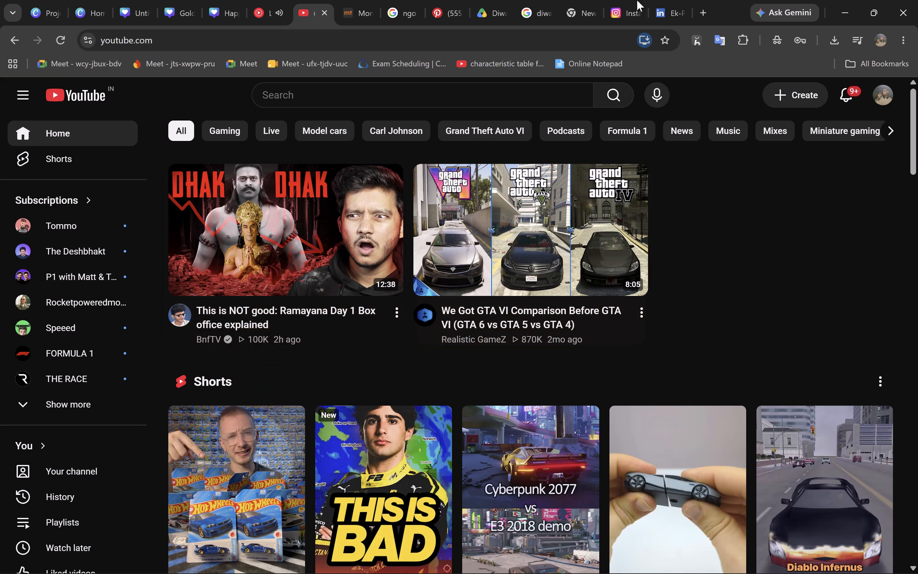
pyautogui.hotkey('alt', 'Tab')
pyautogui.click(333, 135)
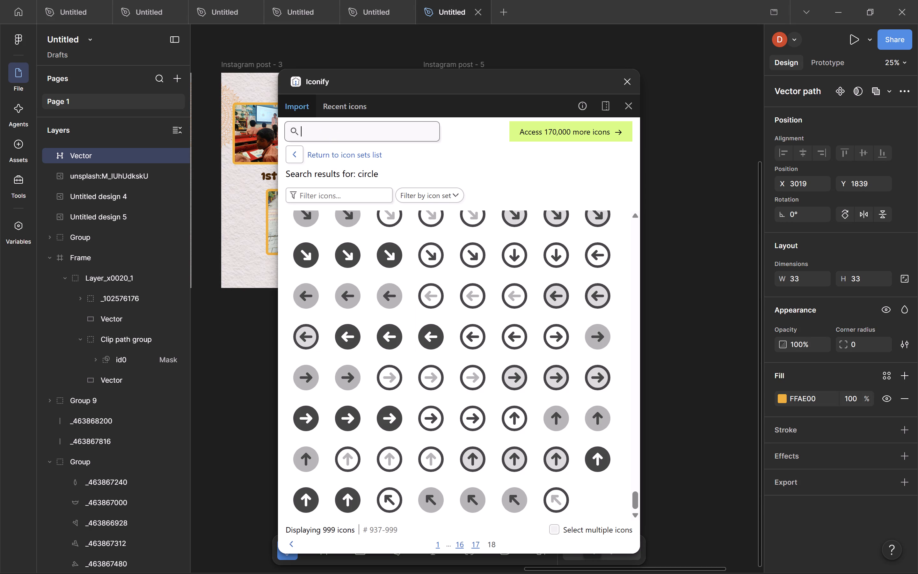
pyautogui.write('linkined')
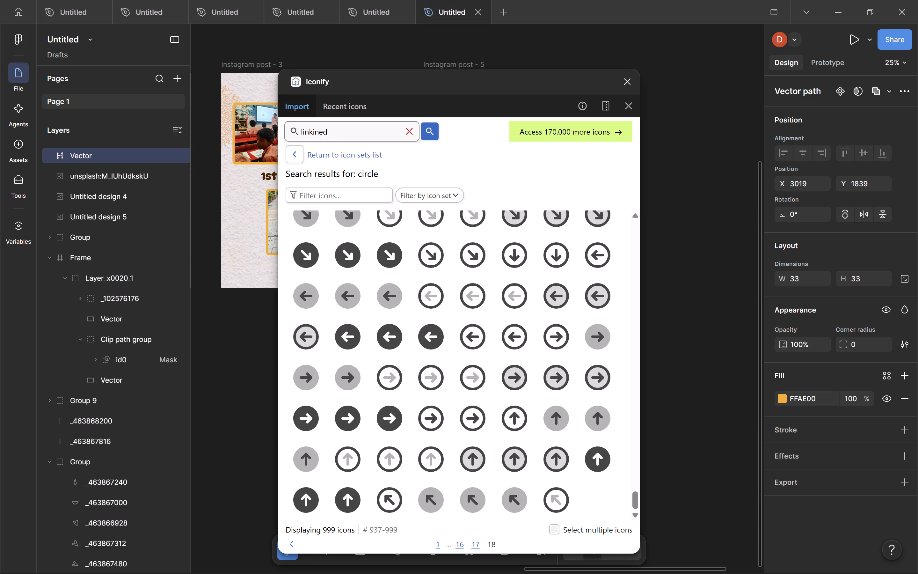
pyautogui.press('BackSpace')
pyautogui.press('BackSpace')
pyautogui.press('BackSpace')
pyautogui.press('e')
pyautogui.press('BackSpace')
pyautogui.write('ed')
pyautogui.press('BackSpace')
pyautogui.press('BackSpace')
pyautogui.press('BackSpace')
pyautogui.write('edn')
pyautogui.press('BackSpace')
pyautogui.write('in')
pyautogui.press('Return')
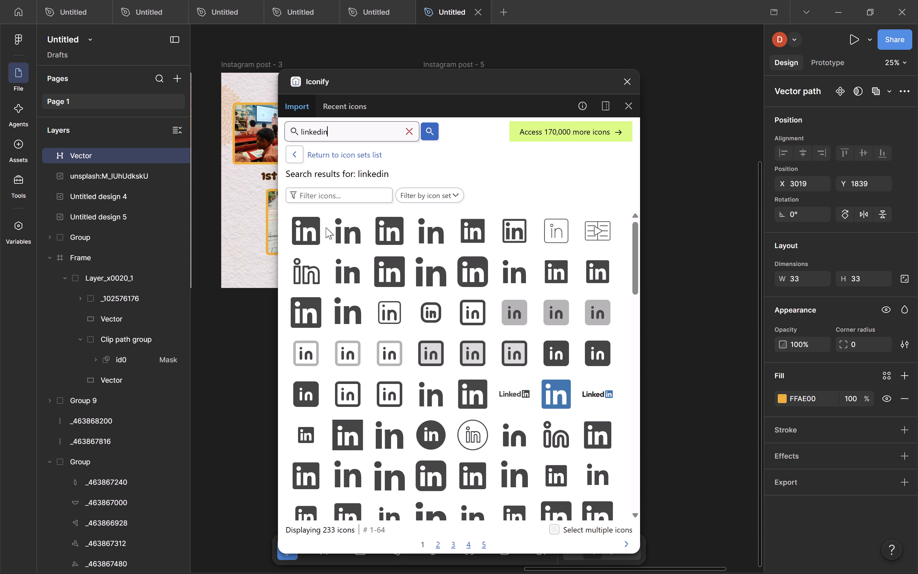
pyautogui.moveTo(311, 226); pyautogui.dragTo(232, 364)
pyautogui.click(628, 83)
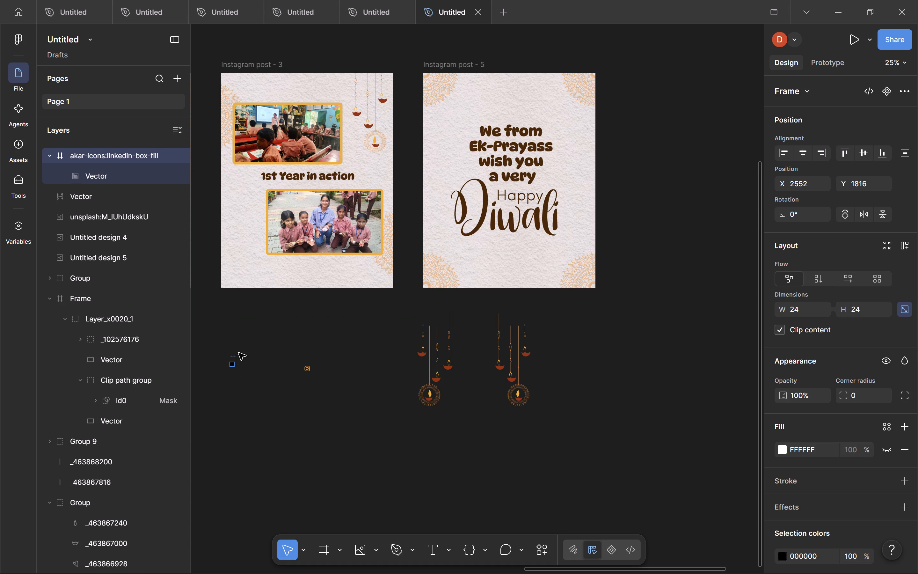
# Take the LinkedIn vector out of its icon frame and delete the empty frame.
pyautogui.click(233, 365)
pyautogui.moveTo(233, 365); pyautogui.dragTo(266, 359)
pyautogui.doubleClick(238, 339)
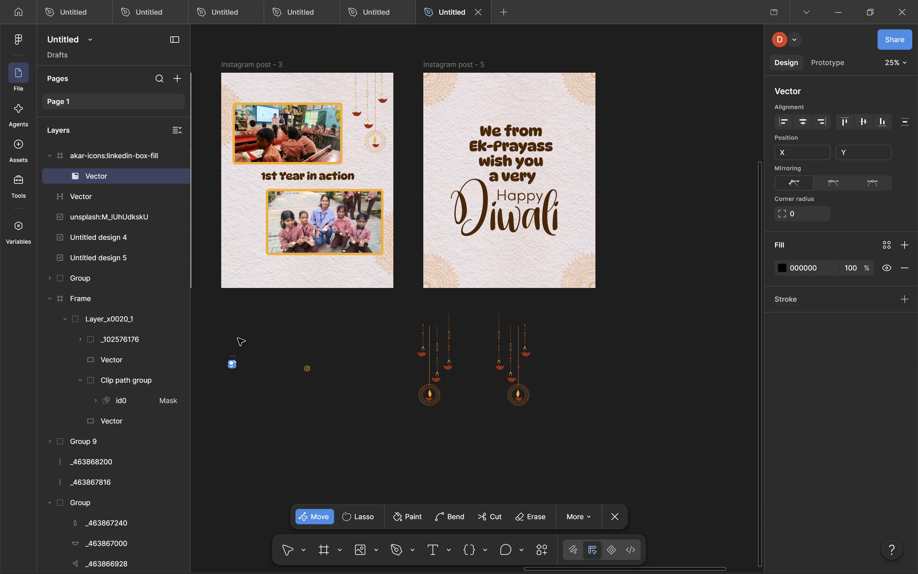
pyautogui.moveTo(233, 364); pyautogui.dragTo(259, 356)
pyautogui.click(227, 372)
pyautogui.click(232, 365)
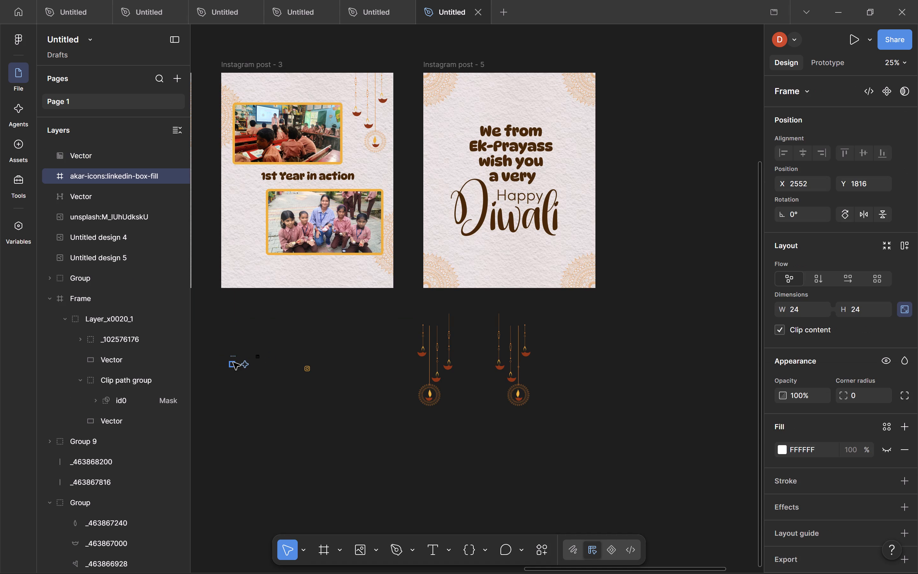
pyautogui.press('Delete')
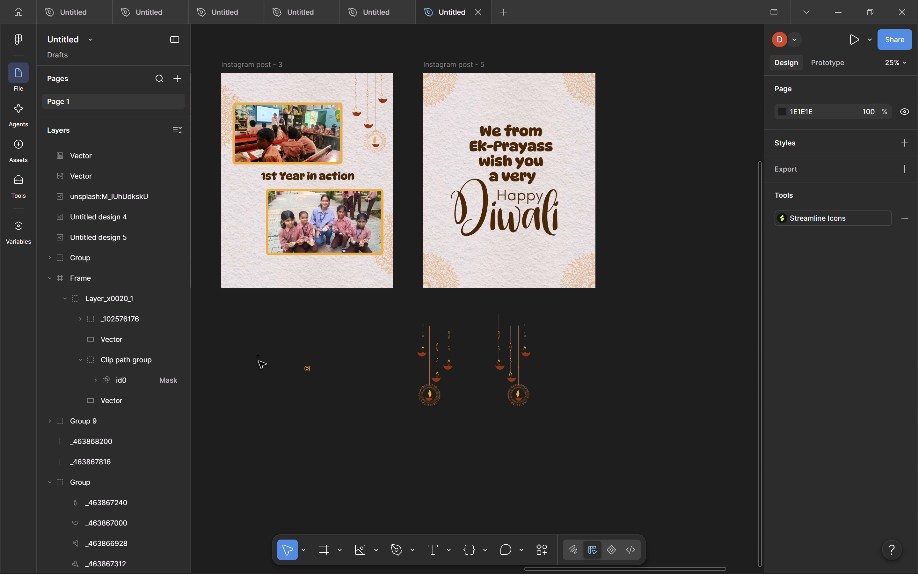
# Recolour the LinkedIn and Instagram icons on the empty canvas to the dark brown 522600.
pyautogui.hotkey('ctrl', '=')
pyautogui.hotkey('ctrl', '=')
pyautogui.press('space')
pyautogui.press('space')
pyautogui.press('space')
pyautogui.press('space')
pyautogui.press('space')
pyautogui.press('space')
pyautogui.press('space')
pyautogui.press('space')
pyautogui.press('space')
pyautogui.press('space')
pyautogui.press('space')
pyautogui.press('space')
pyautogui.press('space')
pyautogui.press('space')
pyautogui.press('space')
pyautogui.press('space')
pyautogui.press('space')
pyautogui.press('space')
pyautogui.moveTo(261, 360); pyautogui.dragTo(375, 312)
pyautogui.moveTo(149, 314); pyautogui.dragTo(470, 286)
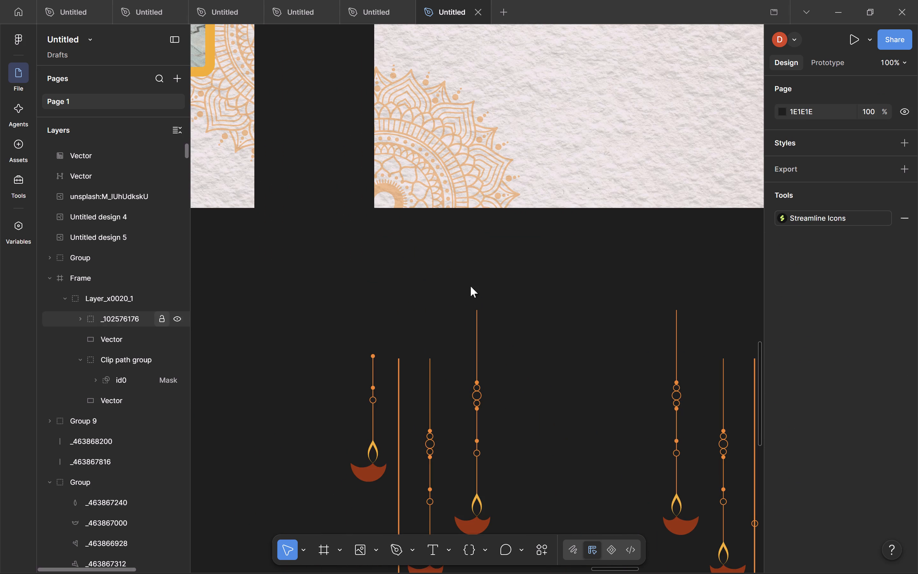
pyautogui.moveTo(470, 286); pyautogui.dragTo(513, 279)
pyautogui.click(442, 278)
pyautogui.click(411, 283)
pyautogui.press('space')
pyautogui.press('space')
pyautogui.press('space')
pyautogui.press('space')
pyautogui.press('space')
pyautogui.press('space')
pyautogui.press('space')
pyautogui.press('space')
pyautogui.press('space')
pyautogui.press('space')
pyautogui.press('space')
pyautogui.moveTo(336, 291); pyautogui.dragTo(593, 232)
pyautogui.moveTo(343, 261); pyautogui.dragTo(529, 243)
pyautogui.moveTo(512, 255); pyautogui.dragTo(706, 223)
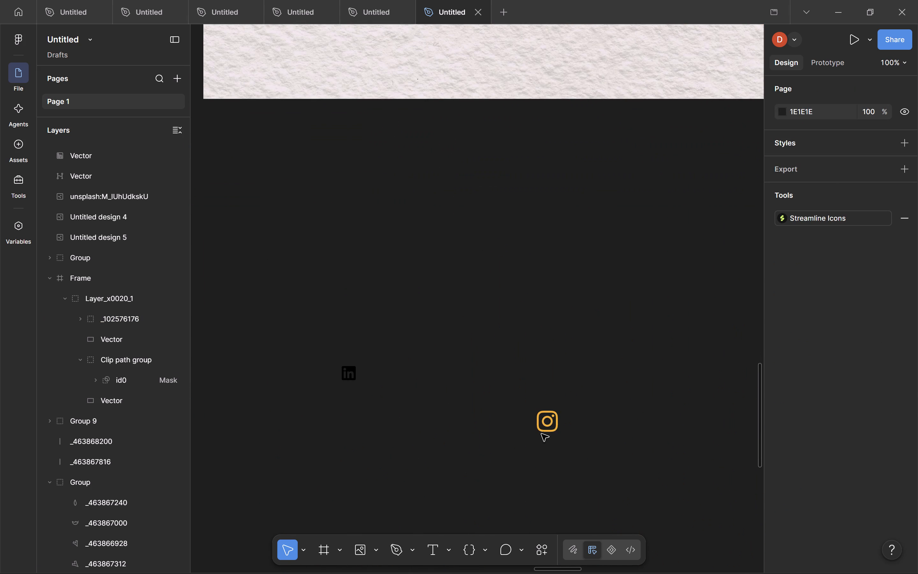
pyautogui.click(537, 416)
pyautogui.keyDown('shift'); pyautogui.click(355, 374); pyautogui.keyUp('shift')
pyautogui.scroll(-2, 853, 480)
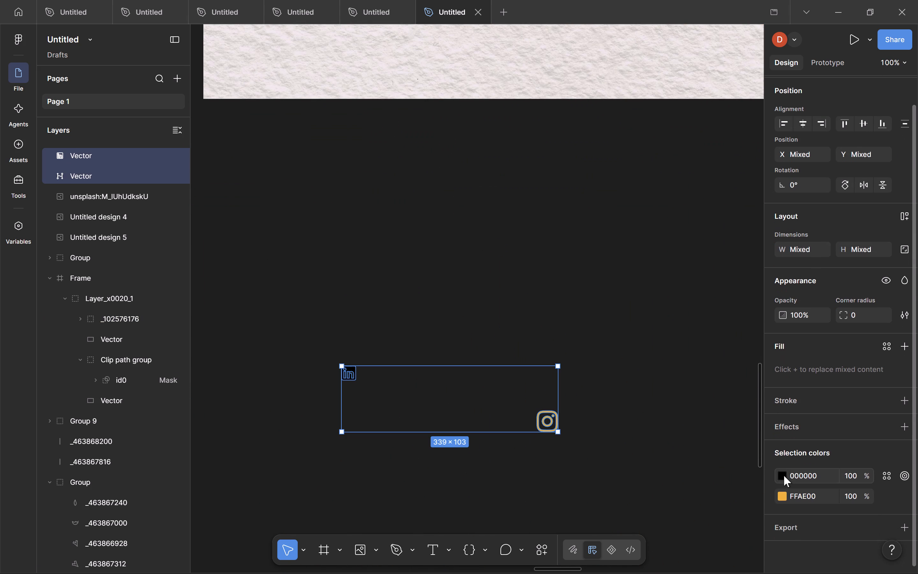
pyautogui.click(784, 475)
pyautogui.click(733, 534)
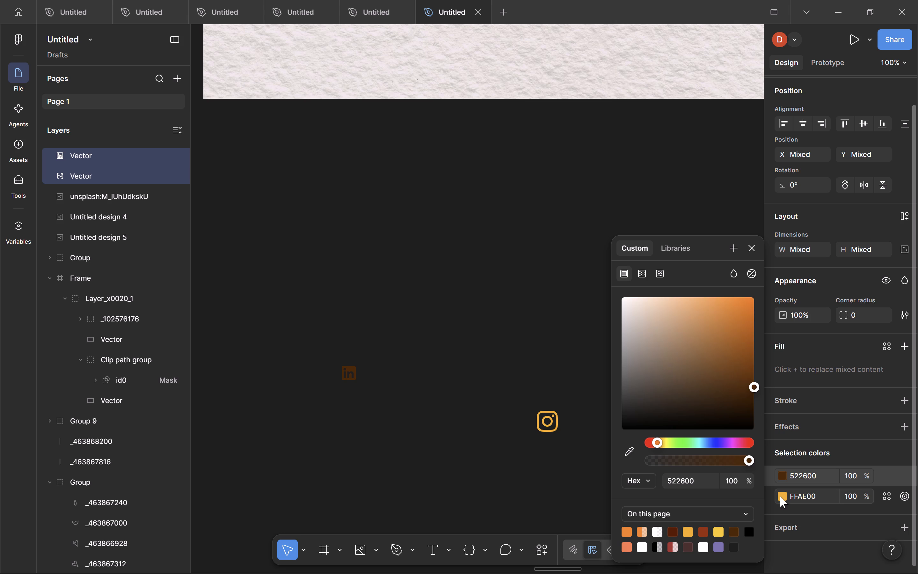
pyautogui.click(781, 497)
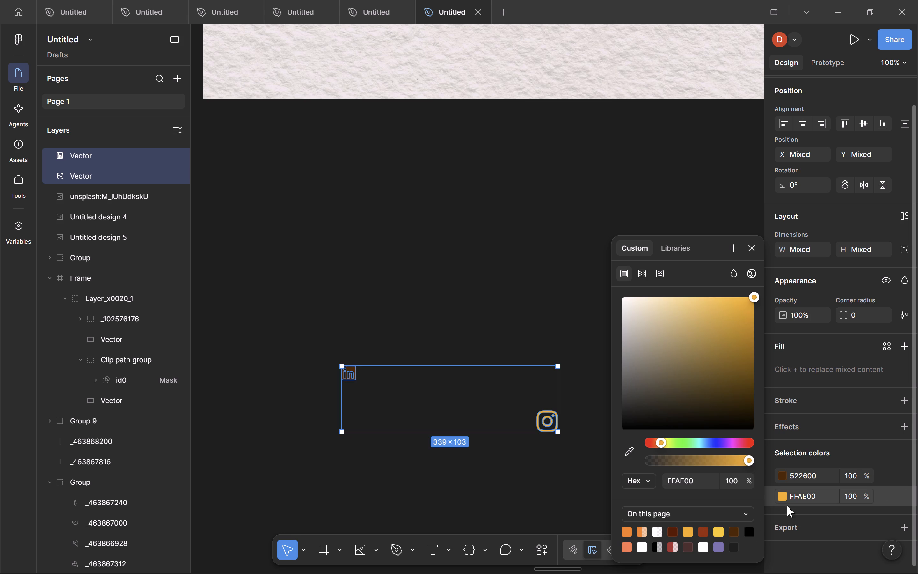
pyautogui.click(782, 498)
pyautogui.click(785, 491)
pyautogui.click(781, 495)
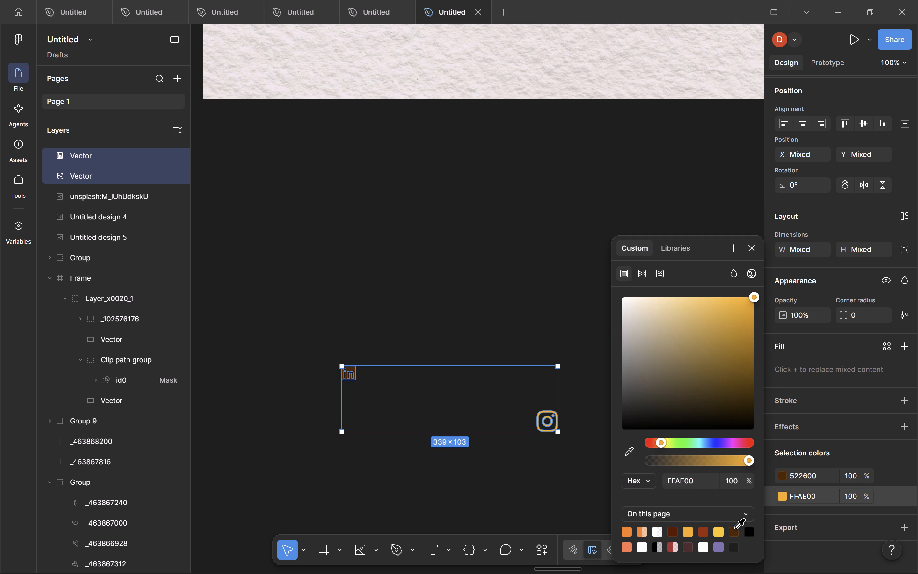
pyautogui.click(736, 528)
pyautogui.click(509, 266)
pyautogui.click(360, 312)
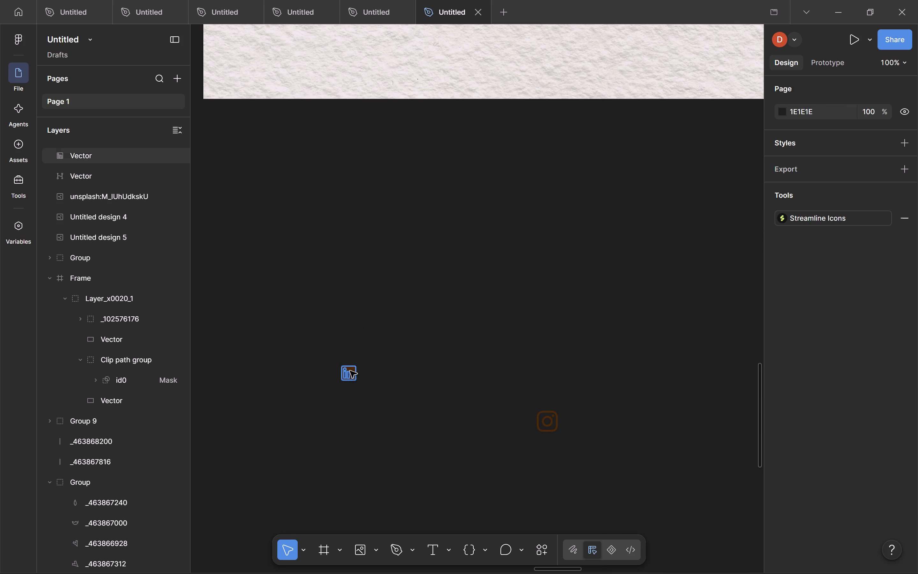
# Bring the two icons close together and move them onto Instagram post - 5, below the word Diwali.
pyautogui.moveTo(347, 375); pyautogui.dragTo(344, 325)
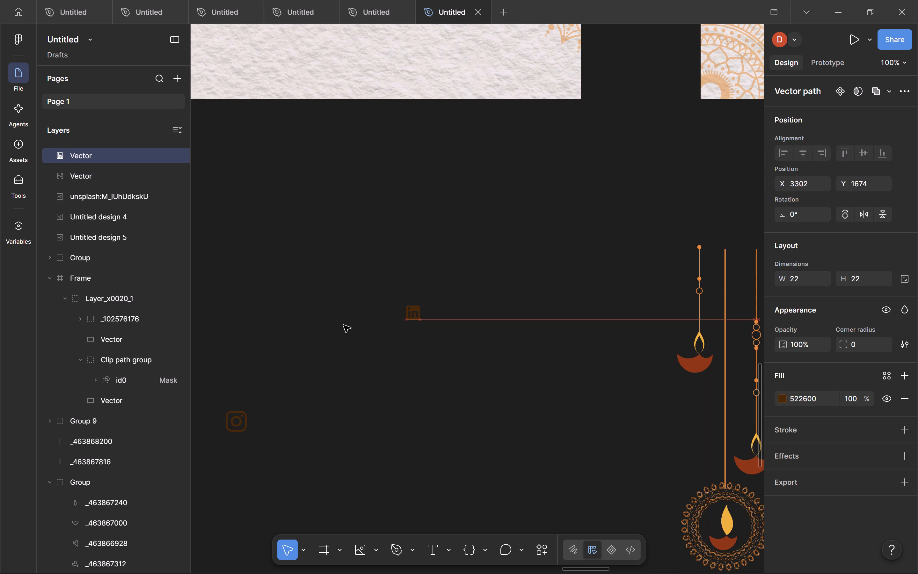
pyautogui.moveTo(344, 325); pyautogui.dragTo(337, 326)
pyautogui.moveTo(233, 426); pyautogui.dragTo(364, 297)
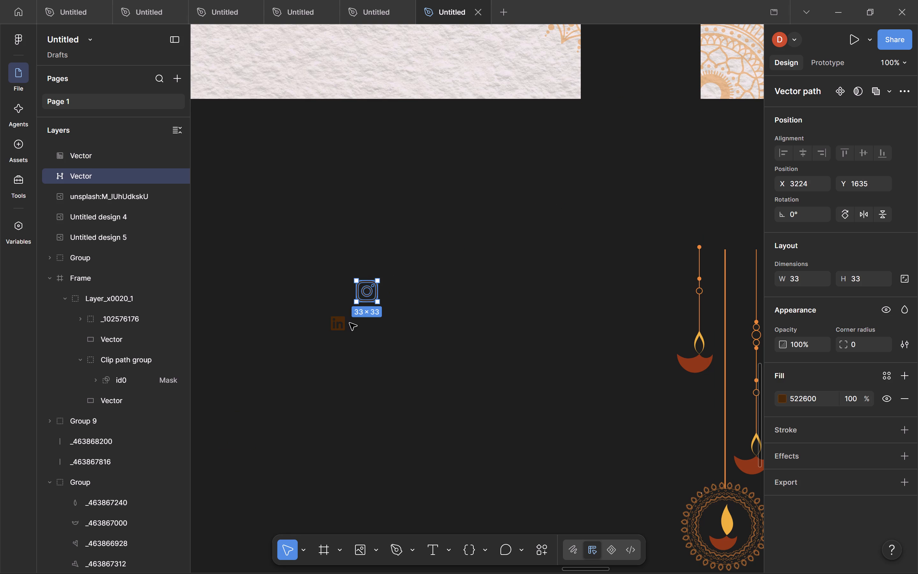
pyautogui.keyDown('shift'); pyautogui.click(346, 323); pyautogui.keyUp('shift')
pyautogui.moveTo(358, 294); pyautogui.dragTo(917, 60)
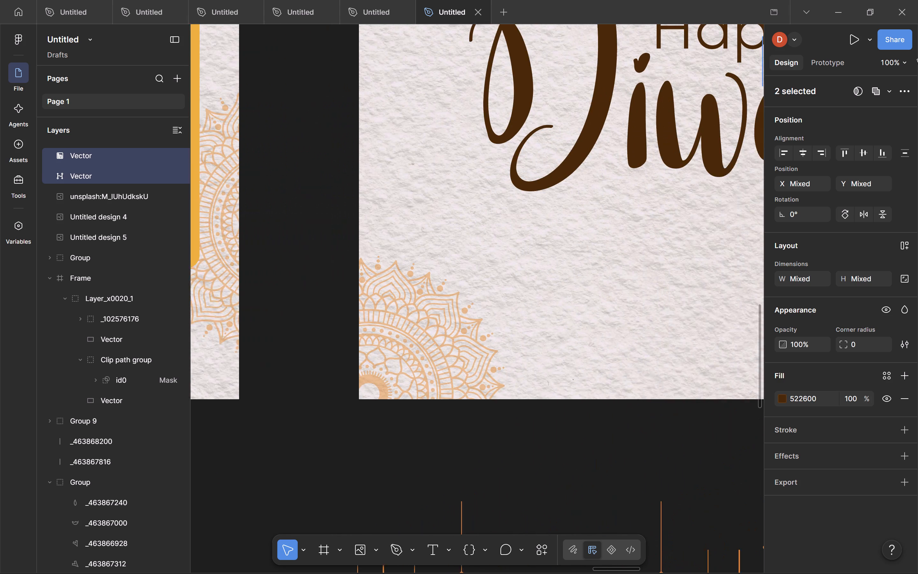
pyautogui.moveTo(917, 60); pyautogui.dragTo(391, 226)
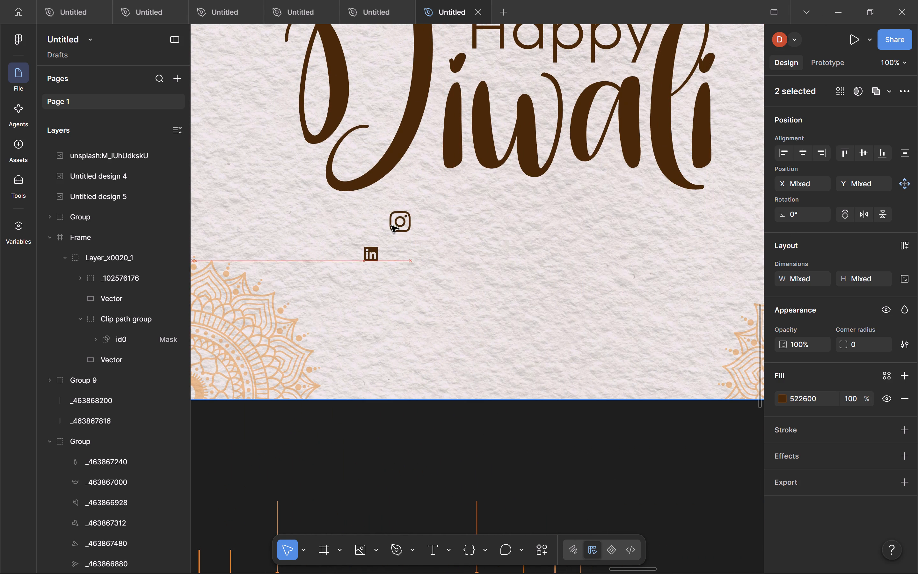
pyautogui.moveTo(391, 226); pyautogui.dragTo(390, 226)
# Move the LinkedIn icon to the right of the Instagram icon and enlarge it to about 31 × 31.
pyautogui.click(376, 262)
pyautogui.click(388, 313)
pyautogui.moveTo(372, 256); pyautogui.dragTo(600, 239)
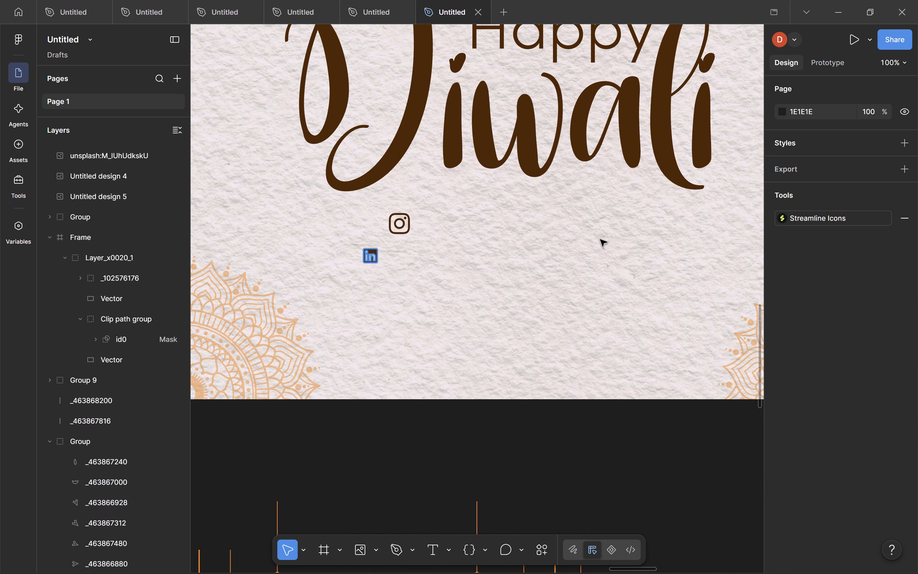
pyautogui.moveTo(600, 239); pyautogui.dragTo(553, 224)
pyautogui.keyDown('shift'); pyautogui.moveTo(560, 232); pyautogui.dragTo(565, 236); pyautogui.keyUp('shift')
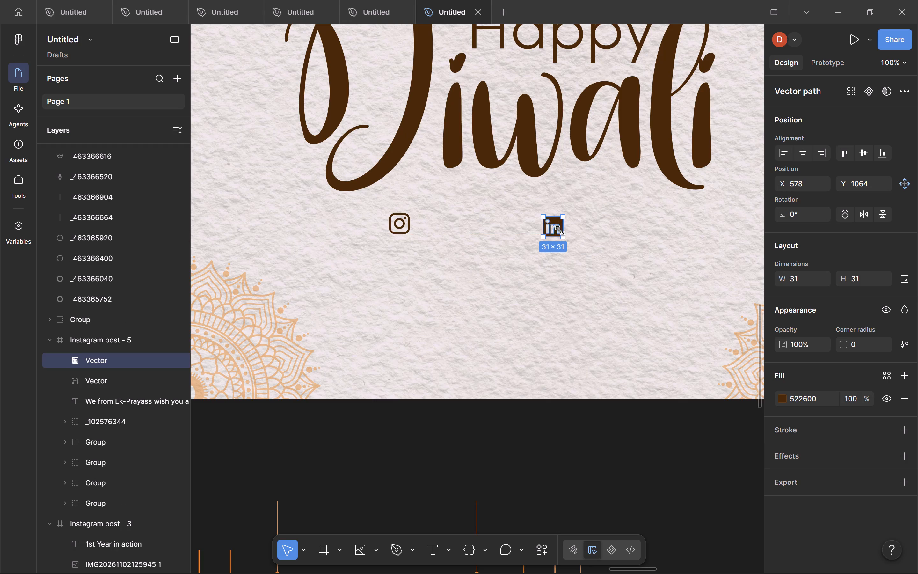
pyautogui.moveTo(556, 226); pyautogui.dragTo(570, 225)
# Switch to Chrome and check the club's account names on its Instagram and LinkedIn profiles.
pyautogui.hotkey('alt', 'Tab')
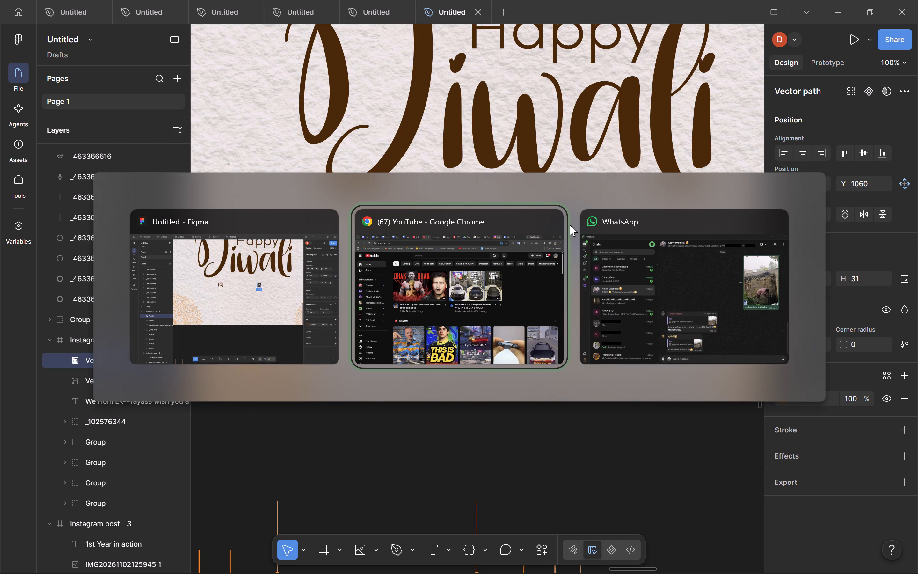
pyautogui.hotkey('alt', 'Tab')
pyautogui.hotkey('alt', 'Tab')
pyautogui.hotkey('alt', 'Tab')
pyautogui.hotkey('alt', 'Tab')
pyautogui.hotkey('alt', 'Tab')
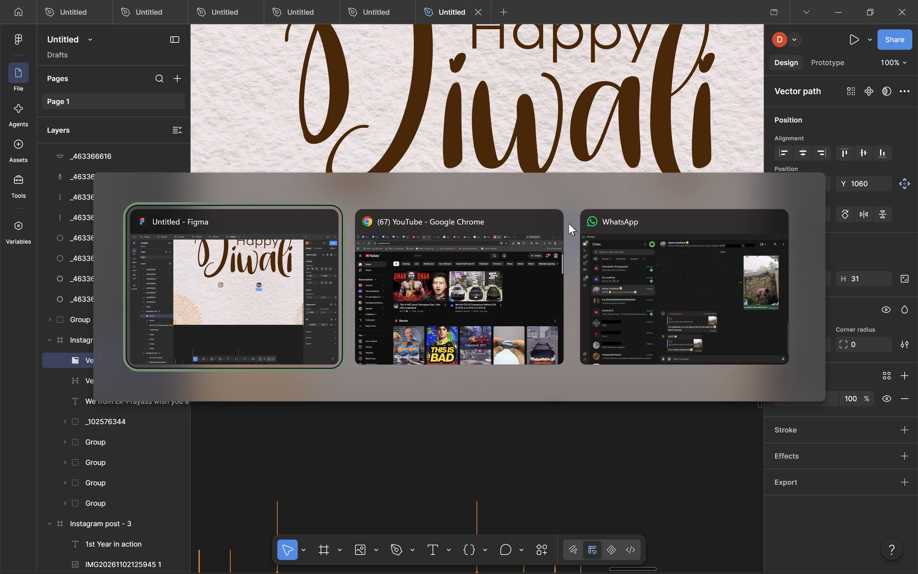
pyautogui.hotkey('alt', 'Tab')
pyautogui.click(635, 0)
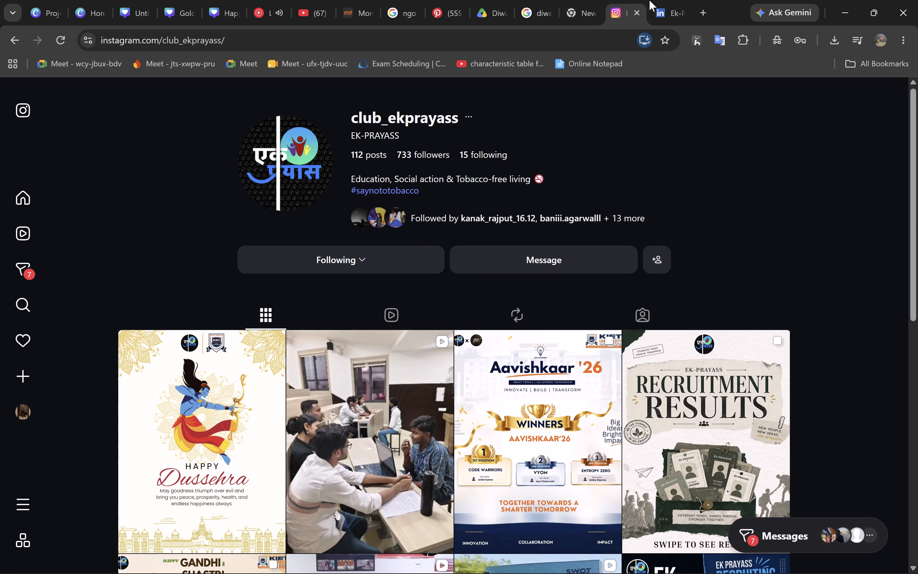
pyautogui.click(664, 3)
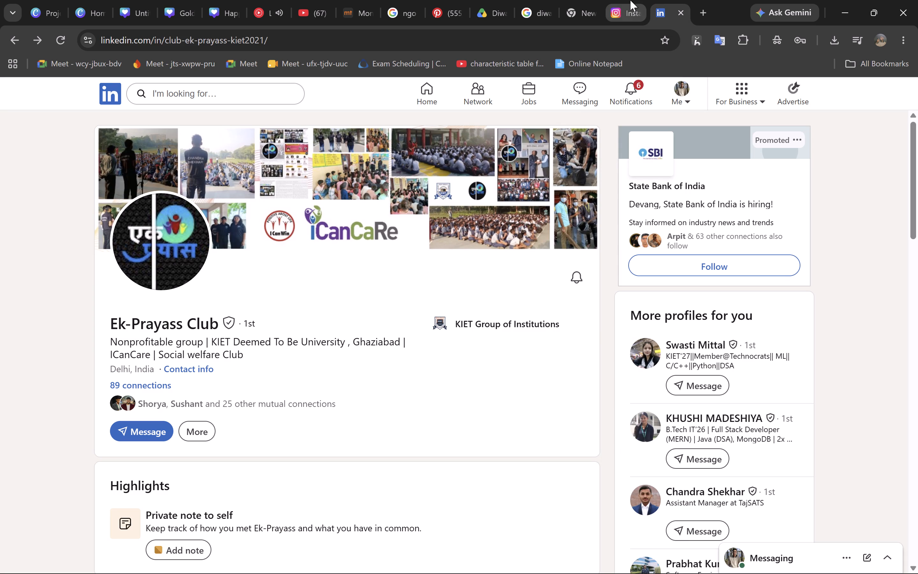
pyautogui.click(625, 0)
pyautogui.hotkey('alt', 'Tab')
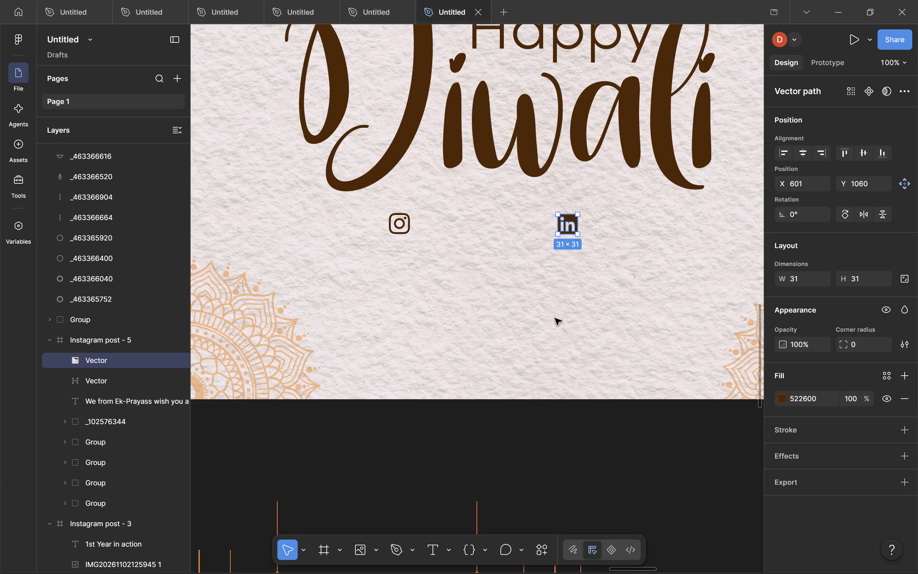
# Nudge the Instagram icon down slightly and add the text "club_ekprayass" below the icons on Instagram post - 5.
pyautogui.moveTo(397, 225); pyautogui.dragTo(397, 233)
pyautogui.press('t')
pyautogui.click(426, 309)
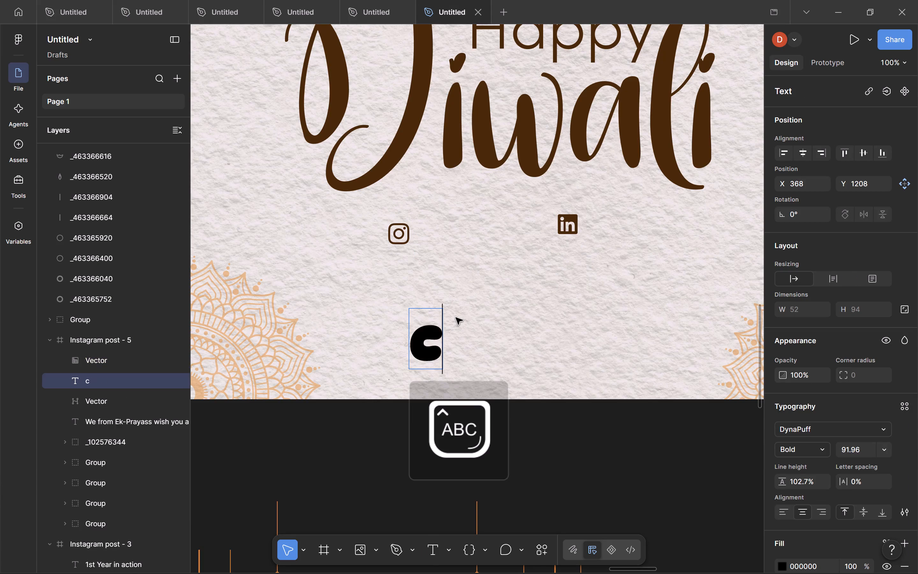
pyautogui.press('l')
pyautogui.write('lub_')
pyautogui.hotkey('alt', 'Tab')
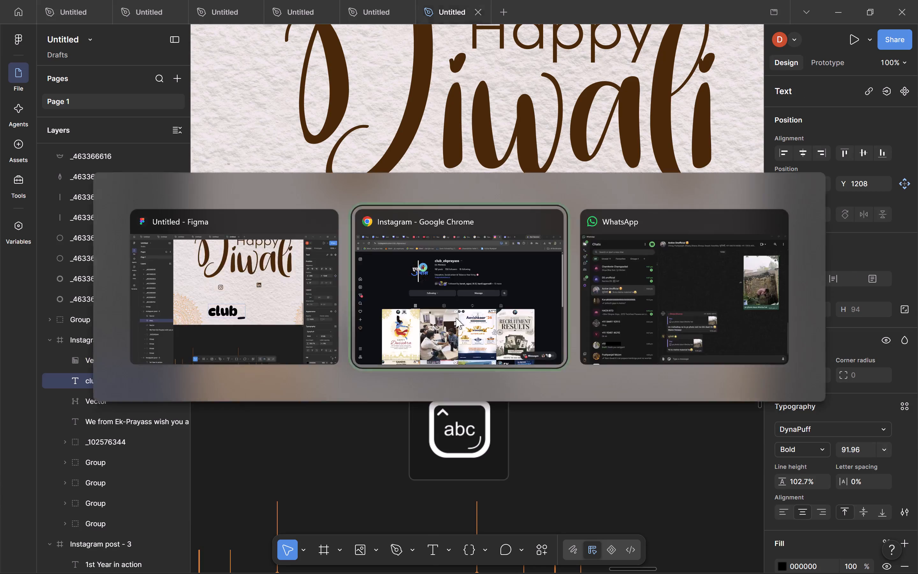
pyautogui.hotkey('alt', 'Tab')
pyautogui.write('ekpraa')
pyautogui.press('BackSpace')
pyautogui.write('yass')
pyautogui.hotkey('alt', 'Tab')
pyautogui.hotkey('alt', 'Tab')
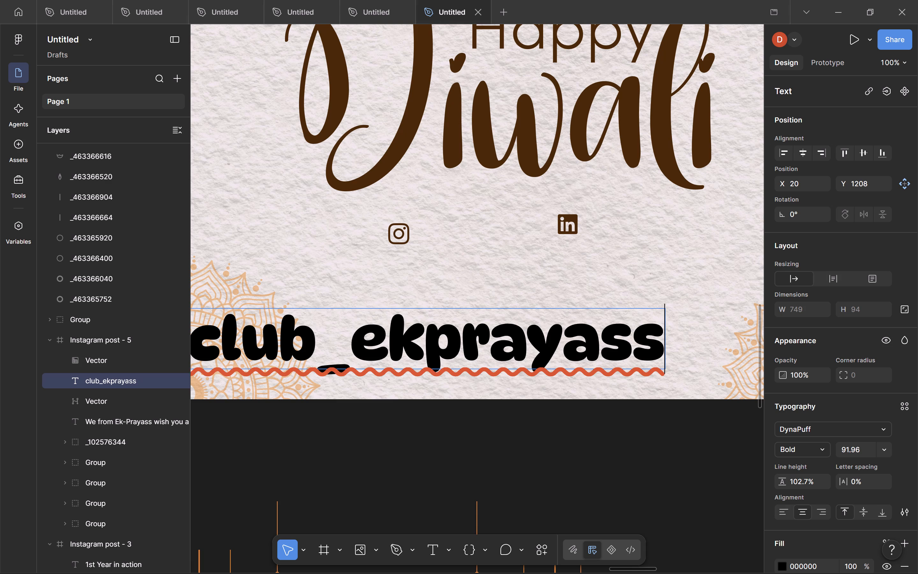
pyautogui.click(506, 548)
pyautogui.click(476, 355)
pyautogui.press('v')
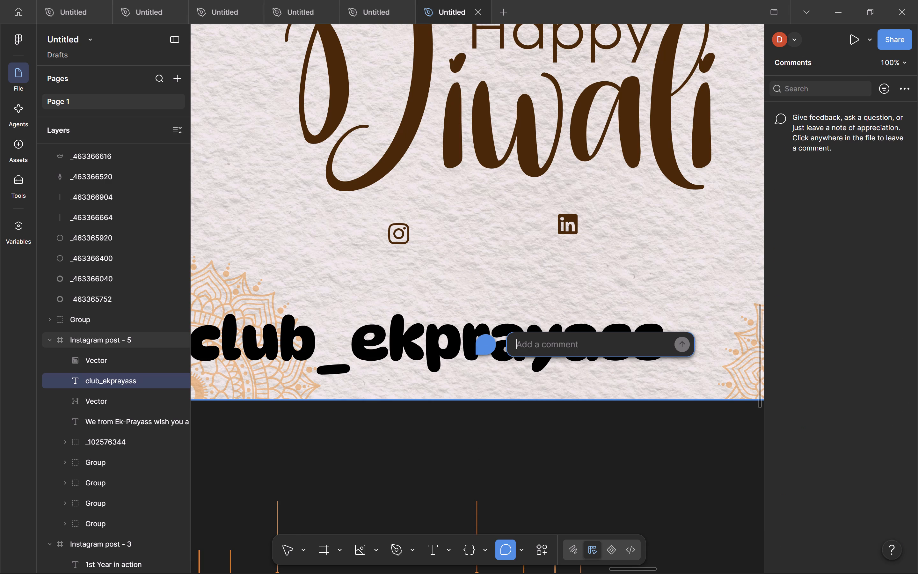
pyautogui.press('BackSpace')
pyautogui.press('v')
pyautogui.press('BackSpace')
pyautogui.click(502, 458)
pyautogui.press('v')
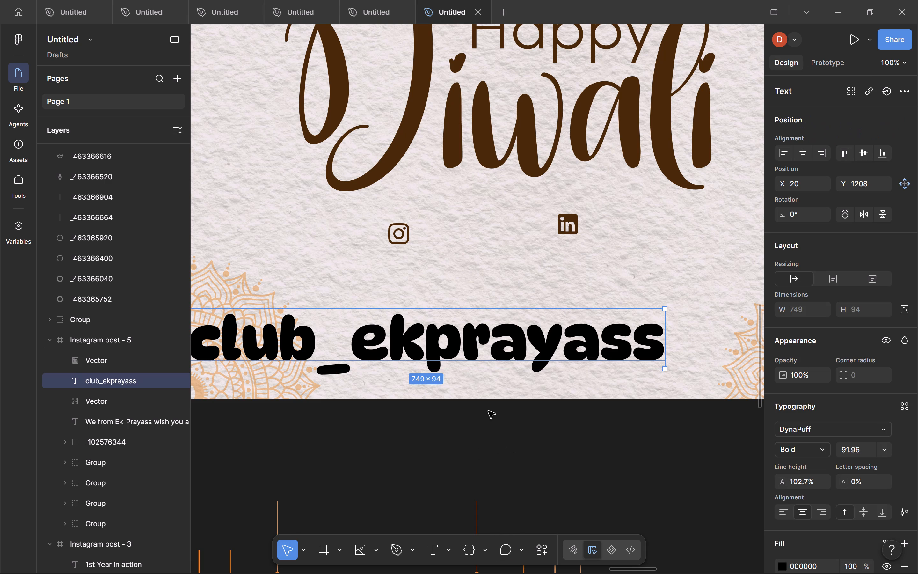
# Change the font of the club_ekprayass text to Abel.
pyautogui.click(504, 351)
pyautogui.click(788, 423)
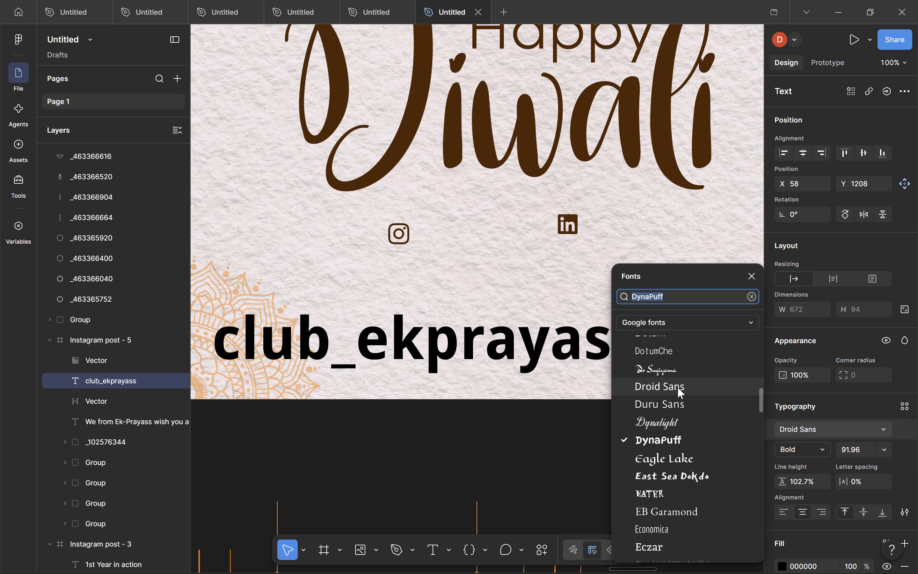
pyautogui.scroll(13, 682, 402)
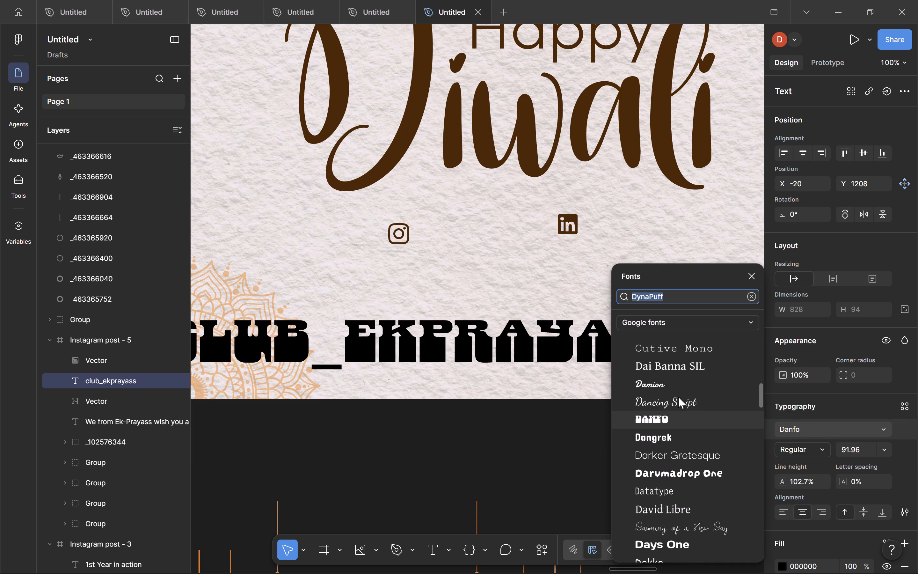
pyautogui.scroll(9, 676, 387)
pyautogui.moveTo(761, 385); pyautogui.dragTo(753, 313)
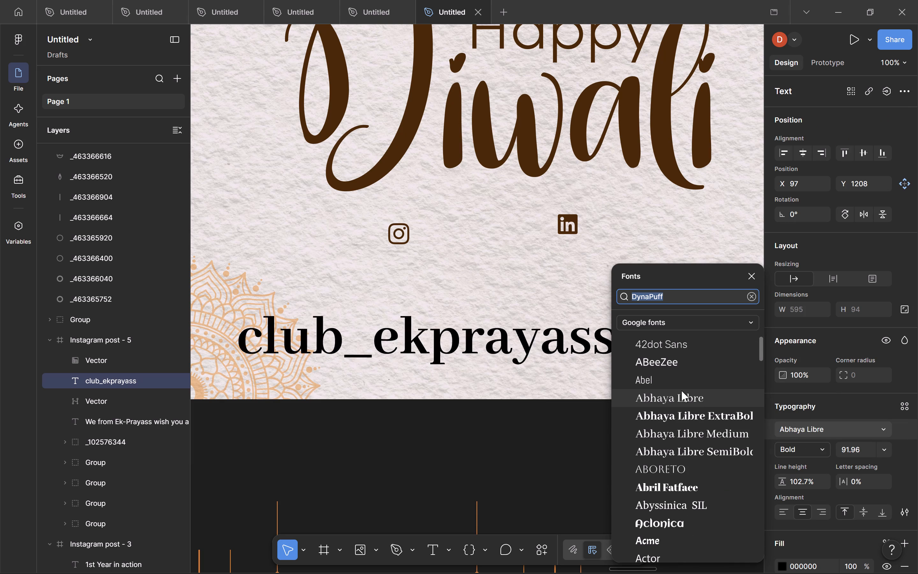
pyautogui.click(682, 381)
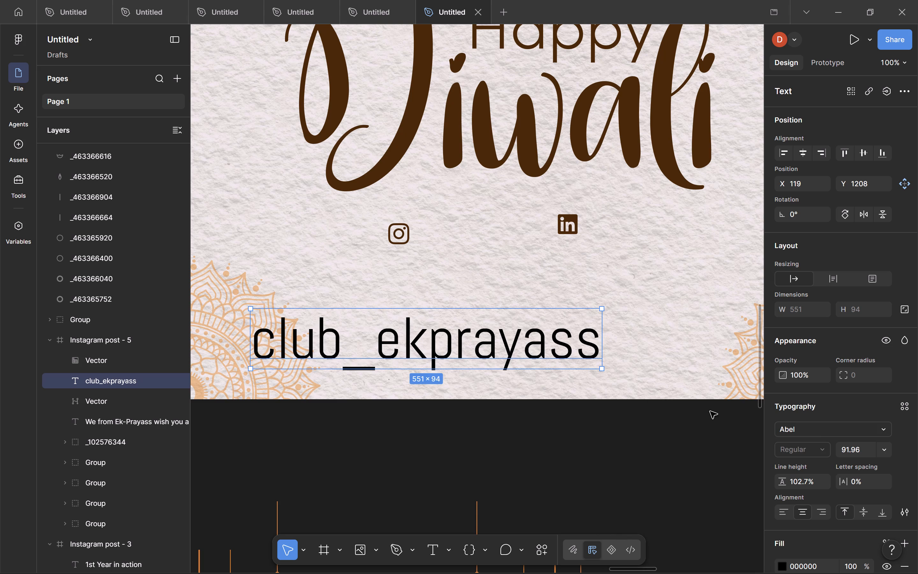
# Reduce the club_ekprayass text to a font size of 31.96.
pyautogui.click(850, 456)
pyautogui.hotkey('shift', 'Down')
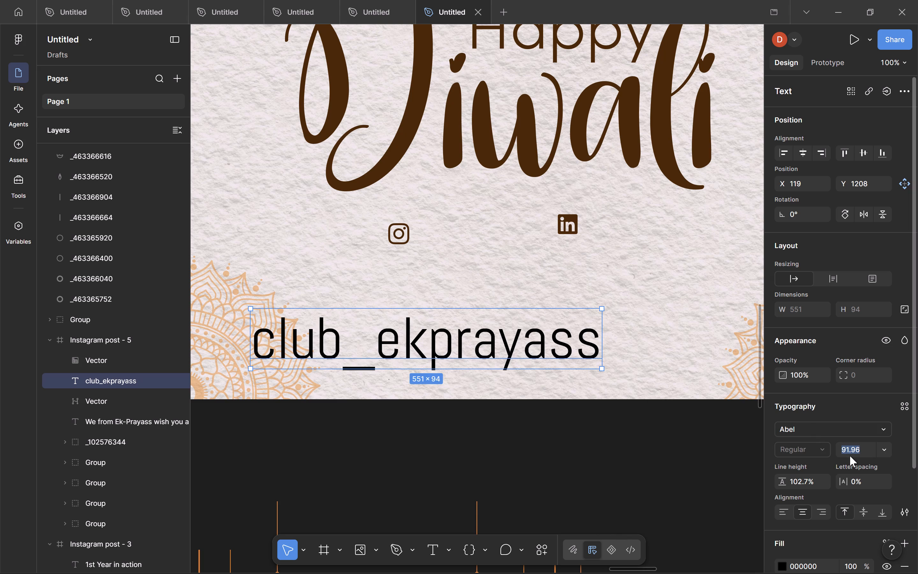
pyautogui.hotkey('shift', 'Down')
pyautogui.hotkey('shift', 'Down')
pyautogui.hotkey('shift', 'Down')
pyautogui.hotkey('shift', 'Down')
pyautogui.hotkey('shift', 'Down')
pyautogui.hotkey('shift', 'Down')
pyautogui.hotkey('shift', 'Up')
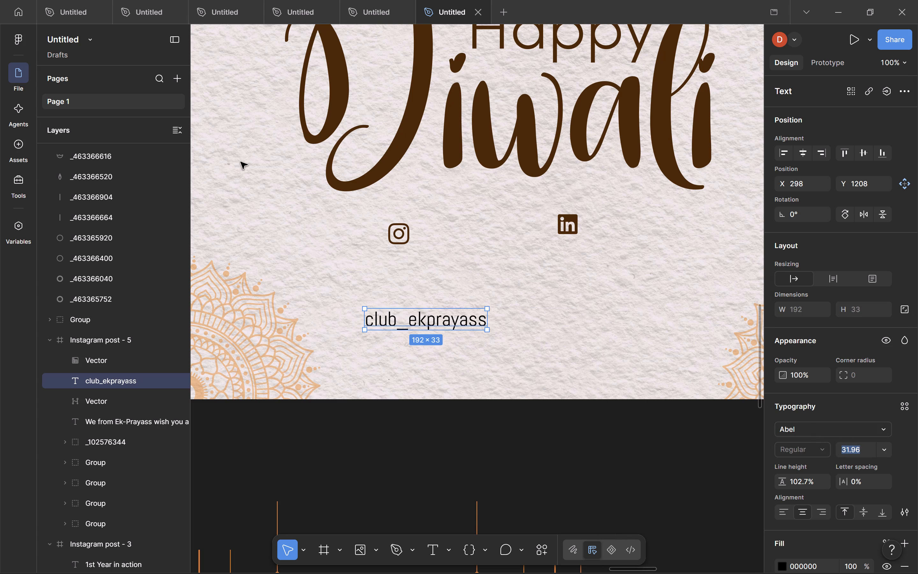
# Place the club_ekprayass text beside the Instagram icon and line up the LinkedIn icon on the same row.
pyautogui.moveTo(411, 324); pyautogui.dragTo(462, 237)
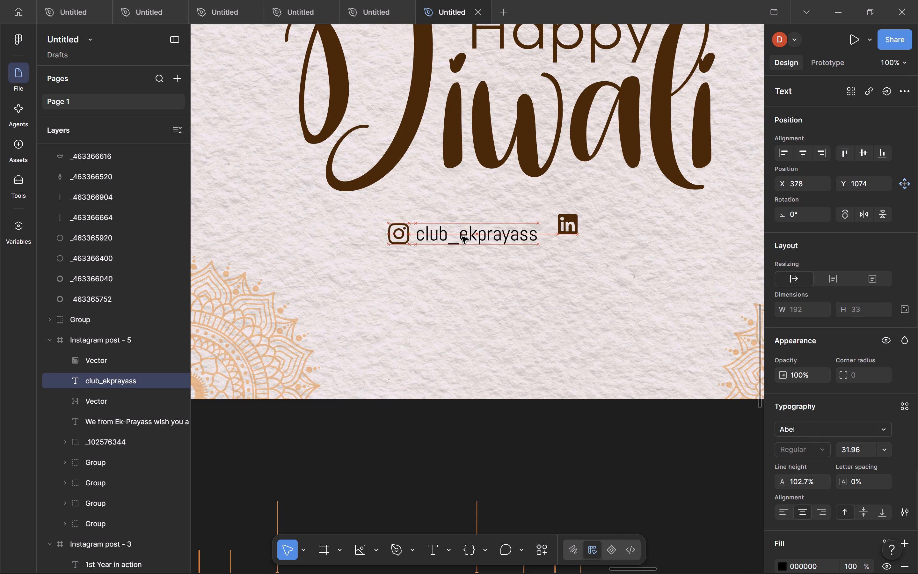
pyautogui.moveTo(462, 237); pyautogui.dragTo(461, 237)
pyautogui.moveTo(565, 223); pyautogui.dragTo(568, 231)
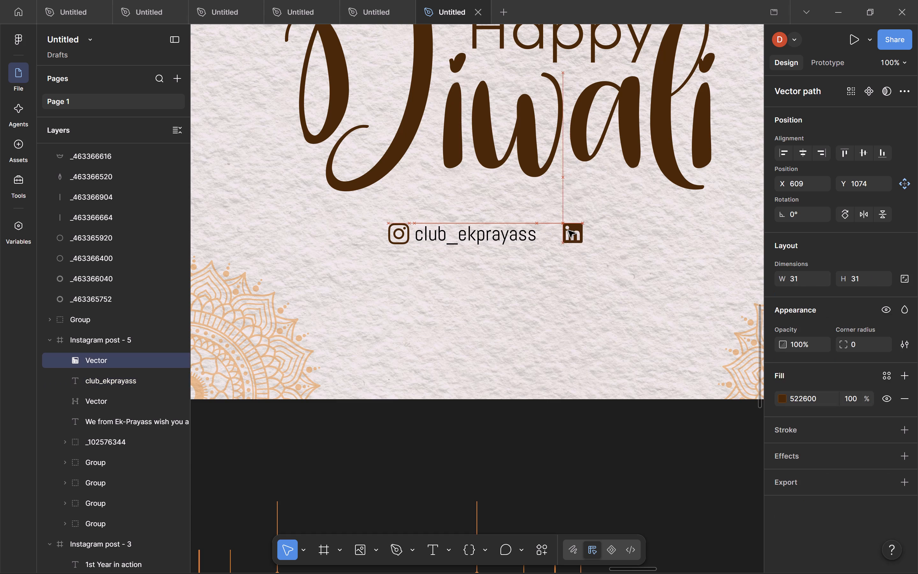
pyautogui.moveTo(568, 231); pyautogui.dragTo(566, 231)
# Duplicate the handle text beside the LinkedIn icon, change it to "Ek-Prayass Club" and align it with the row.
pyautogui.keyDown('alt'); pyautogui.moveTo(495, 239); pyautogui.dragTo(673, 238); pyautogui.keyUp('alt')
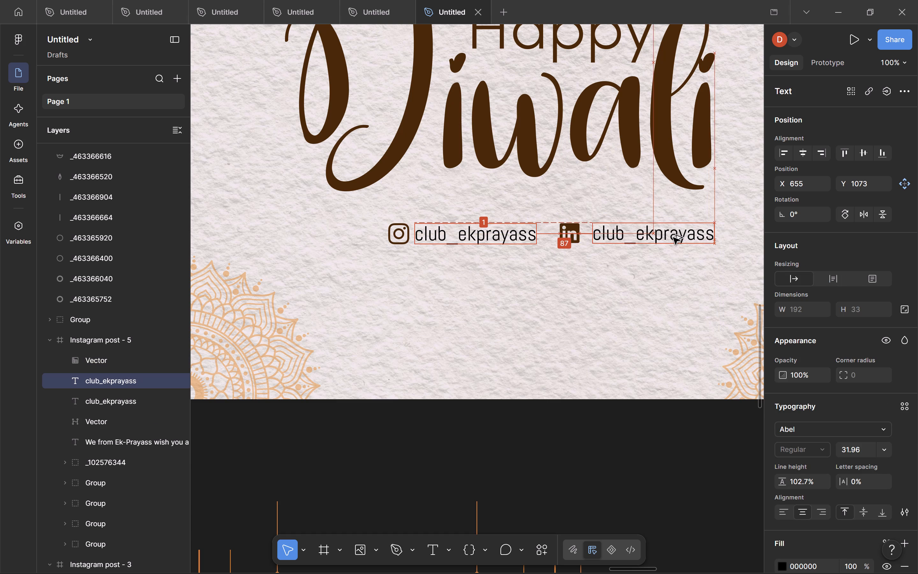
pyautogui.keyDown('alt'); pyautogui.moveTo(673, 238); pyautogui.dragTo(676, 240); pyautogui.keyUp('alt')
pyautogui.doubleClick(676, 241)
pyautogui.press('BackSpace')
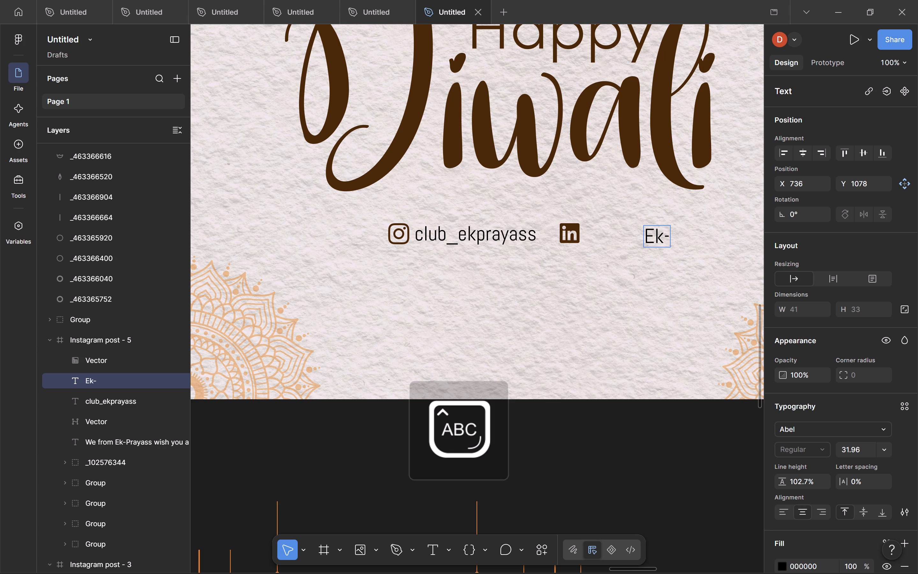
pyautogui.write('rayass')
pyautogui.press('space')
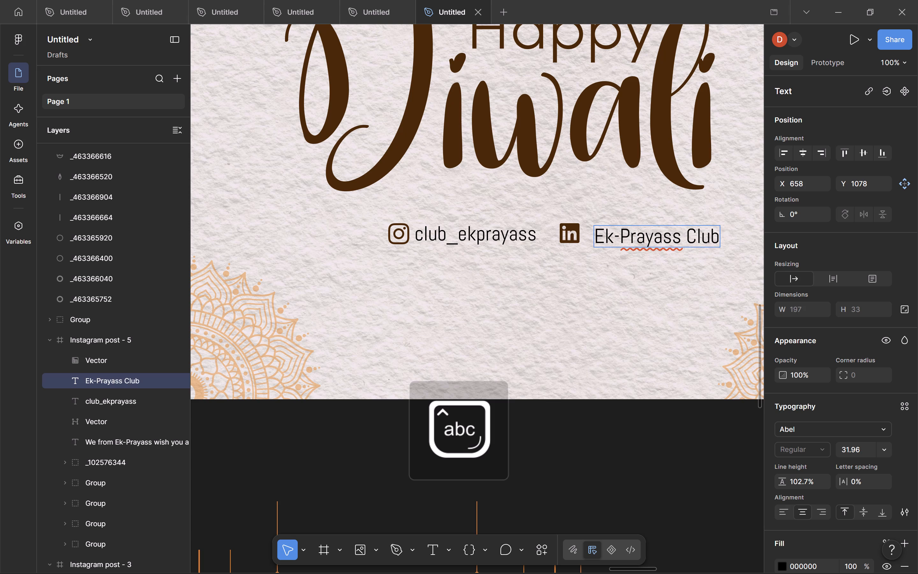
pyautogui.click(614, 413)
pyautogui.moveTo(629, 235); pyautogui.dragTo(623, 232)
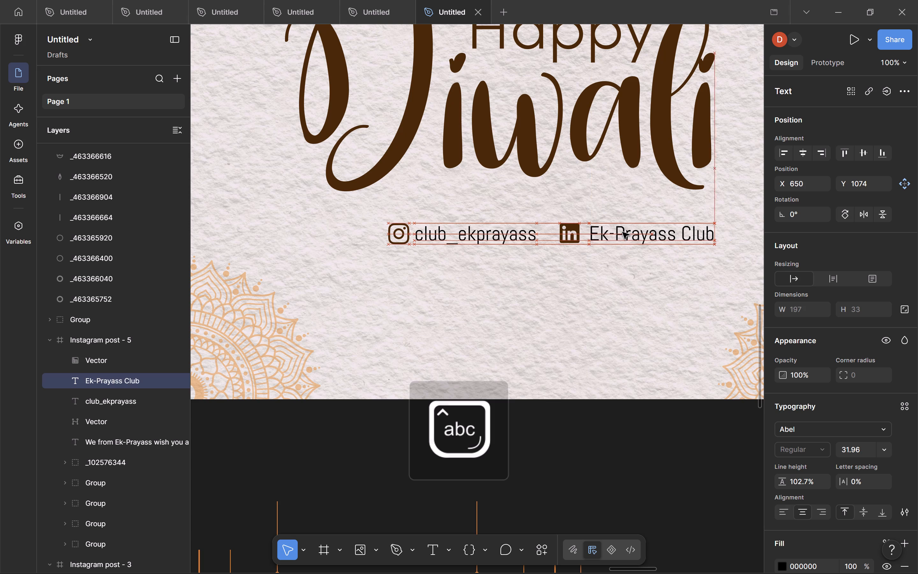
# Tighten the Ek-Prayass Club text against its icon and shift the whole social row left and up to Y 1065 beneath the Diwali lettering.
pyautogui.moveTo(623, 232); pyautogui.dragTo(621, 232)
pyautogui.click(612, 210)
pyautogui.moveTo(360, 227); pyautogui.dragTo(697, 234)
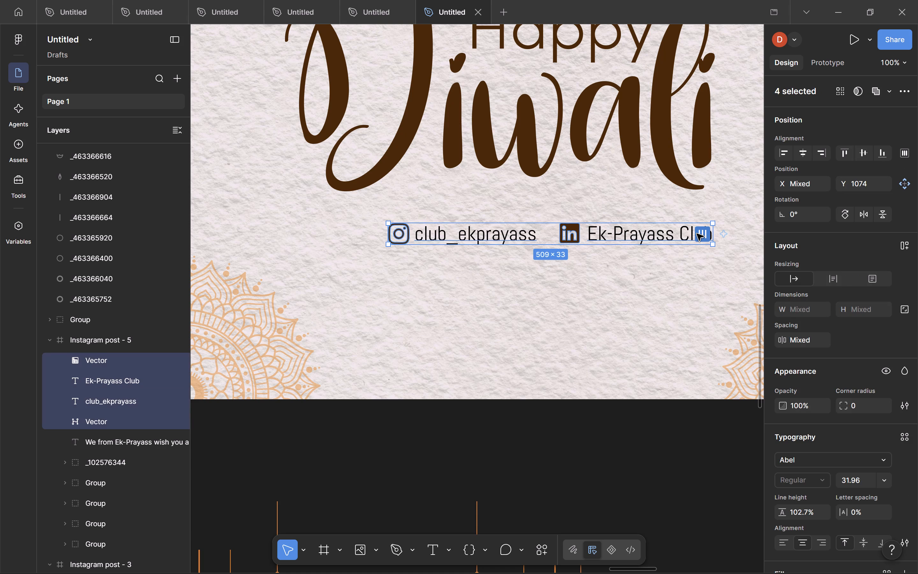
pyautogui.hotkey('ctrl', '-')
pyautogui.hotkey('ctrl', '-')
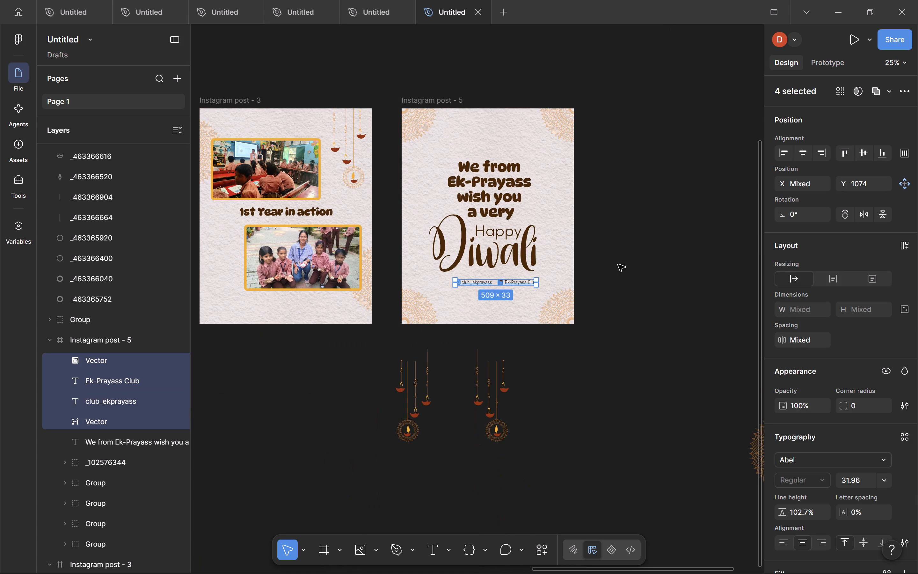
pyautogui.press('Left')
pyautogui.press('Left')
pyautogui.press('Left')
pyautogui.press('Left')
pyautogui.press('Left')
pyautogui.press('Left')
pyautogui.press('Left')
pyautogui.press('Left')
pyautogui.press('Left')
pyautogui.press('Left')
pyautogui.press('Left')
pyautogui.press('Left')
pyautogui.press('Left')
pyautogui.press('Left')
pyautogui.press('Left')
pyautogui.press('Left')
pyautogui.press('Left')
pyautogui.press('Left')
pyautogui.press('Left')
pyautogui.press('Left')
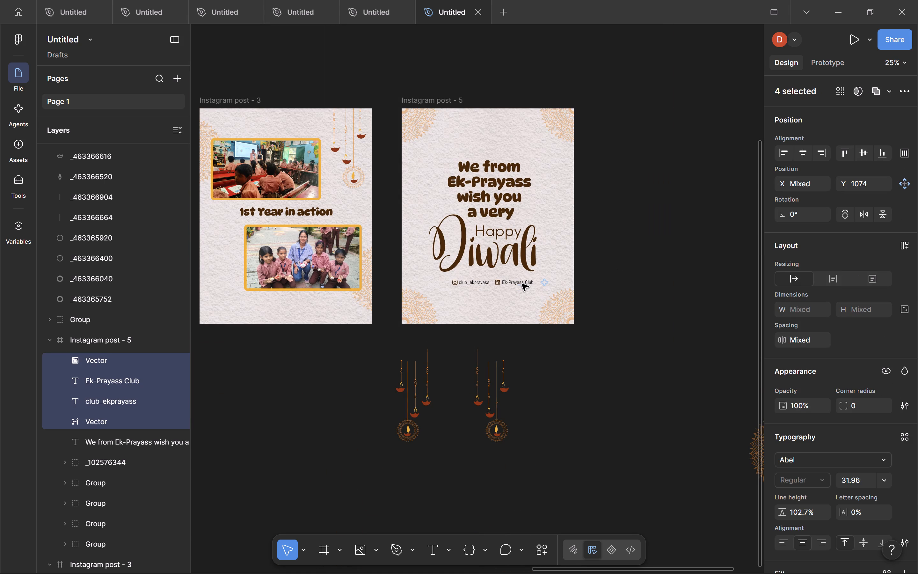
pyautogui.press('Up')
pyautogui.press('Up')
pyautogui.press('Up')
pyautogui.press('Up')
pyautogui.press('Up')
pyautogui.press('Up')
pyautogui.press('Up')
pyautogui.press('Up')
pyautogui.press('Up')
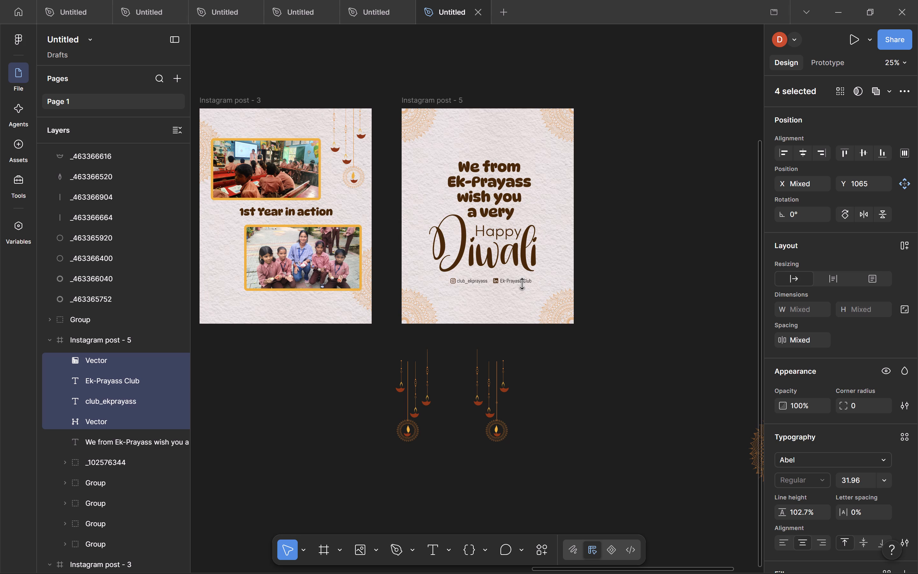
# Shift the greeting text, Happy Diwali lettering and social row together upward and slightly left on Instagram post - 5.
pyautogui.moveTo(488, 143); pyautogui.dragTo(484, 142)
pyautogui.moveTo(457, 132); pyautogui.dragTo(514, 300)
pyautogui.click(461, 143)
pyautogui.moveTo(443, 143); pyautogui.dragTo(504, 294)
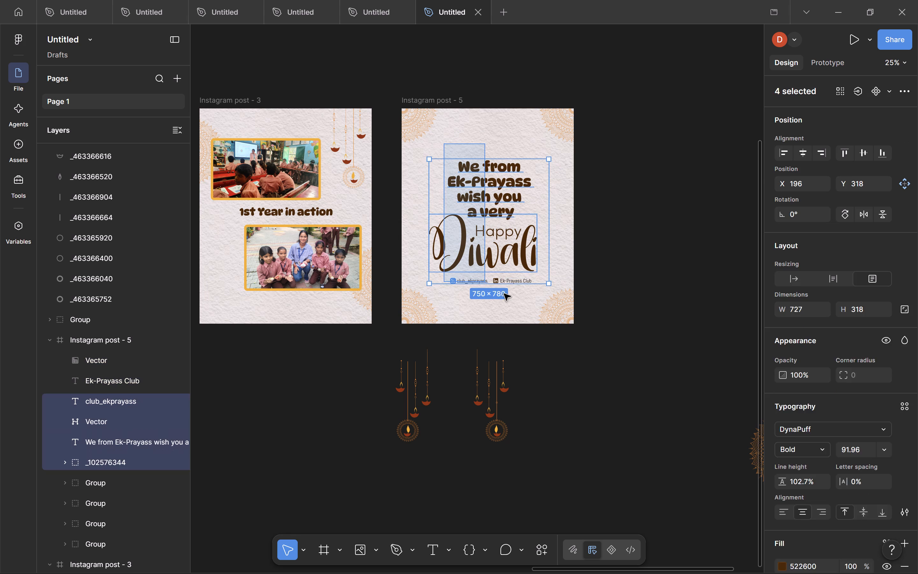
pyautogui.moveTo(504, 294); pyautogui.dragTo(523, 293)
pyautogui.press('Up')
pyautogui.press('Up')
pyautogui.press('Up')
pyautogui.press('Up')
pyautogui.press('Up')
pyautogui.press('Up')
pyautogui.press('Up')
pyautogui.press('Up')
pyautogui.press('Up')
pyautogui.press('Up')
pyautogui.press('Up')
pyautogui.press('Up')
pyautogui.press('Up')
pyautogui.press('Up')
pyautogui.press('Up')
pyautogui.press('Up')
pyautogui.press('Up')
pyautogui.press('Up')
pyautogui.press('Up')
pyautogui.press('Up')
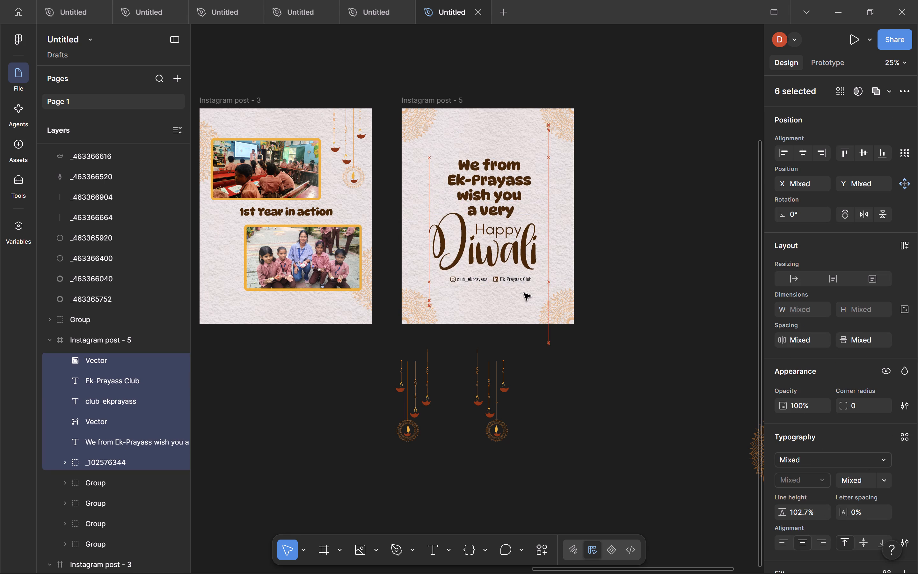
pyautogui.press('Down')
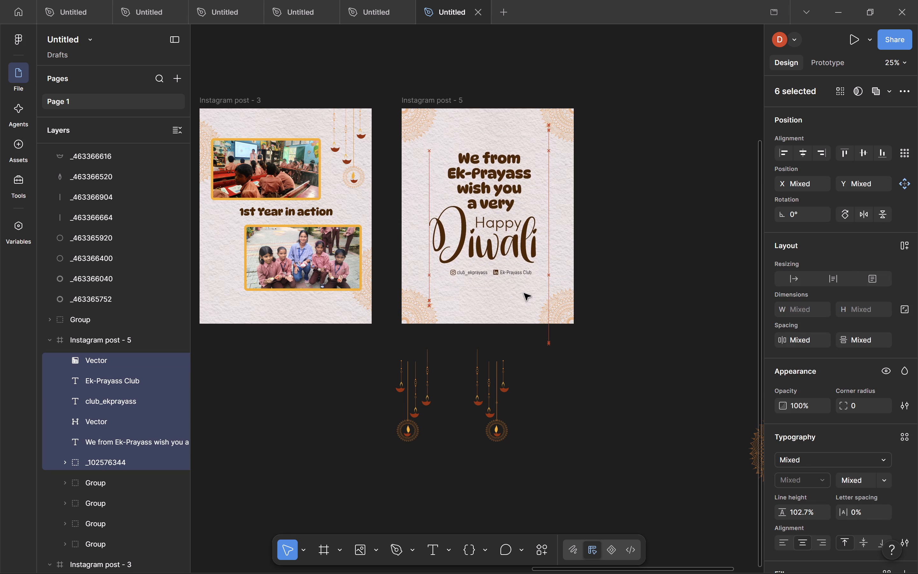
pyautogui.press('Left')
pyautogui.press('Left')
pyautogui.press('Left')
pyautogui.press('Left')
pyautogui.press('Left')
pyautogui.press('Left')
pyautogui.press('Left')
pyautogui.press('Left')
pyautogui.press('Left')
pyautogui.press('Up')
pyautogui.press('Up')
pyautogui.press('Up')
pyautogui.press('Up')
pyautogui.press('Up')
pyautogui.press('Up')
pyautogui.press('Up')
pyautogui.press('Up')
pyautogui.press('Up')
pyautogui.press('Up')
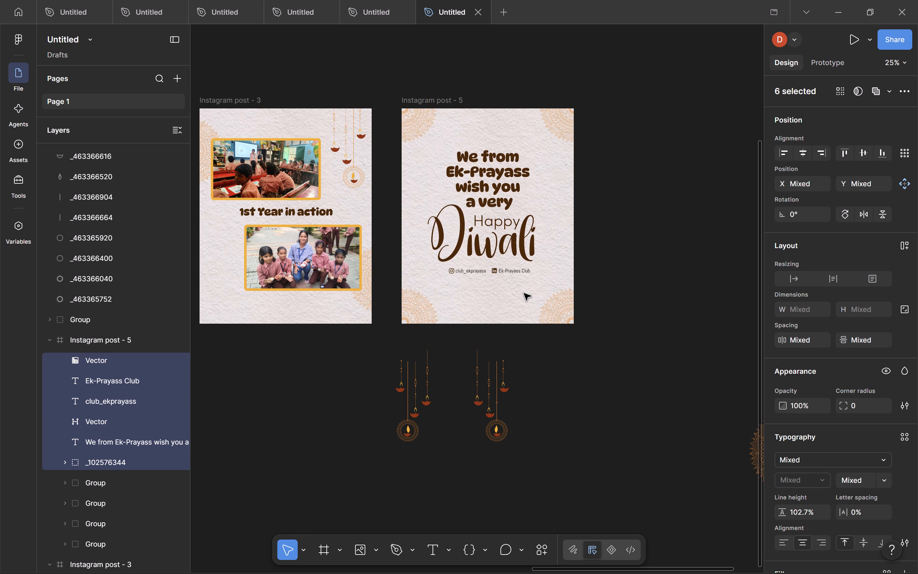
pyautogui.click(593, 452)
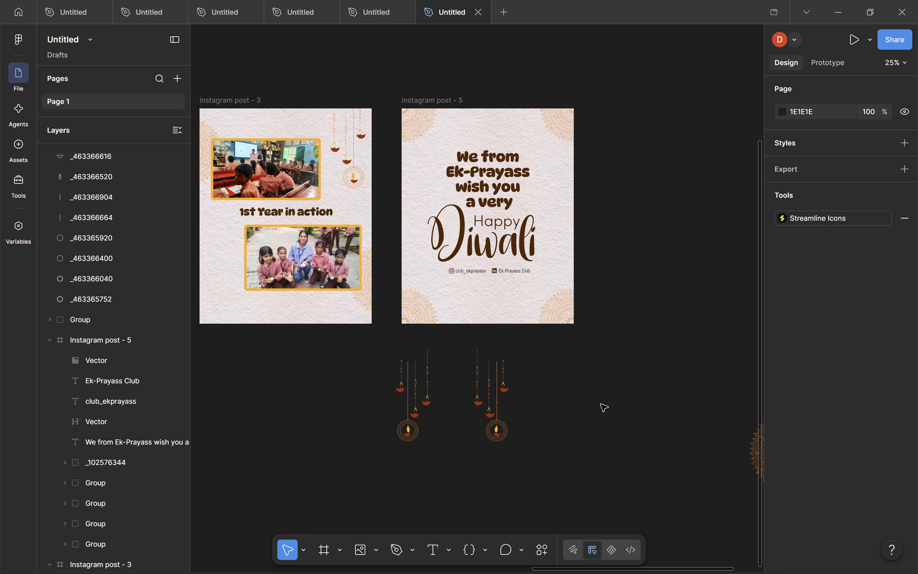
# Bring the spare orange mandala into the middle of Instagram post - 5 and send it behind the greeting content.
pyautogui.moveTo(751, 443); pyautogui.dragTo(457, 210)
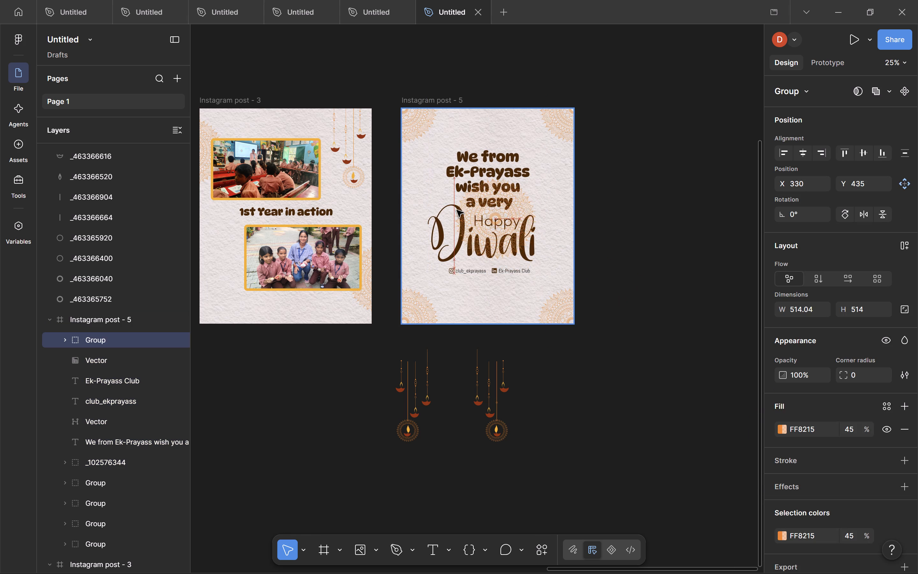
pyautogui.moveTo(457, 210); pyautogui.dragTo(452, 203)
pyautogui.press('[')
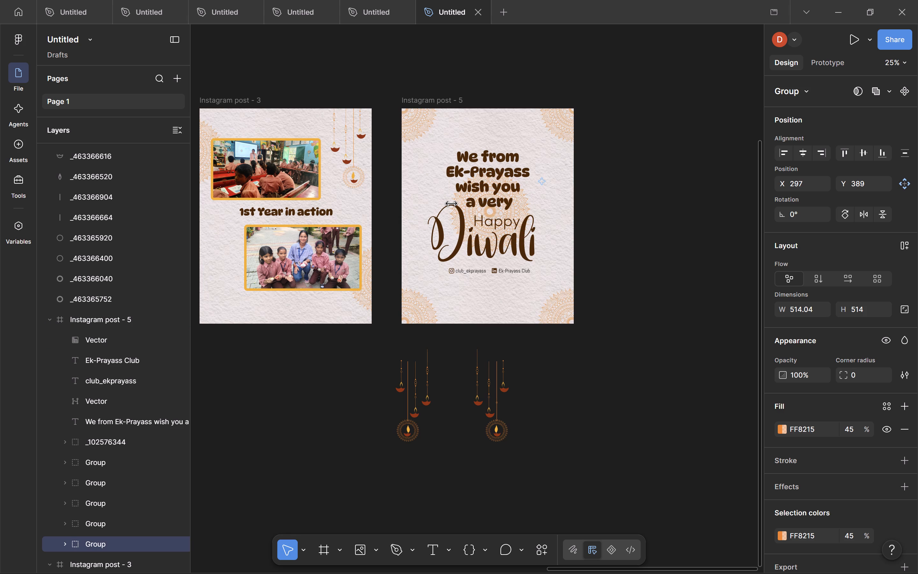
# Enlarge the mandala to about 855 × 855 and centre it behind the greeting at X 121, Y 248.
pyautogui.keyDown('shift'); pyautogui.moveTo(532, 252); pyautogui.dragTo(550, 269); pyautogui.keyUp('shift')
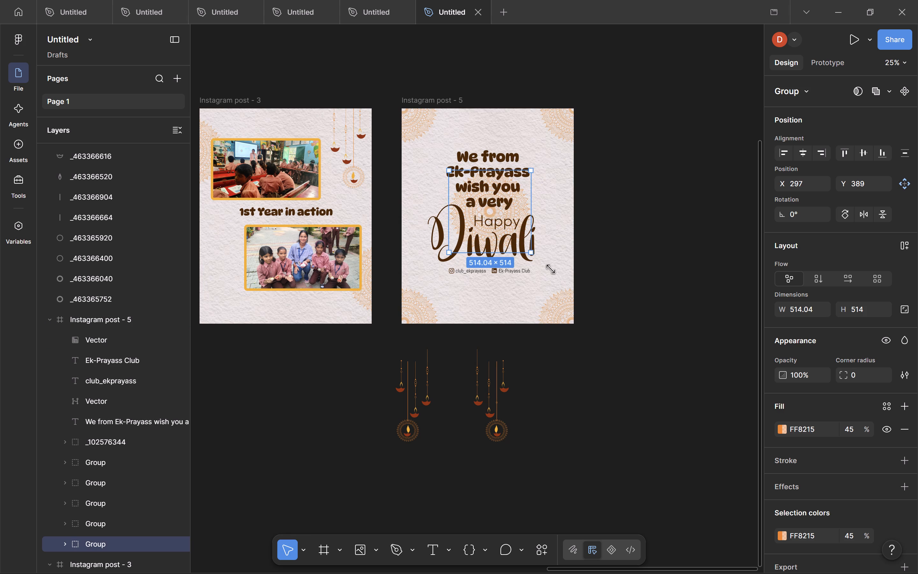
pyautogui.keyDown('shift'); pyautogui.moveTo(550, 269); pyautogui.dragTo(585, 301); pyautogui.keyUp('shift')
pyautogui.moveTo(543, 275); pyautogui.dragTo(514, 257)
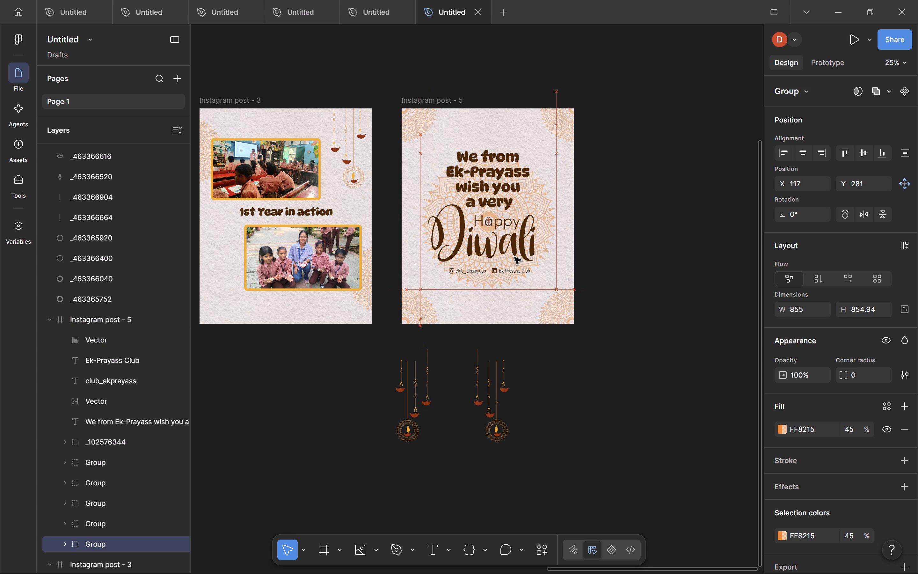
pyautogui.moveTo(514, 257); pyautogui.dragTo(515, 253)
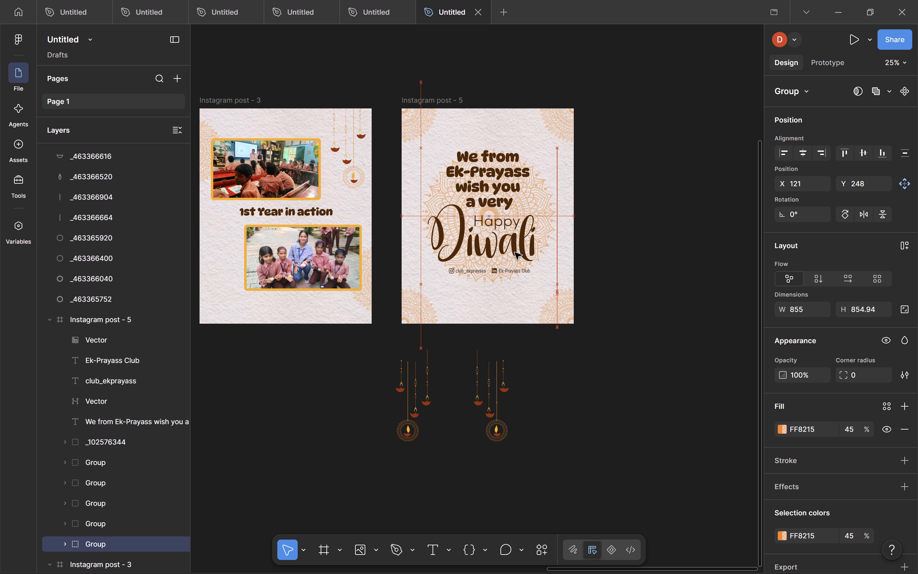
pyautogui.moveTo(515, 253); pyautogui.dragTo(515, 253)
pyautogui.click(669, 208)
# Nudge the greeting text, Diwali lettering and social row together slightly right and down, centring them over the mandala.
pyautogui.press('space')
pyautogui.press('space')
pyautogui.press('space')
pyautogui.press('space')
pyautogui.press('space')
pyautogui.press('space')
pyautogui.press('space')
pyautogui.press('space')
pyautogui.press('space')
pyautogui.moveTo(464, 368); pyautogui.dragTo(559, 363)
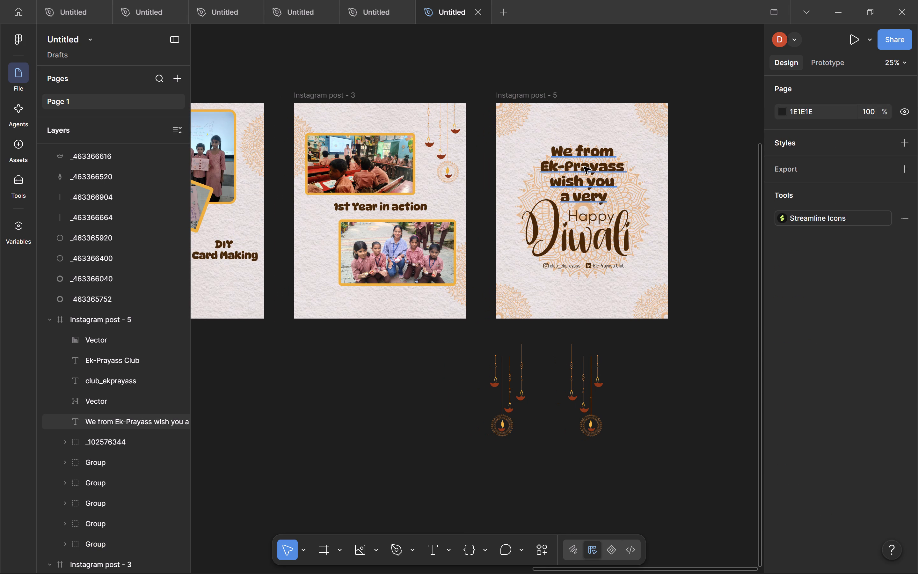
pyautogui.click(586, 163)
pyautogui.keyDown('shift'); pyautogui.click(597, 222); pyautogui.keyUp('shift')
pyautogui.keyDown('shift'); pyautogui.click(604, 267); pyautogui.keyUp('shift')
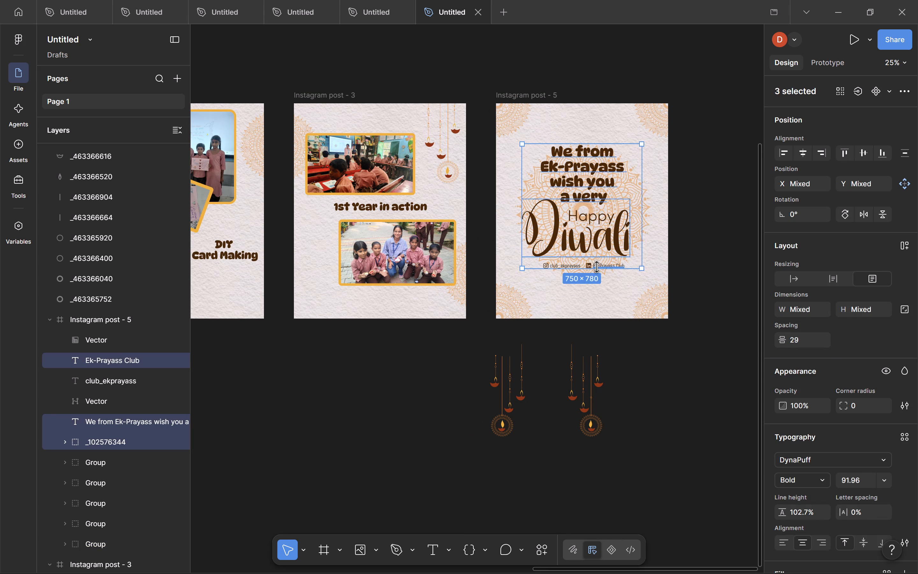
pyautogui.keyDown('shift'); pyautogui.click(590, 262); pyautogui.keyUp('shift')
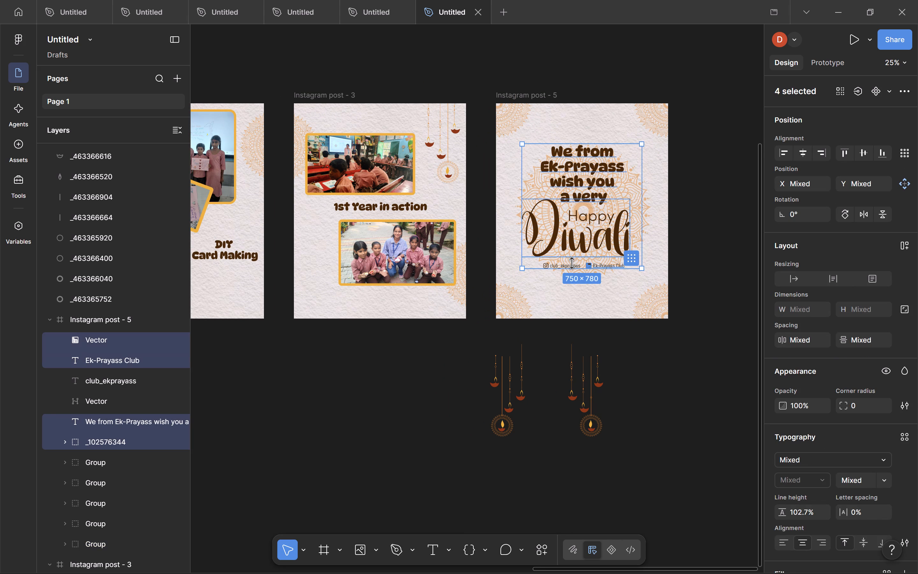
pyautogui.keyDown('shift'); pyautogui.click(563, 262); pyautogui.keyUp('shift')
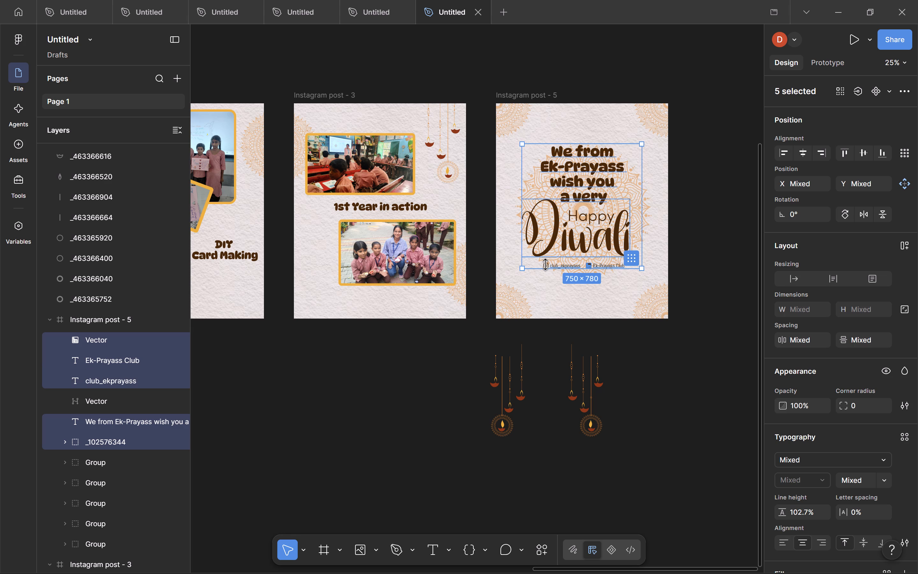
pyautogui.keyDown('shift'); pyautogui.click(544, 261); pyautogui.keyUp('shift')
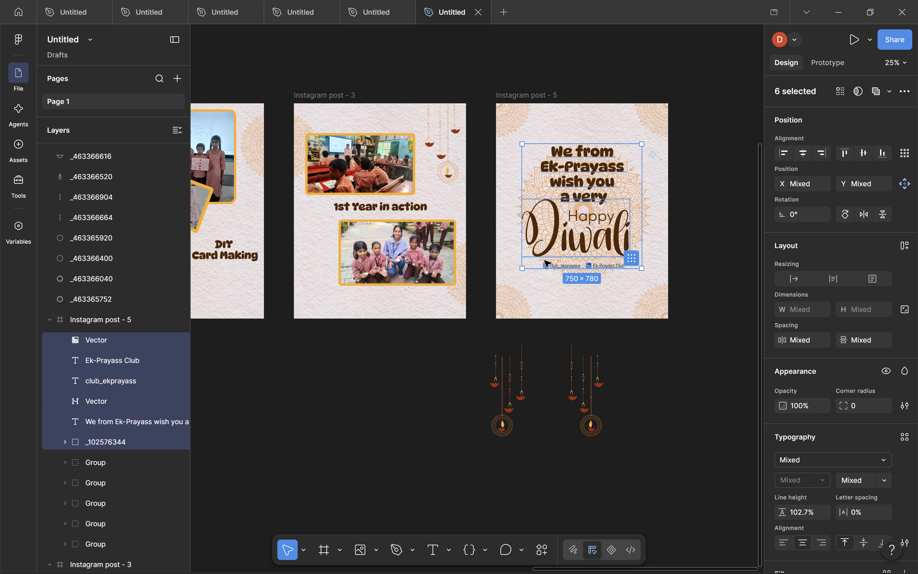
pyautogui.press('Right')
pyautogui.press('Right')
pyautogui.press('Right')
pyautogui.press('Right')
pyautogui.press('Right')
pyautogui.press('Right')
pyautogui.press('Right')
pyautogui.press('Right')
pyautogui.press('Right')
pyautogui.press('Right')
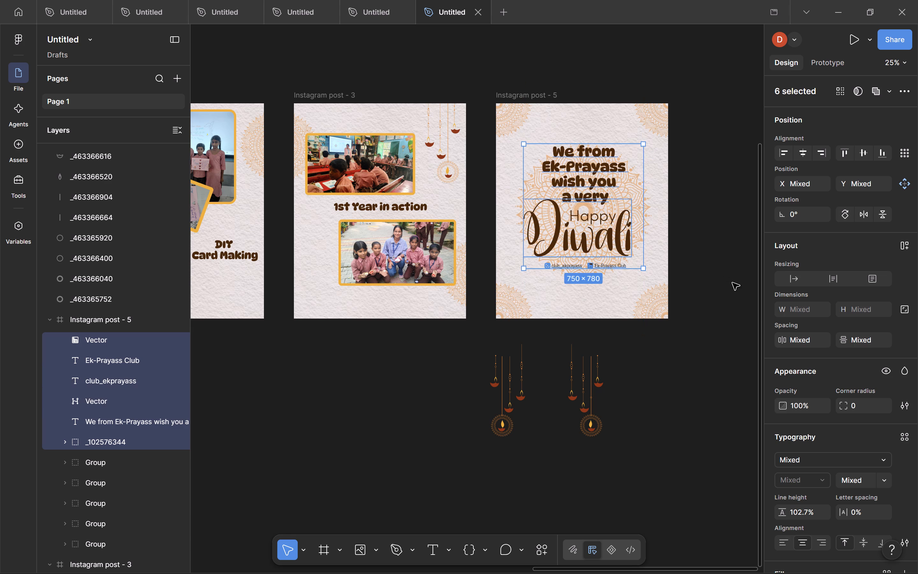
pyautogui.press('Down')
pyautogui.press('Down')
pyautogui.press('Down')
pyautogui.press('Down')
pyautogui.press('Down')
pyautogui.press('Down')
pyautogui.press('Down')
pyautogui.press('Down')
pyautogui.press('Down')
pyautogui.press('Down')
pyautogui.press('Down')
pyautogui.press('Down')
pyautogui.press('Down')
pyautogui.press('Down')
pyautogui.press('Down')
pyautogui.press('Down')
pyautogui.press('Down')
pyautogui.press('Down')
pyautogui.press('Left')
pyautogui.press('Left')
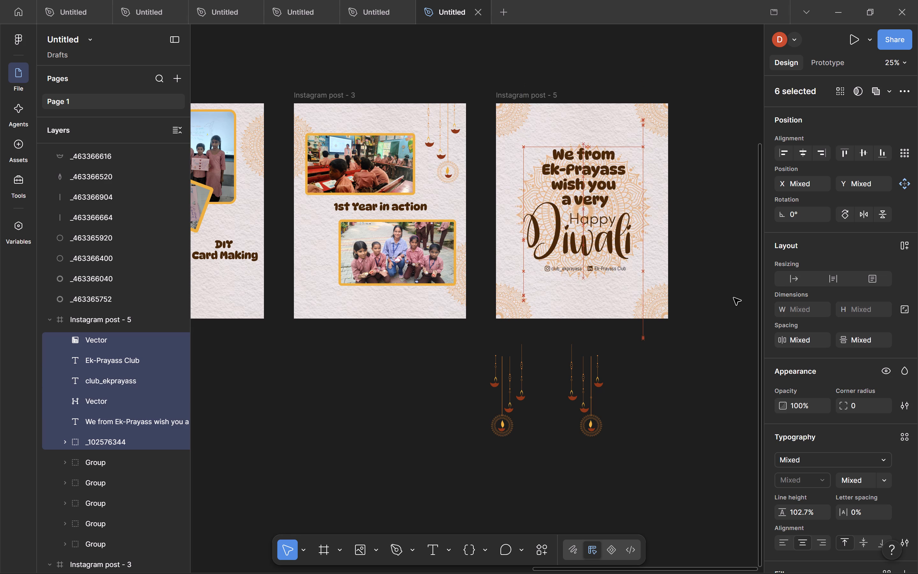
pyautogui.press('Right')
pyautogui.press('Right')
pyautogui.press('Right')
pyautogui.press('Right')
pyautogui.press('Right')
pyautogui.press('Right')
pyautogui.press('Right')
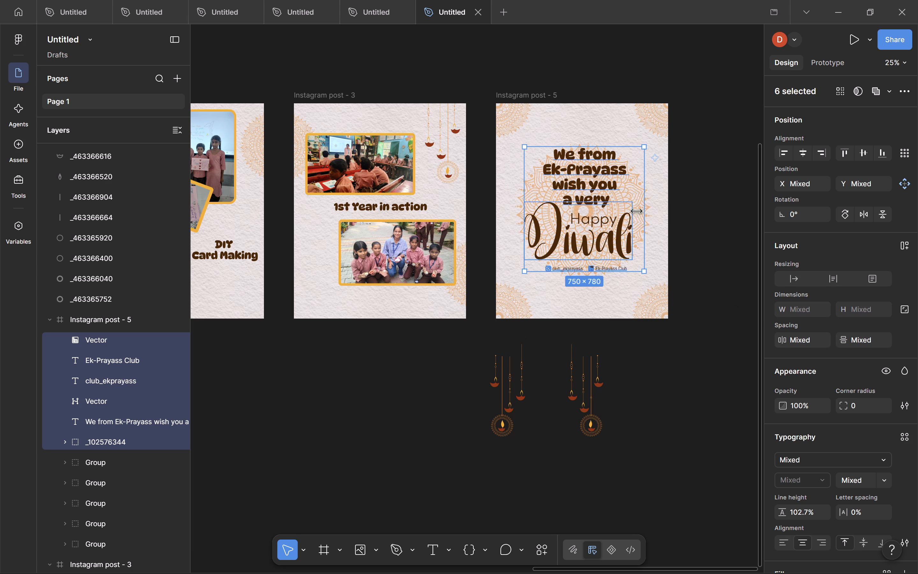
pyautogui.click(670, 211)
# Lower the layer opacity of the large orange mandala behind the greeting on Instagram post - 5.
pyautogui.click(643, 202)
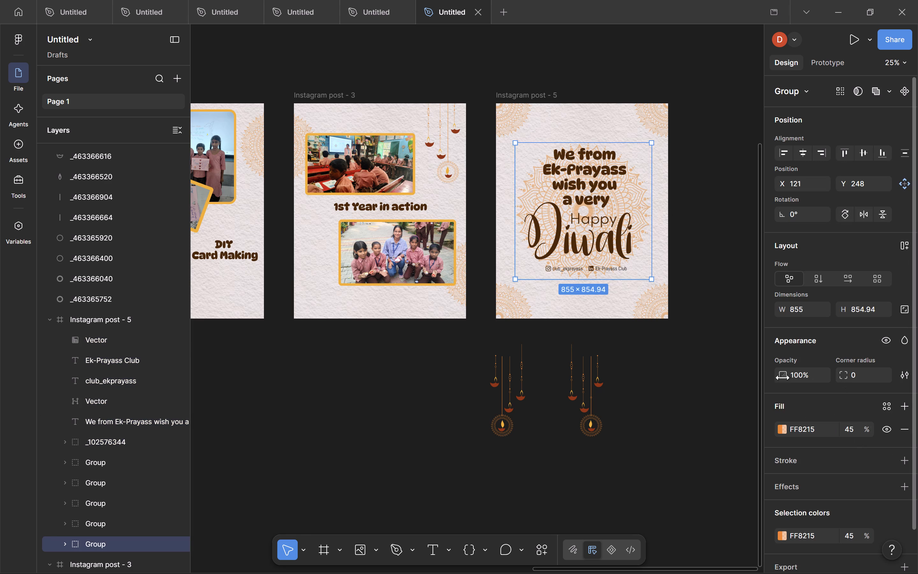
pyautogui.moveTo(783, 378); pyautogui.dragTo(405, 292)
pyautogui.click(725, 433)
# Move the Instagram post - 5 frame right at Y 0, leaving a slide-wide gap after Instagram post - 3 in the row.
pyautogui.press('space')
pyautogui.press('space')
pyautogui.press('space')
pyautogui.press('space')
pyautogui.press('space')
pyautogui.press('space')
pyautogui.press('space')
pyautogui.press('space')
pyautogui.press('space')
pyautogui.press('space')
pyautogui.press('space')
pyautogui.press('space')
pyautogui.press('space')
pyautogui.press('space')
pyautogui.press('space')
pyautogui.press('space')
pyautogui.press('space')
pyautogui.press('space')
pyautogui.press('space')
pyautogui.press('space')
pyautogui.moveTo(485, 461); pyautogui.dragTo(593, 470)
pyautogui.moveTo(462, 481); pyautogui.dragTo(492, 457)
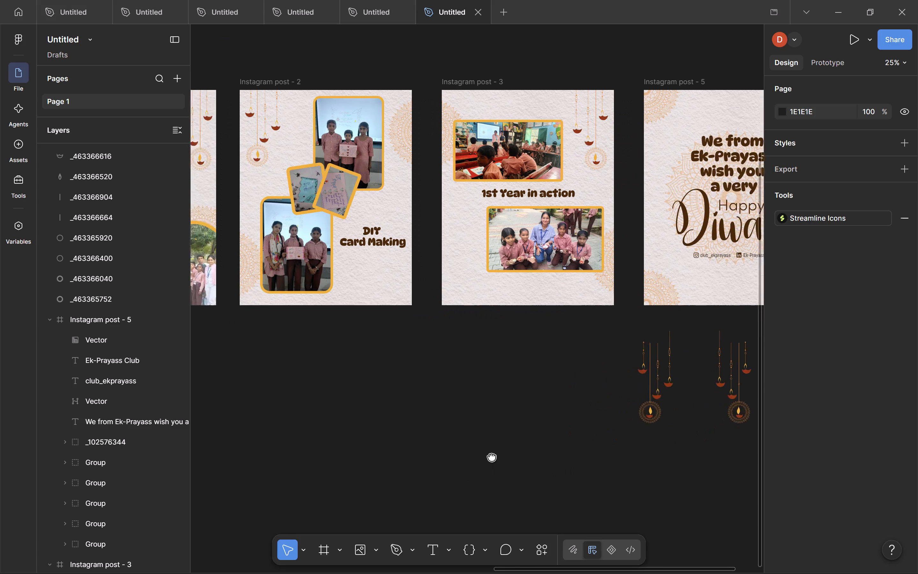
pyautogui.moveTo(492, 457); pyautogui.dragTo(533, 457)
pyautogui.moveTo(404, 428); pyautogui.dragTo(415, 427)
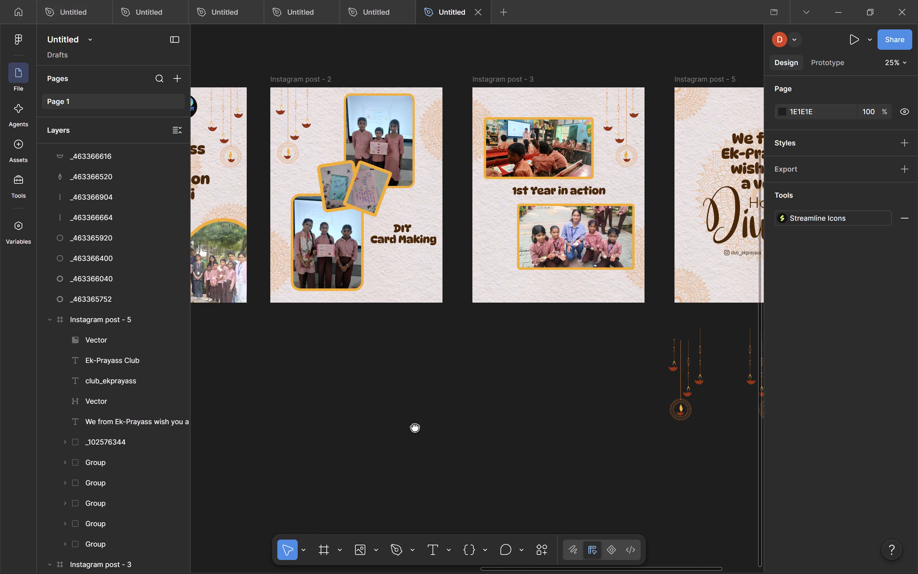
pyautogui.moveTo(415, 427); pyautogui.dragTo(345, 414)
pyautogui.hotkey('ctrl', '-')
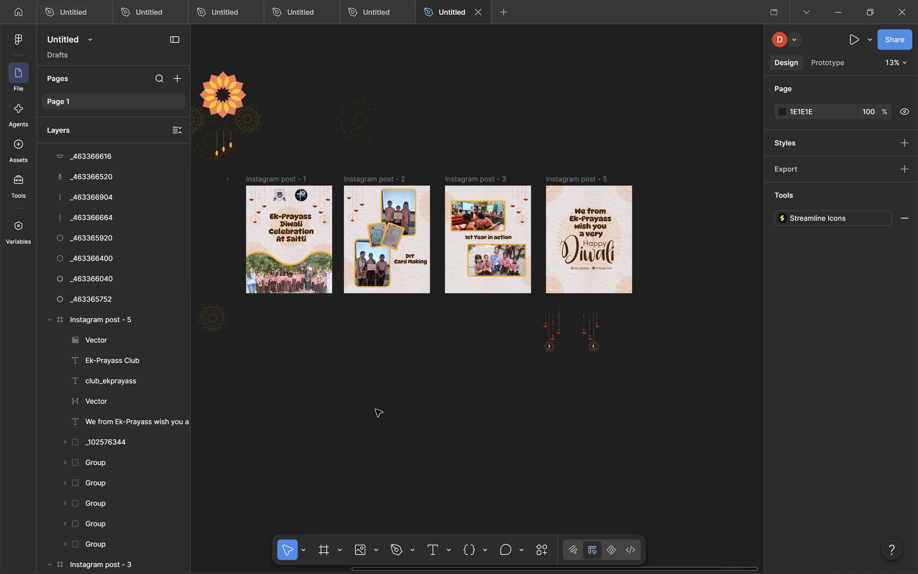
pyautogui.moveTo(576, 181); pyautogui.dragTo(665, 185)
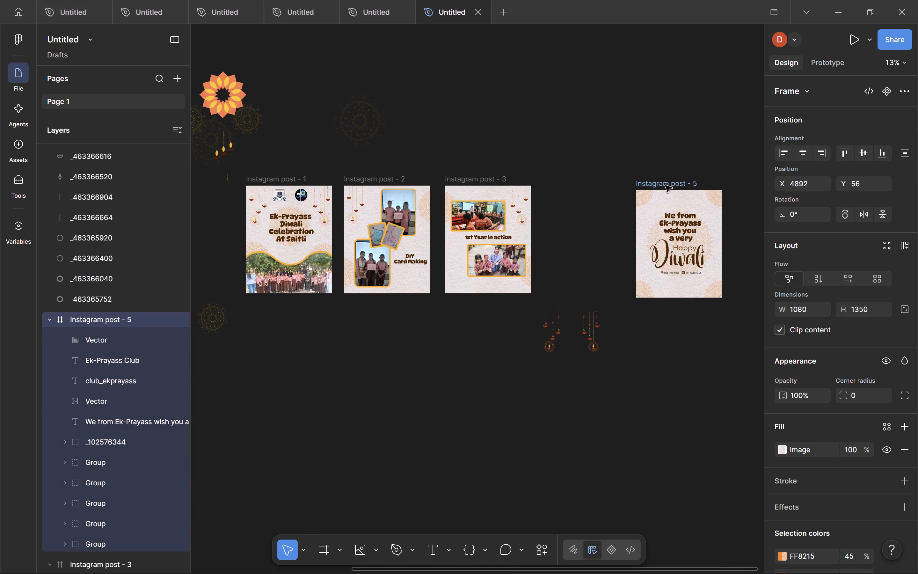
pyautogui.moveTo(665, 185); pyautogui.dragTo(655, 179)
# Switch to the Chrome window showing the club_ekprayass Instagram page.
pyautogui.hotkey('alt', 'Tab')
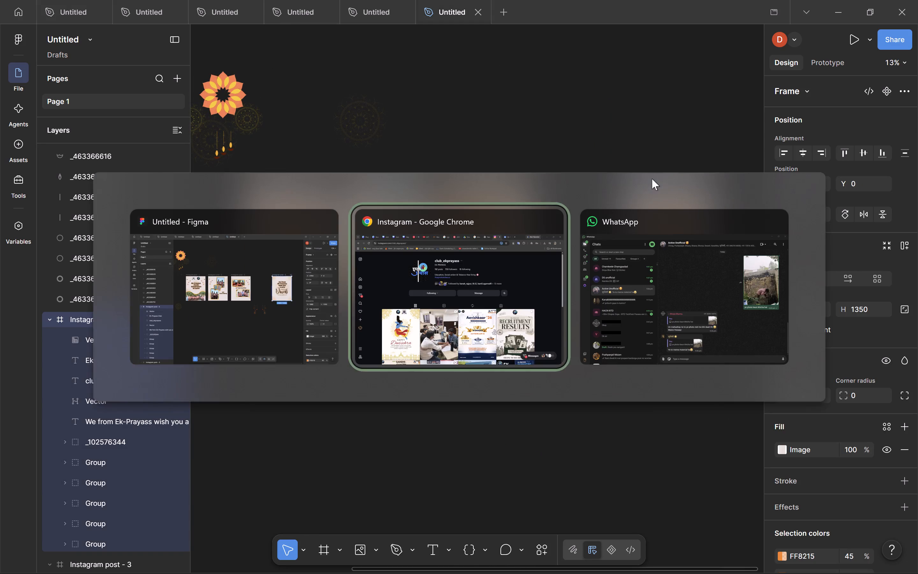
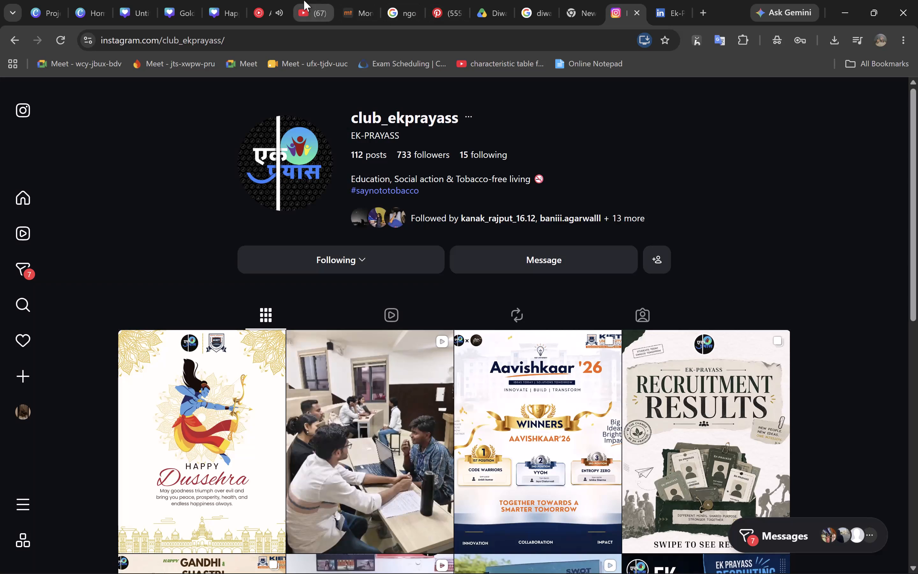
# Close the YouTube home page in the browser.
pyautogui.click(303, 0)
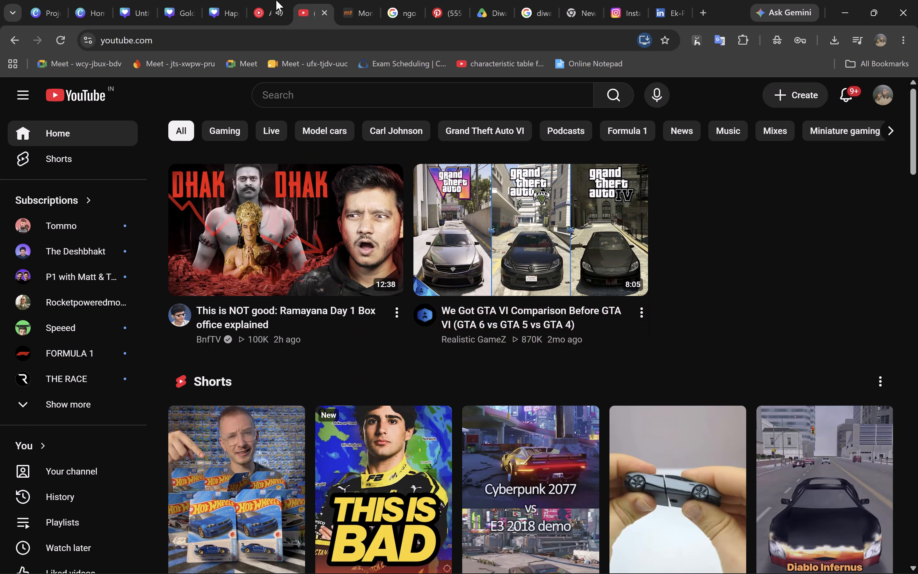
pyautogui.click(276, 0)
pyautogui.click(322, 6)
pyautogui.click(326, 17)
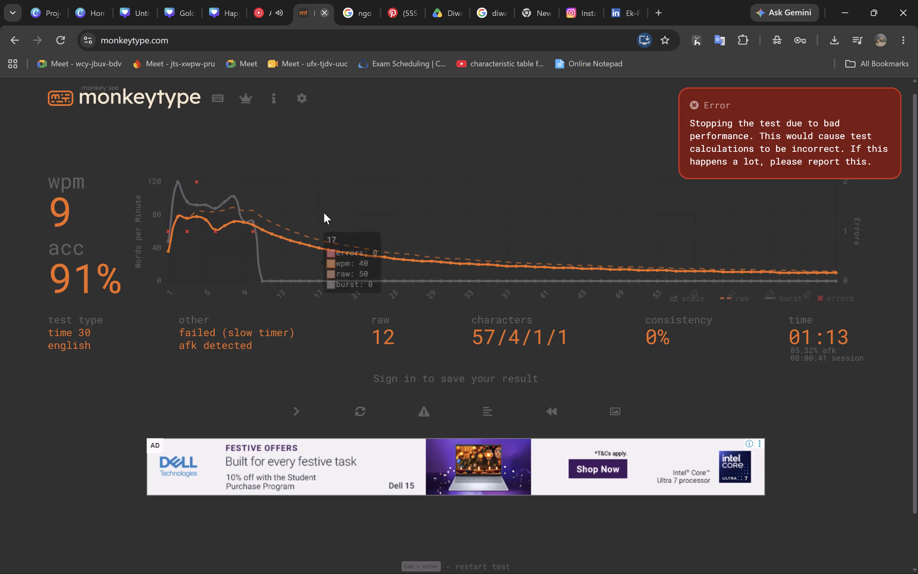
# Play After Hours by The Weeknd from the YouTube Music queue and return to the Figma design.
pyautogui.click(272, 0)
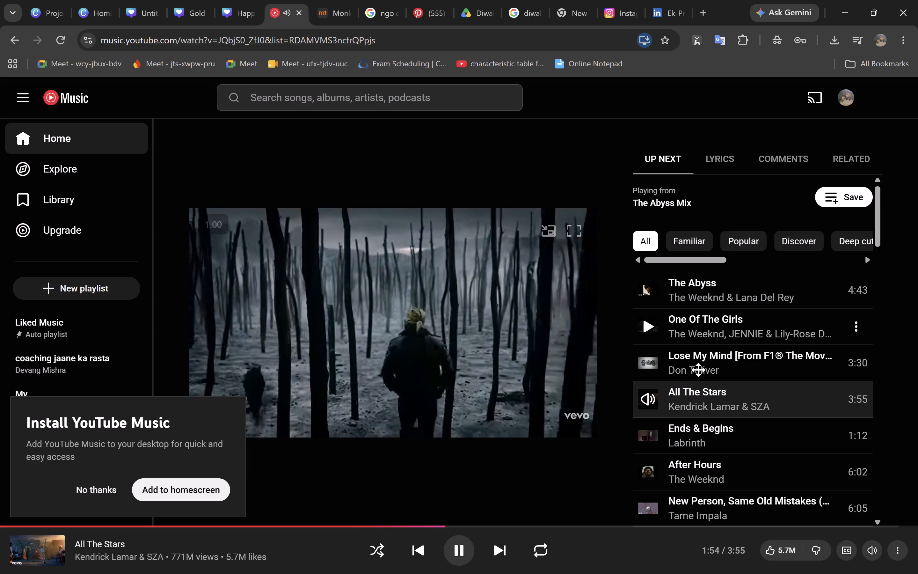
pyautogui.scroll(-3, 674, 457)
pyautogui.click(648, 273)
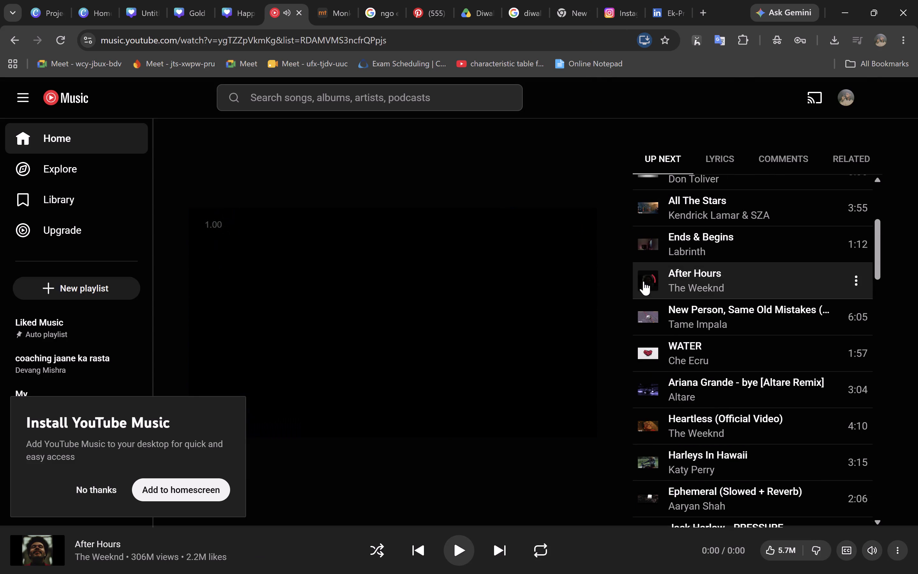
pyautogui.hotkey('alt', 'Tab')
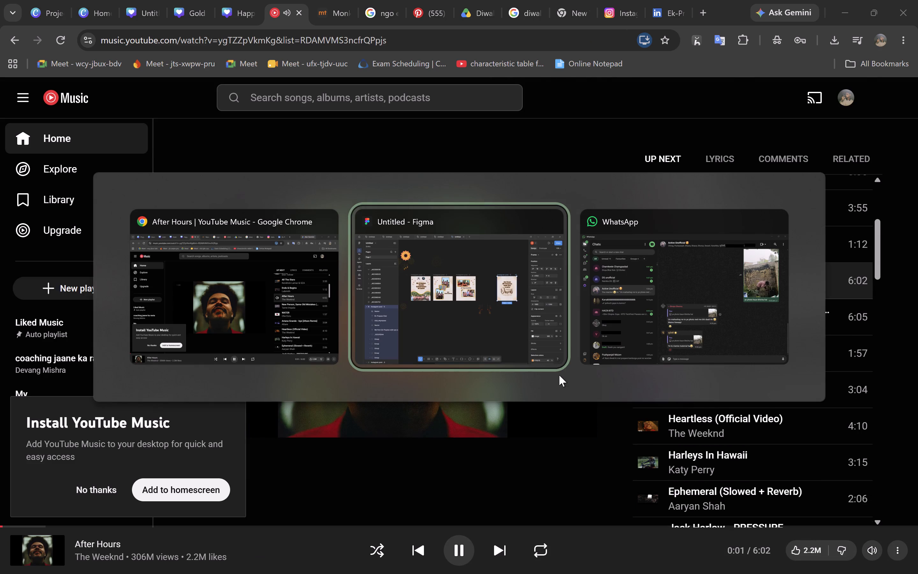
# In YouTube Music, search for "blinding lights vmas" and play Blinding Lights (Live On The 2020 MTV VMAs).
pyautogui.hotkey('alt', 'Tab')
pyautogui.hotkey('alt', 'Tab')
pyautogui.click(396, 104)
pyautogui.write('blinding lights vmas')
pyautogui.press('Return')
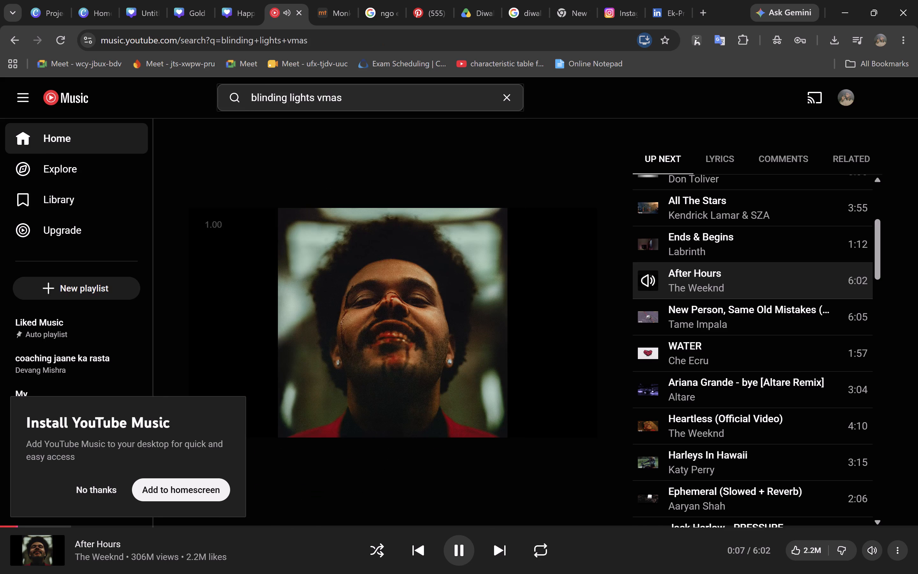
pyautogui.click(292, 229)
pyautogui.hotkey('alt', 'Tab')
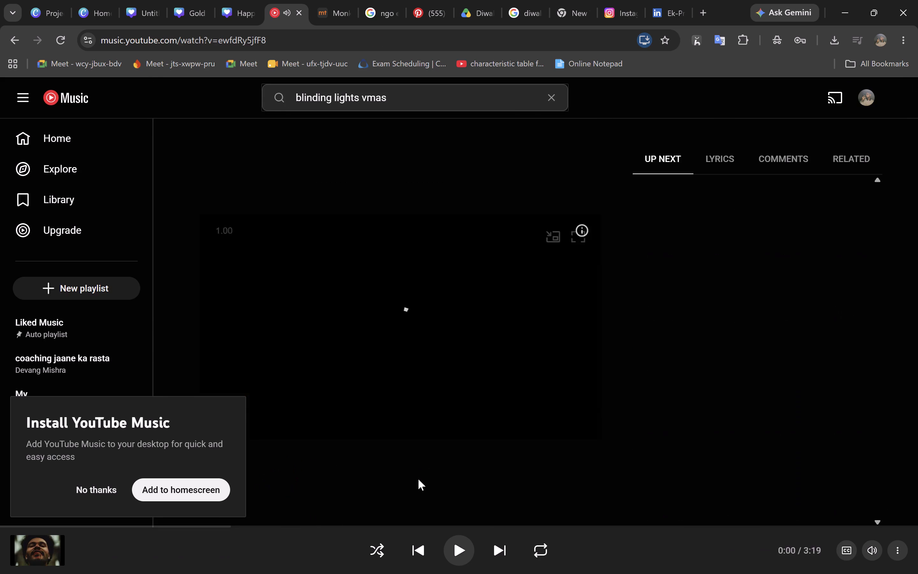
# Switch from YouTube Music back to the Diwali carousel in Figma.
pyautogui.hotkey('alt', 'Tab')
pyautogui.hotkey('alt', 'Tab')
pyautogui.hotkey('alt', 'Tab')
pyautogui.hotkey('alt', 'Tab')
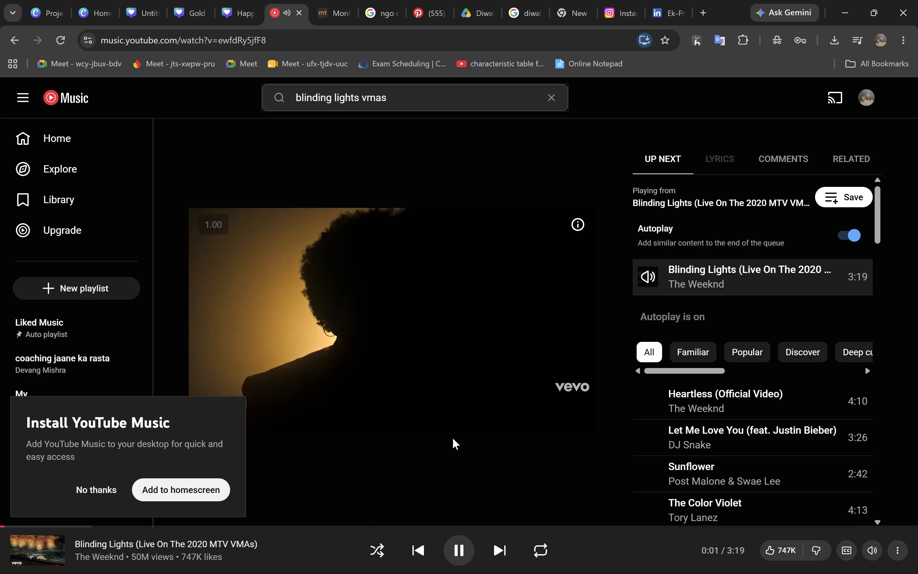
pyautogui.hotkey('alt', 'Tab')
pyautogui.hotkey('alt', 'Tab')
pyautogui.hotkey('alt', 'Tab')
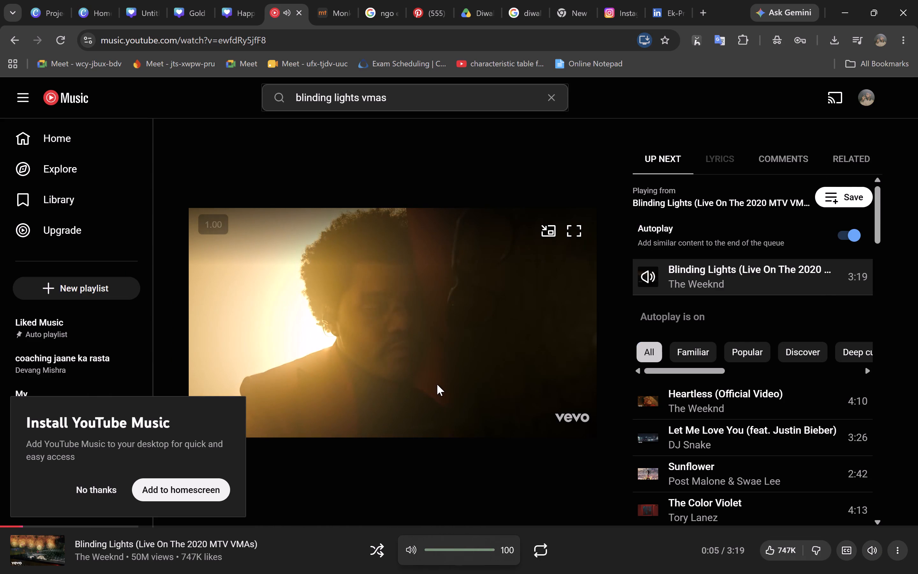
pyautogui.hotkey('alt', 'Tab')
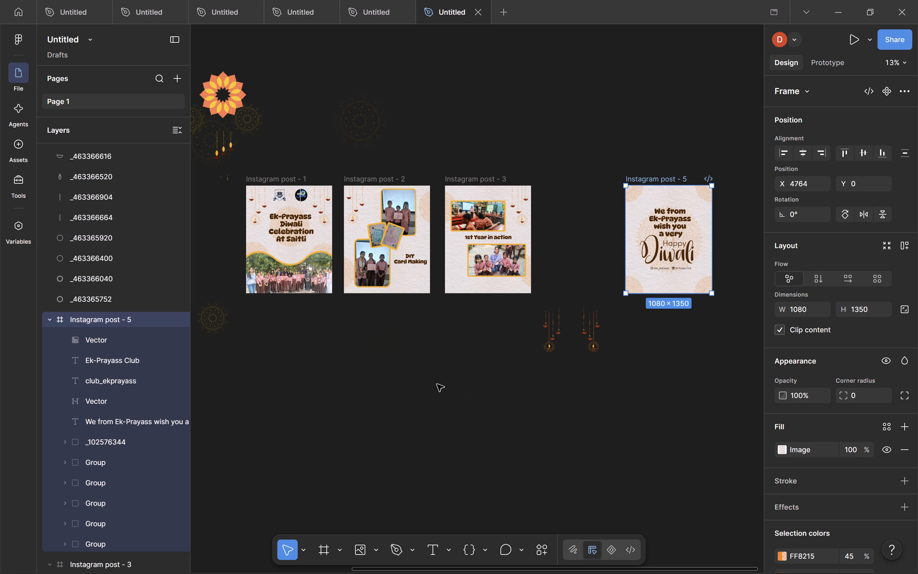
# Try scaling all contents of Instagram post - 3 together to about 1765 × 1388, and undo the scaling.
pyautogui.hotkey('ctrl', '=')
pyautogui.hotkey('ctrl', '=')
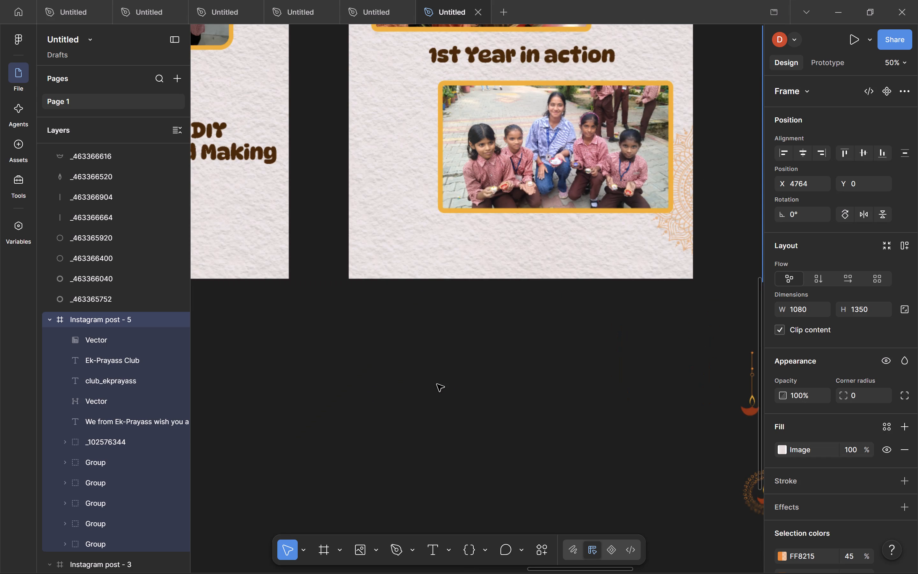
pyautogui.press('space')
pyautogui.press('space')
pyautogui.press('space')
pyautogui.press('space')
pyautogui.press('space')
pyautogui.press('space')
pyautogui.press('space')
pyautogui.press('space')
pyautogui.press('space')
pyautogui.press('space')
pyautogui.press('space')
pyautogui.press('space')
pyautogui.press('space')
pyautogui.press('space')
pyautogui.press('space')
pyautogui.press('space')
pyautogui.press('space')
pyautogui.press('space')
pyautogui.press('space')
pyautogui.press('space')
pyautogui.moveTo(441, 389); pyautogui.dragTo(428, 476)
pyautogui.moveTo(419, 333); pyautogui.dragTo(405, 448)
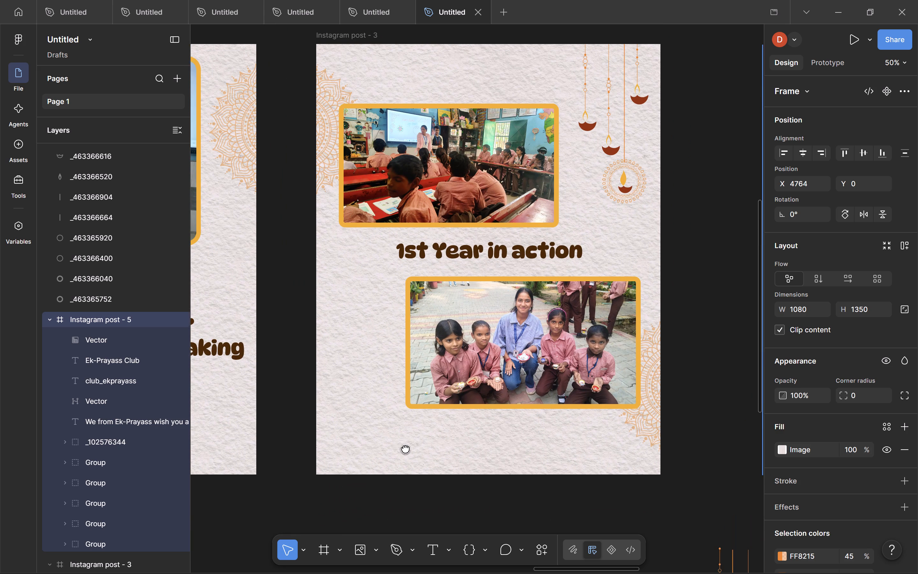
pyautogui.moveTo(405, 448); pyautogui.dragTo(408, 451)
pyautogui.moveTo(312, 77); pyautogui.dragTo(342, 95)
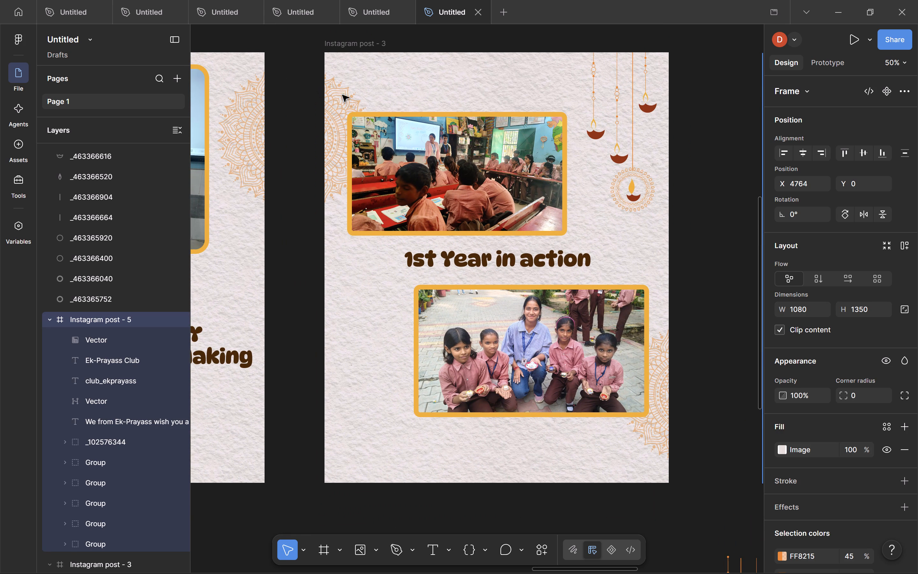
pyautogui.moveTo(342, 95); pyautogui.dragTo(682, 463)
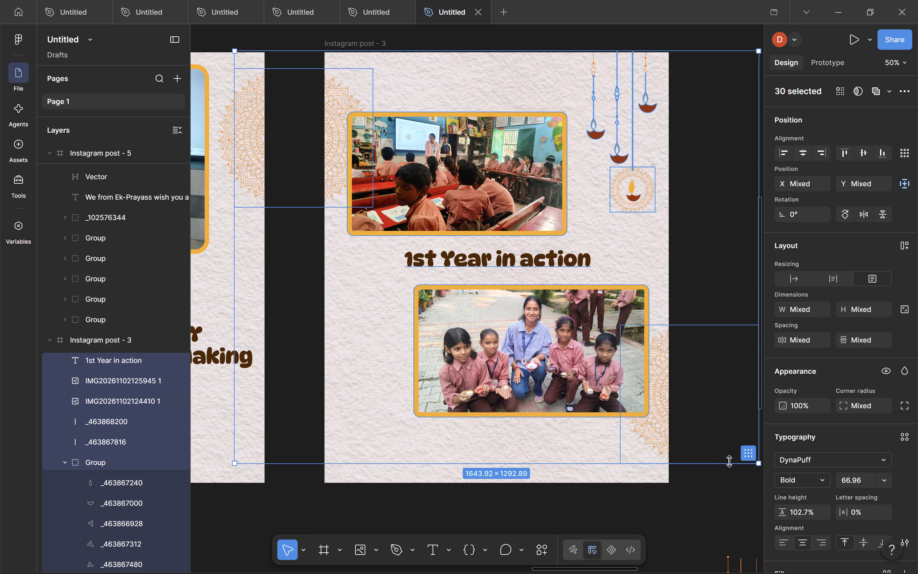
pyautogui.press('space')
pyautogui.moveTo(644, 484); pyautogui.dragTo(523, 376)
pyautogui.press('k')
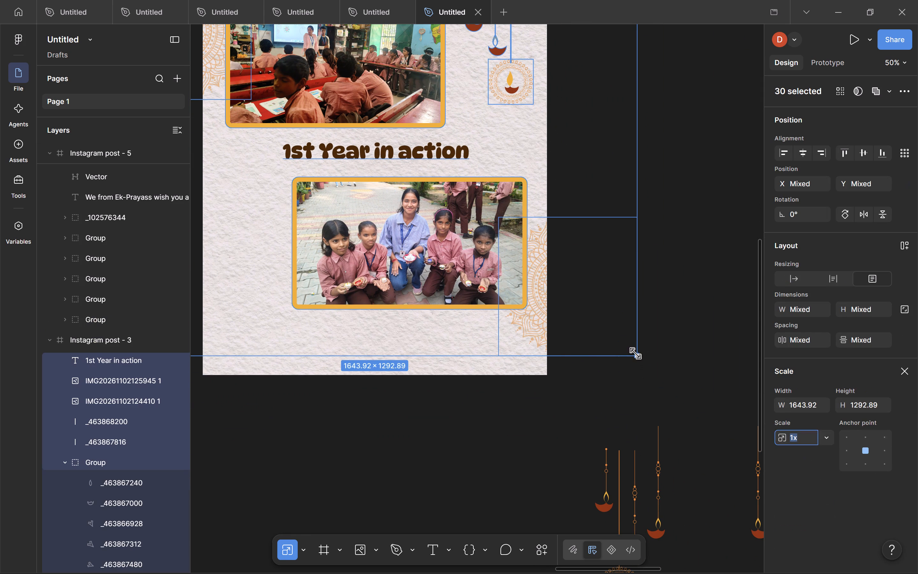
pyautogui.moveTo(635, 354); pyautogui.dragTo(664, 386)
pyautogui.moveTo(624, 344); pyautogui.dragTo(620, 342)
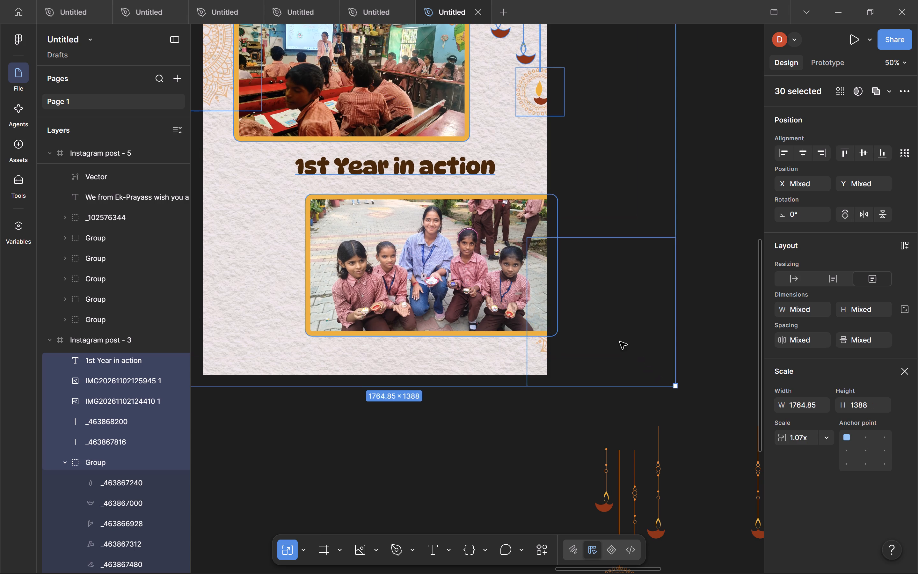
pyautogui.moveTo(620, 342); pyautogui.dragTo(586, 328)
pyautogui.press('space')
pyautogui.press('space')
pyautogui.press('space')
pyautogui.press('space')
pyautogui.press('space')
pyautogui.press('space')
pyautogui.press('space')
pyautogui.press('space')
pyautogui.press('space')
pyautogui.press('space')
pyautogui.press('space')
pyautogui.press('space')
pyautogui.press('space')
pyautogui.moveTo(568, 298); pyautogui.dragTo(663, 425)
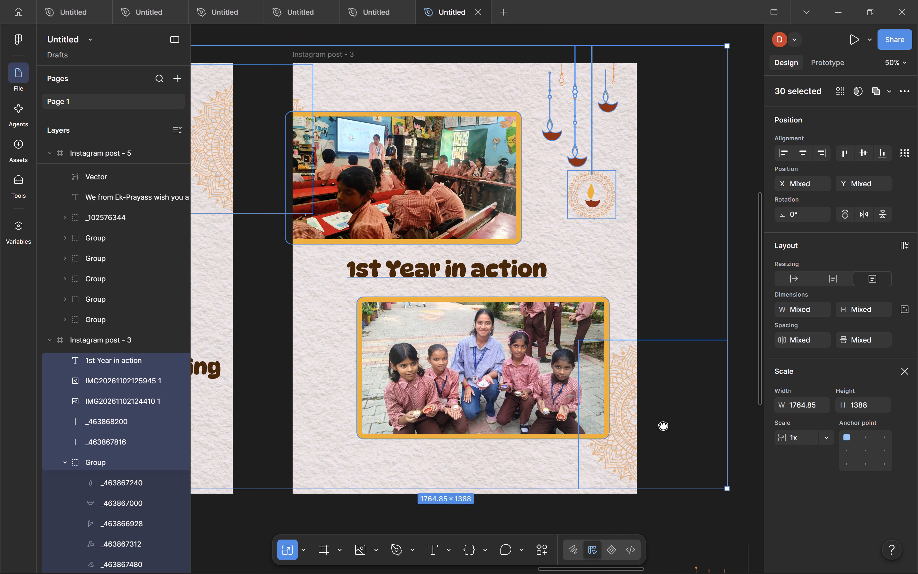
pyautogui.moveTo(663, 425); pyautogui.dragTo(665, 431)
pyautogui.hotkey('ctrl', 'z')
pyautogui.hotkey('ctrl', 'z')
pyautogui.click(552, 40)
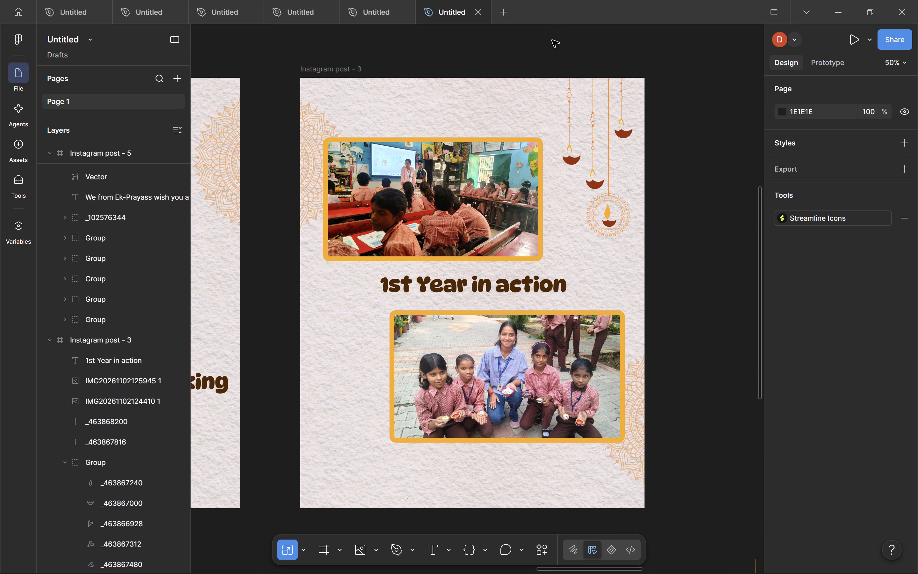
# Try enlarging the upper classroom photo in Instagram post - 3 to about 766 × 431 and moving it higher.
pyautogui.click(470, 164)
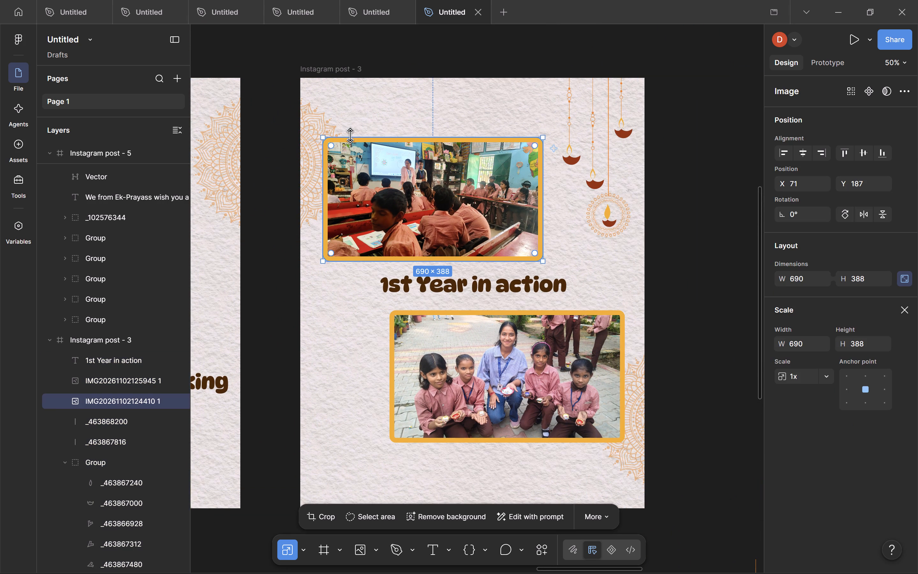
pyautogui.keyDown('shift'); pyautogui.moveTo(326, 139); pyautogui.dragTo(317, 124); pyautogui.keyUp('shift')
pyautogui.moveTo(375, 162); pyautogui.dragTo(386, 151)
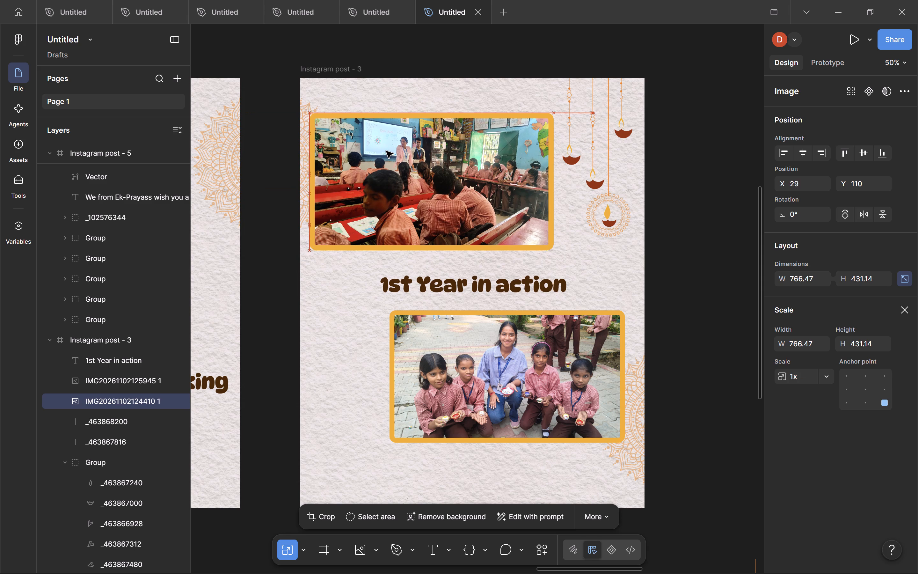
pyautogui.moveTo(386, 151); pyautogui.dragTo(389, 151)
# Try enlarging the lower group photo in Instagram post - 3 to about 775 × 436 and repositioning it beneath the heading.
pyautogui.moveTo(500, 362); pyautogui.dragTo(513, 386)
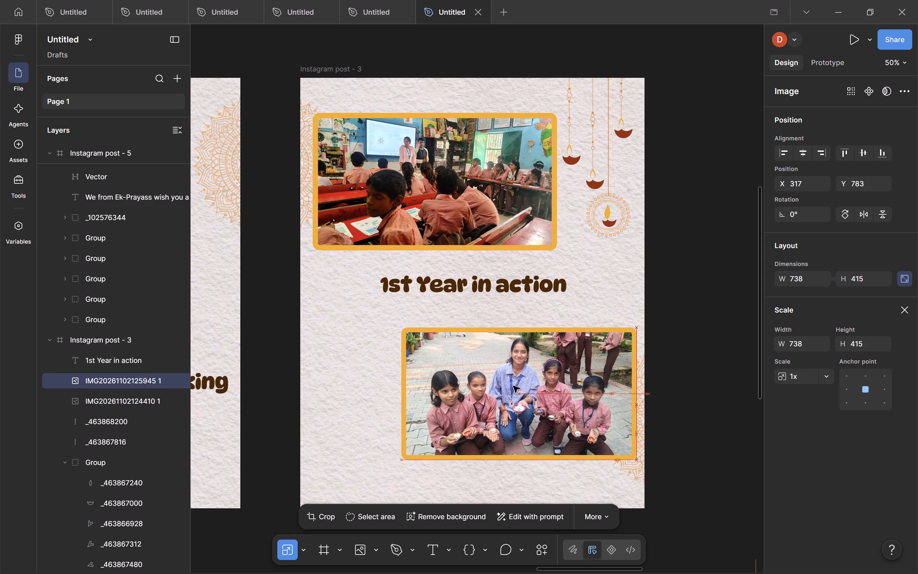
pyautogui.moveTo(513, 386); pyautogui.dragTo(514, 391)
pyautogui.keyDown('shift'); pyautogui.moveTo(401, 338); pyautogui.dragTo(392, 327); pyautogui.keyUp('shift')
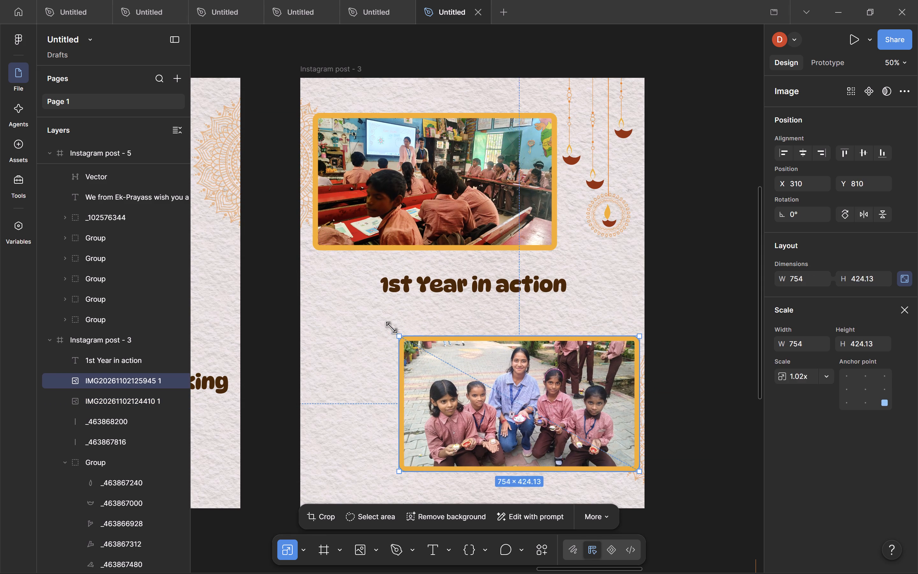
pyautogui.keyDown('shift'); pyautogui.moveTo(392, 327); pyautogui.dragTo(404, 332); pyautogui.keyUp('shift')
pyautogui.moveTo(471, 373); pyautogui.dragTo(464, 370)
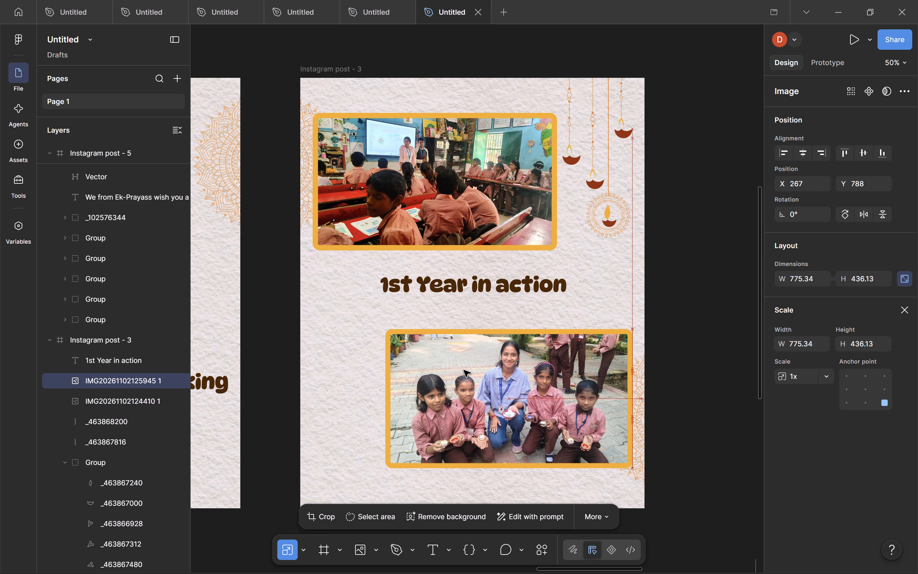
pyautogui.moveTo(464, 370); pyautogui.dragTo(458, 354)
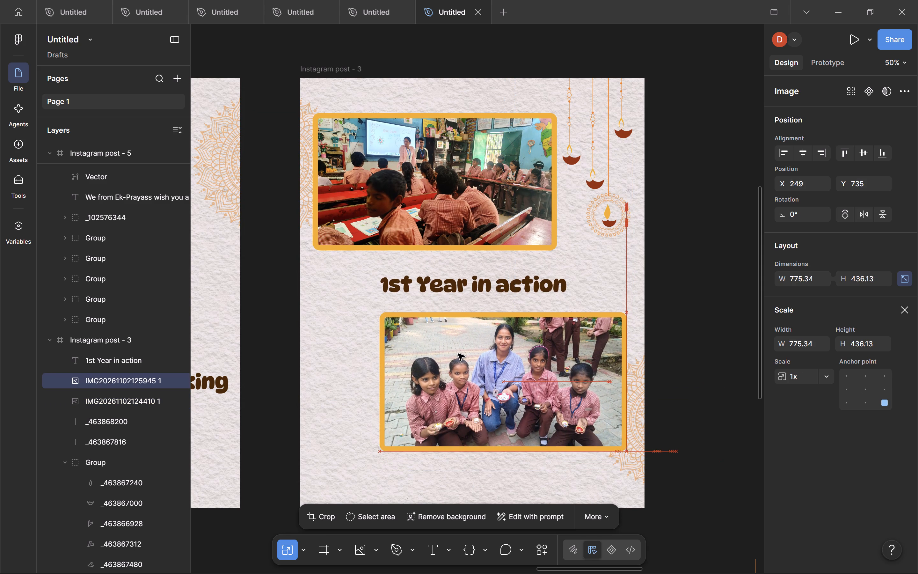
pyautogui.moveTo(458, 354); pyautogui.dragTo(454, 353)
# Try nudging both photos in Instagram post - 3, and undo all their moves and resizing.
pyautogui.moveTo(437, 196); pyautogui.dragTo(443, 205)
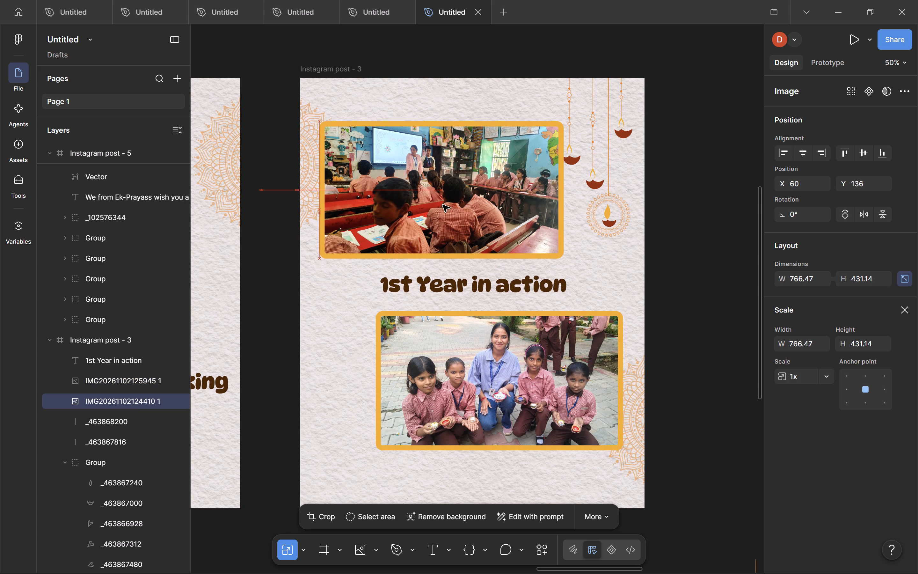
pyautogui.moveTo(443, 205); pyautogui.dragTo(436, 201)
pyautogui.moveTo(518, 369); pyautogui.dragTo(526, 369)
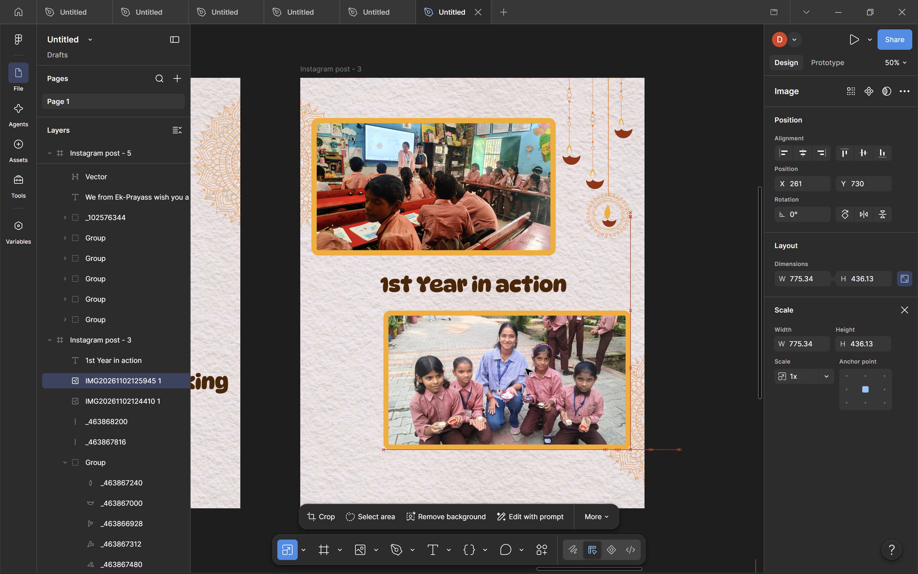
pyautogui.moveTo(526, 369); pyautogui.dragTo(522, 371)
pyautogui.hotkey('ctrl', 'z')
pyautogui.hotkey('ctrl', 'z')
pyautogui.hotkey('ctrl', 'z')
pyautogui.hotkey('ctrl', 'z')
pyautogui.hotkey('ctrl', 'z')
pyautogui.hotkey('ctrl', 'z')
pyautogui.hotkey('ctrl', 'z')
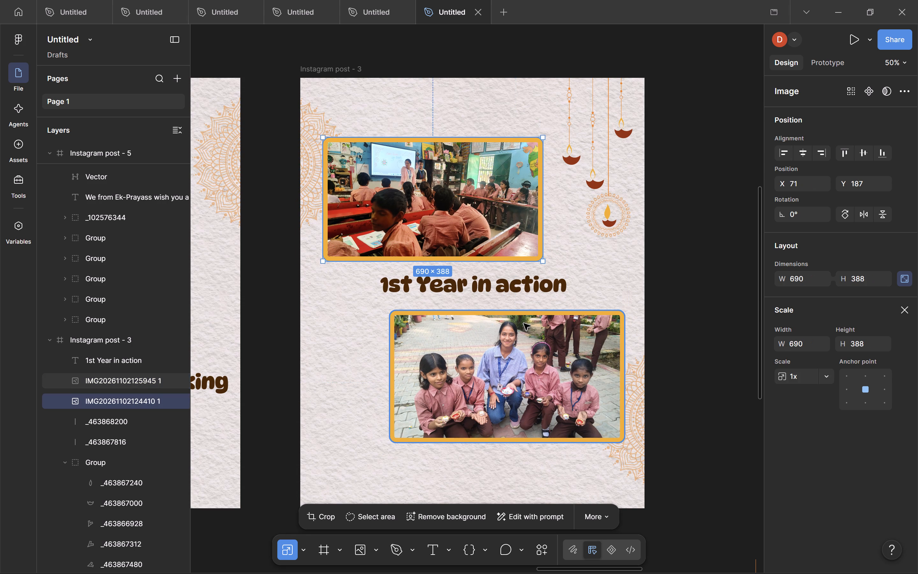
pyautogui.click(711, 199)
# Look over Instagram post - 1, 2 and 3 side by side to compare the slide layouts.
pyautogui.hotkey('ctrl', '-')
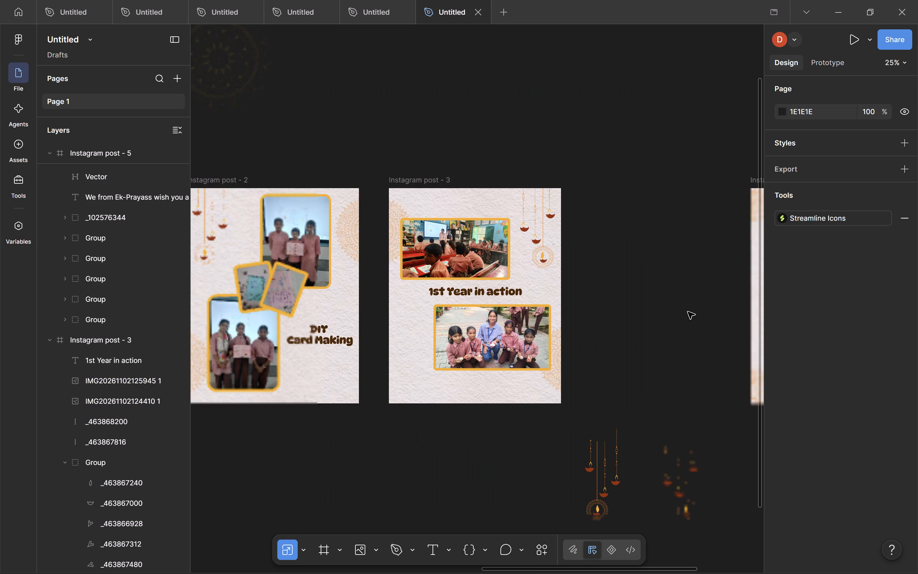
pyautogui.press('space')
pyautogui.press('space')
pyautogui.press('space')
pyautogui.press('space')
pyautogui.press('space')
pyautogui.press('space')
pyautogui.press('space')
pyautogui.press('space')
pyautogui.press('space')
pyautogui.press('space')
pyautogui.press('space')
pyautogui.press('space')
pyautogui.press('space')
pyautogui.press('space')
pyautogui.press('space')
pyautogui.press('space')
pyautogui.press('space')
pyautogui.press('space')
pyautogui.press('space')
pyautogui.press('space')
pyautogui.moveTo(635, 302); pyautogui.dragTo(735, 284)
pyautogui.moveTo(503, 400); pyautogui.dragTo(557, 402)
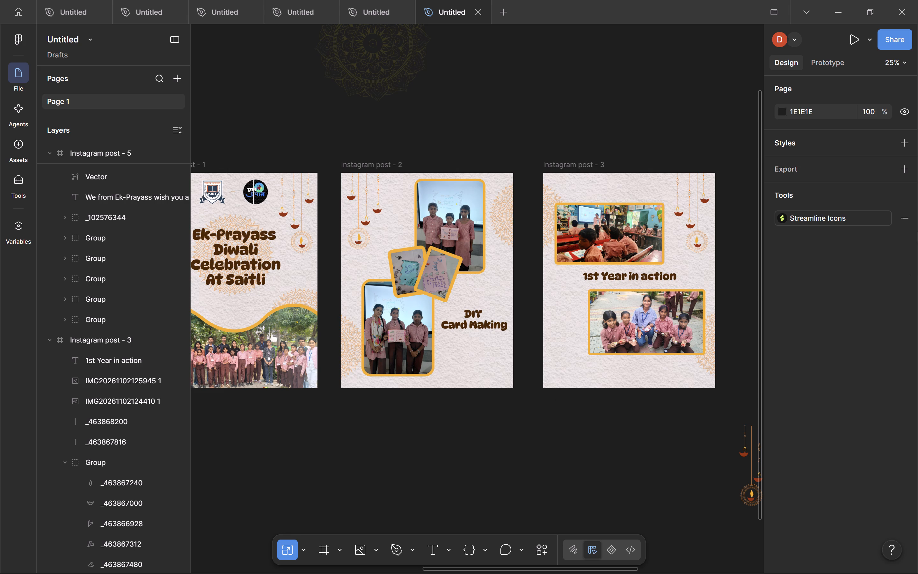
pyautogui.click(817, 217)
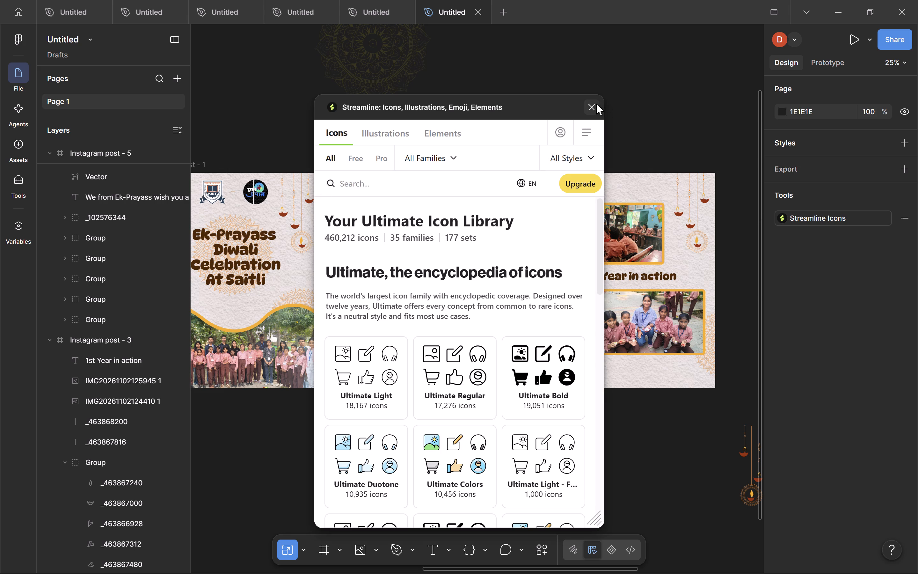
pyautogui.click(596, 104)
# Duplicate Instagram post - 3 into the gap before Instagram post - 5, aligned with the row of slides.
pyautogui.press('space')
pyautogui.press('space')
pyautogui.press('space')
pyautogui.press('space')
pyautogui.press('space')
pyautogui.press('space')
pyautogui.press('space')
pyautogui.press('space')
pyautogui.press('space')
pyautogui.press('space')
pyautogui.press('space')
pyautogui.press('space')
pyautogui.moveTo(650, 342); pyautogui.dragTo(416, 334)
pyautogui.keyDown('alt'); pyautogui.moveTo(341, 160); pyautogui.dragTo(345, 159); pyautogui.keyUp('alt')
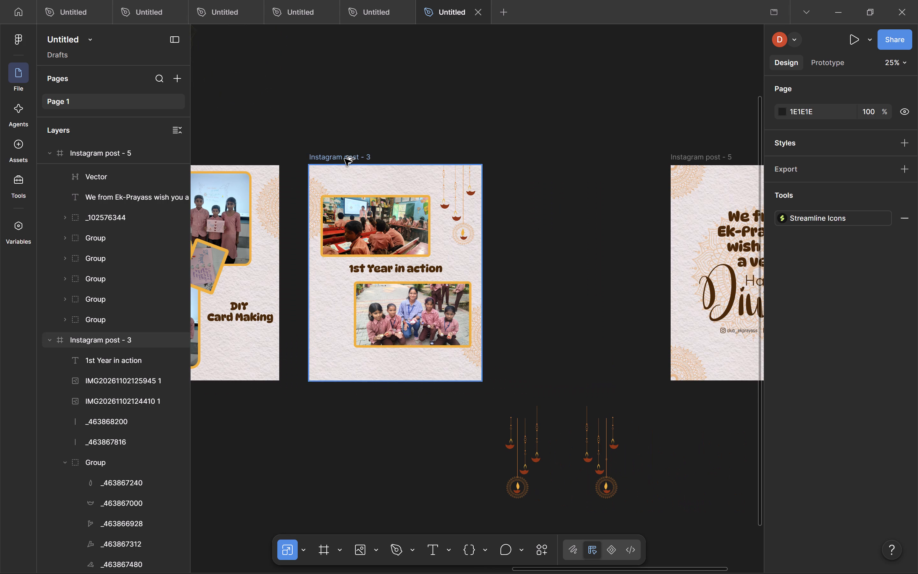
pyautogui.keyDown('alt'); pyautogui.moveTo(345, 159); pyautogui.dragTo(525, 159); pyautogui.keyUp('alt')
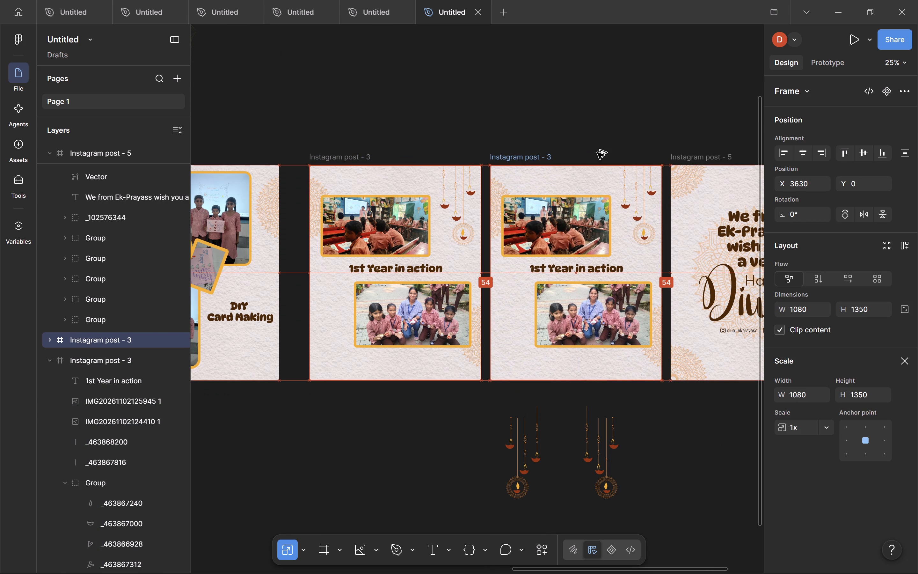
# Space out the row by moving Instagram post - 5 to X 4948 and shifting the duplicated slide slightly towards it.
pyautogui.moveTo(695, 162); pyautogui.dragTo(724, 161)
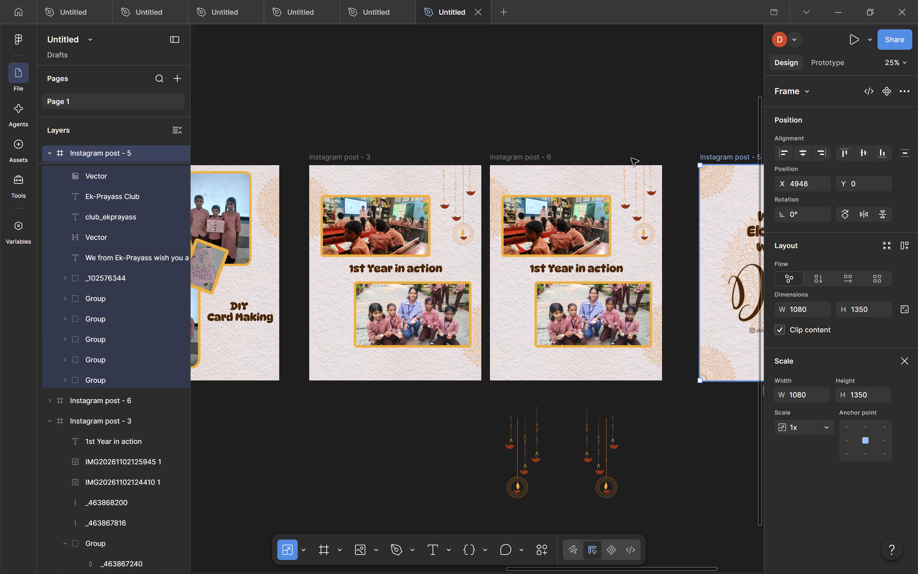
pyautogui.click(553, 155)
pyautogui.moveTo(546, 153); pyautogui.dragTo(561, 151)
pyautogui.click(530, 124)
# Delete the "1st Year in action" heading and both photos from Instagram post - 6, keeping its background decorations.
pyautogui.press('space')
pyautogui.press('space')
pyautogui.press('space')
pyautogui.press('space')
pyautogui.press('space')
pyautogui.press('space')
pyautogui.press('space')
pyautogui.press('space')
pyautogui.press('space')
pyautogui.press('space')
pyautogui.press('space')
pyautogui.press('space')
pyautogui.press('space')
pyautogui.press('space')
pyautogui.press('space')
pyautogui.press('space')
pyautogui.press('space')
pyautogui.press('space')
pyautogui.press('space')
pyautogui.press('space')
pyautogui.moveTo(346, 176); pyautogui.dragTo(553, 170)
pyautogui.moveTo(521, 172); pyautogui.dragTo(469, 182)
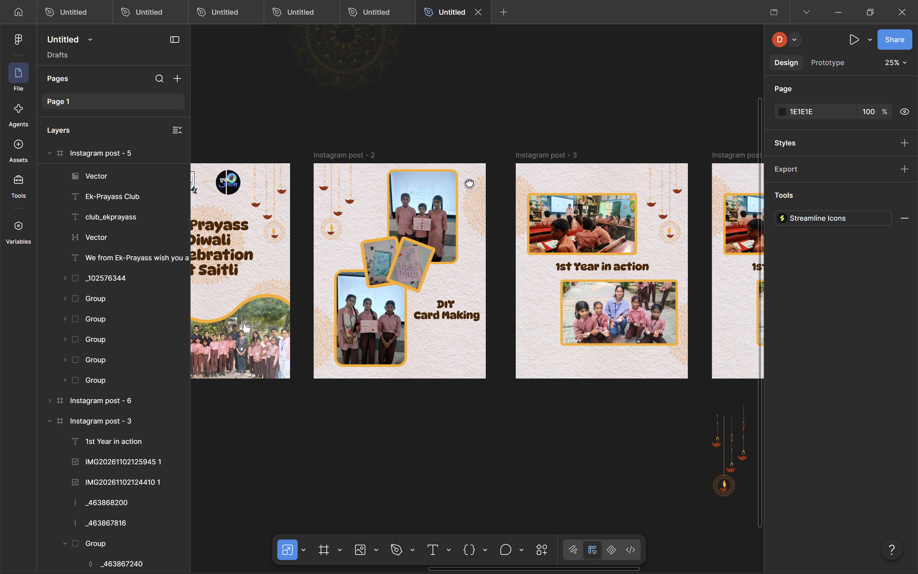
pyautogui.moveTo(469, 182); pyautogui.dragTo(302, 154)
pyautogui.moveTo(535, 85); pyautogui.dragTo(460, 85)
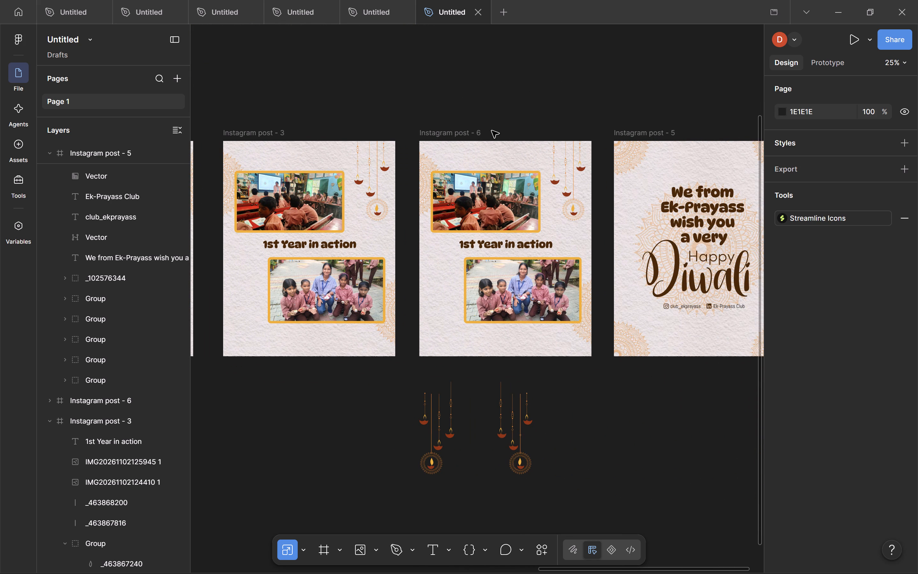
pyautogui.moveTo(502, 150); pyautogui.dragTo(518, 318)
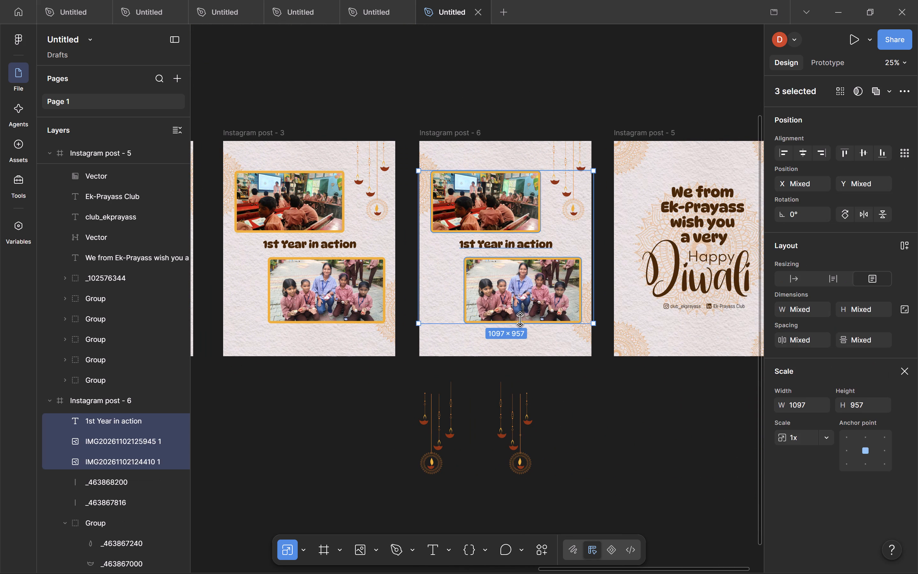
pyautogui.press('Delete')
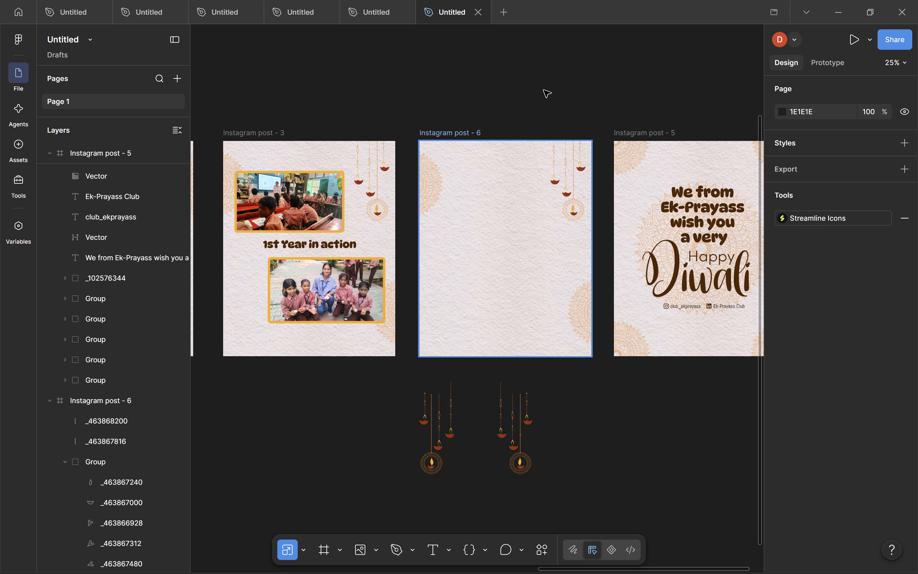
# Move the hanging diya ornaments to the upper-left area of Instagram post - 6 and flip them horizontally.
pyautogui.moveTo(544, 90); pyautogui.dragTo(594, 240)
pyautogui.moveTo(576, 181); pyautogui.dragTo(559, 181)
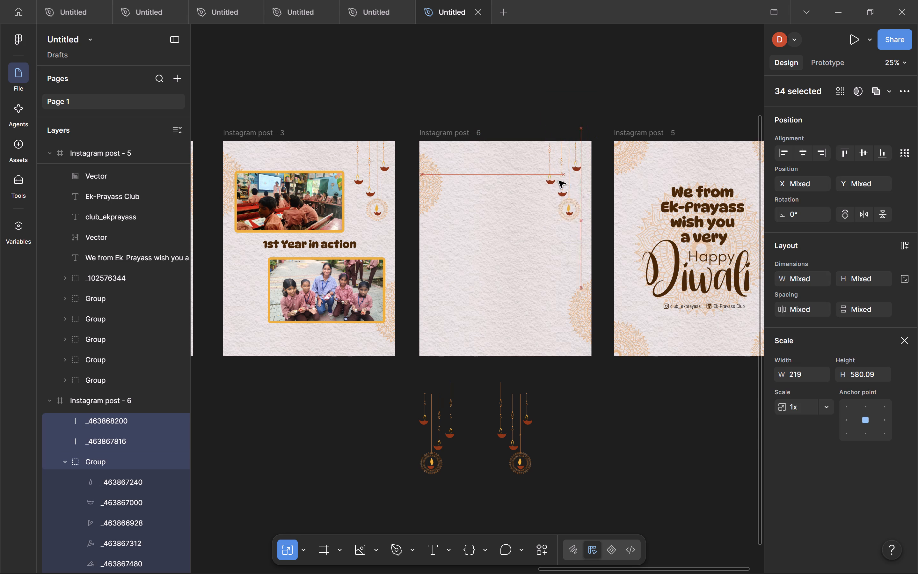
pyautogui.moveTo(559, 181); pyautogui.dragTo(468, 174)
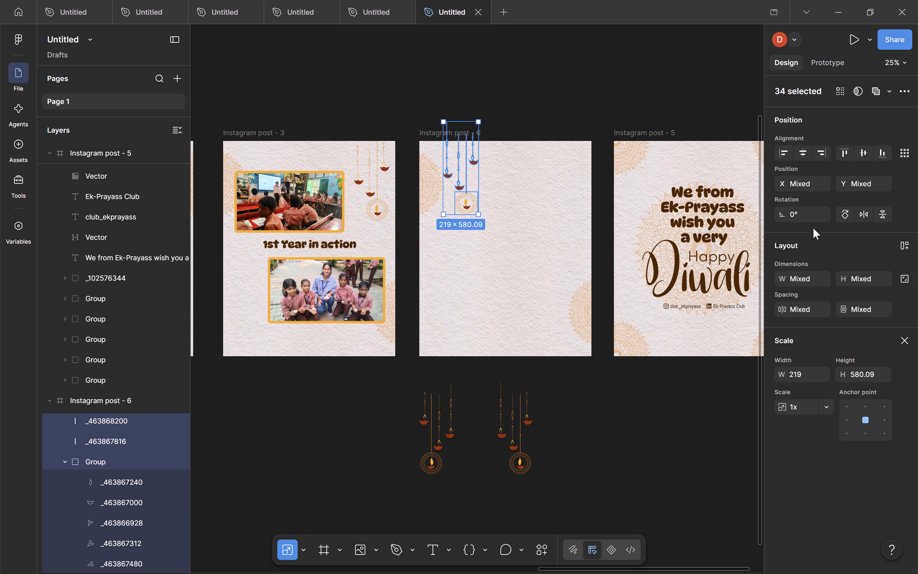
pyautogui.click(870, 210)
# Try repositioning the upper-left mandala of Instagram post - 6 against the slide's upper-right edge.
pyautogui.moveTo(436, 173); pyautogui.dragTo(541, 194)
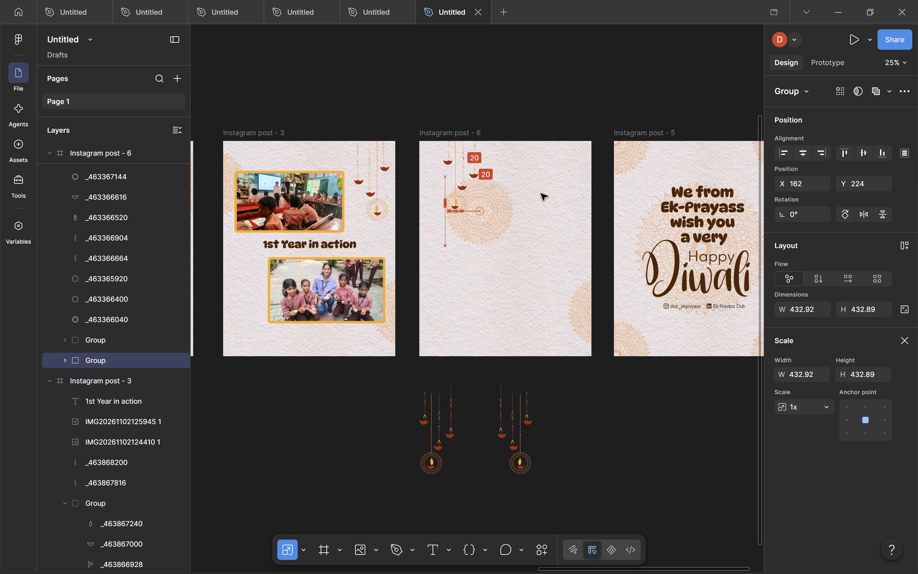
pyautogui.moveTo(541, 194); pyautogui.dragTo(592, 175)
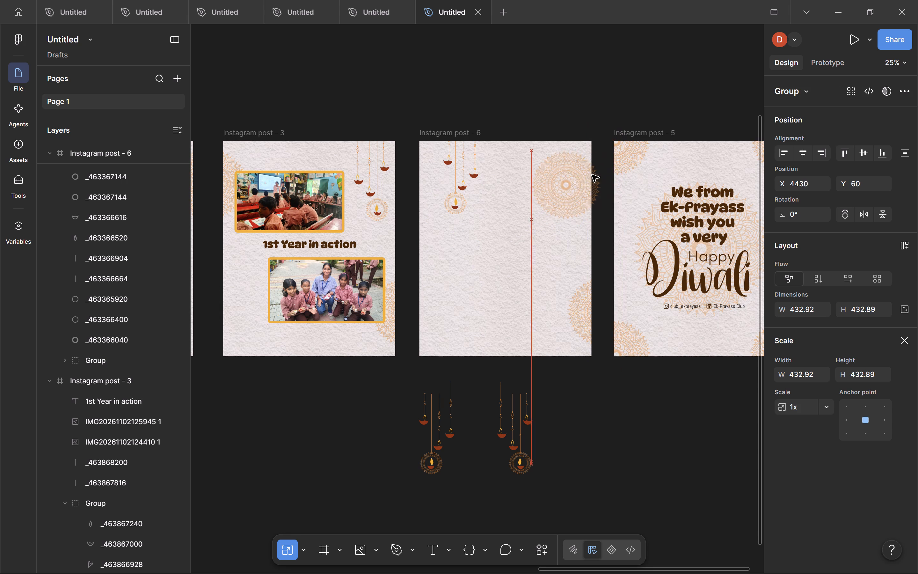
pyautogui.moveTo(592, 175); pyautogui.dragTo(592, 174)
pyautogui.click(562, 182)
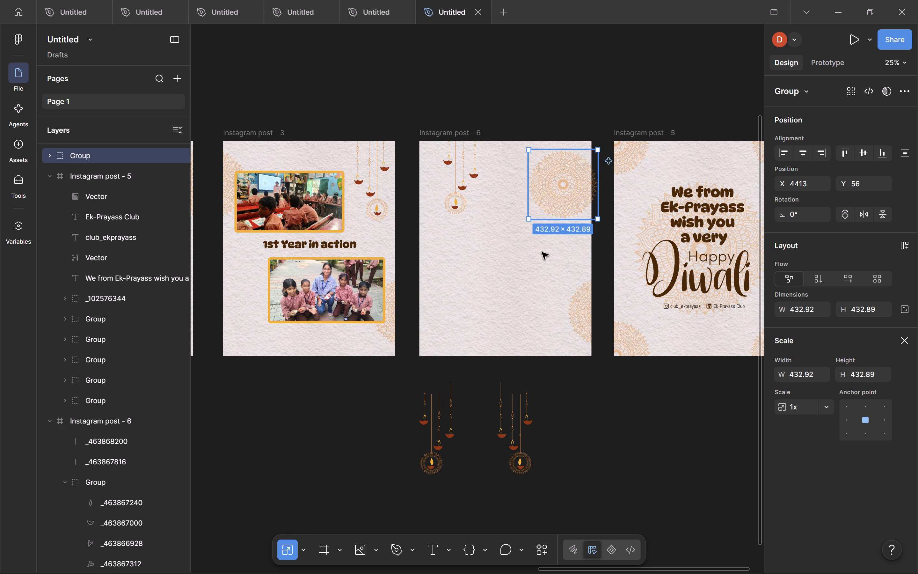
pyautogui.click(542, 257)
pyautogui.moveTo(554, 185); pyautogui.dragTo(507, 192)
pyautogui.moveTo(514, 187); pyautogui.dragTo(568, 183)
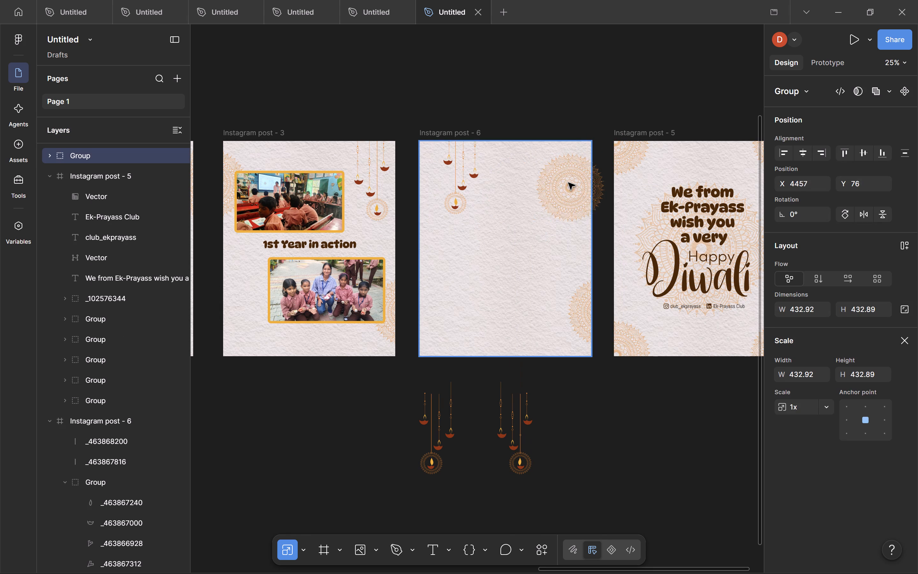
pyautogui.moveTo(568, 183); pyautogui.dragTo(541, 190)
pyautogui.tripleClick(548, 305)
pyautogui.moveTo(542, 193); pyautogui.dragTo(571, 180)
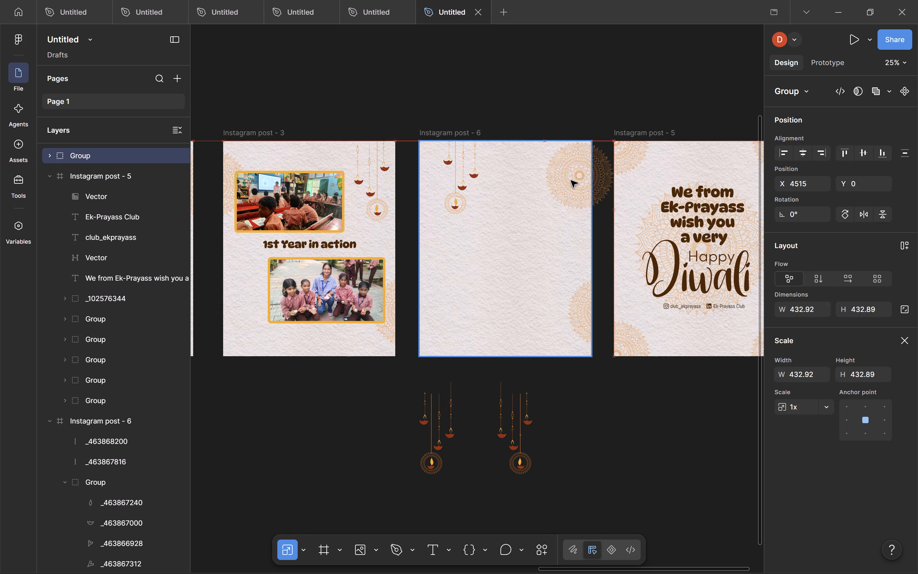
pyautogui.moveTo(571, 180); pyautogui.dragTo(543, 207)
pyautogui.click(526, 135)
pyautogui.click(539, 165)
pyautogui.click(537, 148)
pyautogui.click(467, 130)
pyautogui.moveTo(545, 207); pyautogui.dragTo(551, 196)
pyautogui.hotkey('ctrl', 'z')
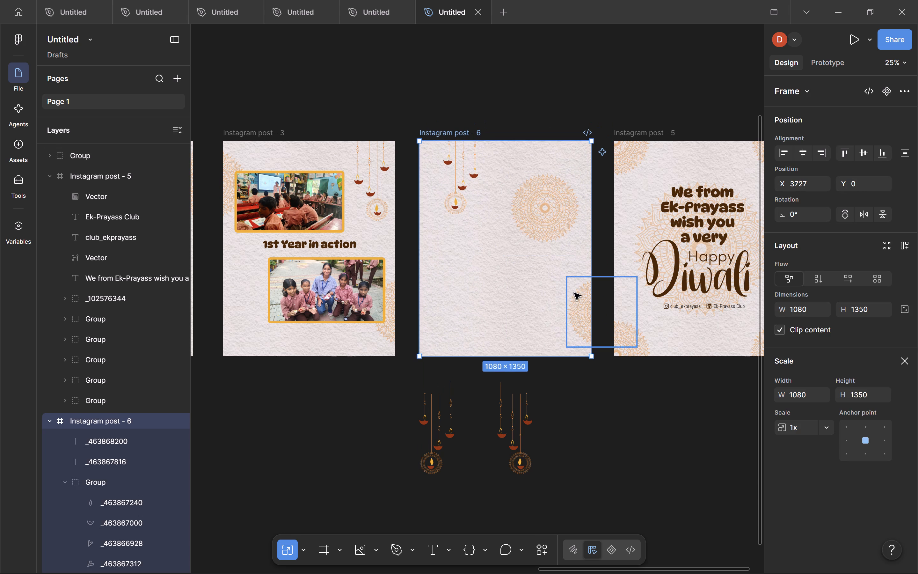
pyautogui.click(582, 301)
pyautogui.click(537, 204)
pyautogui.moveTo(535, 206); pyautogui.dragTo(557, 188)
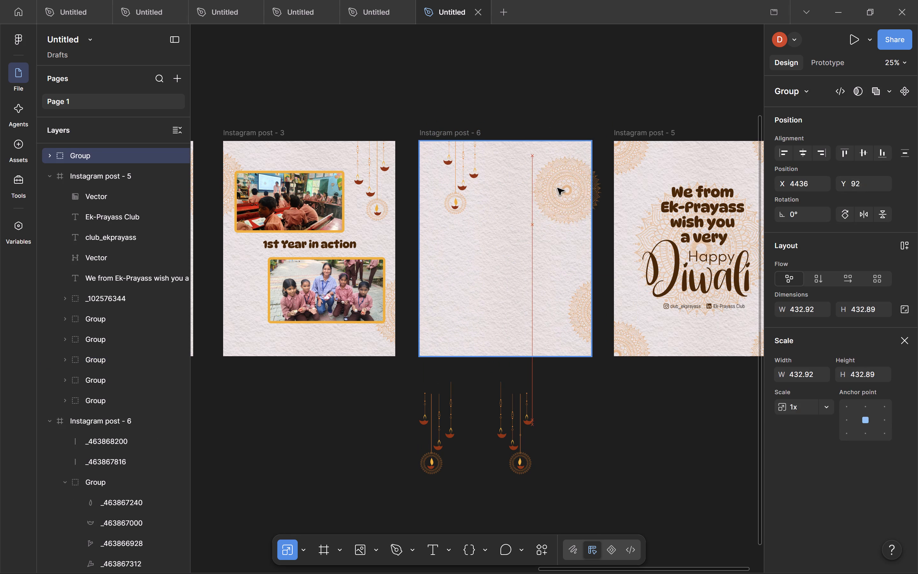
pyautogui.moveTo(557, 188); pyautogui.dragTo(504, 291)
# Move the lower-right mandala of Instagram post - 6 up to the slide's upper-right edge, at about X 925, Y 31.
pyautogui.moveTo(575, 307); pyautogui.dragTo(545, 170)
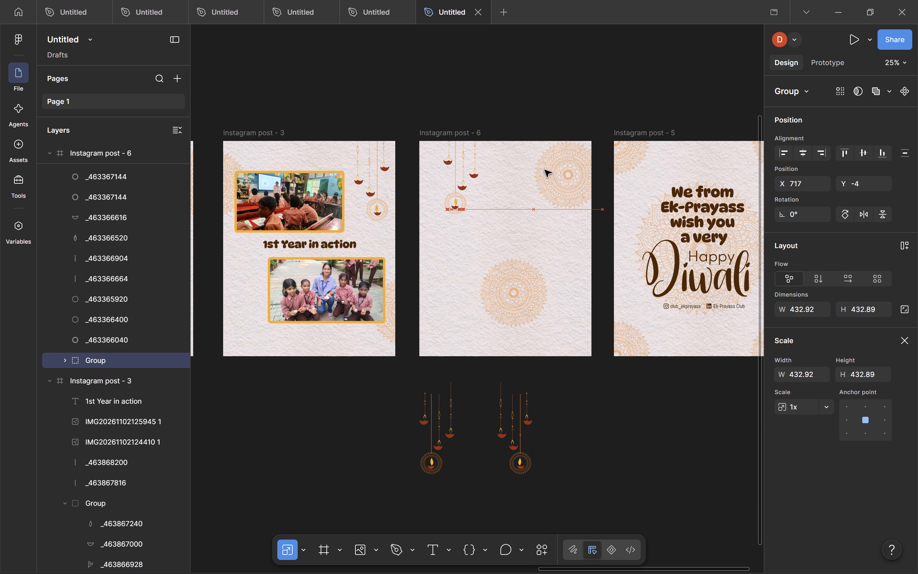
pyautogui.moveTo(545, 170); pyautogui.dragTo(574, 176)
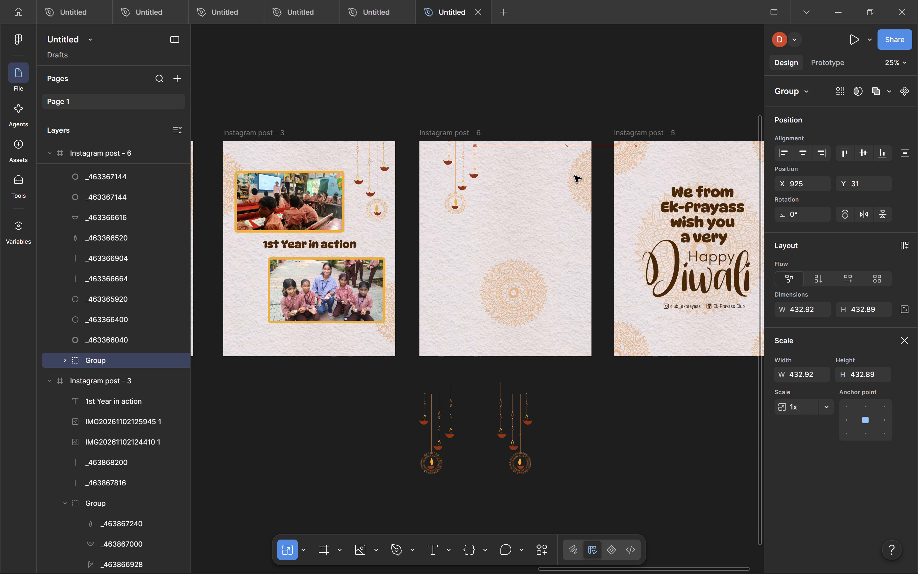
pyautogui.moveTo(574, 176); pyautogui.dragTo(573, 175)
# Delete the loose mandala lying over the lower middle of Instagram post - 6.
pyautogui.click(511, 301)
pyautogui.moveTo(525, 274); pyautogui.dragTo(489, 296)
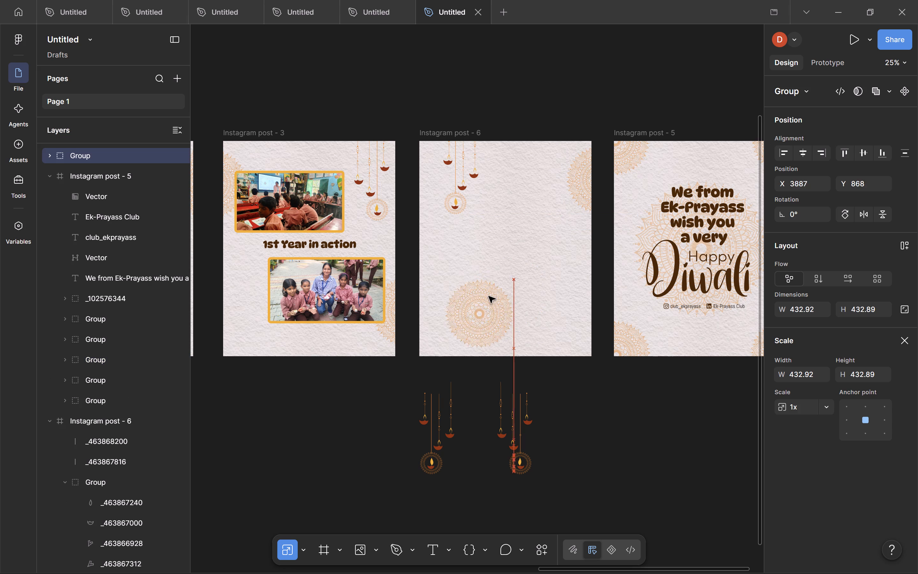
pyautogui.moveTo(489, 296); pyautogui.dragTo(492, 271)
pyautogui.press('Delete')
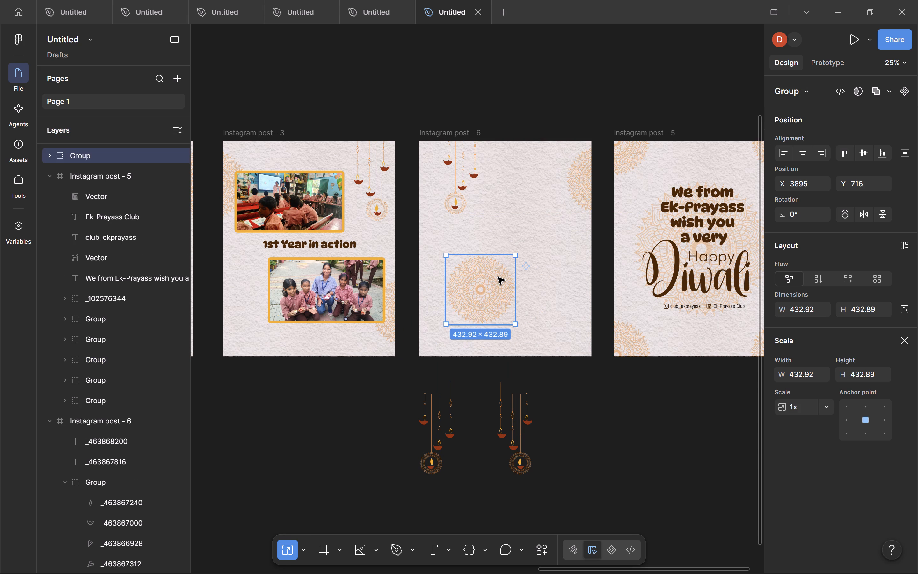
# Duplicate the upper-right mandala and place the copy partly off the slide's lower-left edge at X -282, Y 851.
pyautogui.keyDown('alt'); pyautogui.moveTo(578, 167); pyautogui.dragTo(488, 287); pyautogui.keyUp('alt')
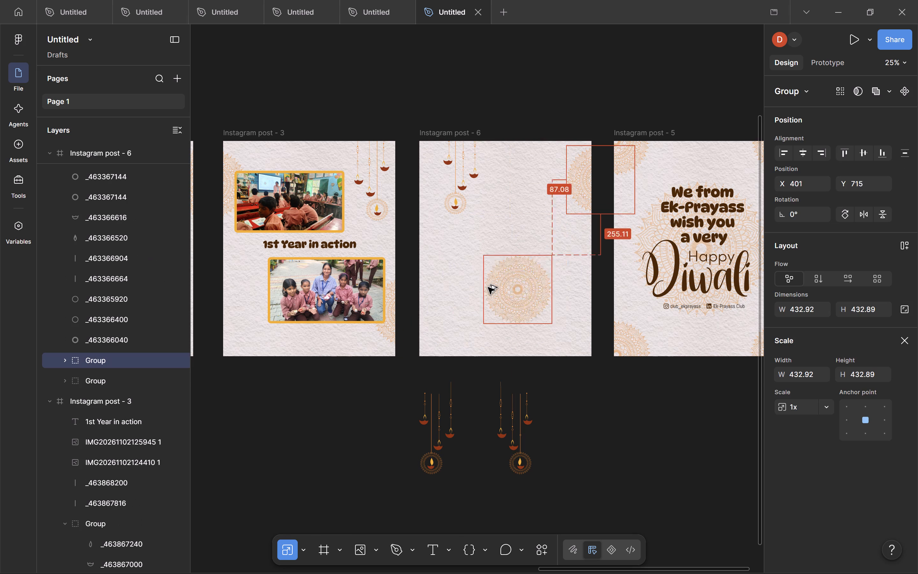
pyautogui.keyDown('alt'); pyautogui.moveTo(488, 287); pyautogui.dragTo(487, 289); pyautogui.keyUp('alt')
pyautogui.moveTo(506, 289); pyautogui.dragTo(435, 301)
pyautogui.moveTo(455, 303); pyautogui.dragTo(446, 303)
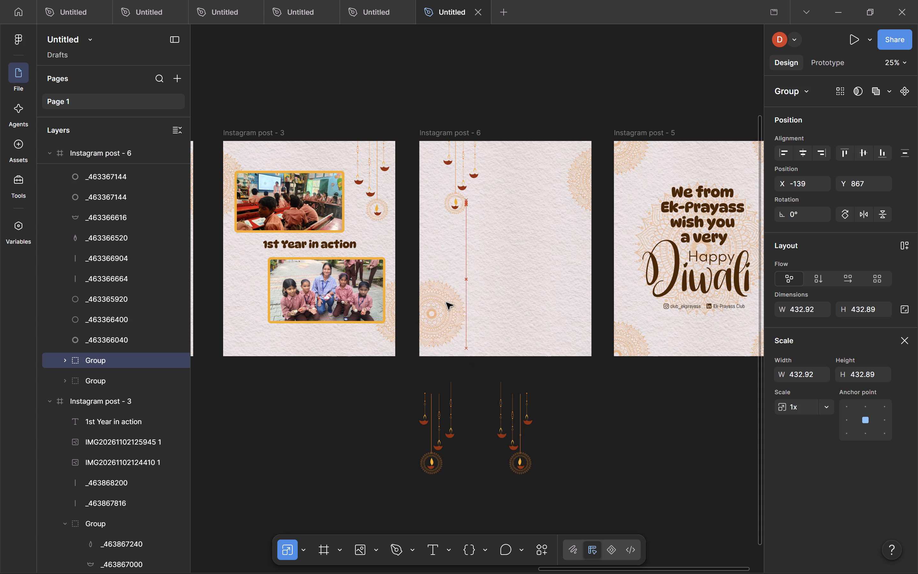
pyautogui.moveTo(446, 303); pyautogui.dragTo(426, 300)
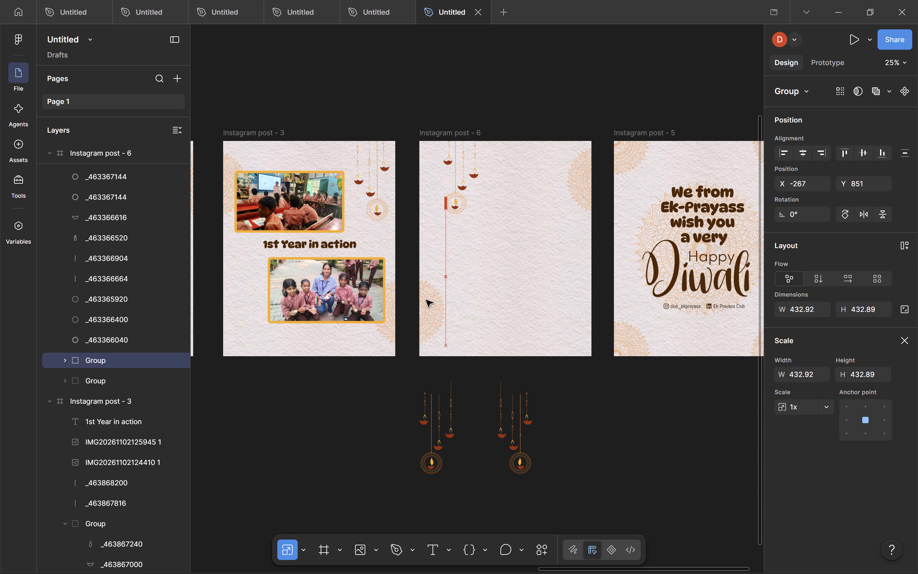
pyautogui.moveTo(426, 300); pyautogui.dragTo(424, 300)
pyautogui.press('Down')
pyautogui.press('Up')
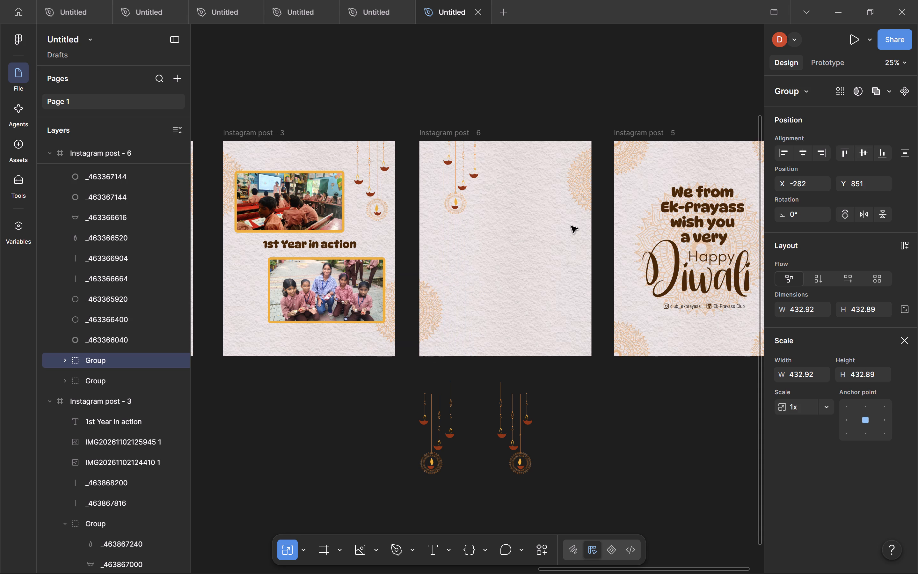
pyautogui.click(571, 226)
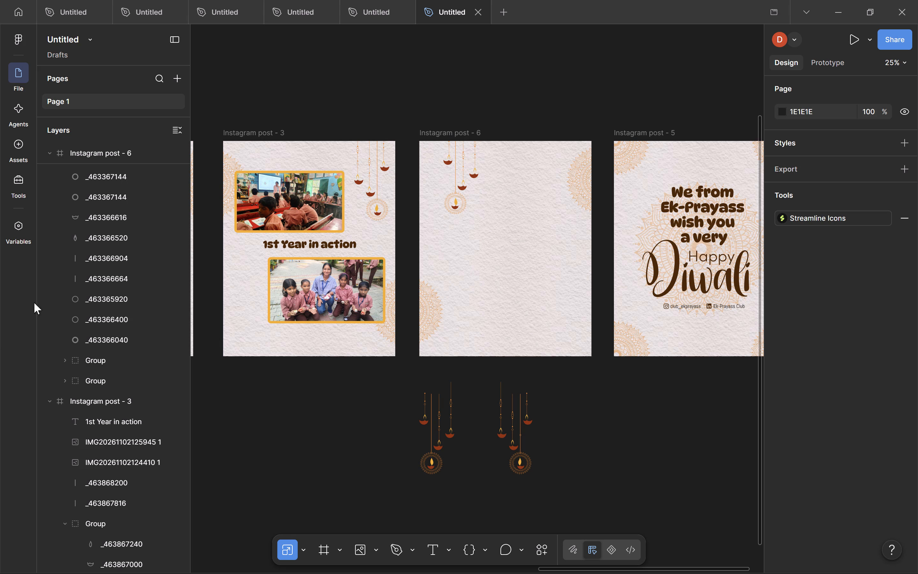
# Nudge all the hanging diya ornaments on Instagram post - 6 closer to the slide's left edge and slightly lower.
pyautogui.moveTo(437, 67); pyautogui.dragTo(475, 239)
pyautogui.click(422, 62)
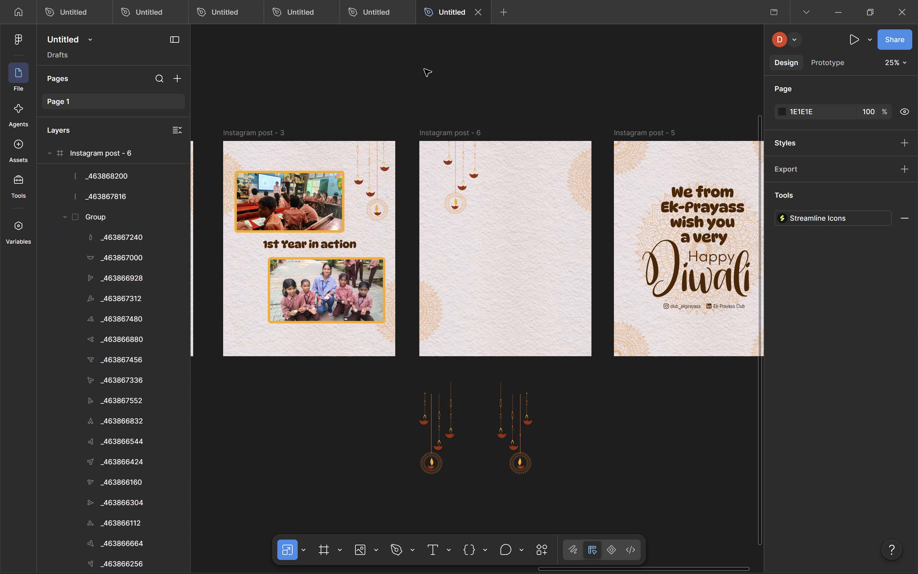
pyautogui.moveTo(427, 73); pyautogui.dragTo(490, 227)
pyautogui.press('Left')
pyautogui.press('Left')
pyautogui.press('Left')
pyautogui.press('Left')
pyautogui.press('Left')
pyautogui.press('Left')
pyautogui.press('Left')
pyautogui.press('Left')
pyautogui.press('Left')
pyautogui.press('Left')
pyautogui.press('Left')
pyautogui.press('Left')
pyautogui.press('Left')
pyautogui.press('Left')
pyautogui.press('Left')
pyautogui.press('Left')
pyautogui.press('Left')
pyautogui.press('Left')
pyautogui.press('Left')
pyautogui.press('Left')
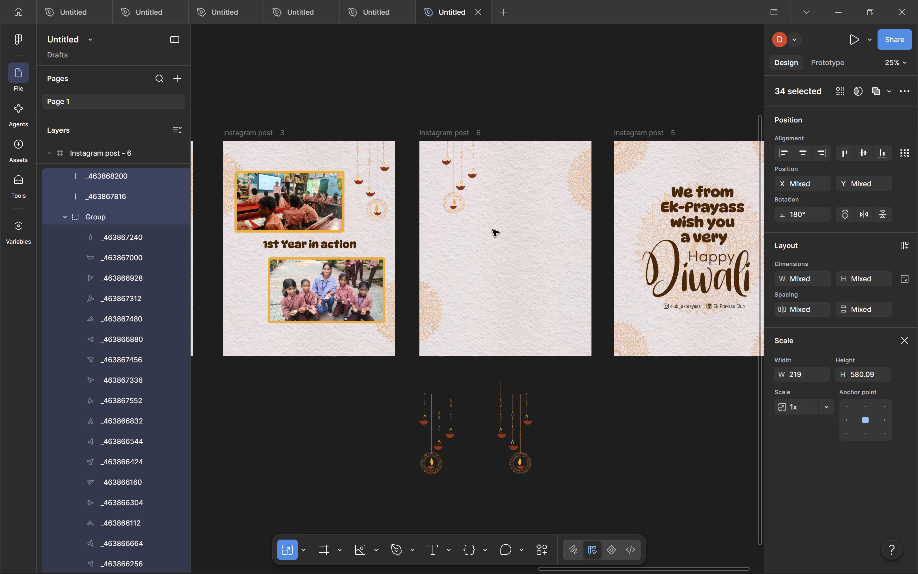
pyautogui.press('Down')
pyautogui.press('Down')
pyautogui.press('Down')
pyautogui.press('Down')
pyautogui.press('Down')
pyautogui.press('Down')
pyautogui.press('Down')
pyautogui.press('Down')
pyautogui.press('Down')
pyautogui.press('Down')
pyautogui.press('Down')
pyautogui.press('Down')
pyautogui.press('Down')
pyautogui.press('Down')
pyautogui.press('Down')
pyautogui.press('Down')
pyautogui.press('Down')
pyautogui.press('Down')
pyautogui.press('Down')
pyautogui.press('Down')
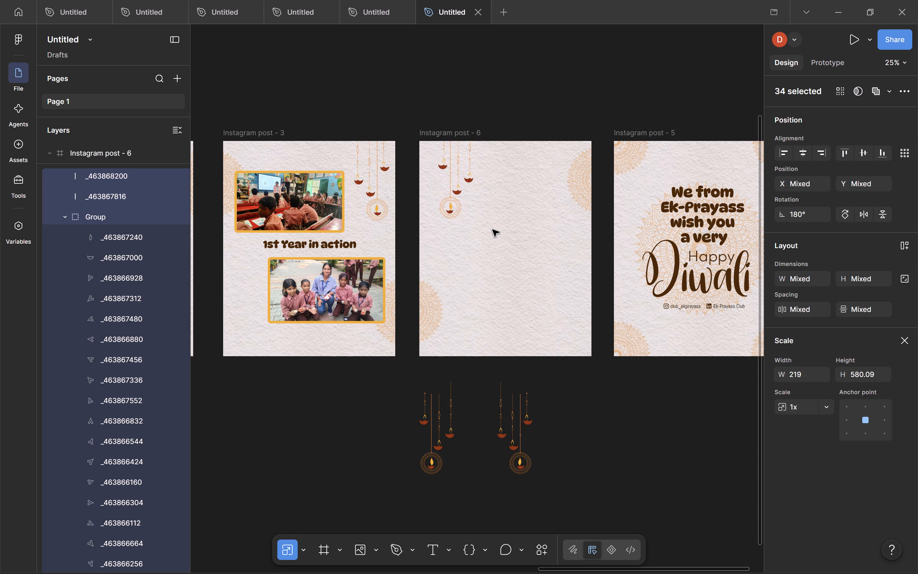
pyautogui.press('Down')
pyautogui.press('Down')
pyautogui.press('Down')
pyautogui.press('Down')
pyautogui.press('Down')
pyautogui.press('Down')
pyautogui.press('Down')
pyautogui.press('Left')
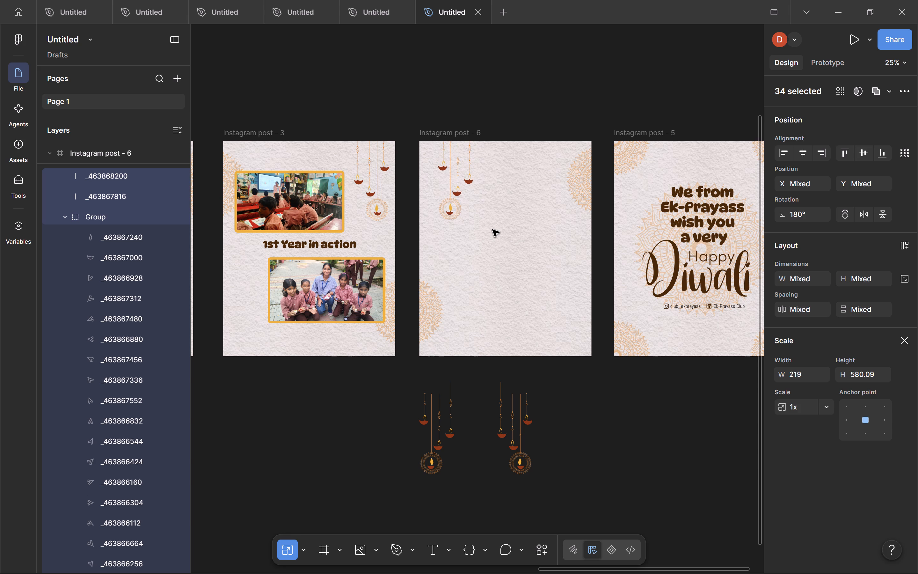
pyautogui.press('Down')
pyautogui.press('Down')
pyautogui.press('Down')
pyautogui.press('Down')
pyautogui.press('Down')
pyautogui.press('Down')
pyautogui.press('Down')
pyautogui.press('Down')
pyautogui.press('Down')
pyautogui.press('Down')
pyautogui.press('Down')
pyautogui.press('Down')
pyautogui.press('Down')
pyautogui.press('Left')
pyautogui.press('Left')
pyautogui.press('Left')
pyautogui.press('Left')
pyautogui.press('Left')
pyautogui.press('Left')
pyautogui.press('Left')
pyautogui.press('Left')
pyautogui.press('Left')
pyautogui.press('Left')
pyautogui.press('Left')
pyautogui.press('Left')
pyautogui.press('Left')
pyautogui.press('Left')
pyautogui.press('Left')
pyautogui.press('Left')
pyautogui.press('Left')
pyautogui.press('Left')
pyautogui.press('Left')
pyautogui.press('Left')
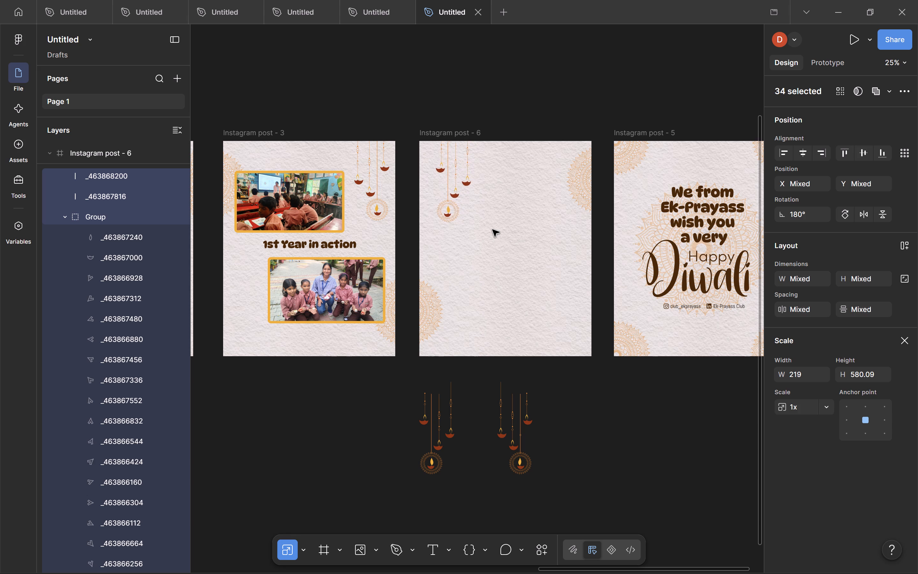
pyautogui.press('Up')
pyautogui.press('Up')
pyautogui.press('Up')
pyautogui.press('Left')
pyautogui.press('Left')
pyautogui.press('Left')
pyautogui.press('Left')
pyautogui.press('Left')
pyautogui.press('Left')
pyautogui.press('Left')
pyautogui.press('Left')
pyautogui.press('Left')
pyautogui.press('Left')
pyautogui.press('Left')
pyautogui.press('Left')
pyautogui.press('Left')
pyautogui.press('Left')
pyautogui.press('Left')
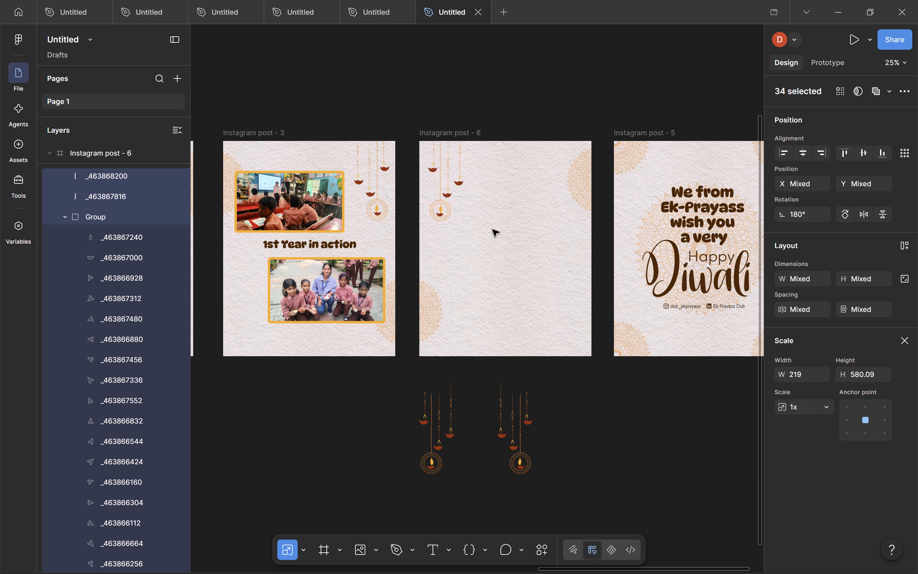
pyautogui.press('Right')
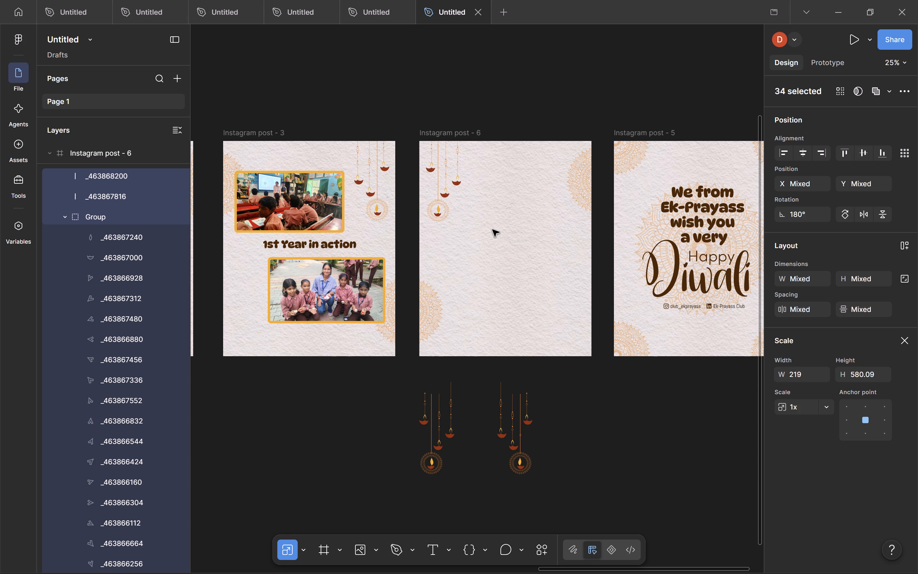
# Compare the decoration placement on Instagram post - 6 with the neighbouring slides in the row.
pyautogui.hscroll(1, 400, 188)
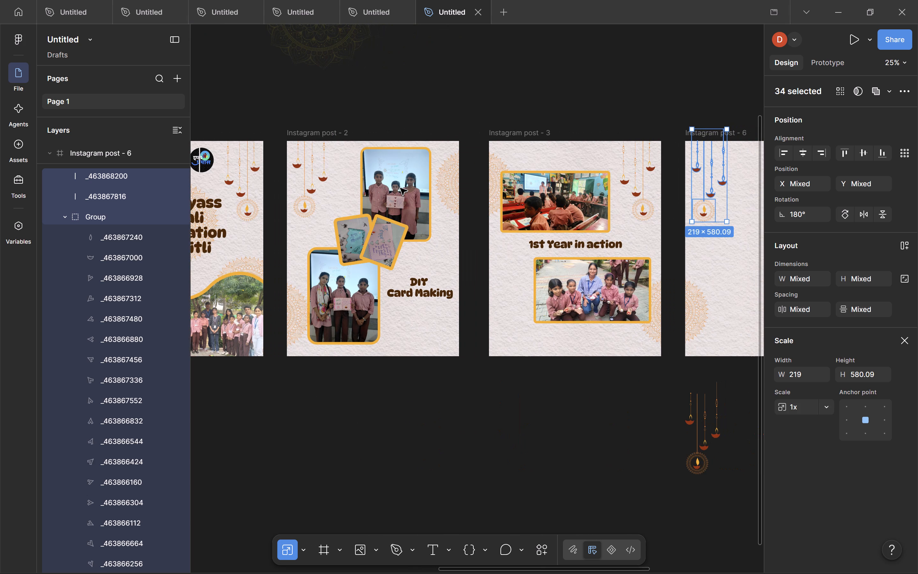
pyautogui.hscroll(4, 400, 188)
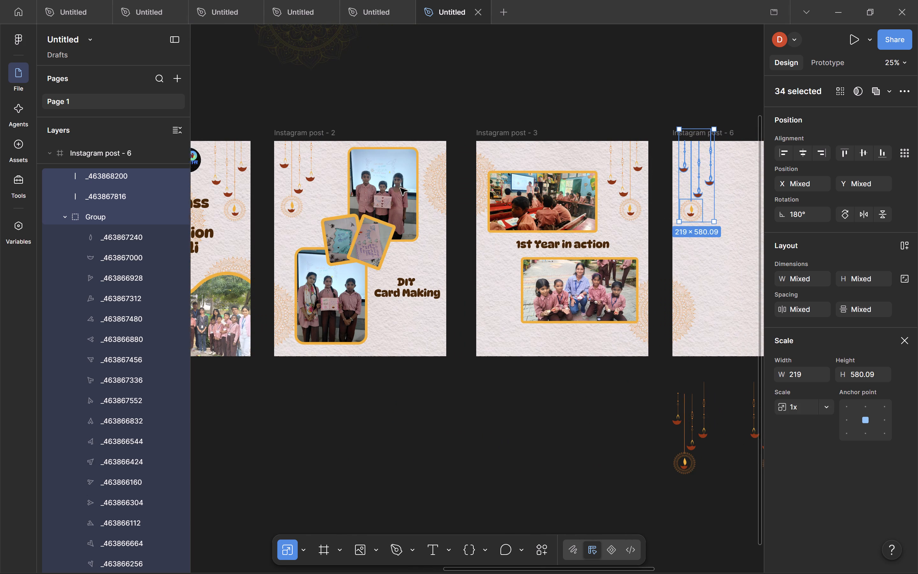
pyautogui.hscroll(2, 400, 188)
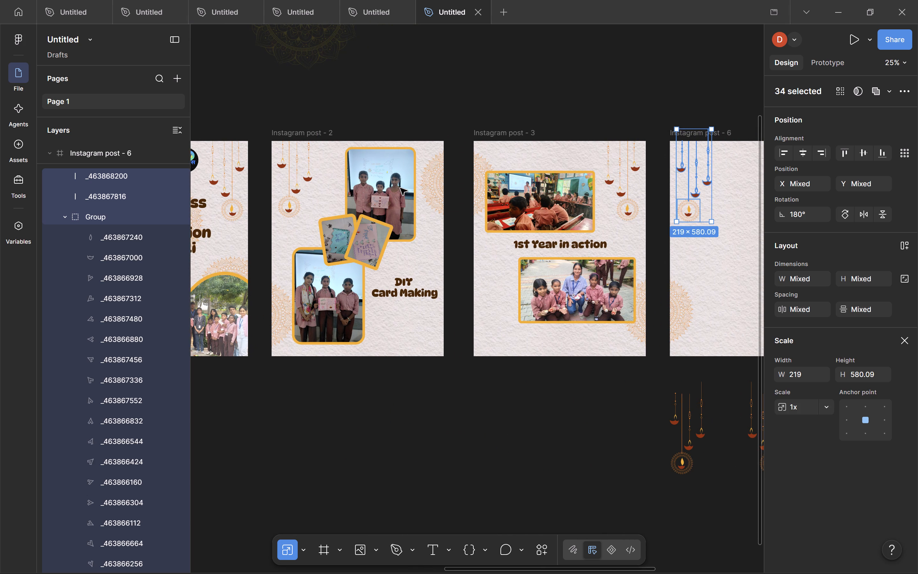
pyautogui.hscroll(-1, 400, 188)
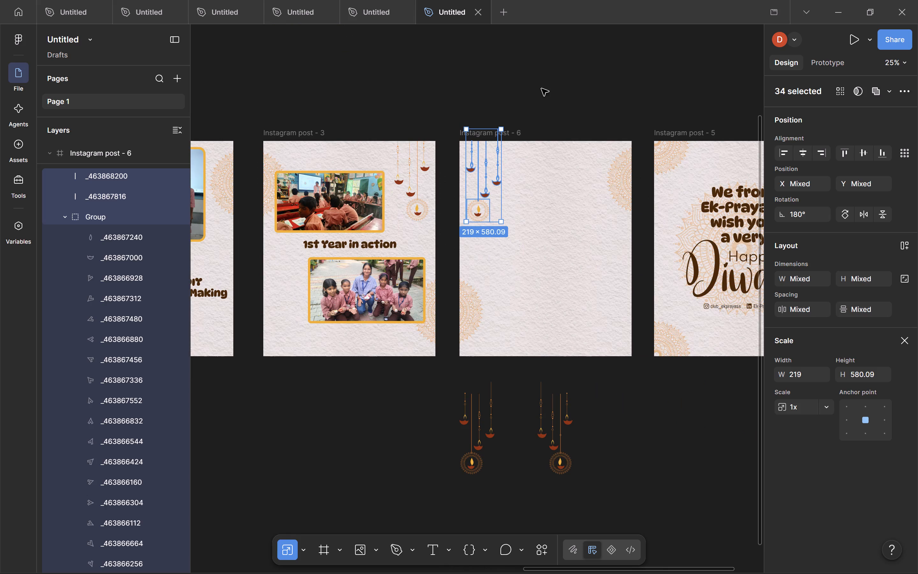
# Switch to the Google Drive photo folder in Chrome and browse the event photos for the new slide.
pyautogui.hotkey('alt', 'Tab')
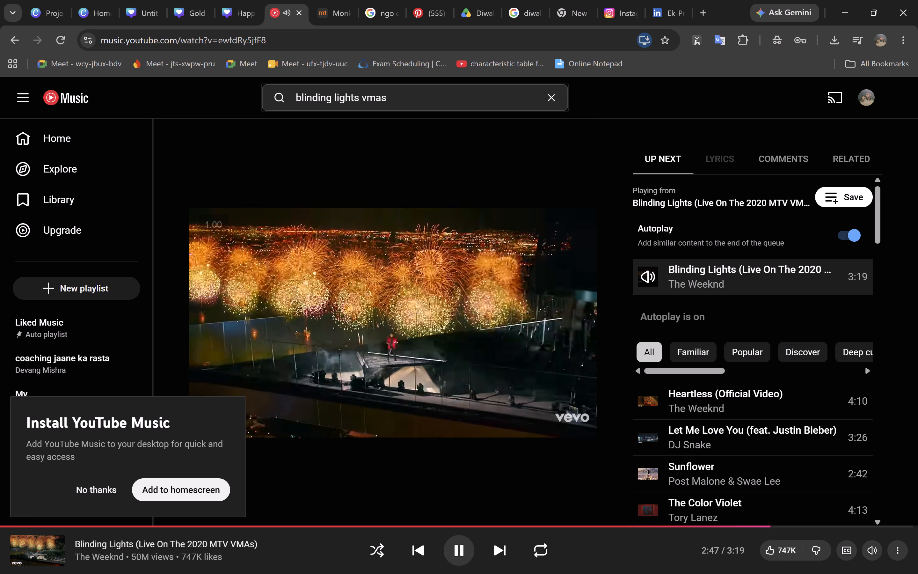
pyautogui.click(460, 0)
pyautogui.press('Right')
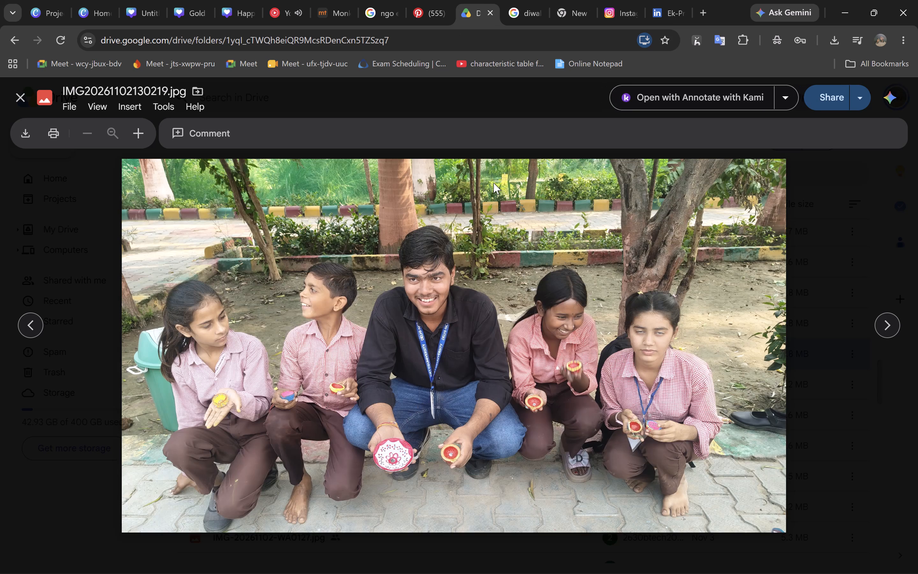
pyautogui.press('Right')
pyautogui.press('Right')
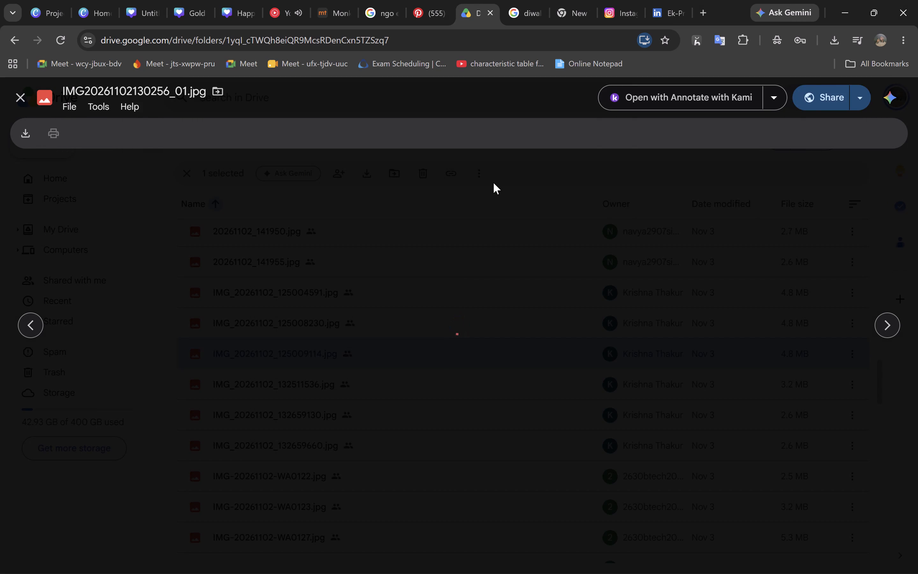
pyautogui.press('Left')
pyautogui.press('Right')
pyautogui.press('Right')
pyautogui.press('Right')
pyautogui.press('Right')
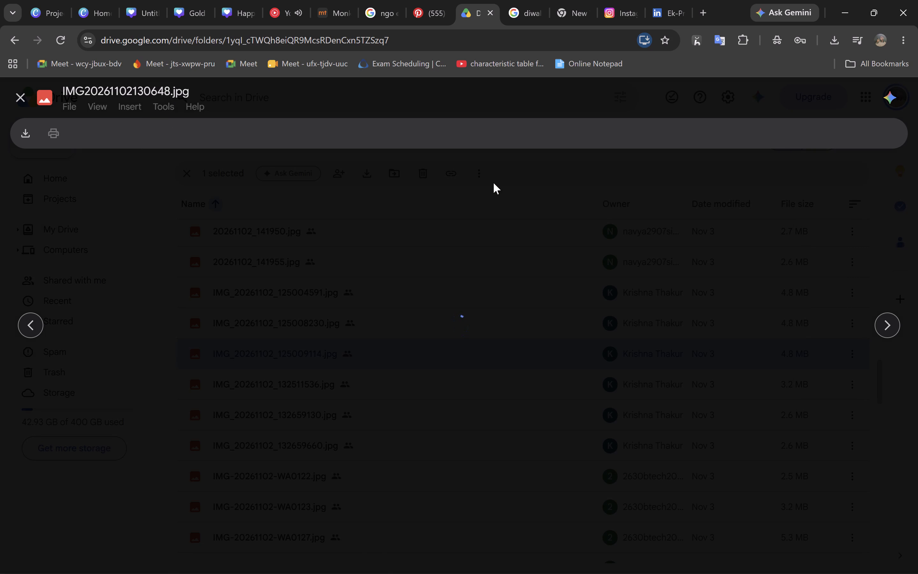
pyautogui.press('Right')
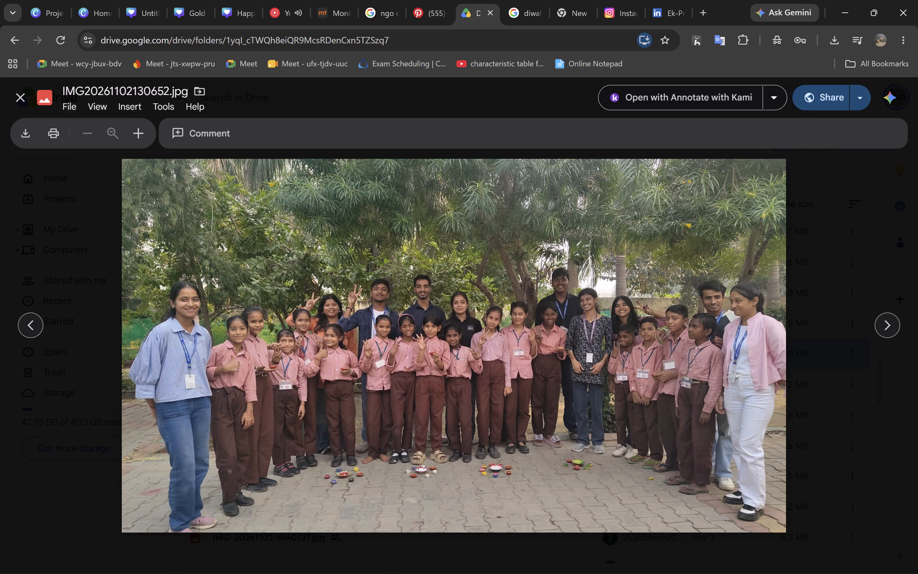
# In the Drive folder, look through the outdoor group photos of students and volunteers for a picture for the post.
pyautogui.press('Left')
pyautogui.press('Left')
pyautogui.press('Right')
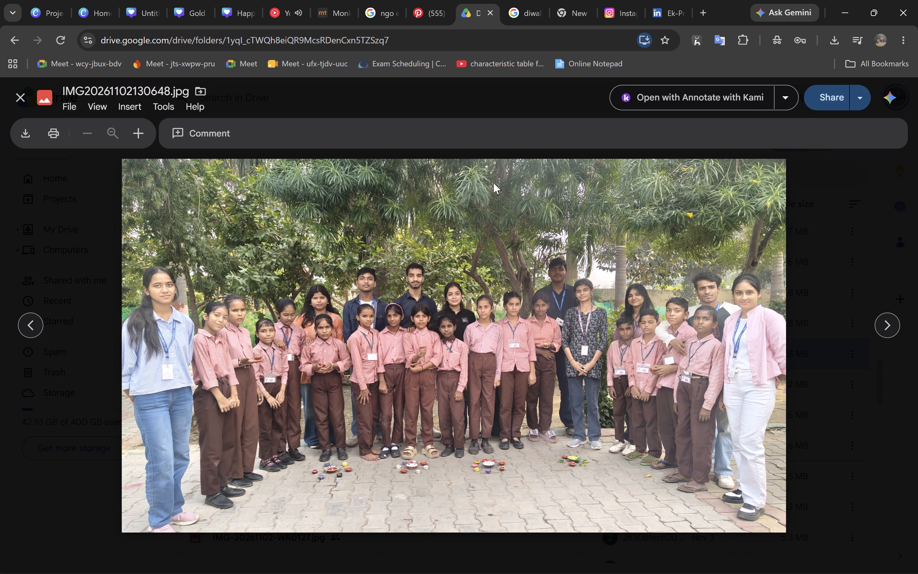
pyautogui.press('Left')
pyautogui.press('Right')
pyautogui.press('Right')
pyautogui.press('Right')
pyautogui.press('Right')
pyautogui.press('Right')
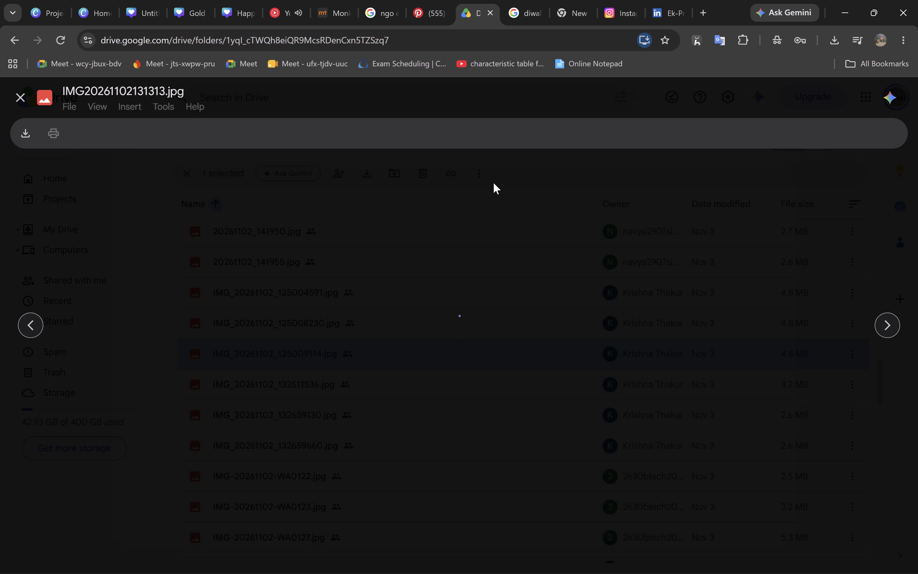
pyautogui.press('Left')
pyautogui.press('Left')
pyautogui.press('Right')
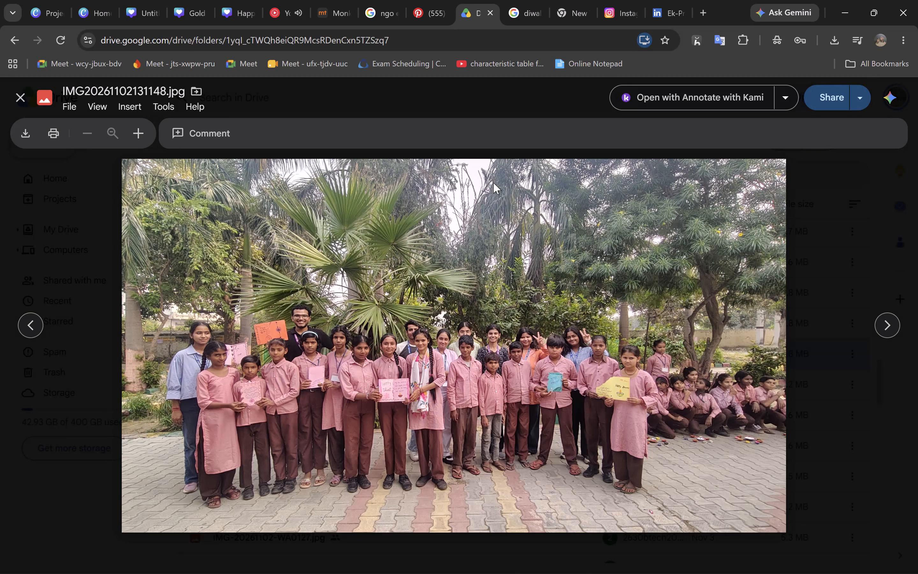
pyautogui.press('Left')
pyautogui.press('Right')
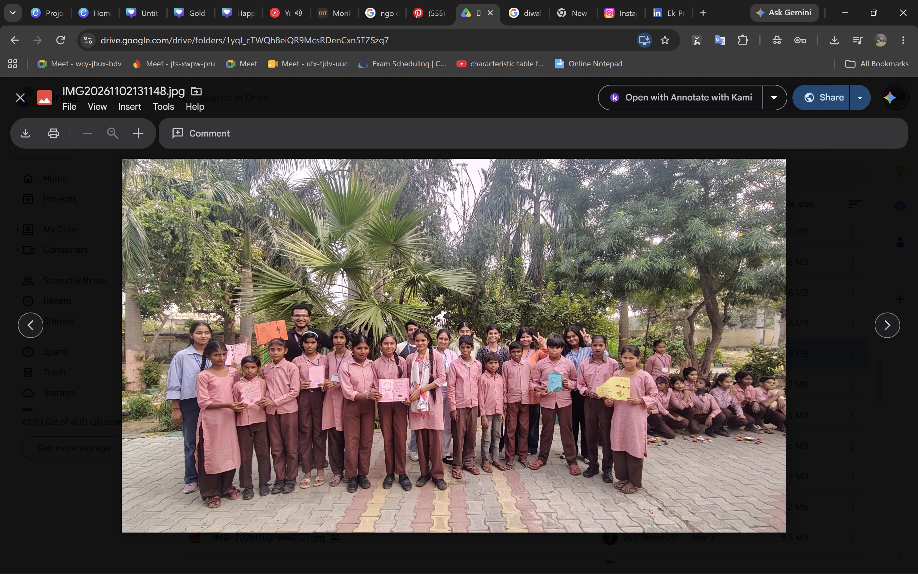
# Compare the neighbouring group photos in the Drive folder and download IMG20261102130909.jpg, the students standing with diyas in their hands.
pyautogui.press('Right')
pyautogui.press('Left')
pyautogui.press('Right')
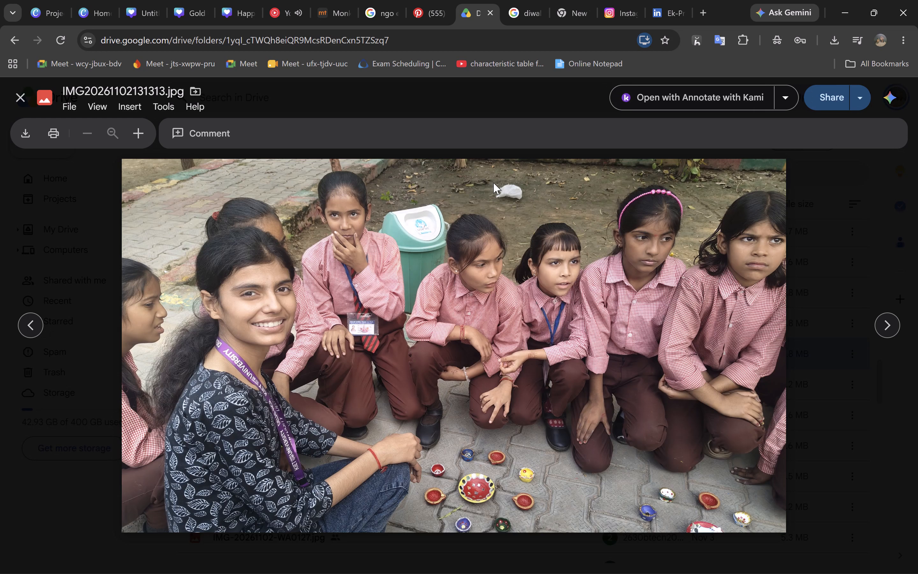
pyautogui.press('Left')
pyautogui.press('Left')
pyautogui.press('Left')
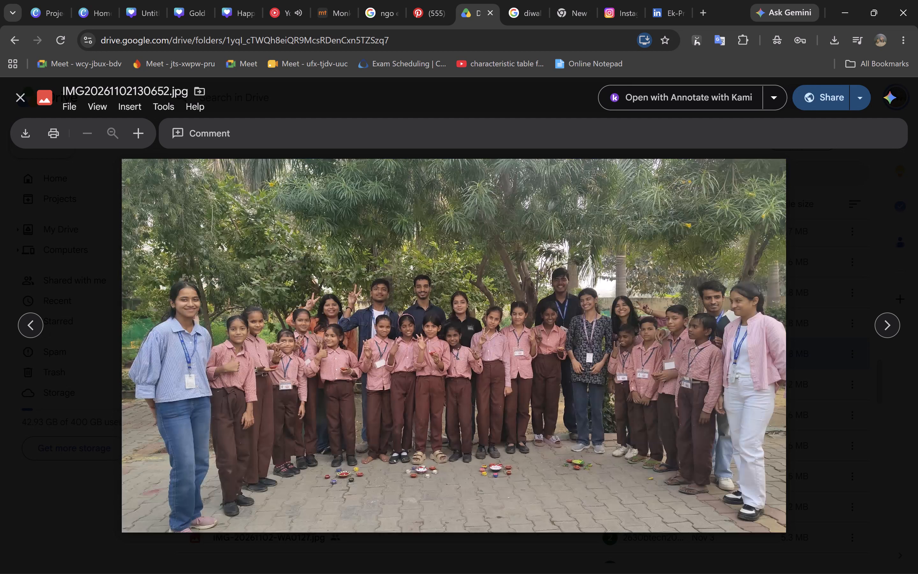
pyautogui.press('Right')
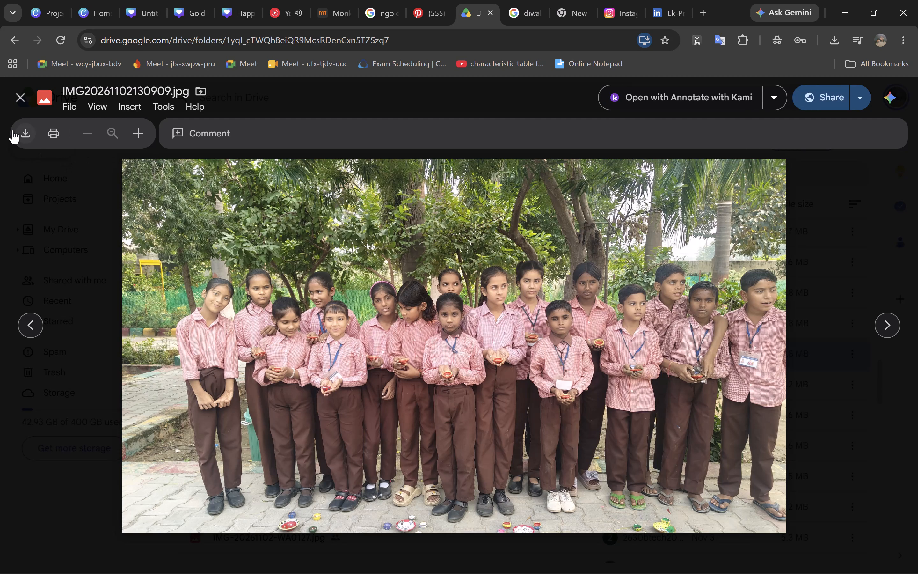
pyautogui.click(18, 132)
# Bring the downloaded IMG20261102130909.jpg into the Figma file, placing it on the empty canvas below the Instagram posts.
pyautogui.click(831, 39)
pyautogui.moveTo(723, 107); pyautogui.dragTo(628, 546)
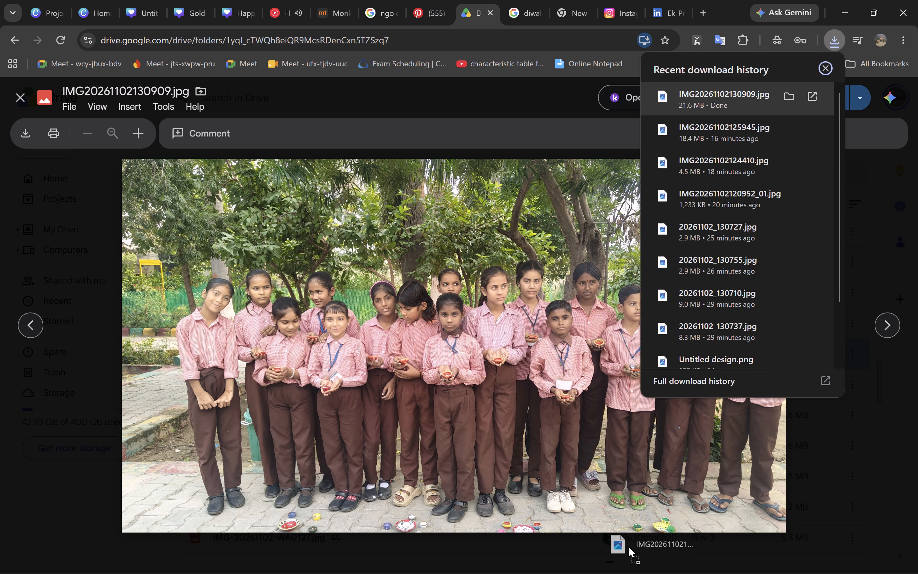
pyautogui.moveTo(628, 546); pyautogui.dragTo(646, 564)
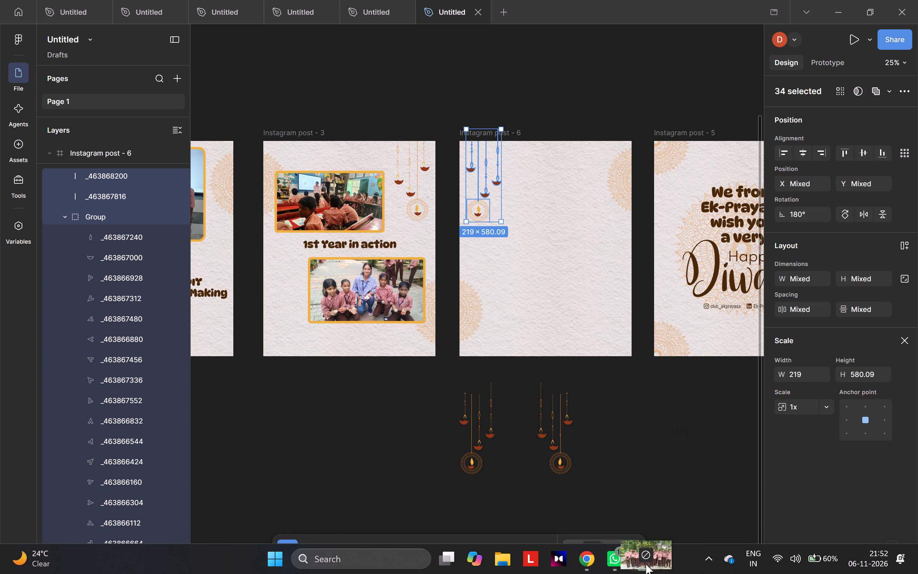
pyautogui.moveTo(646, 564); pyautogui.dragTo(547, 217)
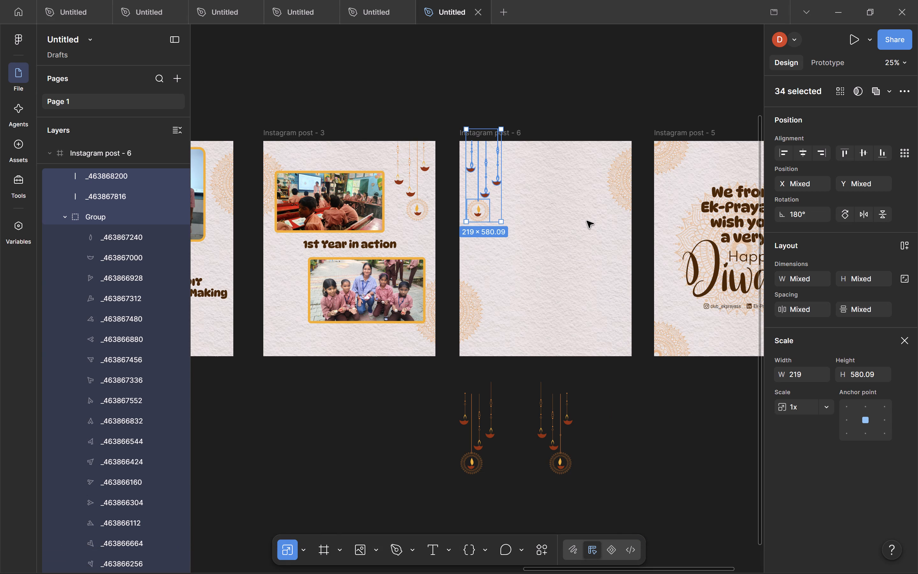
pyautogui.moveTo(585, 213); pyautogui.dragTo(30, 573)
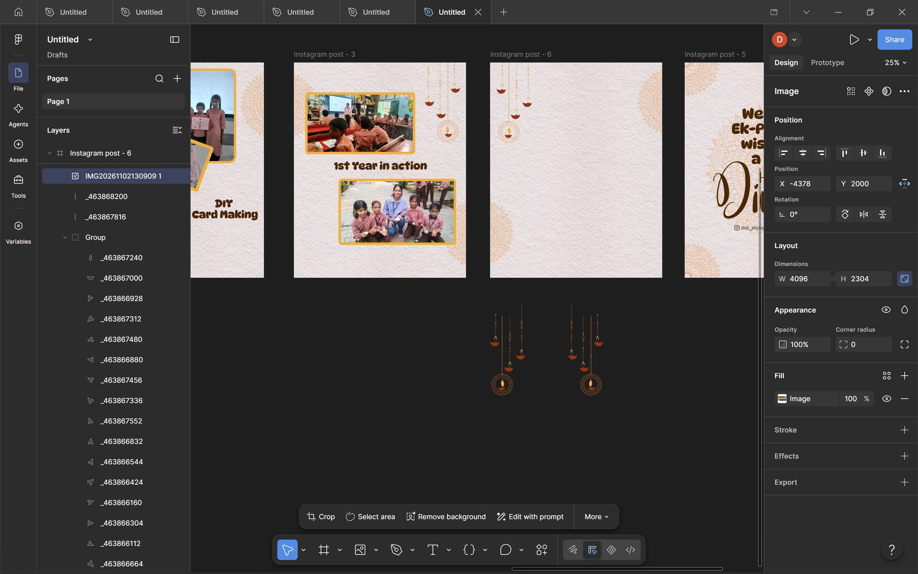
pyautogui.moveTo(30, 573); pyautogui.dragTo(480, 347)
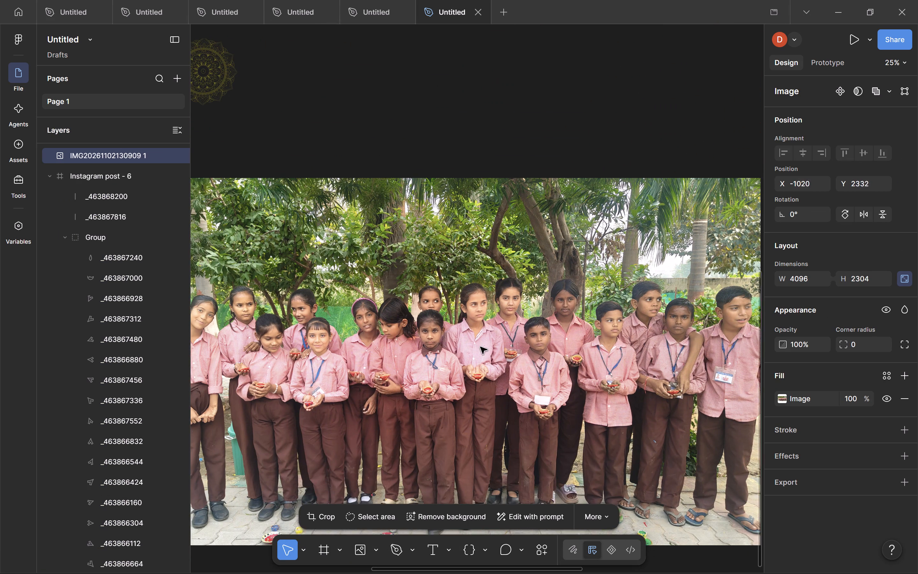
pyautogui.moveTo(480, 347); pyautogui.dragTo(481, 346)
# Shrink the imported group photo proportionally to about 796 × 448 and move it into Instagram post - 6.
pyautogui.hotkey('ctrl', '-')
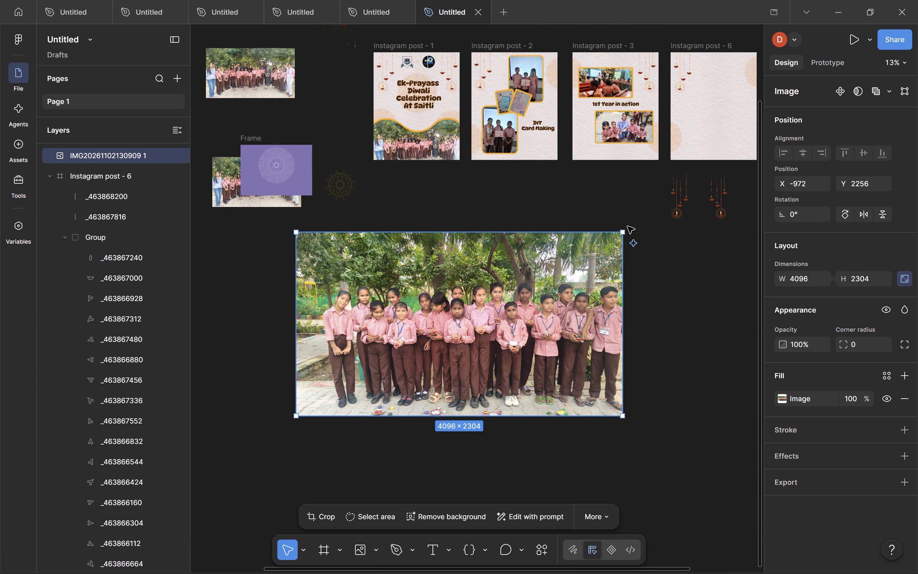
pyautogui.keyDown('shift'); pyautogui.moveTo(623, 229); pyautogui.dragTo(351, 380); pyautogui.keyUp('shift')
pyautogui.moveTo(339, 391); pyautogui.dragTo(344, 384)
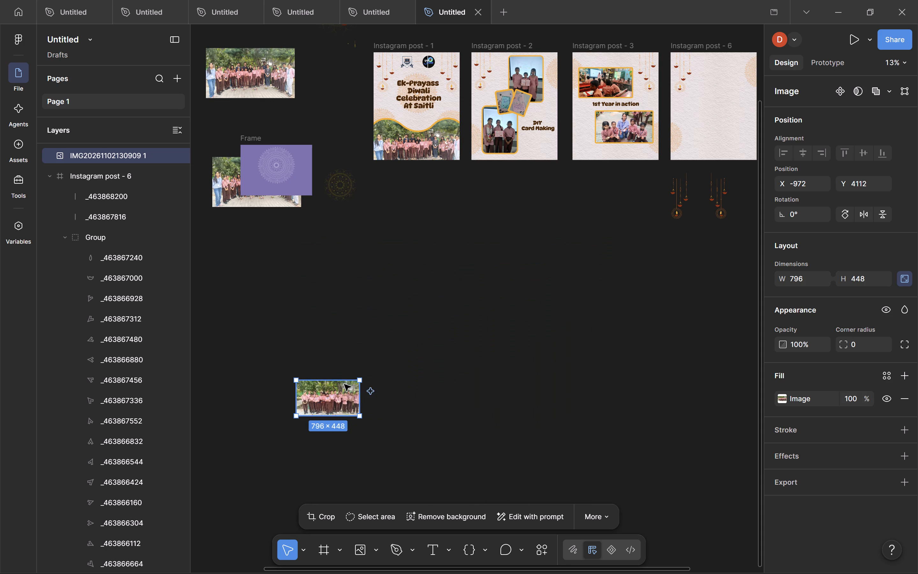
pyautogui.moveTo(344, 384); pyautogui.dragTo(570, 86)
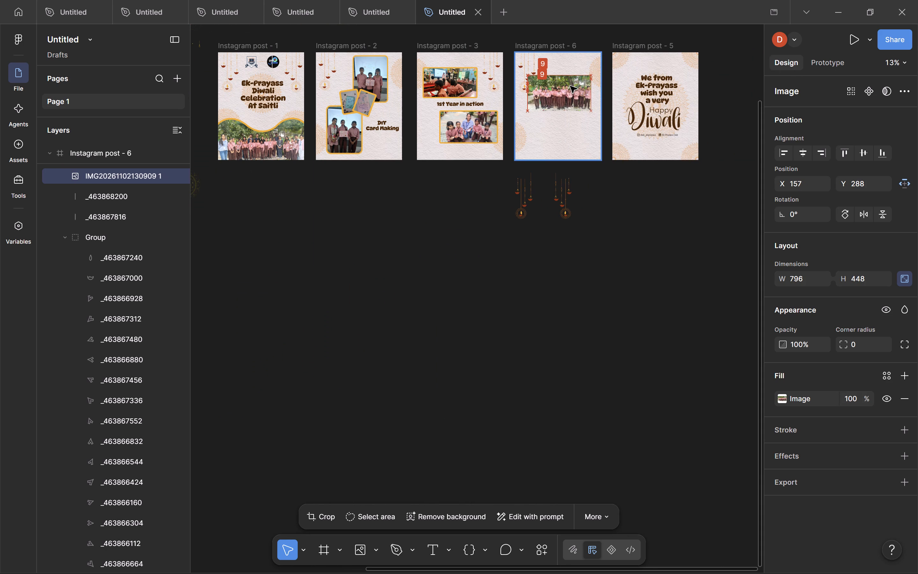
pyautogui.moveTo(570, 86); pyautogui.dragTo(570, 86)
# Resize the group photo to about 696 × 392 and position it in the upper right part of Instagram post - 6.
pyautogui.keyDown('shift'); pyautogui.moveTo(592, 78); pyautogui.dragTo(572, 85); pyautogui.keyUp('shift')
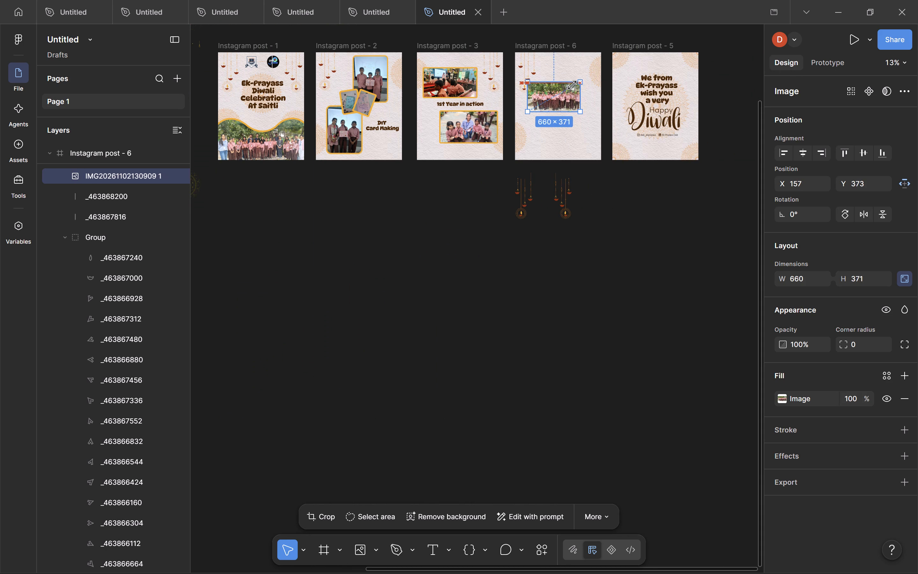
pyautogui.keyDown('shift'); pyautogui.moveTo(572, 85); pyautogui.dragTo(568, 87); pyautogui.keyUp('shift')
pyautogui.keyDown('shift'); pyautogui.moveTo(558, 98); pyautogui.dragTo(569, 81); pyautogui.keyUp('shift')
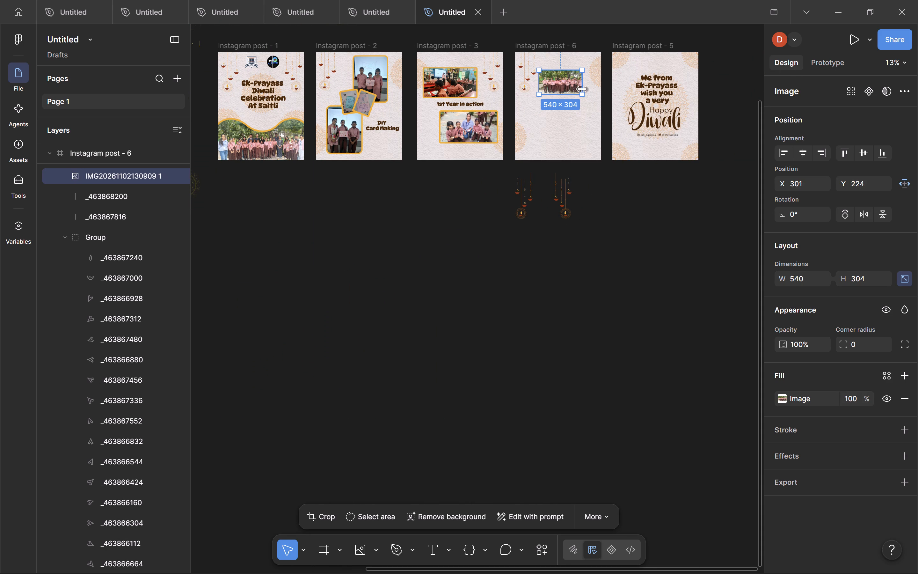
pyautogui.keyDown('shift'); pyautogui.moveTo(584, 96); pyautogui.dragTo(586, 101); pyautogui.keyUp('shift')
pyautogui.click(574, 92)
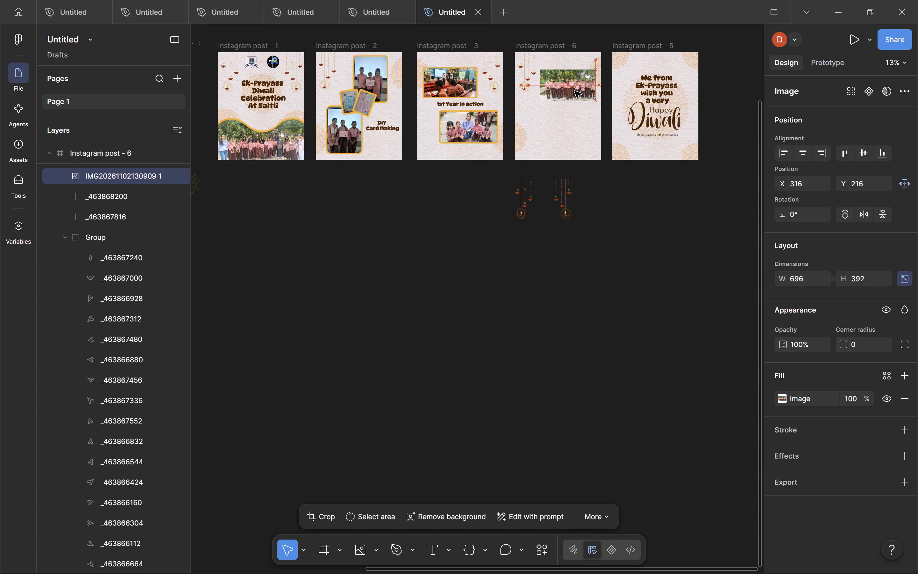
# Switch to Chrome and look through the following event photos in the Drive folder for another picture for the post.
pyautogui.hotkey('alt', 'Tab')
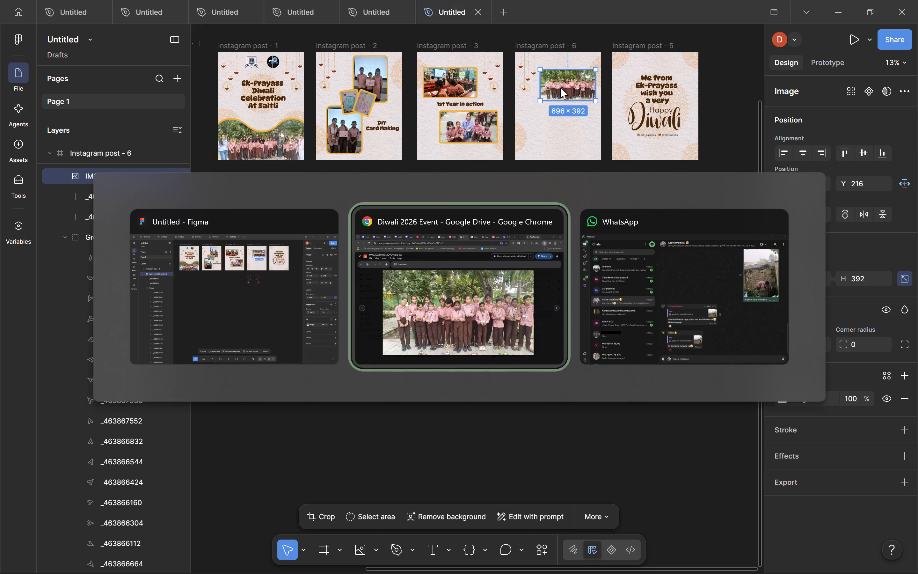
pyautogui.click(561, 424)
pyautogui.press('Right')
pyautogui.press('Right')
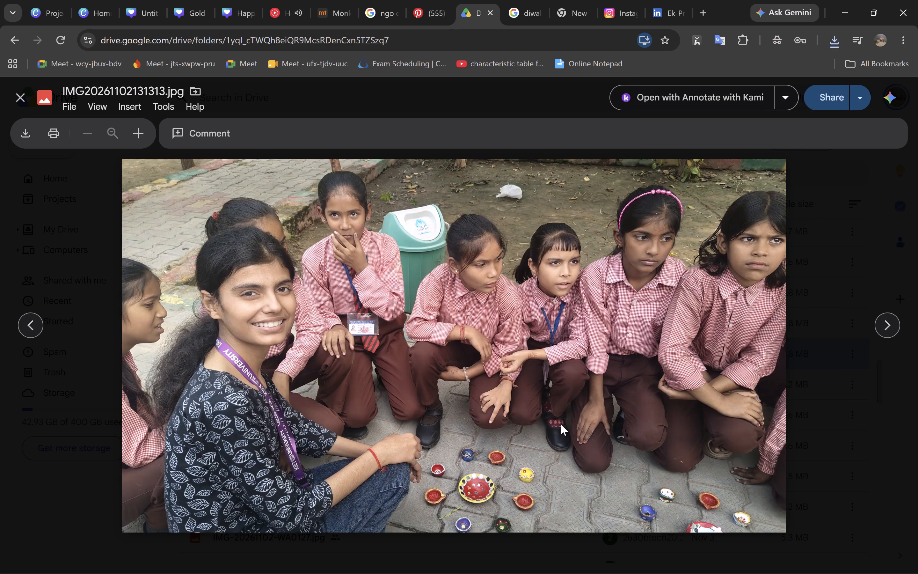
pyautogui.press('Right')
pyautogui.press('Right')
pyautogui.press('Right')
pyautogui.press('Left')
pyautogui.press('Left')
pyautogui.press('Right')
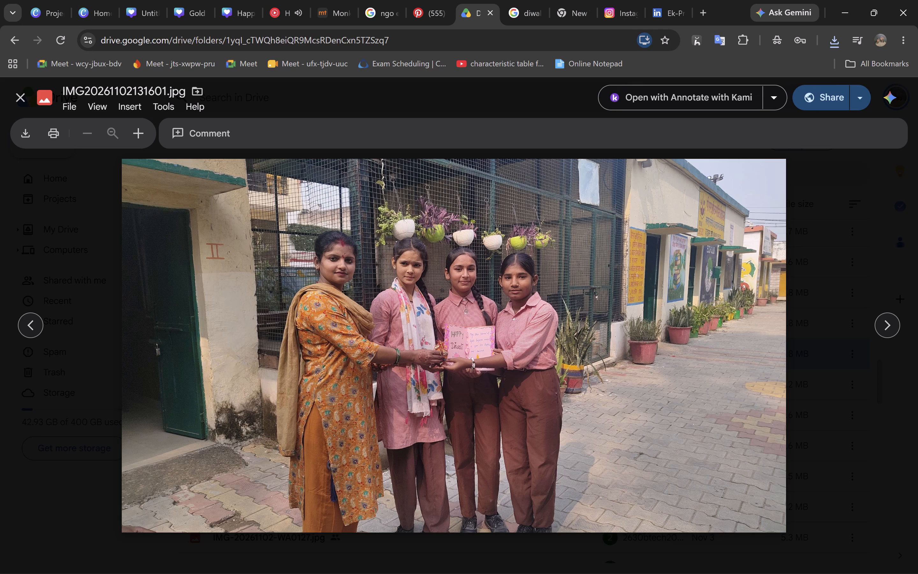
pyautogui.press('Right')
pyautogui.press('Right')
pyautogui.press('Right')
pyautogui.press('Right')
pyautogui.press('Left')
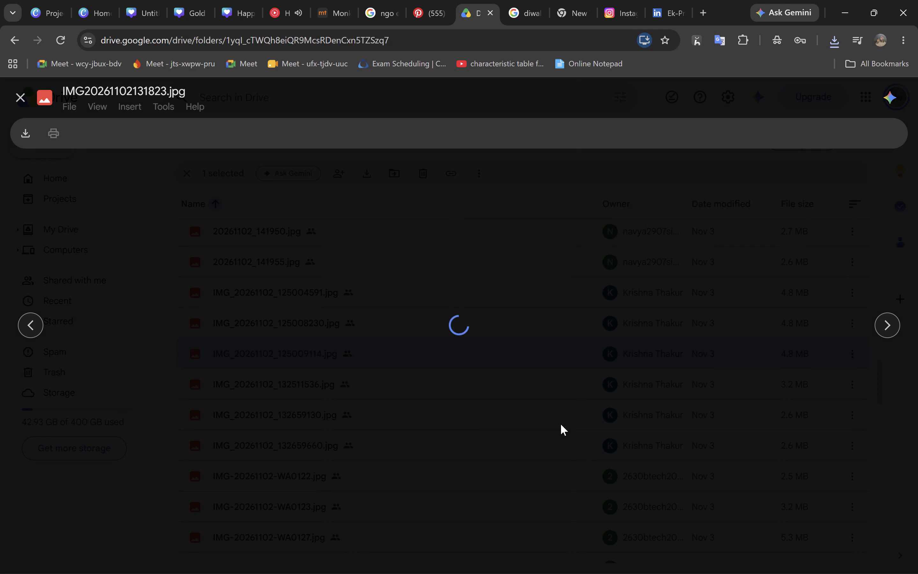
pyautogui.press('Right')
pyautogui.press('Right')
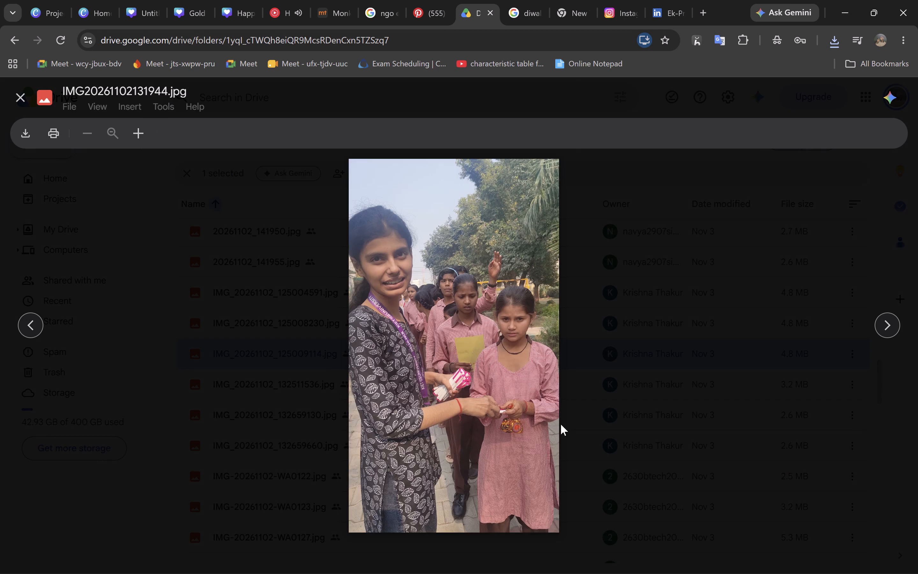
# Look through the Drive folder's card-giving, volunteer team and Happy Diwali blackboard photos for a picture for the post.
pyautogui.press('Right')
pyautogui.press('Right')
pyautogui.press('Right')
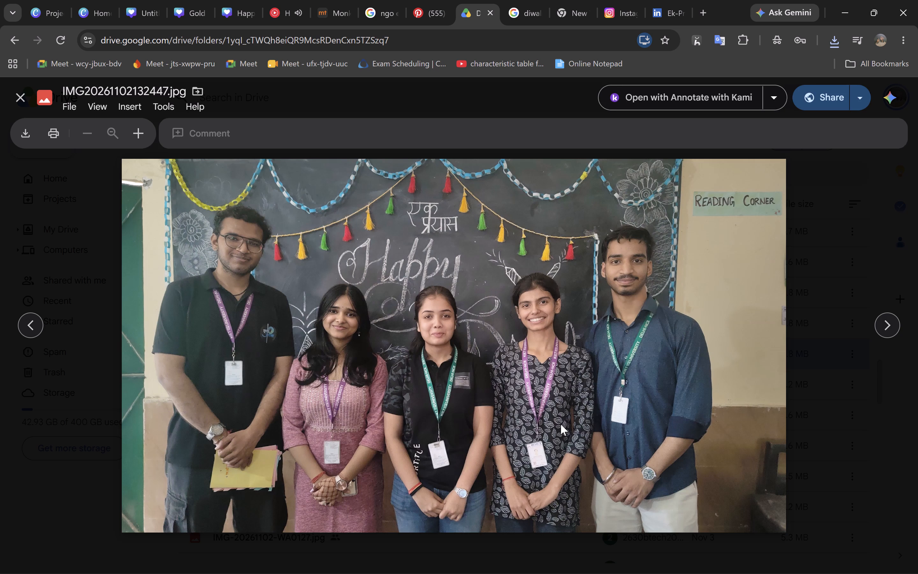
pyautogui.press('Right')
pyautogui.press('Right')
pyautogui.press('Right')
pyautogui.press('Right')
pyautogui.press('Left')
pyautogui.press('Right')
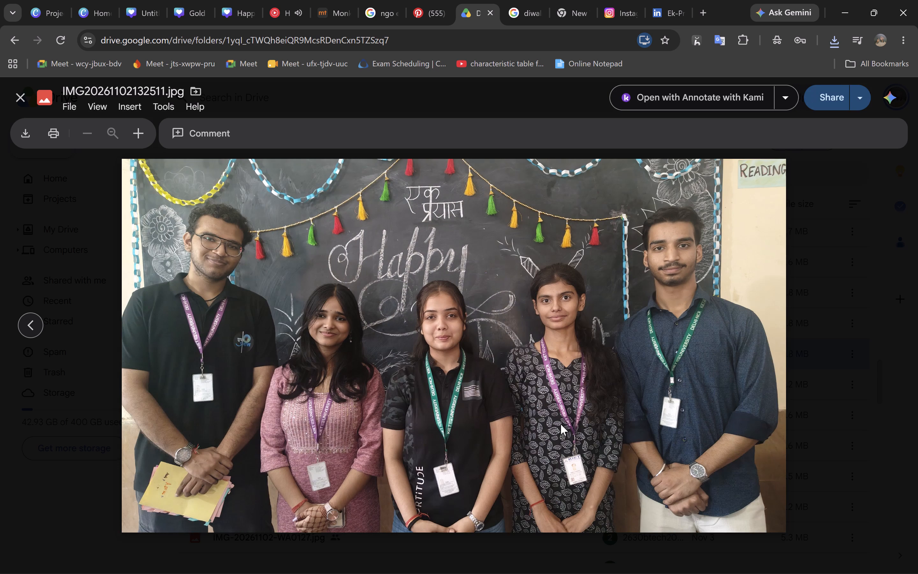
pyautogui.press('Right')
pyautogui.press('Left')
pyautogui.press('Left')
pyautogui.press('Left')
pyautogui.press('Right')
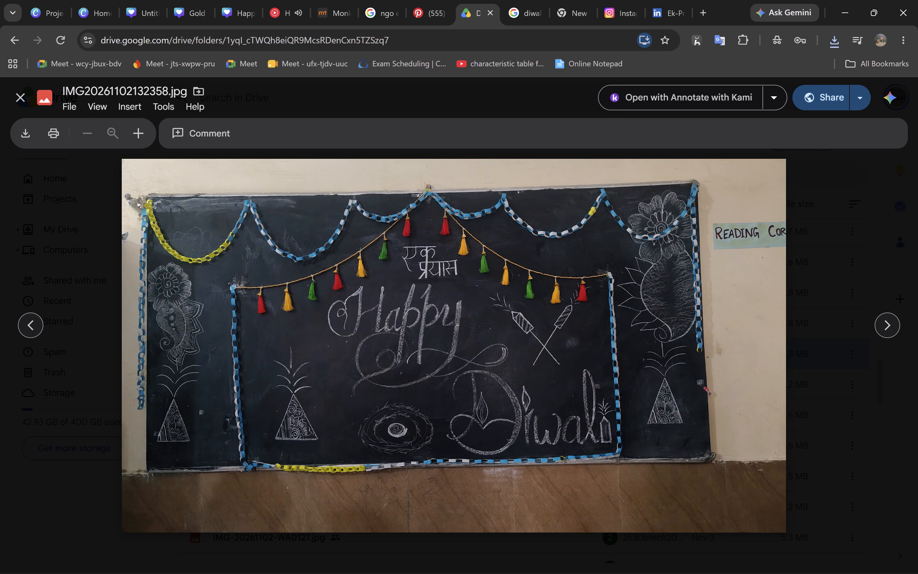
# Download the Happy Diwali blackboard photo IMG20261102132358.jpg from the Drive folder.
pyautogui.click(25, 124)
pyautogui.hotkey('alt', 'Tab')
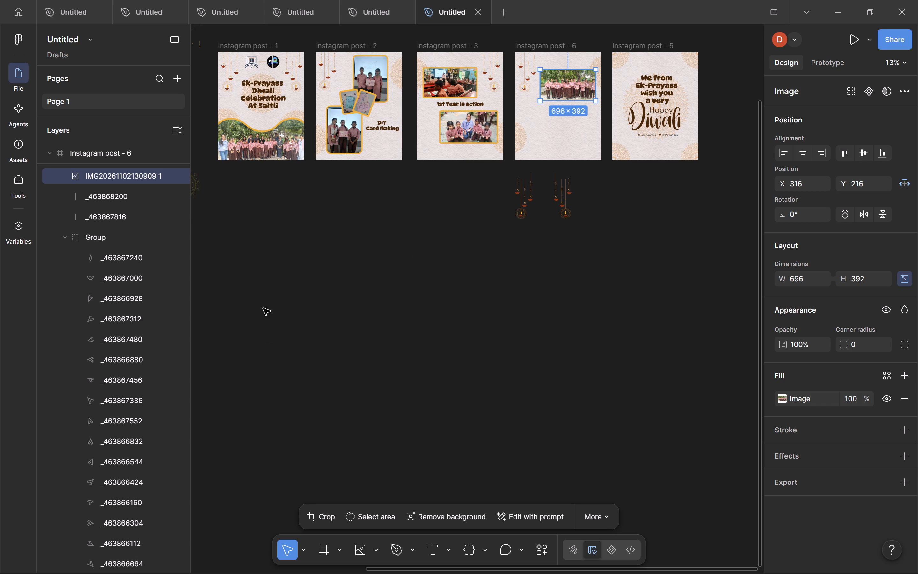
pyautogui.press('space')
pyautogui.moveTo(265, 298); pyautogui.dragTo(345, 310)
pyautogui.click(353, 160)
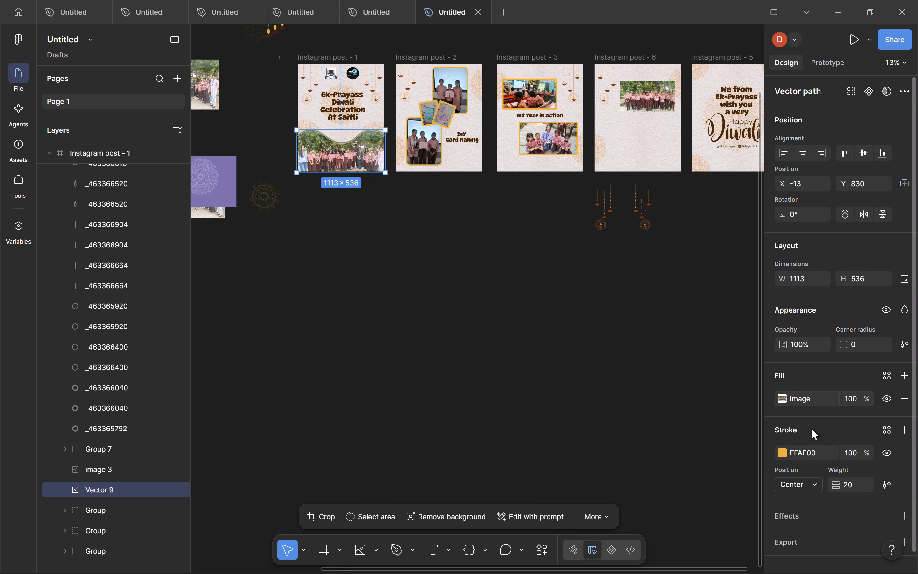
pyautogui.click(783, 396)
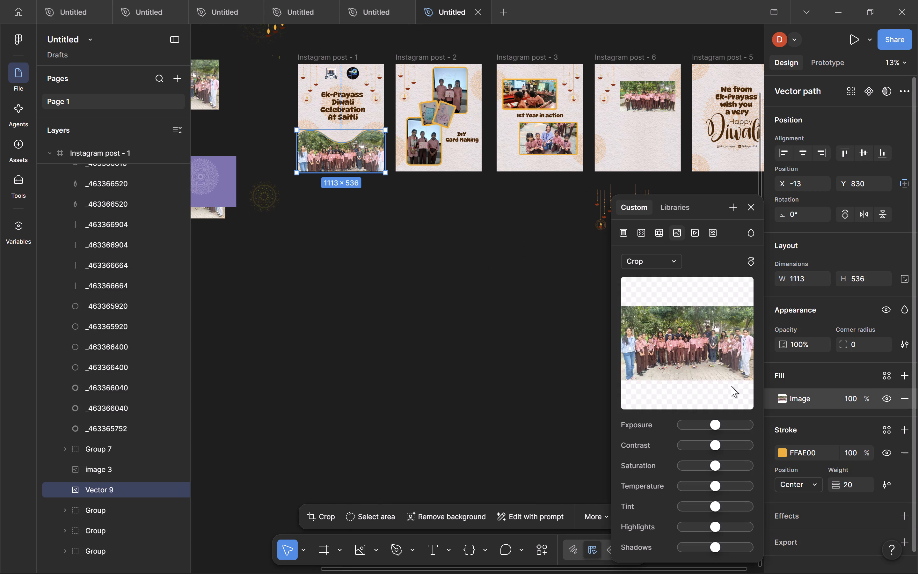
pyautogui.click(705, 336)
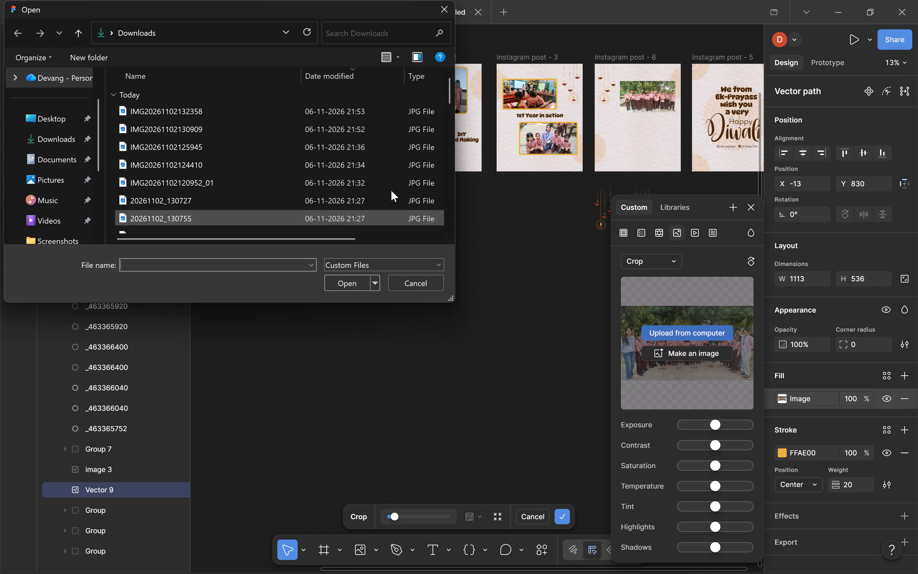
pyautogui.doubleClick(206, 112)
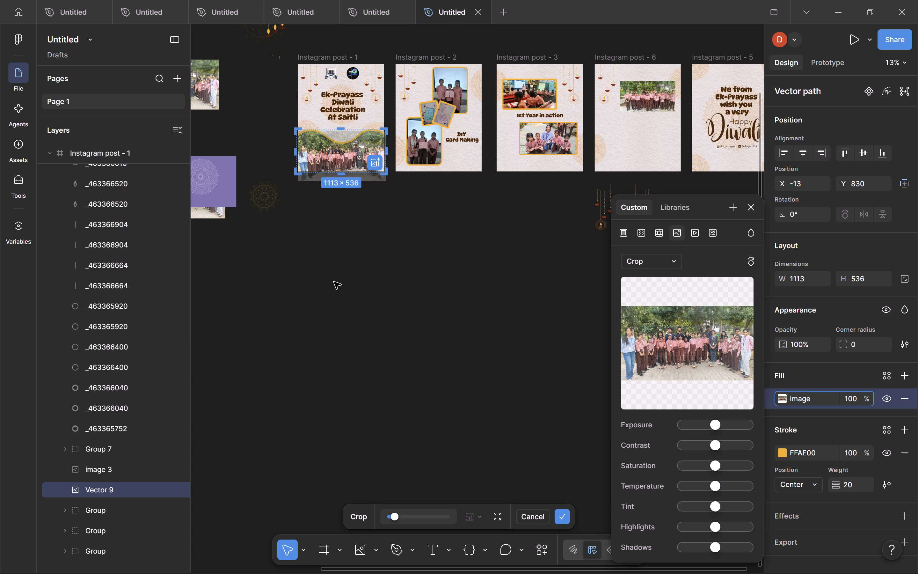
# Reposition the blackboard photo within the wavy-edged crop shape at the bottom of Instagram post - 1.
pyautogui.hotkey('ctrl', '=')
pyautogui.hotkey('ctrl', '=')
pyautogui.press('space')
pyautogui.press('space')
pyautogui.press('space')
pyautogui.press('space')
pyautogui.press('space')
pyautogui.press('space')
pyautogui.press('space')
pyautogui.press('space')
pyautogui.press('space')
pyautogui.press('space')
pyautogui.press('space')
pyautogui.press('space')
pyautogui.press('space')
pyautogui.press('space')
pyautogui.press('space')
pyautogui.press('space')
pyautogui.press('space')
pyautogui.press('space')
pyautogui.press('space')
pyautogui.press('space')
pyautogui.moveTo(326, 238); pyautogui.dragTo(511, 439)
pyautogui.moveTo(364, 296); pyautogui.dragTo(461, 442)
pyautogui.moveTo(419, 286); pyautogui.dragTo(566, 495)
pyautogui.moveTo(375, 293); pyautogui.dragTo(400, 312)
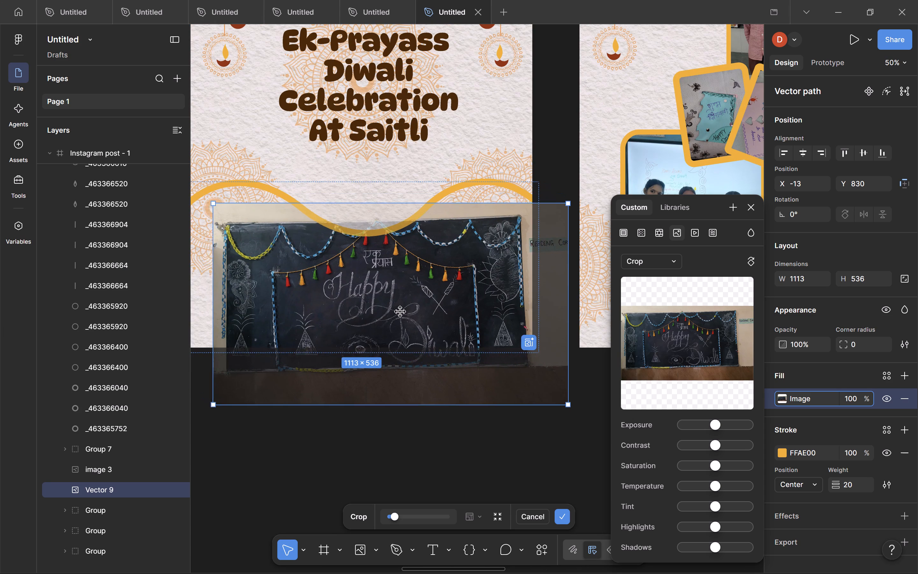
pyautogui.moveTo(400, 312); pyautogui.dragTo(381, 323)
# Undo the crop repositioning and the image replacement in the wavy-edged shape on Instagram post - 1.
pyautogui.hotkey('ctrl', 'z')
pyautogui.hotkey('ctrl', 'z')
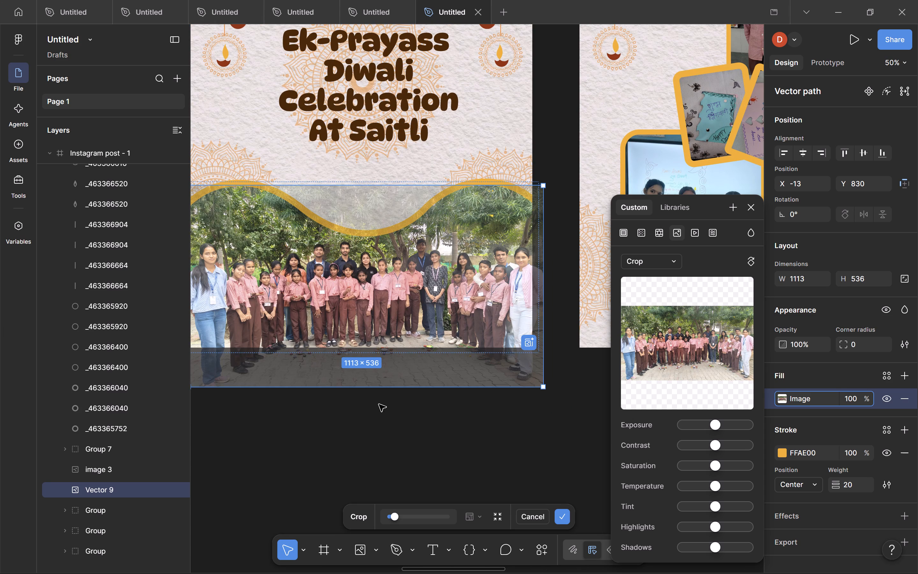
pyautogui.click(675, 329)
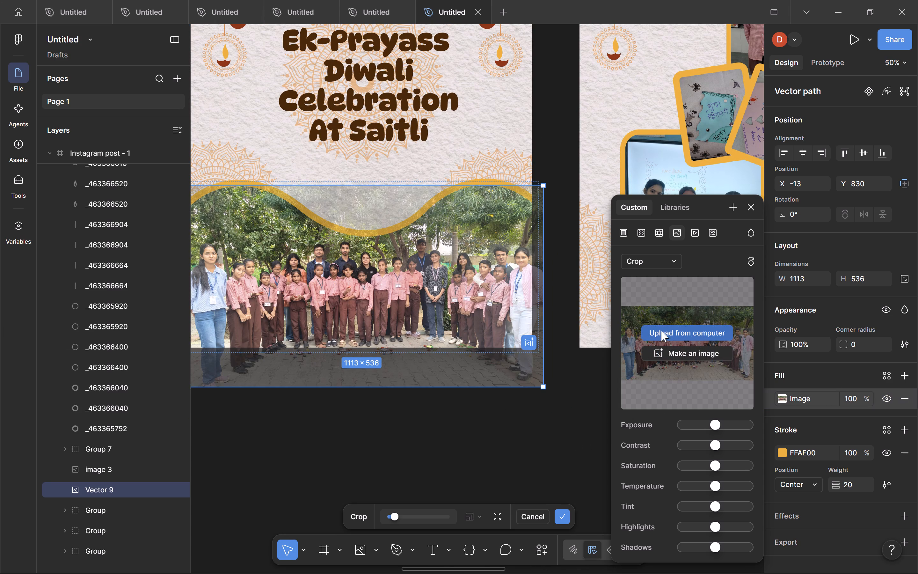
pyautogui.click(261, 107)
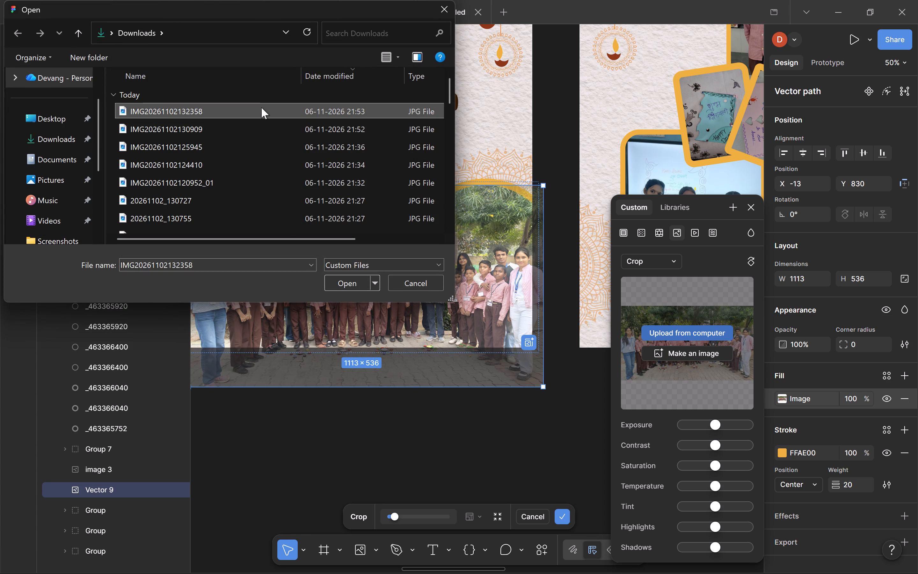
pyautogui.doubleClick(261, 107)
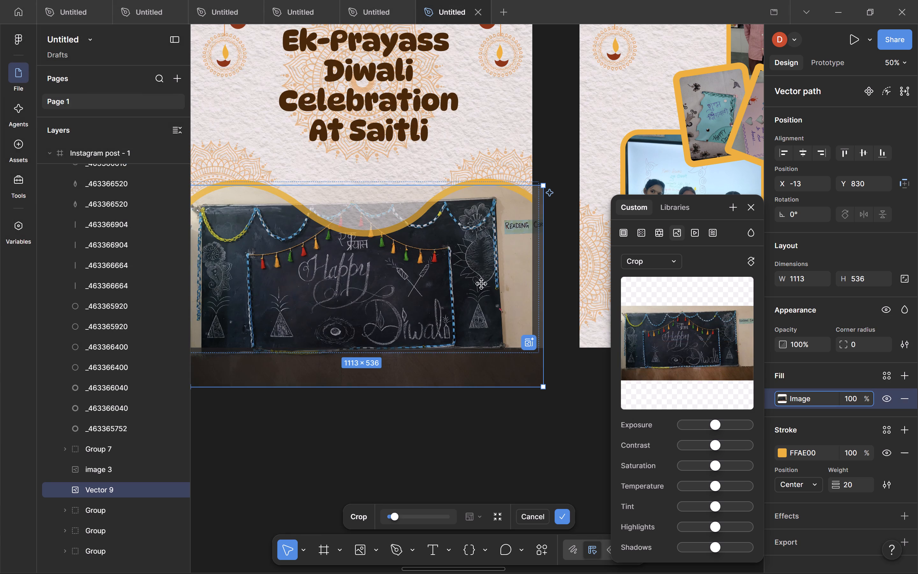
pyautogui.click(507, 453)
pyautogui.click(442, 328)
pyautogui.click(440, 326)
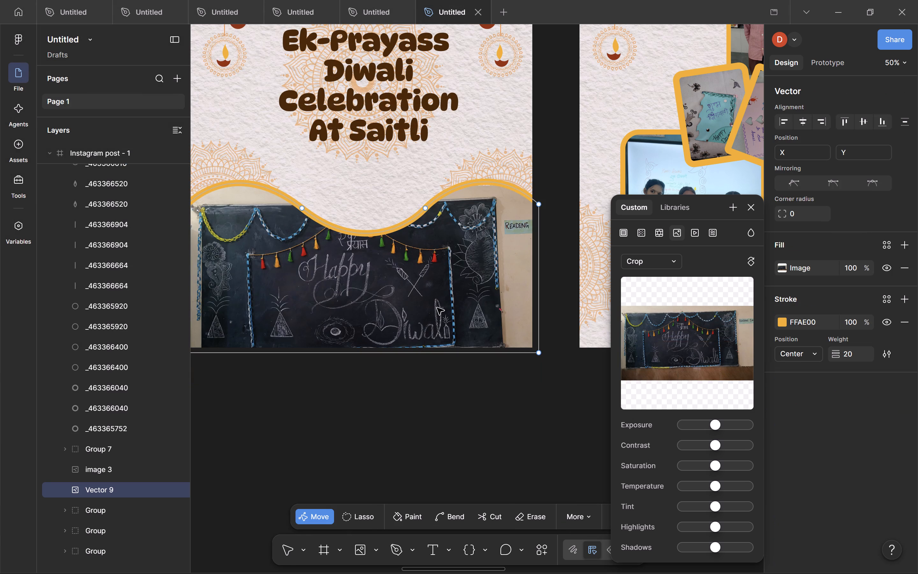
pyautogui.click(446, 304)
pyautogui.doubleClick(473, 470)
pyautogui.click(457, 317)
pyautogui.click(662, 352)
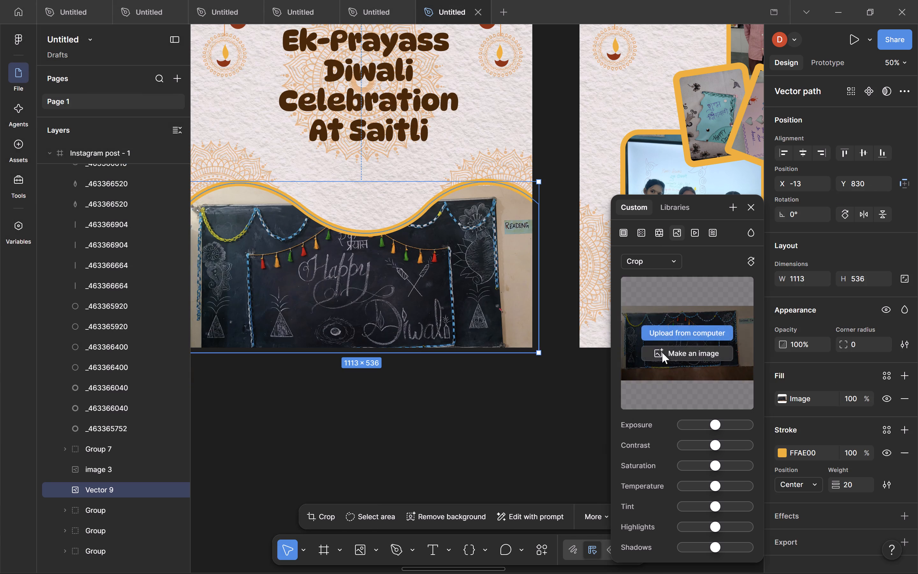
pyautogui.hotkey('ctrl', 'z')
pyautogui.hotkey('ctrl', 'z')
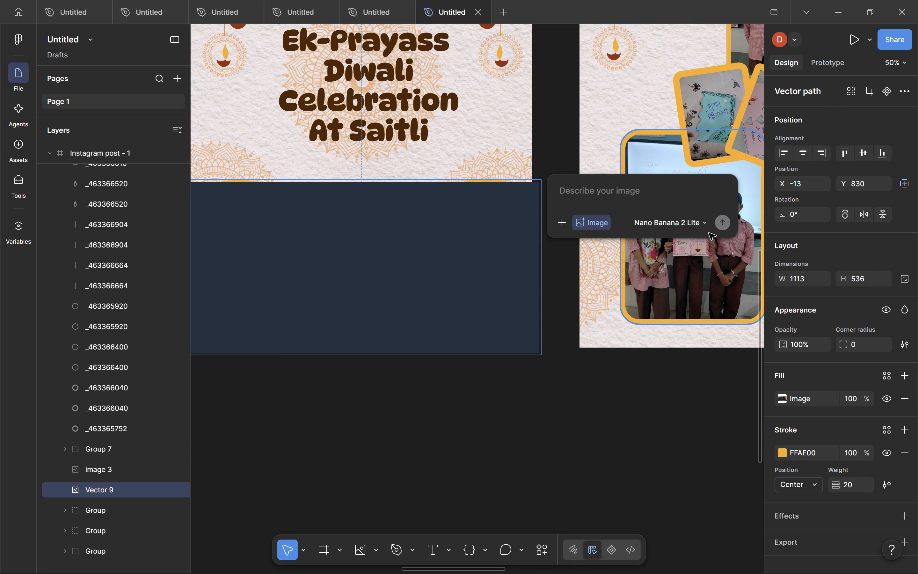
# Reopen the image crop of Vector 9 on Instagram post - 1 and move the blackboard photo lower inside the shape.
pyautogui.click(605, 375)
pyautogui.doubleClick(459, 292)
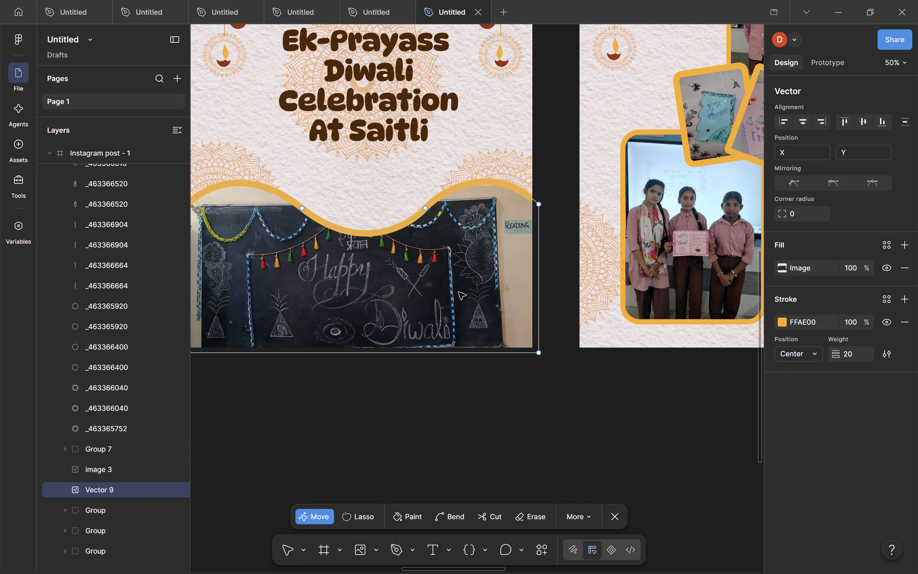
pyautogui.doubleClick(461, 565)
pyautogui.click(451, 341)
pyautogui.click(689, 462)
pyautogui.doubleClick(501, 452)
pyautogui.click(455, 261)
pyautogui.click(783, 395)
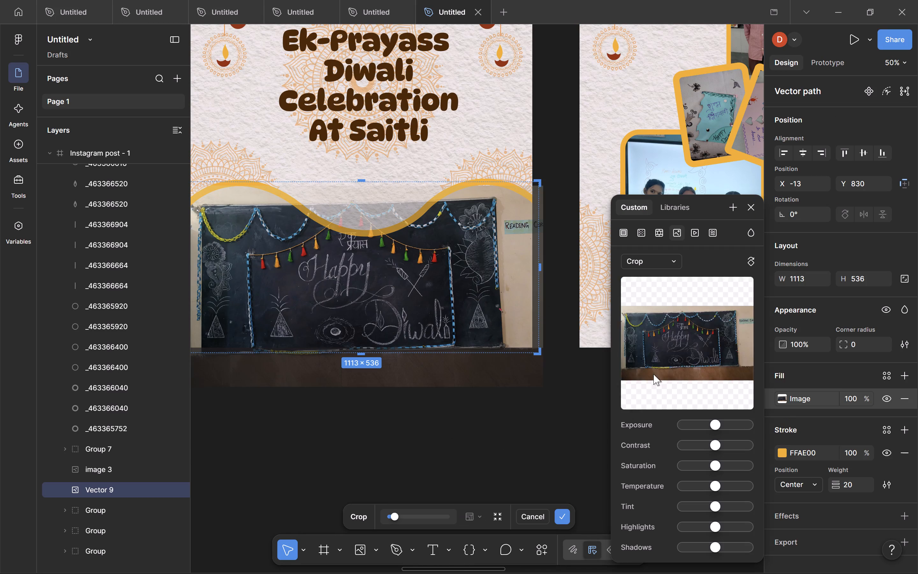
pyautogui.moveTo(453, 295); pyautogui.dragTo(454, 332)
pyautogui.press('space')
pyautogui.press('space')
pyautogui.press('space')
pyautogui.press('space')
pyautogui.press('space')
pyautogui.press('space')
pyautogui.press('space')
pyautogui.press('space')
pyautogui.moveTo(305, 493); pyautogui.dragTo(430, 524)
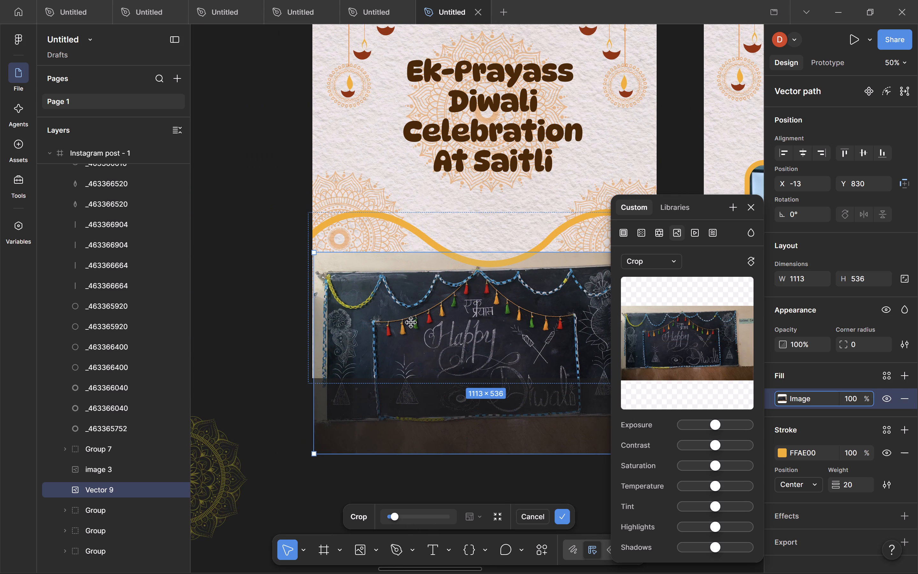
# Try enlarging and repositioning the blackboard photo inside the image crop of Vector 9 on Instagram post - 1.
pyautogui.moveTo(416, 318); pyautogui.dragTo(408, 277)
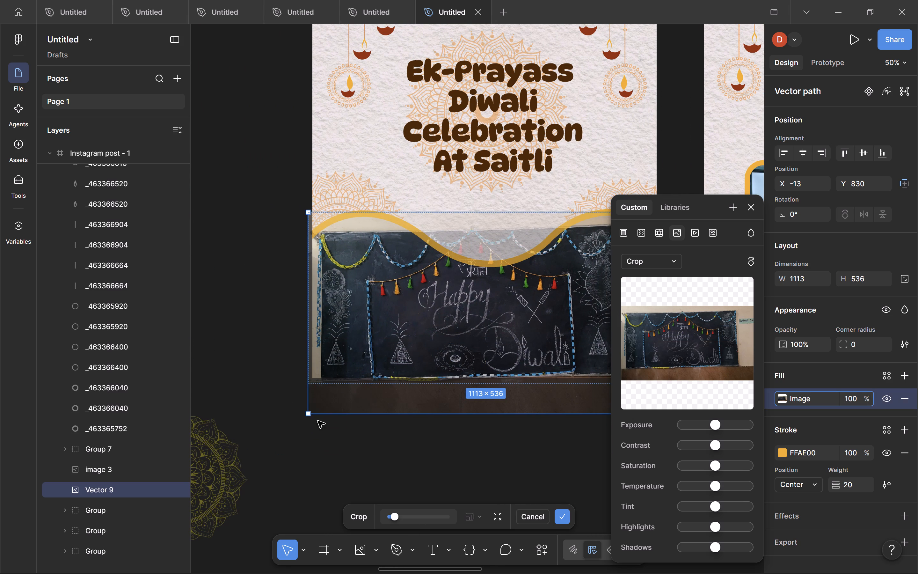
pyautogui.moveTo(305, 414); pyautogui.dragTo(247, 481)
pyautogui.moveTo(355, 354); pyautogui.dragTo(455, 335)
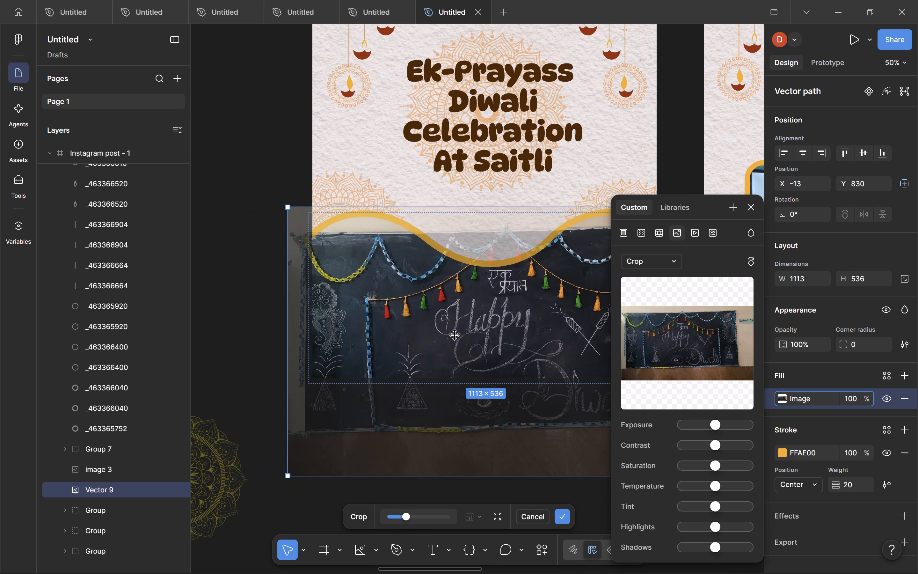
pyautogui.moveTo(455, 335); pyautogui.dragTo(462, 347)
# Undo the crop edits and blackboard photo fill of Vector 9, going back to the outdoor group photo on Instagram post - 1.
pyautogui.hotkey('ctrl', 'z')
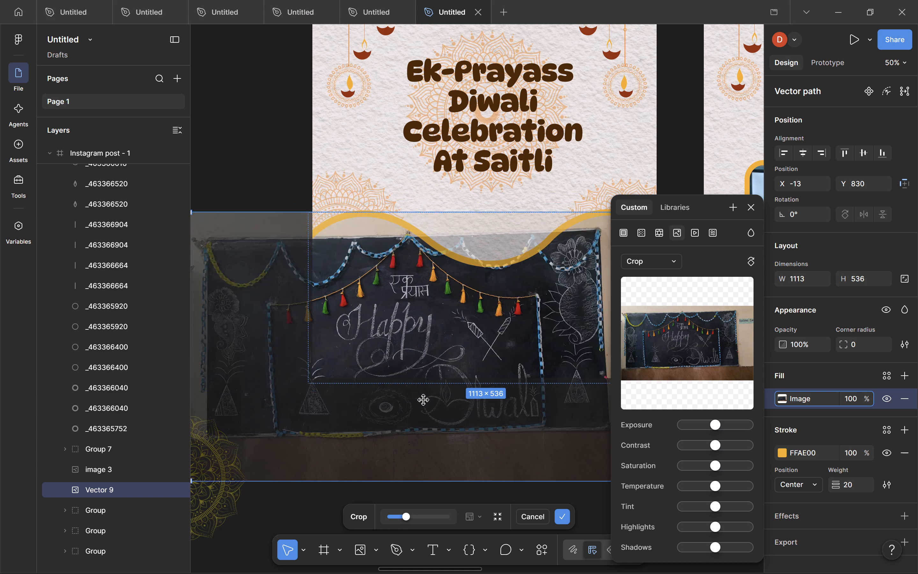
pyautogui.hotkey('ctrl', 'z')
pyautogui.hotkey('ctrl', 'z')
pyautogui.hotkey('ctrl', 'z')
pyautogui.hotkey('ctrl', 'z')
pyautogui.hotkey('ctrl', 'z')
pyautogui.hotkey('ctrl', 'z')
pyautogui.hotkey('ctrl', 'z')
pyautogui.hotkey('ctrl', 'z')
pyautogui.hotkey('ctrl', 'z')
pyautogui.hotkey('ctrl', 'z')
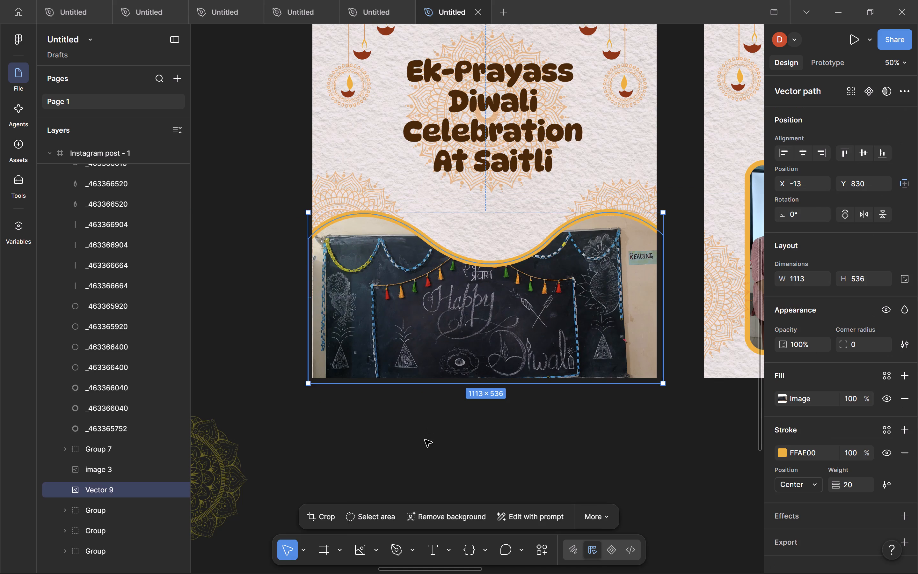
pyautogui.hotkey('ctrl', 'z')
pyautogui.hotkey('ctrl', 'z')
pyautogui.click(509, 496)
# Round the corners of the students' group photo on Instagram post - 6 with a corner radius of 19.
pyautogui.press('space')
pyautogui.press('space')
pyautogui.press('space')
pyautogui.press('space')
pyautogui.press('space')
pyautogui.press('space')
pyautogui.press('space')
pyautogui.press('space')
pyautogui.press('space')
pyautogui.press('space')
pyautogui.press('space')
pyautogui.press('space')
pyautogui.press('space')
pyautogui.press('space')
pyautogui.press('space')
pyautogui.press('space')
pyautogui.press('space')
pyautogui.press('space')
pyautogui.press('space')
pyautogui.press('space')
pyautogui.moveTo(545, 459); pyautogui.dragTo(434, 462)
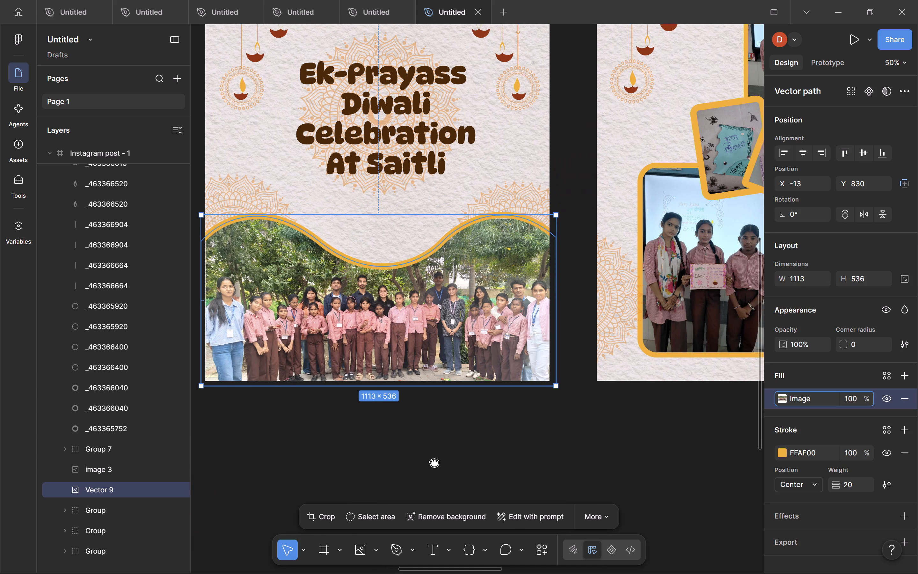
pyautogui.moveTo(434, 462); pyautogui.dragTo(359, 469)
pyautogui.moveTo(506, 449); pyautogui.dragTo(315, 441)
pyautogui.moveTo(450, 426); pyautogui.dragTo(272, 407)
pyautogui.moveTo(534, 365); pyautogui.dragTo(280, 438)
pyautogui.moveTo(501, 391); pyautogui.dragTo(207, 385)
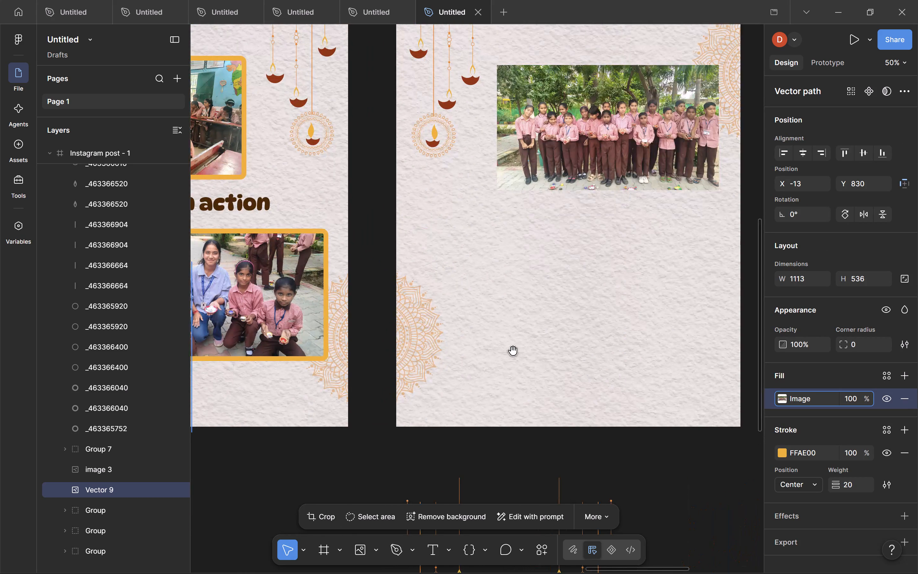
pyautogui.moveTo(509, 352); pyautogui.dragTo(402, 410)
pyautogui.moveTo(520, 186); pyautogui.dragTo(512, 172)
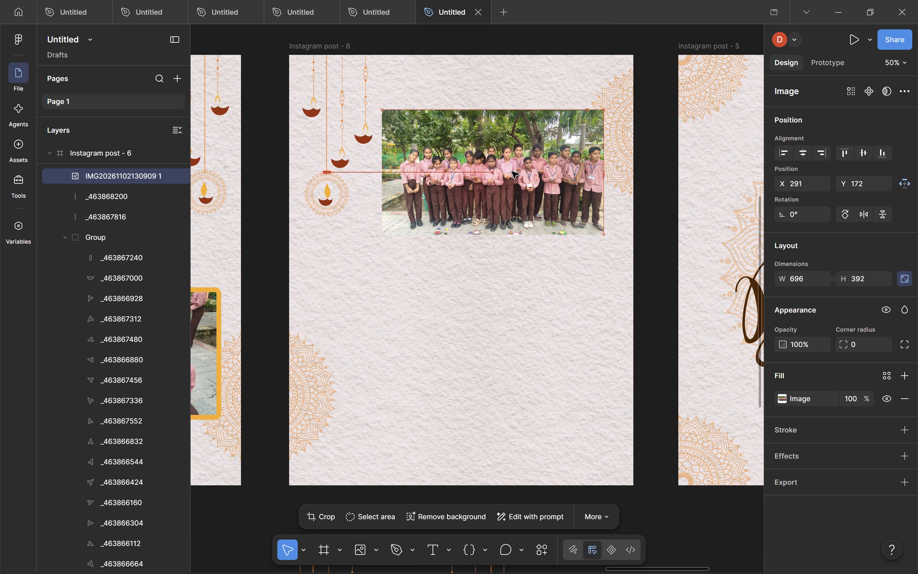
pyautogui.moveTo(849, 342); pyautogui.dragTo(488, 299)
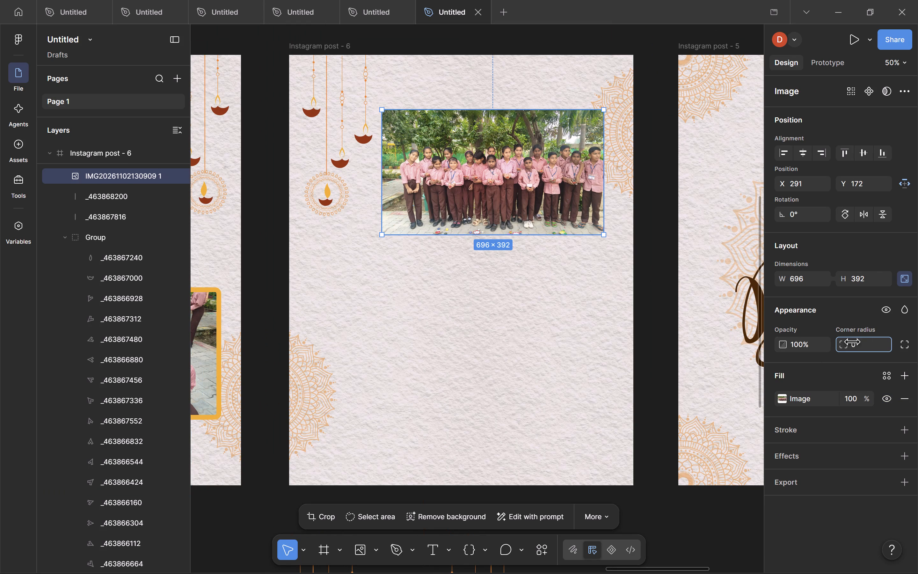
pyautogui.moveTo(488, 299); pyautogui.dragTo(703, 284)
# Move the students' group photo on Instagram post - 6 to X 304, Y 190.
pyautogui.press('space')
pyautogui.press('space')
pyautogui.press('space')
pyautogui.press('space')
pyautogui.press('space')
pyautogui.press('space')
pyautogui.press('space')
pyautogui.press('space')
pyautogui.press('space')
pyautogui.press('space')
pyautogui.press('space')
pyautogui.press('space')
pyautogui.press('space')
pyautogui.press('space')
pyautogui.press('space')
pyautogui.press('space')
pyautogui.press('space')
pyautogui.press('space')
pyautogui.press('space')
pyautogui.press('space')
pyautogui.moveTo(486, 280); pyautogui.dragTo(647, 259)
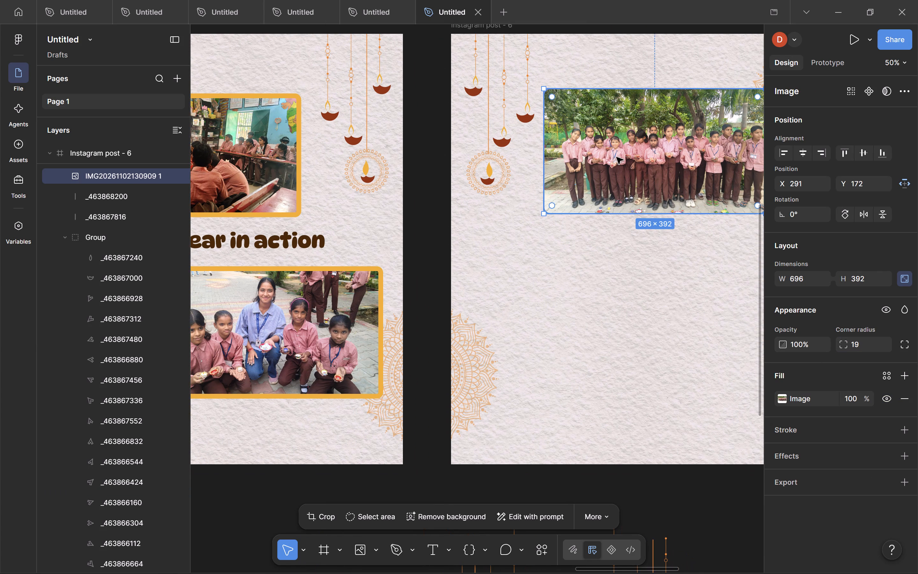
pyautogui.moveTo(616, 157); pyautogui.dragTo(621, 163)
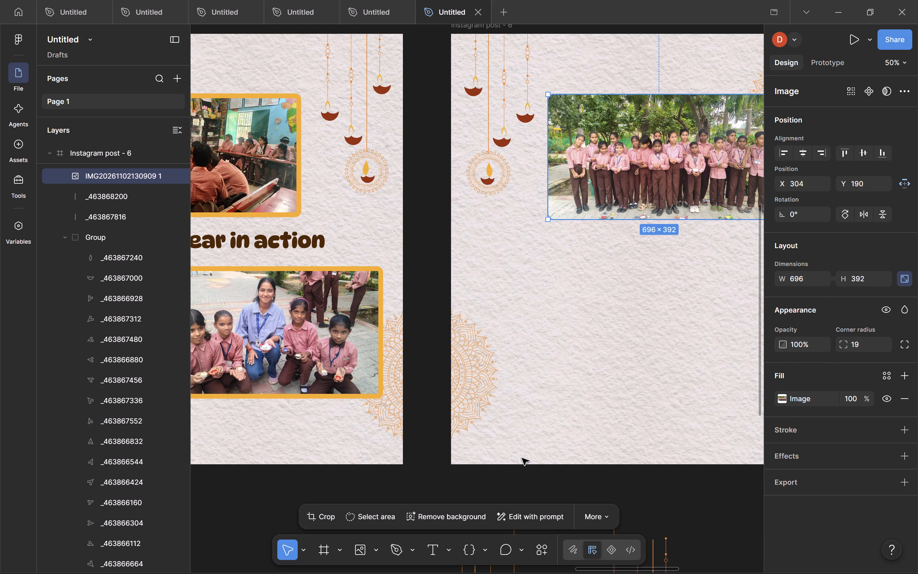
# Switch to YouTube Music in the browser and skip to the next song in the queue.
pyautogui.hotkey('alt', 'Tab')
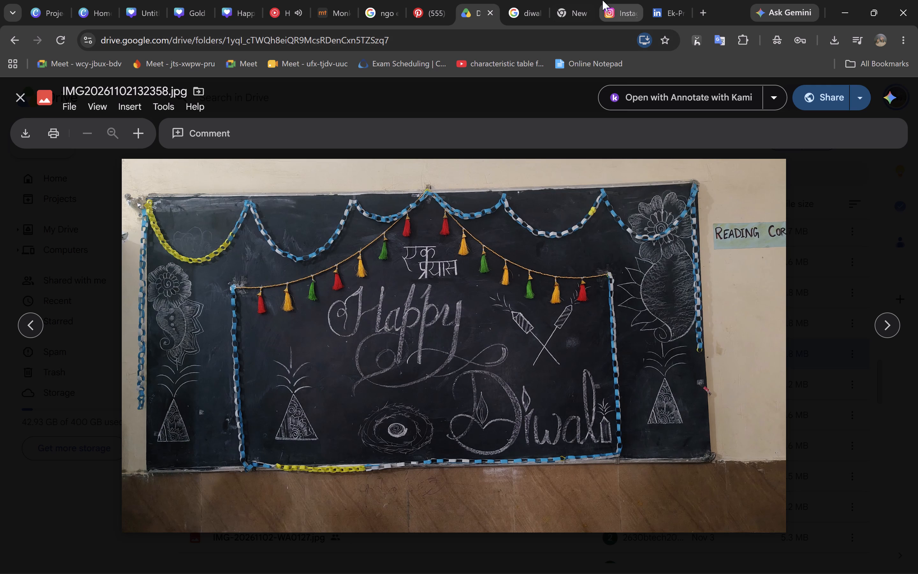
pyautogui.click(300, 0)
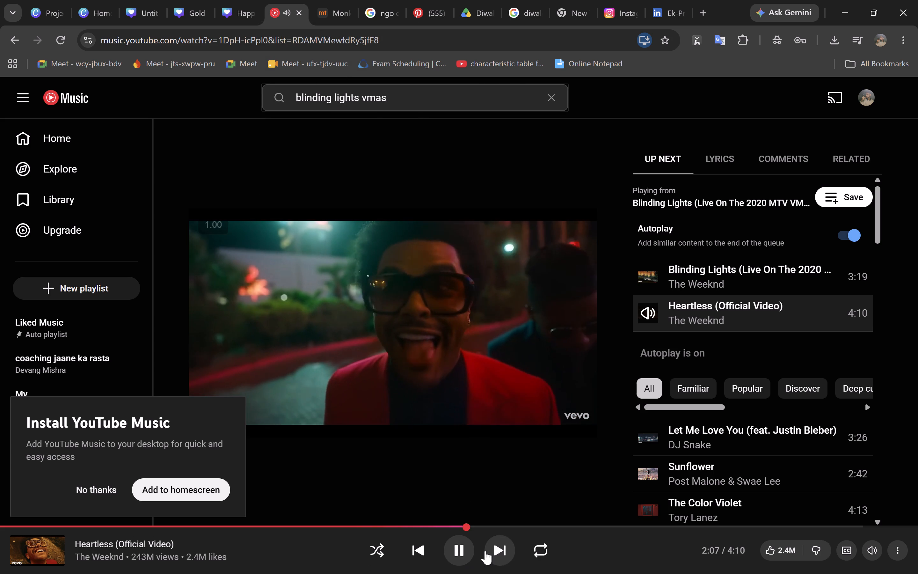
pyautogui.click(487, 550)
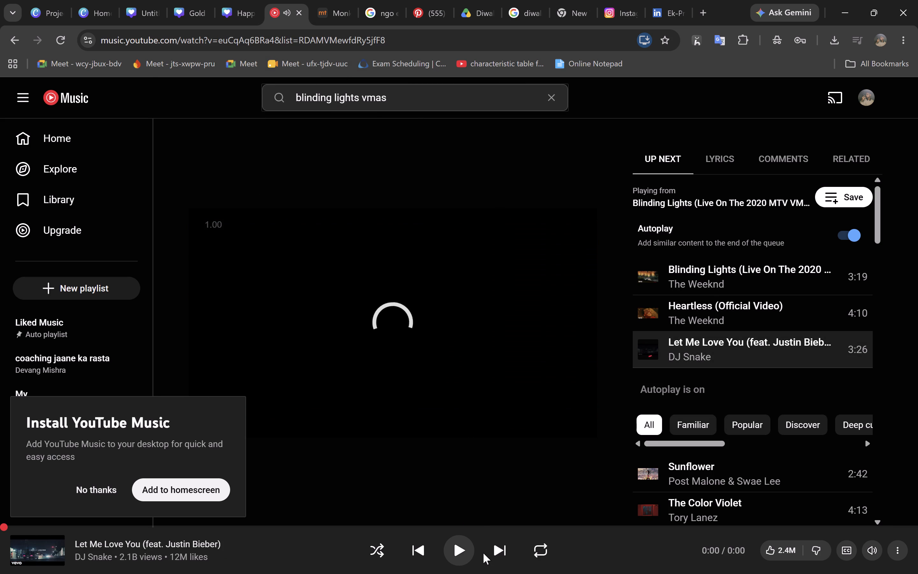
# In YouTube Music, search for "save your tears vmas" and play The Weeknd's live version from the 2021 Billboard show.
pyautogui.click(483, 553)
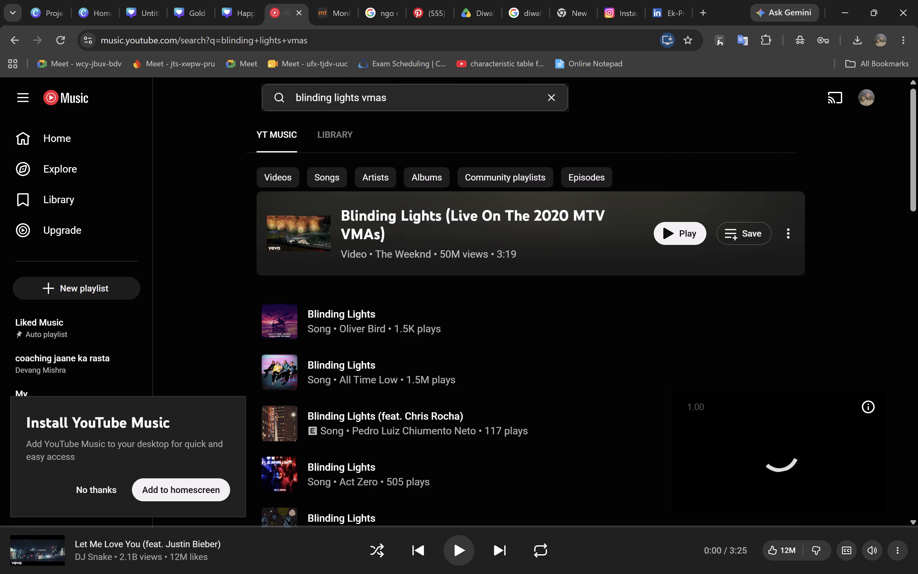
pyautogui.moveTo(405, 92); pyautogui.dragTo(314, 89)
pyautogui.press('BackSpace')
pyautogui.press('BackSpace')
pyautogui.press('BackSpace')
pyautogui.press('BackSpace')
pyautogui.press('BackSpace')
pyautogui.press('BackSpace')
pyautogui.write('save your tears vmas')
pyautogui.press('Return')
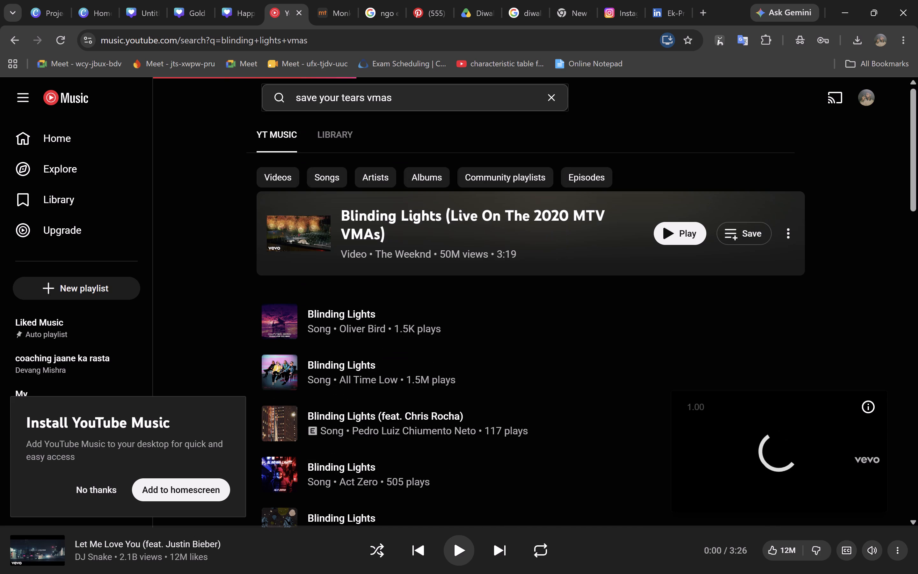
pyautogui.click(302, 231)
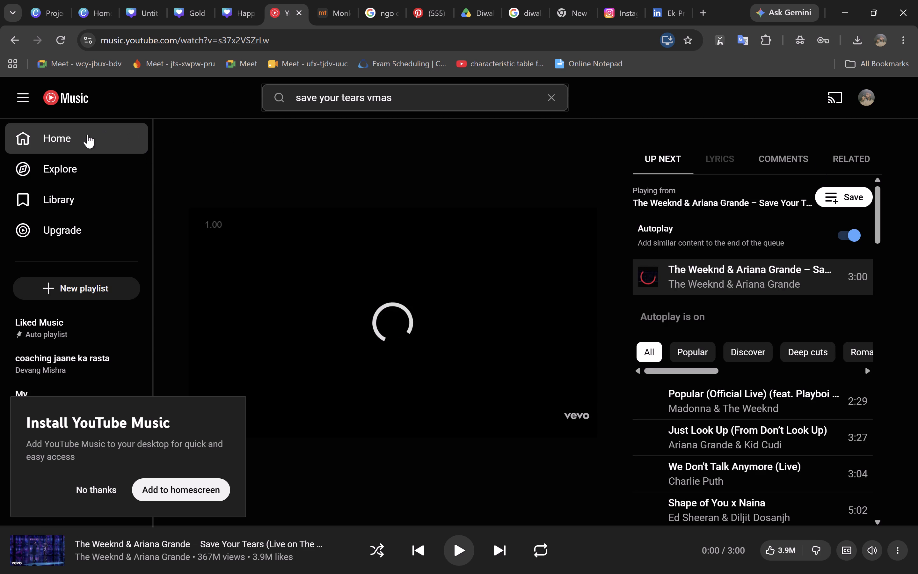
pyautogui.click(7, 39)
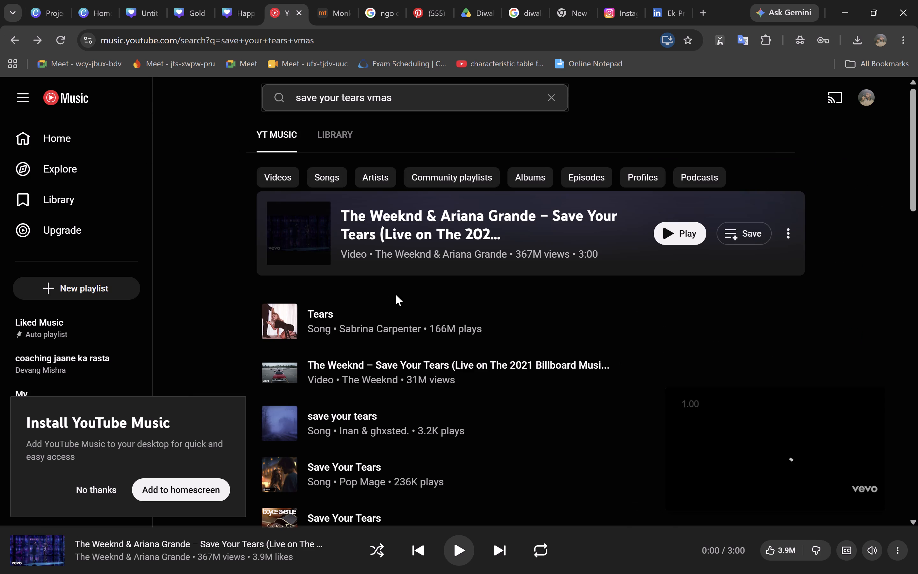
pyautogui.scroll(-1, 358, 296)
pyautogui.click(282, 301)
pyautogui.scroll(3, 437, 226)
pyautogui.click(35, 145)
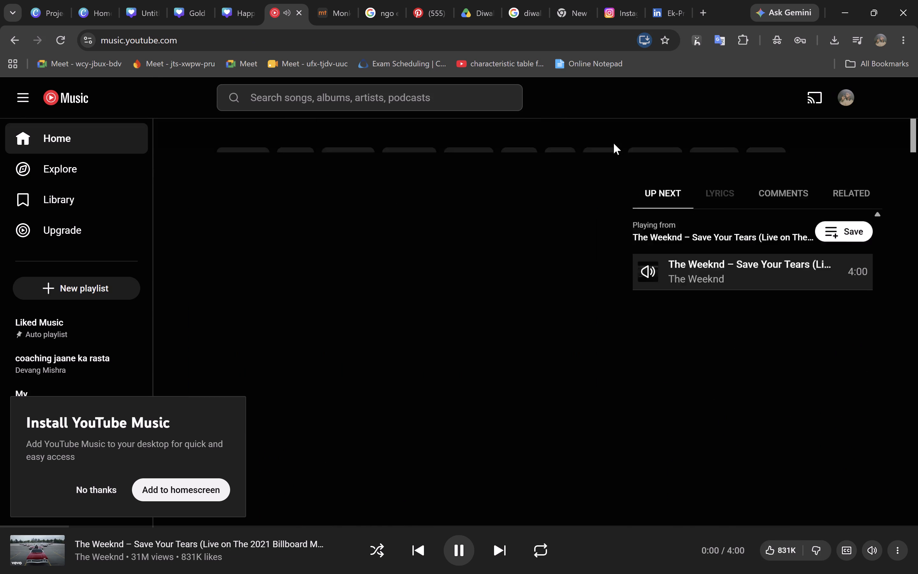
# Return to the Drive folder and browse from the Happy Diwali blackboard photo back to the outdoor group photos.
pyautogui.hotkey('alt', 'Tab')
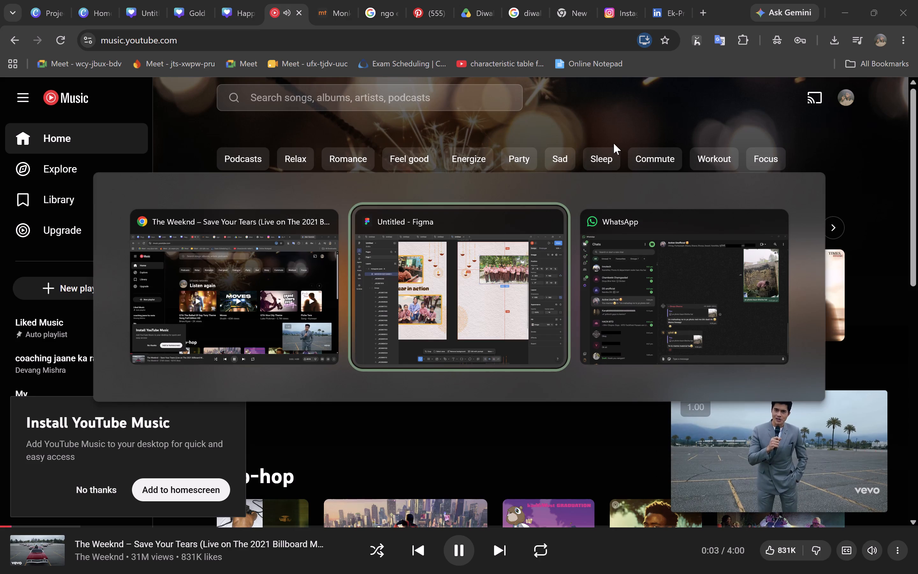
pyautogui.hotkey('alt', 'Tab')
pyautogui.hotkey('alt', 'Tab')
pyautogui.hotkey('alt', 'Tab')
pyautogui.hotkey('alt', 'Tab')
pyautogui.hotkey('alt', 'Tab')
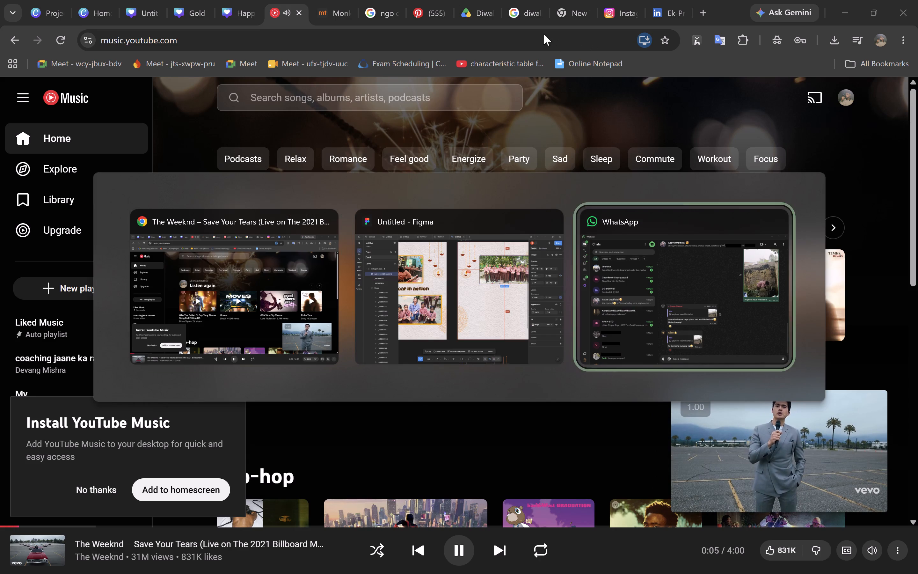
pyautogui.click(479, 0)
pyautogui.press('Right')
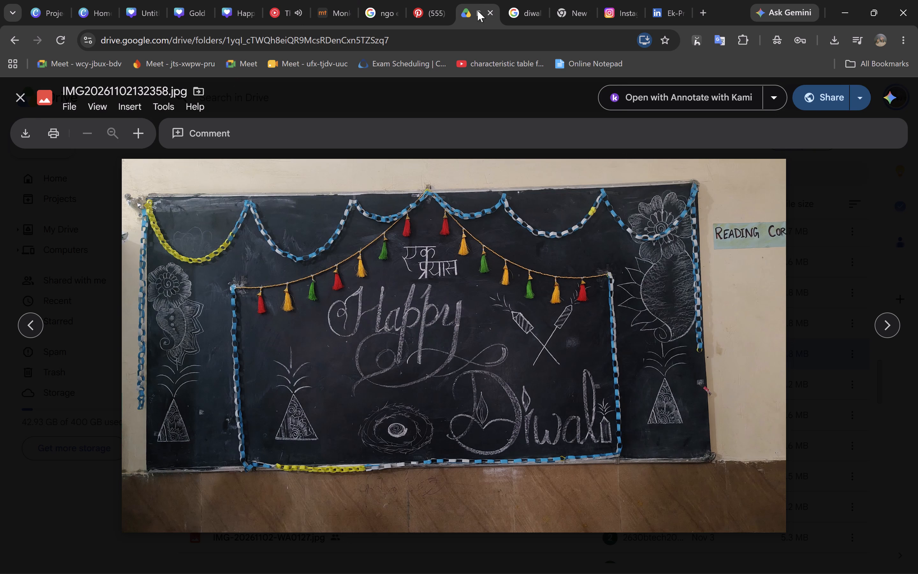
pyautogui.press('Right')
pyautogui.press('Right')
pyautogui.press('Right')
pyautogui.press('Left')
pyautogui.press('Left')
pyautogui.press('Left')
pyautogui.press('Left')
pyautogui.press('Left')
pyautogui.press('Left')
pyautogui.press('Left')
pyautogui.press('Left')
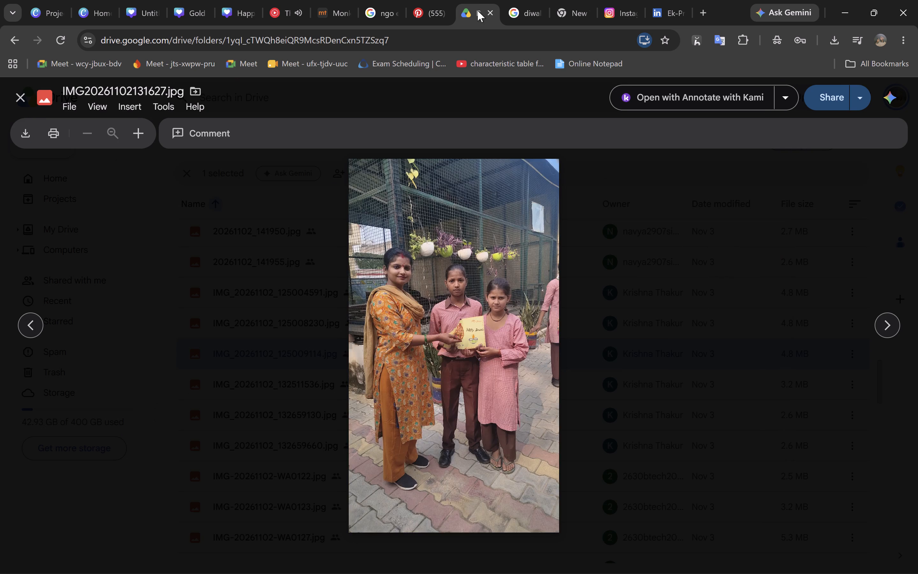
pyautogui.press('Left')
pyautogui.press('Left')
pyautogui.press('Left')
pyautogui.press('Left')
pyautogui.press('Left')
pyautogui.press('Left')
pyautogui.press('Left')
pyautogui.press('Left')
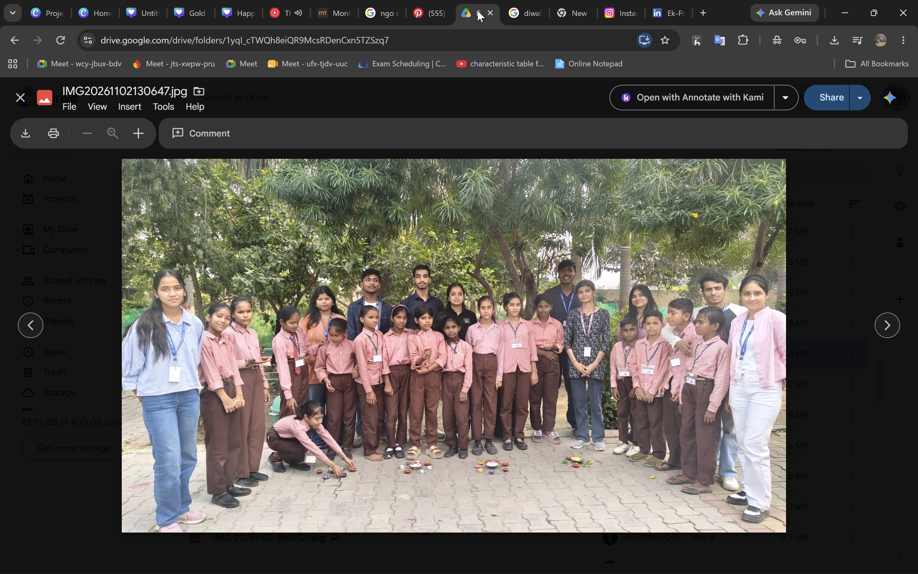
# Browse the Drive folder's earlier photos of students with painted diyas and of the blackboard being decorated.
pyautogui.press('Left')
pyautogui.press('Left')
pyautogui.press('Left')
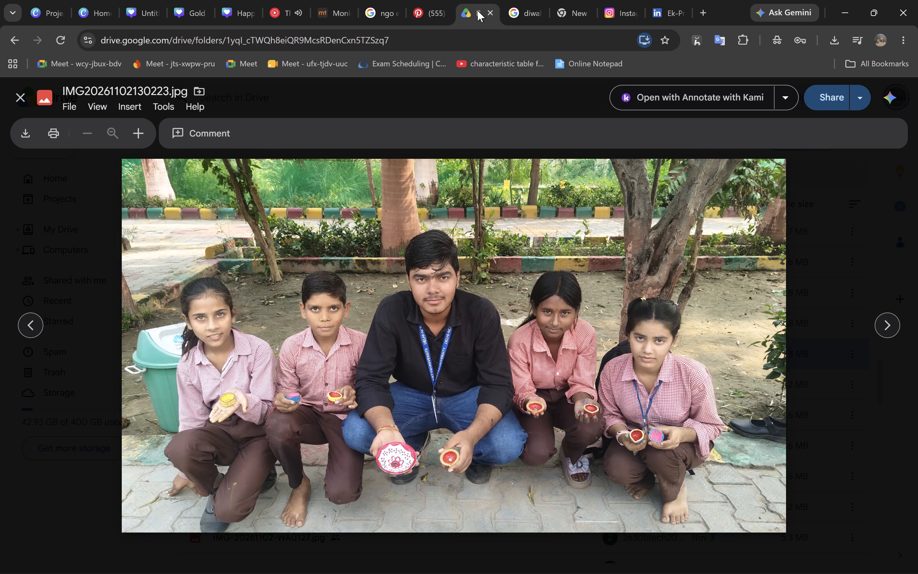
pyautogui.press('Left')
pyautogui.press('Left')
pyautogui.press('Right')
pyautogui.press('Left')
pyautogui.press('Left')
pyautogui.press('Left')
pyautogui.press('Left')
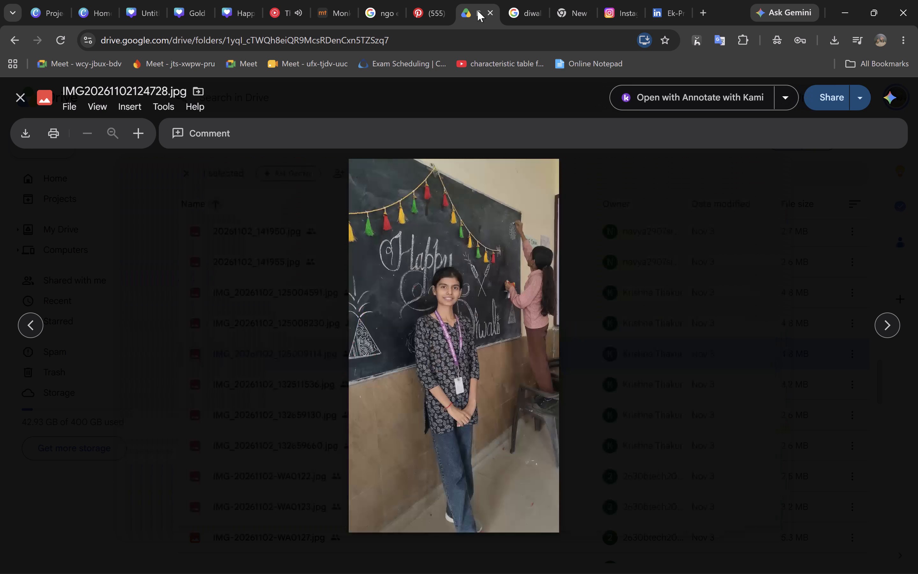
pyautogui.press('Right')
pyautogui.press('Left')
pyautogui.press('Left')
pyautogui.press('Left')
pyautogui.press('Right')
pyautogui.press('Right')
pyautogui.press('Left')
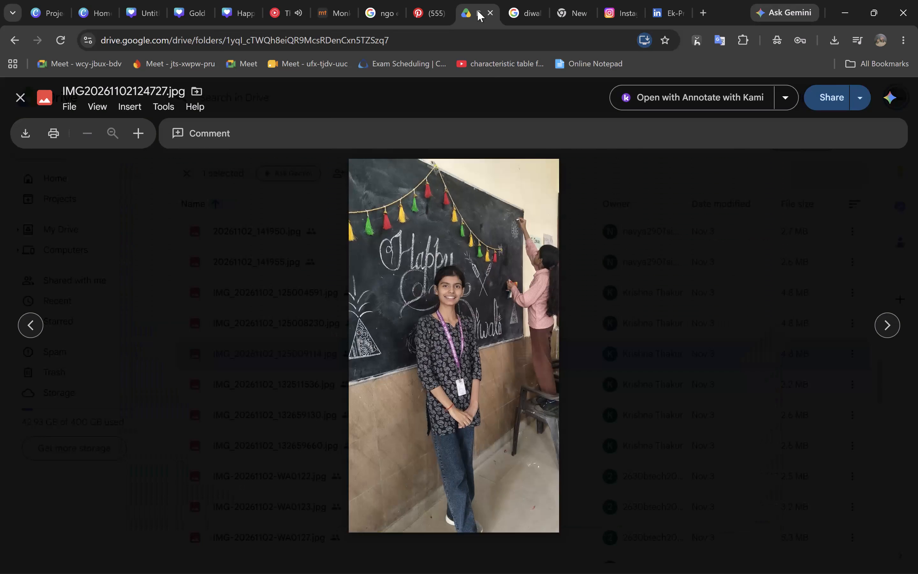
pyautogui.press('Left')
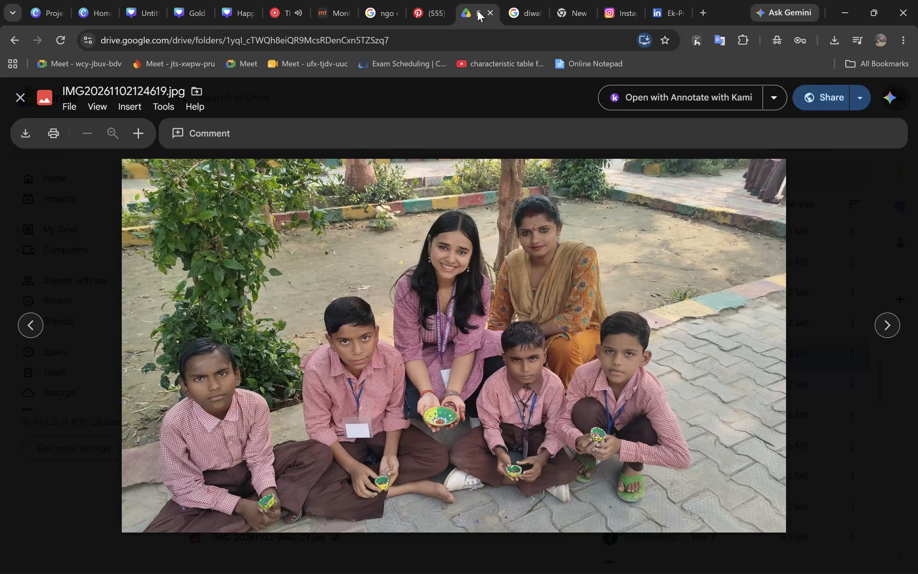
# Download IMG20261102124619.jpg, the seated group holding green diyas, from Drive and try to bring it into the Figma file.
pyautogui.scroll(1, 477, 11)
pyautogui.click(29, 123)
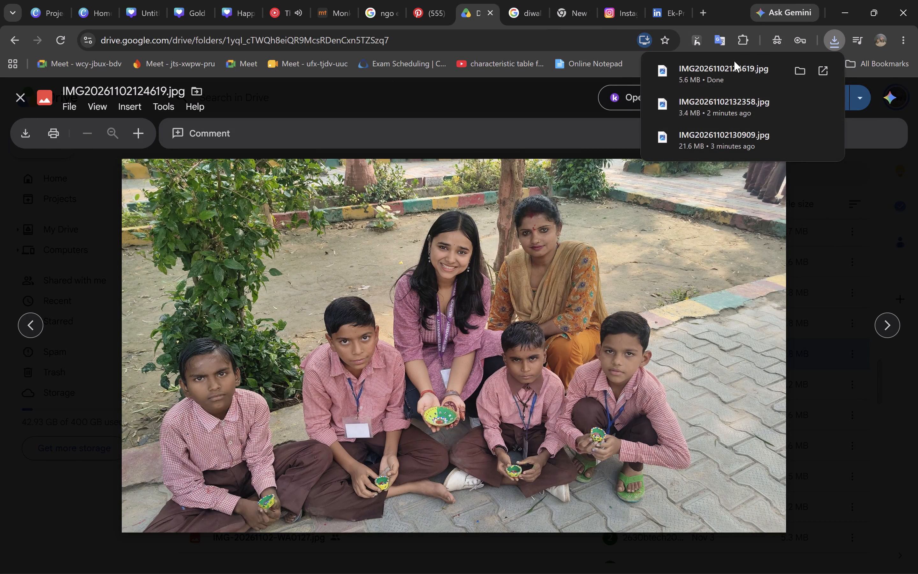
pyautogui.moveTo(728, 67); pyautogui.dragTo(535, 573)
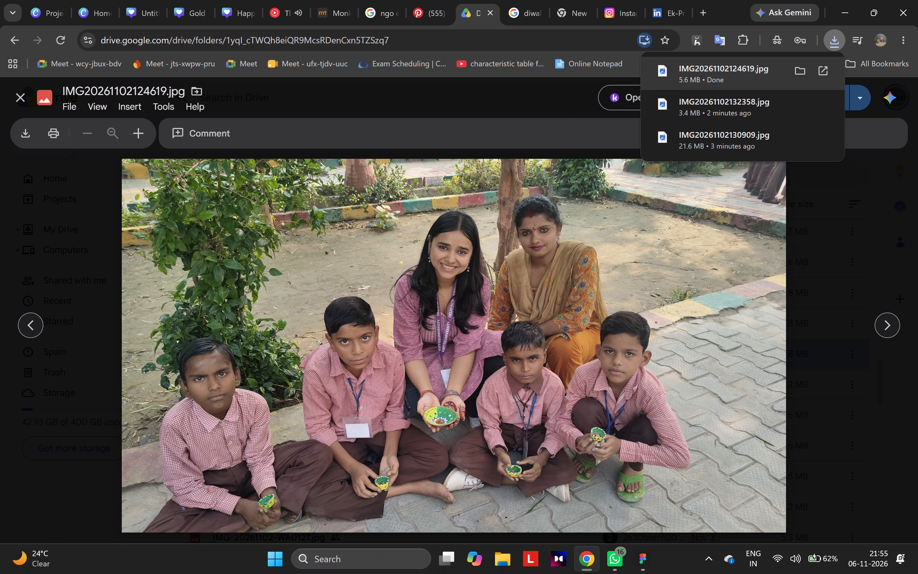
pyautogui.moveTo(535, 573); pyautogui.dragTo(647, 556)
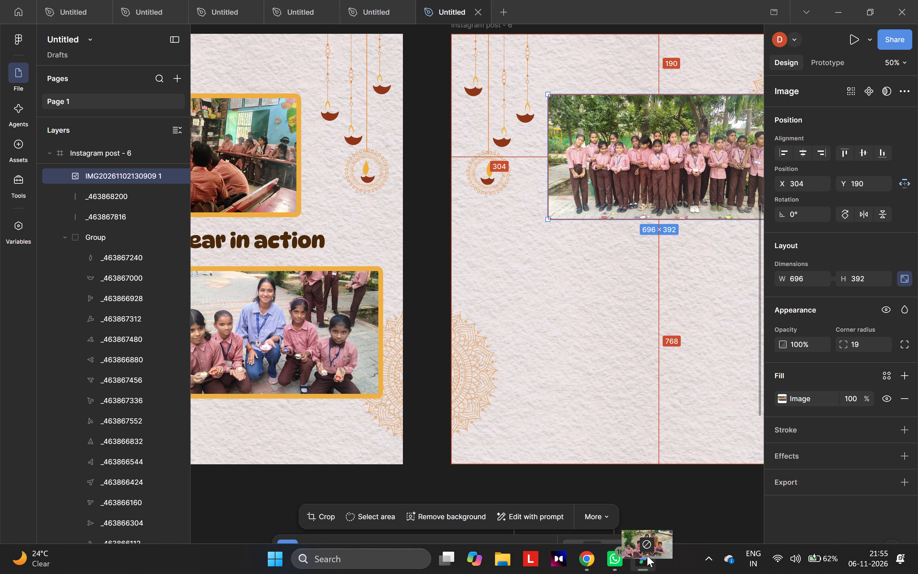
pyautogui.moveTo(647, 556); pyautogui.dragTo(642, 557)
# Return to the Drive folder in Chrome and browse forward through the diya photos to the outdoor group photo IMG20261102130648.jpg.
pyautogui.click(584, 556)
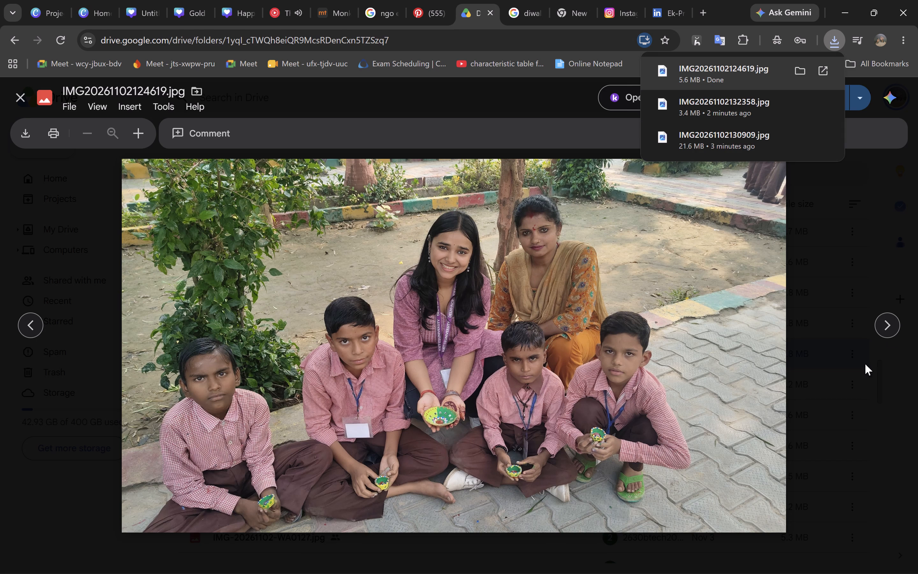
pyautogui.click(900, 318)
pyautogui.tripleClick(897, 317)
pyautogui.click(897, 317)
pyautogui.tripleClick(897, 317)
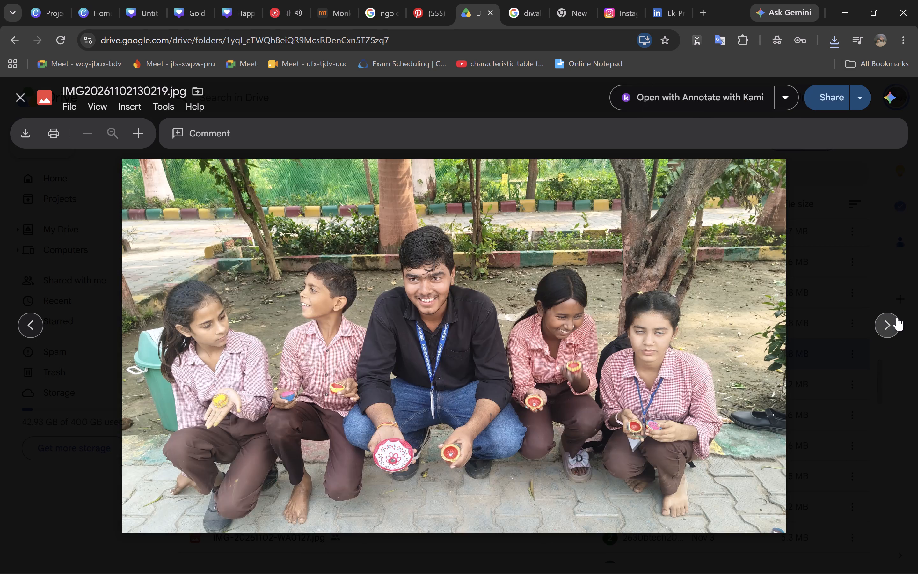
pyautogui.click(897, 317)
pyautogui.click(897, 317)
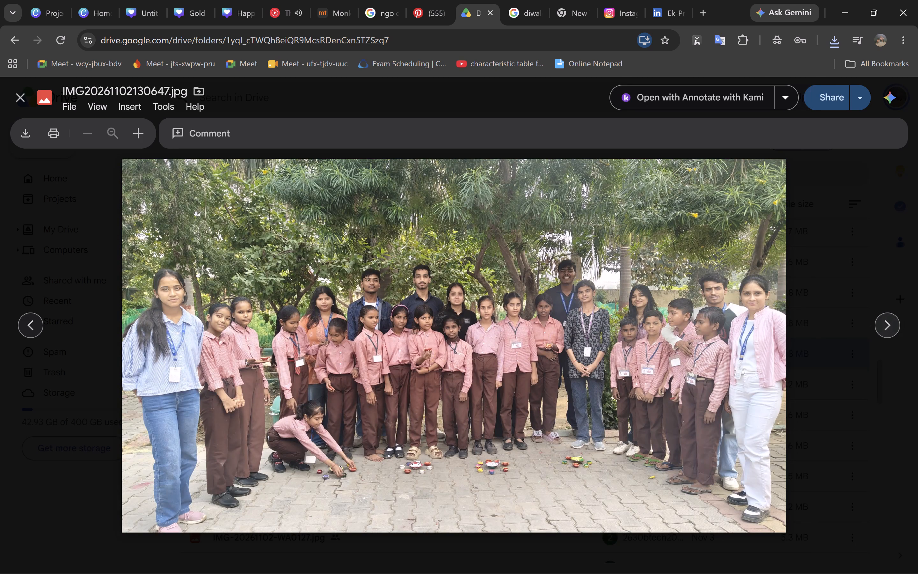
pyautogui.rightClick(561, 328)
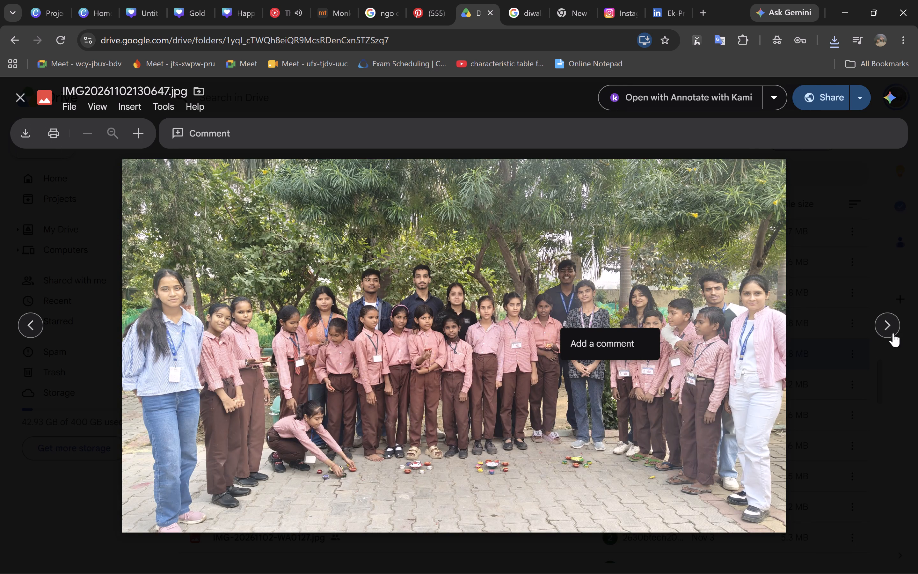
pyautogui.click(891, 321)
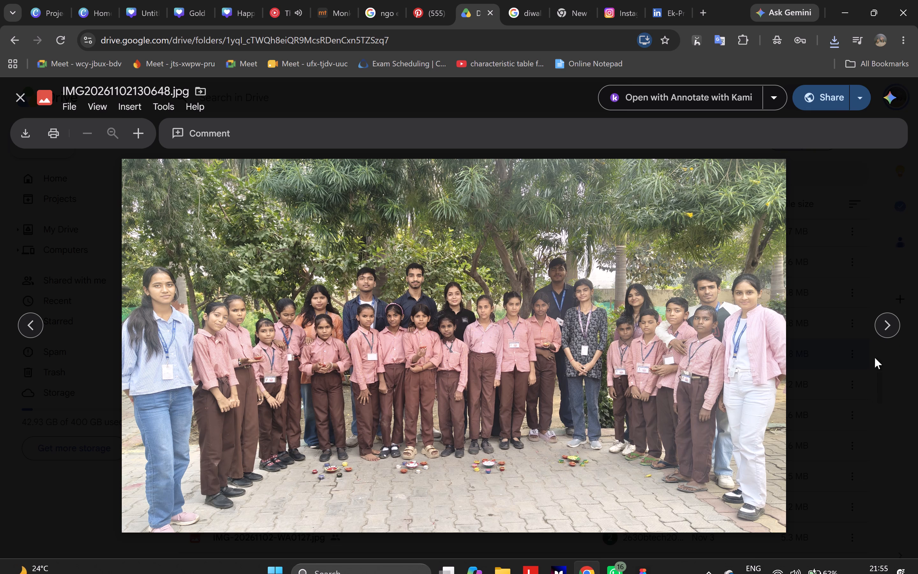
# Browse the Drive folder from the outdoor group photos back through the diya, classroom and school-entrance photos.
pyautogui.click(892, 329)
pyautogui.click(882, 327)
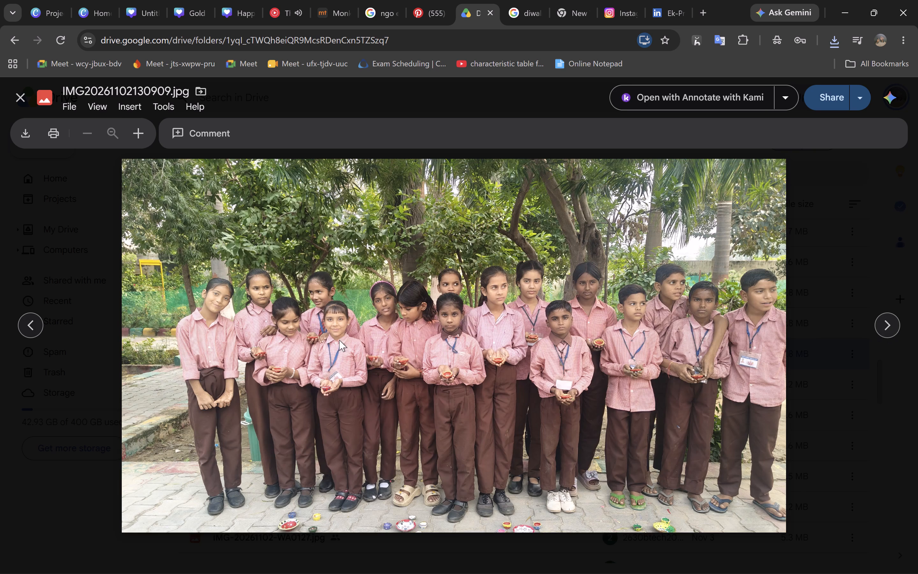
pyautogui.tripleClick(34, 318)
pyautogui.tripleClick(34, 318)
pyautogui.tripleClick(34, 318)
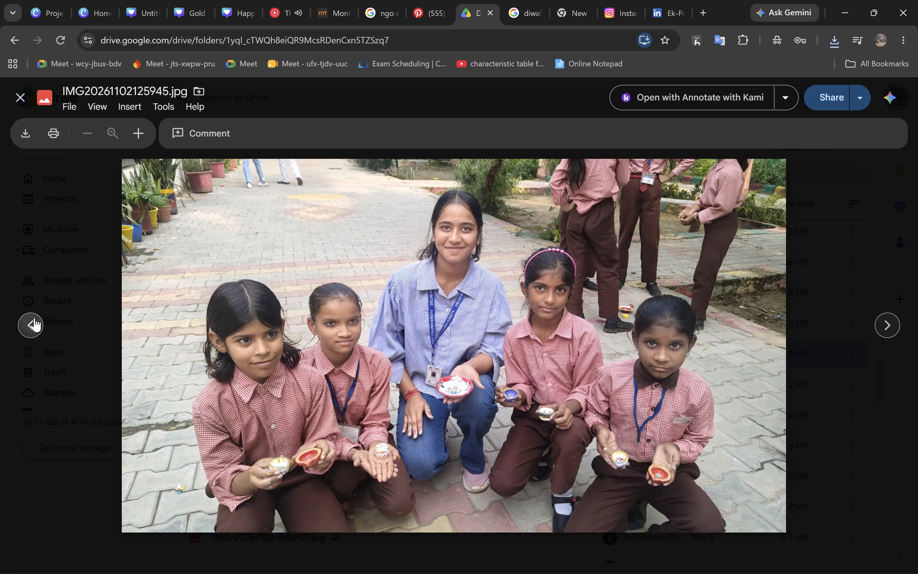
pyautogui.doubleClick(34, 318)
pyautogui.doubleClick(34, 318)
pyautogui.click(34, 318)
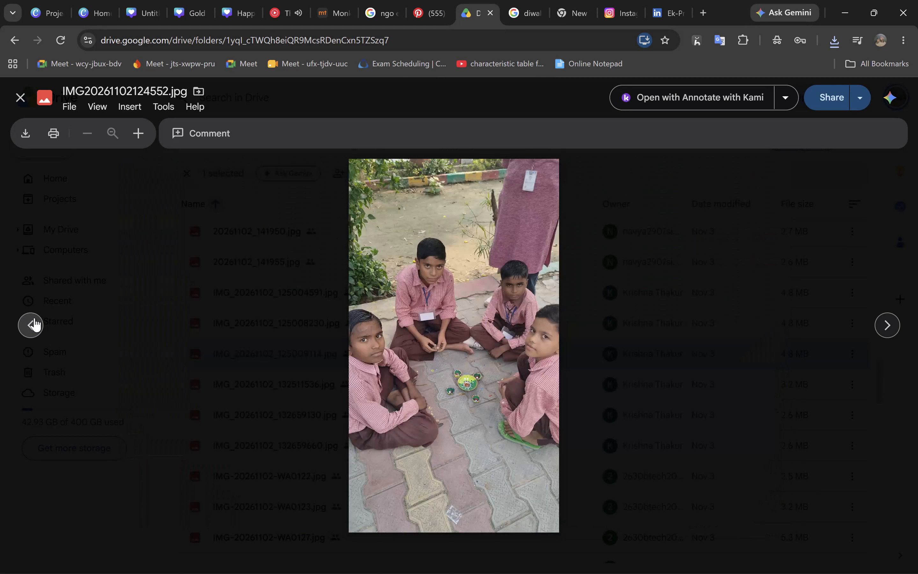
pyautogui.click(34, 318)
pyautogui.tripleClick(34, 318)
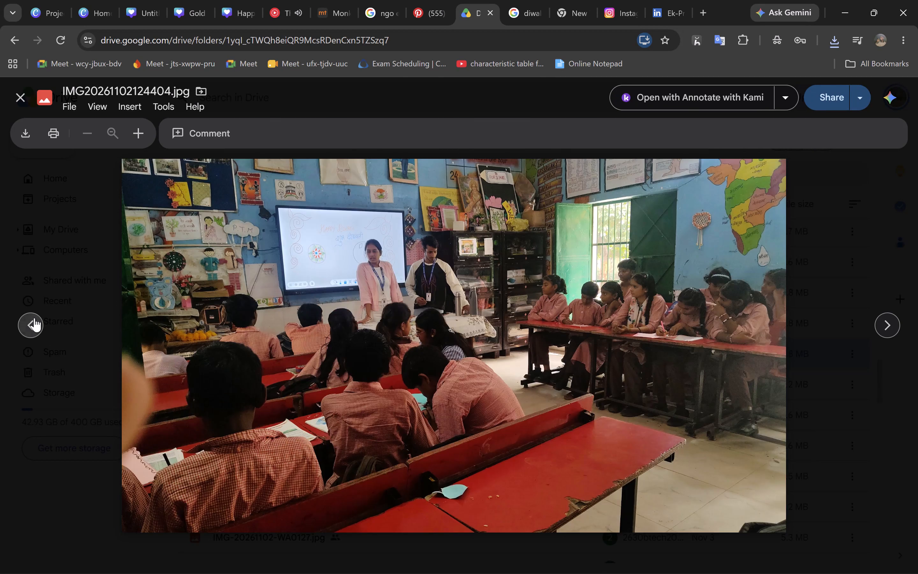
pyautogui.tripleClick(34, 318)
pyautogui.click(34, 318)
pyautogui.tripleClick(34, 318)
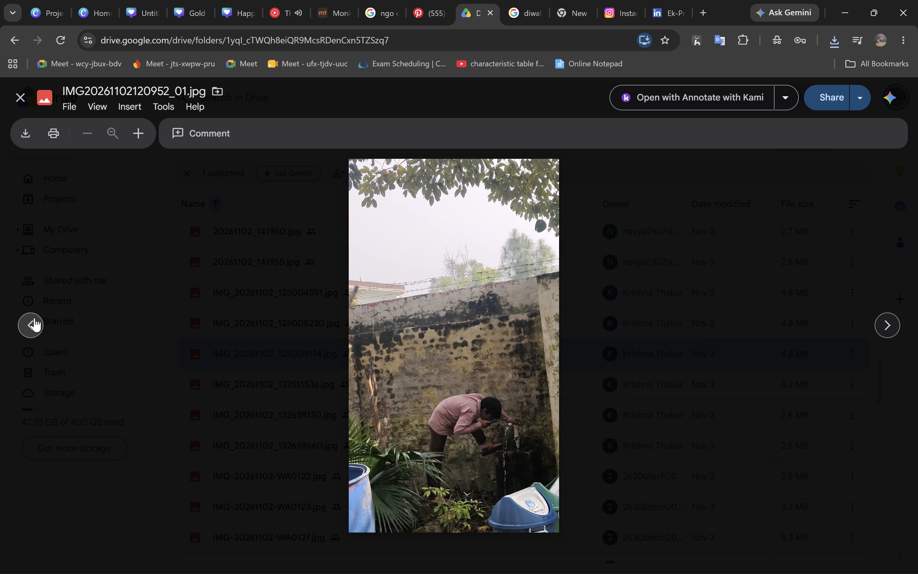
pyautogui.click(902, 329)
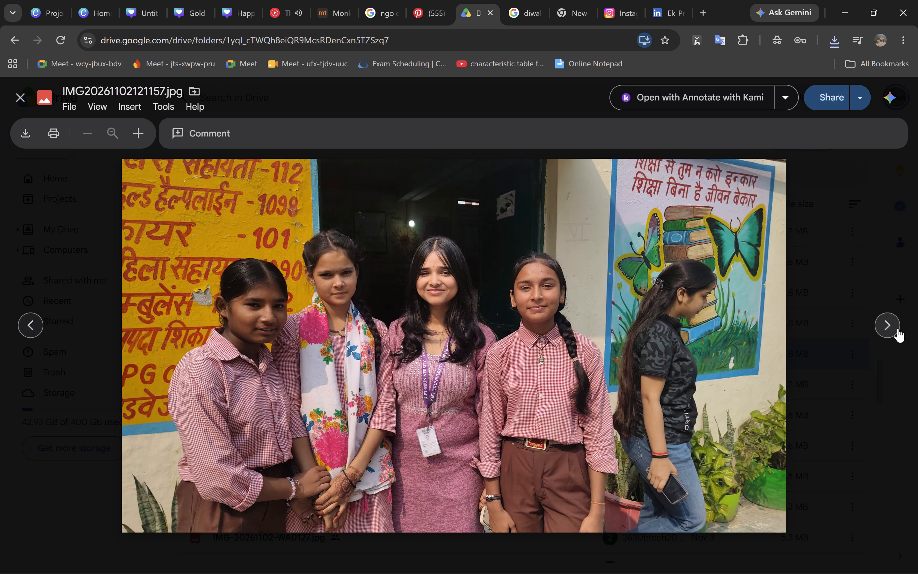
pyautogui.click(897, 327)
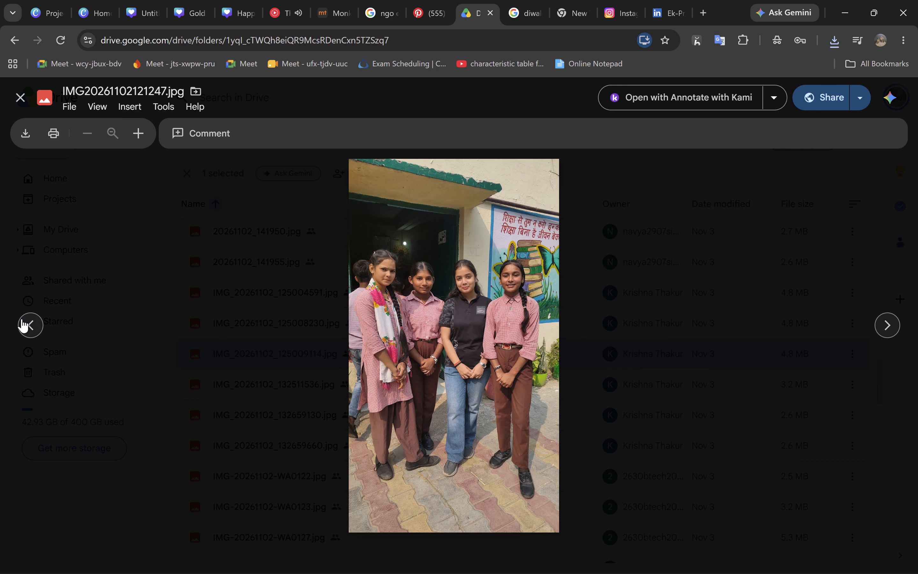
pyautogui.doubleClick(24, 321)
pyautogui.click(24, 321)
pyautogui.click(24, 321)
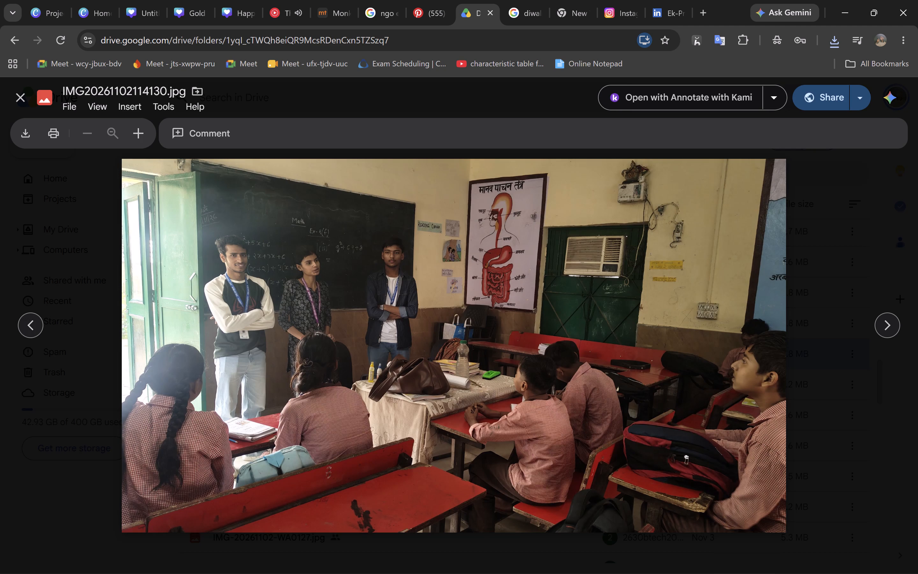
pyautogui.click(42, 323)
pyautogui.click(42, 322)
pyautogui.click(39, 321)
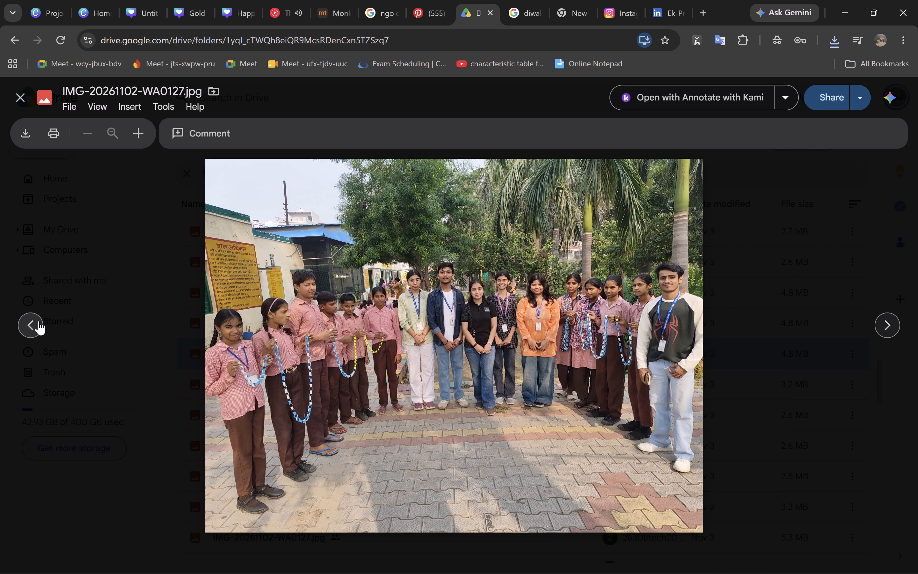
# Download the volunteers' thumbs-up blackboard photo IMG_20261102_132659660.jpg from Drive and place it on Instagram post - 3 in the Figma file.
pyautogui.click(36, 318)
pyautogui.click(36, 318)
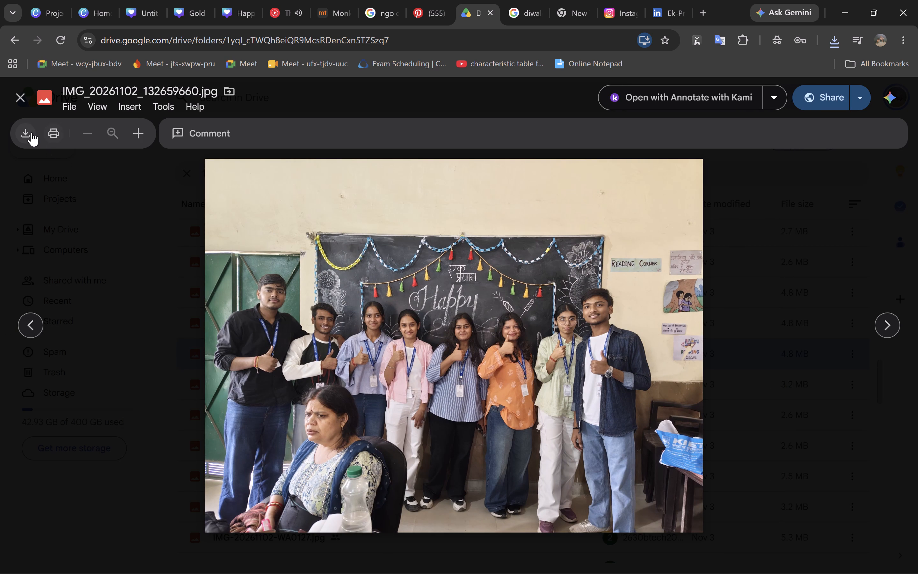
pyautogui.click(32, 132)
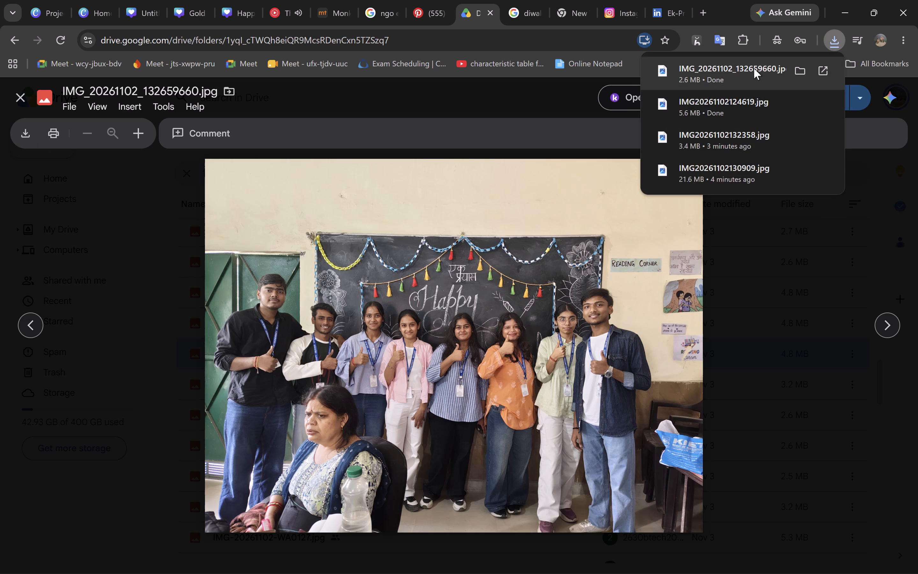
pyautogui.moveTo(734, 72); pyautogui.dragTo(626, 146)
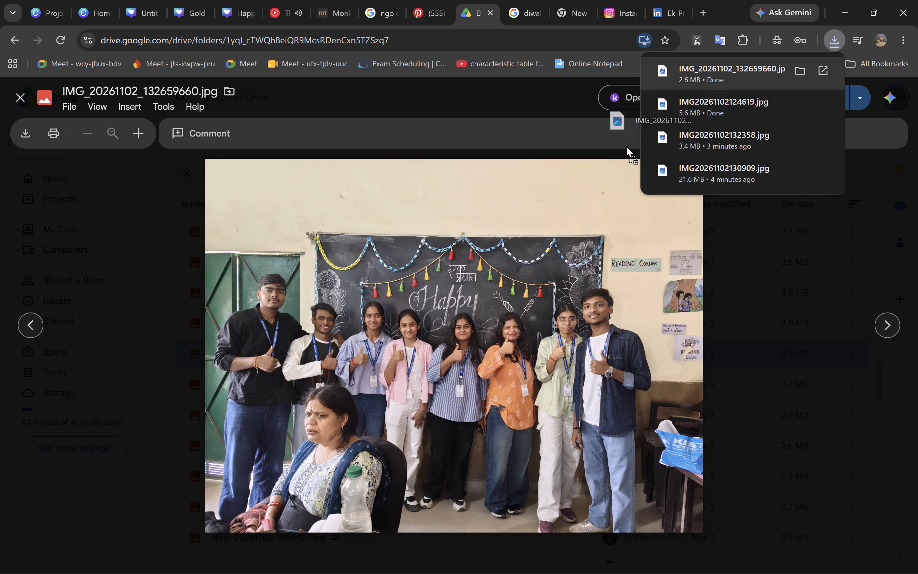
pyautogui.moveTo(626, 146); pyautogui.dragTo(322, 348)
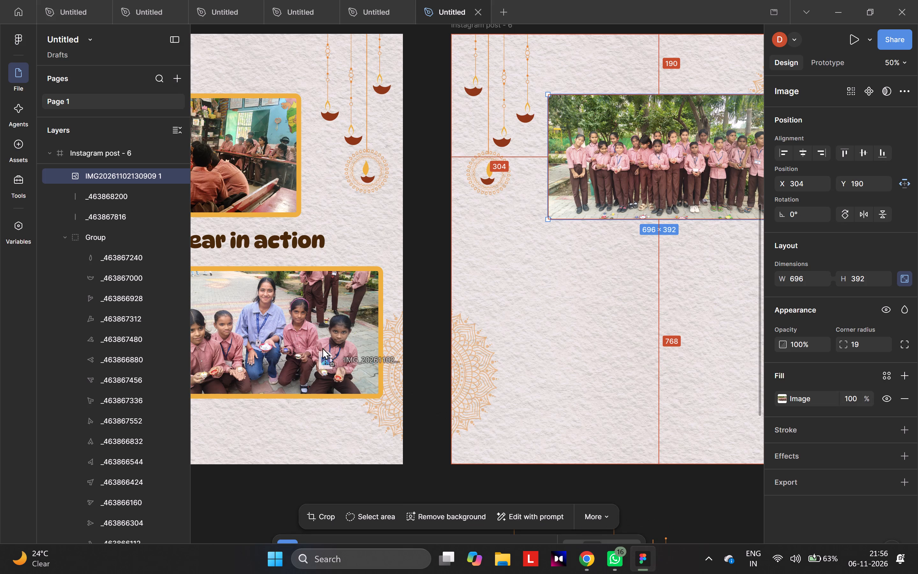
pyautogui.moveTo(322, 348); pyautogui.dragTo(270, 262)
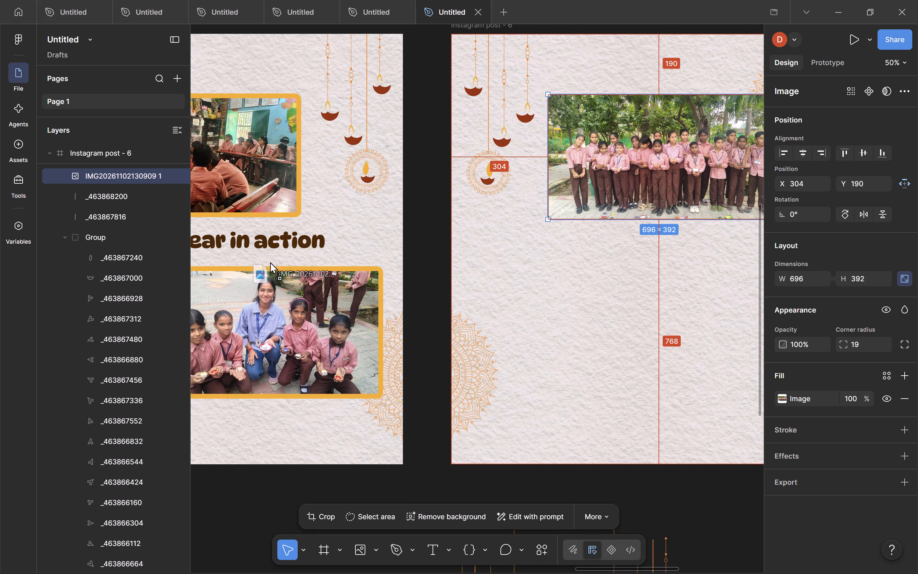
pyautogui.moveTo(270, 262); pyautogui.dragTo(257, 355)
# Move the placed blackboard photo out of Instagram post - 3 onto the empty canvas below the frames.
pyautogui.press('space')
pyautogui.press('space')
pyautogui.press('space')
pyautogui.press('space')
pyautogui.press('space')
pyautogui.press('space')
pyautogui.press('space')
pyautogui.press('space')
pyautogui.press('space')
pyautogui.press('space')
pyautogui.press('space')
pyautogui.press('space')
pyautogui.press('space')
pyautogui.press('space')
pyautogui.press('space')
pyautogui.press('space')
pyautogui.press('space')
pyautogui.press('space')
pyautogui.moveTo(437, 222); pyautogui.dragTo(437, 221)
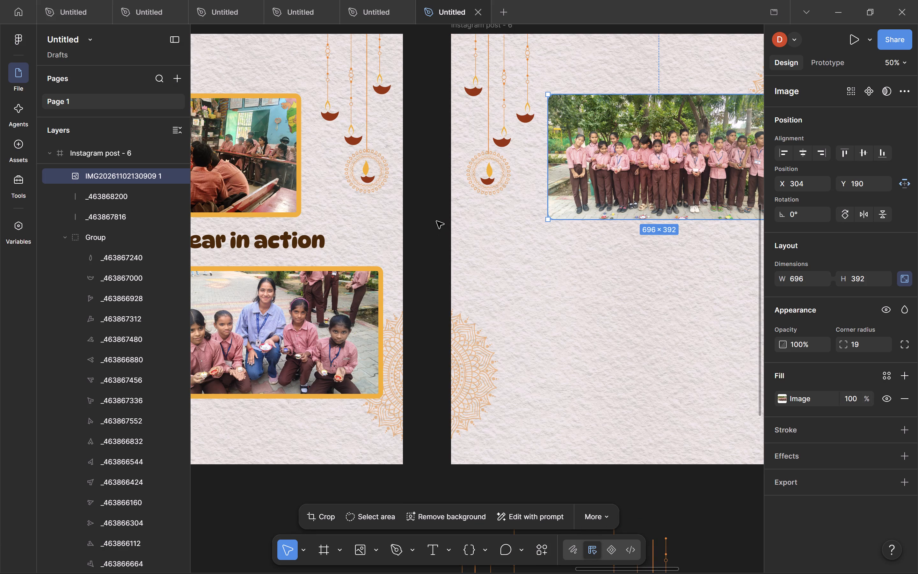
pyautogui.moveTo(437, 221); pyautogui.dragTo(642, 136)
pyautogui.moveTo(502, 225); pyautogui.dragTo(375, 573)
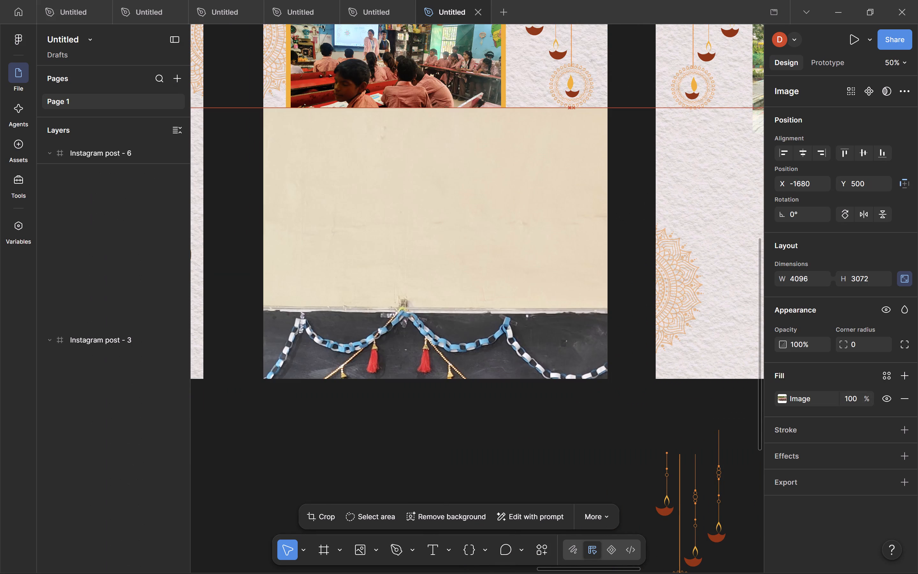
pyautogui.moveTo(375, 573); pyautogui.dragTo(0, 547)
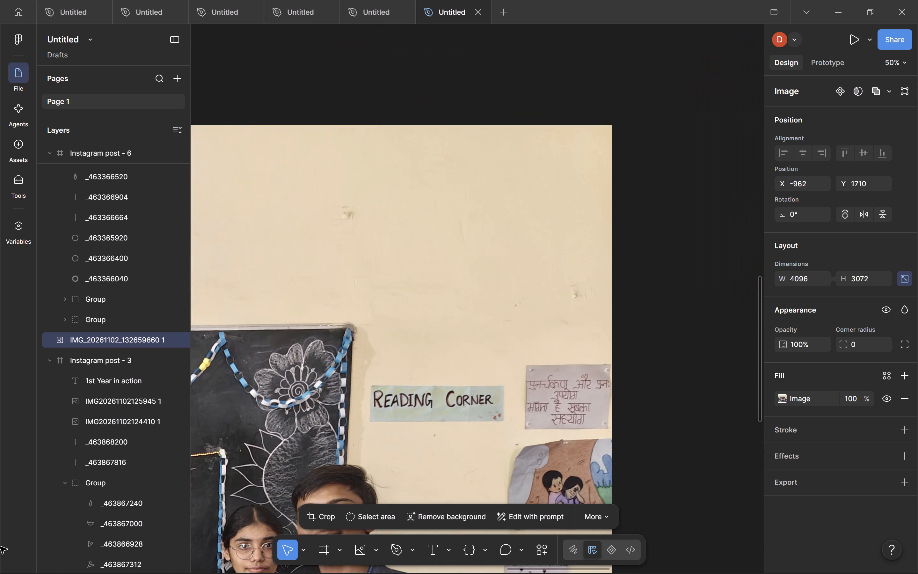
pyautogui.moveTo(0, 547); pyautogui.dragTo(83, 477)
pyautogui.hotkey('ctrl', '-')
pyautogui.hotkey('ctrl', '-')
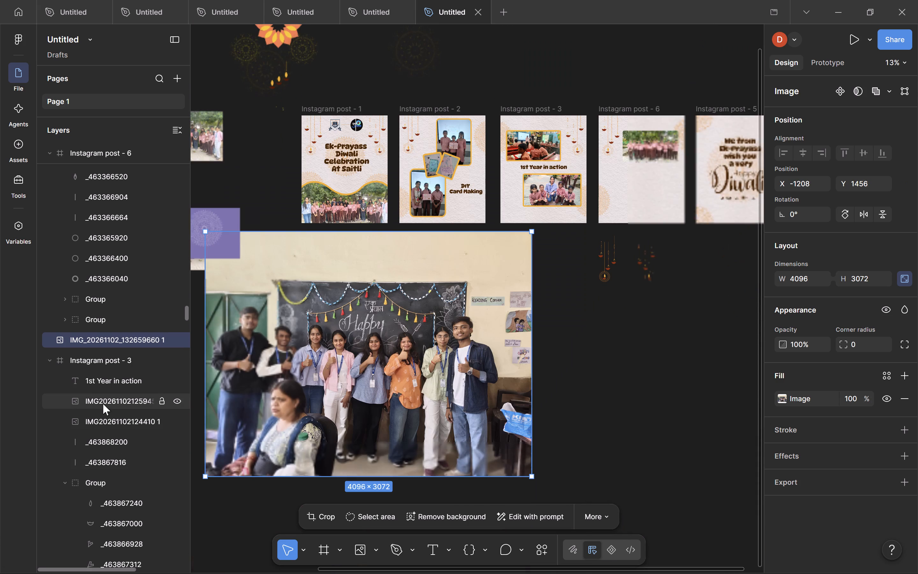
# Move the bordered photo of the volunteer and students holding diyas from Instagram post - 3 to the lower part of Instagram post - 6.
pyautogui.moveTo(543, 188); pyautogui.dragTo(613, 240)
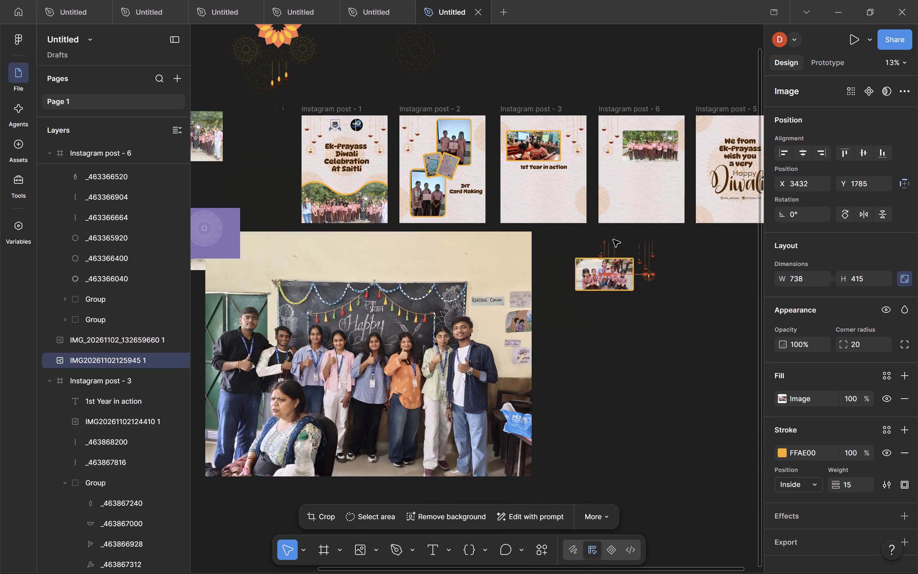
pyautogui.moveTo(613, 240); pyautogui.dragTo(628, 190)
# Scale the volunteers' blackboard photo down to about 1112 × 834 and move it into Instagram post - 3.
pyautogui.moveTo(373, 295); pyautogui.dragTo(480, 293)
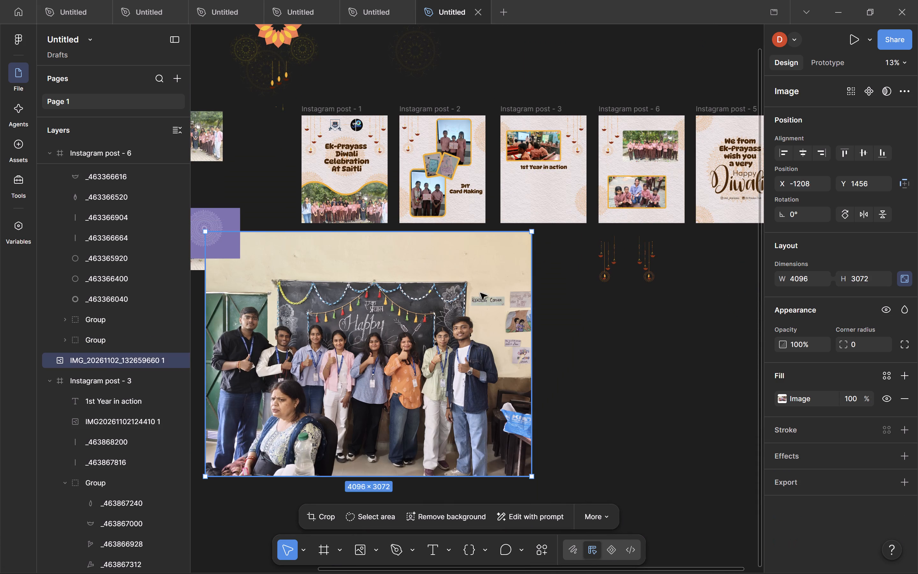
pyautogui.moveTo(480, 293); pyautogui.dragTo(491, 293)
pyautogui.keyDown('shift'); pyautogui.click(656, 230); pyautogui.keyUp('shift')
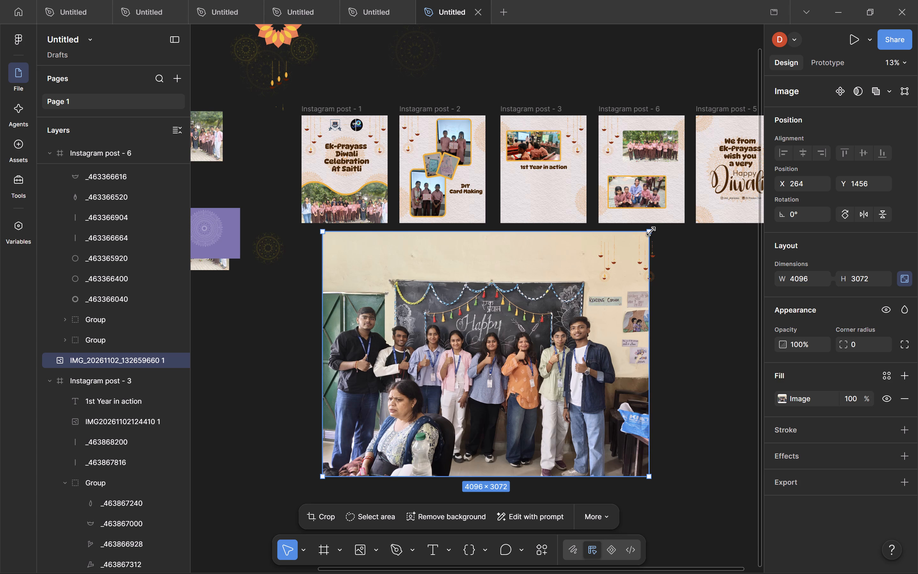
pyautogui.keyDown('shift'); pyautogui.moveTo(651, 231); pyautogui.dragTo(411, 444); pyautogui.keyUp('shift')
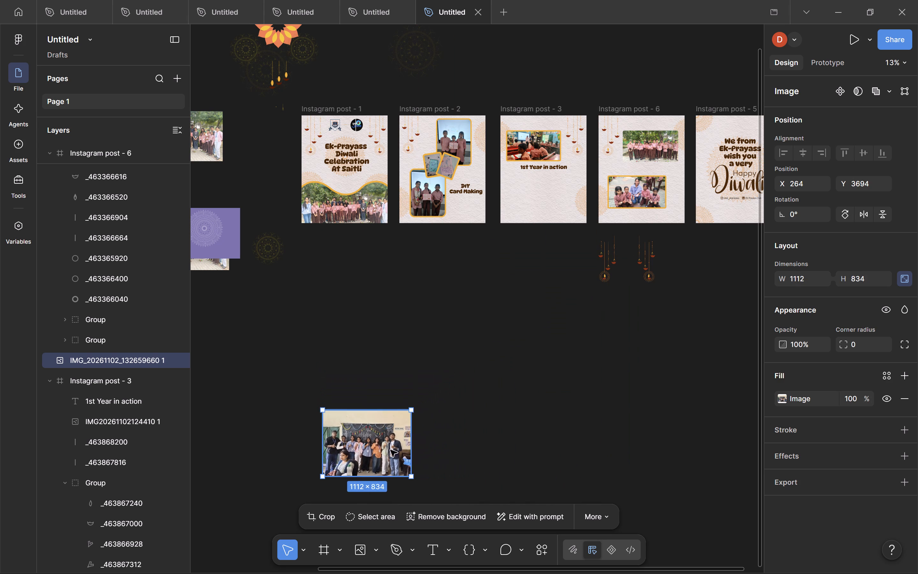
pyautogui.moveTo(387, 450); pyautogui.dragTo(572, 213)
# Scale the blackboard photo to about 712 × 534 and position it below the 1st Year in action heading at X 290, Y 734.
pyautogui.hotkey('ctrl', '=')
pyautogui.hotkey('ctrl', '=')
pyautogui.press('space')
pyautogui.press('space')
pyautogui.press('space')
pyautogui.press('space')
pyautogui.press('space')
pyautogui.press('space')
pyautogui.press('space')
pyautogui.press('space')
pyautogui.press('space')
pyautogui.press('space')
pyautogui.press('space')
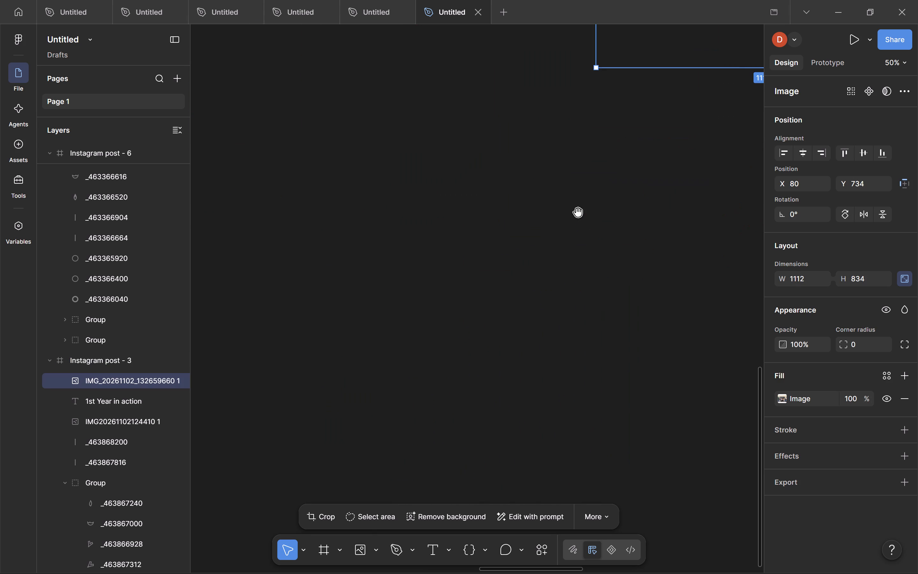
pyautogui.moveTo(578, 212); pyautogui.dragTo(298, 573)
pyautogui.moveTo(572, 299); pyautogui.dragTo(501, 229)
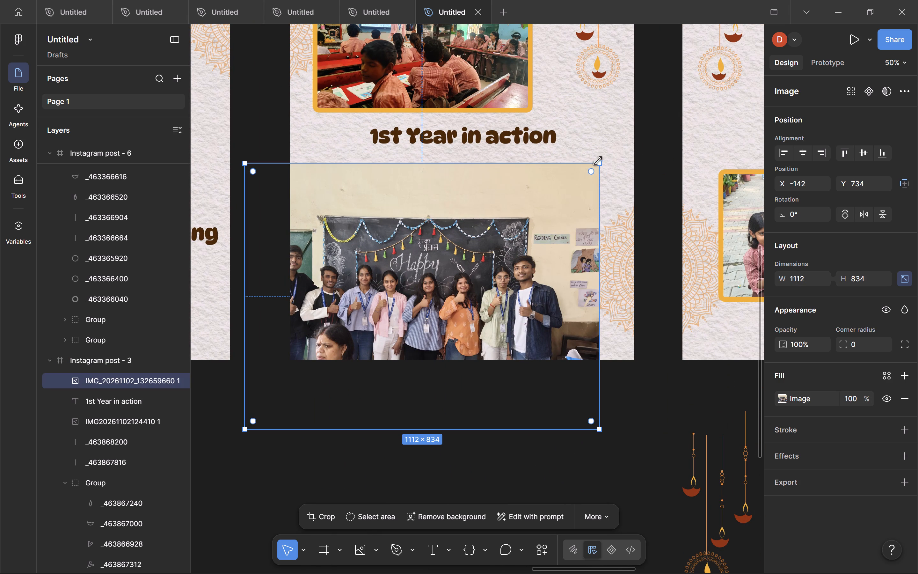
pyautogui.keyDown('shift'); pyautogui.moveTo(601, 161); pyautogui.dragTo(461, 259); pyautogui.keyUp('shift')
pyautogui.moveTo(402, 297); pyautogui.dragTo(536, 200)
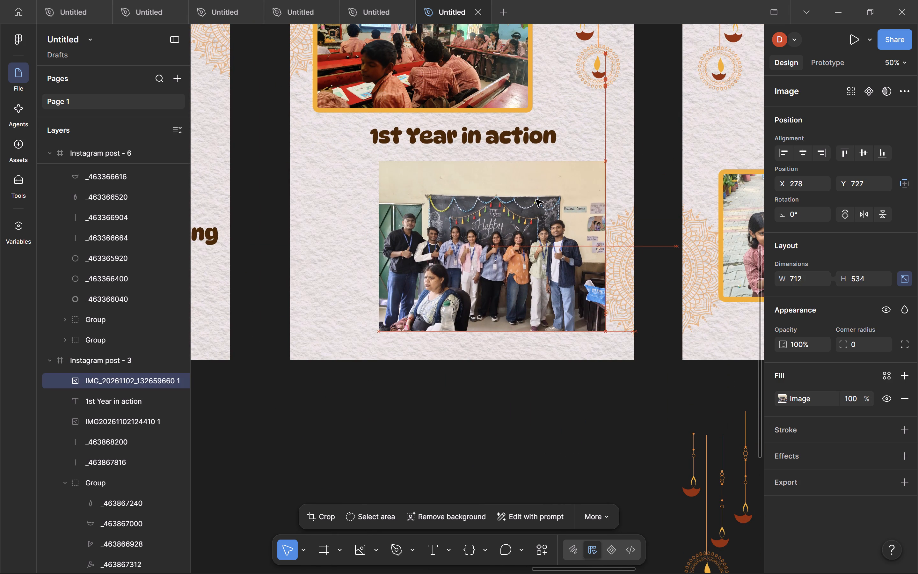
pyautogui.moveTo(536, 200); pyautogui.dragTo(540, 202)
# Round the blackboard photo's corners to a radius of 20, matching the classroom photo above it.
pyautogui.moveTo(839, 341); pyautogui.dragTo(527, 294)
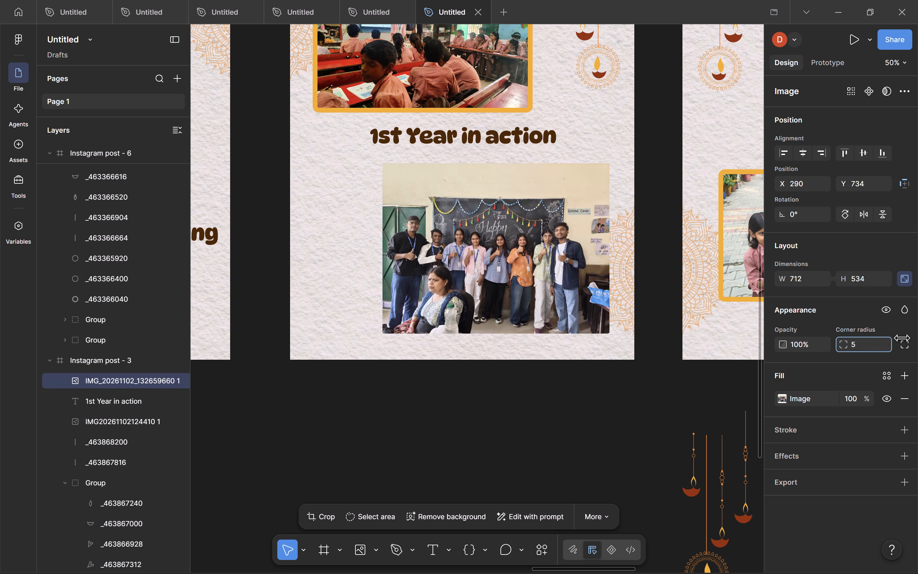
pyautogui.moveTo(527, 294); pyautogui.dragTo(710, 268)
pyautogui.click(495, 89)
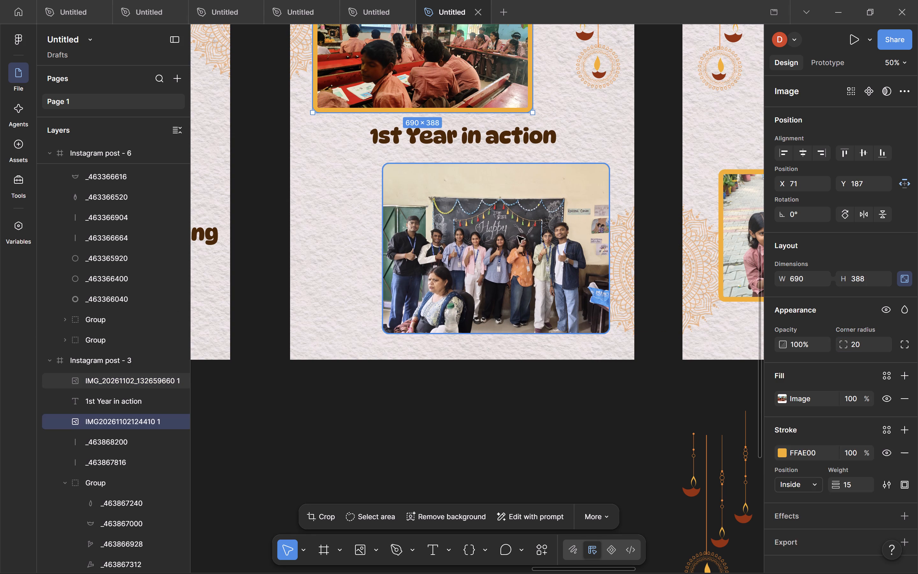
# Add an inside stroke of weight 19 in FFAE00 from the page colours to the blackboard photo.
pyautogui.click(518, 236)
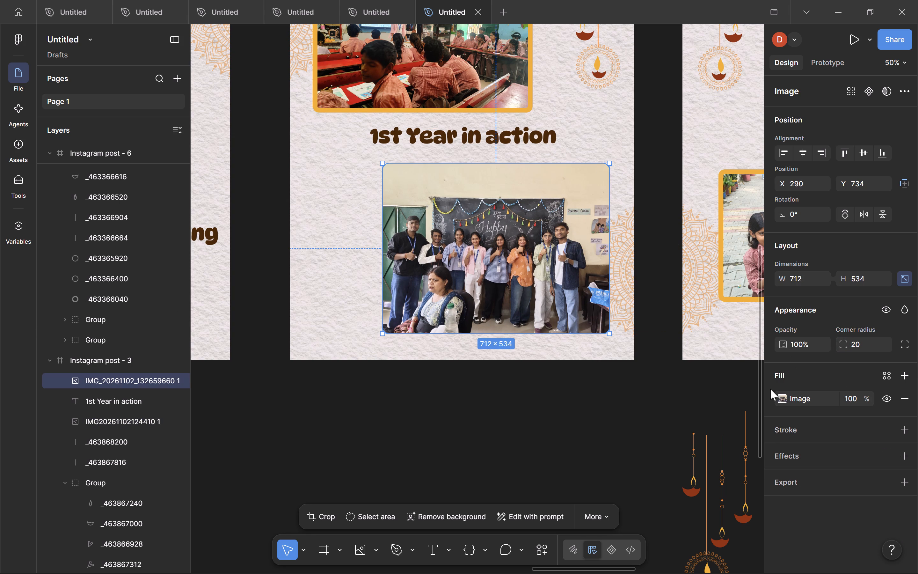
pyautogui.click(909, 430)
pyautogui.moveTo(837, 483); pyautogui.dragTo(470, 299)
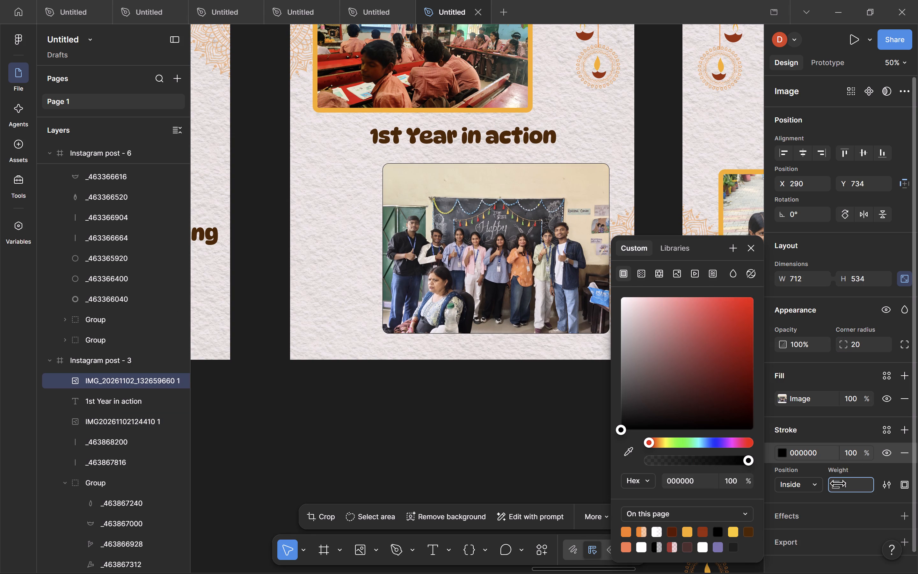
pyautogui.moveTo(470, 299); pyautogui.dragTo(481, 305)
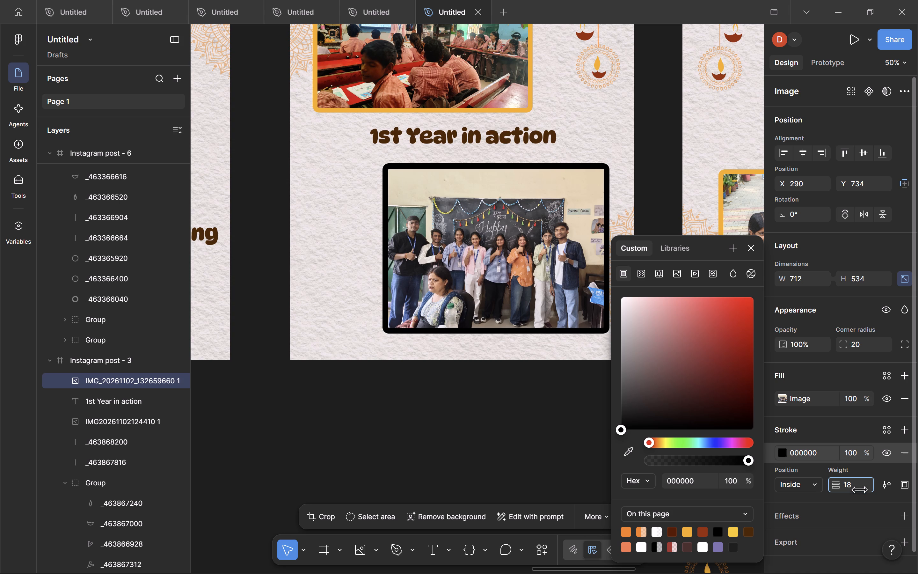
pyautogui.moveTo(481, 305); pyautogui.dragTo(482, 305)
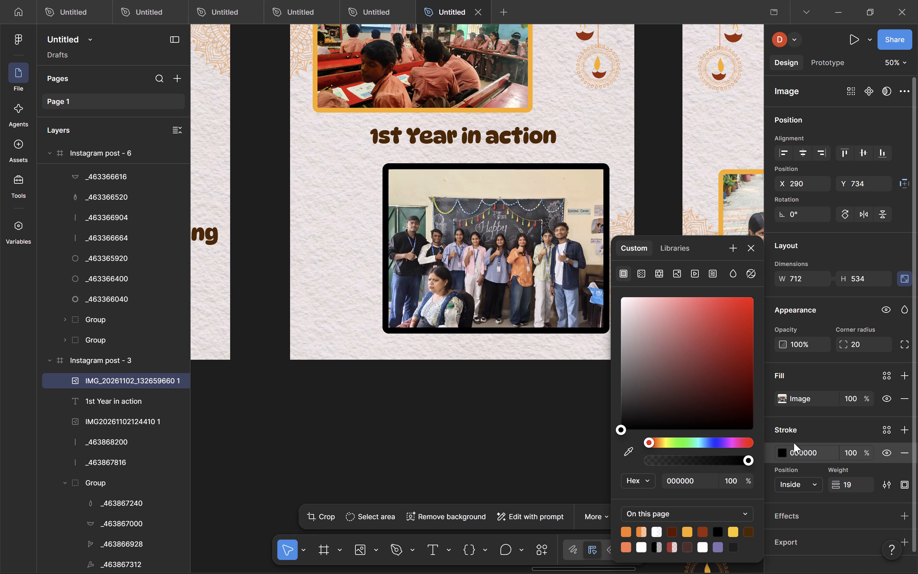
pyautogui.click(781, 451)
pyautogui.click(785, 451)
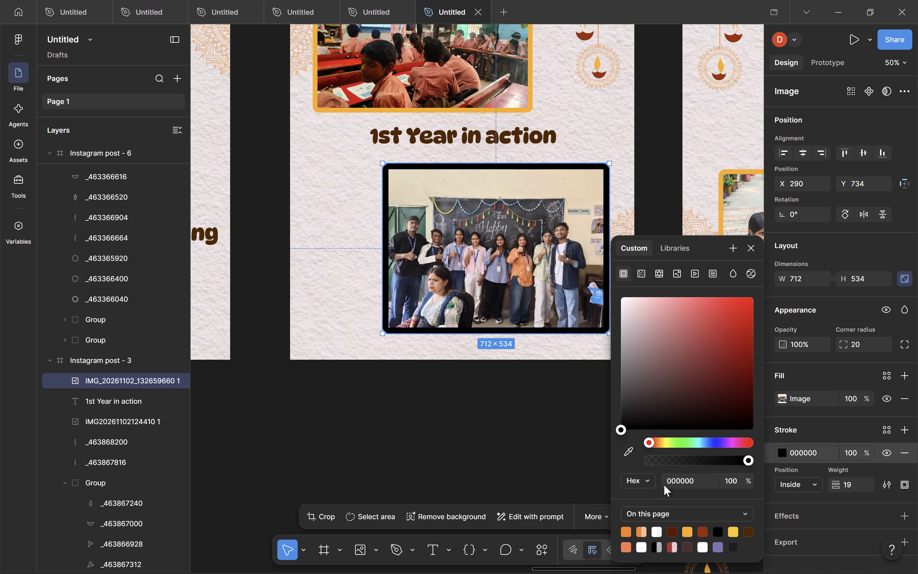
pyautogui.click(623, 533)
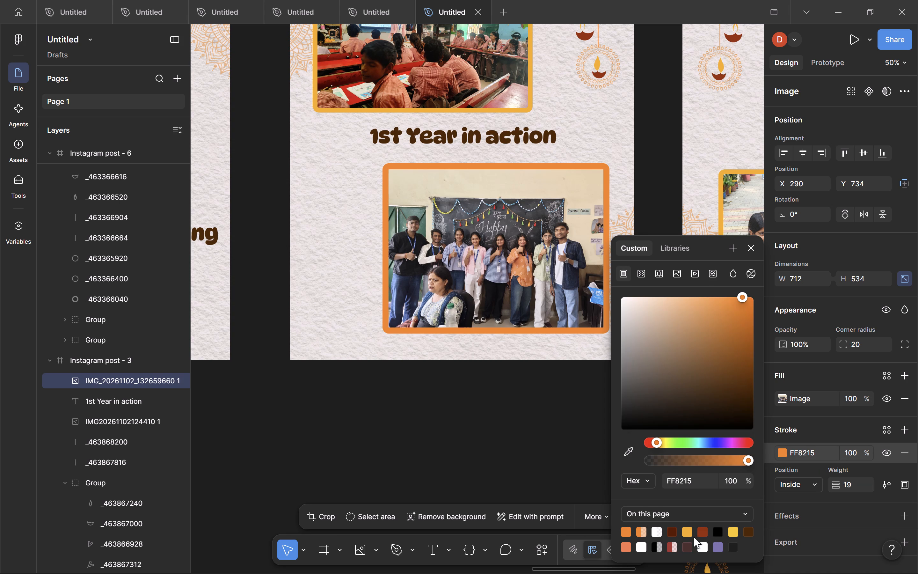
pyautogui.click(691, 534)
pyautogui.doubleClick(481, 421)
pyautogui.click(451, 254)
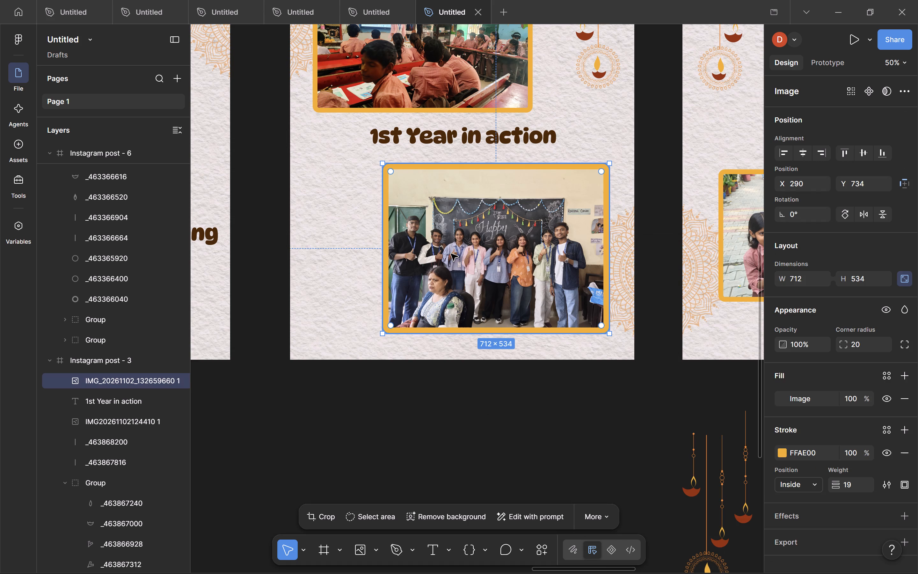
# Set the blackboard photo's stroke weight to 15 to match the classroom photo's border.
pyautogui.click(413, 59)
pyautogui.click(565, 270)
pyautogui.click(855, 491)
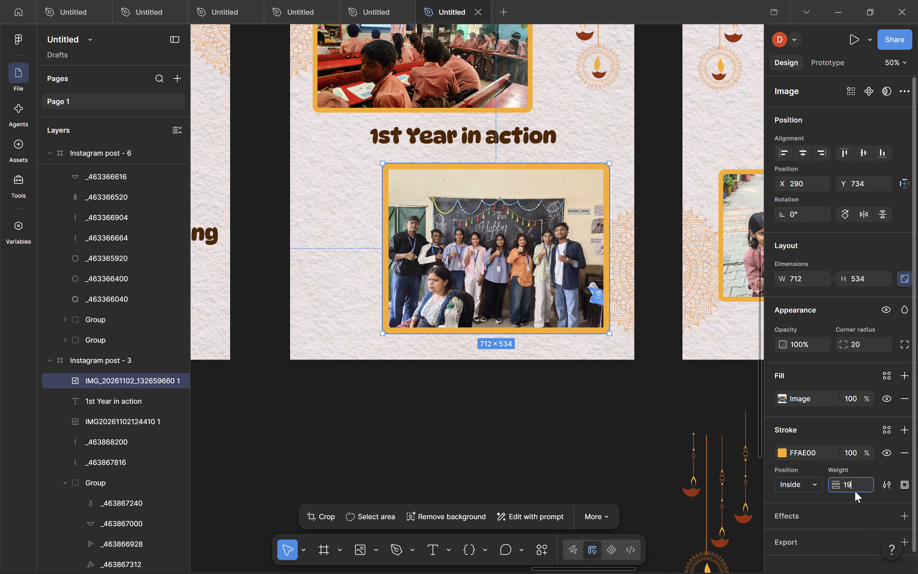
pyautogui.press('Down')
pyautogui.press('Down')
pyautogui.press('Down')
pyautogui.press('Down')
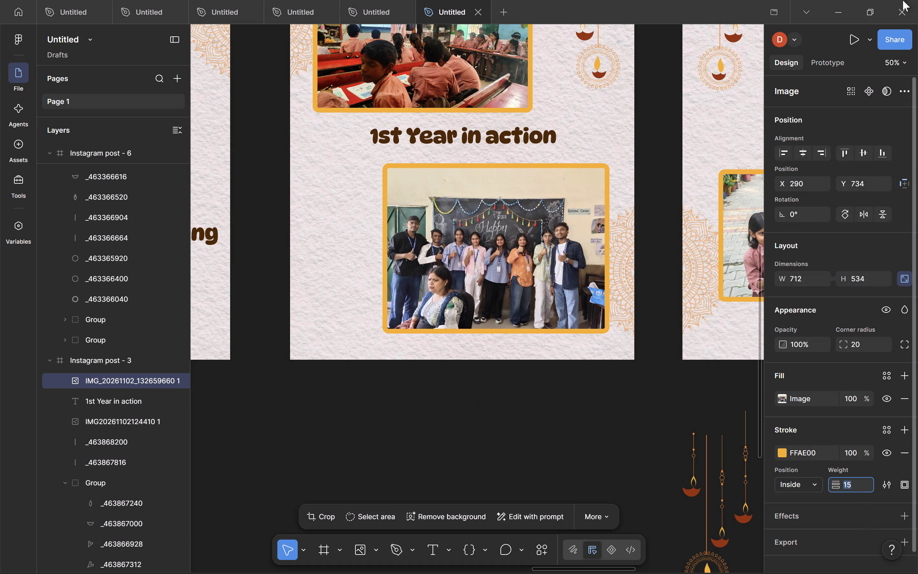
pyautogui.click(377, 369)
pyautogui.click(536, 428)
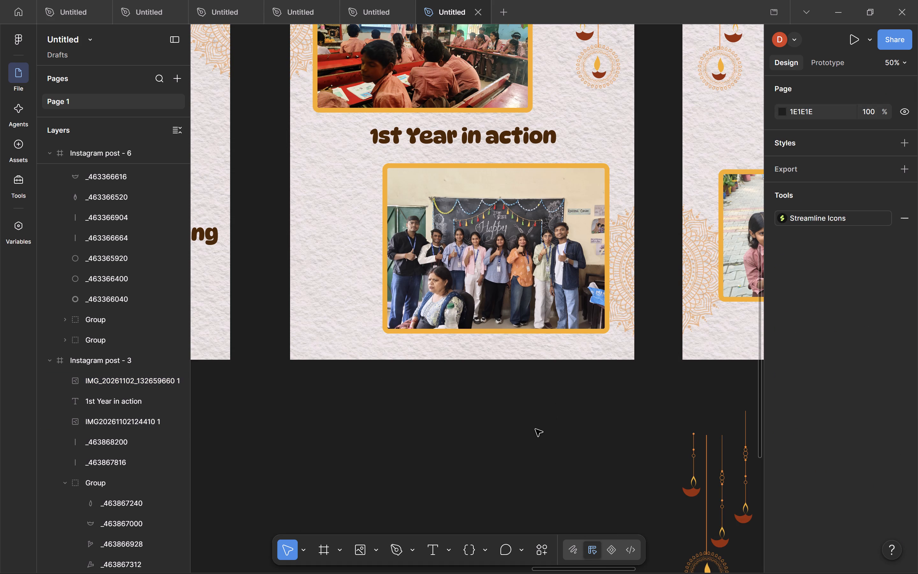
# Unlock the classroom photo's aspect ratio in Instagram post - 3 and extend its top edge upward, keeping the width at 690.
pyautogui.hotkey('ctrl', '-')
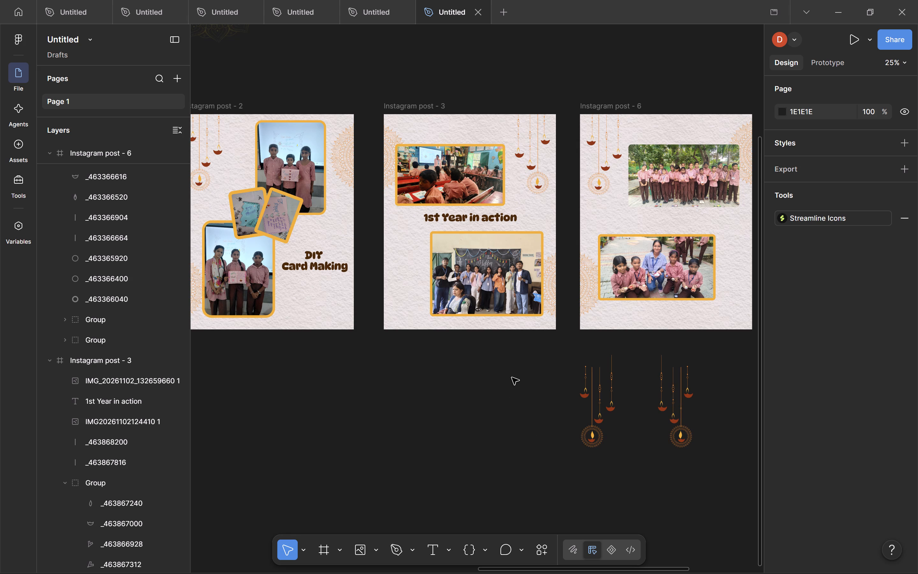
pyautogui.click(514, 388)
pyautogui.click(462, 195)
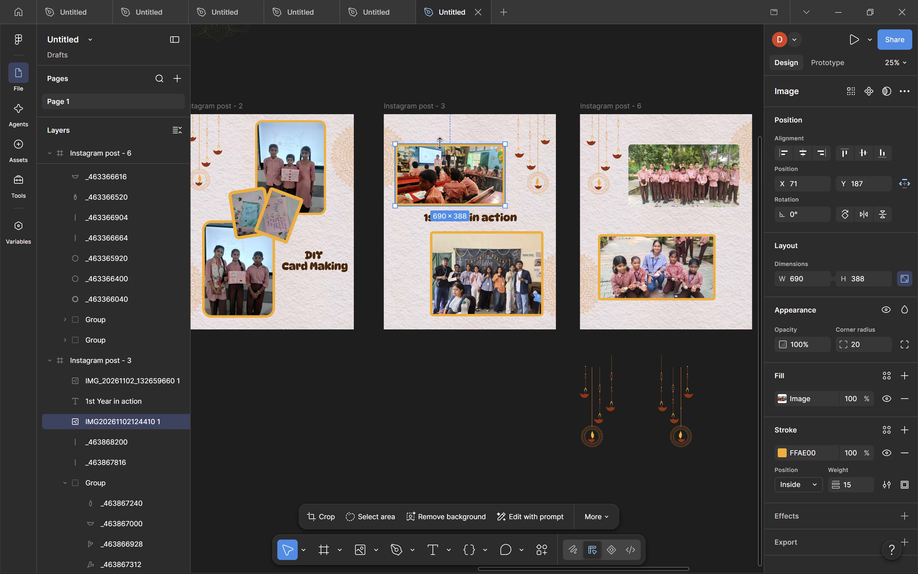
pyautogui.click(907, 275)
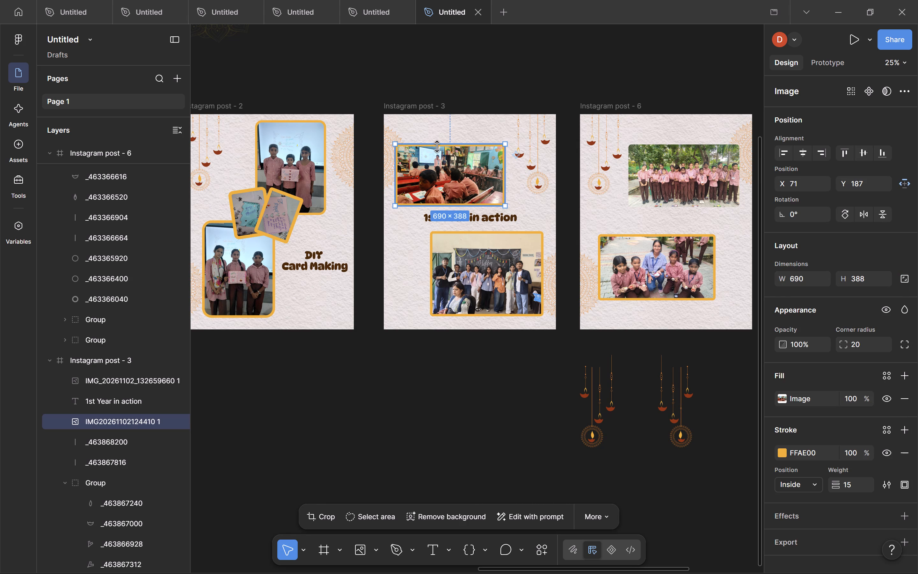
pyautogui.moveTo(437, 144); pyautogui.dragTo(438, 129)
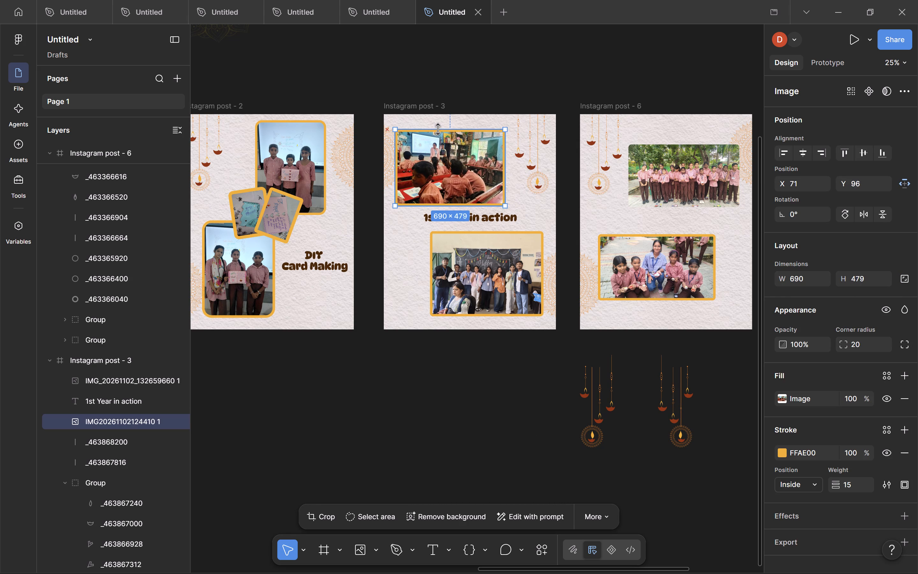
pyautogui.moveTo(438, 129); pyautogui.dragTo(441, 132)
pyautogui.click(513, 74)
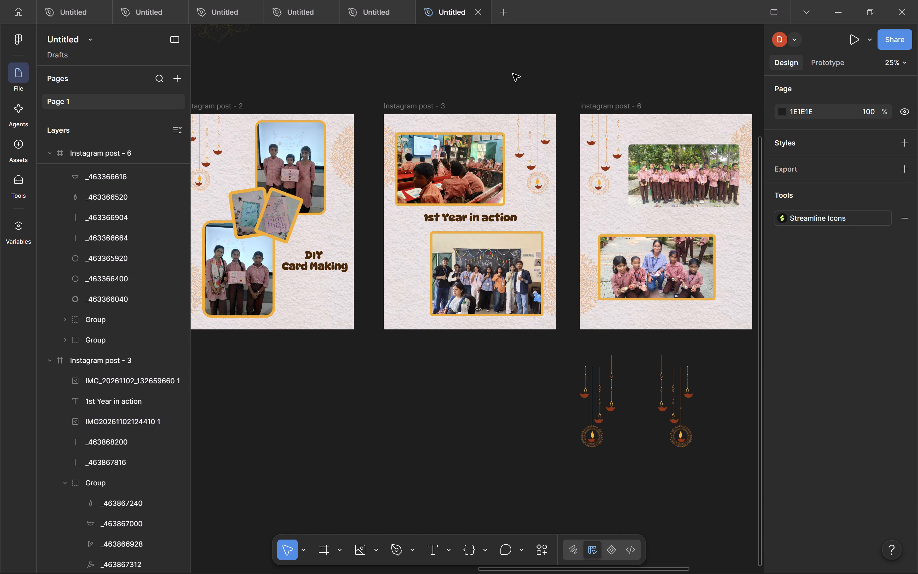
# Nudge the 1st Year in action heading down slightly to Y 615 between the two photos.
pyautogui.click(472, 219)
pyautogui.press('Down')
pyautogui.press('Down')
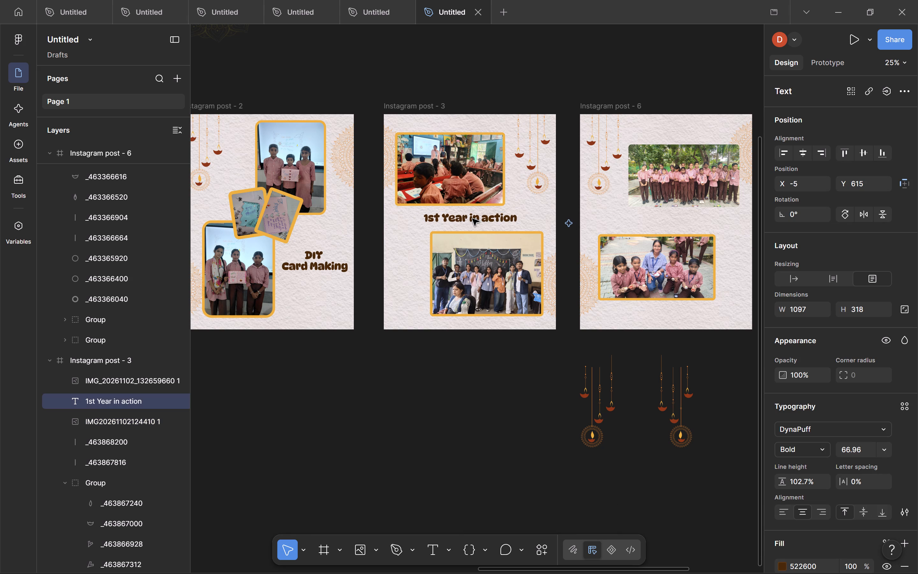
pyautogui.click(486, 394)
# Delete the large outdoor group photo from the upper part of Instagram post - 6.
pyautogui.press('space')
pyautogui.moveTo(526, 367); pyautogui.dragTo(346, 406)
pyautogui.click(491, 313)
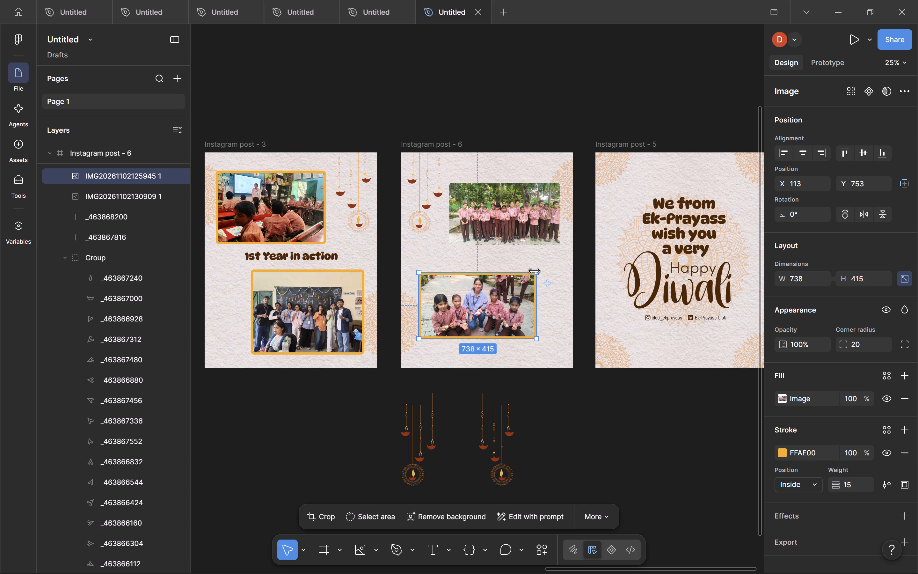
pyautogui.click(537, 234)
pyautogui.press('Delete')
# Switch to Google Drive and browse forward through the event photos to the students holding diyas, comparing candidates for Instagram post - 6.
pyautogui.hotkey('alt', 'Tab')
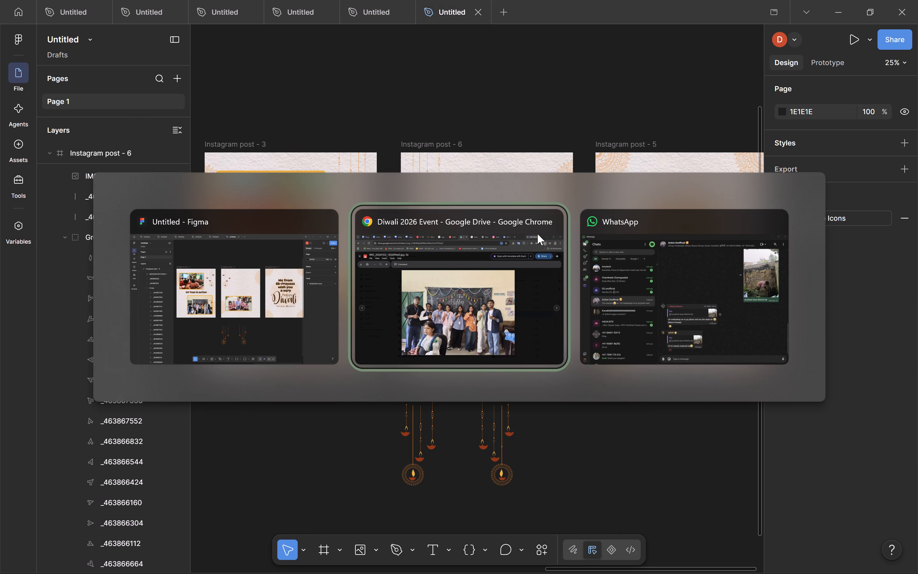
pyautogui.press('Right')
pyautogui.press('Right')
pyautogui.click(498, 287)
pyautogui.press('Right')
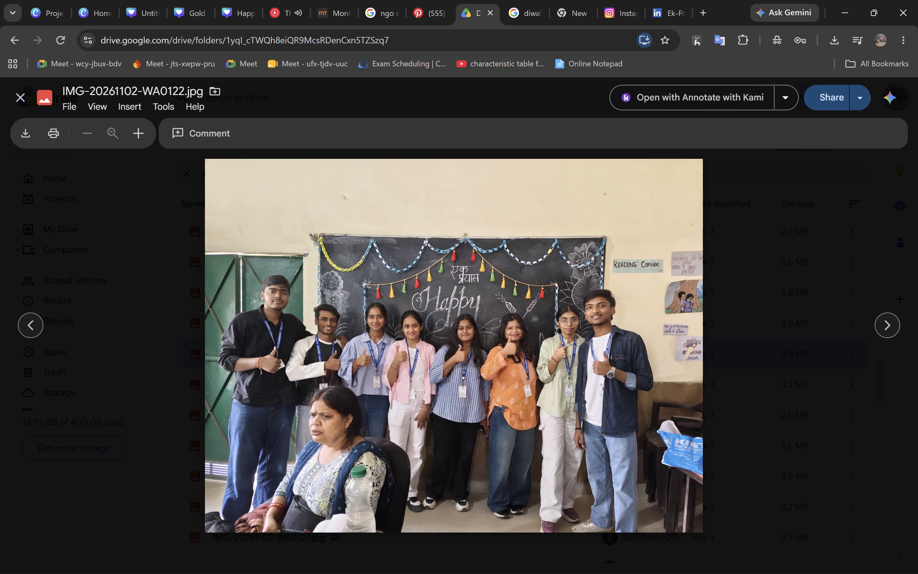
pyautogui.press('Right')
pyautogui.press('Right')
pyautogui.press('Right')
pyautogui.press('Right')
pyautogui.press('Right')
pyautogui.press('Right')
pyautogui.press('Right')
pyautogui.press('Right')
pyautogui.press('Right')
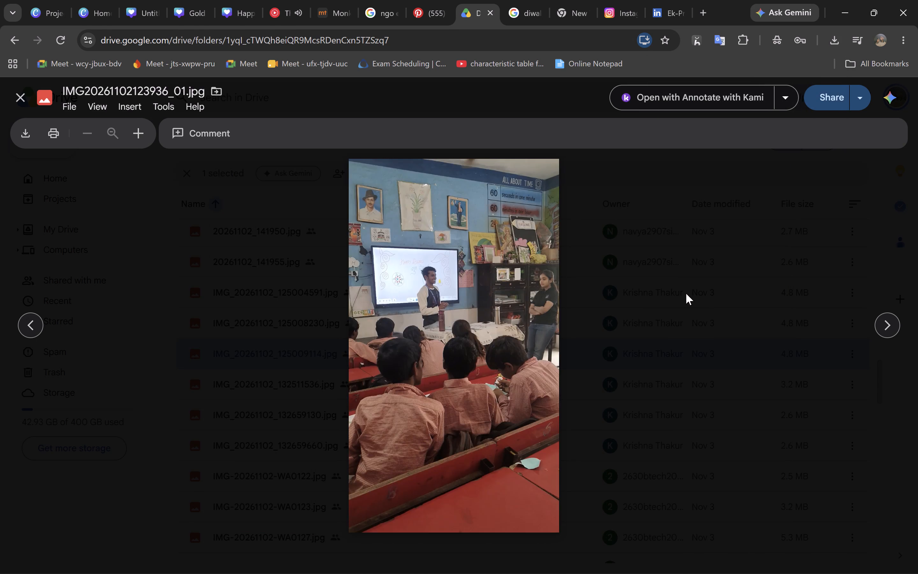
pyautogui.press('Right')
pyautogui.press('Right')
pyautogui.press('Right')
pyautogui.press('Right')
pyautogui.press('Right')
pyautogui.press('Right')
pyautogui.press('Right')
pyautogui.press('Right')
pyautogui.press('Right')
pyautogui.press('Right')
pyautogui.press('Right')
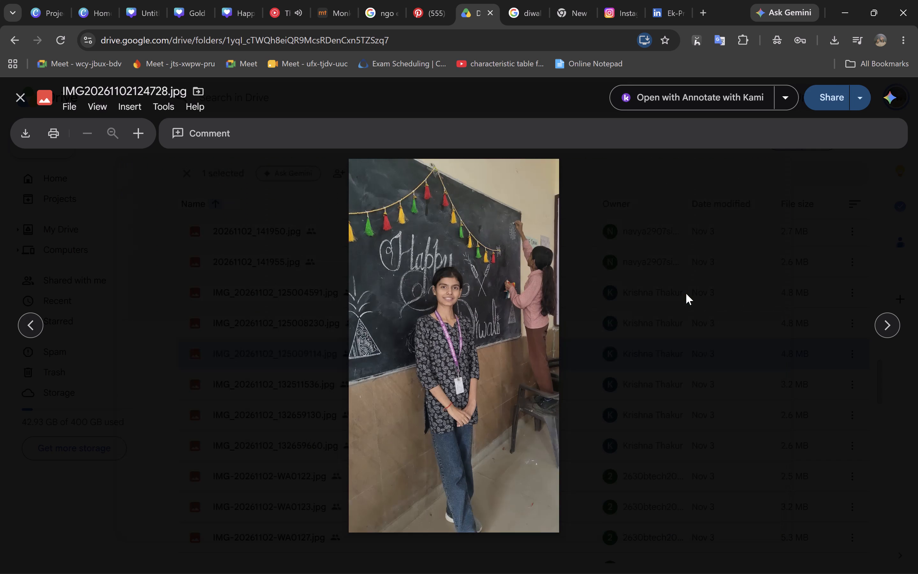
pyautogui.press('Right')
pyautogui.press('Right')
pyautogui.press('Right')
pyautogui.press('Left')
pyautogui.press('Left')
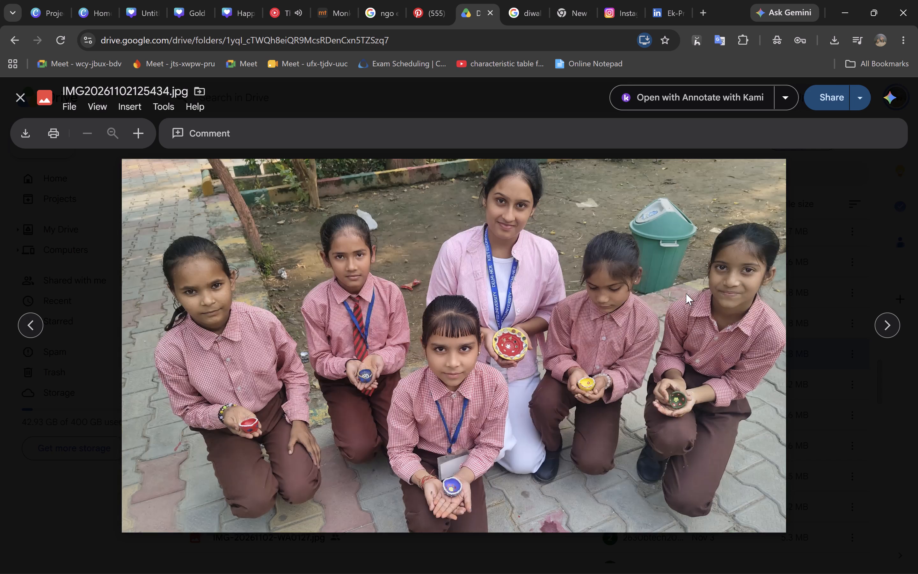
pyautogui.press('Right')
pyautogui.press('Right')
pyautogui.press('Left')
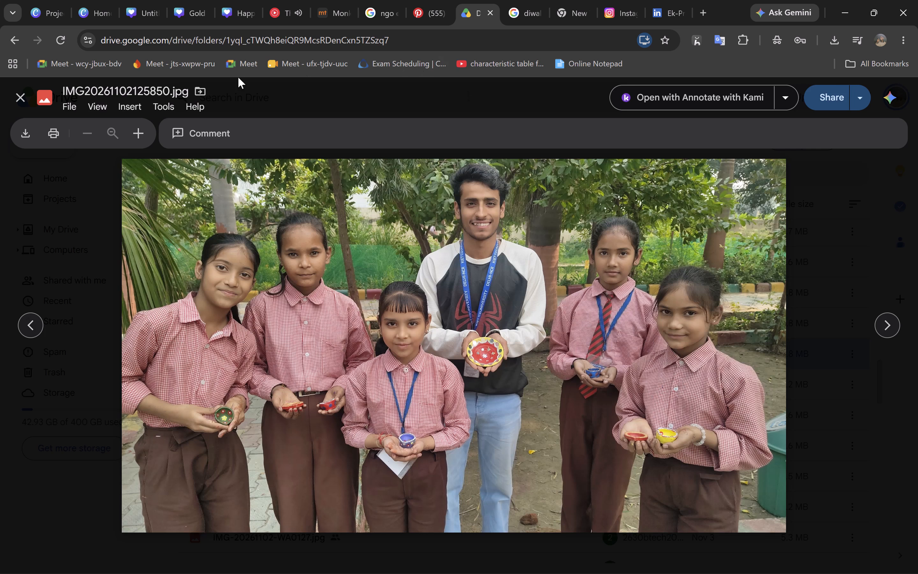
# Return to the Drive folder and compare the photos of students holding painted diyas with the nearby outdoor group photos.
pyautogui.press('Right')
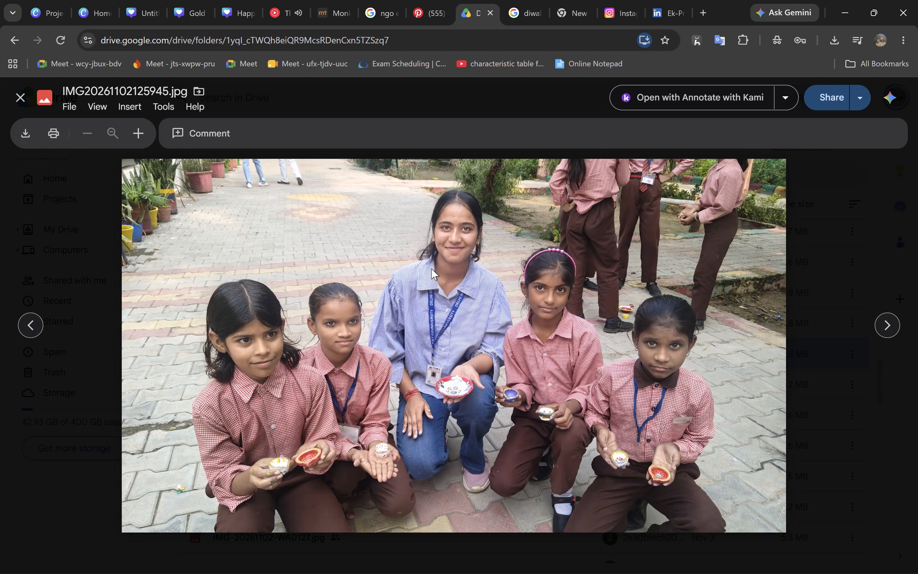
pyautogui.press('Left')
pyautogui.press('Left')
pyautogui.press('Left')
pyautogui.press('Right')
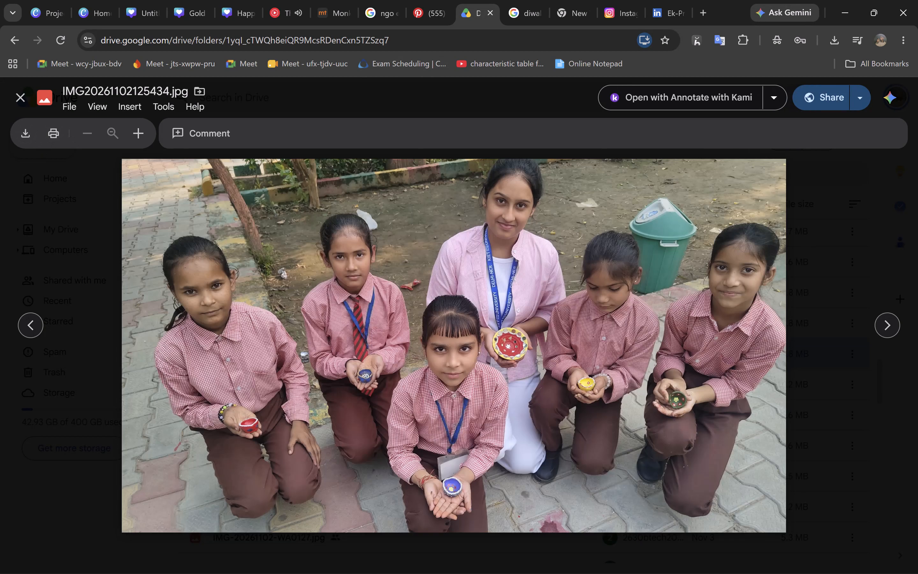
pyautogui.press('Right')
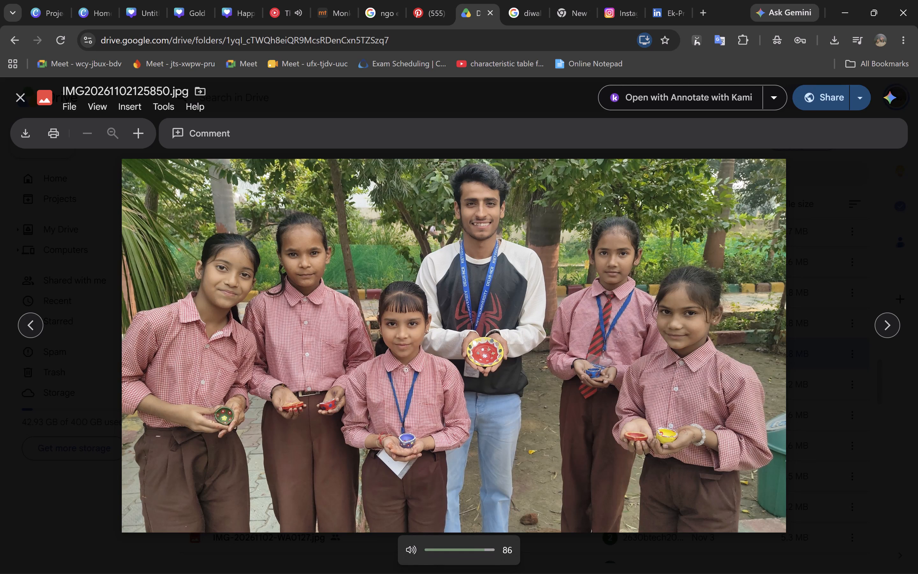
pyautogui.press('Right')
pyautogui.press('Right')
pyautogui.press('Right')
pyautogui.press('Right')
pyautogui.press('Right')
pyautogui.press('Left')
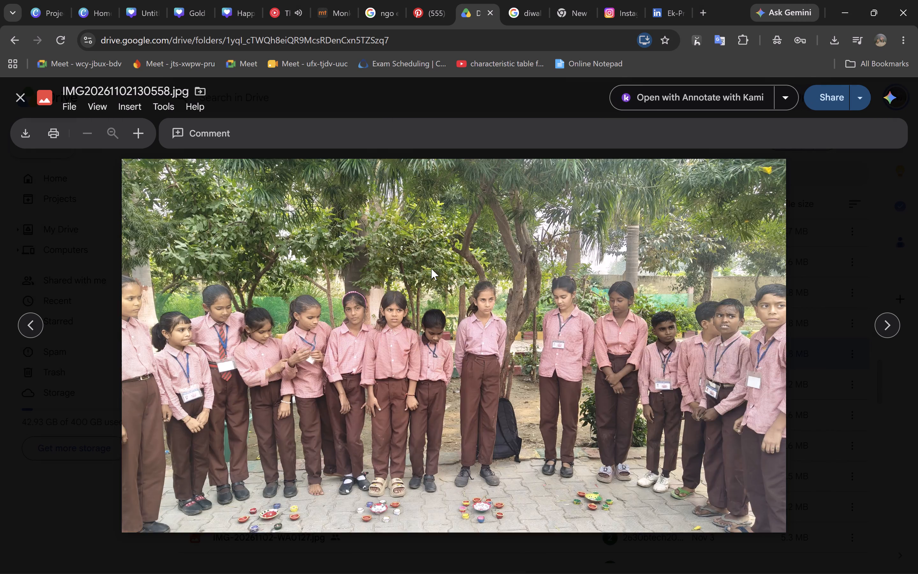
pyautogui.press('Left')
pyautogui.press('Left')
pyautogui.press('Left')
pyautogui.press('Left')
pyautogui.press('Left')
pyautogui.press('Right')
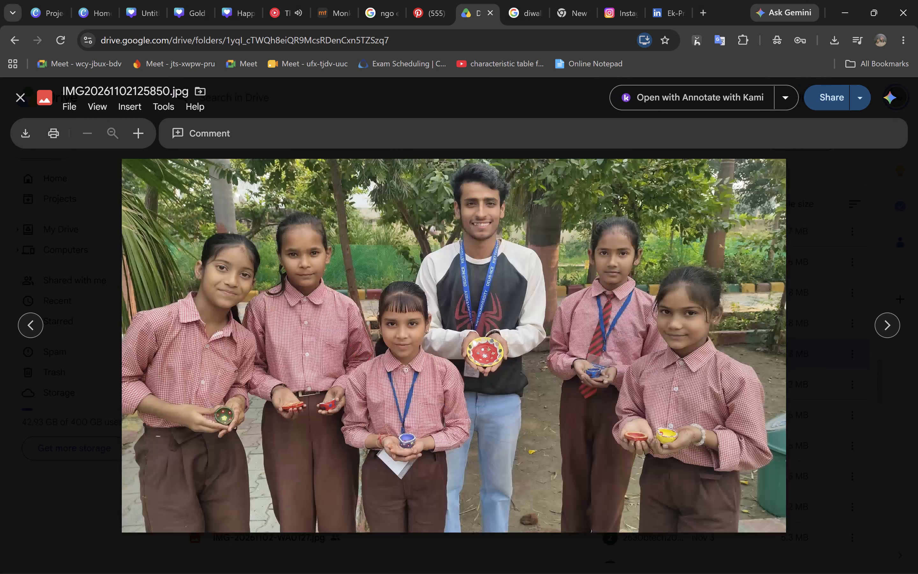
pyautogui.press('Left')
pyautogui.press('Right')
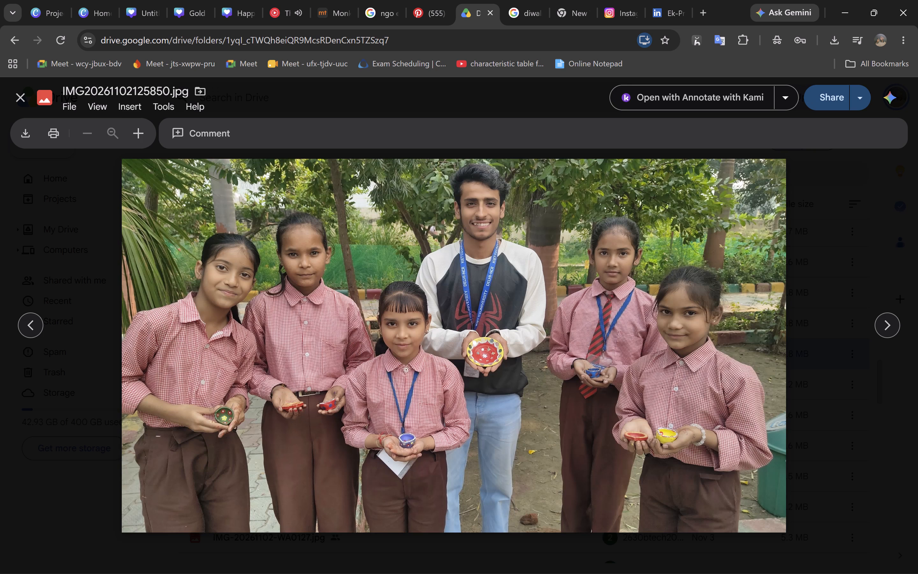
# Download IMG20261102125850.jpg, the photo of five students and a volunteer holding diyas, and bring up the recent downloads.
pyautogui.click(17, 131)
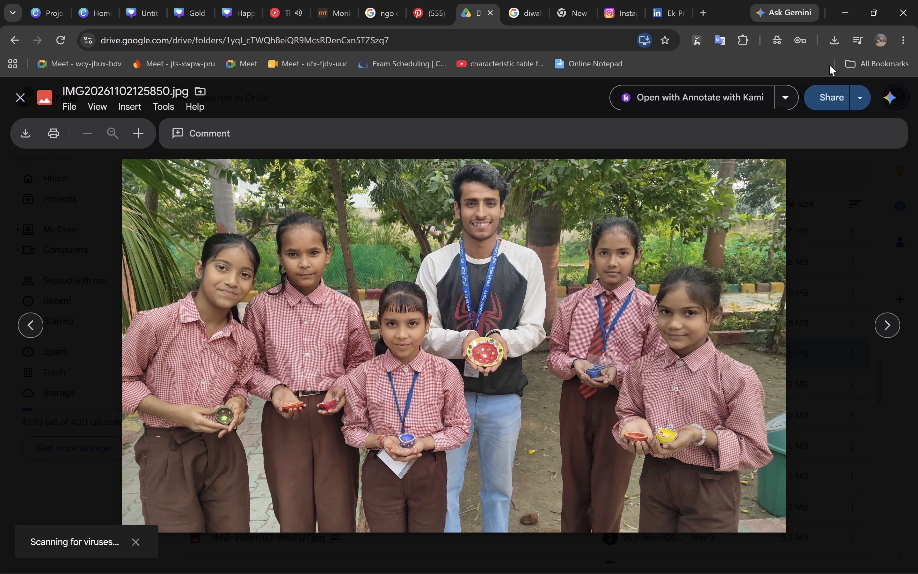
pyautogui.click(840, 40)
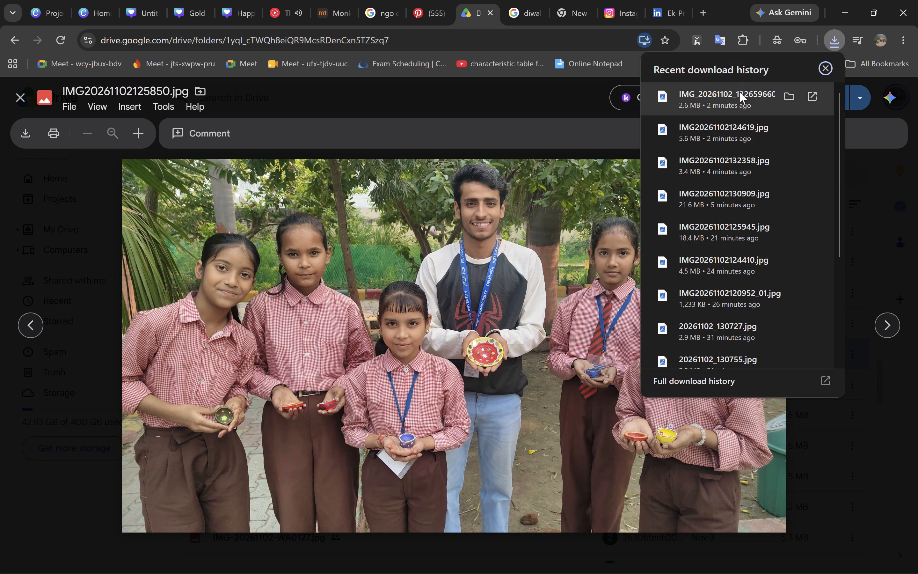
# Bring the downloaded photo IMG20261102125850.jpg into the Figma file, dropping it on Instagram post - 6.
pyautogui.click(828, 61)
pyautogui.click(834, 43)
pyautogui.click(834, 43)
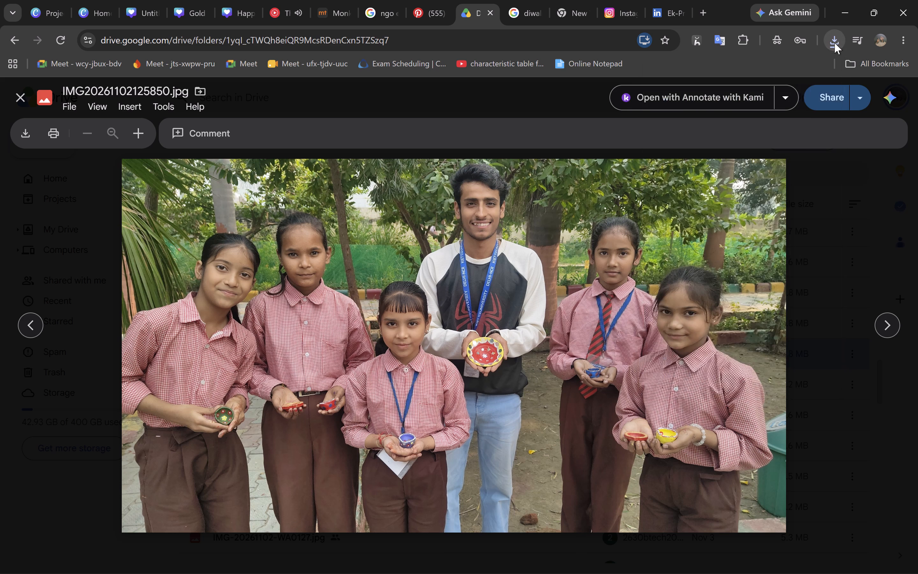
pyautogui.moveTo(748, 104); pyautogui.dragTo(636, 556)
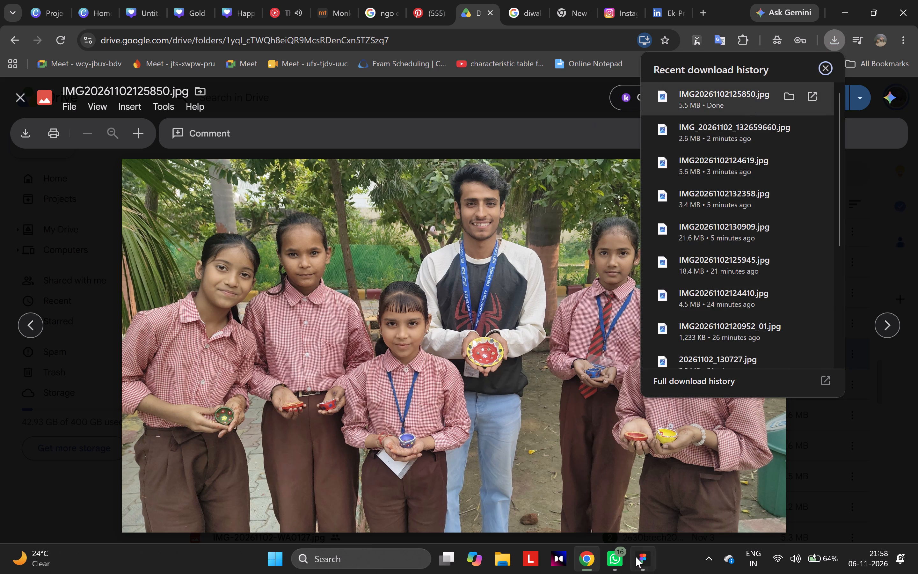
pyautogui.moveTo(636, 556); pyautogui.dragTo(493, 188)
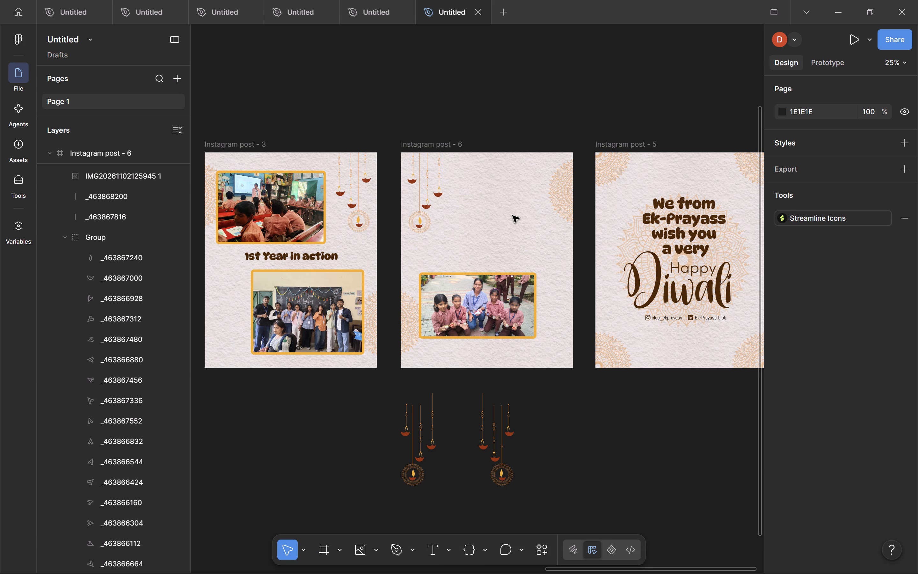
# Move the oversized diya group photo off the frame and scale it down proportionally to about 896 × 504 on the empty canvas.
pyautogui.moveTo(548, 214); pyautogui.dragTo(296, 568)
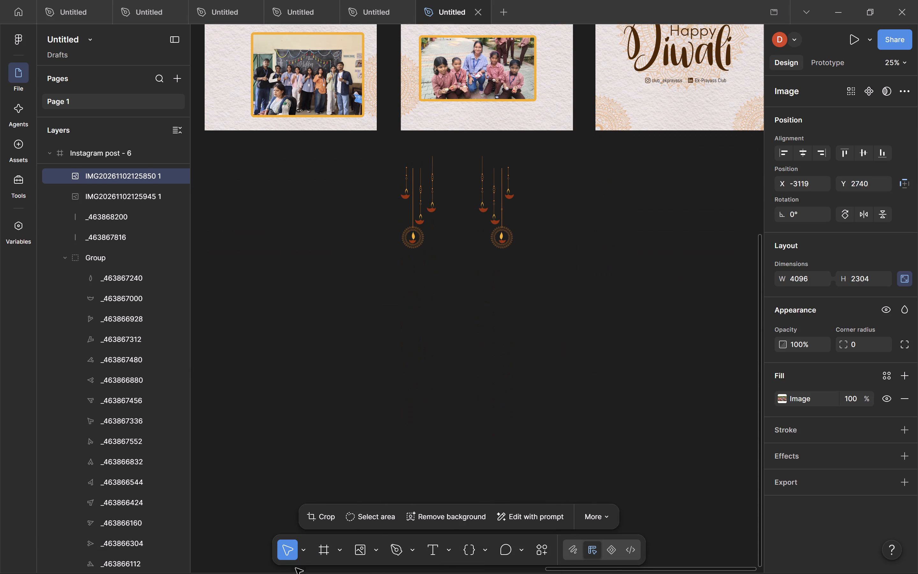
pyautogui.moveTo(296, 568); pyautogui.dragTo(490, 496)
pyautogui.moveTo(643, 370); pyautogui.dragTo(583, 350)
pyautogui.keyDown('shift'); pyautogui.moveTo(705, 264); pyautogui.dragTo(223, 548); pyautogui.keyUp('shift')
pyautogui.moveTo(210, 554); pyautogui.dragTo(222, 539)
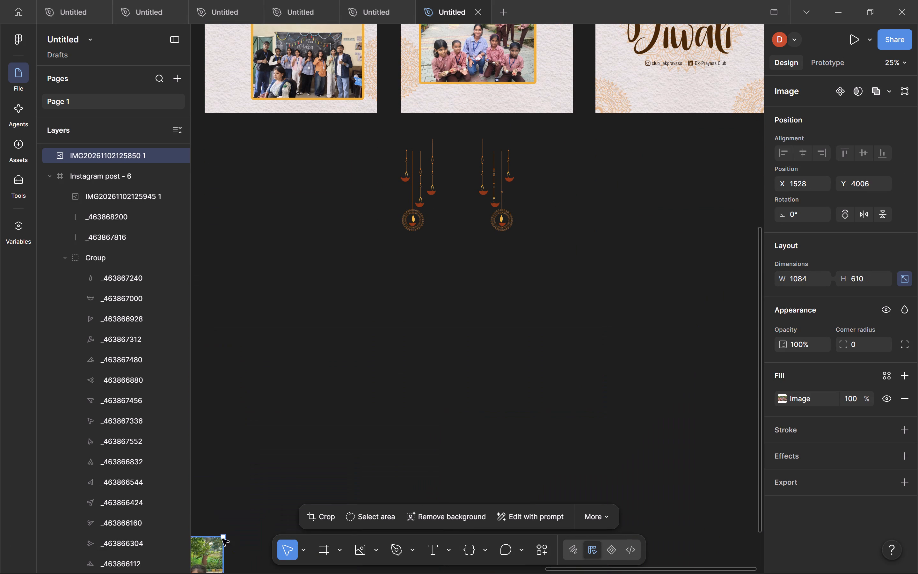
pyautogui.moveTo(222, 539); pyautogui.dragTo(542, 237)
pyautogui.moveTo(510, 260); pyautogui.dragTo(560, 229)
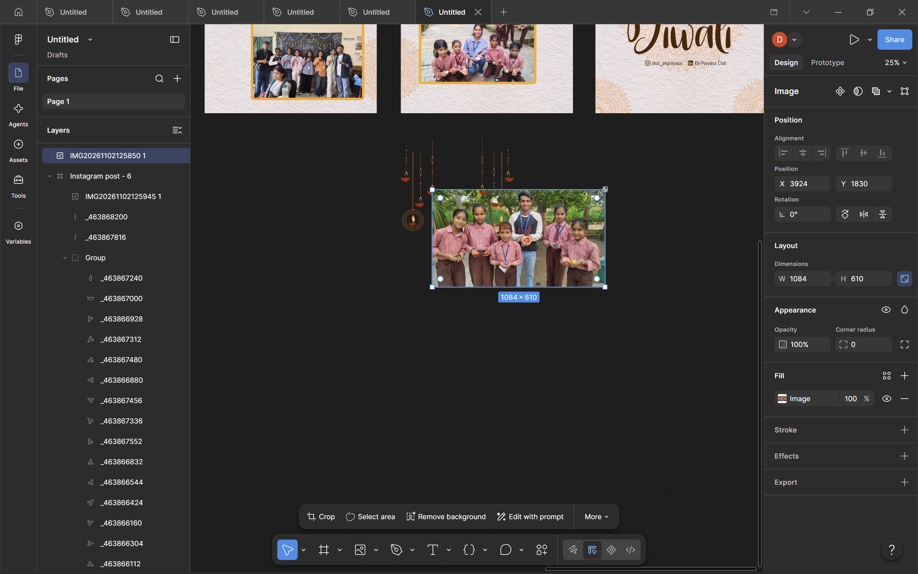
pyautogui.keyDown('shift'); pyautogui.moveTo(604, 190); pyautogui.dragTo(575, 208); pyautogui.keyUp('shift')
# Move the diya group photo into the upper part of Instagram post - 6, scaled to about 712 × 400 at X 301, Y 132.
pyautogui.moveTo(531, 239); pyautogui.dragTo(503, 111)
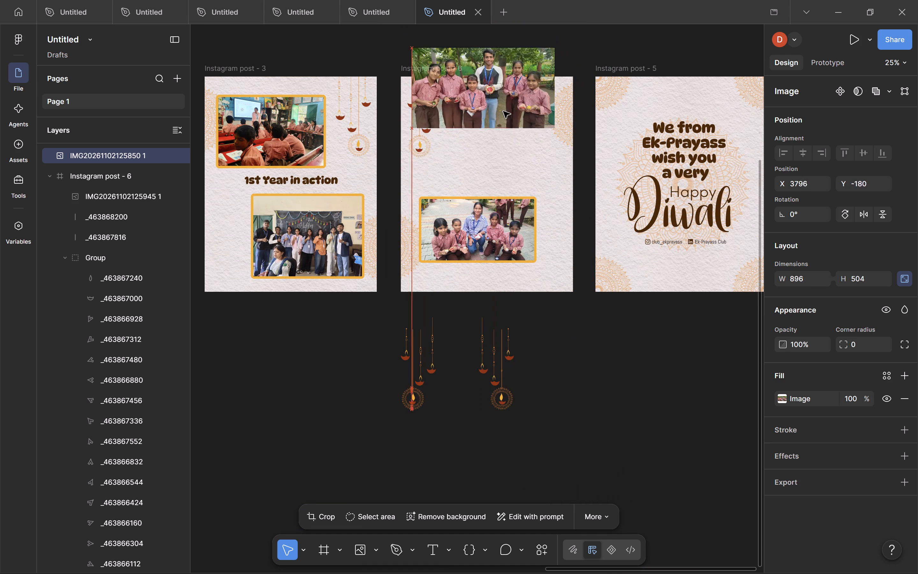
pyautogui.moveTo(503, 111); pyautogui.dragTo(533, 118)
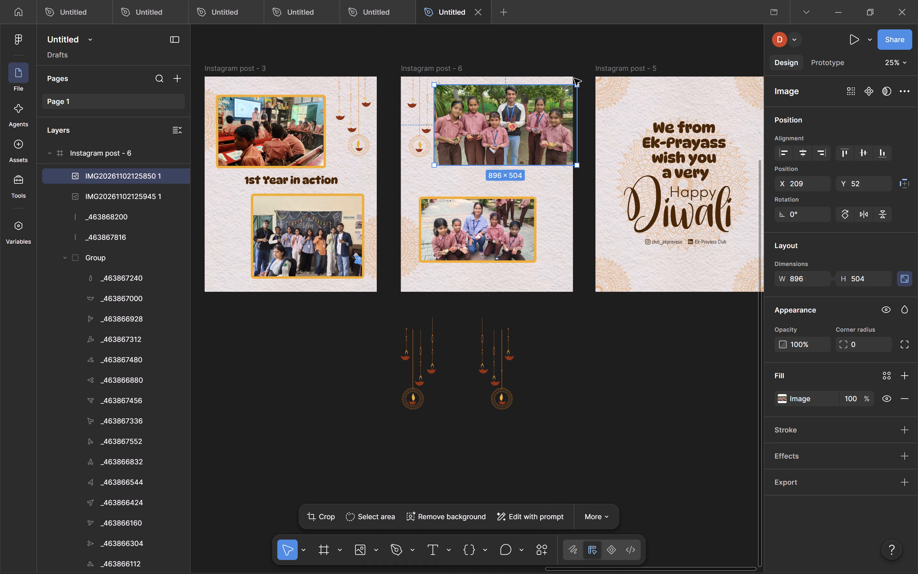
pyautogui.keyDown('shift'); pyautogui.moveTo(579, 82); pyautogui.dragTo(548, 106); pyautogui.keyUp('shift')
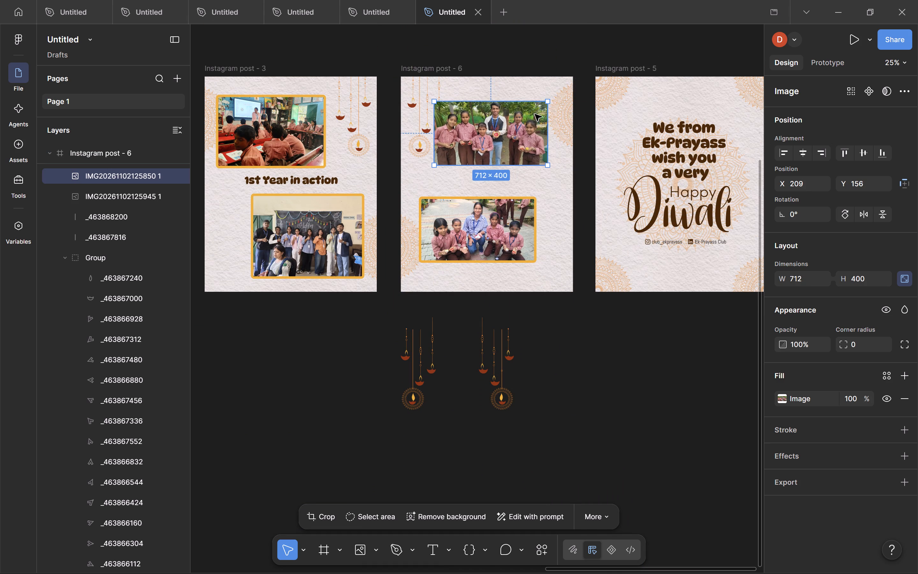
pyautogui.moveTo(517, 127); pyautogui.dragTo(531, 123)
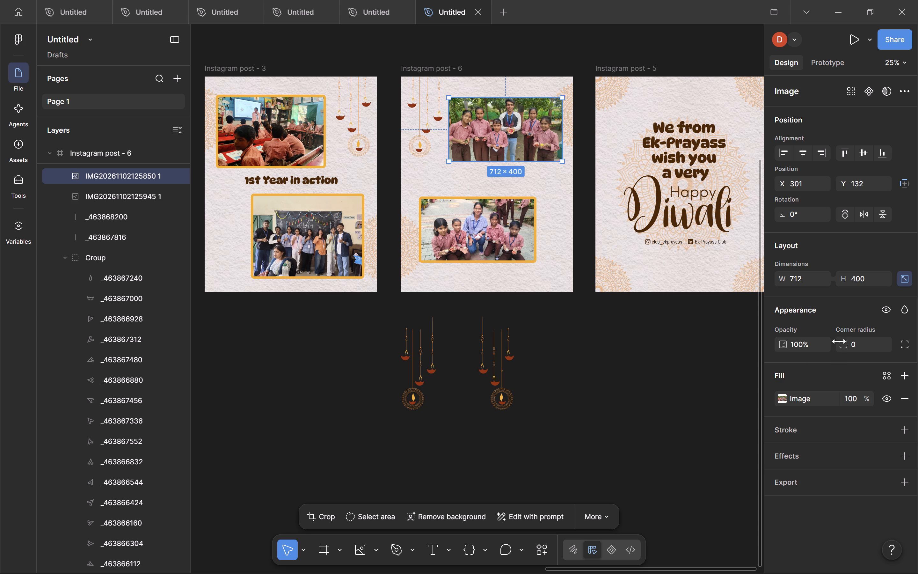
# Set the diya group photo's corner radius to 20.
pyautogui.moveTo(840, 341); pyautogui.dragTo(717, 294)
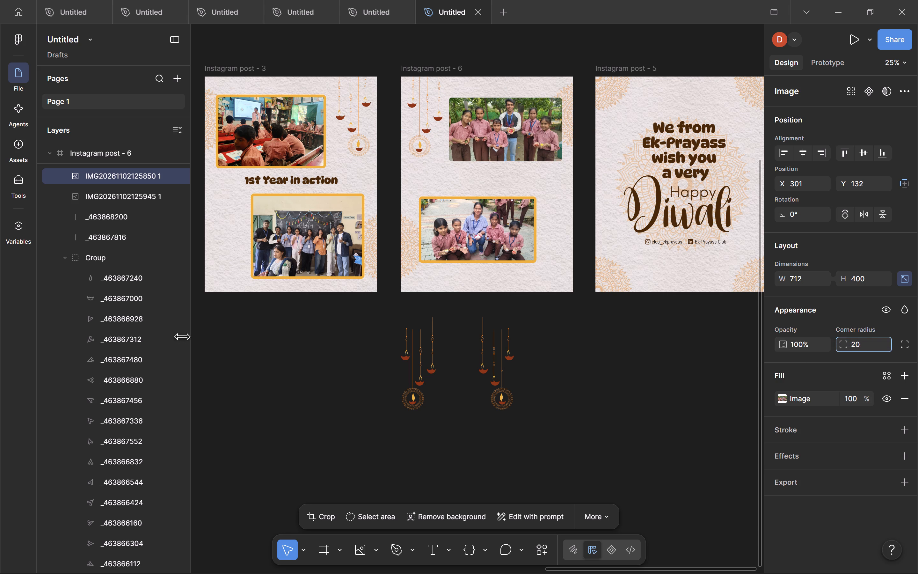
pyautogui.moveTo(717, 294); pyautogui.dragTo(717, 294)
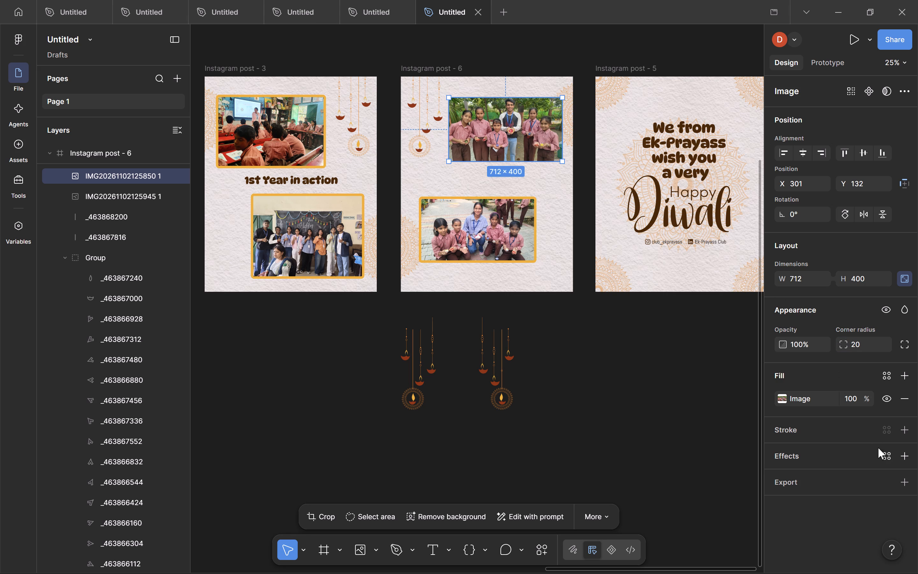
# Add an inside stroke of weight 15 to the diya group photo and open the stroke's colour for editing.
pyautogui.click(904, 435)
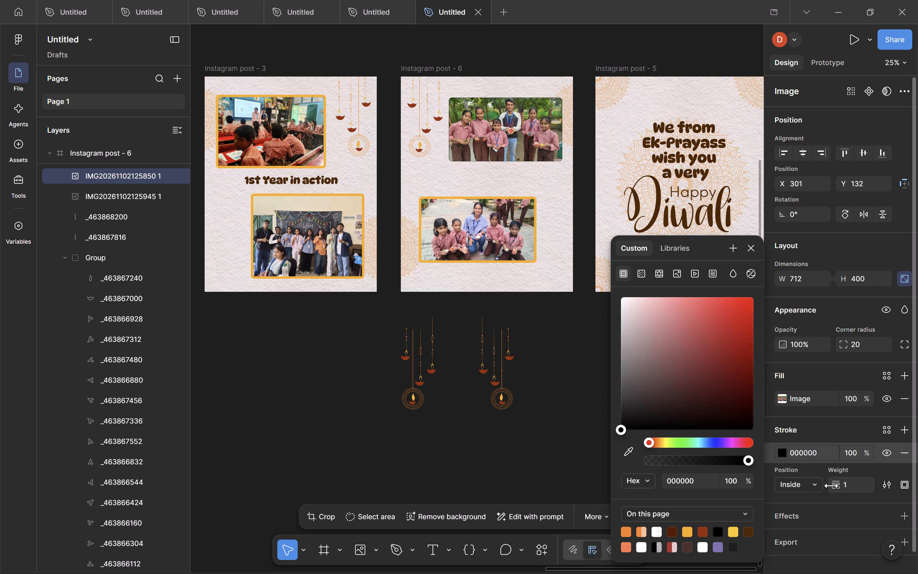
pyautogui.moveTo(842, 489); pyautogui.dragTo(476, 305)
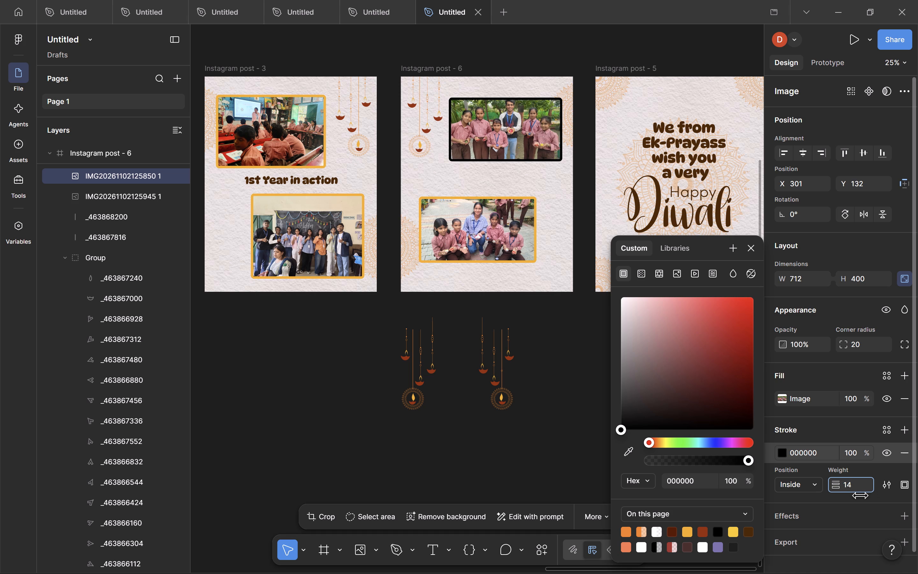
pyautogui.moveTo(476, 305); pyautogui.dragTo(477, 305)
pyautogui.doubleClick(783, 456)
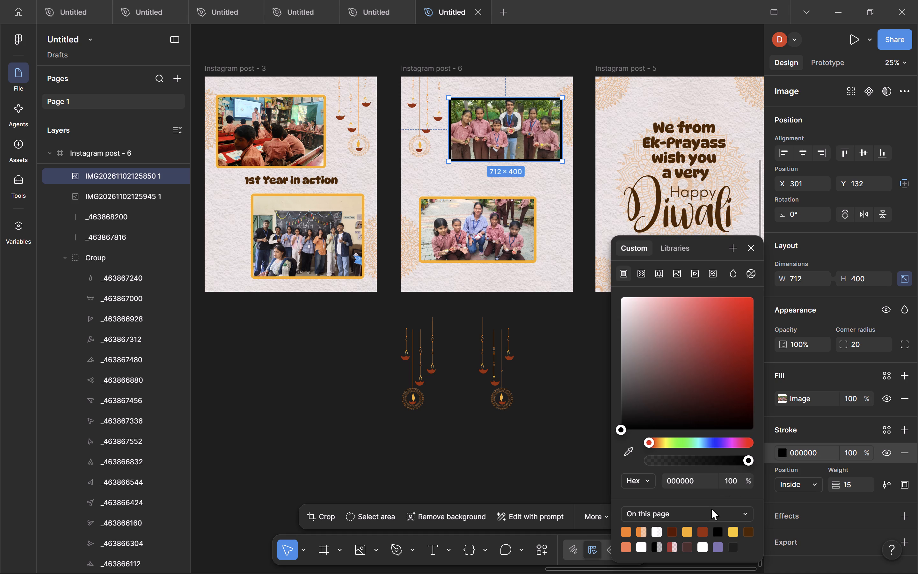
# Set the stroke colour of the upper diya photo on Instagram post - 6 to the page's gold FFAE00.
pyautogui.click(685, 531)
pyautogui.click(559, 426)
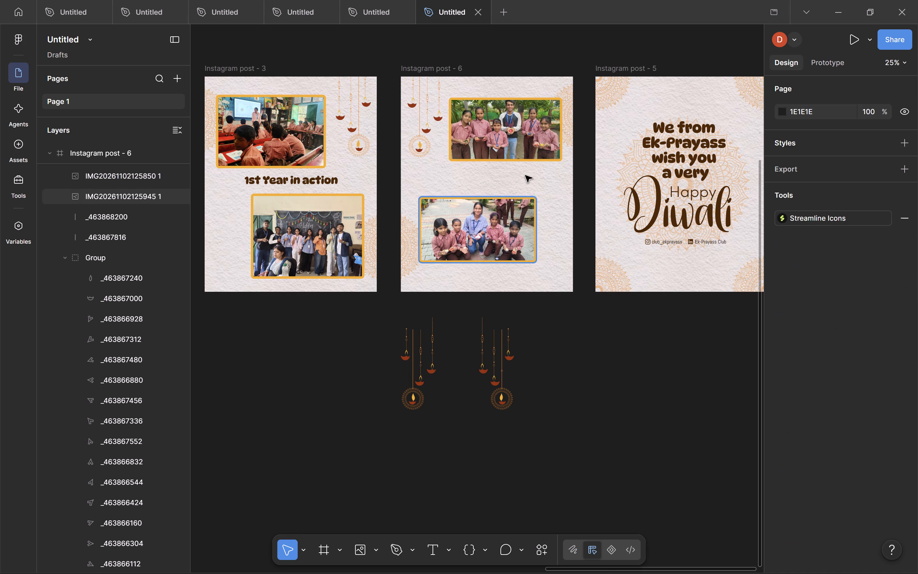
pyautogui.click(527, 148)
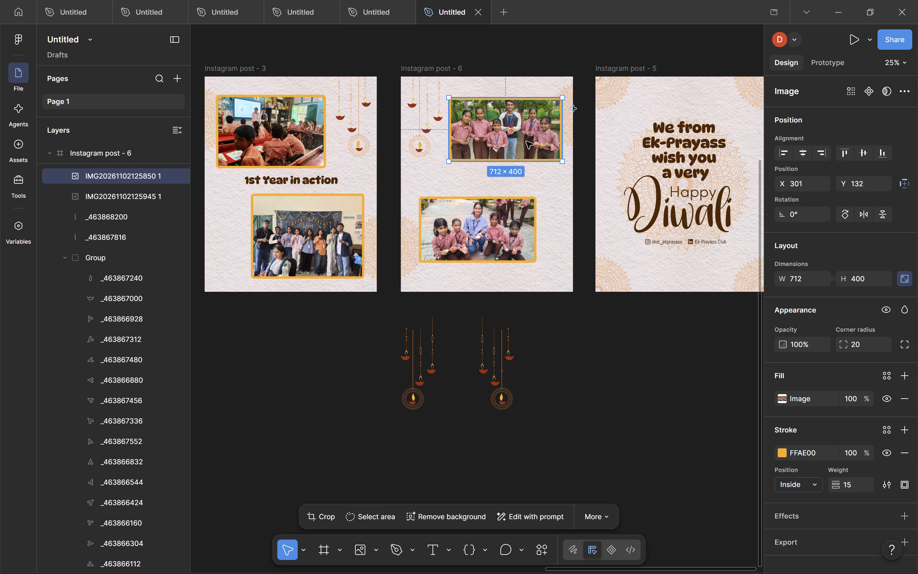
pyautogui.click(512, 64)
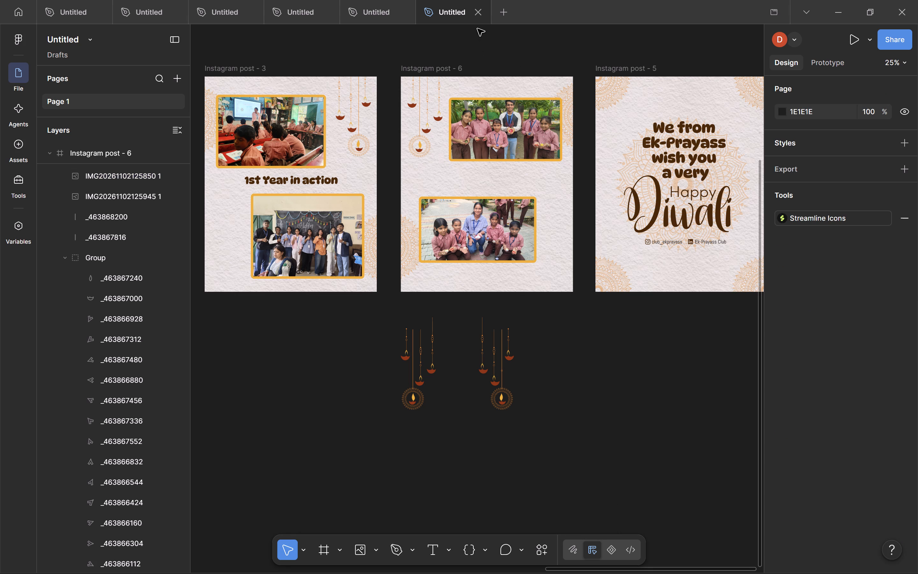
# Return to the Diwali 2026 Event Drive folder and browse its photos from IMG_20261102_125009114.jpg through IMG20261102114130.jpg.
pyautogui.hotkey('alt', 'Tab')
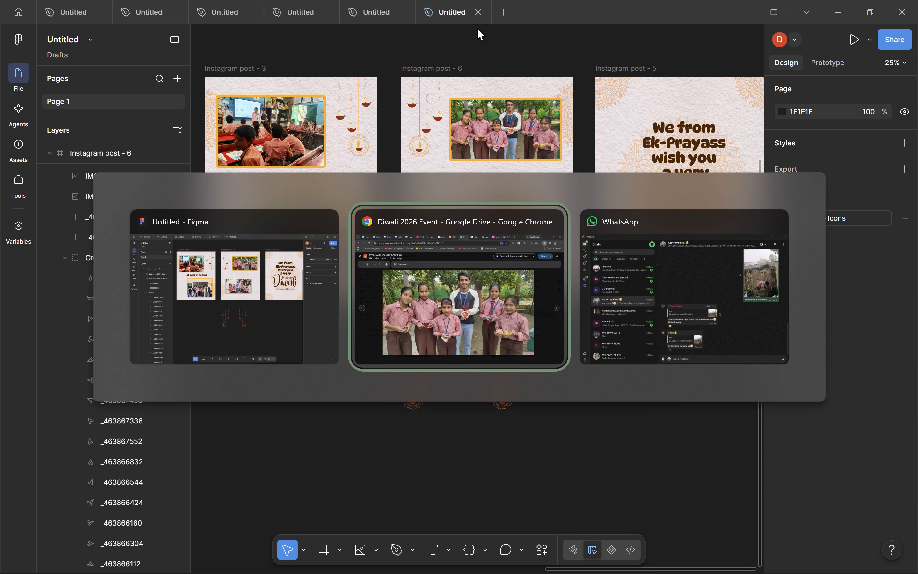
pyautogui.click(64, 255)
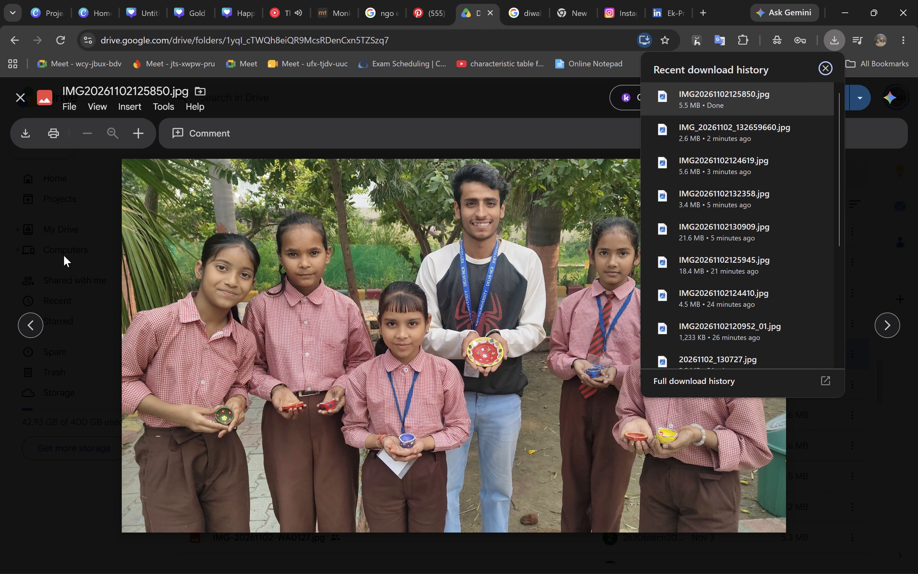
pyautogui.hotkey('alt', 'Tab')
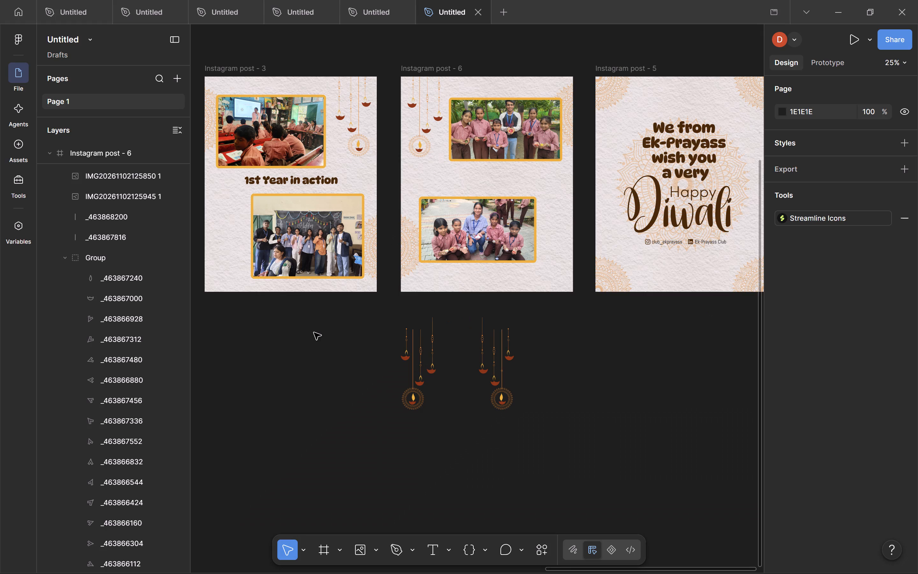
pyautogui.press('Right')
pyautogui.press('Right')
pyautogui.hotkey('alt', 'Tab')
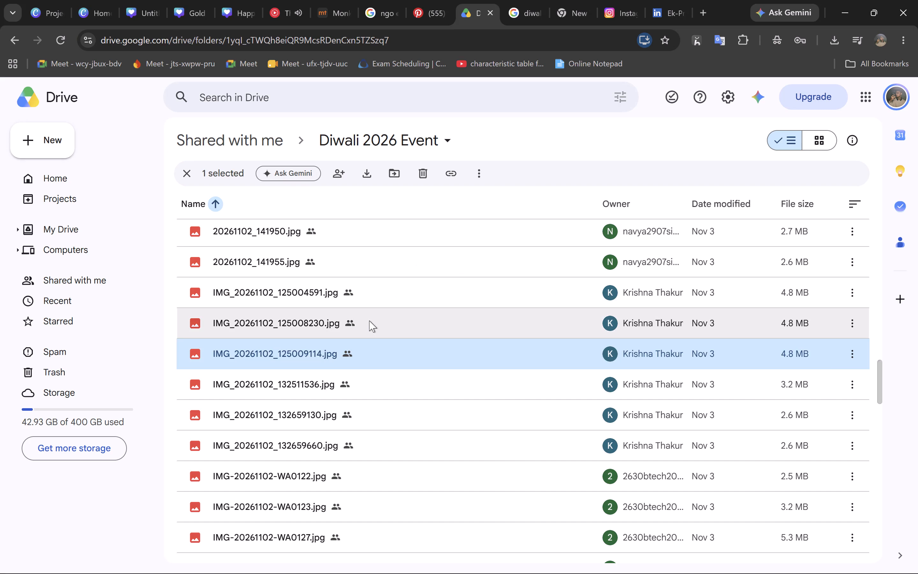
pyautogui.hotkey('alt', 'Tab')
pyautogui.hotkey('alt', 'Tab')
pyautogui.hotkey('alt', 'Tab')
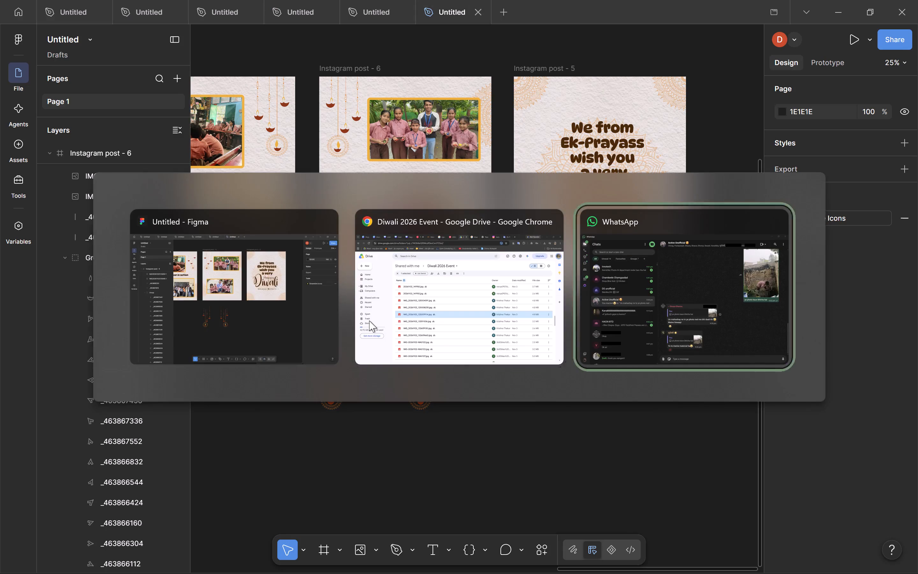
pyautogui.hotkey('alt', 'Tab')
pyautogui.hotkey('alt', 'Tab')
pyautogui.doubleClick(374, 344)
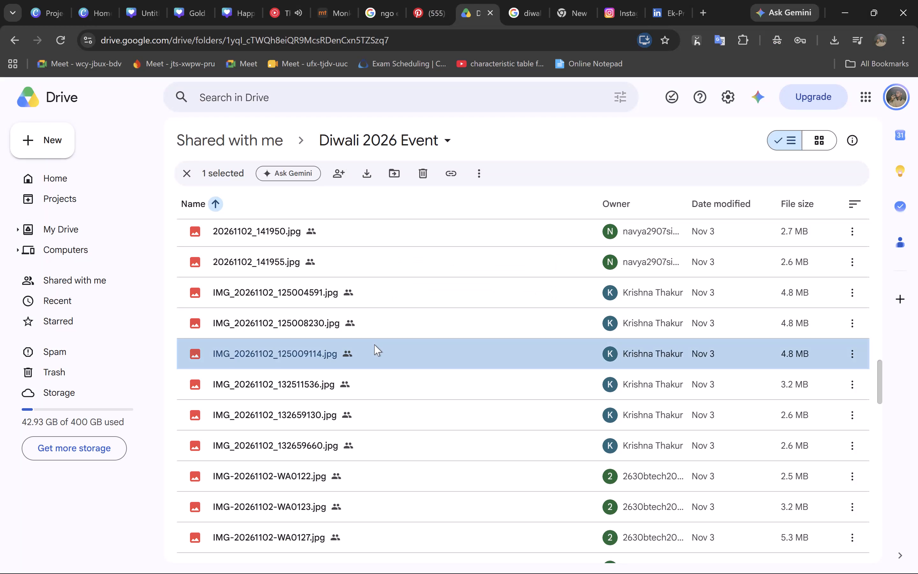
pyautogui.press('Right')
pyautogui.press('Right')
pyautogui.press('Right')
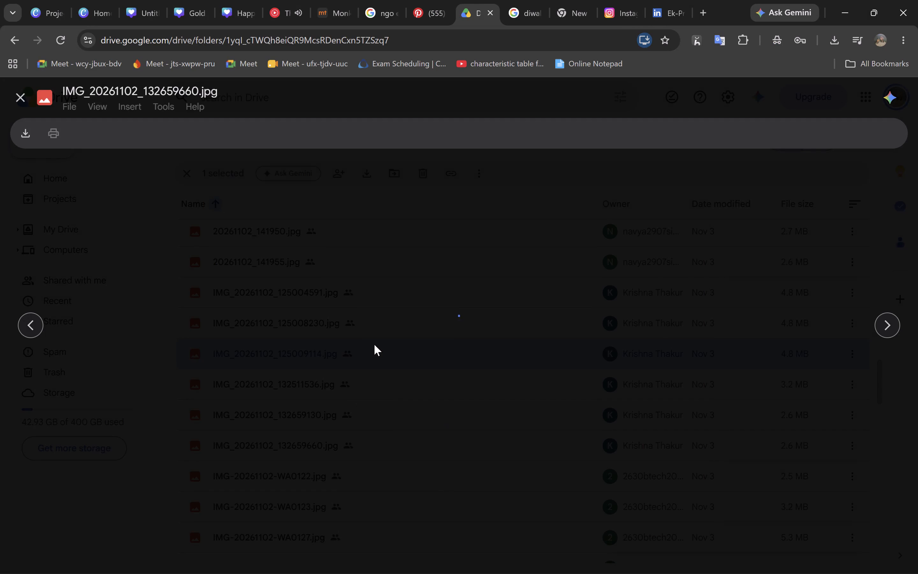
pyautogui.press('Right')
pyautogui.press('Left')
pyautogui.press('Right')
pyautogui.press('Right')
pyautogui.press('Right')
pyautogui.press('Right')
pyautogui.press('Right')
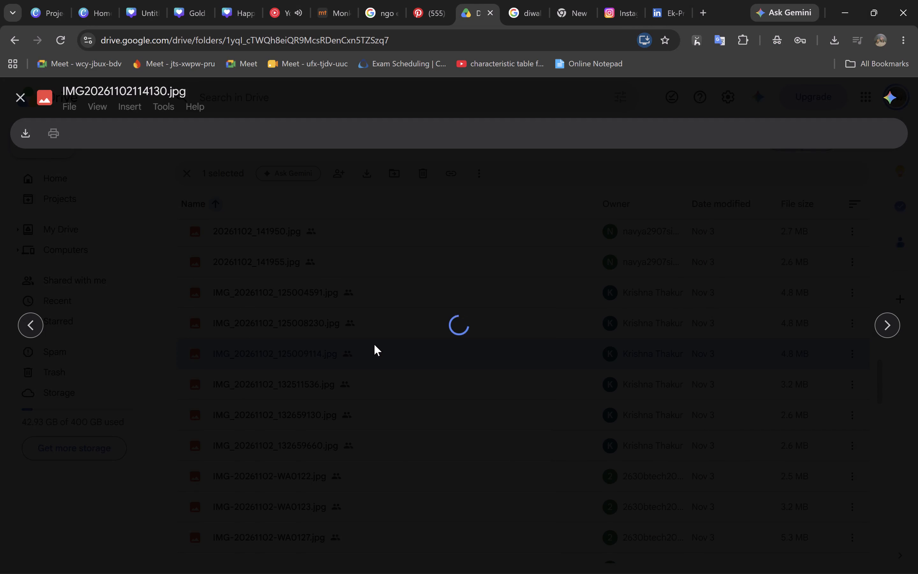
# Switch to YouTube Music and play GTA Vice City Theme by Luke Pickman.
pyautogui.click(280, 0)
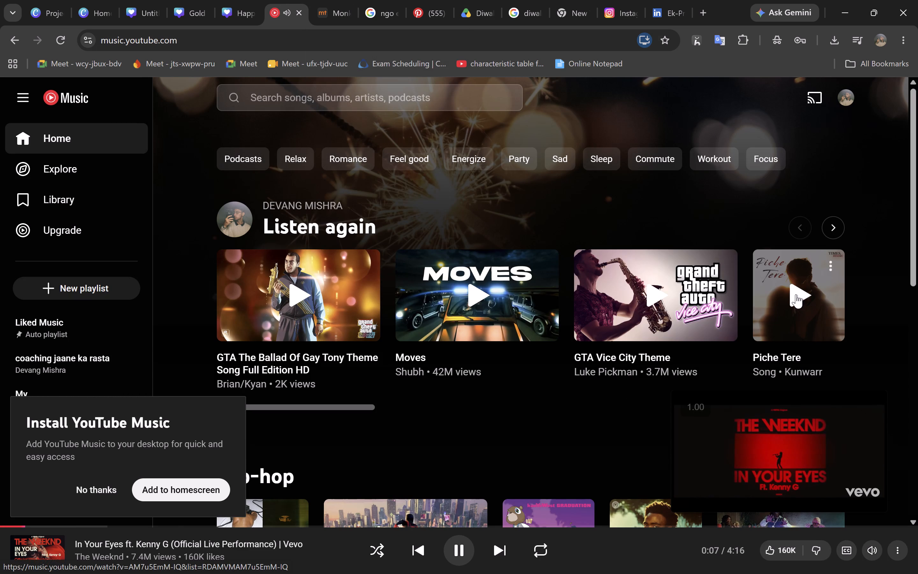
pyautogui.click(655, 288)
pyautogui.hotkey('alt', 'Tab')
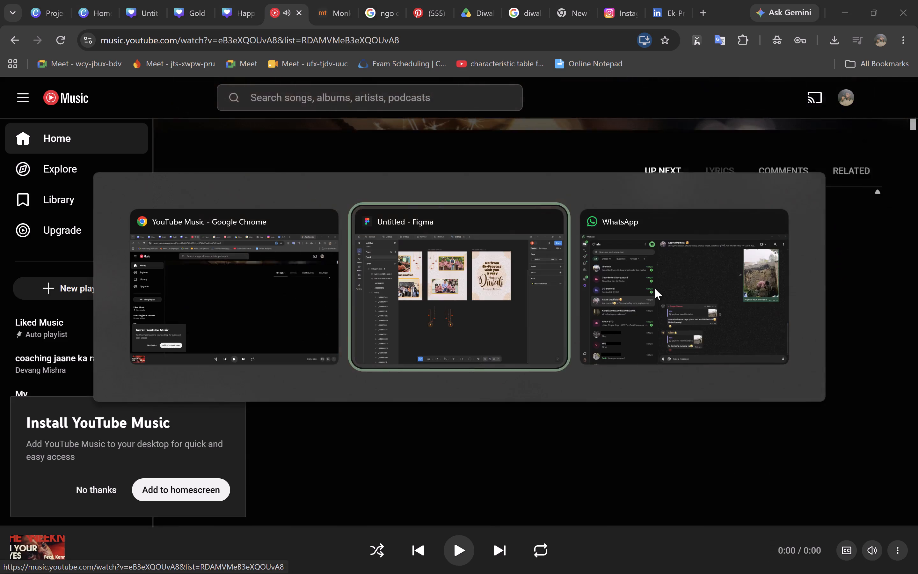
pyautogui.hotkey('alt', 'Tab')
# Go back to the Drive photo preview and look through the classroom and diya photos up to IMG20261102130223.jpg.
pyautogui.click(413, 0)
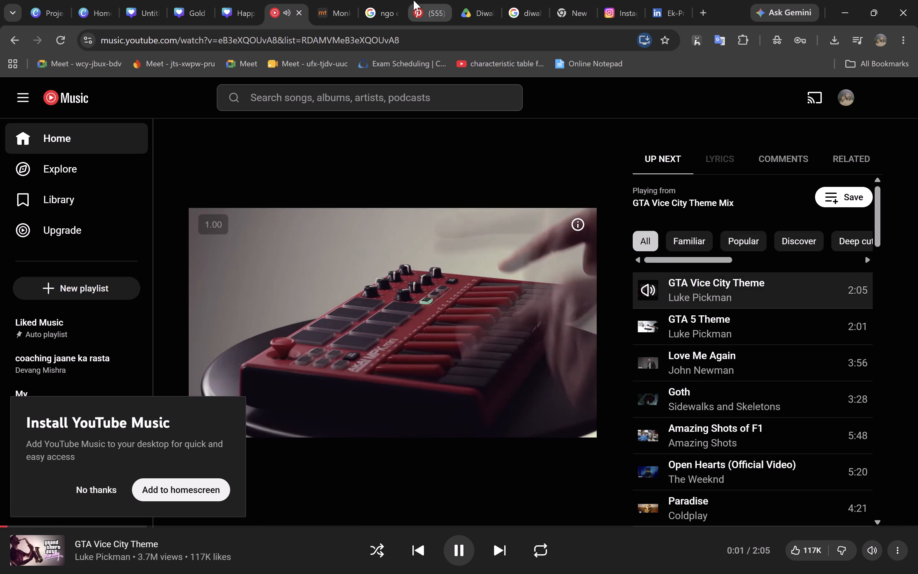
pyautogui.press('Right')
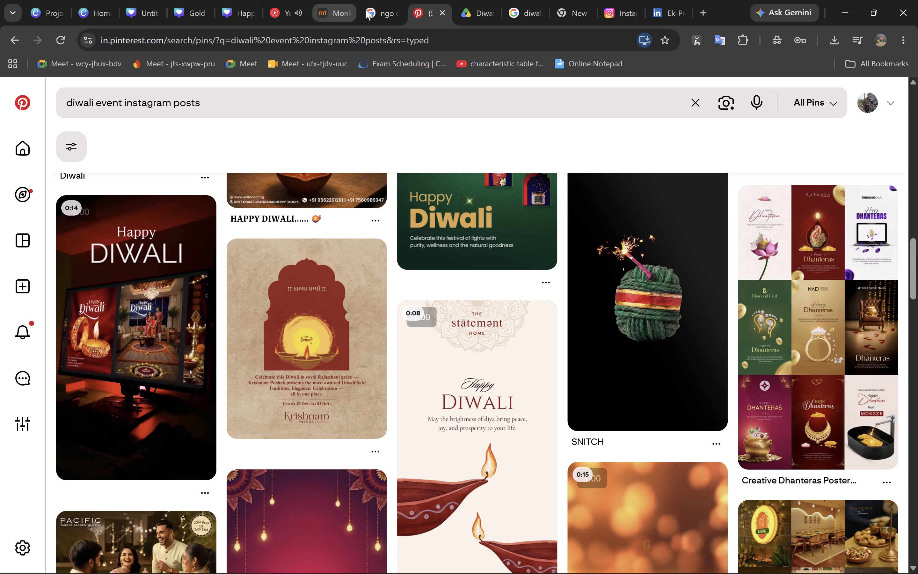
pyautogui.click(466, 0)
pyautogui.press('Right')
pyautogui.press('Right')
pyautogui.press('Right')
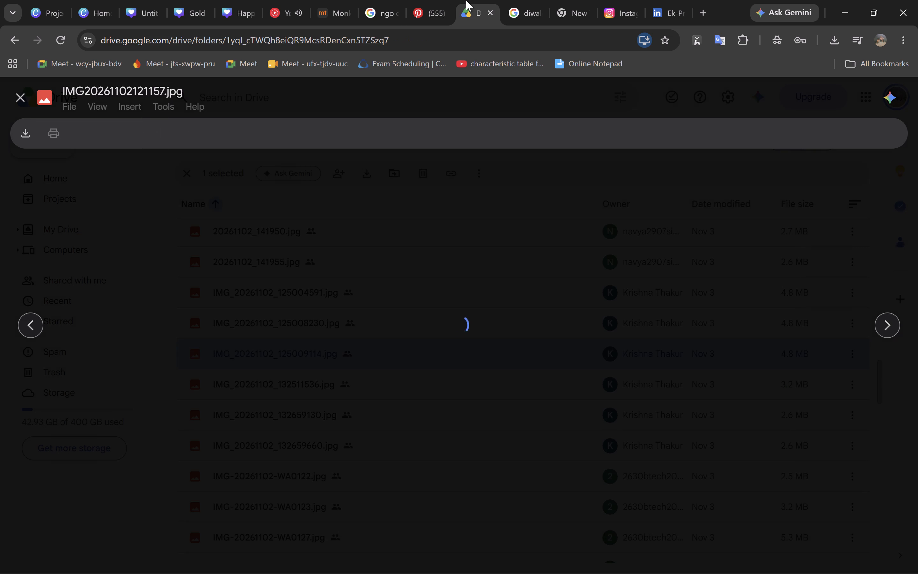
pyautogui.press('Left')
pyautogui.press('Left')
pyautogui.press('Right')
pyautogui.press('Right')
pyautogui.press('Right')
pyautogui.press('Right')
pyautogui.press('Right')
pyautogui.press('Right')
pyautogui.press('Right')
pyautogui.press('Right')
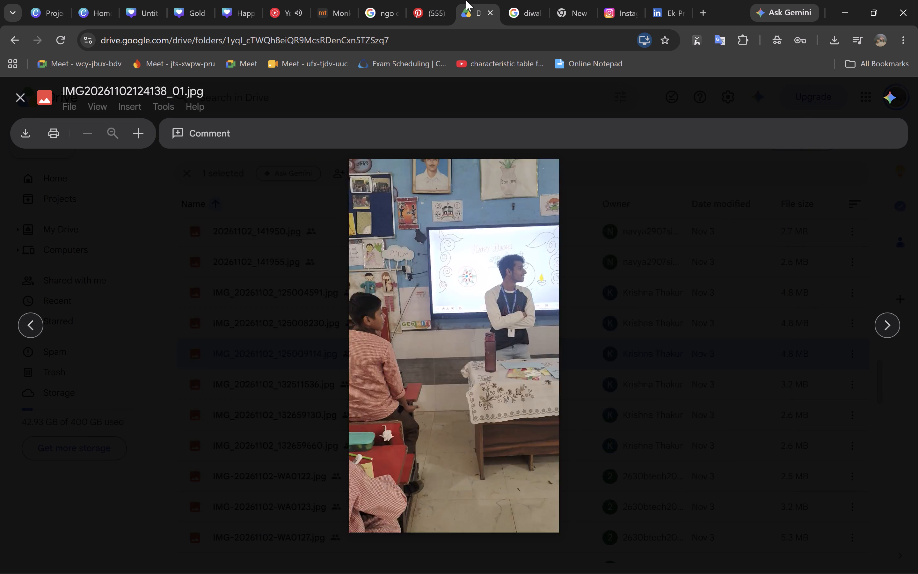
pyautogui.press('Right')
pyautogui.press('Right')
pyautogui.press('Right')
pyautogui.press('Right')
pyautogui.press('Right')
pyautogui.press('Right')
pyautogui.press('Right')
pyautogui.press('Right')
pyautogui.press('Right')
pyautogui.press('Right')
pyautogui.press('Right')
pyautogui.press('Right')
pyautogui.press('Right')
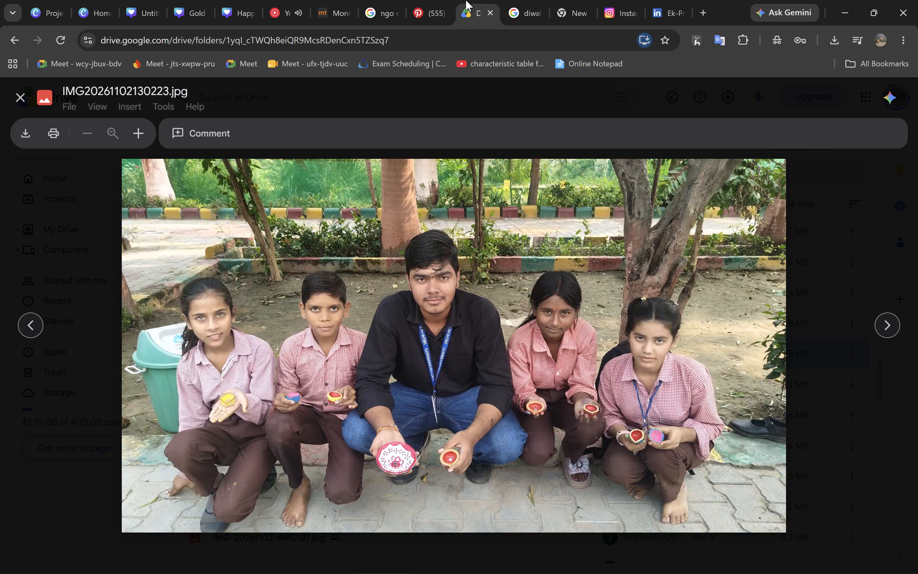
# Compare the outdoor photos of the whole group of students and volunteers, including IMG20261102130647.jpg and IMG20261102130652.jpg.
pyautogui.press('Right')
pyautogui.press('Right')
pyautogui.press('Right')
pyautogui.press('Left')
pyautogui.press('Left')
pyautogui.press('Right')
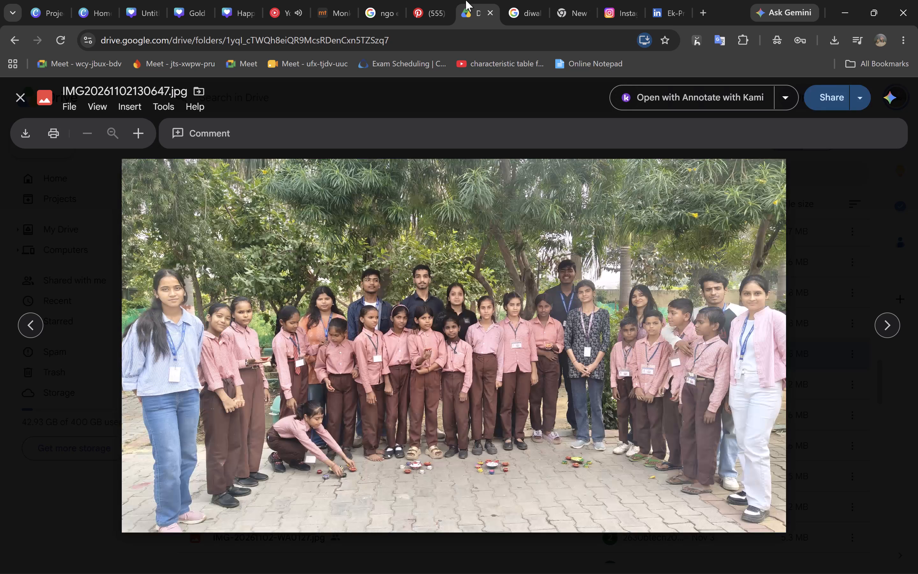
pyautogui.press('Right')
pyautogui.press('Right')
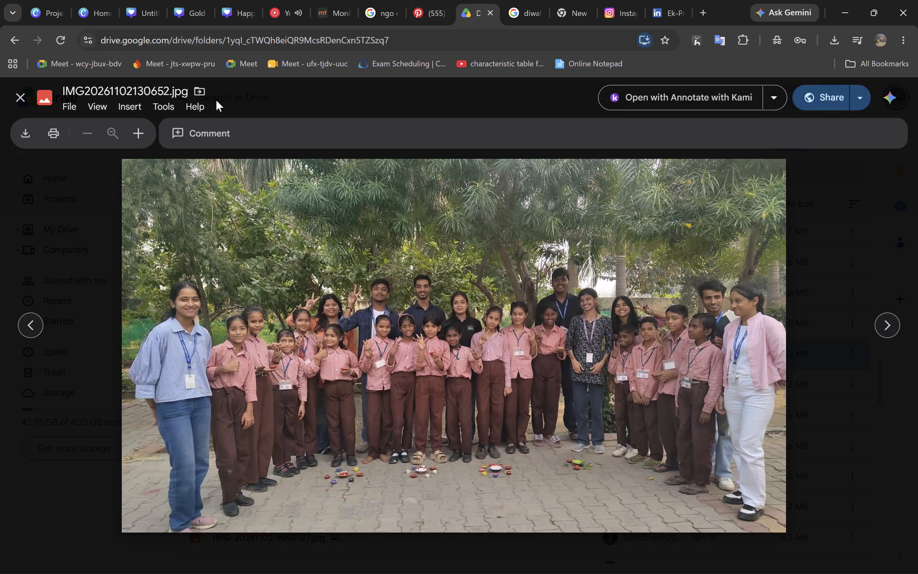
# Download the outdoor group photo IMG20261102130652.jpg and place it on the Figma canvas below the Instagram post frames.
pyautogui.click(28, 123)
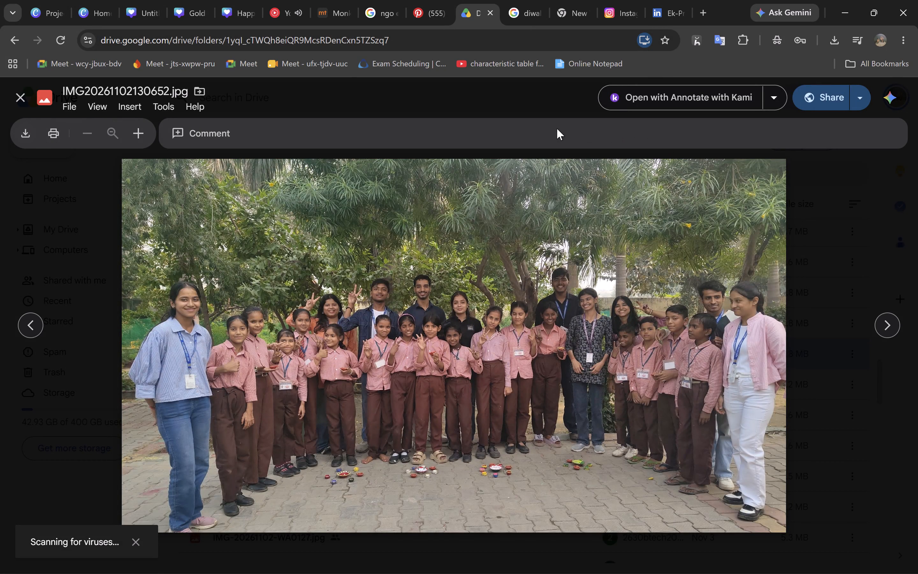
pyautogui.click(838, 37)
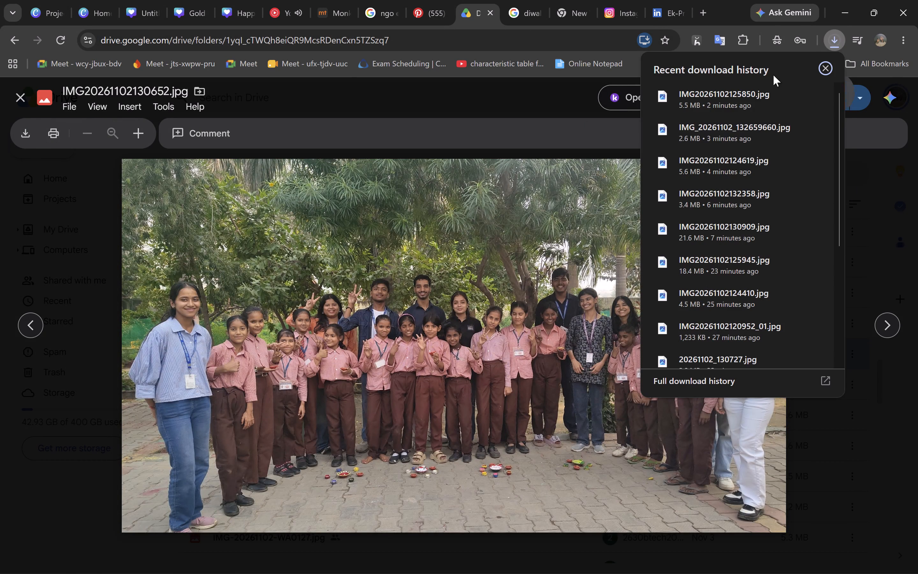
pyautogui.click(826, 66)
pyautogui.click(824, 37)
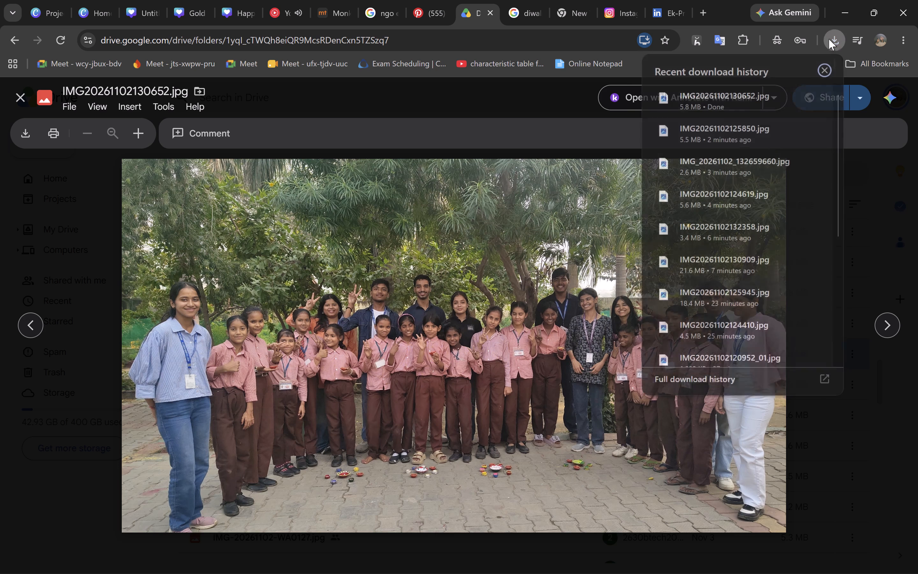
pyautogui.moveTo(739, 109); pyautogui.dragTo(637, 557)
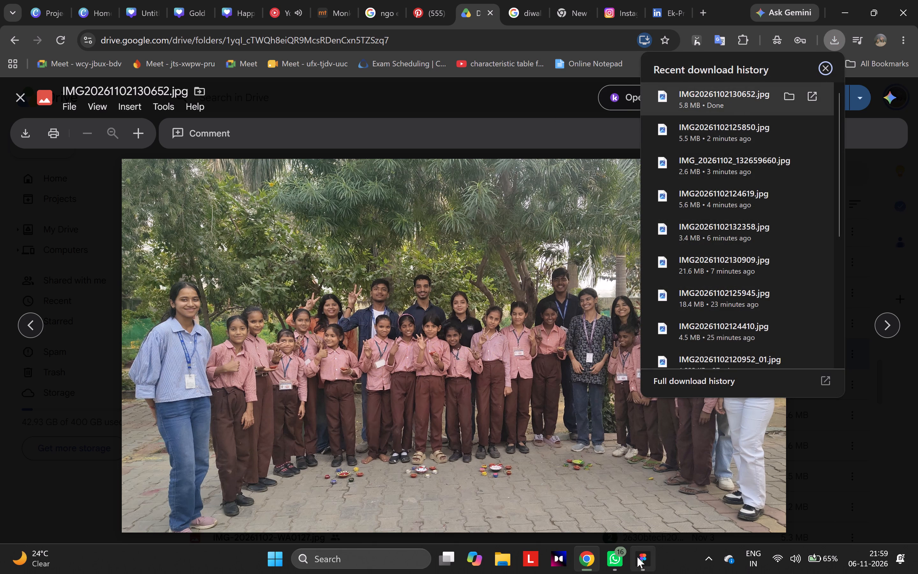
pyautogui.moveTo(637, 557); pyautogui.dragTo(480, 501)
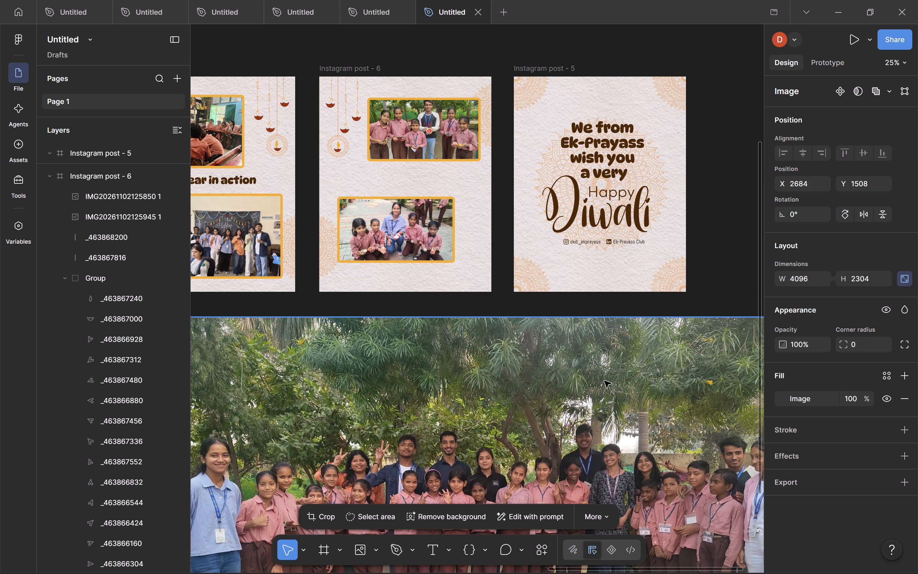
# Return to Drive, download IMG20261102131314.jpg, the photo of a volunteer and students seated around painted diyas, and bring up the recent downloads.
pyautogui.hotkey('alt', 'Tab')
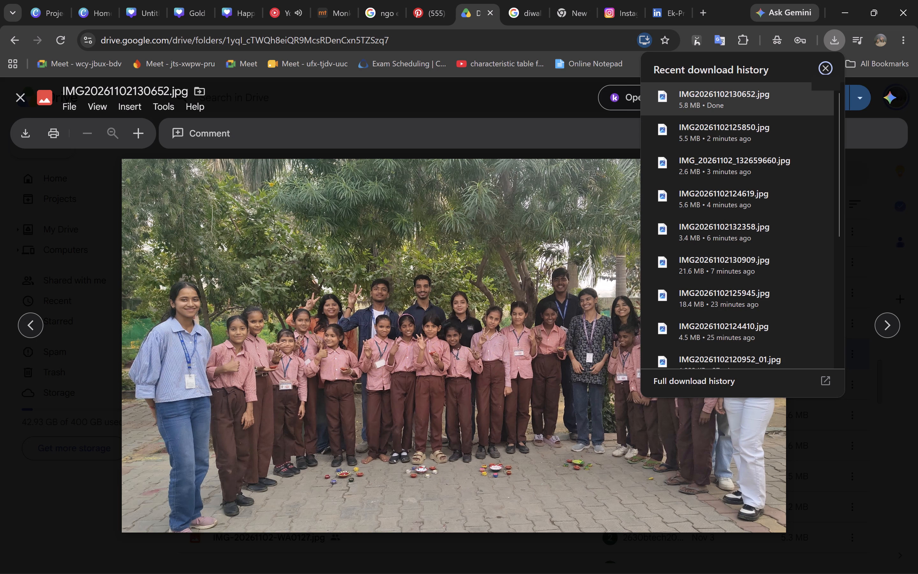
pyautogui.click(236, 158)
pyautogui.press('Right')
pyautogui.press('Right')
pyautogui.press('Right')
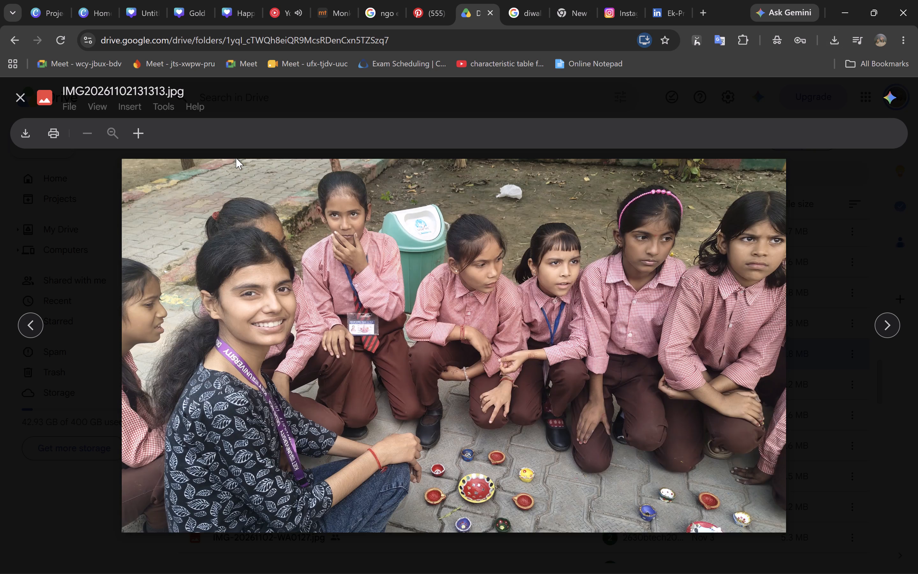
pyautogui.press('Right')
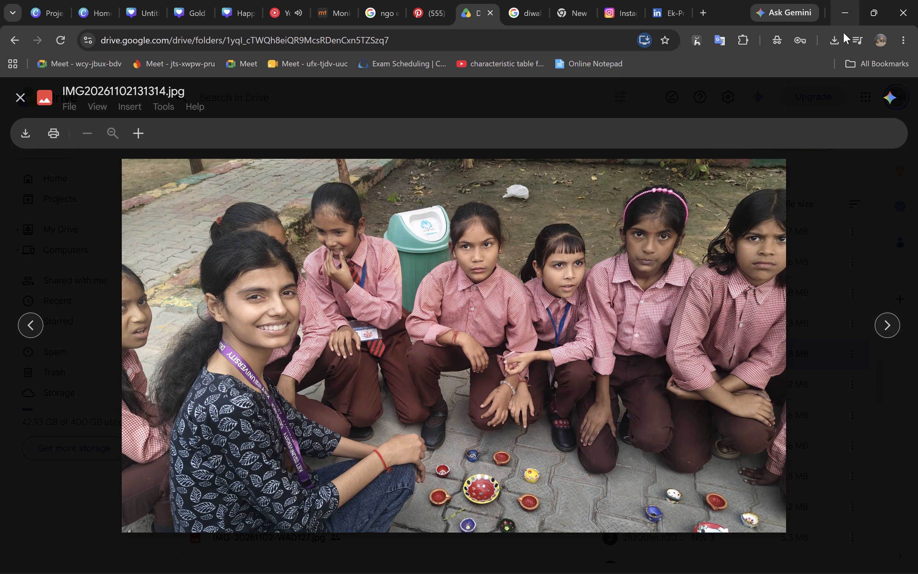
pyautogui.click(841, 39)
pyautogui.click(529, 192)
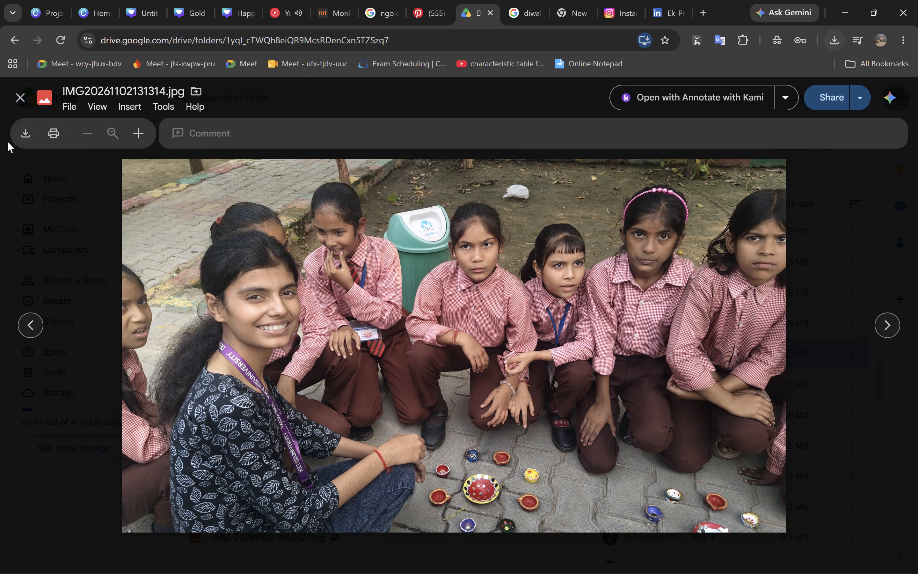
pyautogui.click(11, 131)
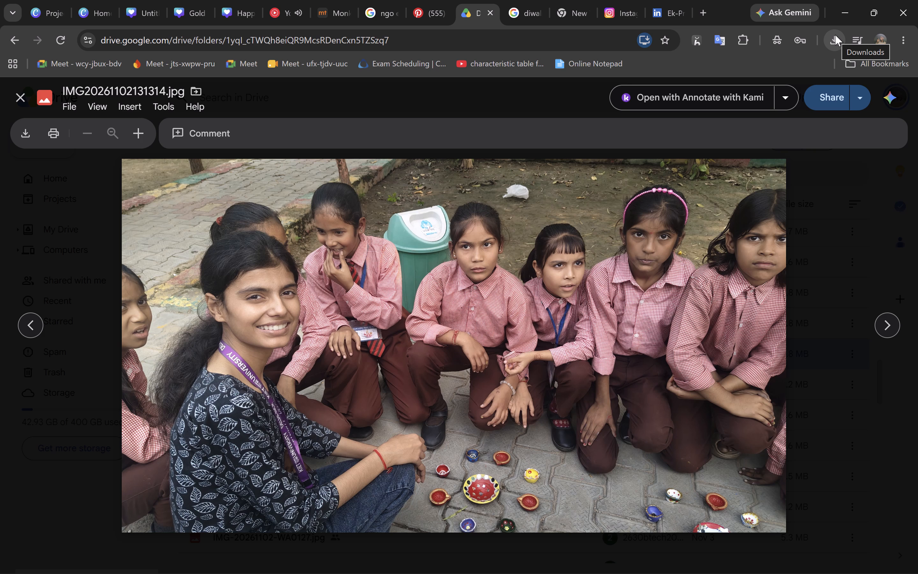
pyautogui.click(831, 33)
pyautogui.click(832, 36)
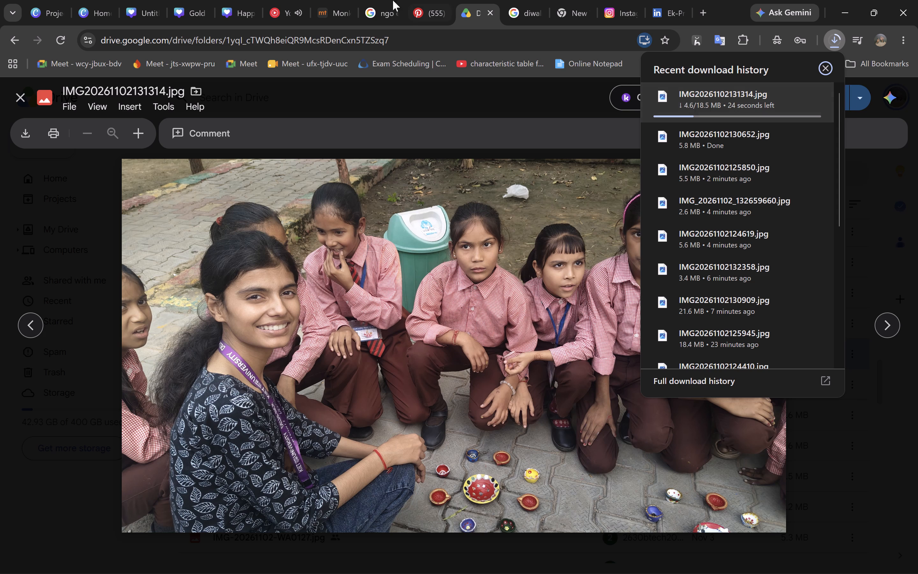
# Switch to YouTube Music and play Harder, Better, Faster, Stronger by Daft Punk from the Listen again selection.
pyautogui.click(283, 4)
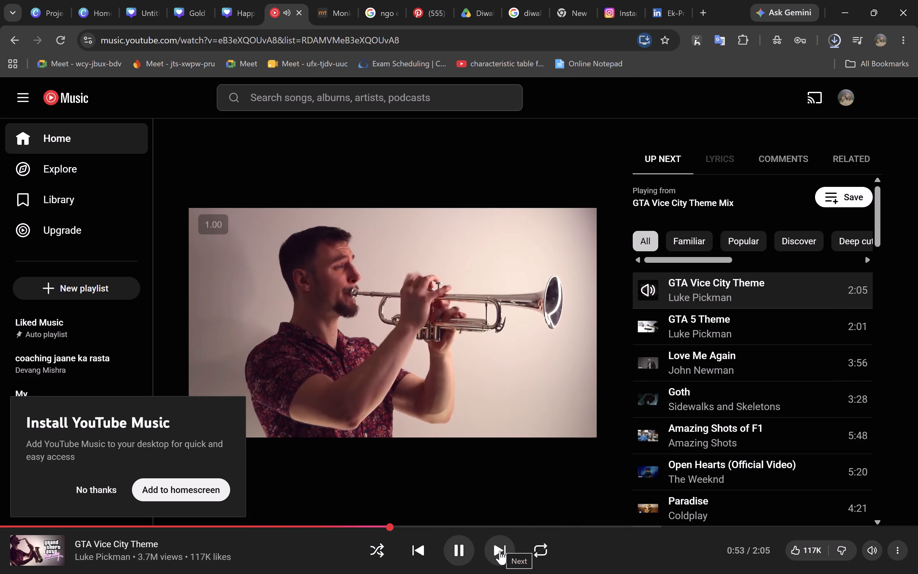
pyautogui.click(500, 551)
pyautogui.click(501, 552)
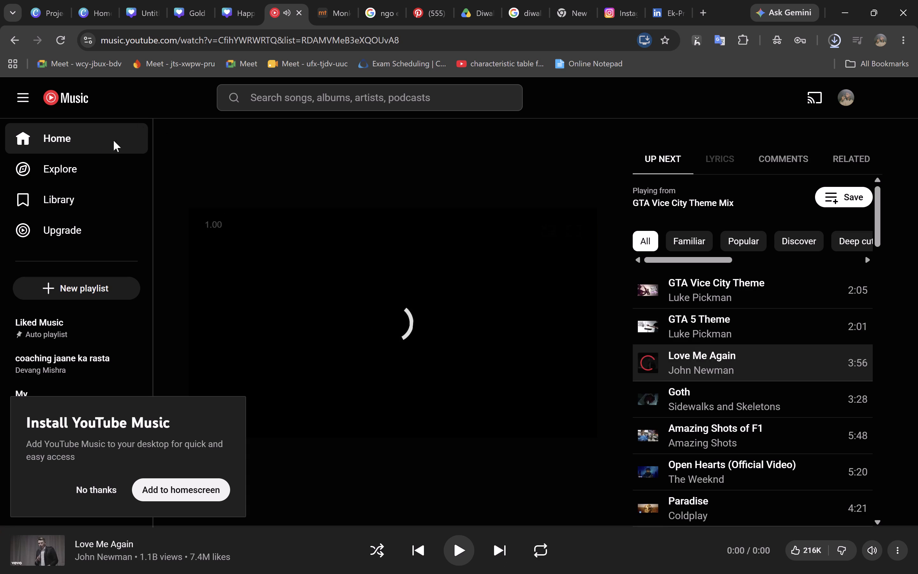
pyautogui.click(103, 147)
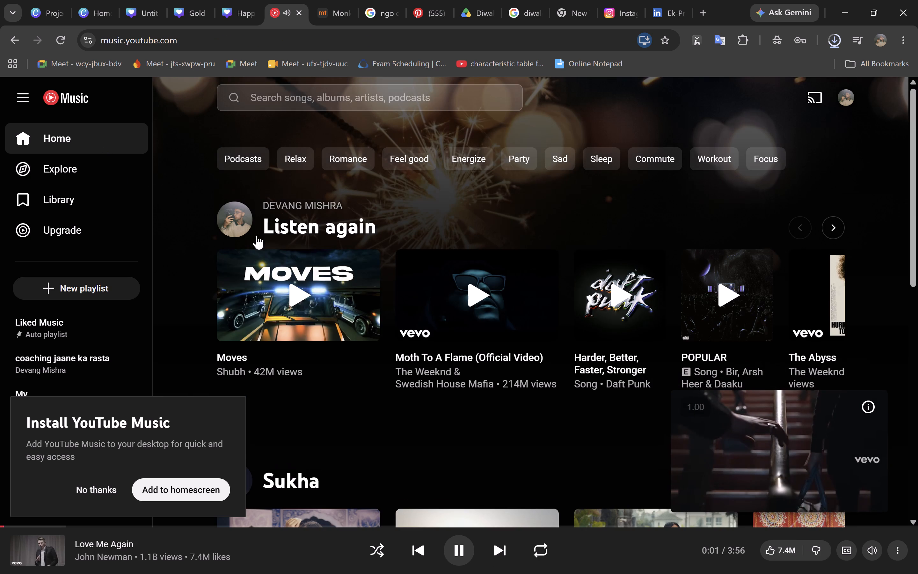
pyautogui.click(834, 233)
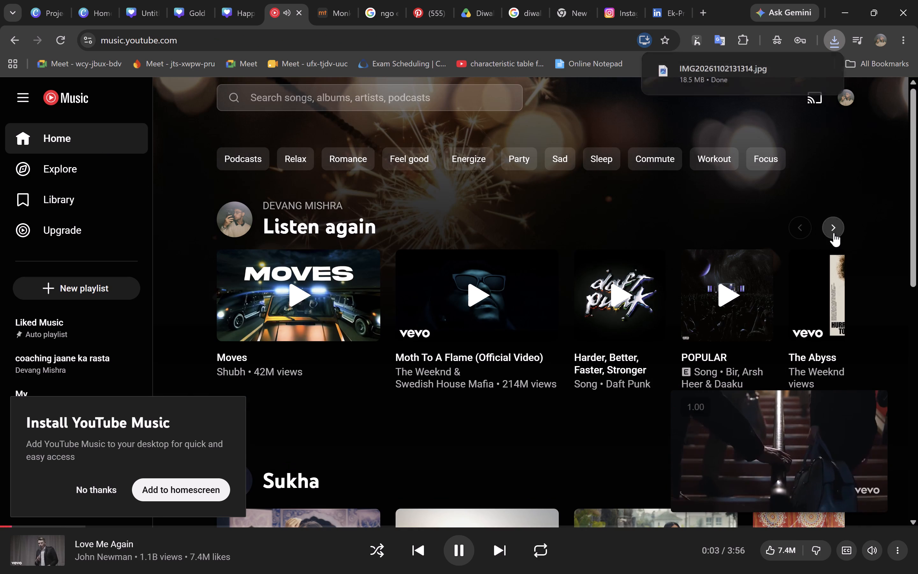
pyautogui.click(794, 220)
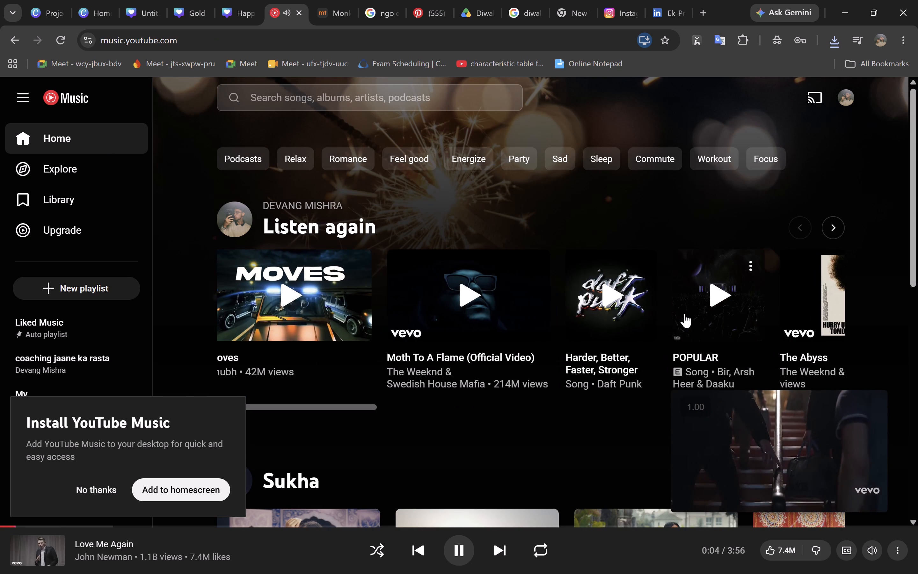
pyautogui.click(614, 293)
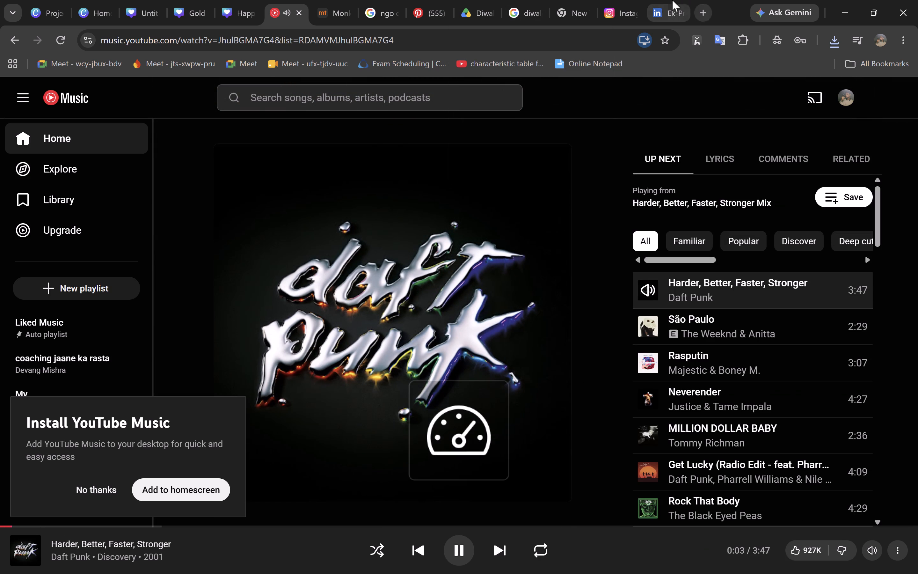
# Return to Drive, place the downloaded IMG20261102131314.jpg on the Figma canvas and move it clear of Instagram post - 5, to about X 5608, Y -2462.
pyautogui.click(605, 0)
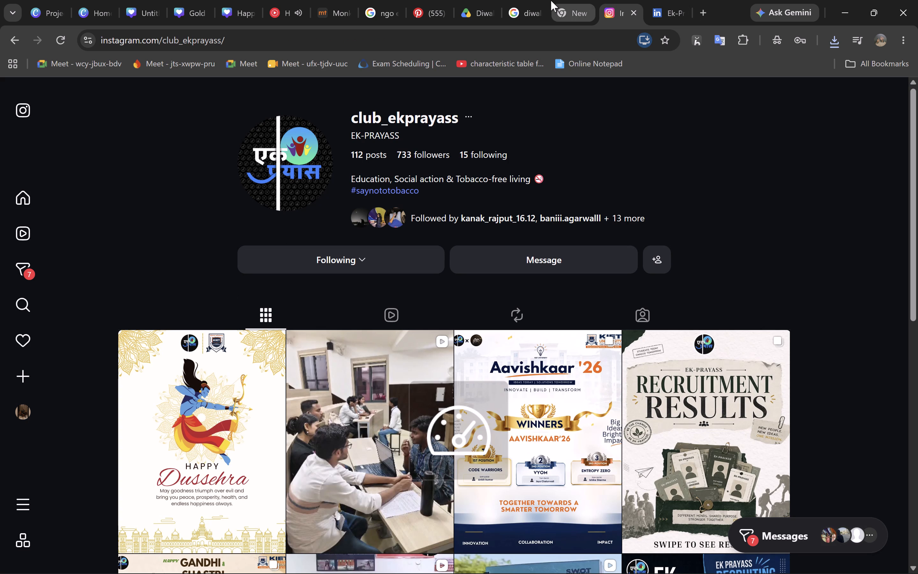
pyautogui.click(479, 0)
pyautogui.click(834, 46)
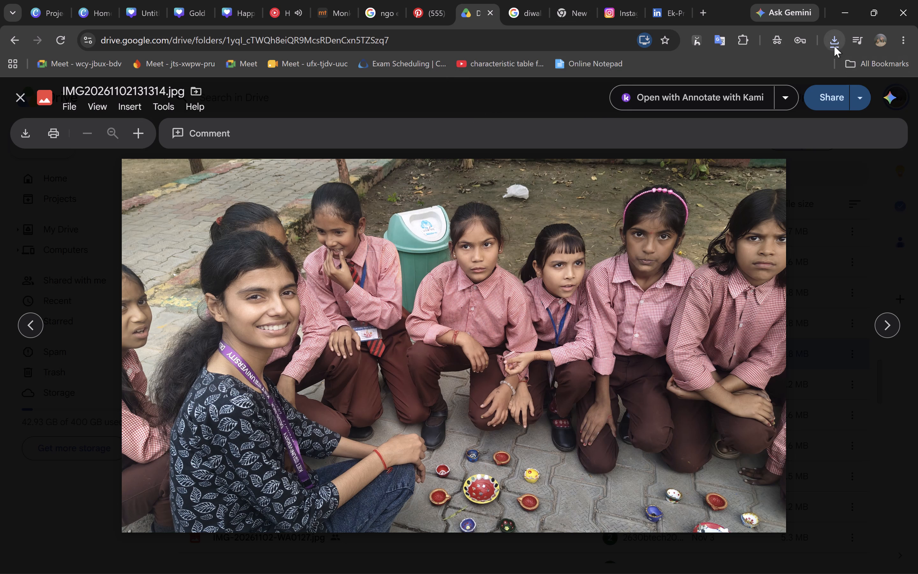
pyautogui.moveTo(738, 103); pyautogui.dragTo(703, 562)
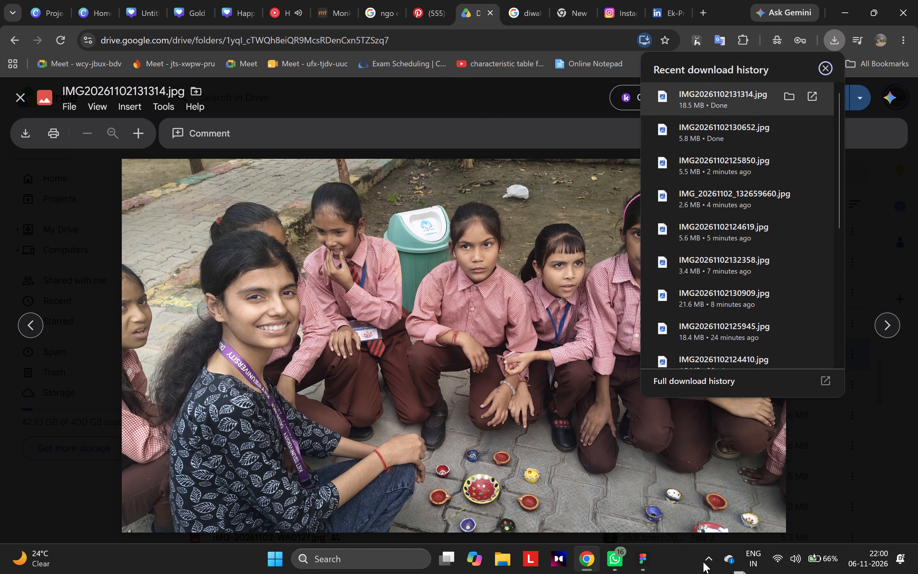
pyautogui.moveTo(703, 562); pyautogui.dragTo(648, 561)
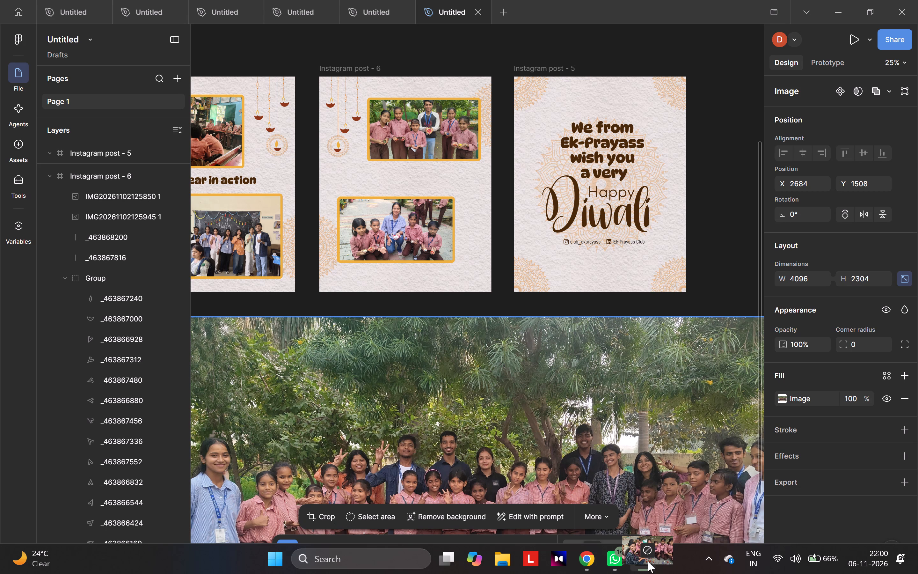
pyautogui.moveTo(648, 561); pyautogui.dragTo(750, 262)
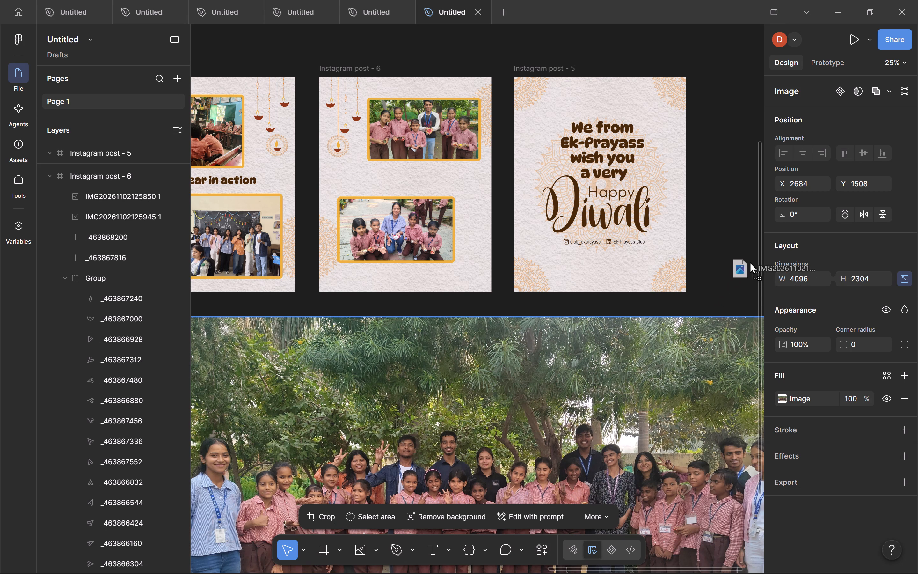
pyautogui.moveTo(750, 262); pyautogui.dragTo(808, 39)
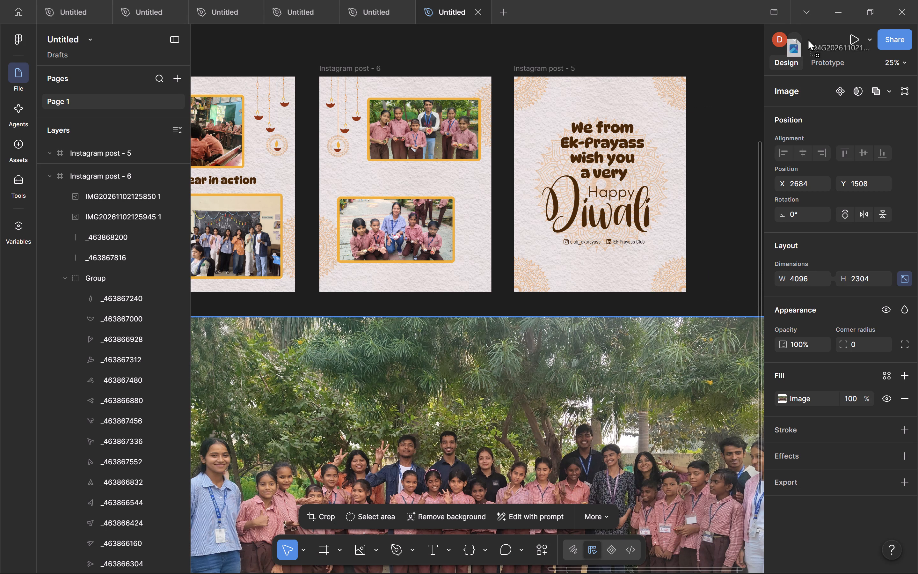
pyautogui.moveTo(808, 39); pyautogui.dragTo(734, 47)
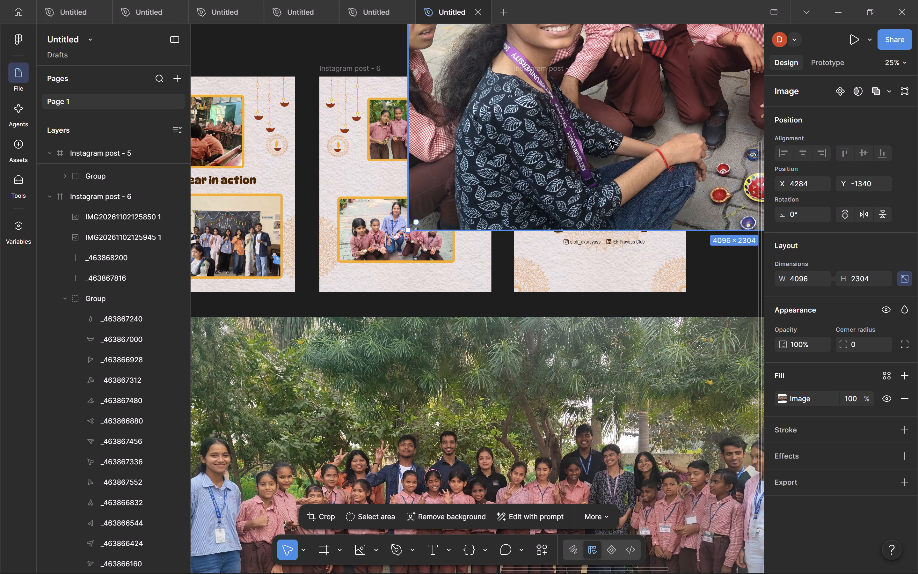
pyautogui.moveTo(611, 140); pyautogui.dragTo(691, 71)
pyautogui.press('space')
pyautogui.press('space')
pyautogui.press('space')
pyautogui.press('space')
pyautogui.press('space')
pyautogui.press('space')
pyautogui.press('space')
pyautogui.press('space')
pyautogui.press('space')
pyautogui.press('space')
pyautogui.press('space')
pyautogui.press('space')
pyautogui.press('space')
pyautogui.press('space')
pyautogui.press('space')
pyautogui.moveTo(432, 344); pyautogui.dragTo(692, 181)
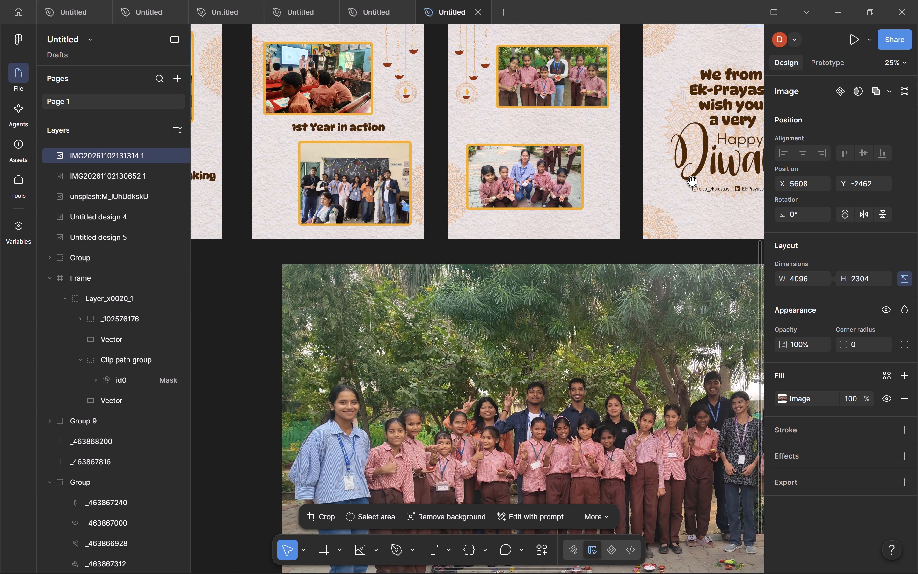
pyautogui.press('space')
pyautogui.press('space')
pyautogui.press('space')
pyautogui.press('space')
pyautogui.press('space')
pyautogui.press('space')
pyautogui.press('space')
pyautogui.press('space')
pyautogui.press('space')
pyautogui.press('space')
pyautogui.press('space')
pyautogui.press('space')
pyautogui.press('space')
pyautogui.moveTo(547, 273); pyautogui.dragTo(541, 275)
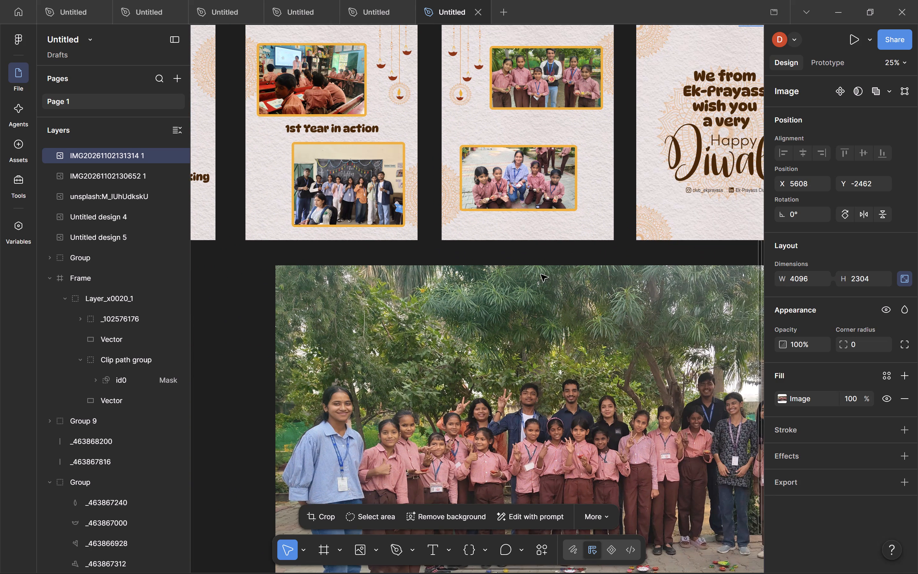
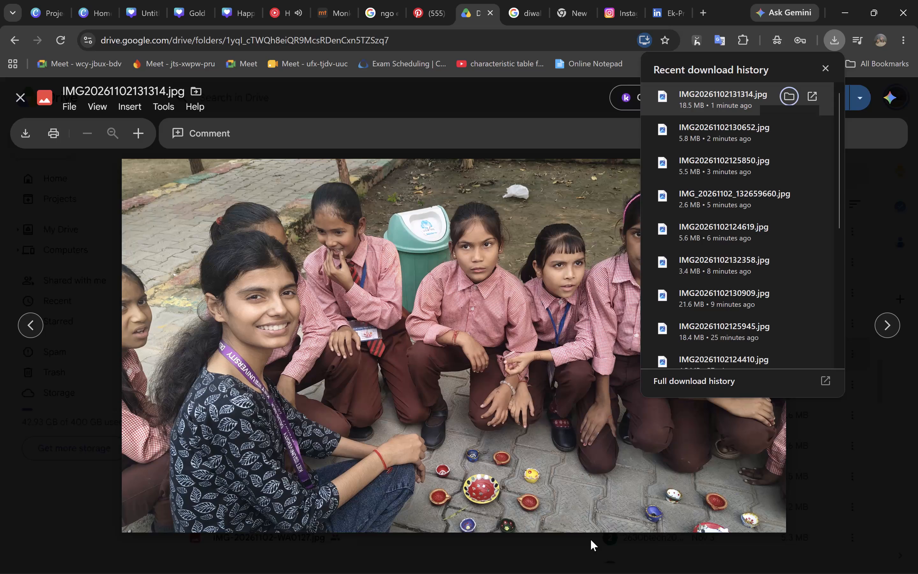
# Download IMG20261102131601.jpg, the photo of four people holding a pink Diwali card, from Drive and place it on the Figma canvas.
pyautogui.click(433, 359)
pyautogui.press('Right')
pyautogui.press('Right')
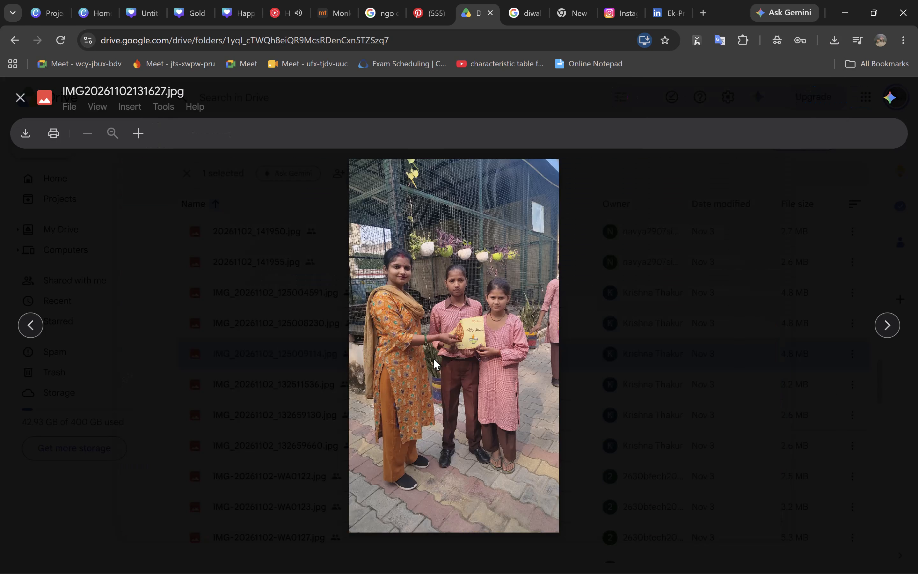
pyautogui.press('Left')
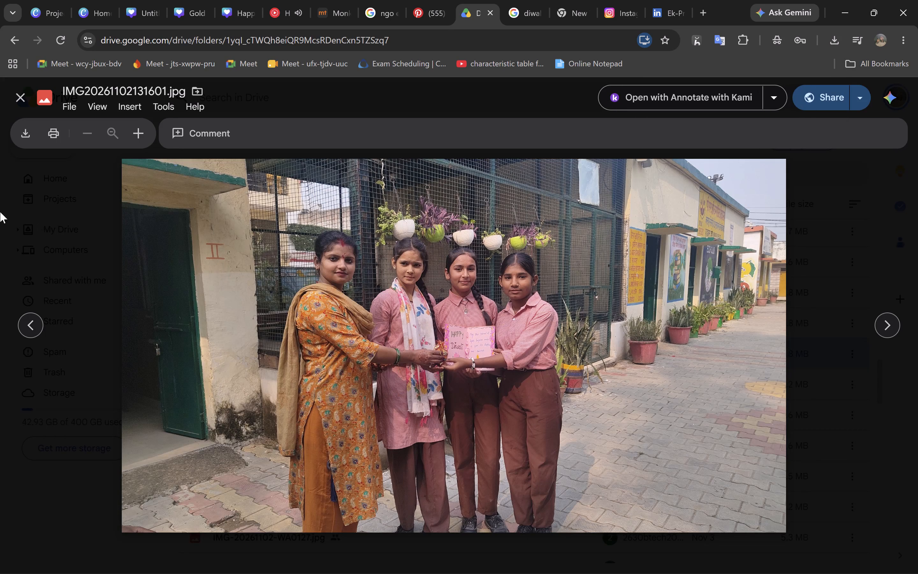
pyautogui.click(28, 137)
pyautogui.click(834, 39)
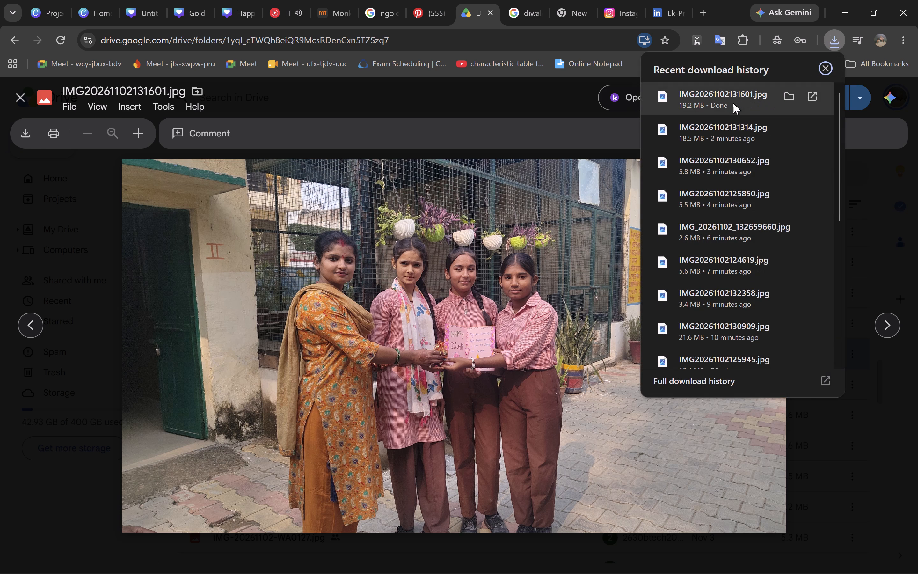
pyautogui.moveTo(733, 103); pyautogui.dragTo(643, 561)
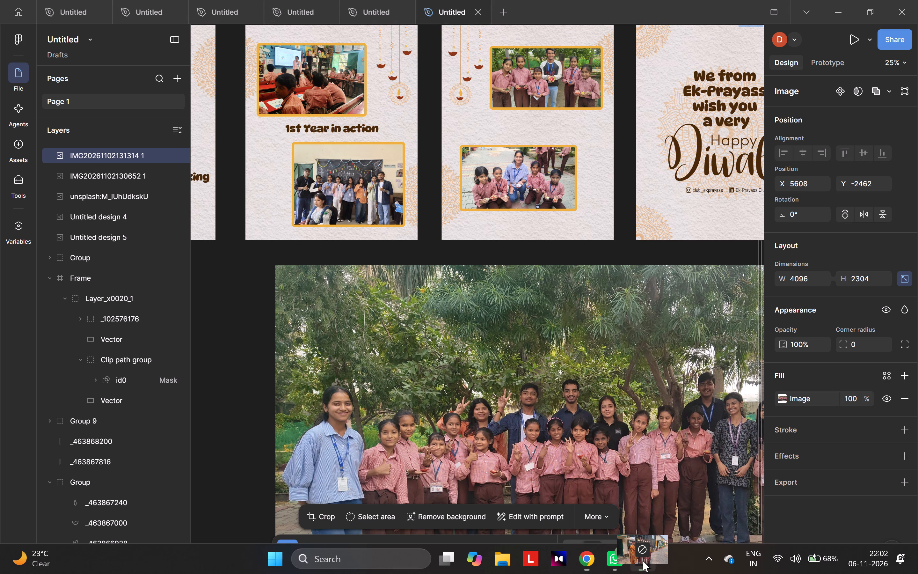
pyautogui.moveTo(643, 561); pyautogui.dragTo(247, 405)
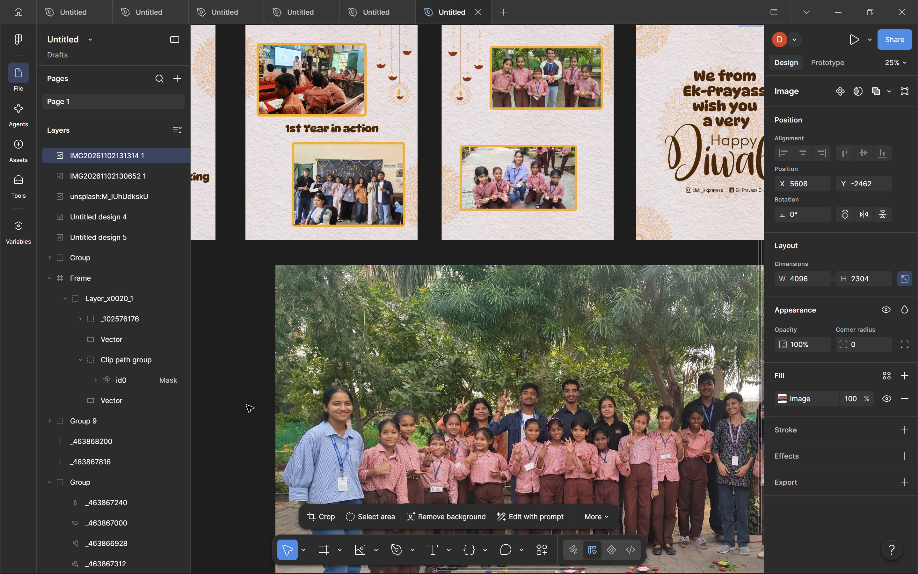
# Move the new card photo directly below the outdoor group photo, aligned with its side edges.
pyautogui.hotkey('ctrl', '-')
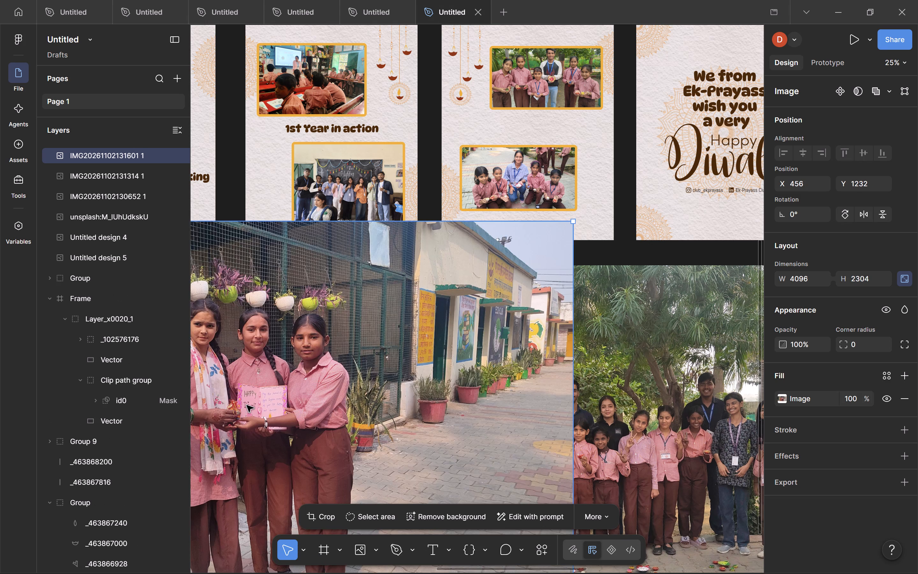
pyautogui.hotkey('ctrl', '-')
pyautogui.hotkey('ctrl', '-')
pyautogui.hotkey('ctrl', '=')
pyautogui.hotkey('ctrl', '=')
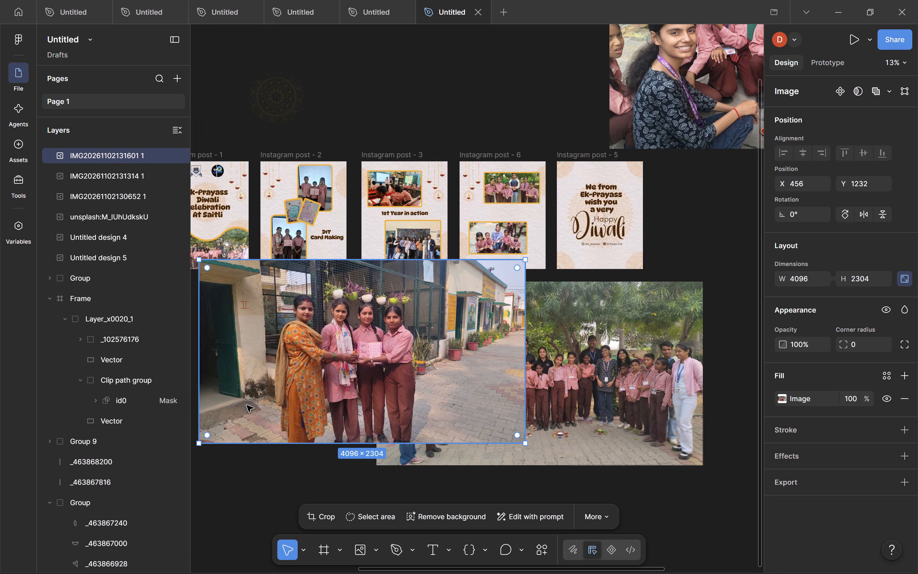
pyautogui.moveTo(297, 367); pyautogui.dragTo(301, 366)
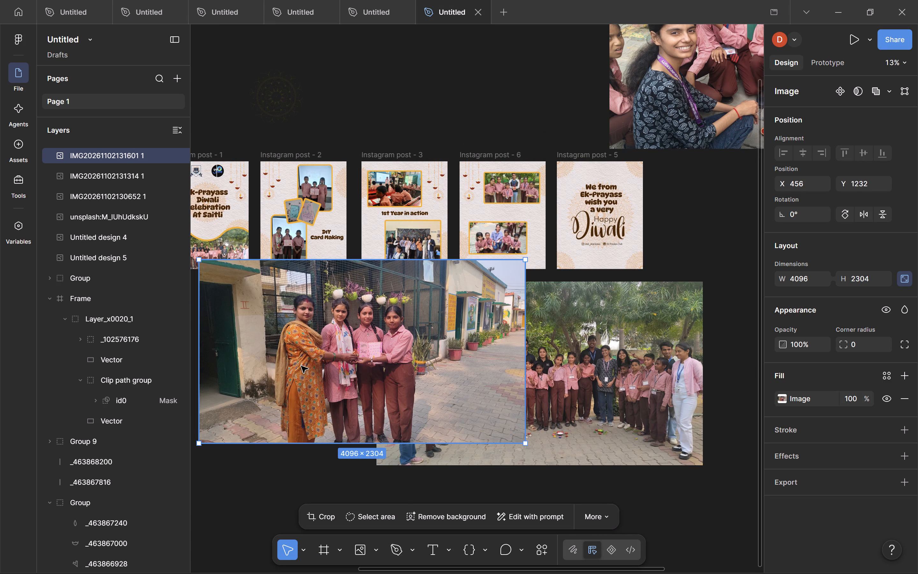
pyautogui.moveTo(301, 366); pyautogui.dragTo(472, 449)
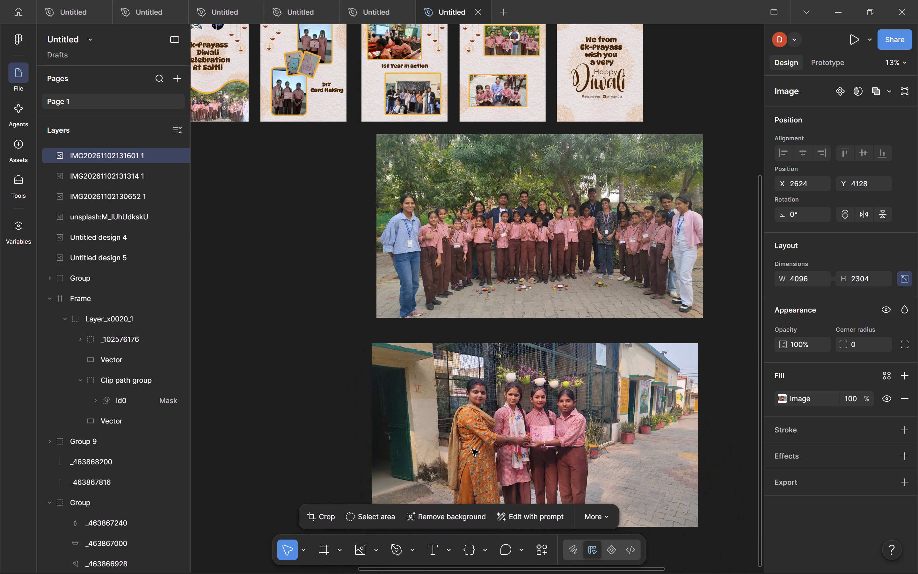
pyautogui.moveTo(472, 449); pyautogui.dragTo(476, 443)
pyautogui.click(514, 303)
pyautogui.moveTo(703, 246); pyautogui.dragTo(704, 245)
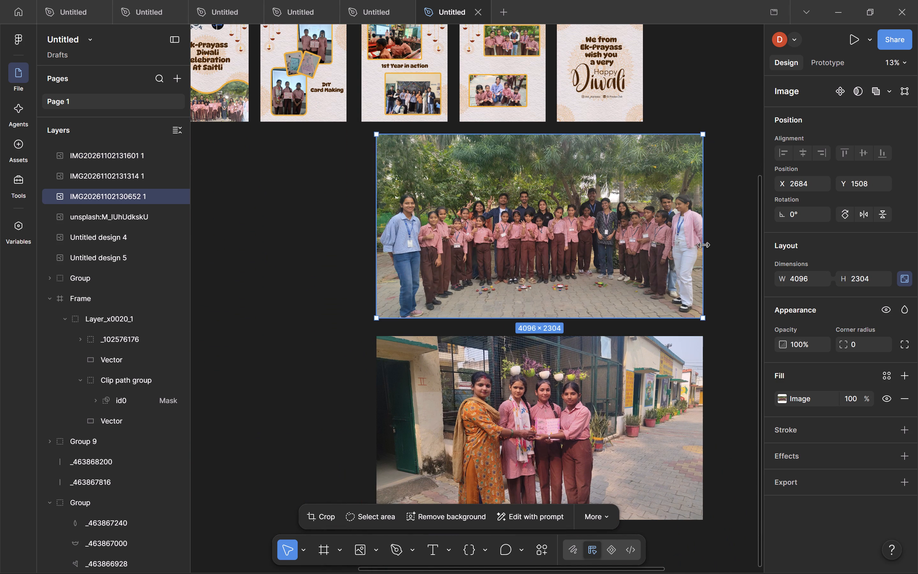
pyautogui.moveTo(704, 245); pyautogui.dragTo(700, 244)
pyautogui.click(725, 207)
# Select the outdoor group photo and the card photo together and increase their corner radius to round the corners slightly.
pyautogui.moveTo(698, 125); pyautogui.dragTo(535, 229)
pyautogui.press('space')
pyautogui.click(659, 85)
pyautogui.press('space')
pyautogui.press('space')
pyautogui.press('space')
pyautogui.press('space')
pyautogui.press('space')
pyautogui.press('space')
pyautogui.press('space')
pyautogui.press('space')
pyautogui.press('space')
pyautogui.press('space')
pyautogui.press('space')
pyautogui.press('space')
pyautogui.press('space')
pyautogui.press('space')
pyautogui.press('space')
pyautogui.press('space')
pyautogui.press('space')
pyautogui.press('space')
pyautogui.press('space')
pyautogui.press('space')
pyautogui.moveTo(687, 67); pyautogui.dragTo(657, 115)
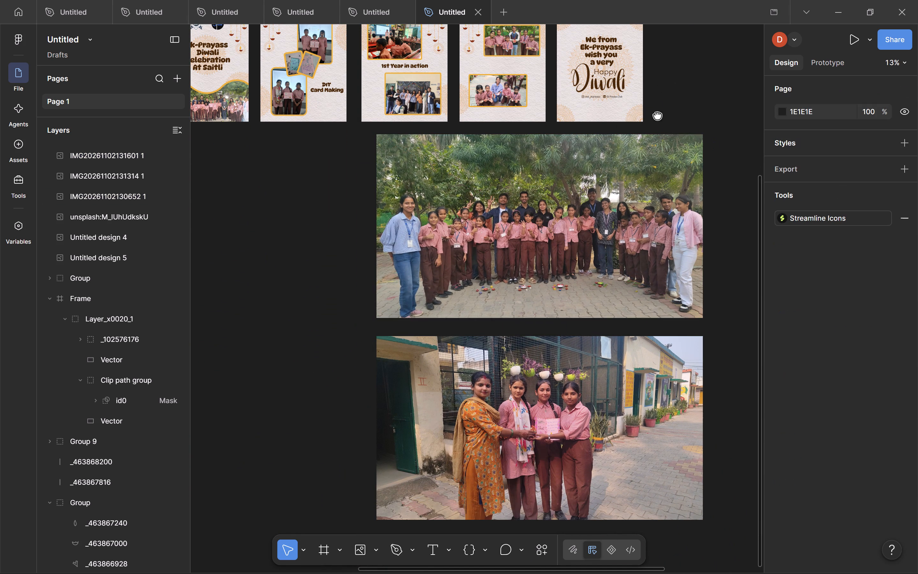
pyautogui.moveTo(657, 115); pyautogui.dragTo(650, 4)
pyautogui.click(600, 143)
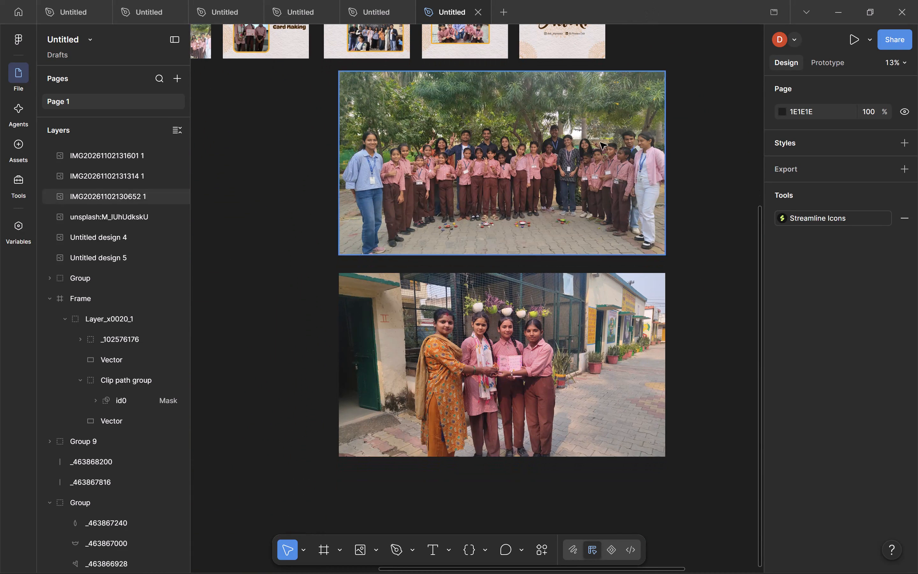
pyautogui.keyDown('shift'); pyautogui.click(615, 316); pyautogui.keyUp('shift')
pyautogui.moveTo(845, 375); pyautogui.dragTo(515, 307)
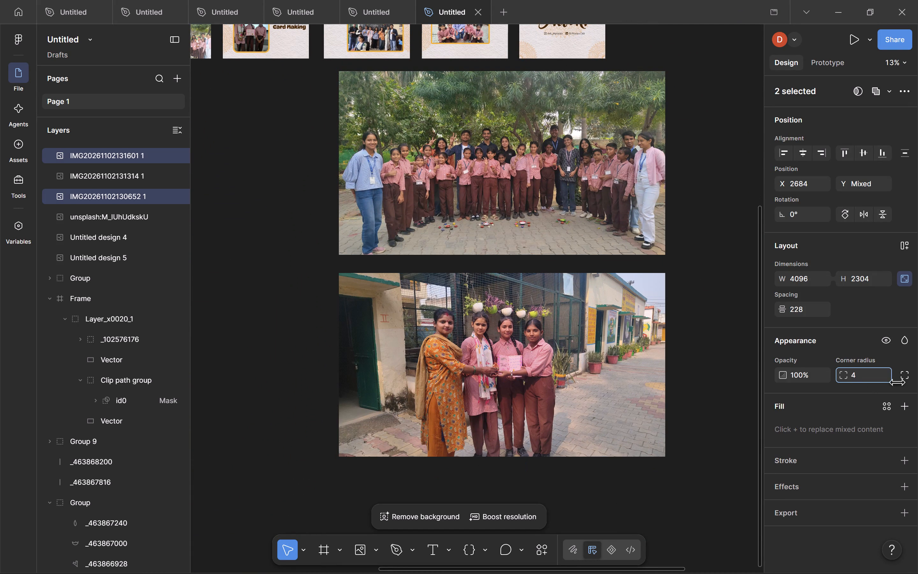
pyautogui.moveTo(515, 307); pyautogui.dragTo(405, 300)
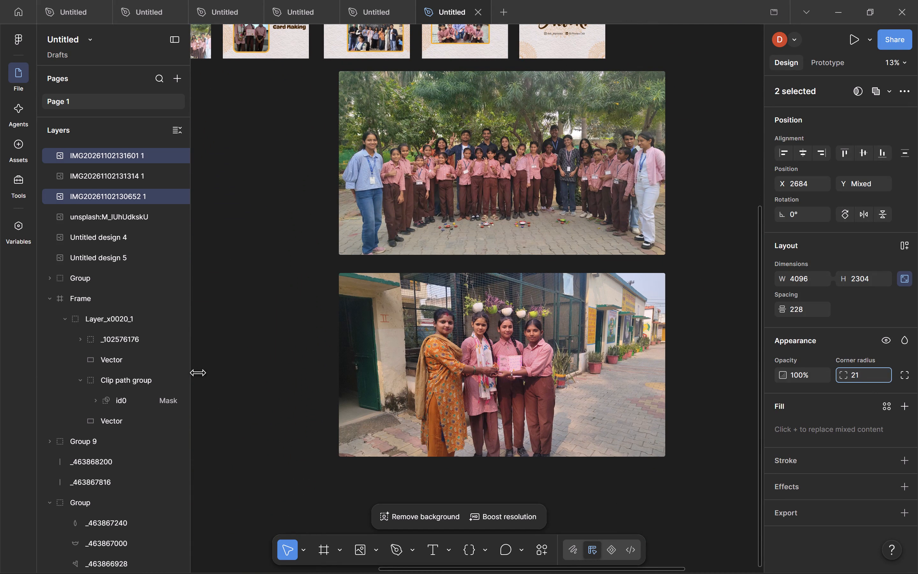
pyautogui.moveTo(405, 300); pyautogui.dragTo(393, 298)
# Select the photo of the volunteer and students seated around painted diyas and open its corner radius for editing.
pyautogui.press('space')
pyautogui.click(679, 176)
pyautogui.click(700, 153)
pyautogui.press('space')
pyautogui.moveTo(709, 128); pyautogui.dragTo(578, 396)
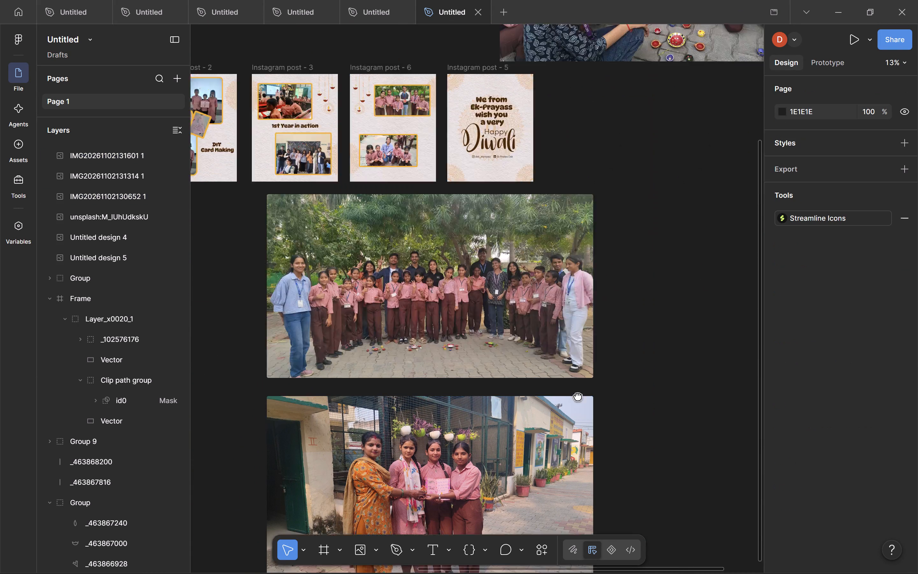
pyautogui.moveTo(578, 396); pyautogui.dragTo(577, 397)
pyautogui.click(637, 120)
pyautogui.click(855, 341)
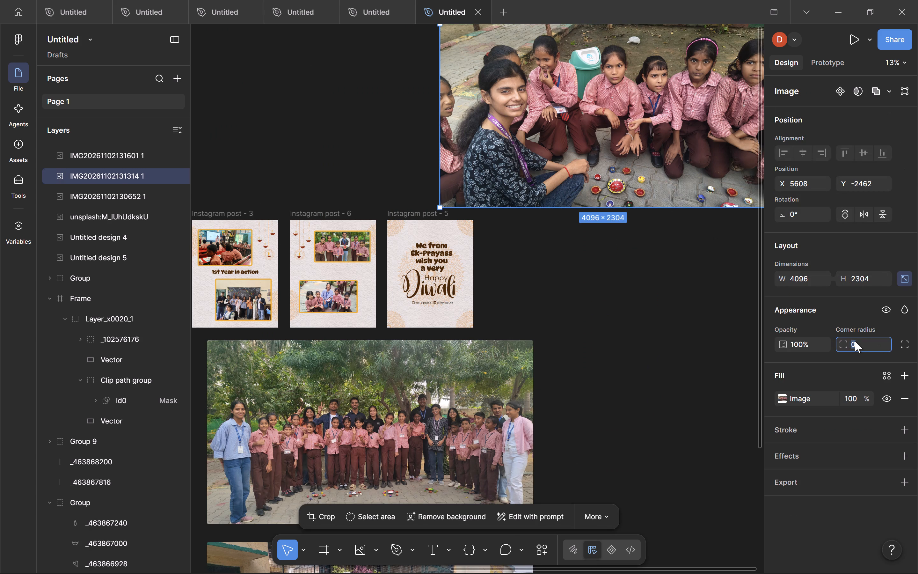
# Set the corner radius of the photo of the volunteer and students seated around painted diyas to 20.
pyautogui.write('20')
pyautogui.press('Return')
# Select the seated diya photo, outdoor group photo and card photo together and add an inside FFAE00 stroke with a weight of 15.
pyautogui.keyDown('shift'); pyautogui.click(514, 381); pyautogui.keyUp('shift')
pyautogui.keyDown('shift'); pyautogui.scroll(-4, 576, 326); pyautogui.keyUp('shift')
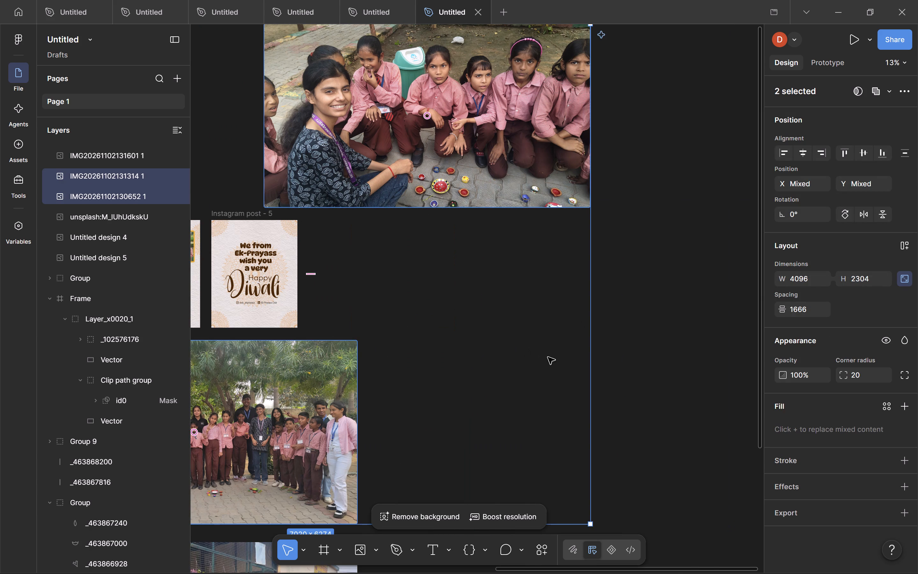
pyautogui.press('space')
pyautogui.moveTo(537, 390); pyautogui.dragTo(667, 204)
pyautogui.keyDown('shift'); pyautogui.click(406, 419); pyautogui.keyUp('shift')
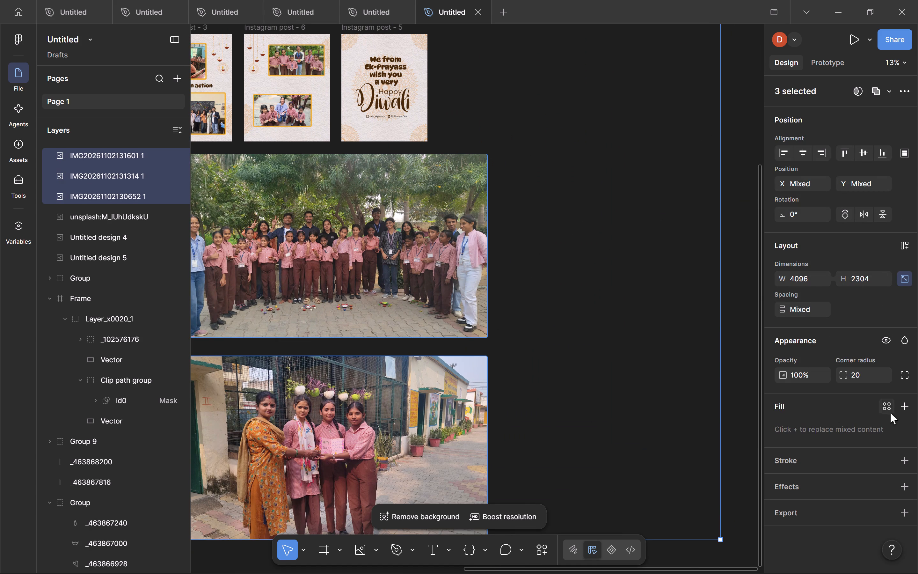
pyautogui.click(905, 463)
pyautogui.moveTo(841, 517); pyautogui.dragTo(459, 298)
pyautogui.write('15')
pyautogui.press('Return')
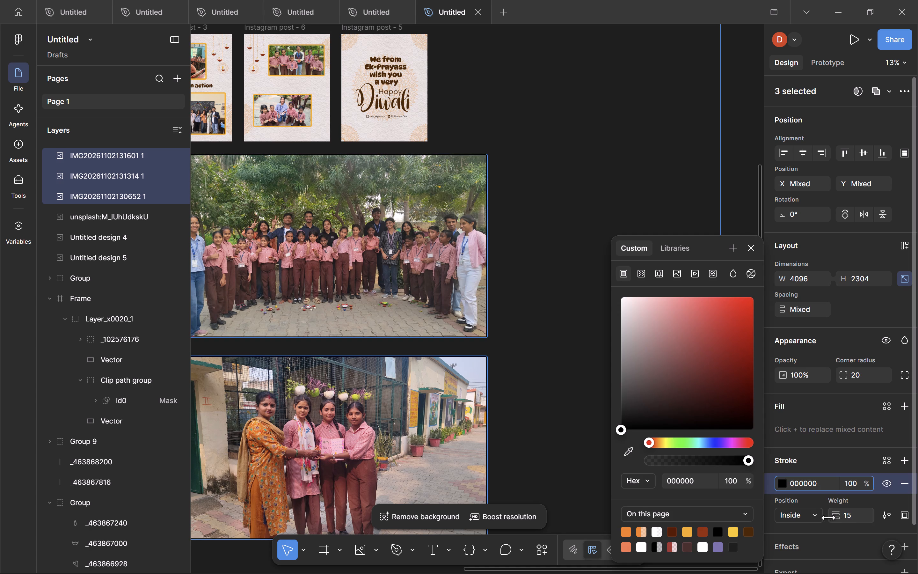
pyautogui.click(787, 478)
pyautogui.click(783, 482)
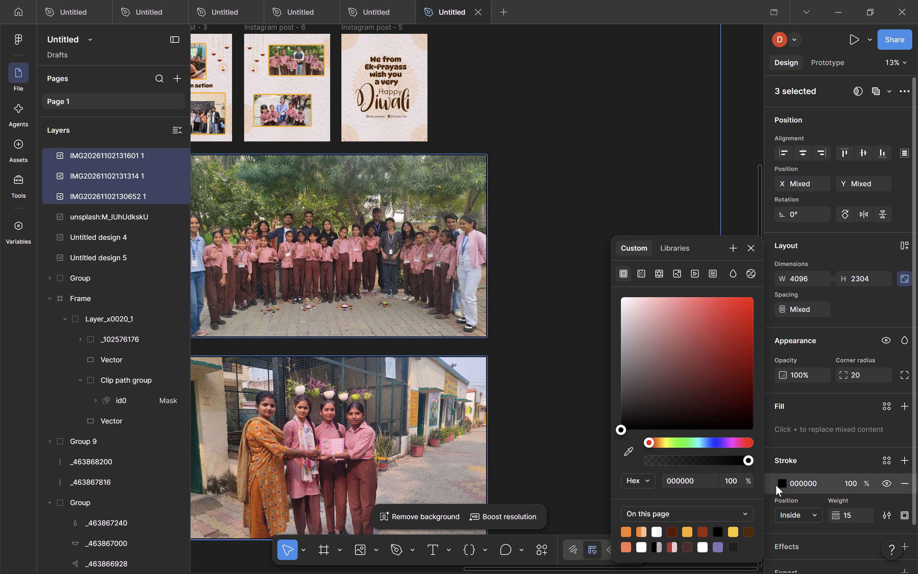
pyautogui.click(687, 532)
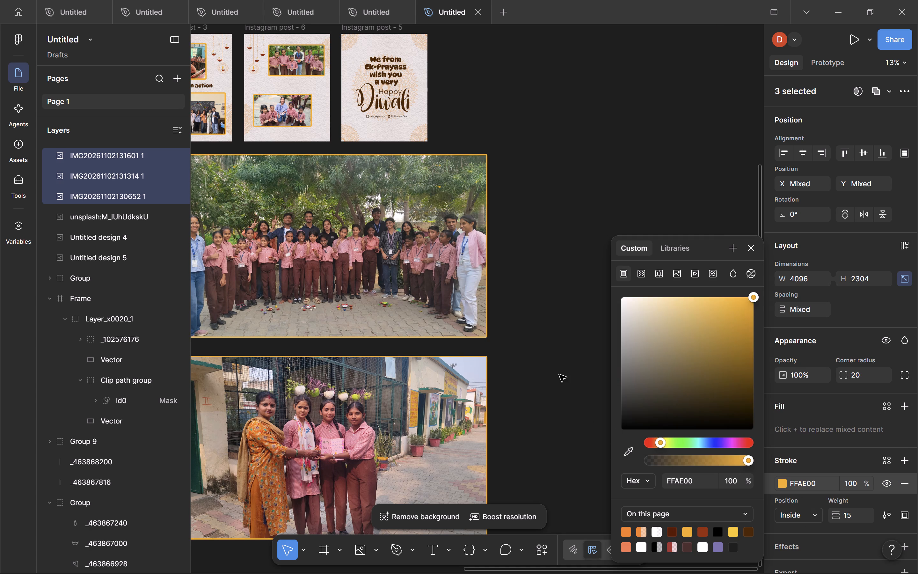
pyautogui.click(559, 375)
# Scale the seated diya photo down to about 776 × 436 and move it into the Instagram post - 6 frame.
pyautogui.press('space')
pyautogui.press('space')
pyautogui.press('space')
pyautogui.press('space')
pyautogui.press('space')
pyautogui.moveTo(522, 110); pyautogui.dragTo(418, 492)
pyautogui.click(515, 303)
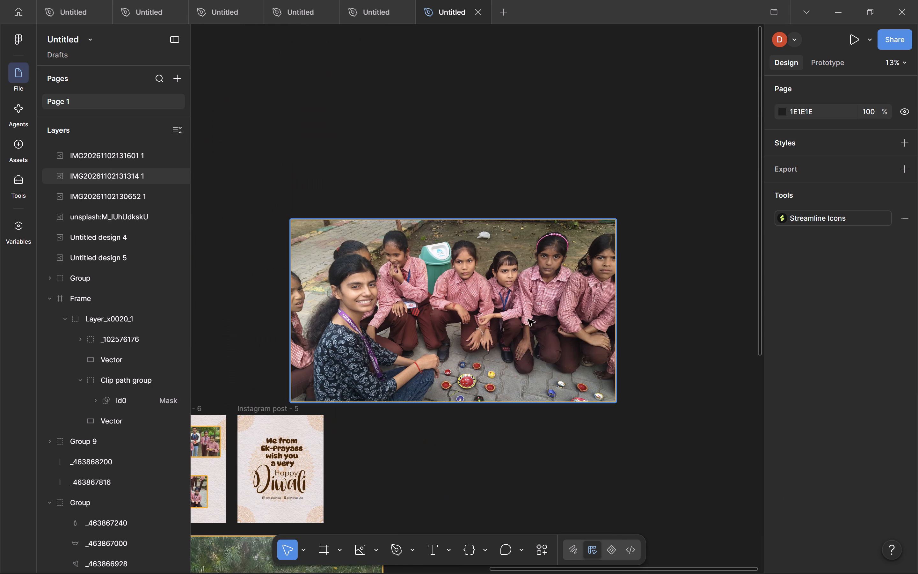
pyautogui.keyDown('shift'); pyautogui.moveTo(618, 408); pyautogui.dragTo(611, 404); pyautogui.keyUp('shift')
pyautogui.keyDown('shift'); pyautogui.moveTo(615, 400); pyautogui.dragTo(513, 308); pyautogui.keyUp('shift')
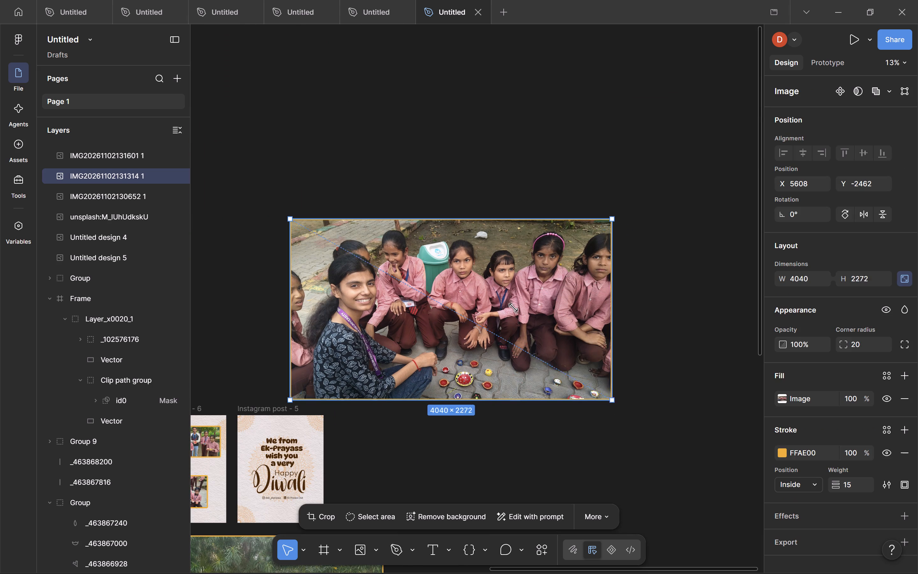
pyautogui.keyDown('shift'); pyautogui.moveTo(513, 308); pyautogui.dragTo(352, 231); pyautogui.keyUp('shift')
pyautogui.moveTo(331, 233); pyautogui.dragTo(129, 485)
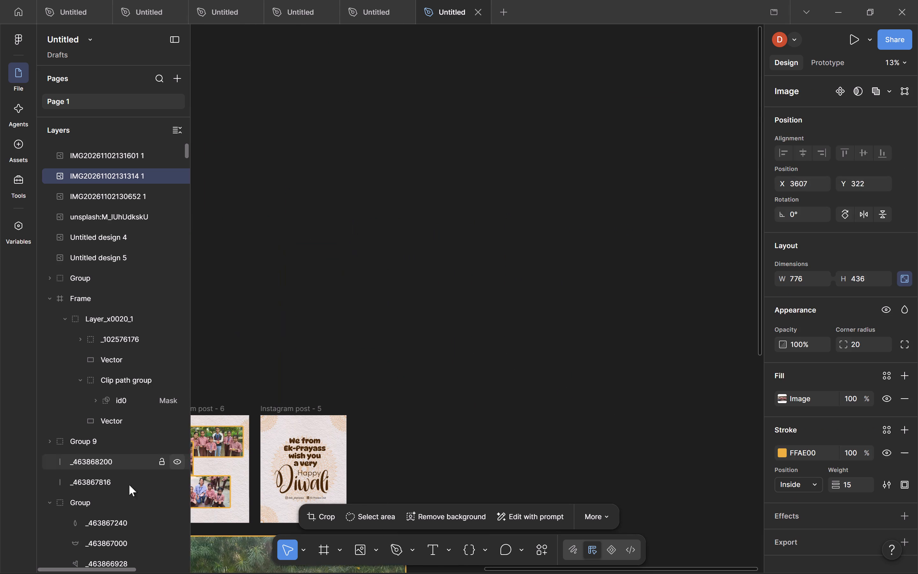
pyautogui.moveTo(129, 485); pyautogui.dragTo(382, 471)
# Shrink the seated diya photo in Instagram post - 6 further to about 358 × 201.
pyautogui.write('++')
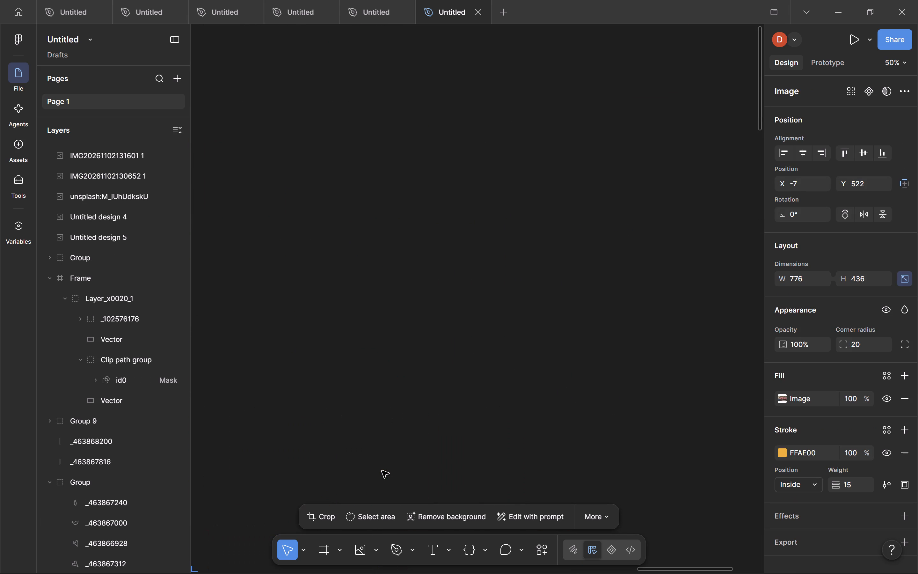
pyautogui.scroll(-5, 335, 422)
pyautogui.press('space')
pyautogui.moveTo(303, 358); pyautogui.dragTo(414, 247)
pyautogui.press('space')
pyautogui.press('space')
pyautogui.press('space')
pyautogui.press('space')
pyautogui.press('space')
pyautogui.moveTo(318, 392); pyautogui.dragTo(503, 127)
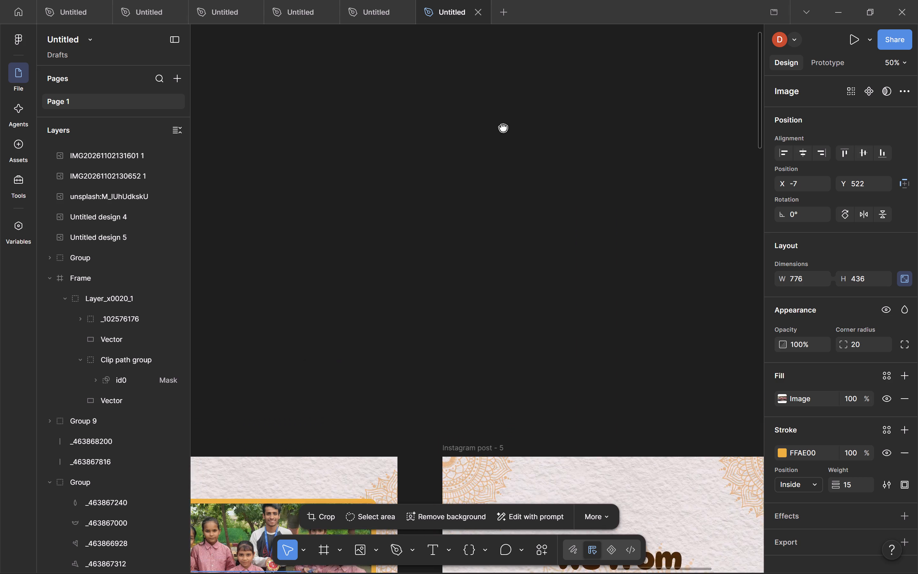
pyautogui.moveTo(503, 127); pyautogui.dragTo(538, 86)
pyautogui.moveTo(421, 277); pyautogui.dragTo(468, 151)
pyautogui.moveTo(555, 342); pyautogui.dragTo(444, 248)
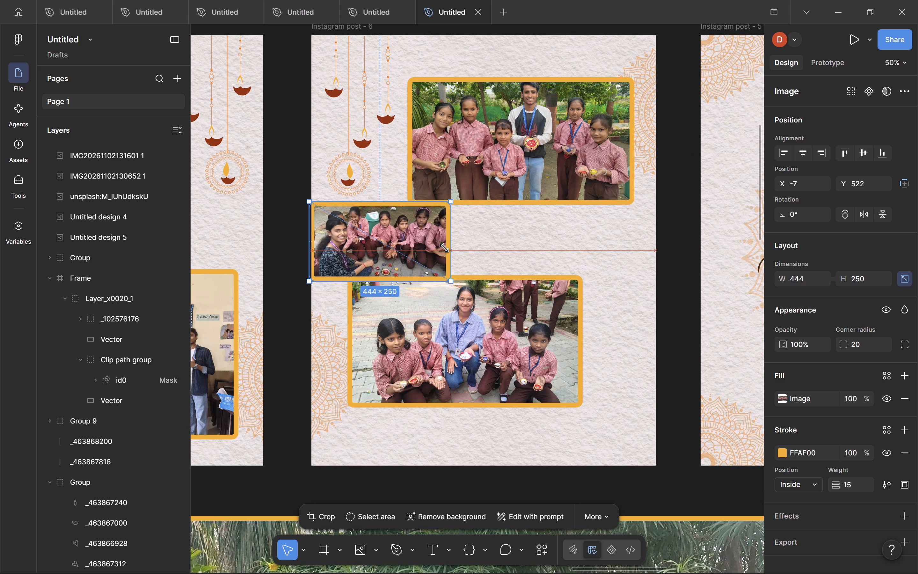
pyautogui.moveTo(444, 248); pyautogui.dragTo(423, 243)
# Rotate the small seated diya photo about 18° counterclockwise and position it between the two large framed photos.
pyautogui.moveTo(429, 270); pyautogui.dragTo(433, 269)
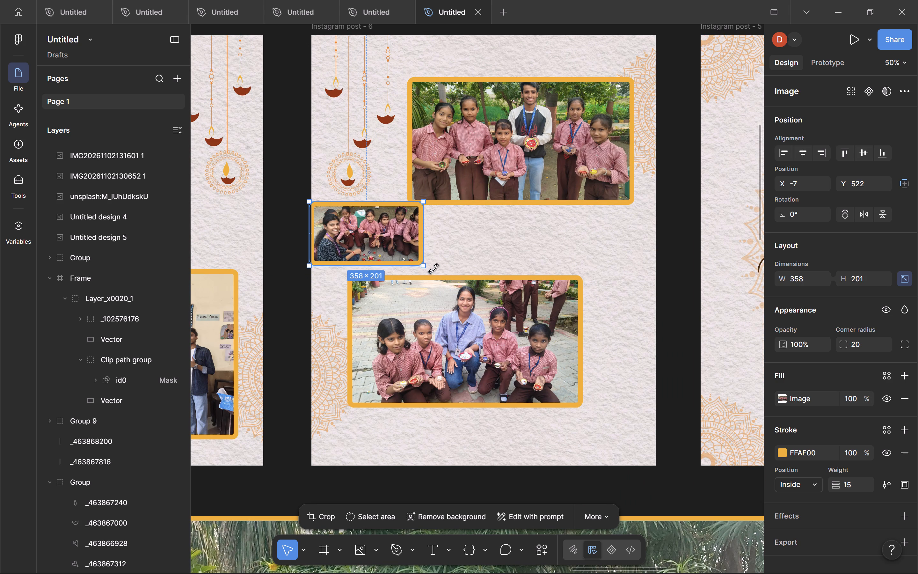
pyautogui.moveTo(433, 269); pyautogui.dragTo(452, 252)
pyautogui.moveTo(381, 238); pyautogui.dragTo(422, 243)
# Scale the outdoor group photo down to about 352 × 198 and move it into the Instagram post - 6 frame.
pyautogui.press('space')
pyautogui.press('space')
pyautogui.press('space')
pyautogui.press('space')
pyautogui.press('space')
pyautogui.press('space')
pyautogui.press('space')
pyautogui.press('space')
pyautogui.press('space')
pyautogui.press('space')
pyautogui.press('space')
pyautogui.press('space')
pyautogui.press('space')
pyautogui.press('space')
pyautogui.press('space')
pyautogui.moveTo(451, 295); pyautogui.dragTo(575, 89)
pyautogui.moveTo(527, 275); pyautogui.dragTo(482, 61)
pyautogui.scroll(-5, 462, 253)
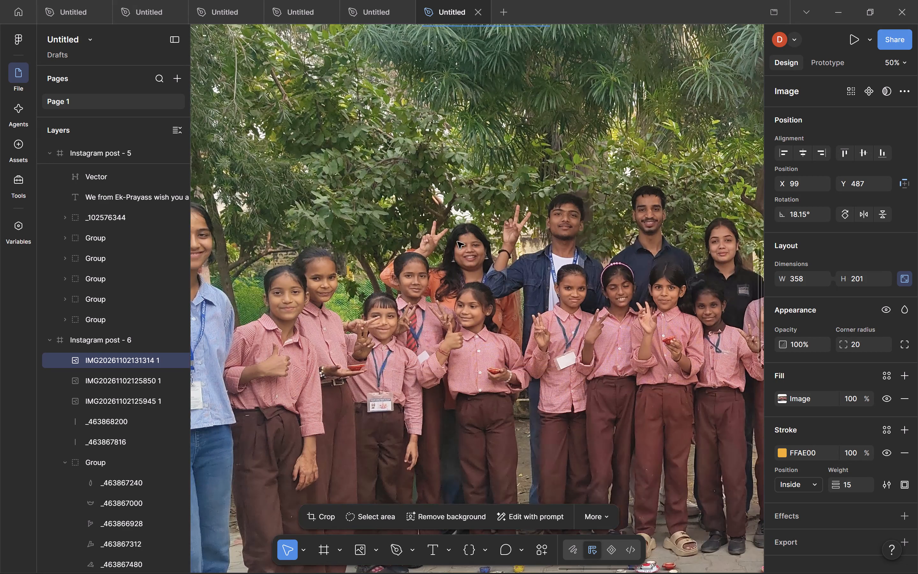
pyautogui.scroll(4, 457, 242)
pyautogui.hotkey('ctrl', '-')
pyautogui.hotkey('ctrl', '-')
pyautogui.click(584, 381)
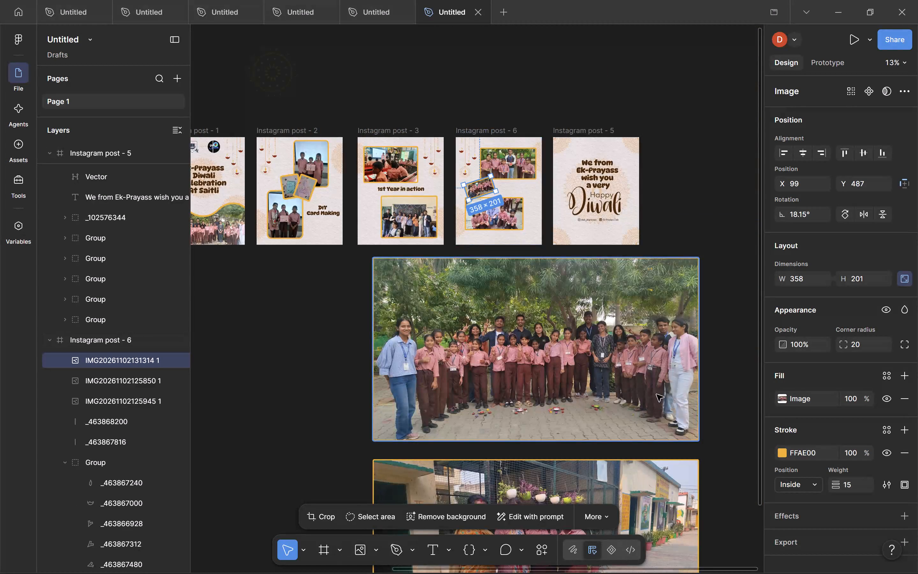
pyautogui.keyDown('shift'); pyautogui.moveTo(699, 441); pyautogui.dragTo(392, 283); pyautogui.keyUp('shift')
pyautogui.keyDown('shift'); pyautogui.moveTo(418, 283); pyautogui.dragTo(402, 271); pyautogui.keyUp('shift')
pyautogui.moveTo(394, 263); pyautogui.dragTo(397, 261)
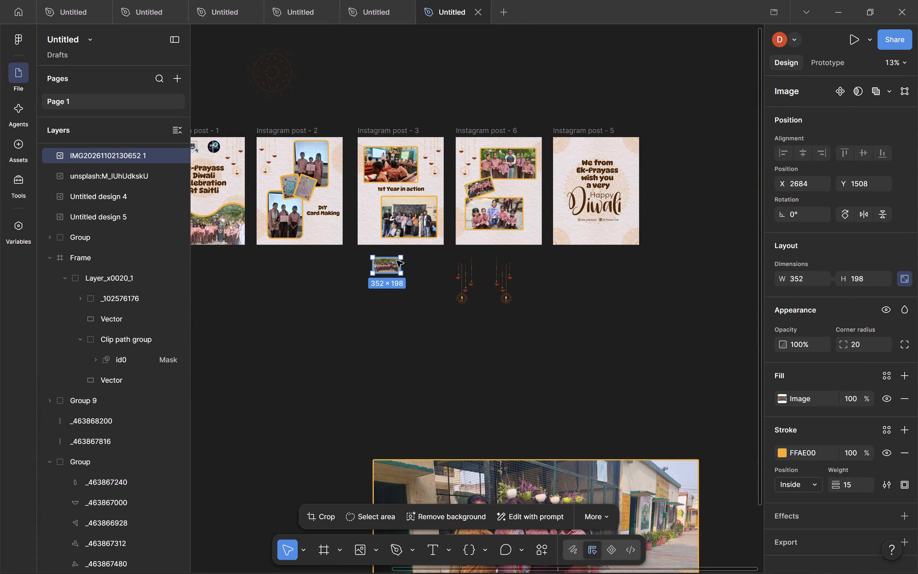
pyautogui.moveTo(397, 261); pyautogui.dragTo(504, 187)
# Position the small group photo beside the seated diya photo, tilted to about -19°, between the two large framed photos.
pyautogui.hotkey('ctrl', '=')
pyautogui.hotkey('ctrl', '=')
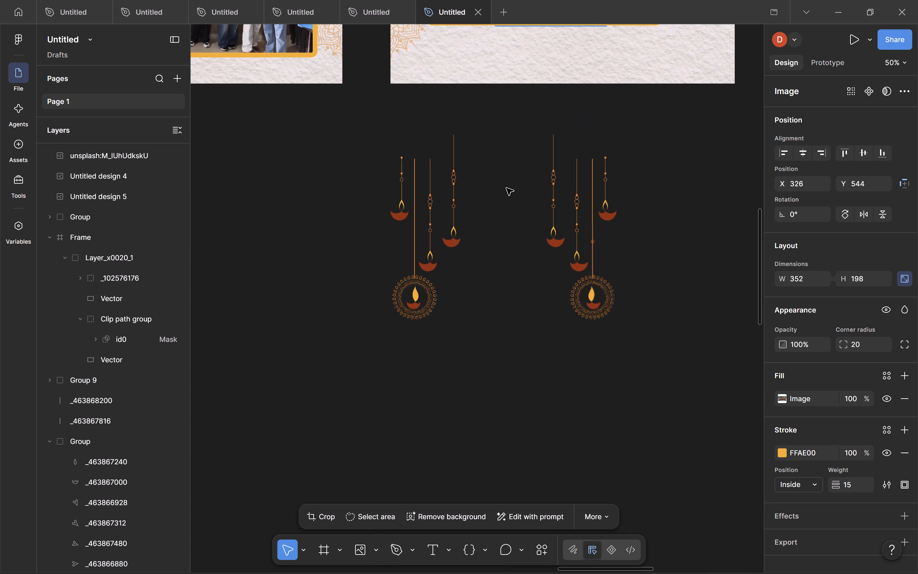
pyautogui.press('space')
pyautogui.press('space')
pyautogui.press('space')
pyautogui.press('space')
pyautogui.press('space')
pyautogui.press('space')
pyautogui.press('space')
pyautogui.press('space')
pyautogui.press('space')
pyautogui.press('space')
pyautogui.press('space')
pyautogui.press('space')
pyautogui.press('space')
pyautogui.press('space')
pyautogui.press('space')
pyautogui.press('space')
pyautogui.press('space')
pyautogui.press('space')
pyautogui.moveTo(506, 188); pyautogui.dragTo(403, 431)
pyautogui.moveTo(486, 156); pyautogui.dragTo(499, 283)
pyautogui.moveTo(488, 236); pyautogui.dragTo(500, 237)
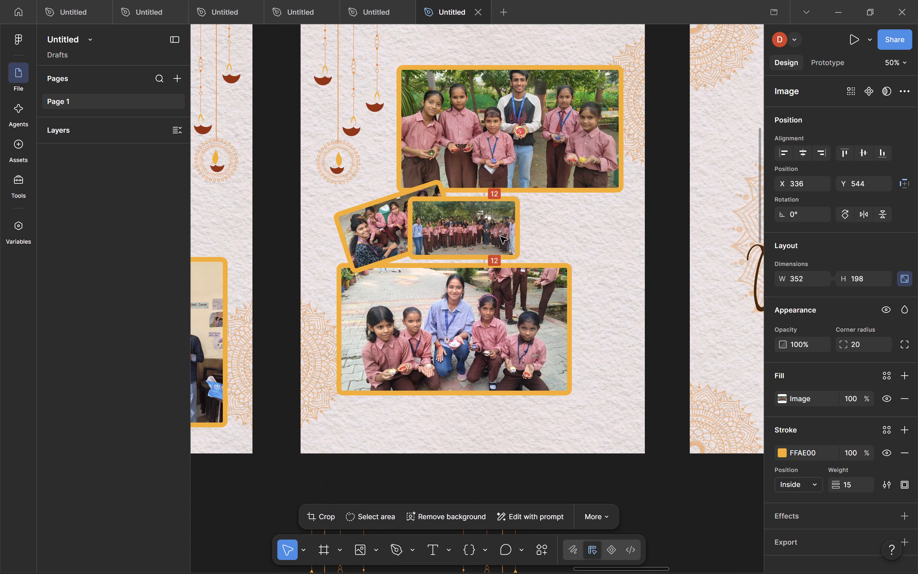
pyautogui.moveTo(500, 237); pyautogui.dragTo(506, 233)
pyautogui.moveTo(539, 260); pyautogui.dragTo(523, 277)
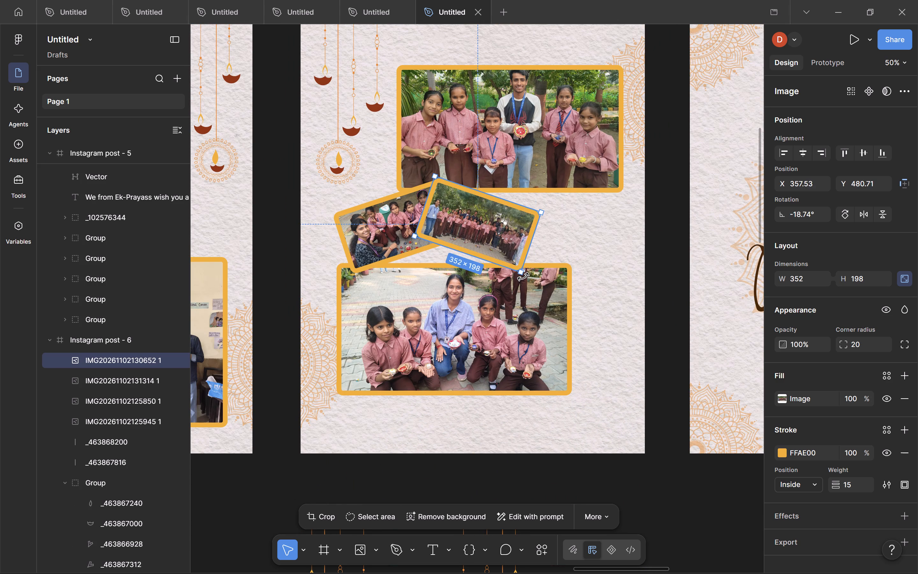
pyautogui.moveTo(523, 277); pyautogui.dragTo(522, 277)
pyautogui.moveTo(501, 246); pyautogui.dragTo(511, 258)
# Send the tilted group photo behind the other photos in Instagram post - 6.
pyautogui.press('[')
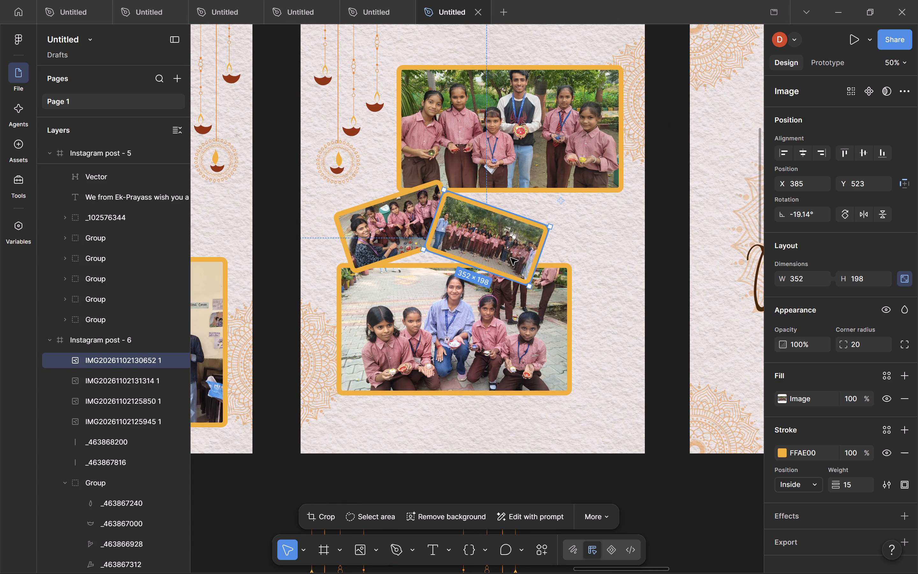
pyautogui.click(601, 234)
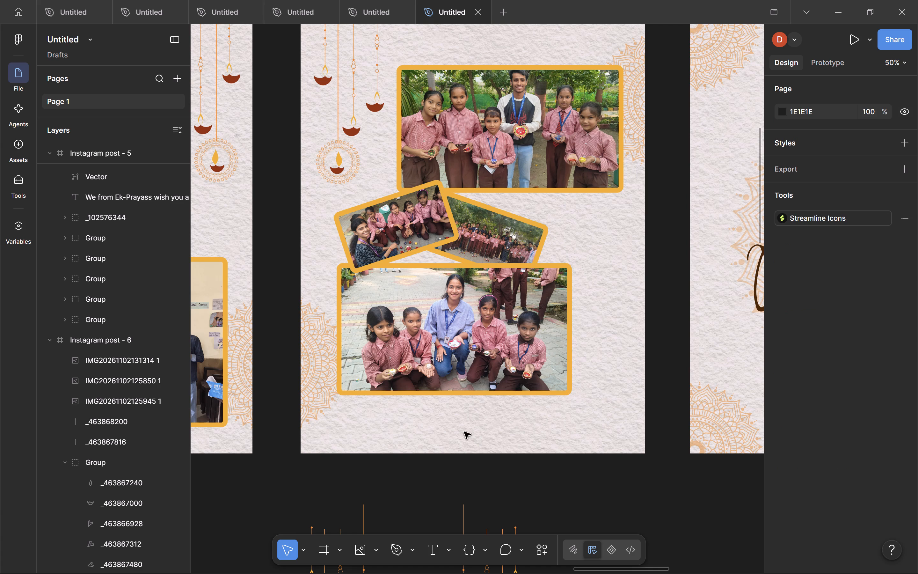
# Scale the photo of four people holding a pink card down to about 332 × 187 and move it into Instagram post - 6.
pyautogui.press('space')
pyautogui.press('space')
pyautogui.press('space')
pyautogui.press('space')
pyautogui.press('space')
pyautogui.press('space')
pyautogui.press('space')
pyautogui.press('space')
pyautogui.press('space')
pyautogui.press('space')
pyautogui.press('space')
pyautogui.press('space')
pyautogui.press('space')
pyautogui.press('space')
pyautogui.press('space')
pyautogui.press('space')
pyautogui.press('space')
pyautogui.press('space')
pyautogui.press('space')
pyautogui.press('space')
pyautogui.moveTo(450, 442); pyautogui.dragTo(502, 179)
pyautogui.moveTo(442, 342); pyautogui.dragTo(444, 77)
pyautogui.moveTo(432, 313); pyautogui.dragTo(386, 77)
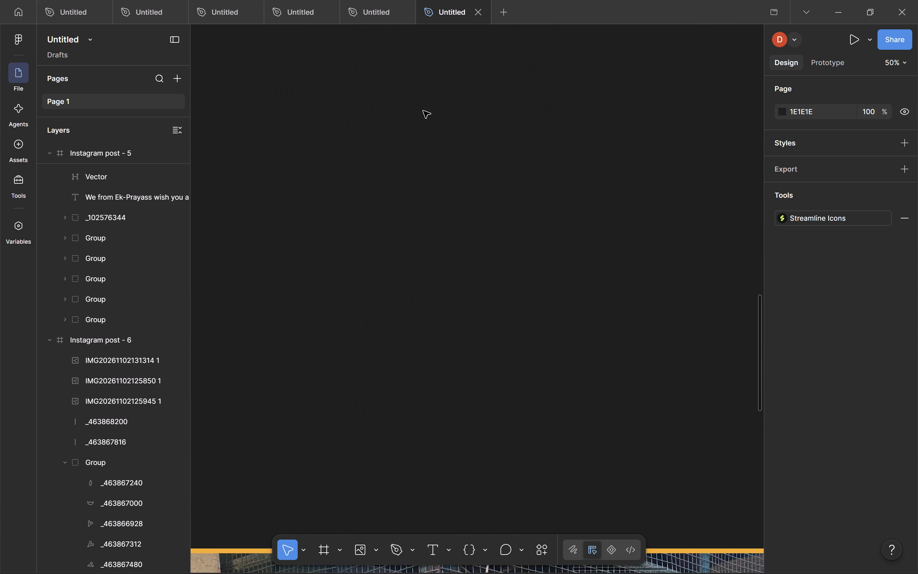
pyautogui.hotkey('ctrl', '[')
pyautogui.hotkey('ctrl', '[')
pyautogui.hotkey('ctrl', '[')
pyautogui.hotkey('ctrl', '-')
pyautogui.hotkey('ctrl', '-')
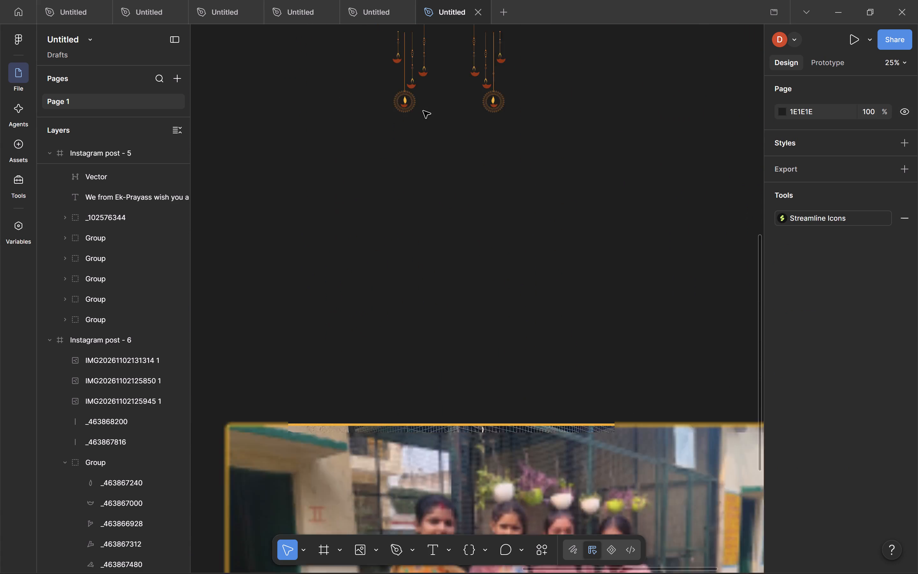
pyautogui.click(467, 435)
pyautogui.moveTo(571, 450); pyautogui.dragTo(513, 249)
pyautogui.keyDown('shift'); pyautogui.moveTo(619, 344); pyautogui.dragTo(386, 187); pyautogui.keyUp('shift')
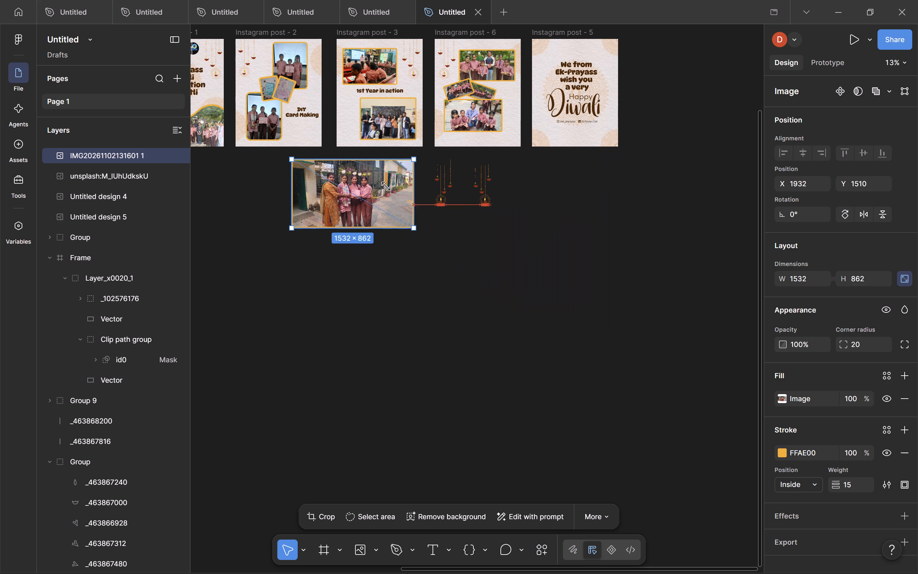
pyautogui.keyDown('shift'); pyautogui.moveTo(386, 187); pyautogui.dragTo(318, 169); pyautogui.keyUp('shift')
pyautogui.moveTo(309, 167); pyautogui.dragTo(515, 109)
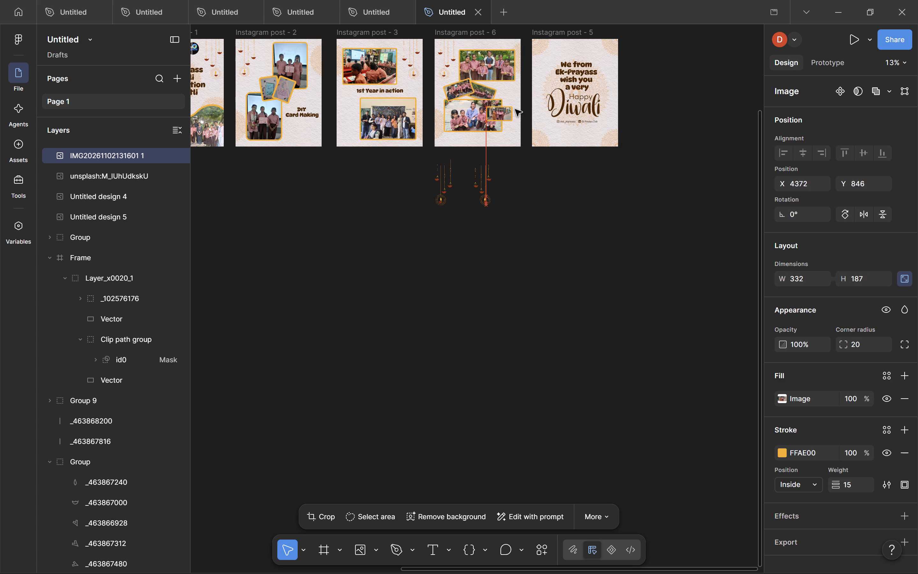
pyautogui.moveTo(515, 109); pyautogui.dragTo(503, 92)
# Rotate the small card photo to about 15.5° and place it at the right end of the tilted photo row in Instagram post - 6.
pyautogui.hotkey('ctrl', '=')
pyautogui.hotkey('ctrl', '=')
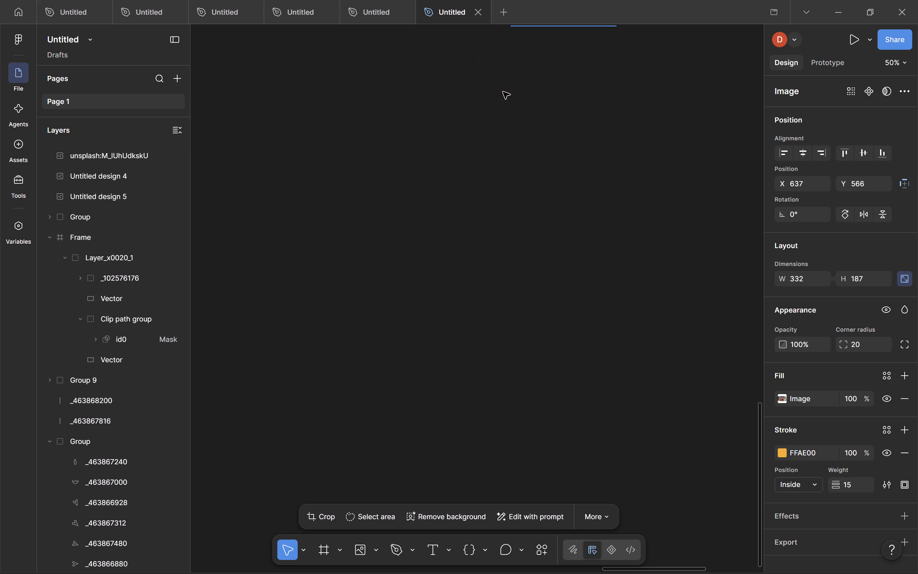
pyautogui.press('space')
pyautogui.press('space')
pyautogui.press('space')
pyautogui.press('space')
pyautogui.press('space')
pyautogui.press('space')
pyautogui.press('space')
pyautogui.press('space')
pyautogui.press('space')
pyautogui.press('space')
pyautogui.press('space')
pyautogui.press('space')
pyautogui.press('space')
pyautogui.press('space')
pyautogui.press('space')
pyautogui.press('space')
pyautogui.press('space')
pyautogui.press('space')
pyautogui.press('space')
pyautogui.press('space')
pyautogui.moveTo(503, 92); pyautogui.dragTo(518, 551)
pyautogui.moveTo(546, 241); pyautogui.dragTo(505, 529)
pyautogui.moveTo(517, 329); pyautogui.dragTo(479, 414)
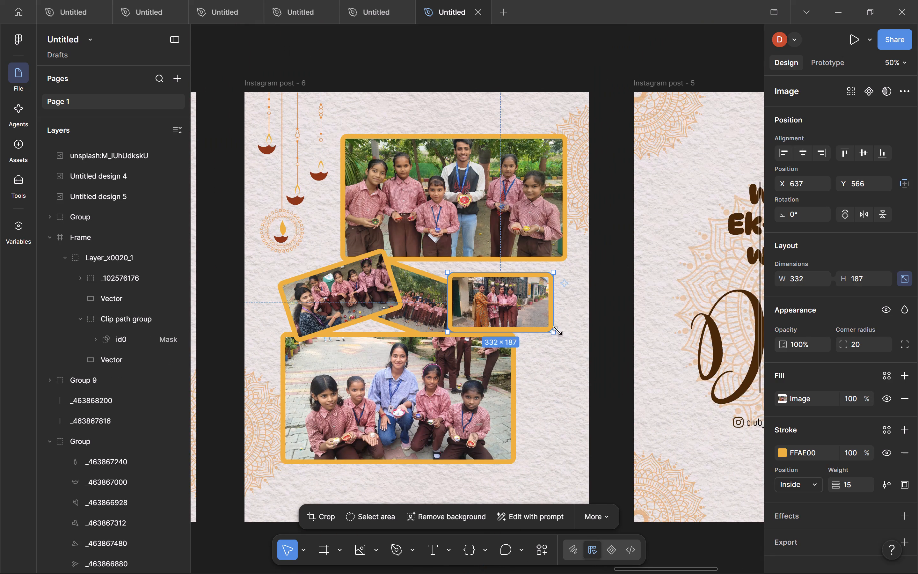
pyautogui.moveTo(558, 338); pyautogui.dragTo(567, 321)
pyautogui.moveTo(469, 302); pyautogui.dragTo(490, 294)
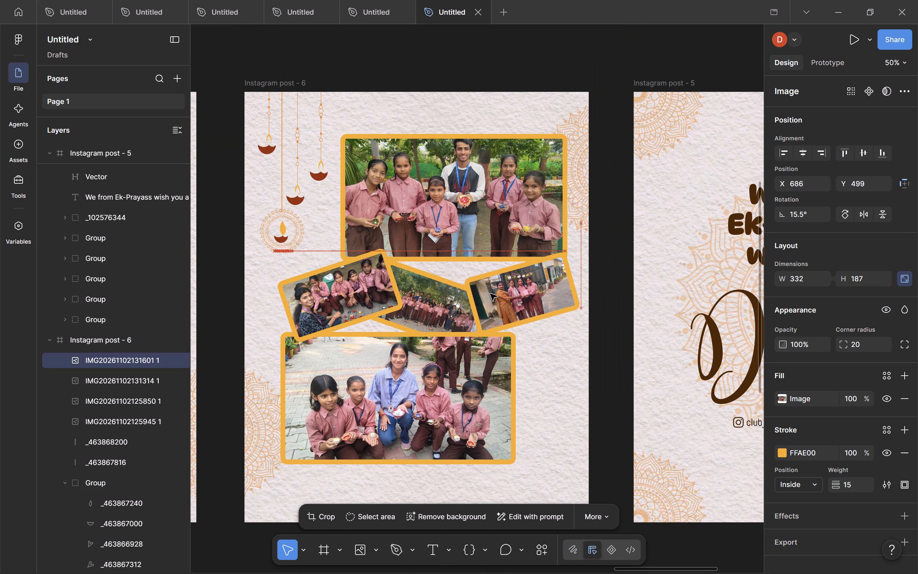
# Move the tilted card photo in Instagram post - 6 slightly left so it overlaps the middle group photo more.
pyautogui.moveTo(490, 294); pyautogui.dragTo(483, 297)
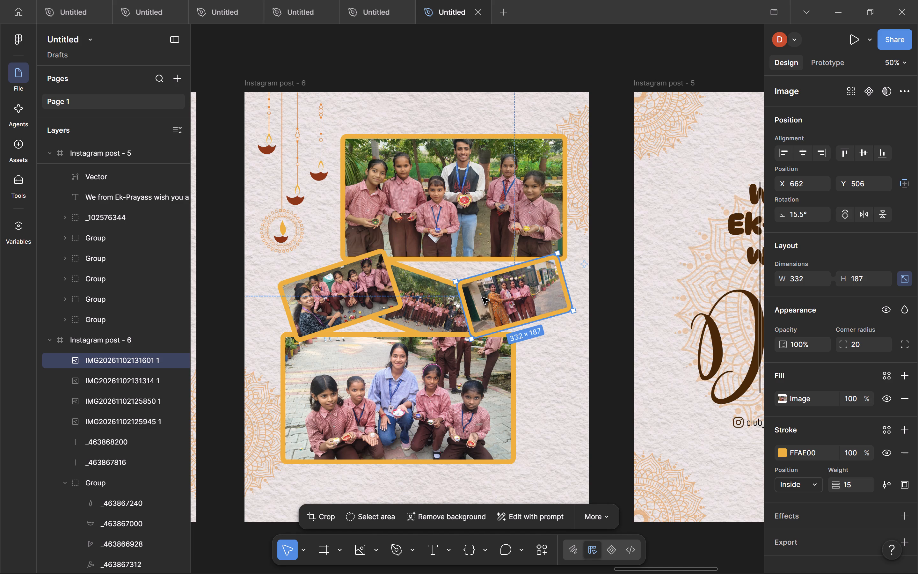
pyautogui.moveTo(506, 300); pyautogui.dragTo(501, 298)
# Bring the large seated diya photo in Instagram post - 6 in front of the tilted photos.
pyautogui.click(497, 377)
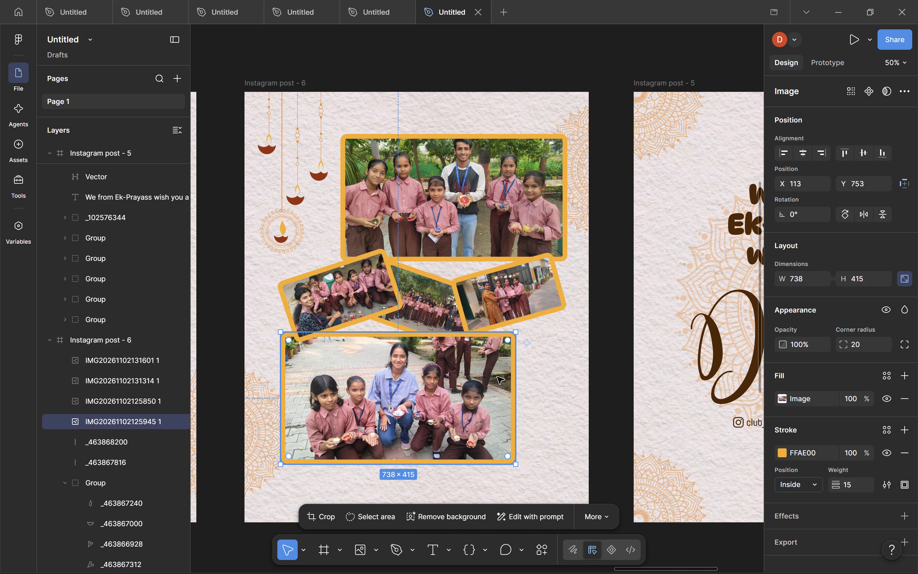
pyautogui.press(']')
pyautogui.click(569, 387)
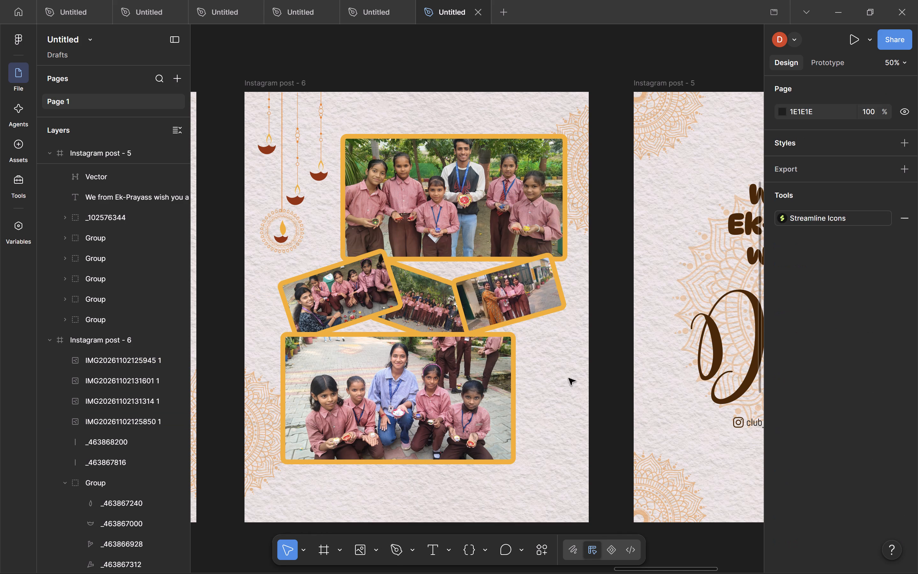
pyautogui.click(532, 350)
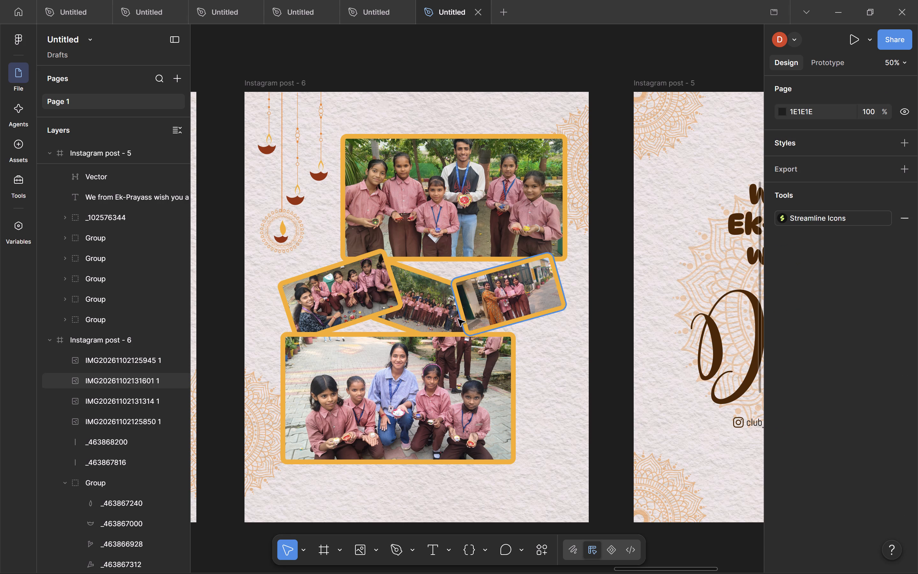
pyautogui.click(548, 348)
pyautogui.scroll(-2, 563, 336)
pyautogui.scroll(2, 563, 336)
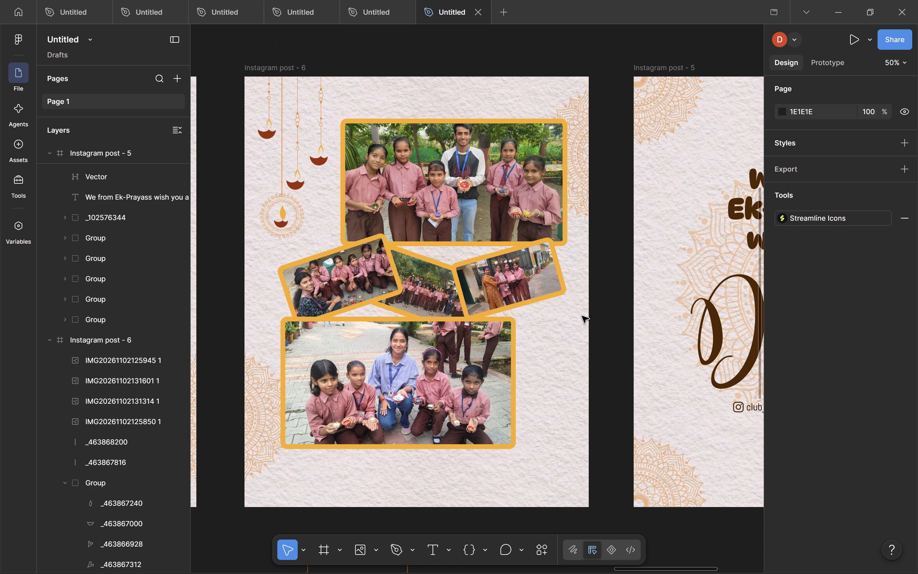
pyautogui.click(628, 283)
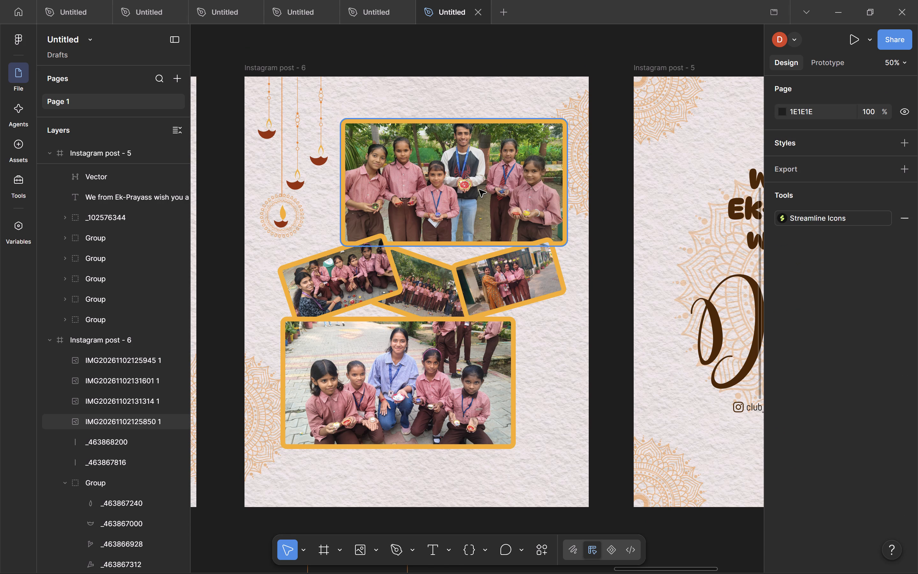
# Select all five framed photos in Instagram post - 6 and nudge them together about 19 px down and 2 px left.
pyautogui.click(407, 164)
pyautogui.keyDown('shift'); pyautogui.click(355, 277); pyautogui.keyUp('shift')
pyautogui.keyDown('shift'); pyautogui.click(425, 286); pyautogui.keyUp('shift')
pyautogui.keyDown('shift'); pyautogui.click(497, 280); pyautogui.keyUp('shift')
pyautogui.keyDown('shift'); pyautogui.click(434, 380); pyautogui.keyUp('shift')
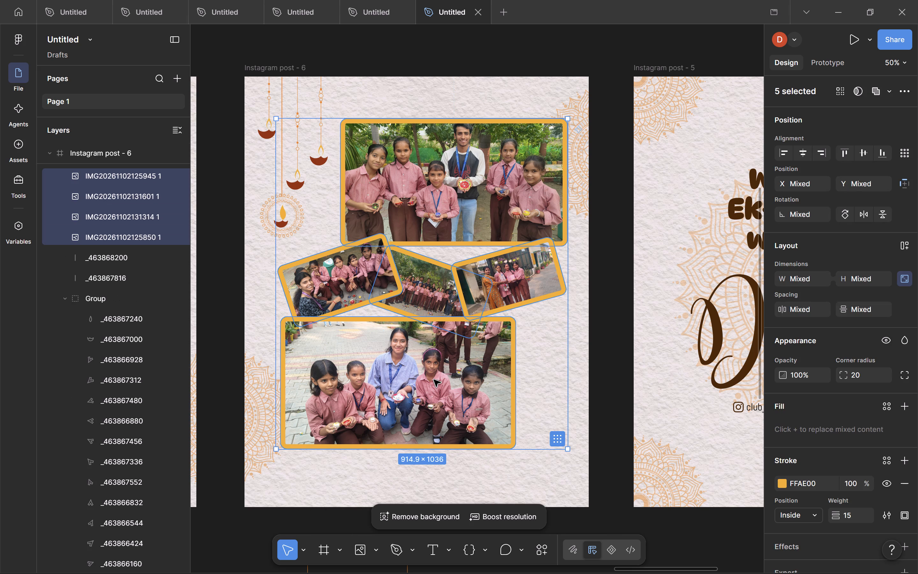
pyautogui.press('Down')
pyautogui.press('Down')
pyautogui.press('Down')
pyautogui.press('Down')
pyautogui.press('Down')
pyautogui.press('Down')
pyautogui.press('Down')
pyautogui.press('Down')
pyautogui.press('Down')
pyautogui.press('Down')
pyautogui.press('Down')
pyautogui.press('Down')
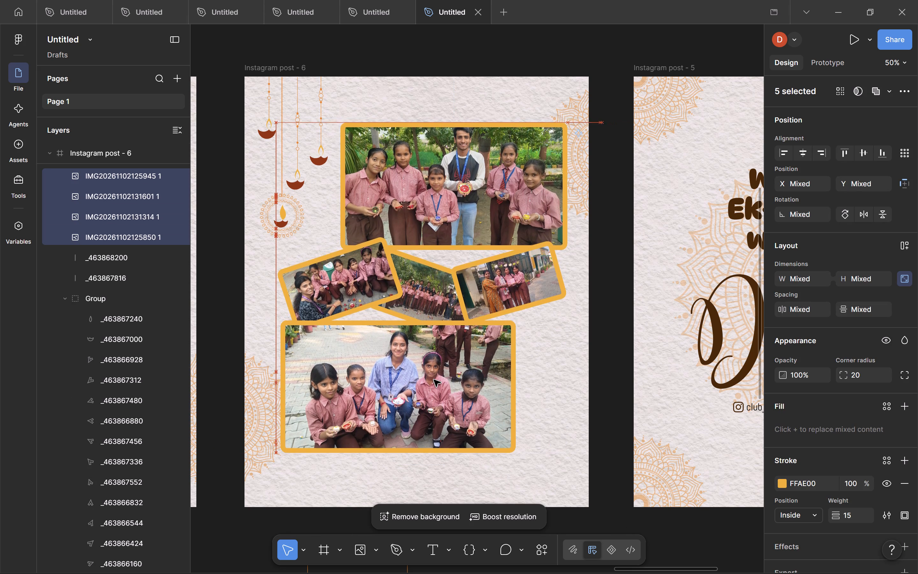
pyautogui.press('Down')
pyautogui.press('Down')
pyautogui.press('Down')
pyautogui.press('Down')
pyautogui.press('Left')
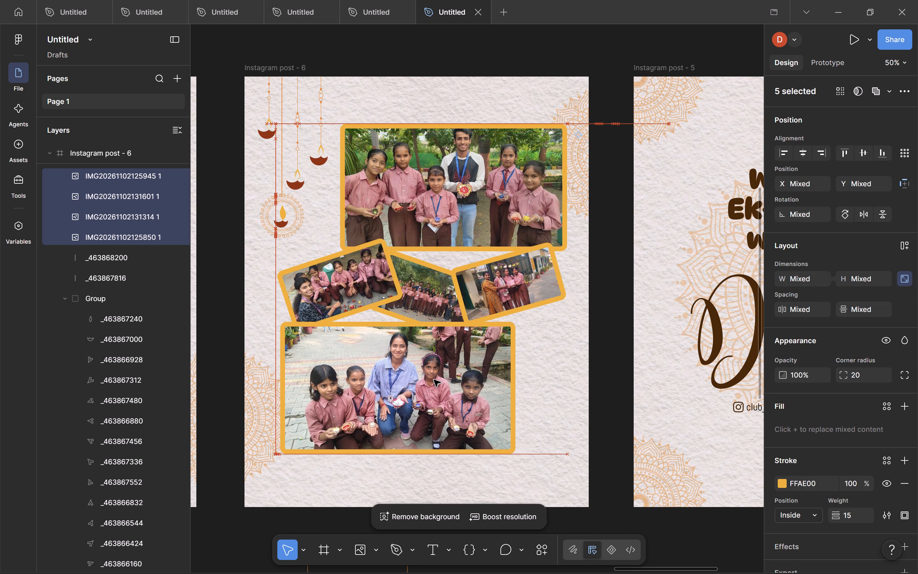
pyautogui.press('Down')
pyautogui.press('Left')
pyautogui.press('Down')
pyautogui.press('Down')
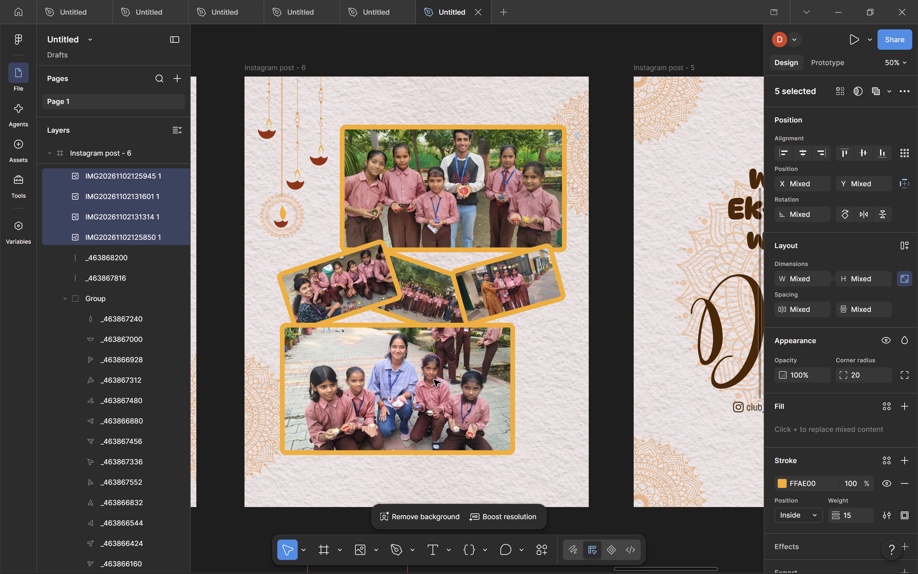
pyautogui.click(633, 227)
# Copy the heading text from Instagram post - 5 to the top of Instagram post - 6 and reword it as "Spreading Smiles".
pyautogui.moveTo(741, 210); pyautogui.dragTo(713, 202)
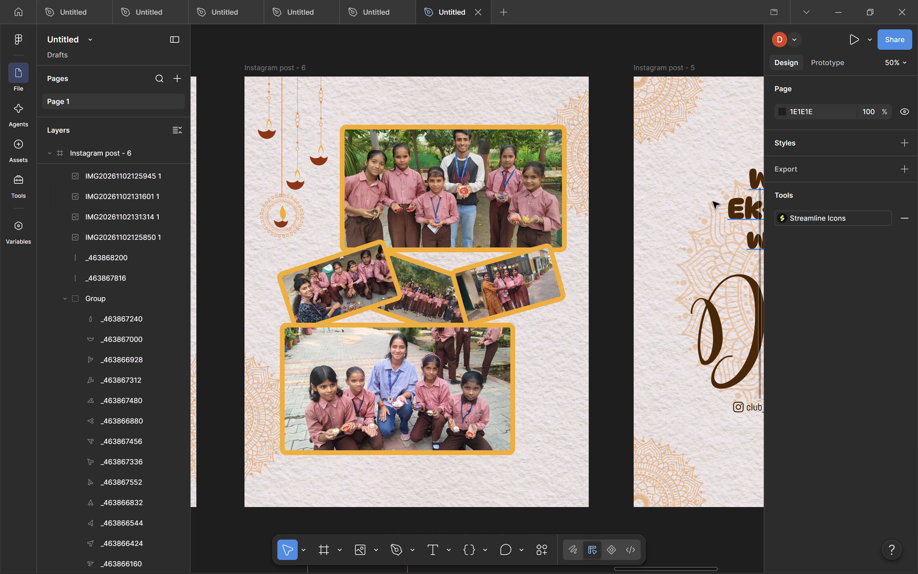
pyautogui.moveTo(713, 202); pyautogui.dragTo(441, 128)
pyautogui.doubleClick(486, 111)
pyautogui.press('BackSpace')
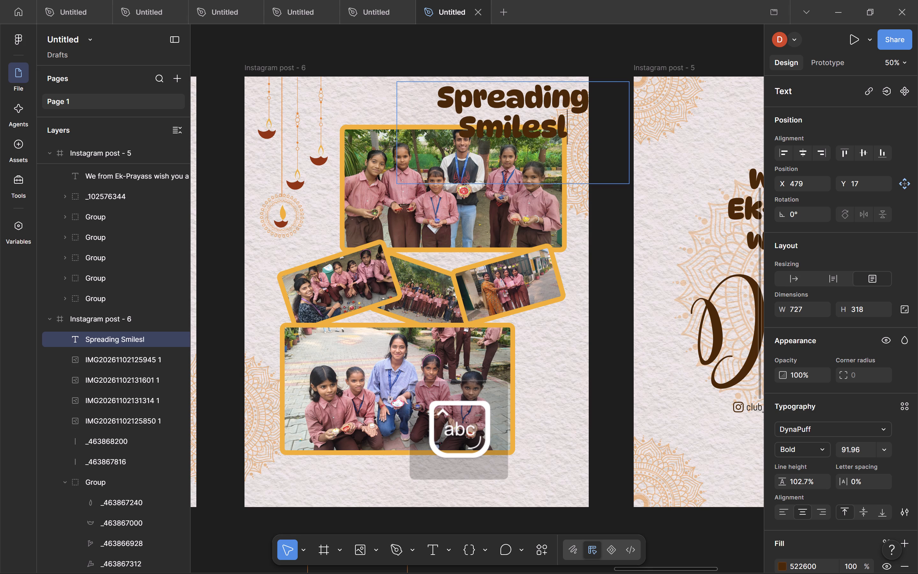
pyautogui.press('BackSpace')
pyautogui.click(653, 283)
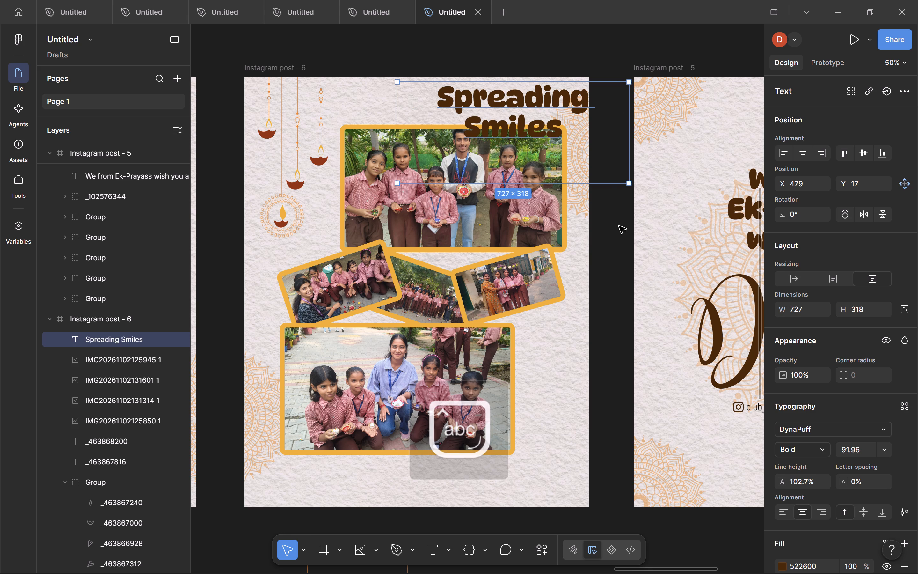
# Resize the Spreading Smiles text box to about 946 × 305 so it fits one line, and place it above the upper photo at about X 229, Y 42.
pyautogui.moveTo(630, 136); pyautogui.dragTo(698, 130)
pyautogui.moveTo(512, 84); pyautogui.dragTo(442, 86)
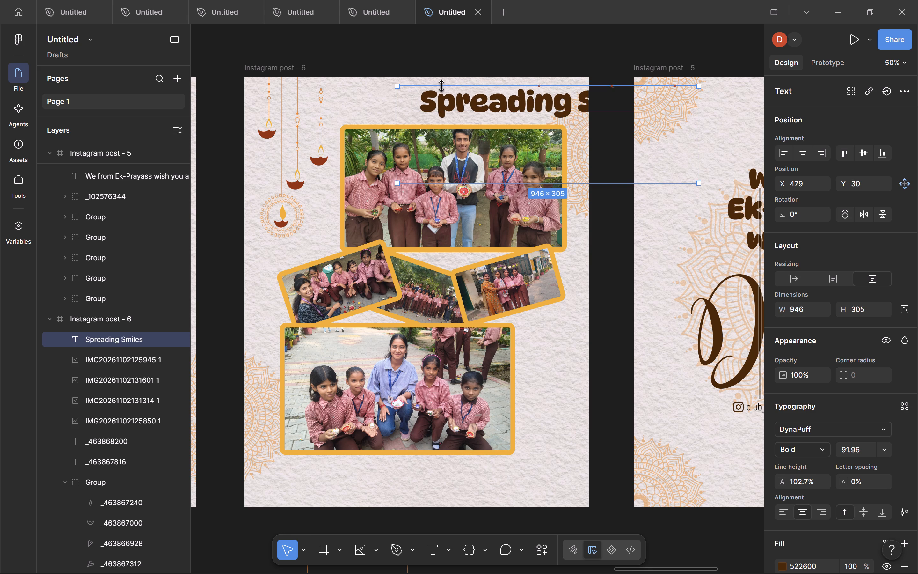
pyautogui.moveTo(442, 86); pyautogui.dragTo(441, 86)
pyautogui.moveTo(488, 102); pyautogui.dragTo(408, 106)
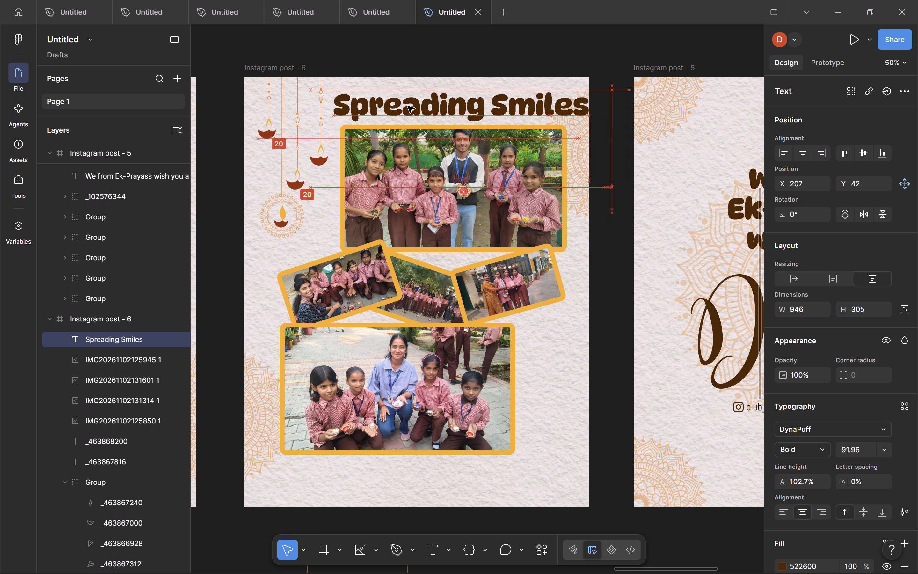
pyautogui.moveTo(408, 106); pyautogui.dragTo(408, 106)
# Reduce the Spreading Smiles heading's font size to 61.96.
pyautogui.click(853, 454)
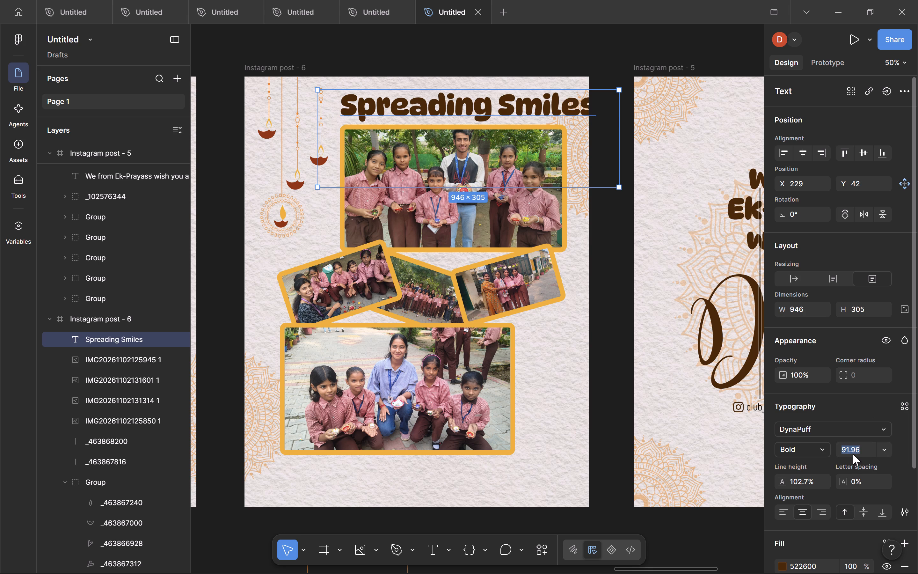
pyautogui.hotkey('shift', 'Down')
pyautogui.hotkey('shift', 'Down')
pyautogui.hotkey('shift', 'Down')
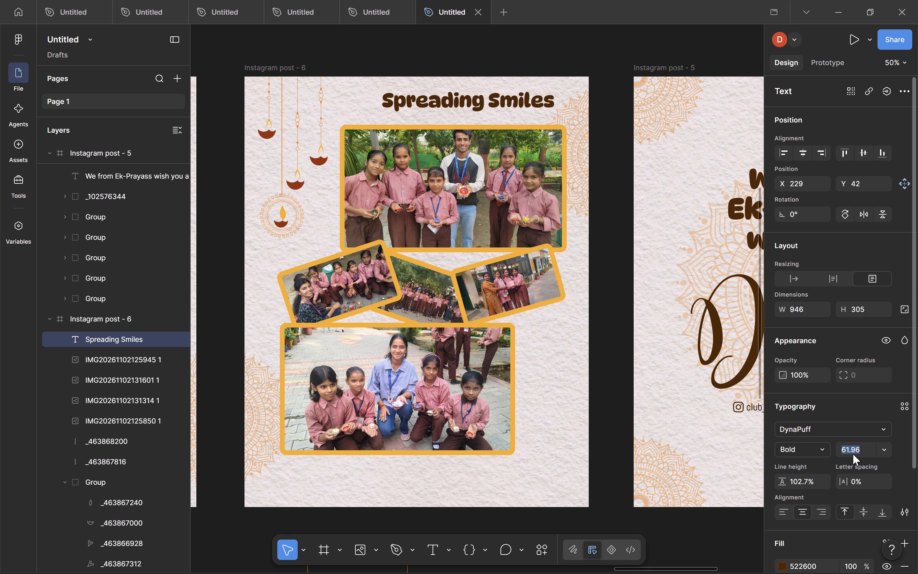
# Reposition the Spreading Smiles heading on Instagram post - 6 to about X 193, Y 46, above the upper photo.
pyautogui.moveTo(459, 96); pyautogui.dragTo(450, 98)
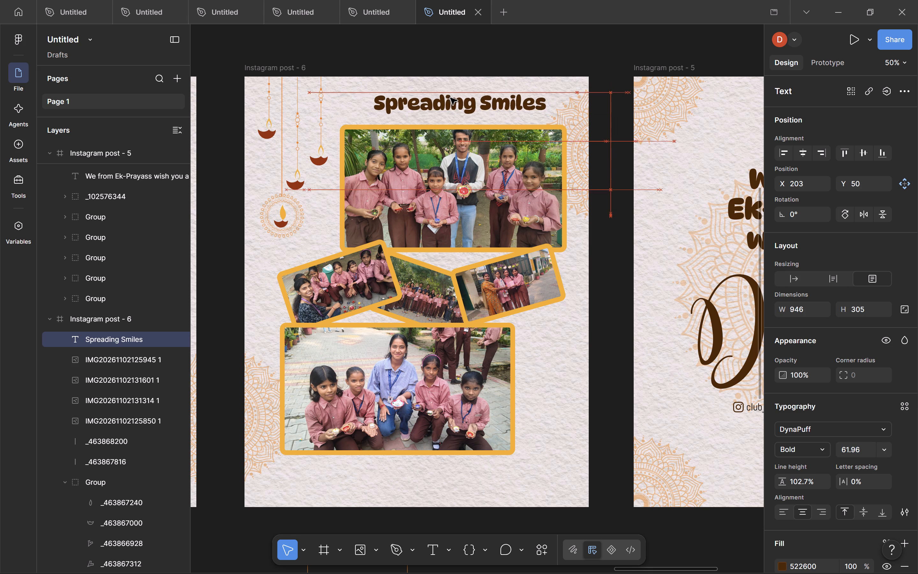
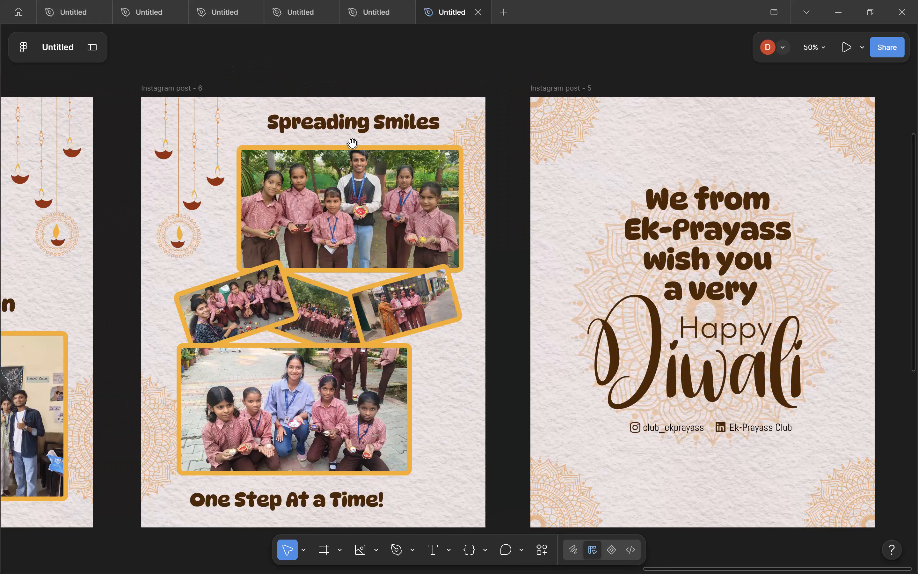
# Record a new Snipping Tool screen video of the Diwali post pages, starting from Instagram post - 1.
pyautogui.moveTo(352, 143); pyautogui.dragTo(624, 143)
pyautogui.moveTo(418, 150); pyautogui.dragTo(604, 142)
pyautogui.moveTo(499, 145); pyautogui.dragTo(645, 125)
pyautogui.moveTo(529, 136); pyautogui.dragTo(629, 130)
pyautogui.moveTo(458, 121); pyautogui.dragTo(708, 125)
pyautogui.moveTo(459, 99); pyautogui.dragTo(728, 125)
pyautogui.moveTo(413, 126); pyautogui.dragTo(605, 105)
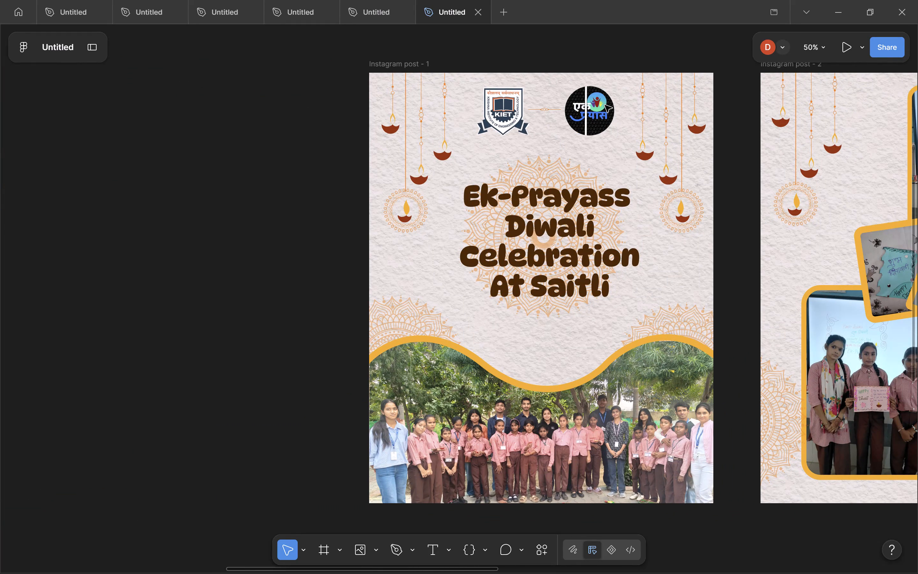
pyautogui.press('shift+super+s')
pyautogui.click(396, 21)
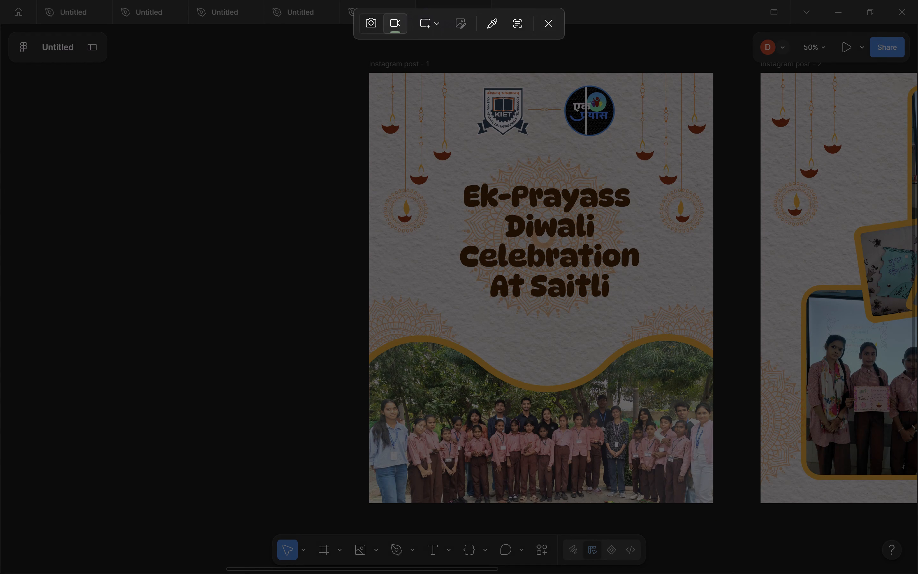
# Record a Snipping Tool video framed around Instagram post - 1, moving through posts 2, 3 and 6 to post 5, and stop it.
pyautogui.moveTo(355, 55); pyautogui.dragTo(721, 511)
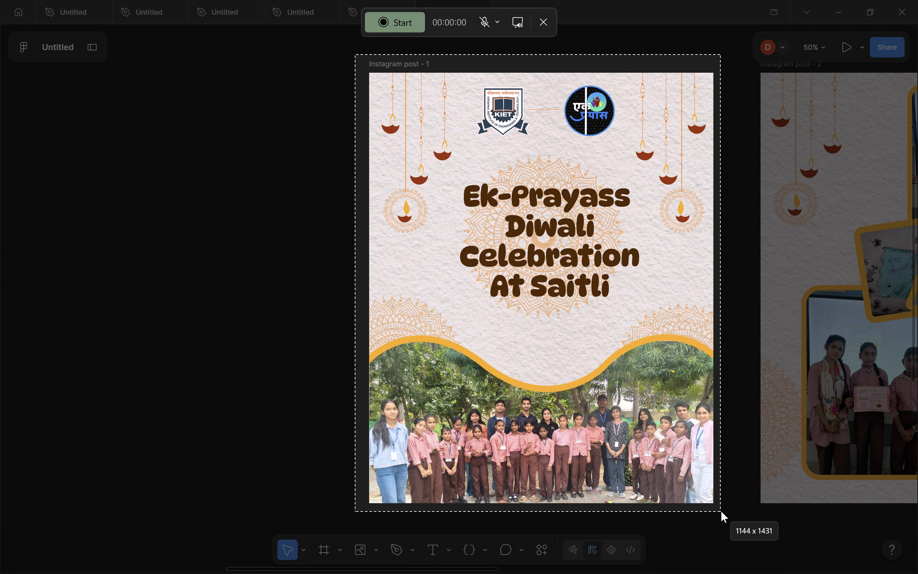
pyautogui.moveTo(721, 511); pyautogui.dragTo(719, 512)
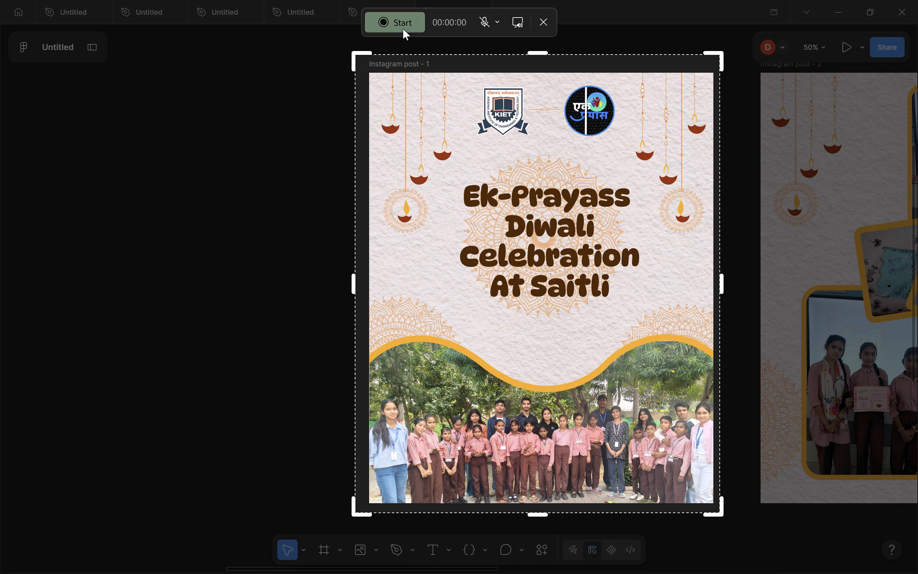
pyautogui.click(403, 28)
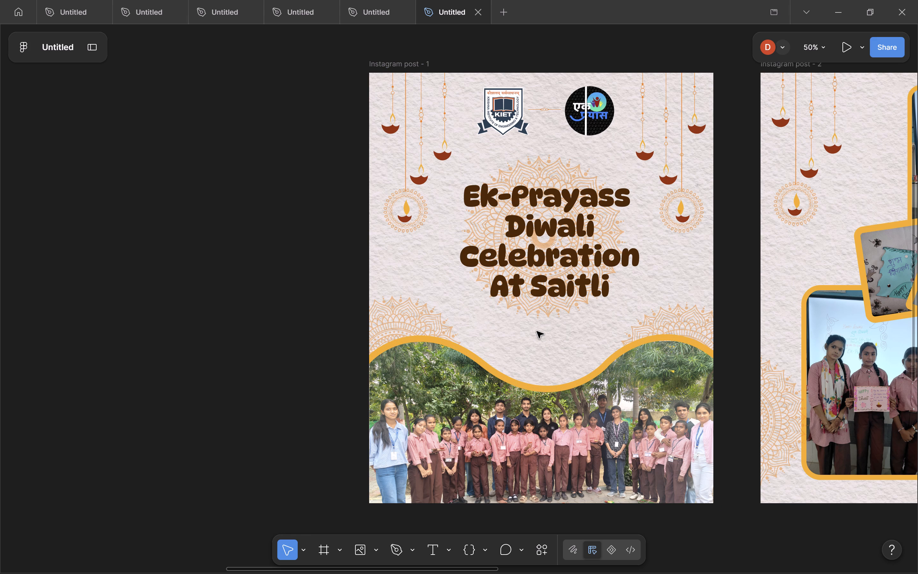
pyautogui.hscroll(-4, 537, 331)
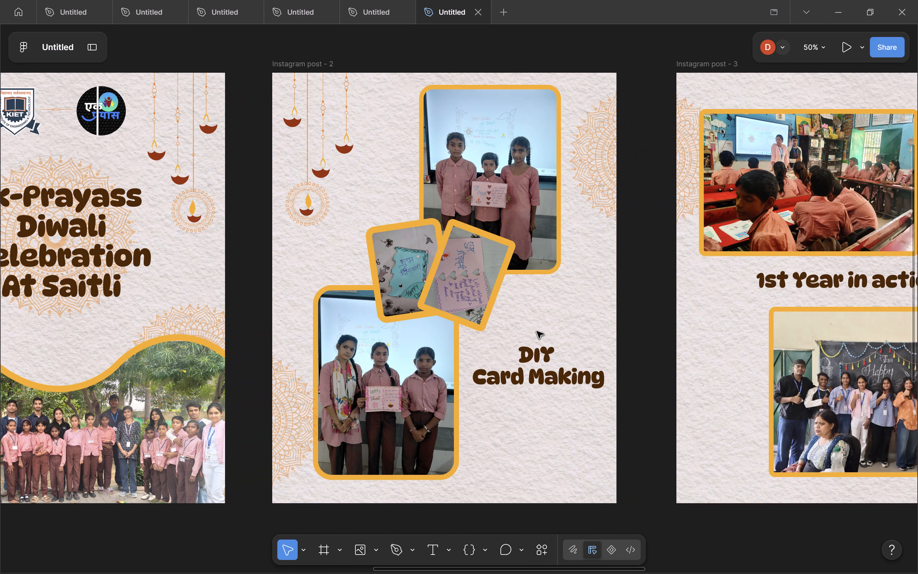
pyautogui.hscroll(-1, 537, 331)
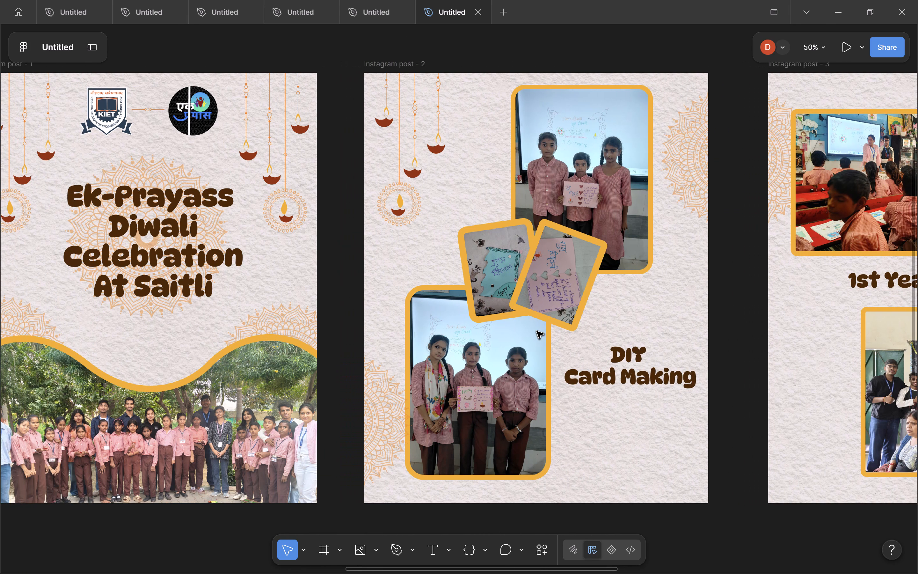
pyautogui.hscroll(-3, 537, 331)
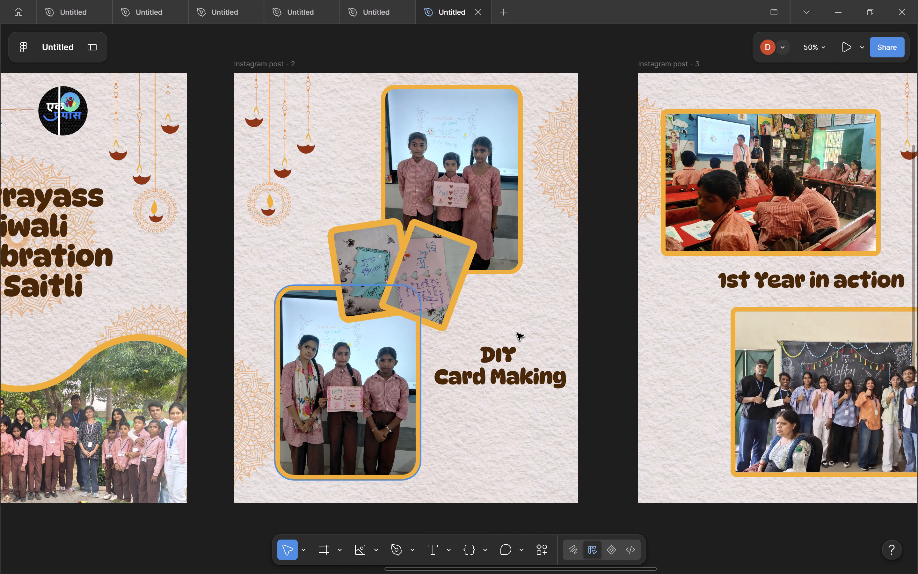
pyautogui.hscroll(-3, 517, 333)
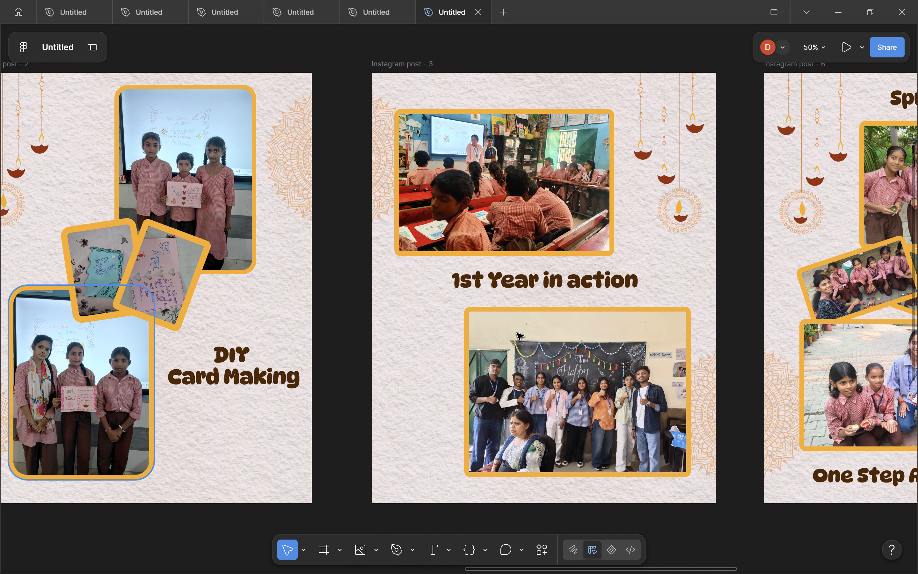
pyautogui.hscroll(-1, 517, 333)
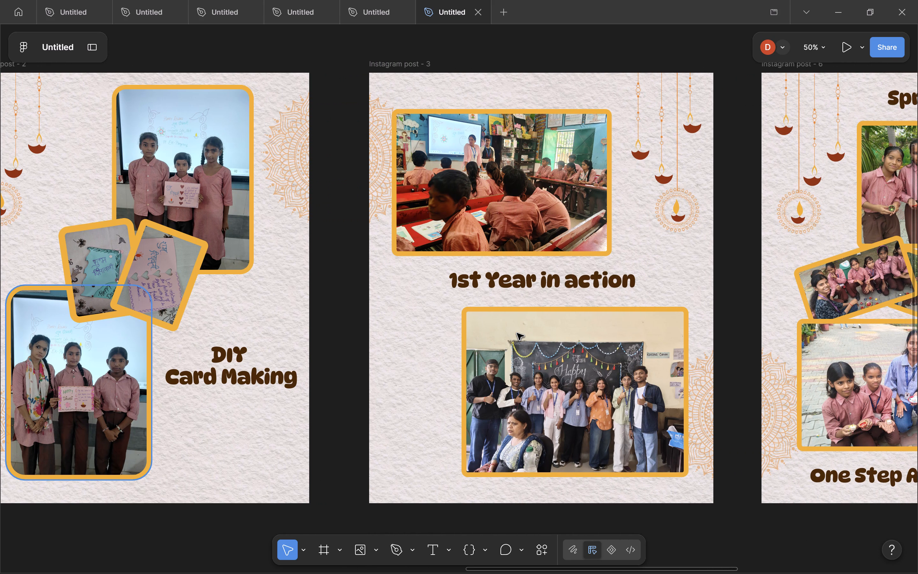
pyautogui.hscroll(-4, 517, 333)
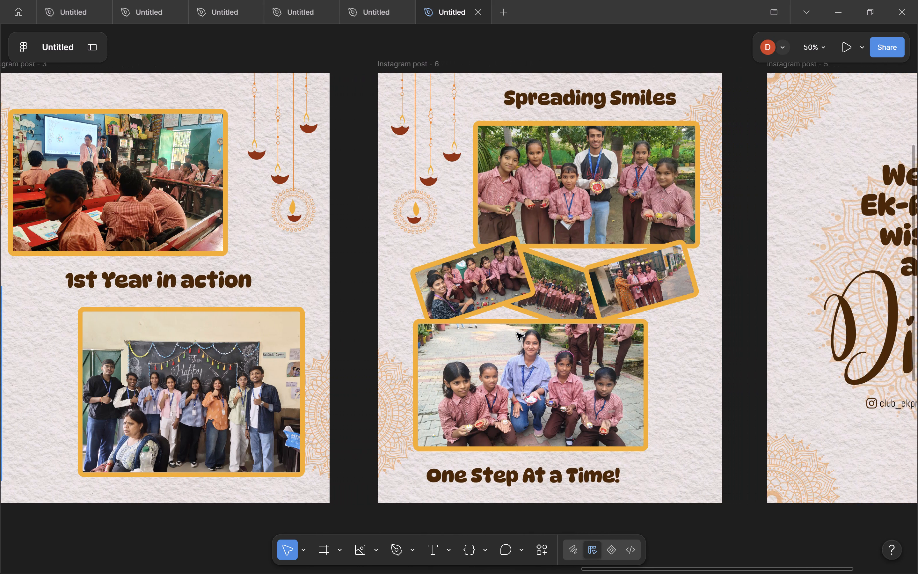
pyautogui.hscroll(-1, 517, 333)
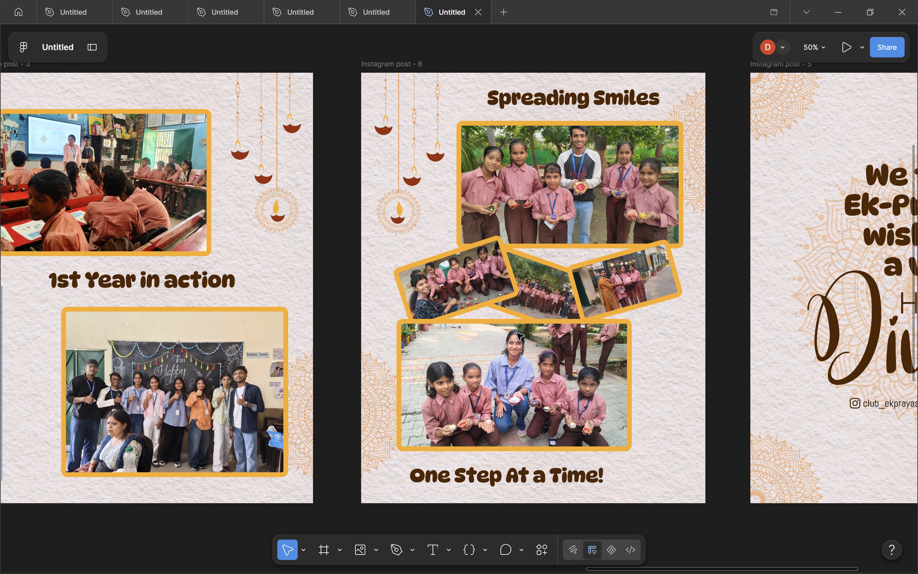
pyautogui.hscroll(-2, 509, 334)
pyautogui.hscroll(-3, 457, 337)
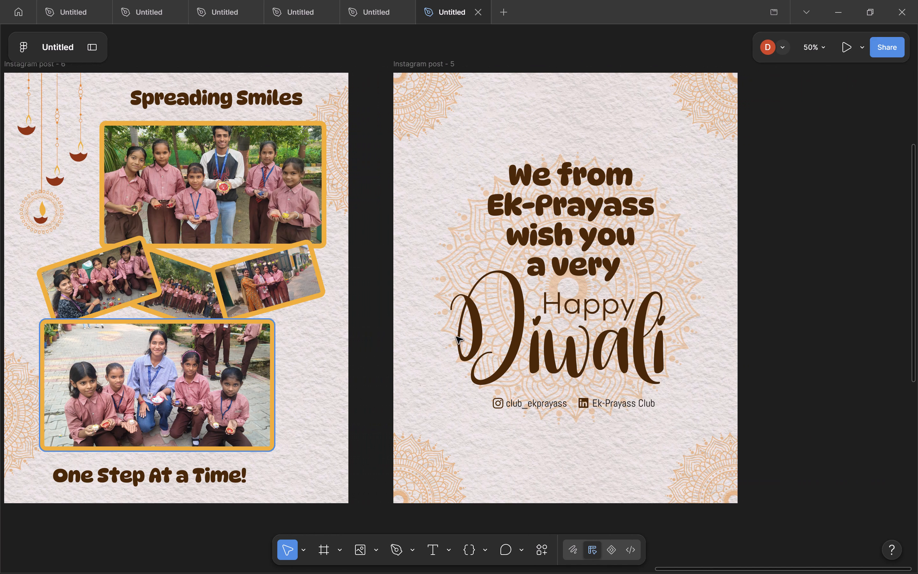
pyautogui.hscroll(-1, 456, 337)
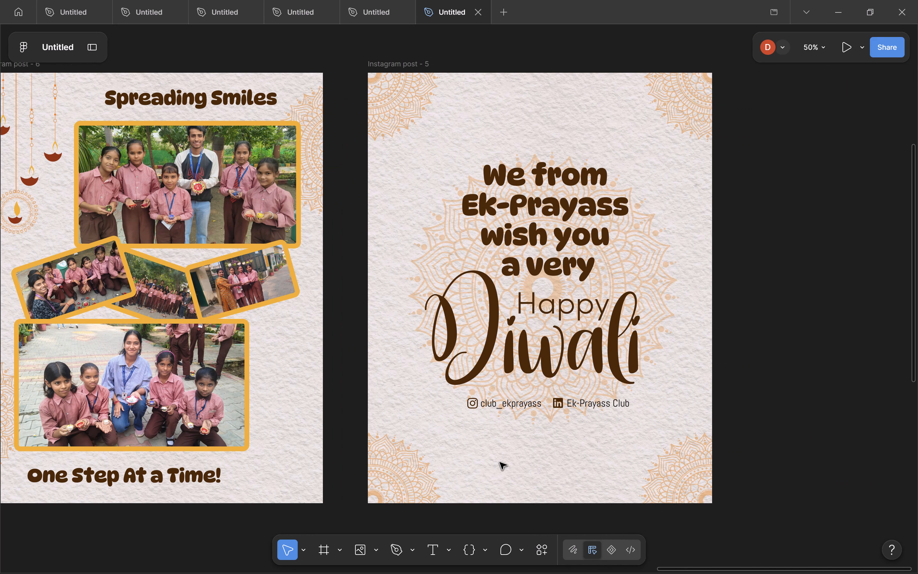
pyautogui.click(420, 21)
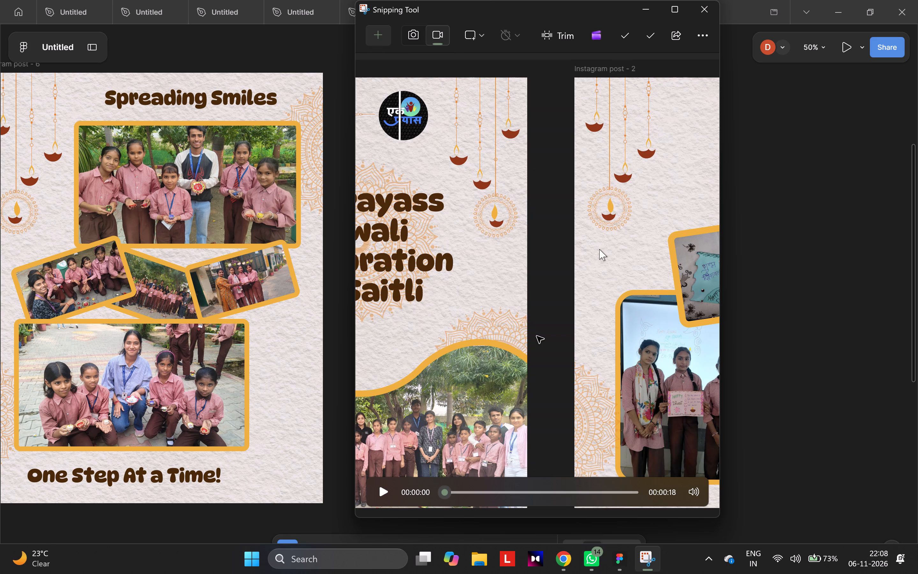
# Save the recording as an MP4 in the Downloads folder with a file name beginning ek_prayass.
pyautogui.click(623, 40)
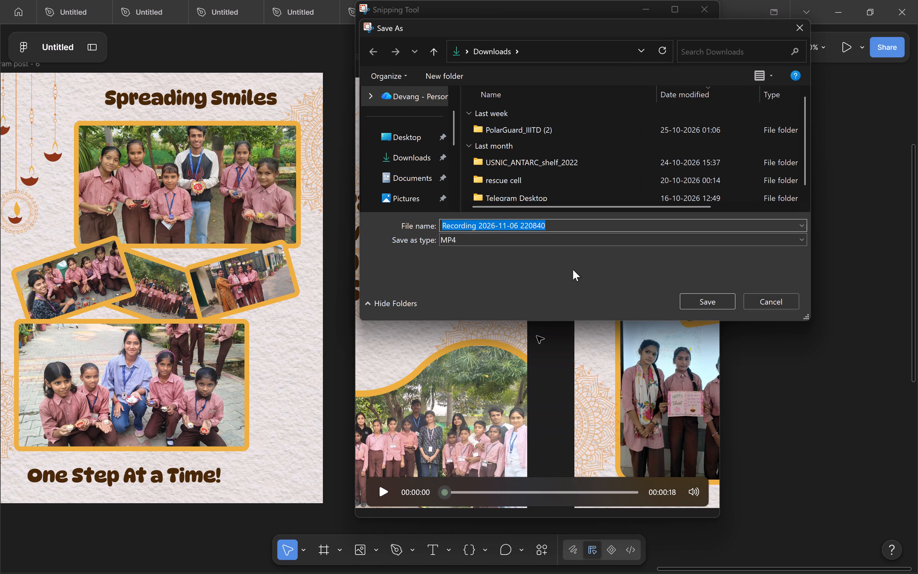
pyautogui.press('BackSpace')
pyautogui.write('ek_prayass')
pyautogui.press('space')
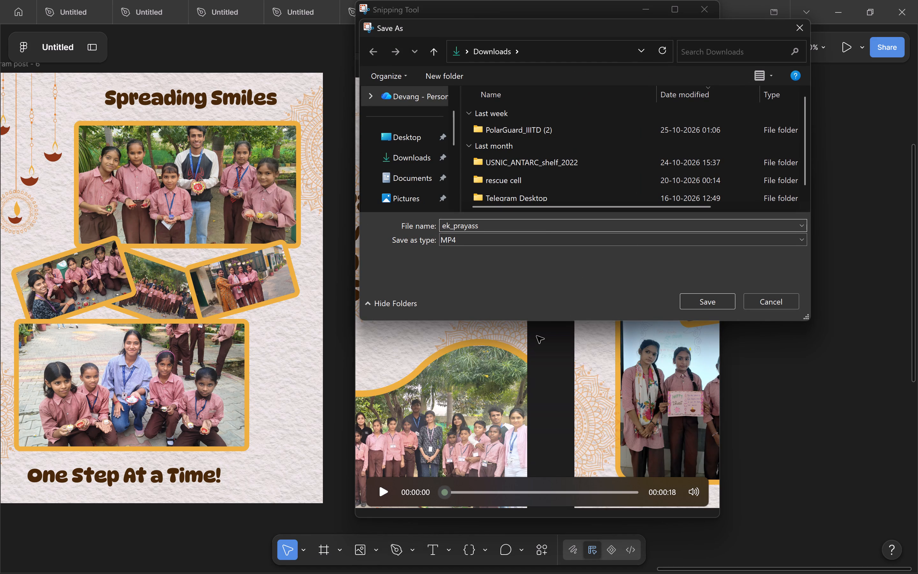
# Complete the ek_prayass file name with "diwali event post", save the MP4 recording in Downloads, and return to the Figma design.
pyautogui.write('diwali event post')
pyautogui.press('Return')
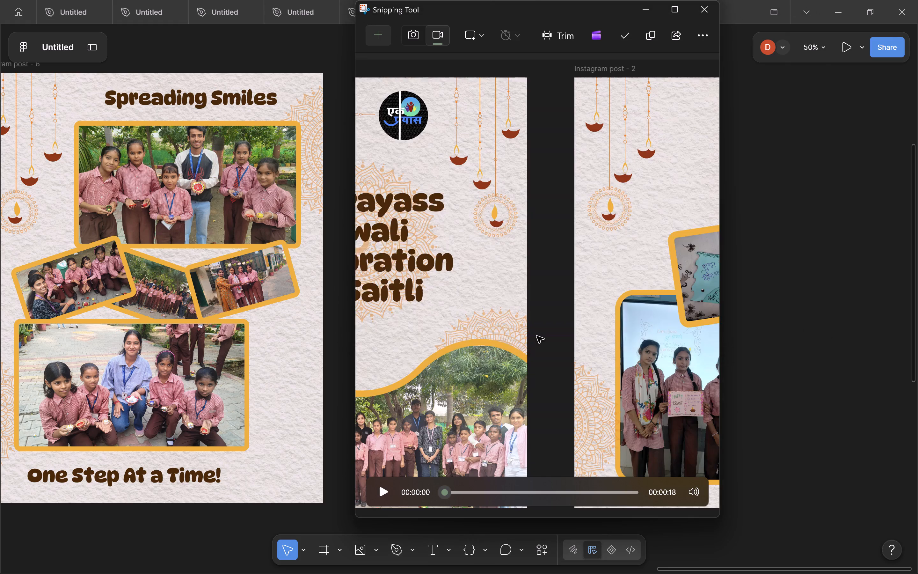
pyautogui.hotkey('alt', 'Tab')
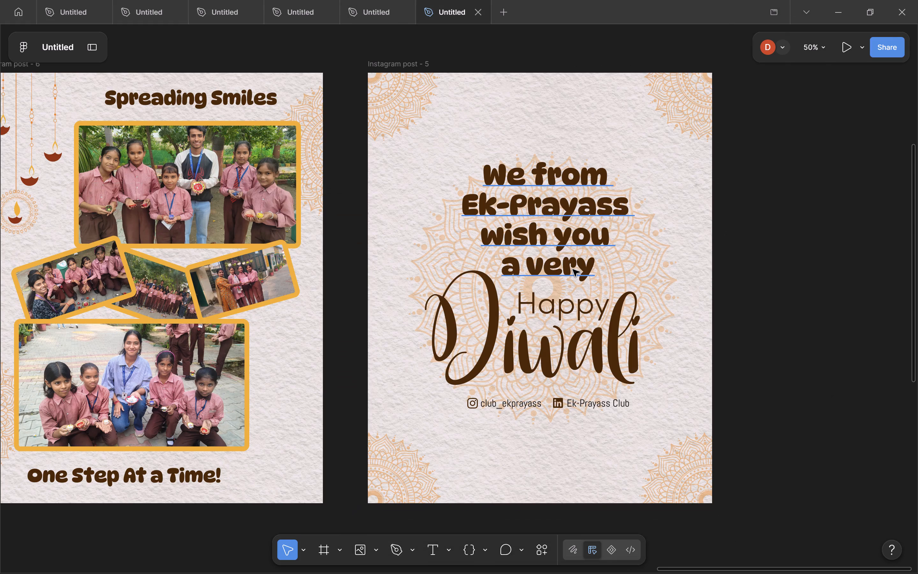